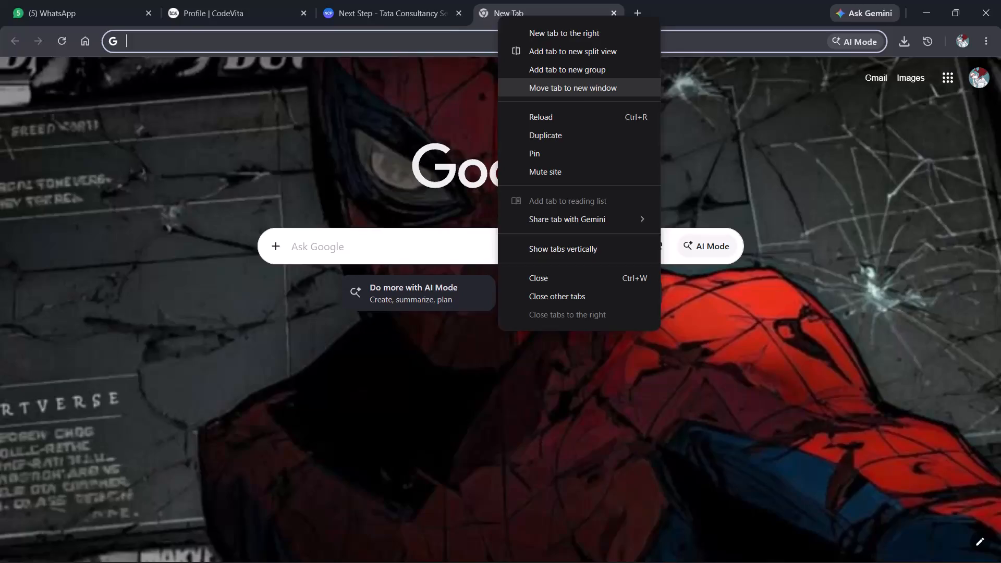
# Move the new tab to its own window and open Word for the web (word.cloud.microsoft) in it.
pyautogui.click(567, 93)
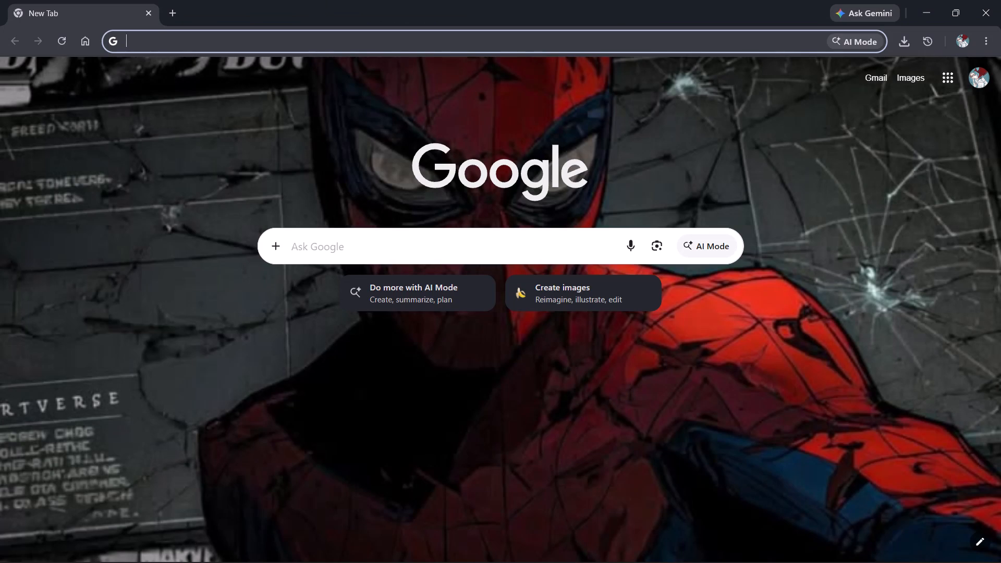
pyautogui.write('word')
pyautogui.press('Return')
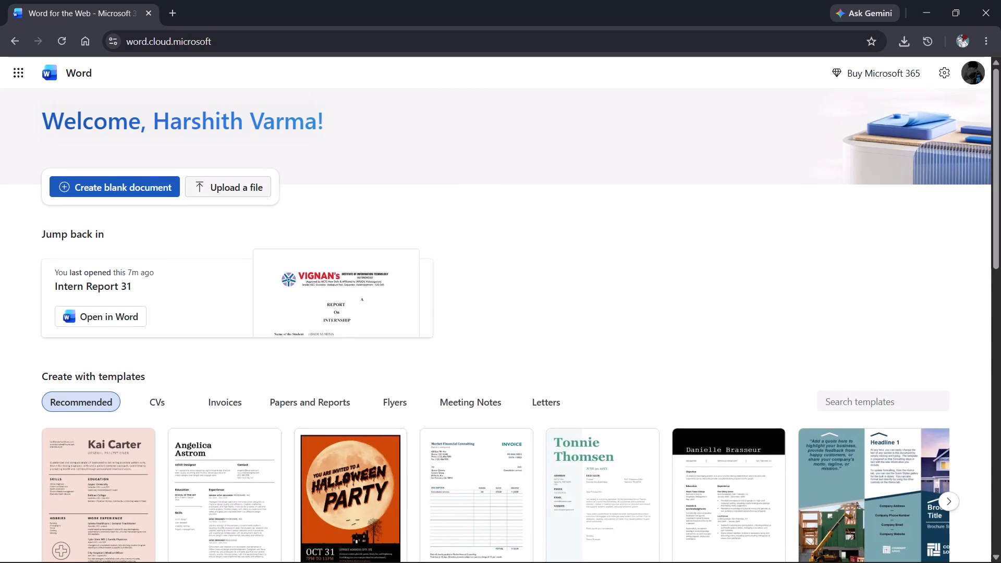
# Open the CSP_Report_edition2 document from the list of recent documents.
pyautogui.scroll(-6, 385, 353)
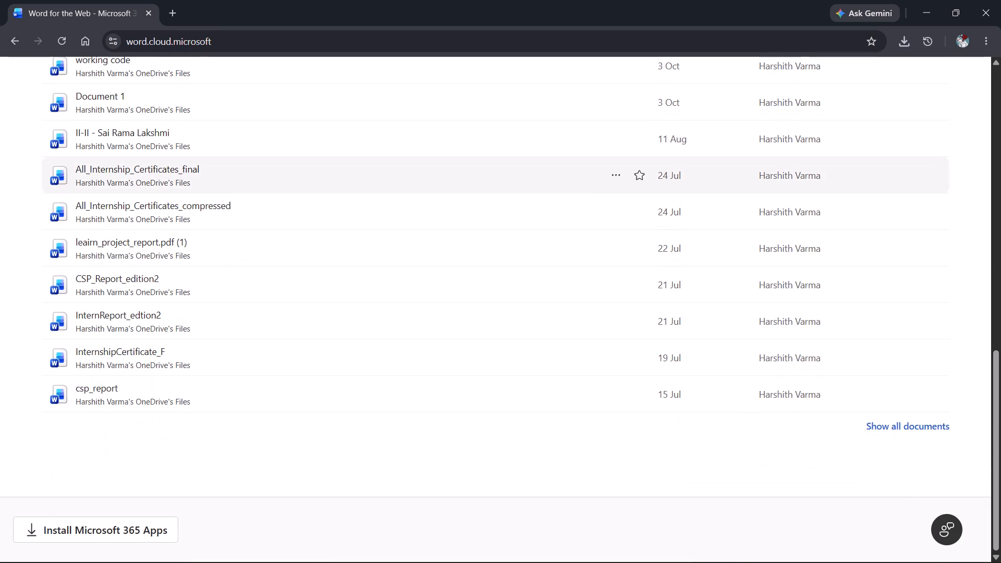
pyautogui.scroll(2, 140, 187)
pyautogui.scroll(-2, 140, 187)
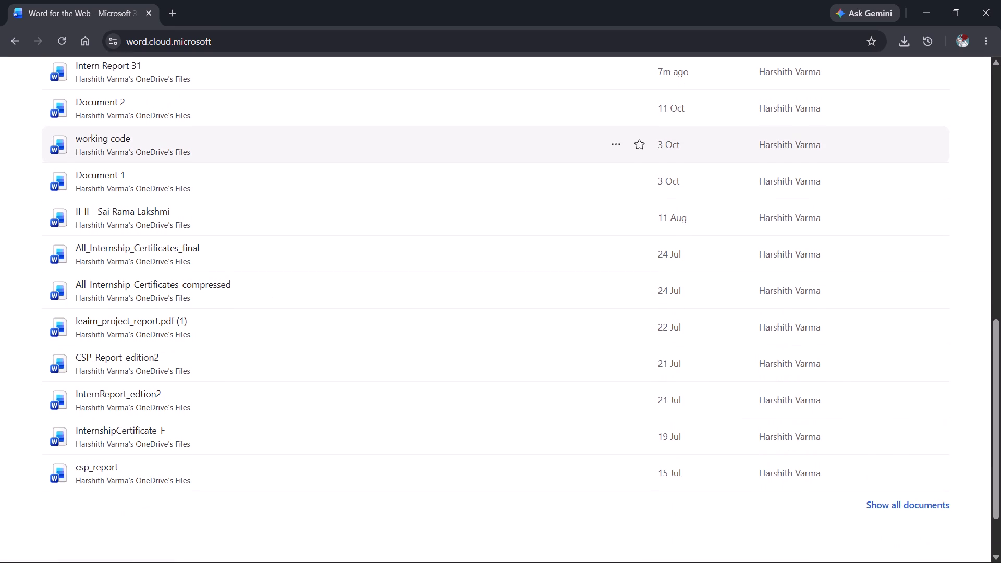
pyautogui.scroll(-2, 140, 187)
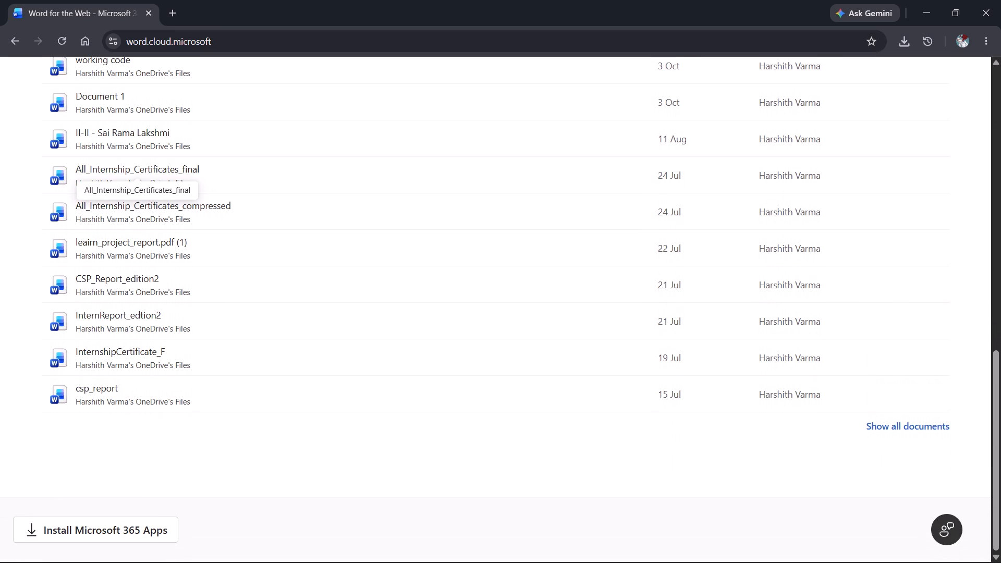
pyautogui.scroll(-1, 140, 187)
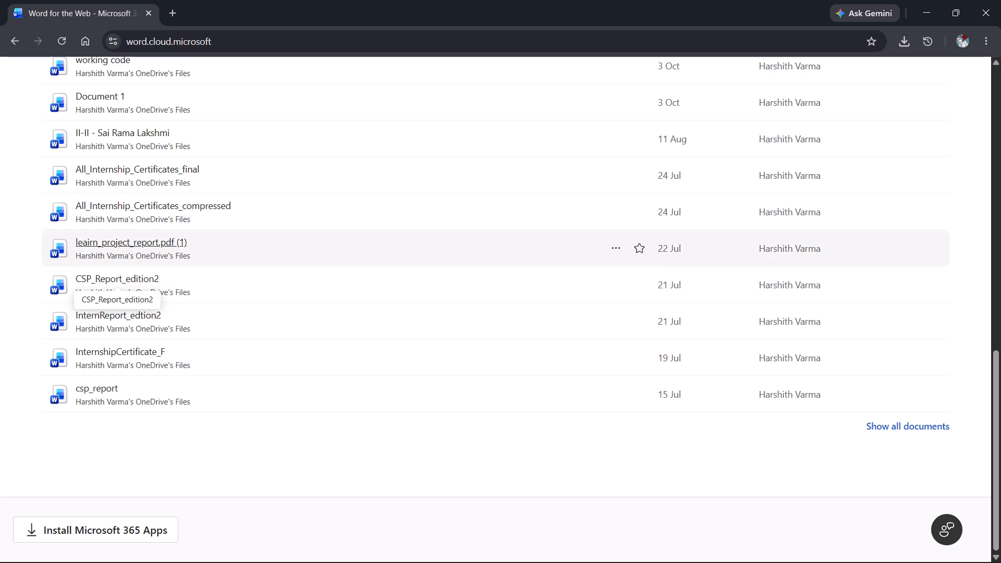
pyautogui.click(117, 277)
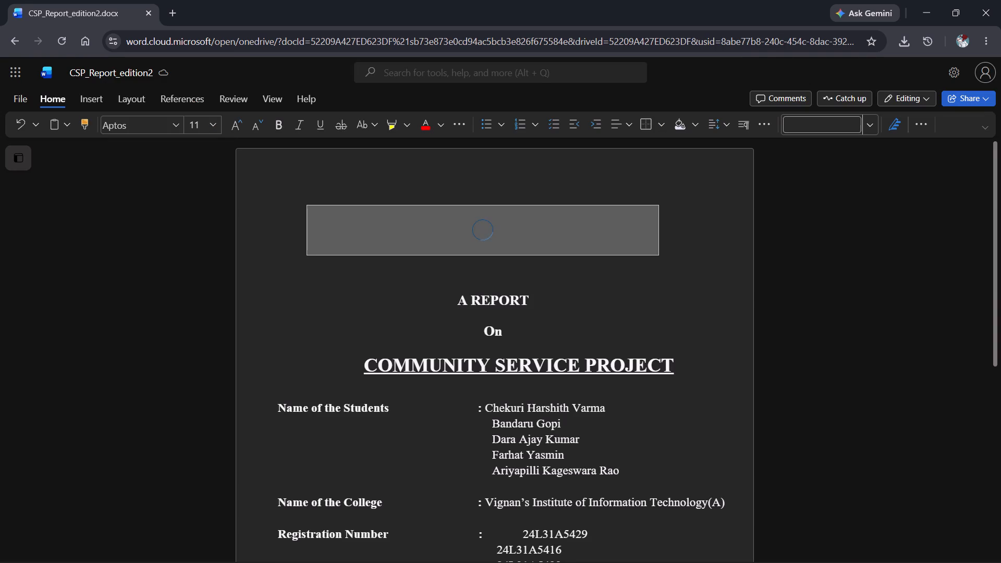
# Insert an extra space between "A" and "REPORT" in the cover page heading.
pyautogui.click(536, 314)
pyautogui.scroll(-2, 536, 314)
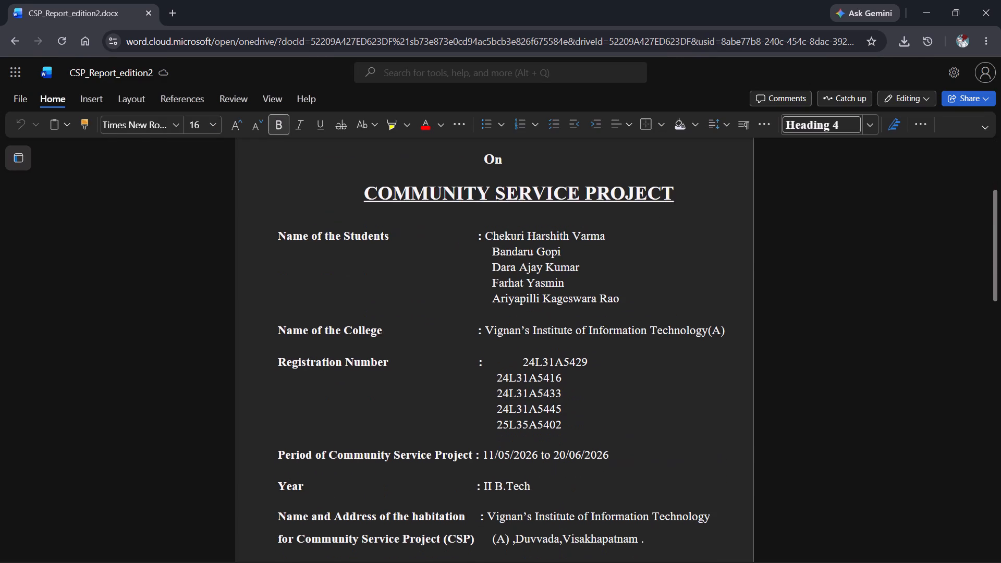
pyautogui.click(522, 360)
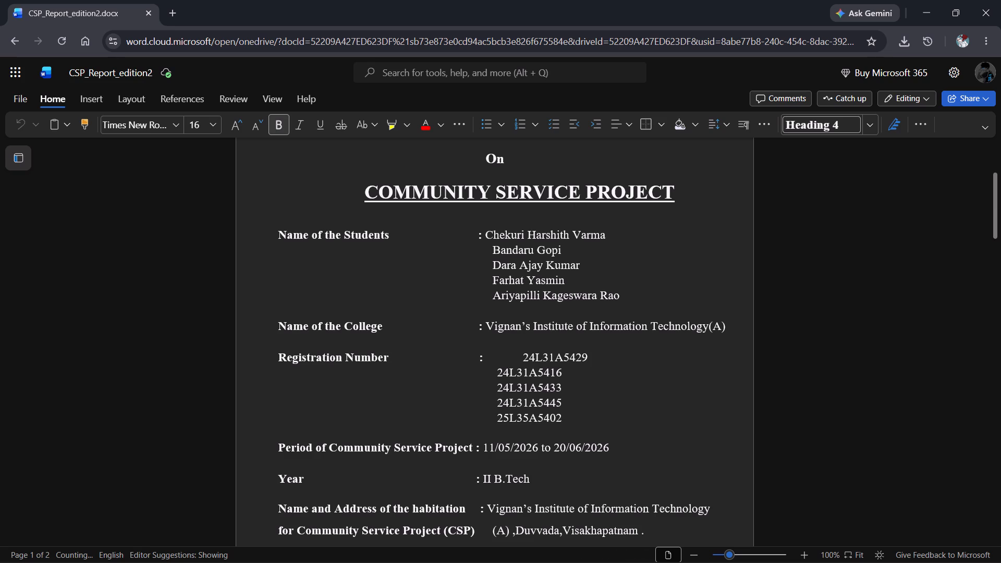
pyautogui.click(526, 353)
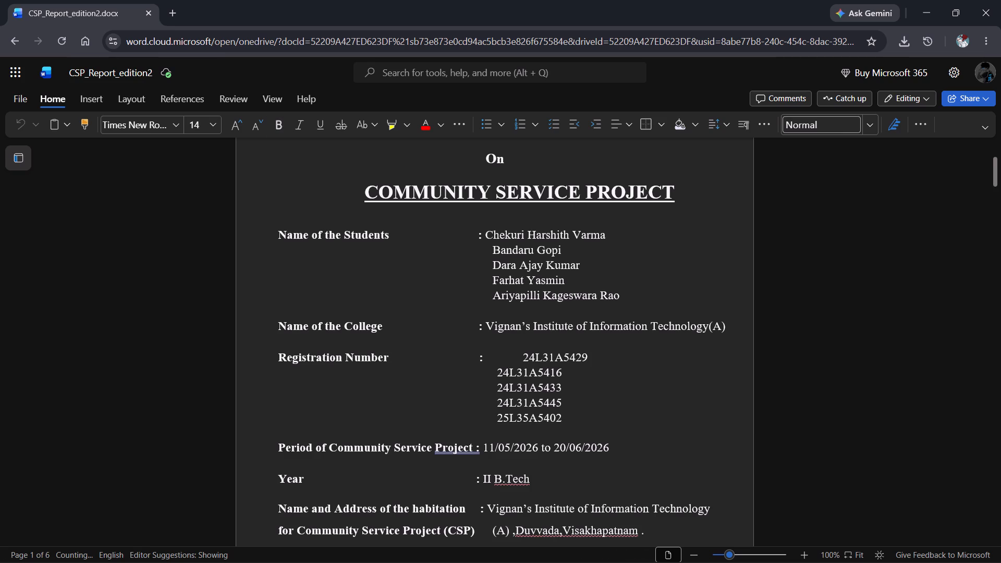
pyautogui.scroll(1, 603, 280)
pyautogui.moveTo(603, 280); pyautogui.dragTo(592, 219)
pyautogui.click(592, 219)
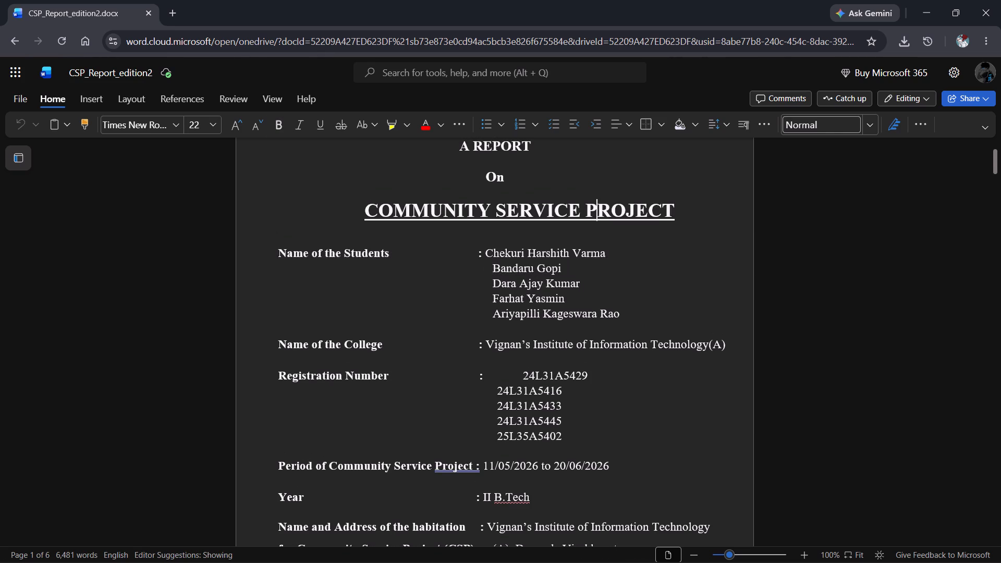
pyautogui.click(570, 205)
pyautogui.scroll(1, 570, 205)
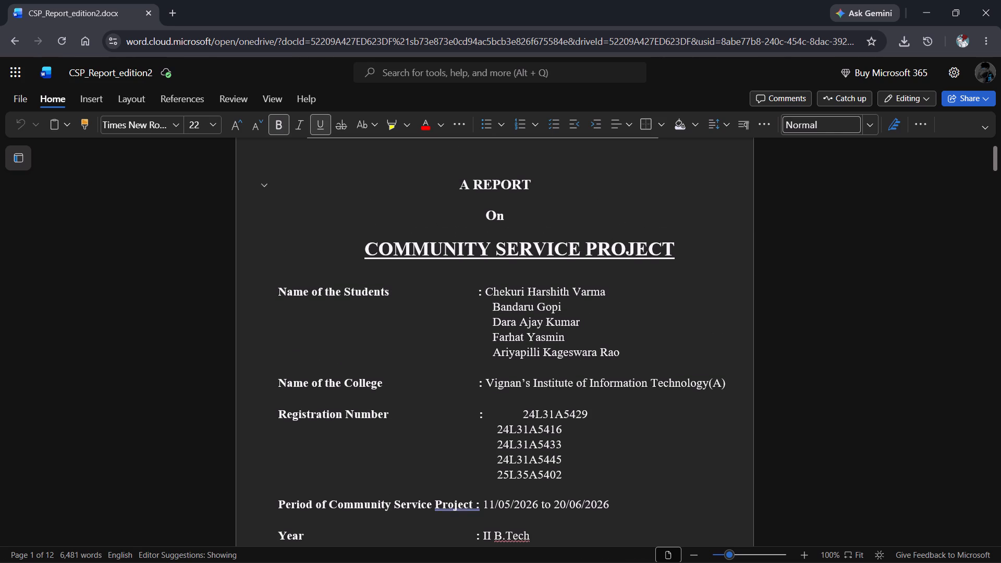
pyautogui.moveTo(540, 183); pyautogui.dragTo(472, 181)
pyautogui.click(472, 181)
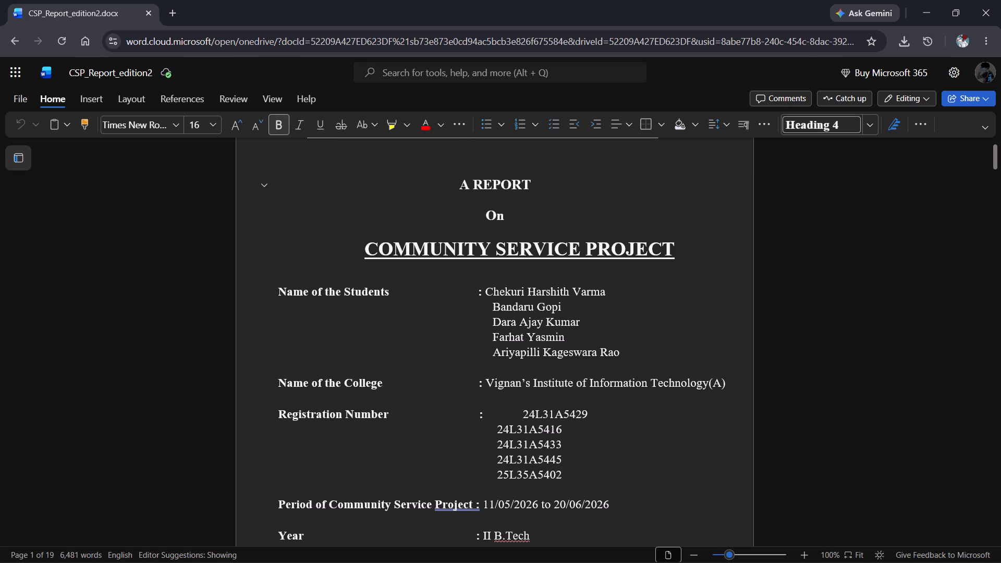
pyautogui.press('space')
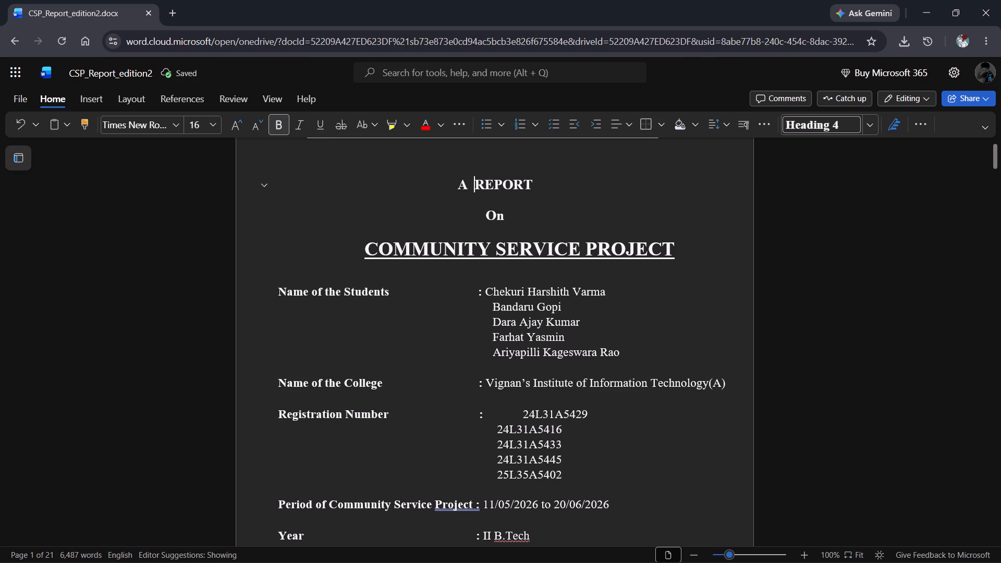
# Replace the wide gap before the first registration number on the cover page with a space, bringing it in line with the numbers below.
pyautogui.click(560, 224)
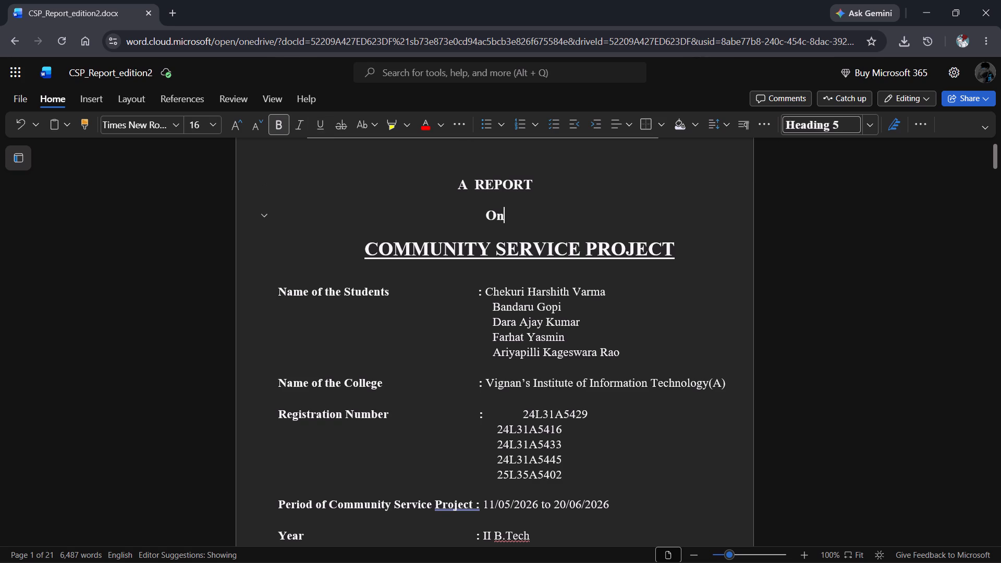
pyautogui.scroll(-2, 560, 224)
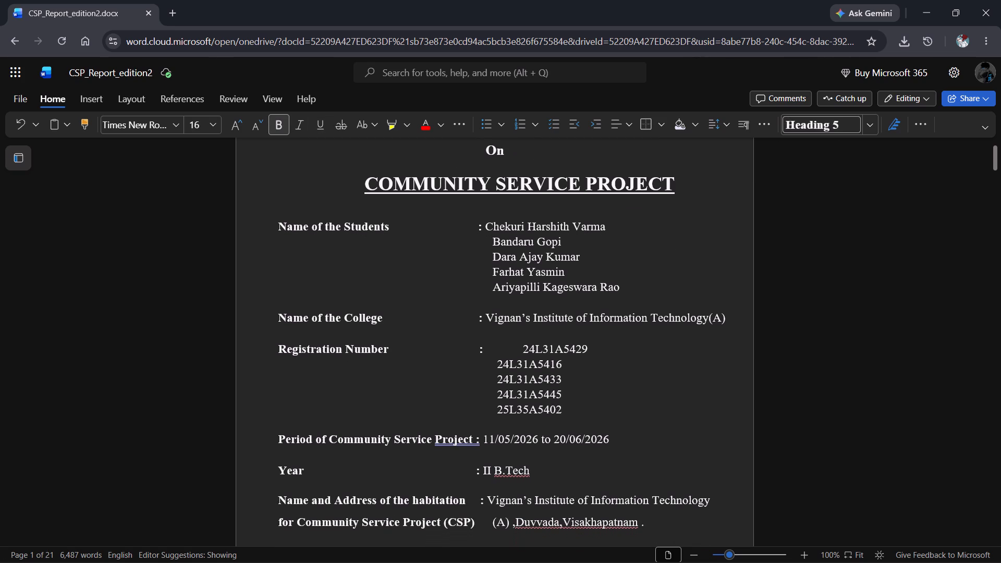
pyautogui.scroll(-1, 560, 224)
pyautogui.click(560, 224)
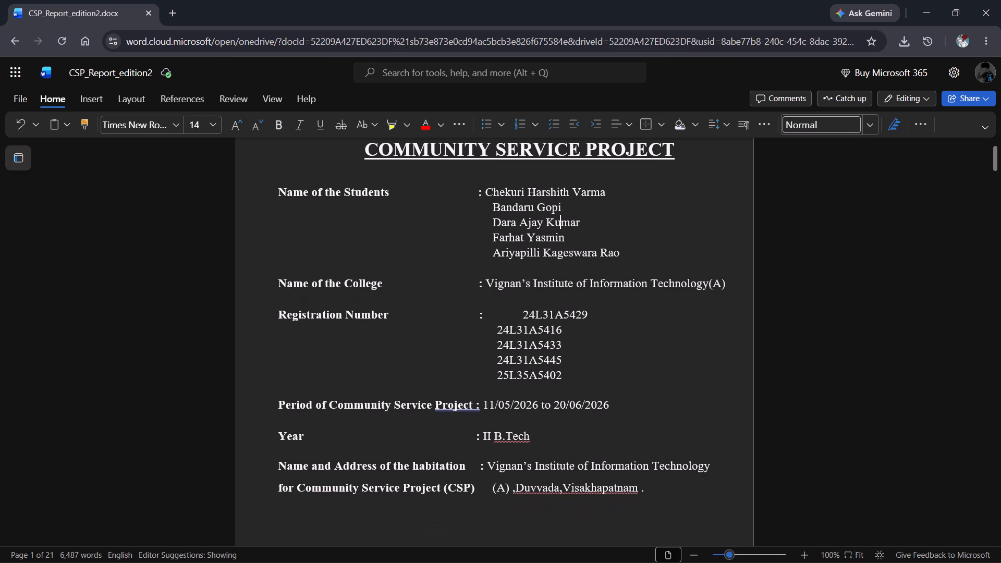
pyautogui.click(560, 224)
pyautogui.scroll(-1, 560, 224)
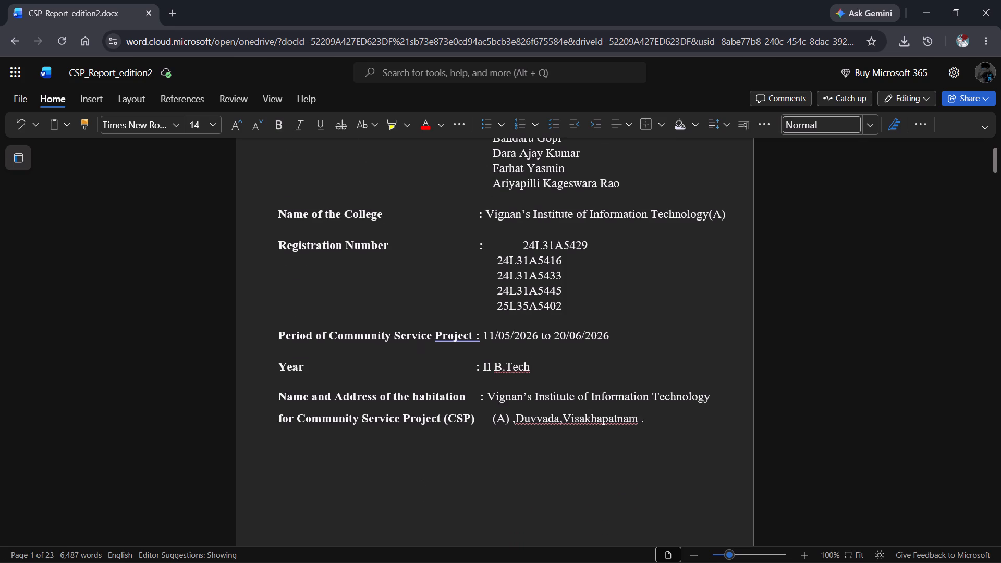
pyautogui.click(523, 246)
pyautogui.press('BackSpace')
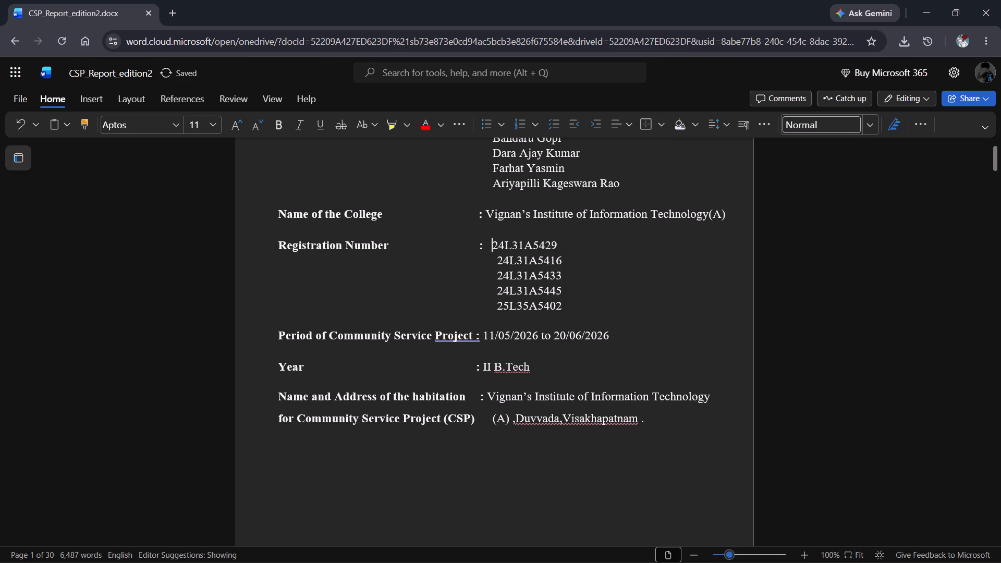
pyautogui.press('space')
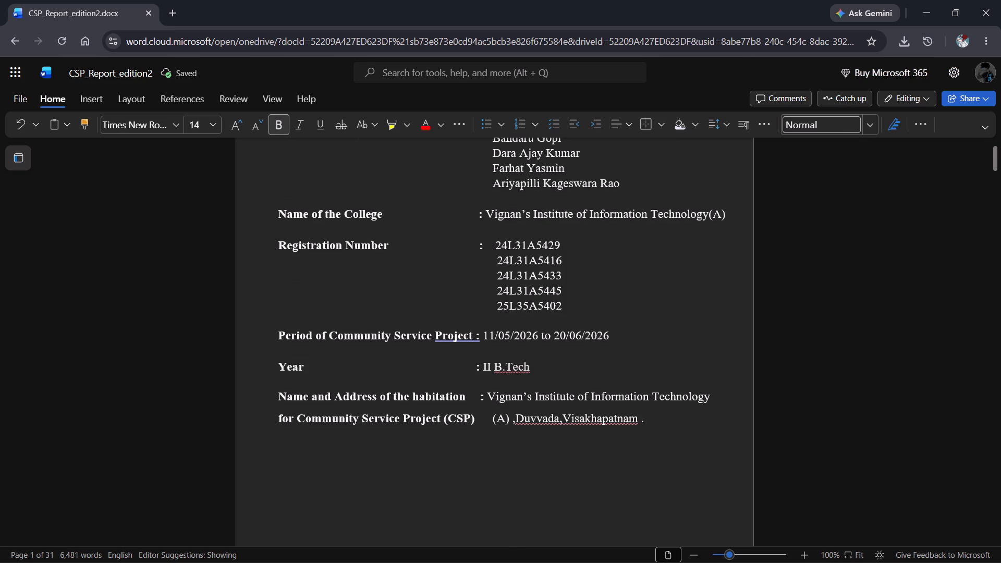
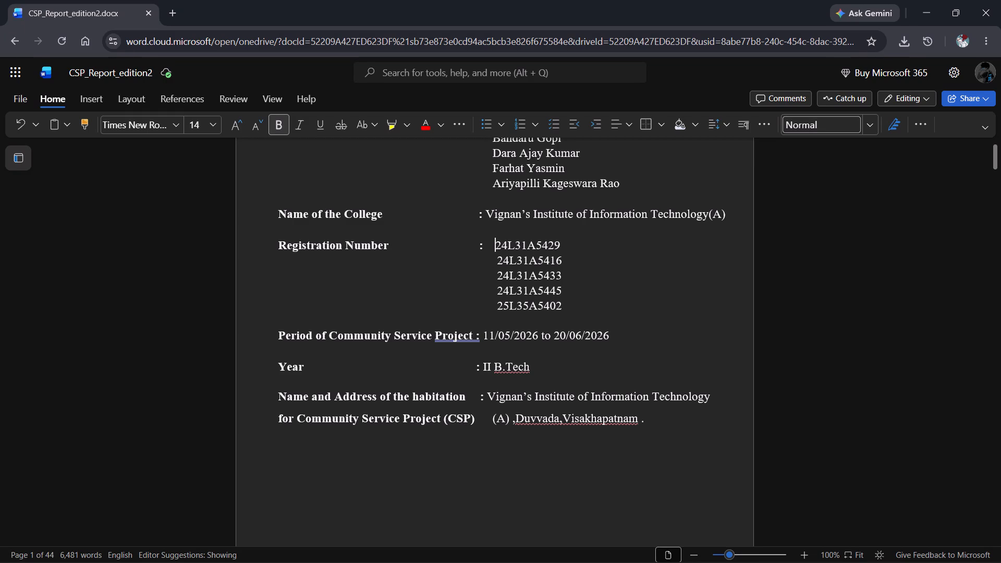
# Review the layout of the cover page, the title page and the top of the Student Declaration page.
pyautogui.scroll(-2, 787, 11)
pyautogui.click(672, 310)
pyautogui.scroll(-4, 672, 310)
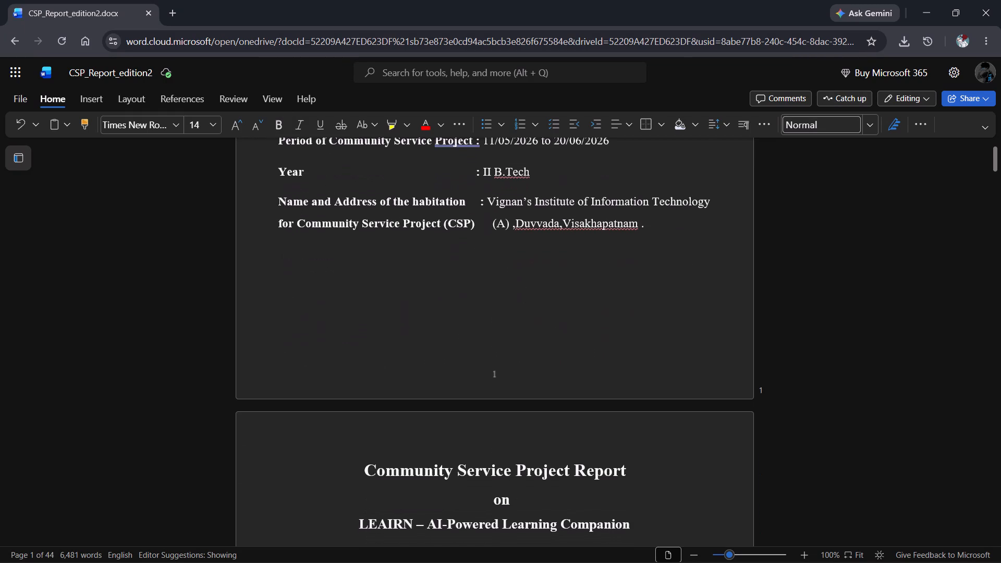
pyautogui.scroll(-2, 672, 310)
pyautogui.scroll(3, 672, 310)
pyautogui.scroll(-5, 672, 310)
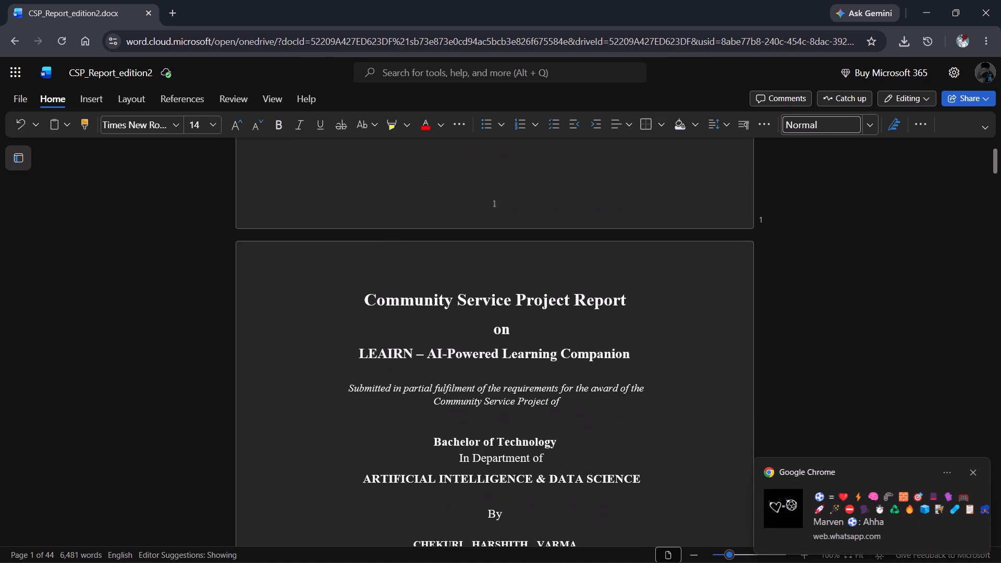
pyautogui.scroll(-1, 672, 310)
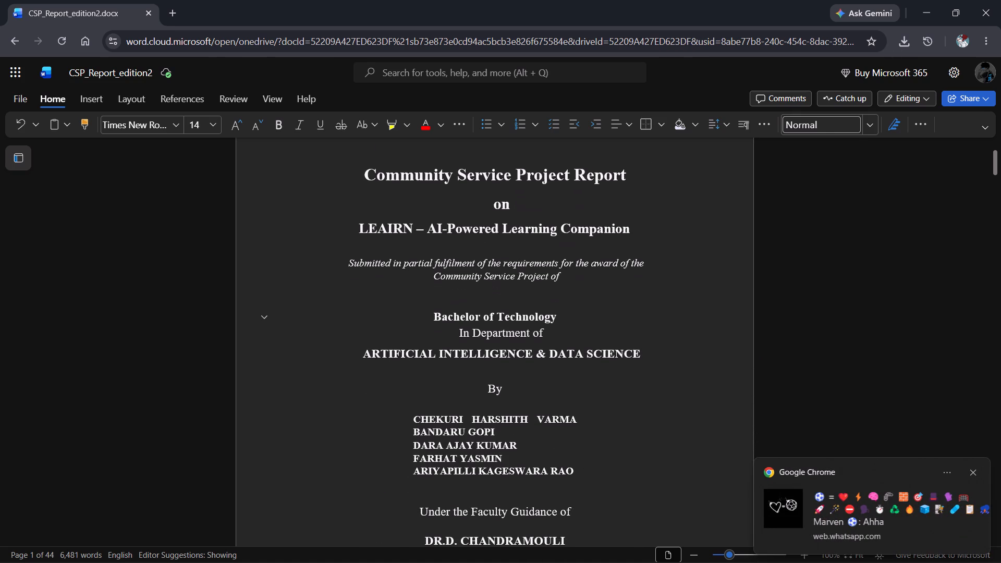
pyautogui.click(583, 294)
pyautogui.scroll(-2, 583, 294)
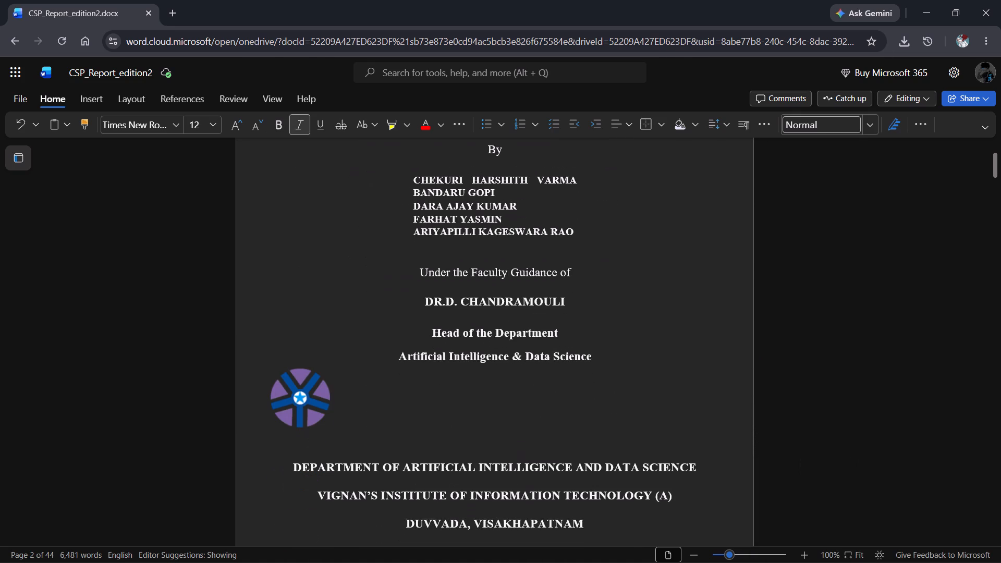
pyautogui.scroll(-1, 583, 294)
pyautogui.scroll(-1, 465, 322)
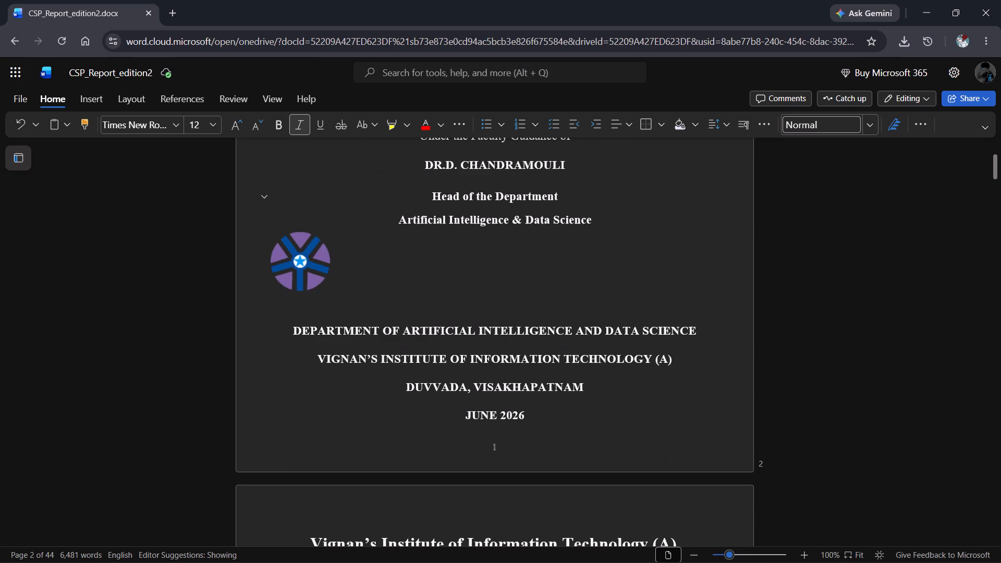
pyautogui.scroll(-2, 465, 322)
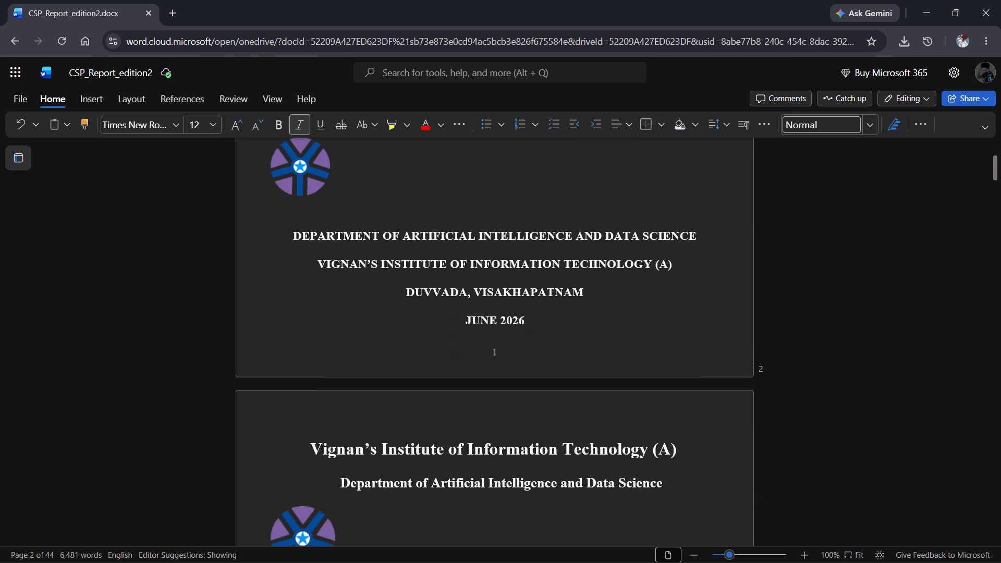
pyautogui.scroll(-3, 465, 319)
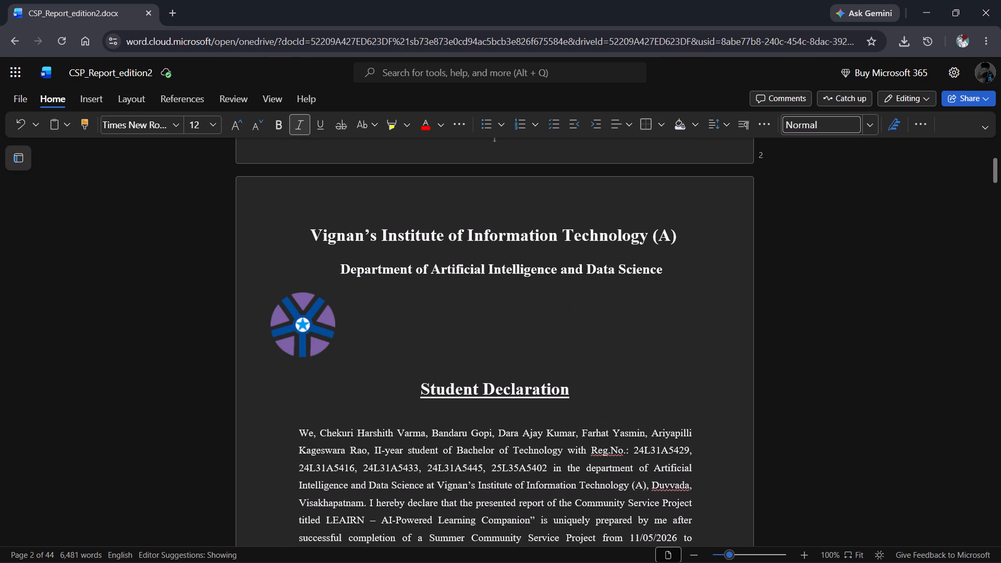
# Insert a blank line above the "Vignan's Institute of Information Technology (A)" heading on the Student Declaration page.
pyautogui.click(298, 235)
pyautogui.press('Return')
pyautogui.press('\\')
pyautogui.press('BackSpace')
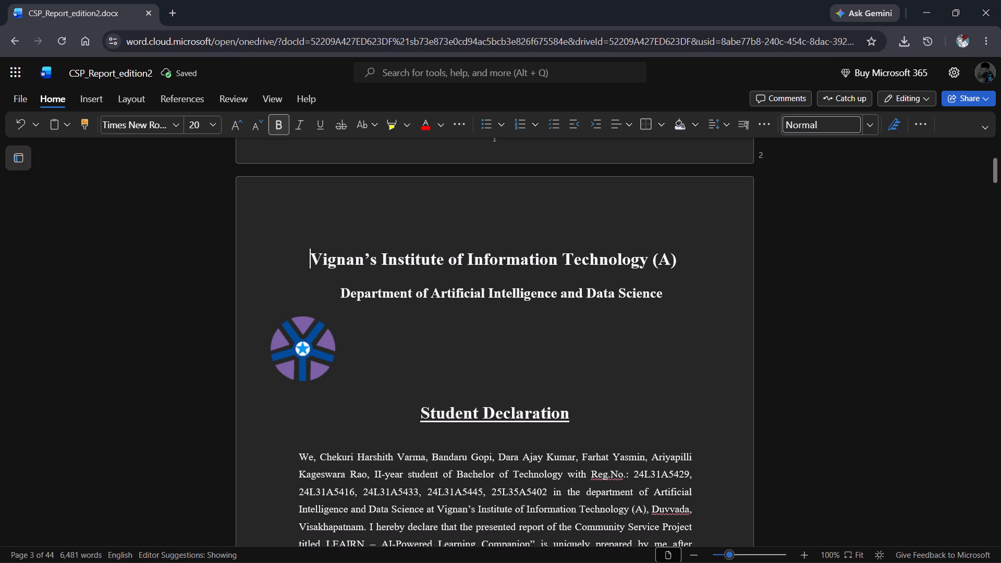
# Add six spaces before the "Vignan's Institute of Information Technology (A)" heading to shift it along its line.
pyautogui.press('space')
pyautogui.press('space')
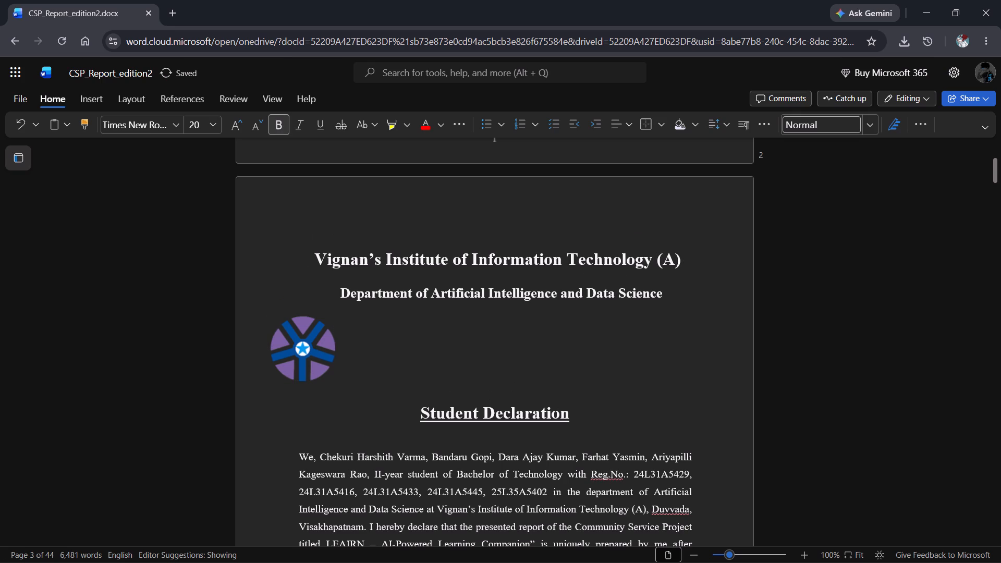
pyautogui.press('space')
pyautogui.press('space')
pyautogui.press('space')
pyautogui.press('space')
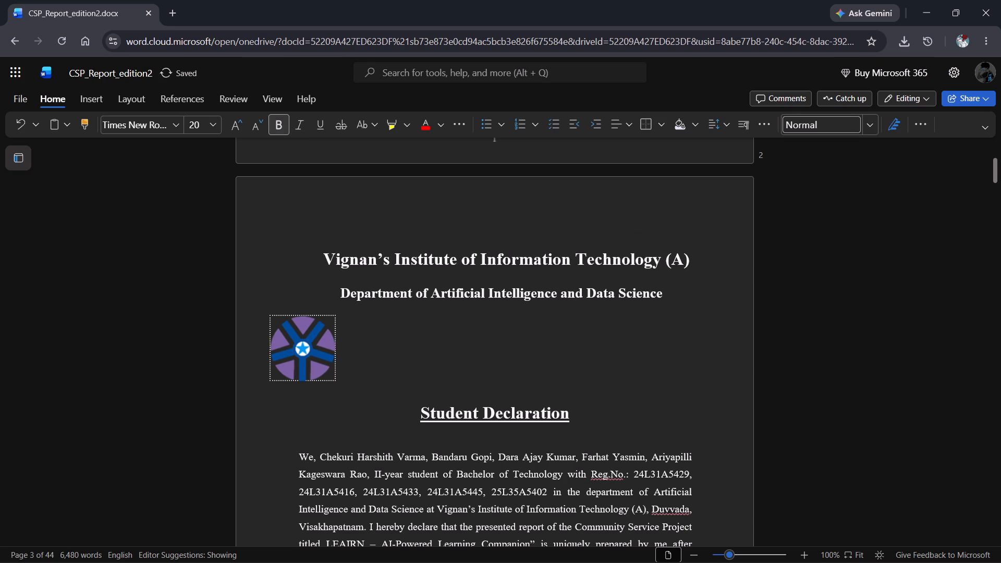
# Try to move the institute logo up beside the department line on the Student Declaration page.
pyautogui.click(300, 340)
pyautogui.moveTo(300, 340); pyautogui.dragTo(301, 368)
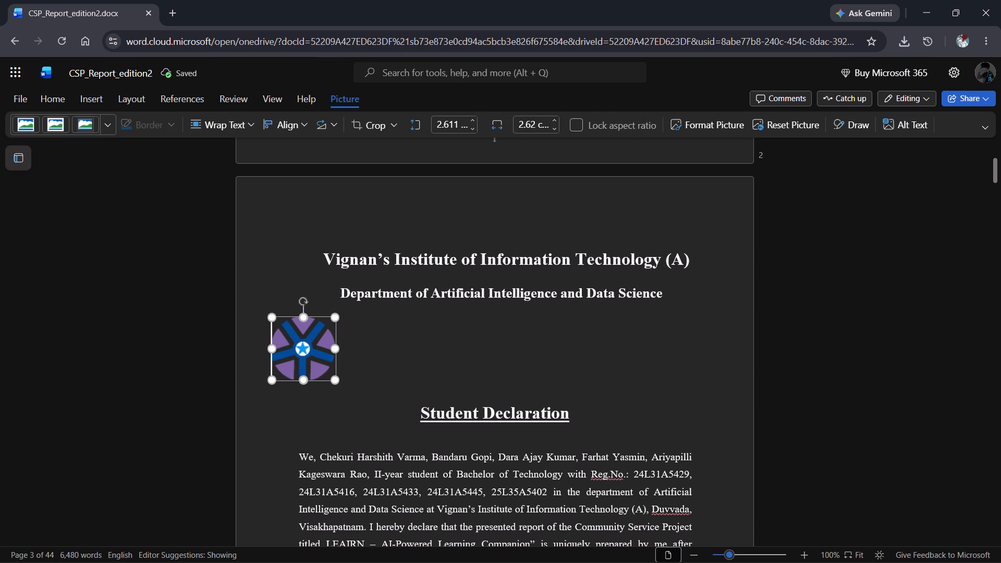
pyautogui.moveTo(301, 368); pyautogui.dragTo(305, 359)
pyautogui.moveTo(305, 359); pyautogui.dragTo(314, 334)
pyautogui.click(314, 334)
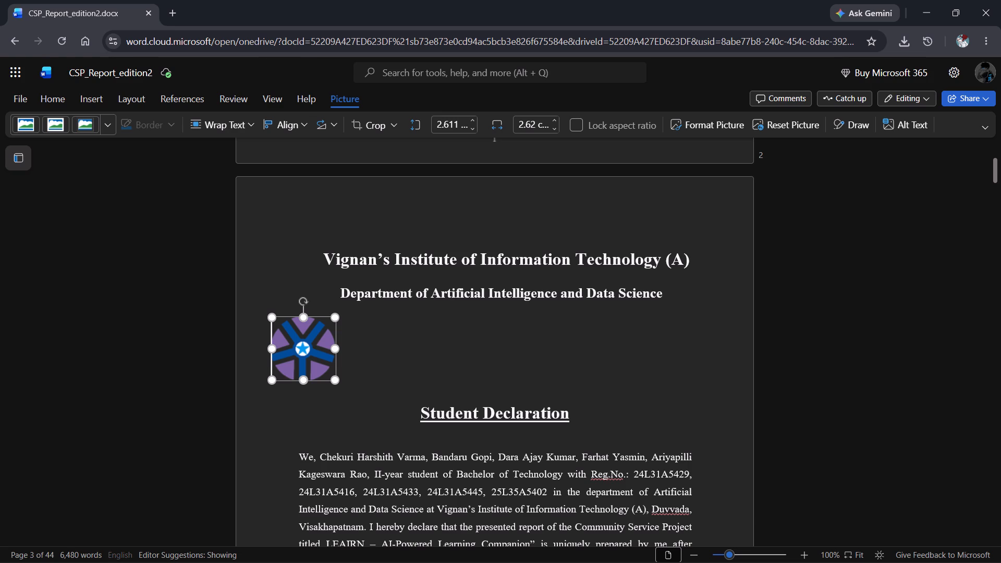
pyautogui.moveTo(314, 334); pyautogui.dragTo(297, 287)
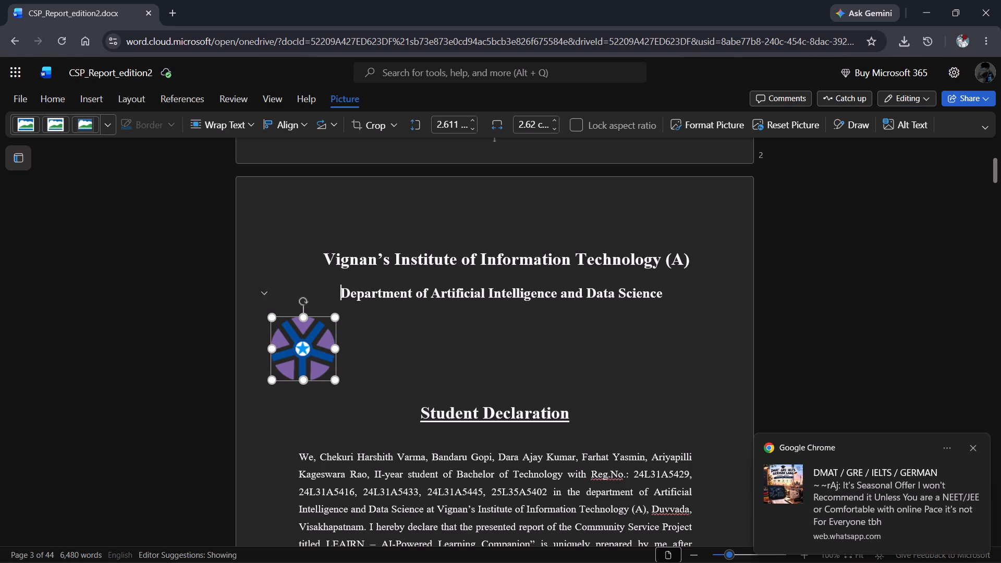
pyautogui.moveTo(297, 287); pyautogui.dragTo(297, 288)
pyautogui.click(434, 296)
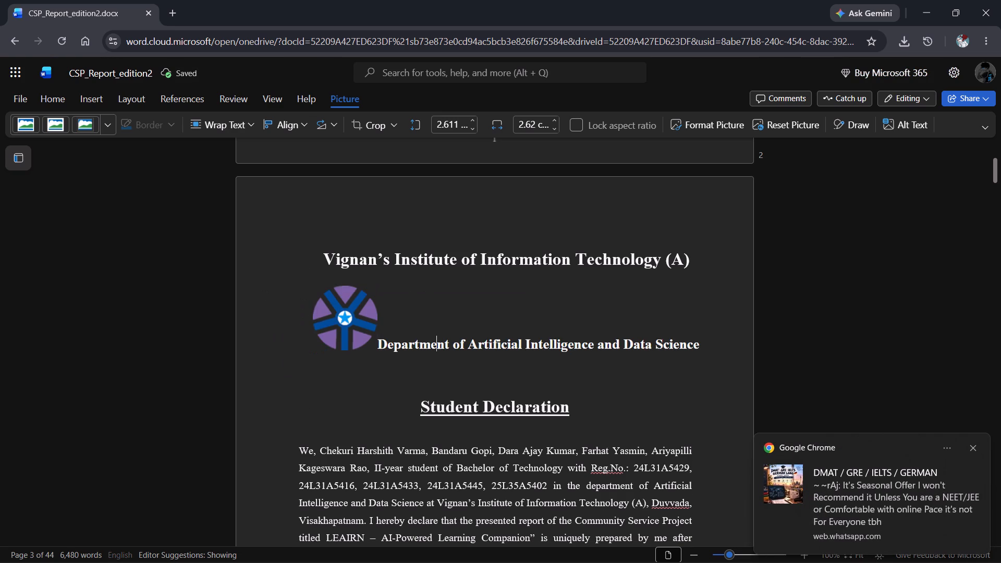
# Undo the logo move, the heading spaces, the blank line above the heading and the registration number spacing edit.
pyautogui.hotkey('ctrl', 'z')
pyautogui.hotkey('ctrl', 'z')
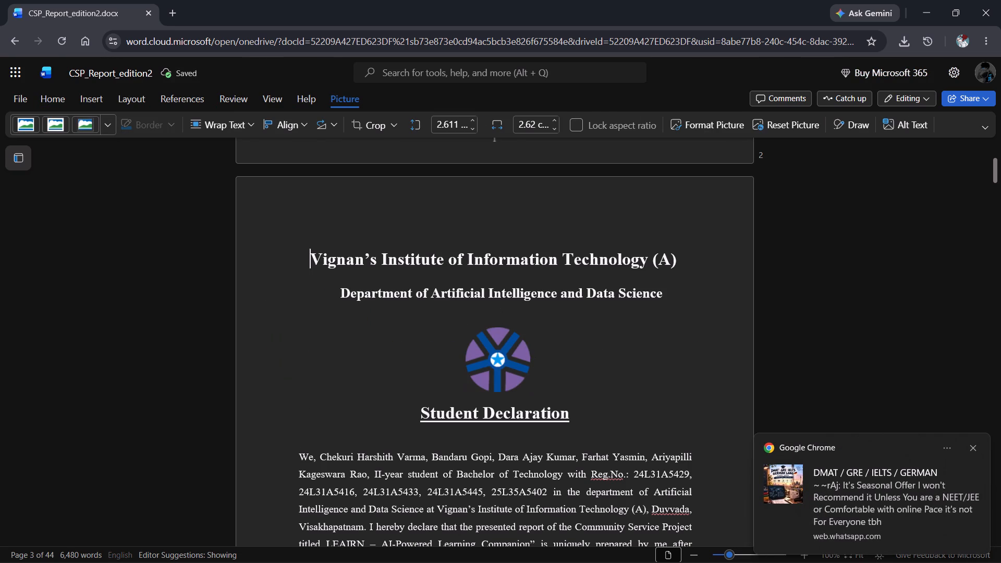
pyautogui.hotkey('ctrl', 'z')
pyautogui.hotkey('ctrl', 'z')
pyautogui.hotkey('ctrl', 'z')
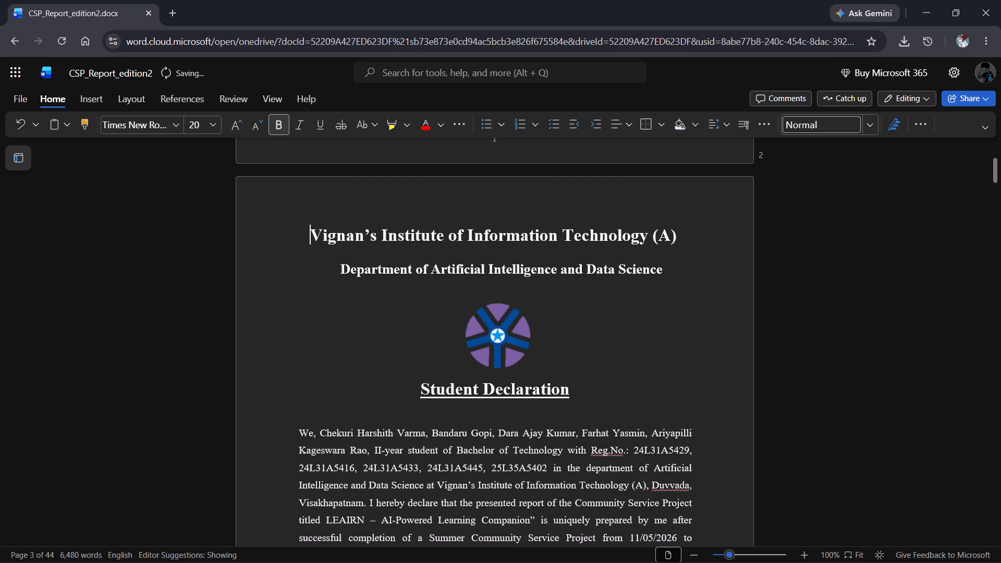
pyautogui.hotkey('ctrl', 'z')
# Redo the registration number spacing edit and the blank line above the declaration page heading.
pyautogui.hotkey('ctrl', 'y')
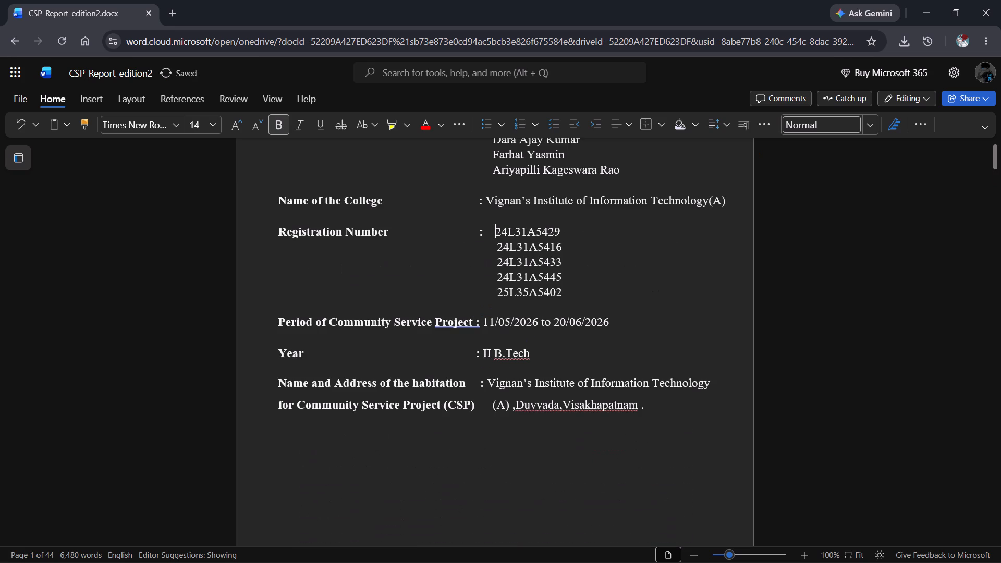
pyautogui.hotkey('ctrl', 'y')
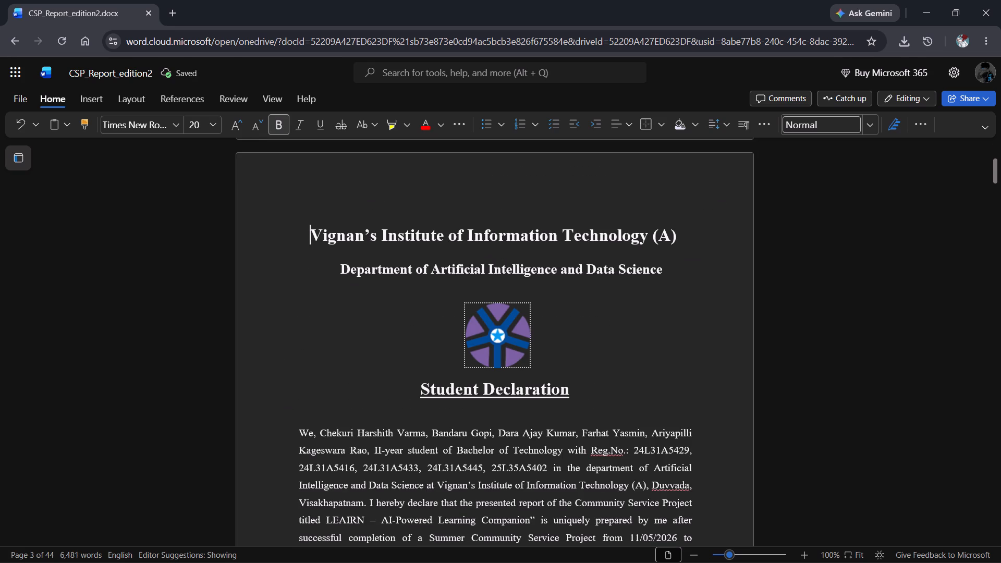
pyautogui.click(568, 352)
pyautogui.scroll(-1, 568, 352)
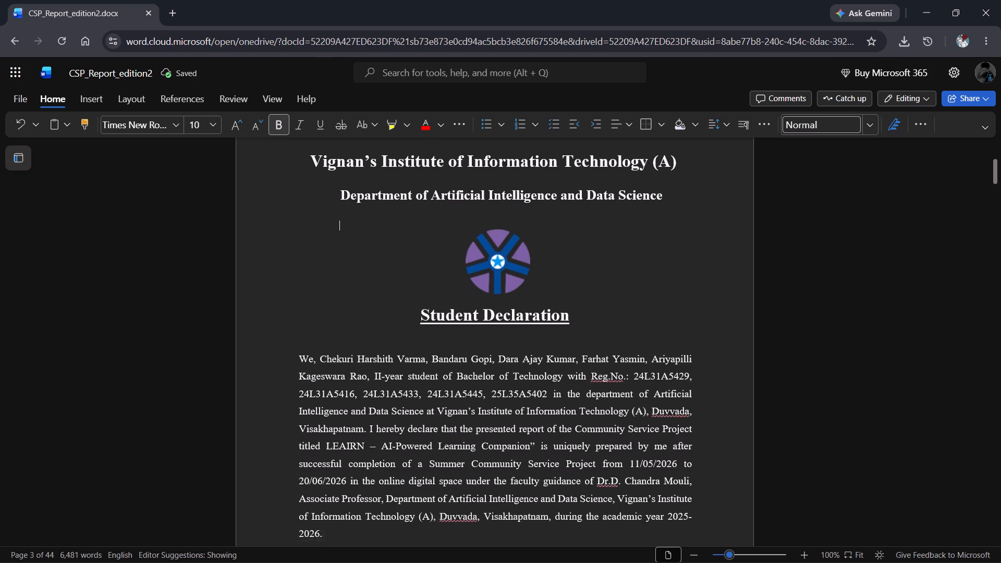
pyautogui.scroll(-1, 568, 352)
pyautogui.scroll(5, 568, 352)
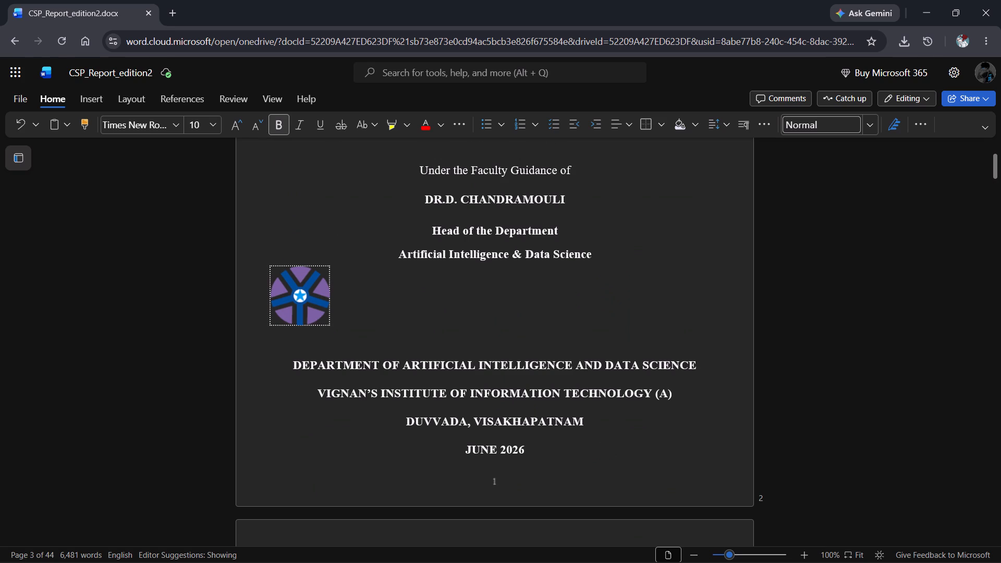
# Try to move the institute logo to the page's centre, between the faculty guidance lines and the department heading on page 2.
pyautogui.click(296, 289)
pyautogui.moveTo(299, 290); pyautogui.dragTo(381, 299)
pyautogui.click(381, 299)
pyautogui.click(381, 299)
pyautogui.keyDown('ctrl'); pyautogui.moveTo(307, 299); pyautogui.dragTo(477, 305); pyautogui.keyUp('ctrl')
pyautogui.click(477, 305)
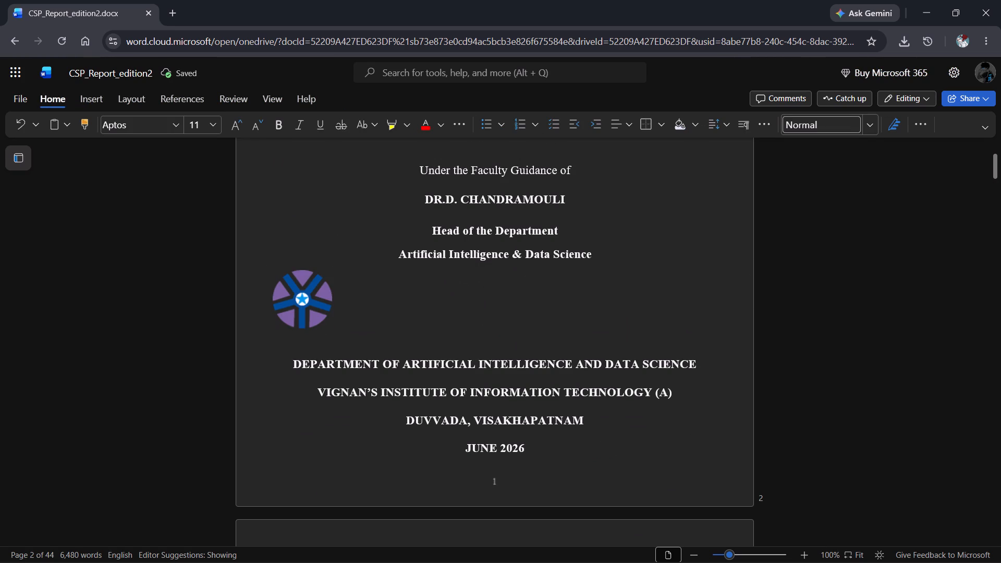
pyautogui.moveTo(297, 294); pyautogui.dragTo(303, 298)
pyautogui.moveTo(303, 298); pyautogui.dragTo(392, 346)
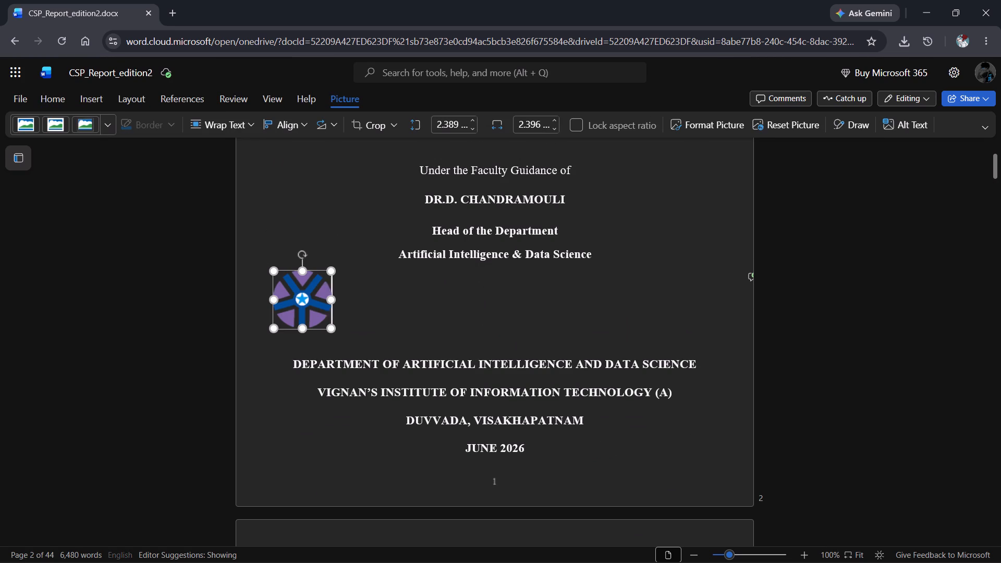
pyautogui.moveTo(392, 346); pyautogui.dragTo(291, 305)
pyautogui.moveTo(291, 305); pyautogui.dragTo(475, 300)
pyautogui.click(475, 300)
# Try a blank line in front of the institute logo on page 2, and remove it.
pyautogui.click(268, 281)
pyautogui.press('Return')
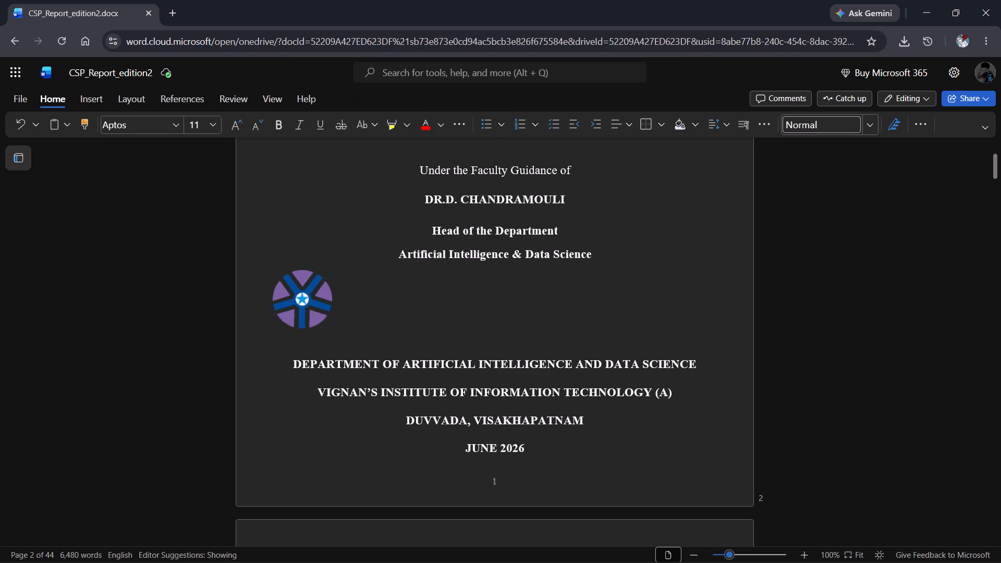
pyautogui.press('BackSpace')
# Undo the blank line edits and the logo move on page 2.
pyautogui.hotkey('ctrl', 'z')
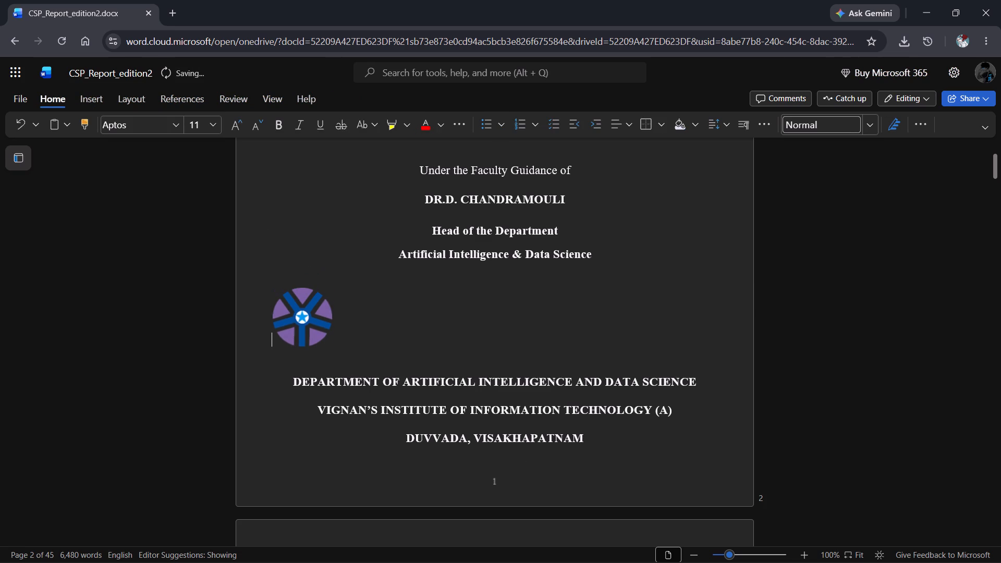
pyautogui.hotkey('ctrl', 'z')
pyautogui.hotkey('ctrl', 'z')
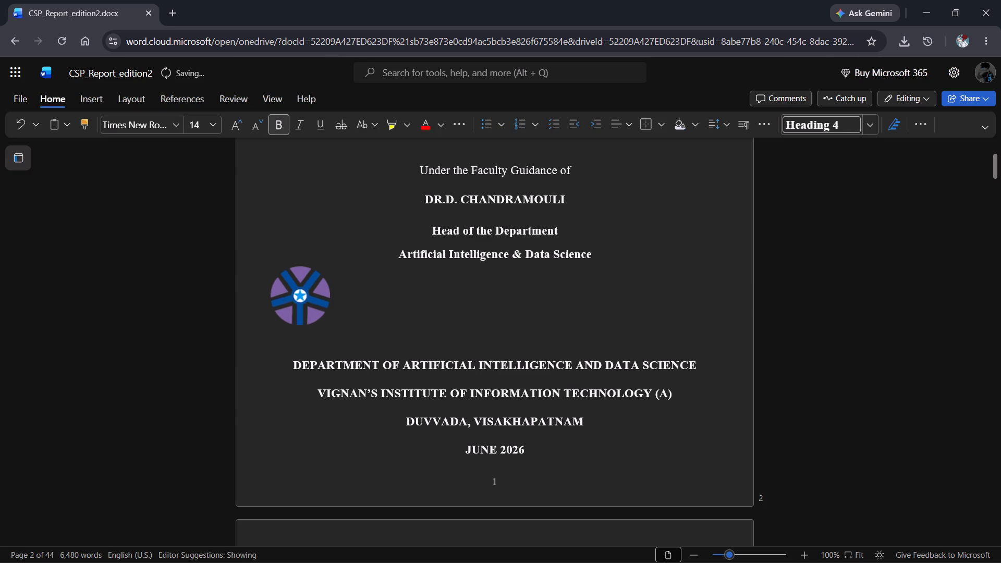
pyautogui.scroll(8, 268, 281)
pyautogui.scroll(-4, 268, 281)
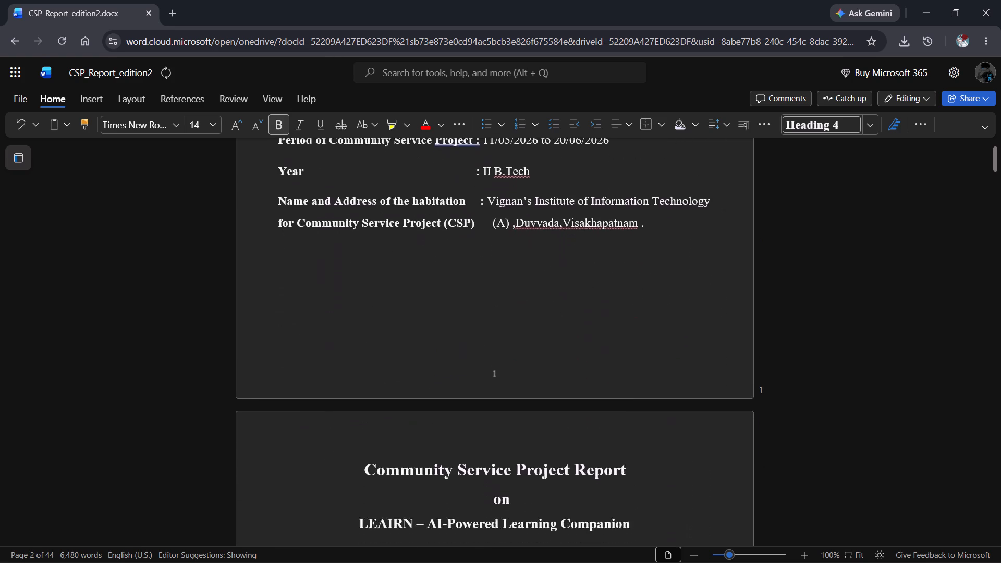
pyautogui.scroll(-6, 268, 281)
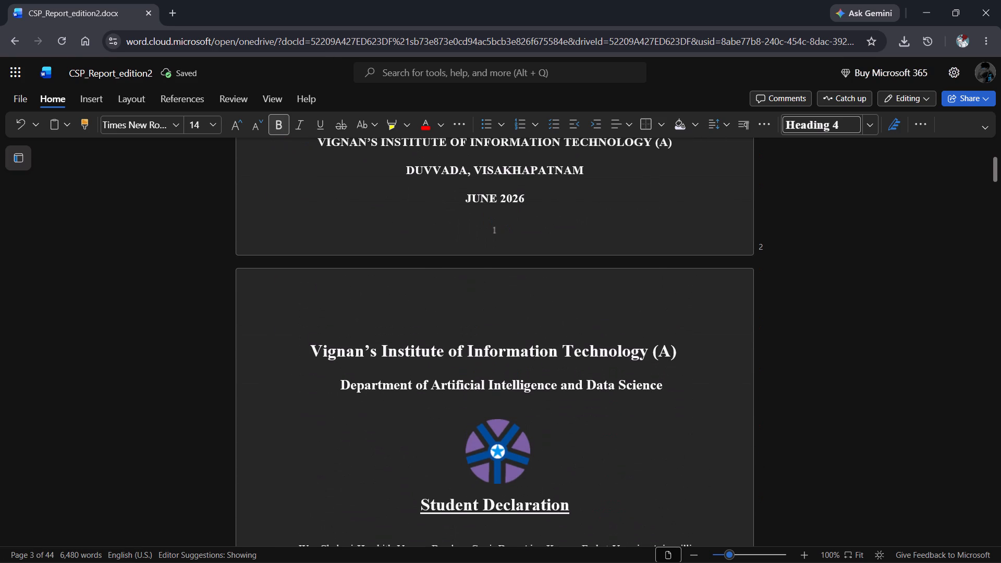
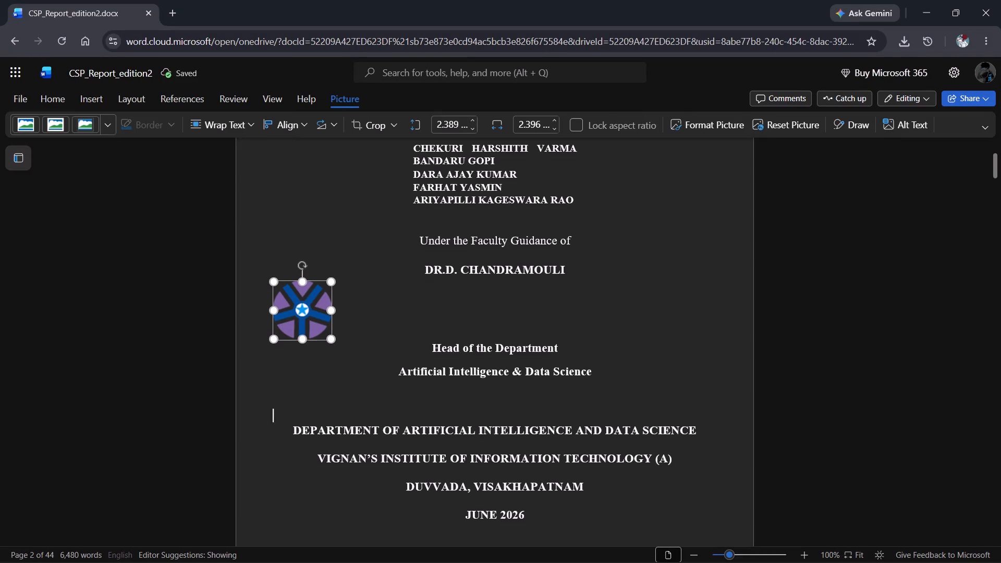
# Move the institute logo to the blank space below "Artificial Intelligence & Data Science" on the title page, and try to centre it there.
pyautogui.moveTo(487, 407); pyautogui.dragTo(486, 398)
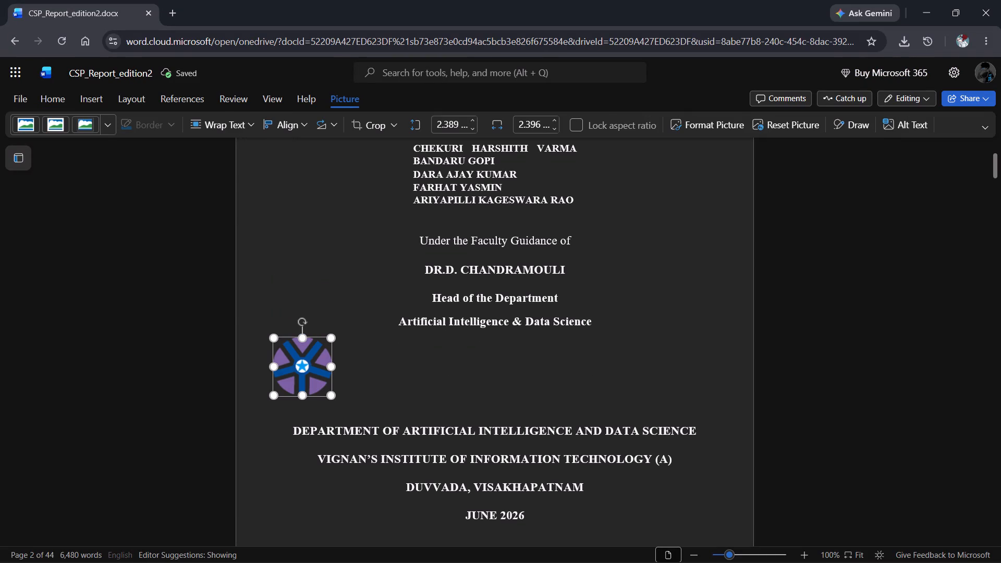
pyautogui.moveTo(290, 368); pyautogui.dragTo(494, 360)
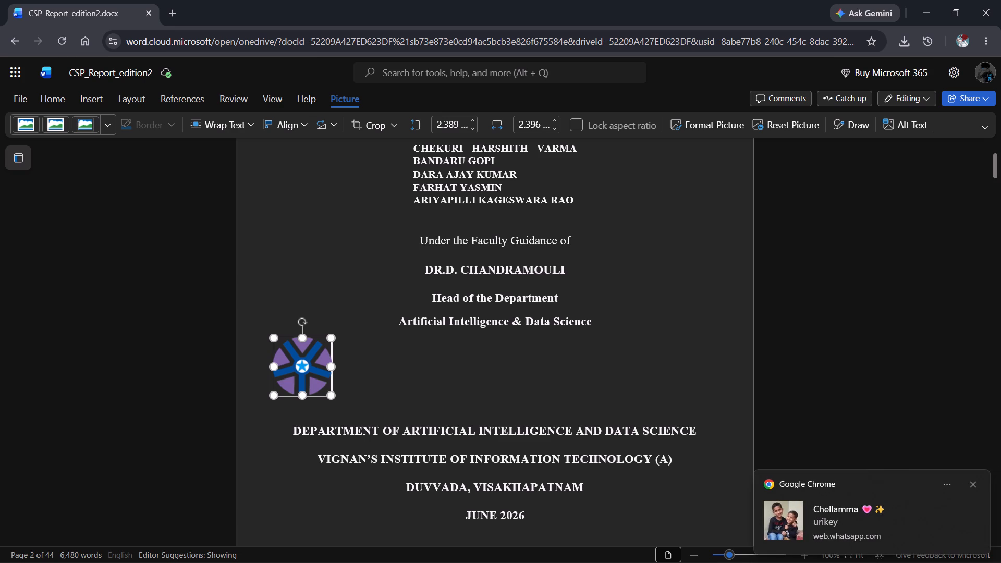
pyautogui.moveTo(494, 360); pyautogui.dragTo(490, 363)
pyautogui.click(290, 273)
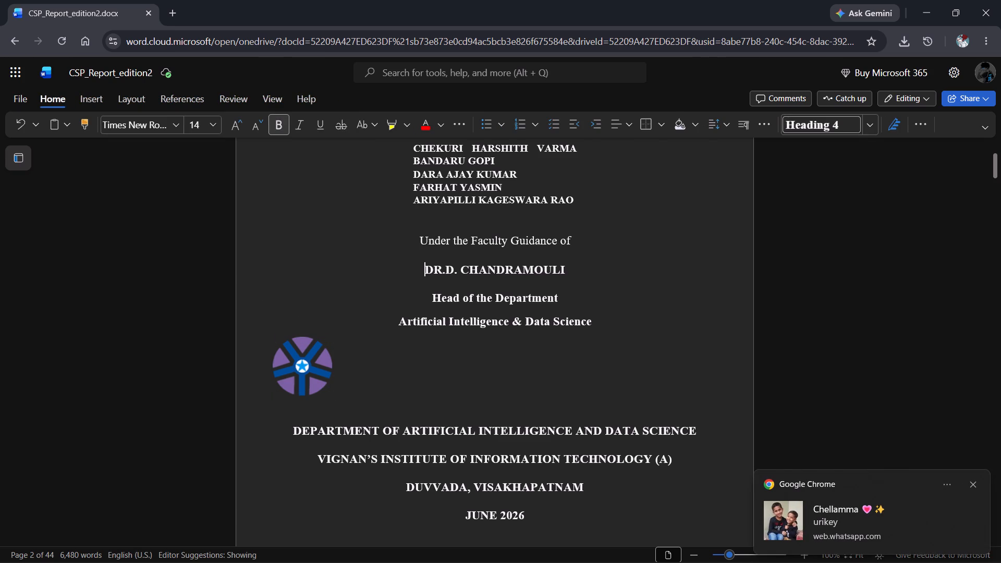
# Review the layout of the report's cover page and the title page that follows it.
pyautogui.scroll(11, 491, 291)
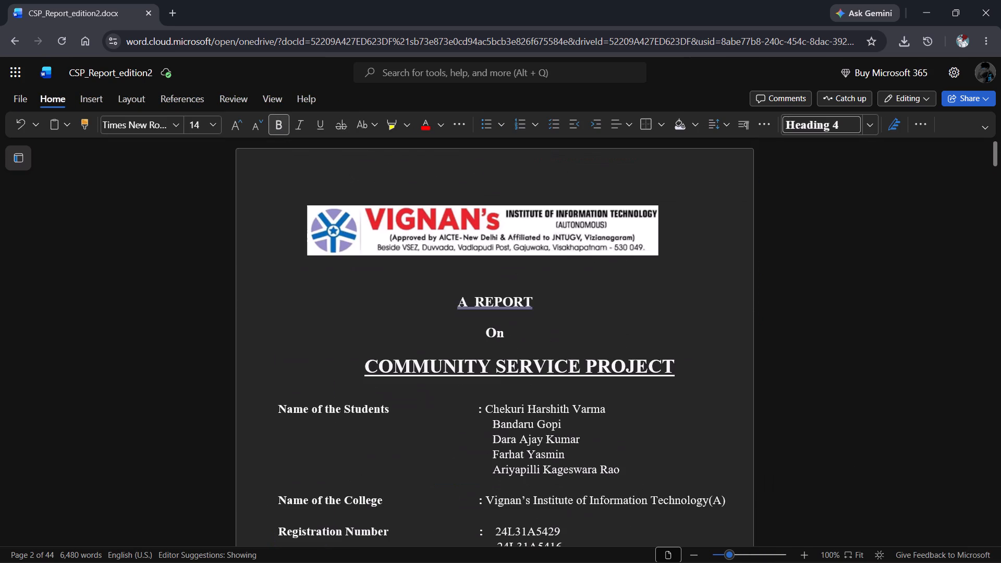
pyautogui.scroll(-4, 491, 291)
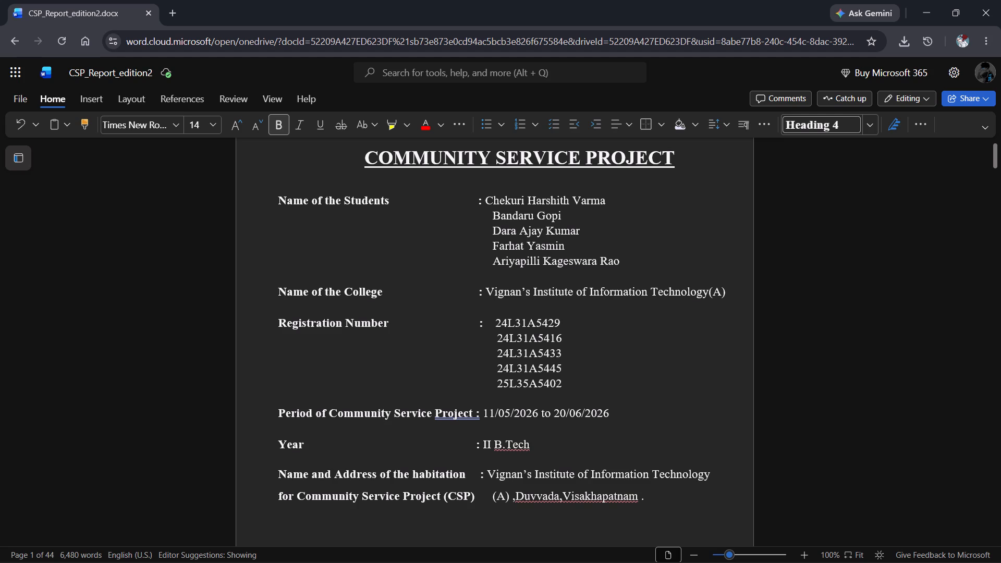
pyautogui.scroll(-3, 491, 291)
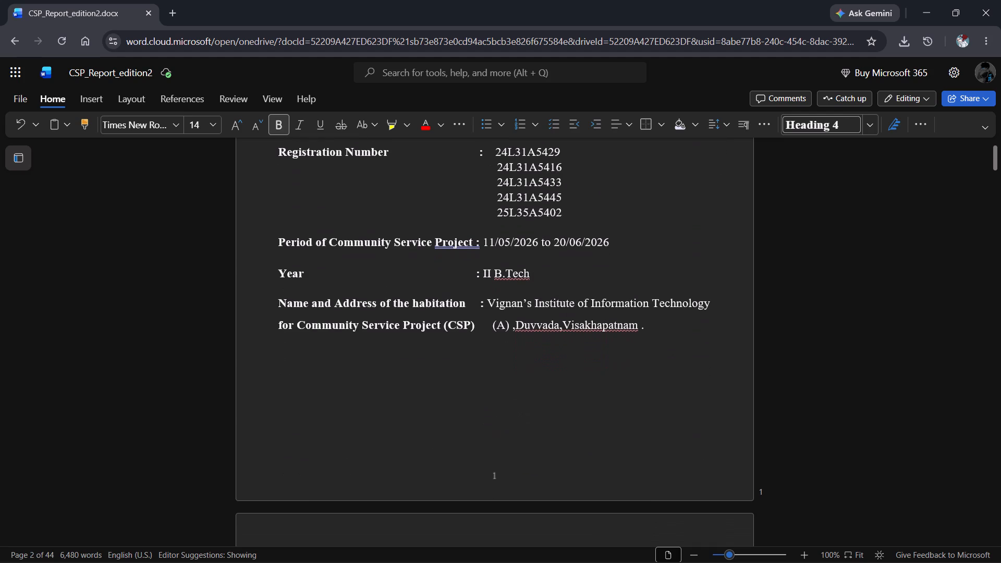
pyautogui.scroll(-4, 491, 291)
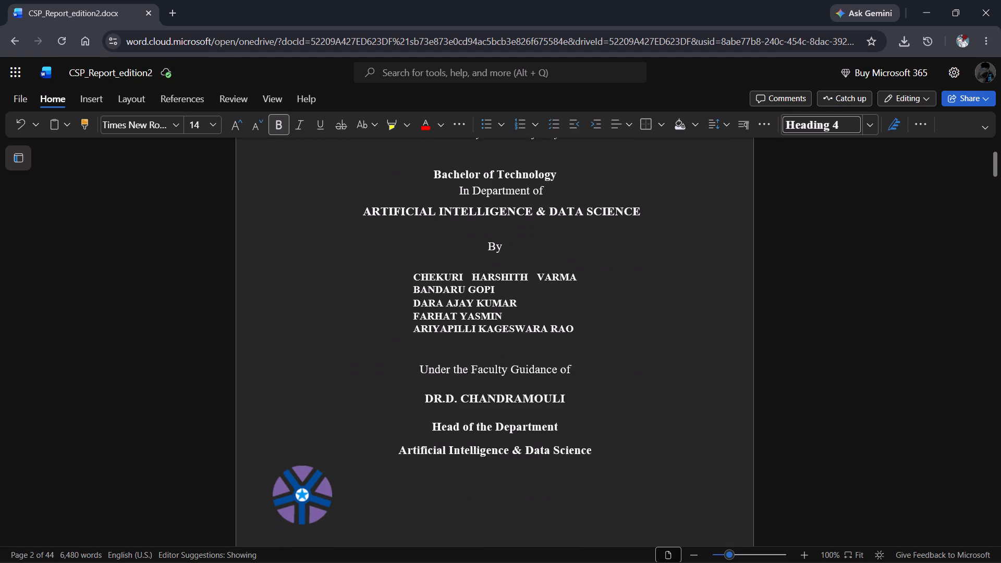
pyautogui.scroll(-4, 491, 291)
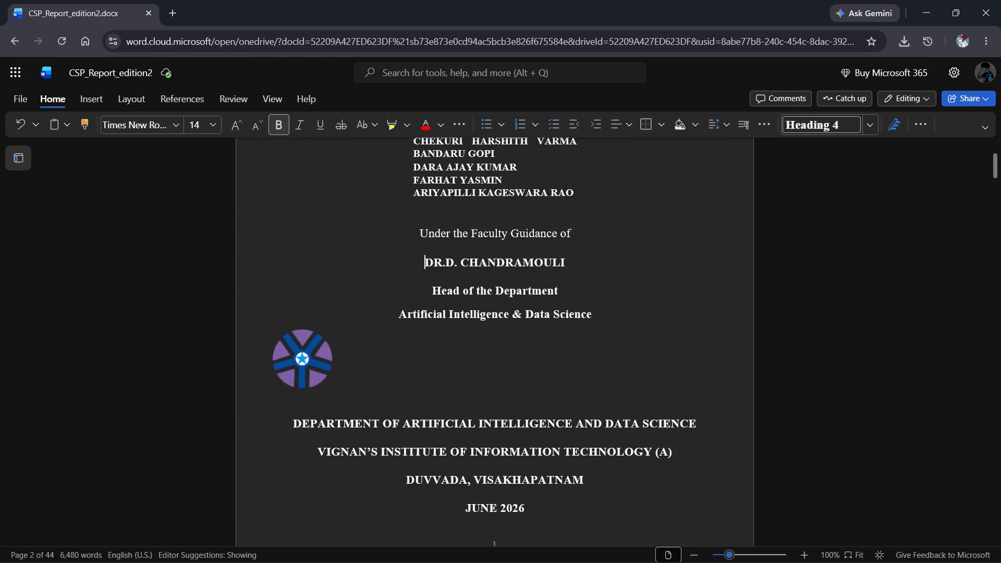
# Select the words "of the Department" in the "Head of the Department" line on the title page.
pyautogui.scroll(-1, 491, 291)
pyautogui.moveTo(557, 243); pyautogui.dragTo(468, 253)
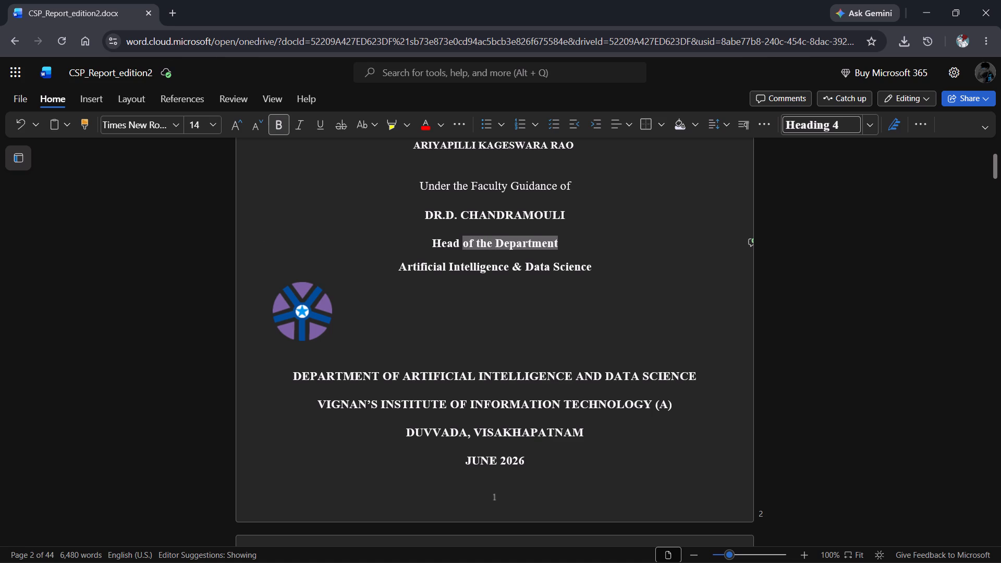
# Replace "of the Department" in the faculty guide's designation on the title page with "Assisstant Proffessor".
pyautogui.moveTo(468, 253); pyautogui.dragTo(459, 246)
pyautogui.press('BackSpace')
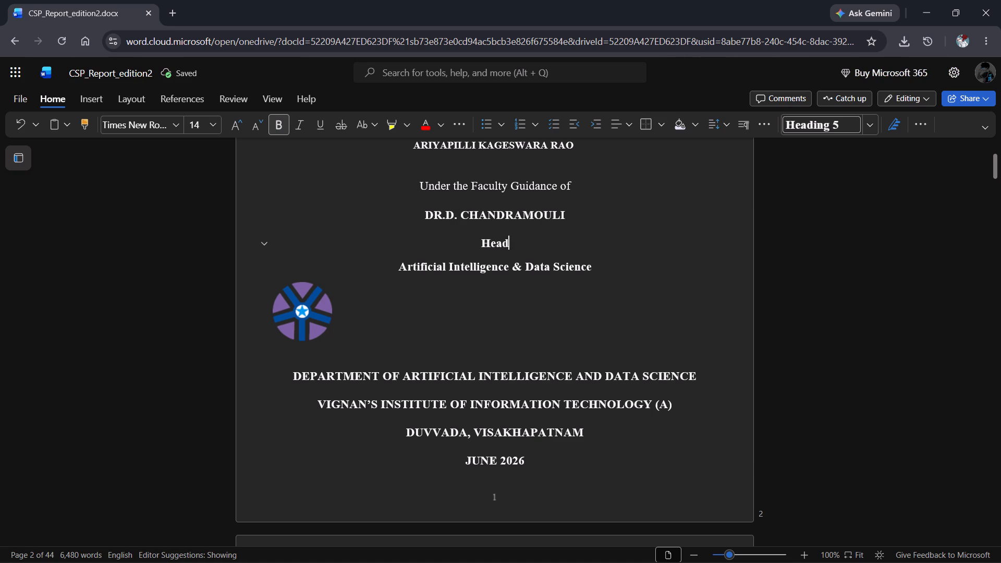
pyautogui.write('Assiss')
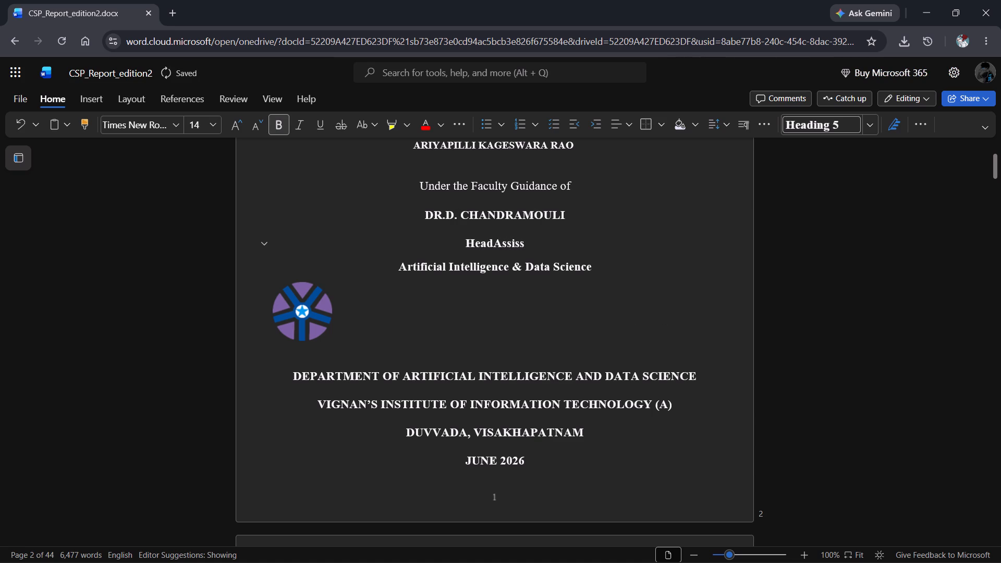
pyautogui.write('tant')
pyautogui.press('space')
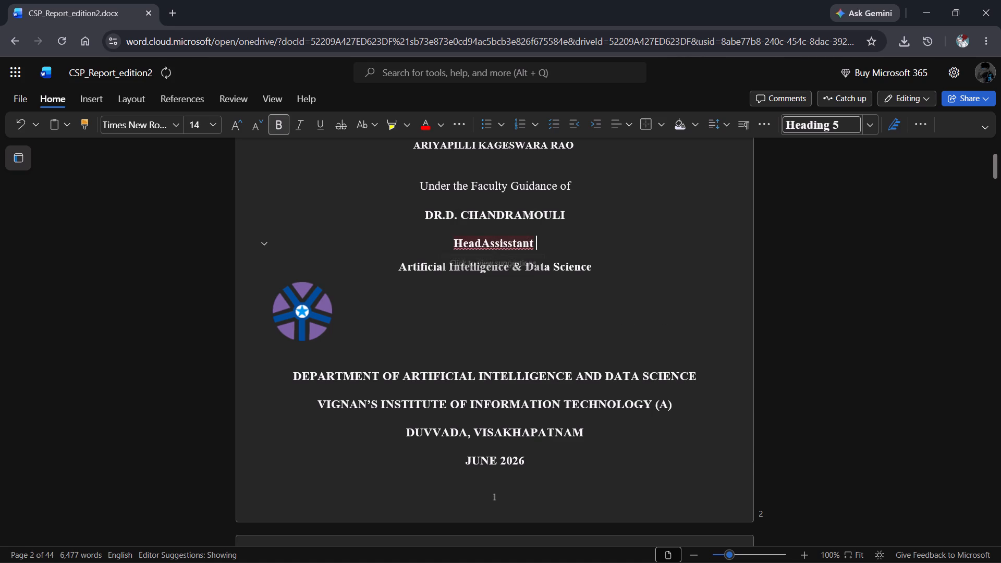
pyautogui.write('Pt')
pyautogui.press('BackSpace')
pyautogui.write('roffess')
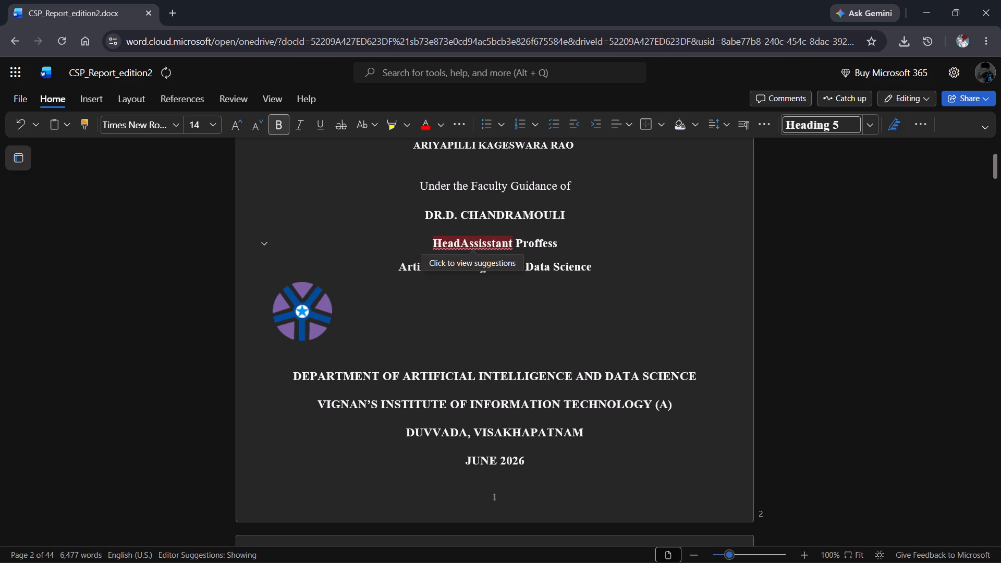
pyautogui.write('or')
# Delete the leftover word "Head" in front of "Assisstant Proffessor" in the guide's designation.
pyautogui.press('Left')
pyautogui.press('Left')
pyautogui.press('Left')
pyautogui.press('Left')
pyautogui.press('Left')
pyautogui.press('Left')
pyautogui.press('Left')
pyautogui.press('Left')
pyautogui.press('Left')
pyautogui.press('Left')
pyautogui.press('Left')
pyautogui.press('Left')
pyautogui.press('Left')
pyautogui.press('Left')
pyautogui.press('Left')
pyautogui.press('Left')
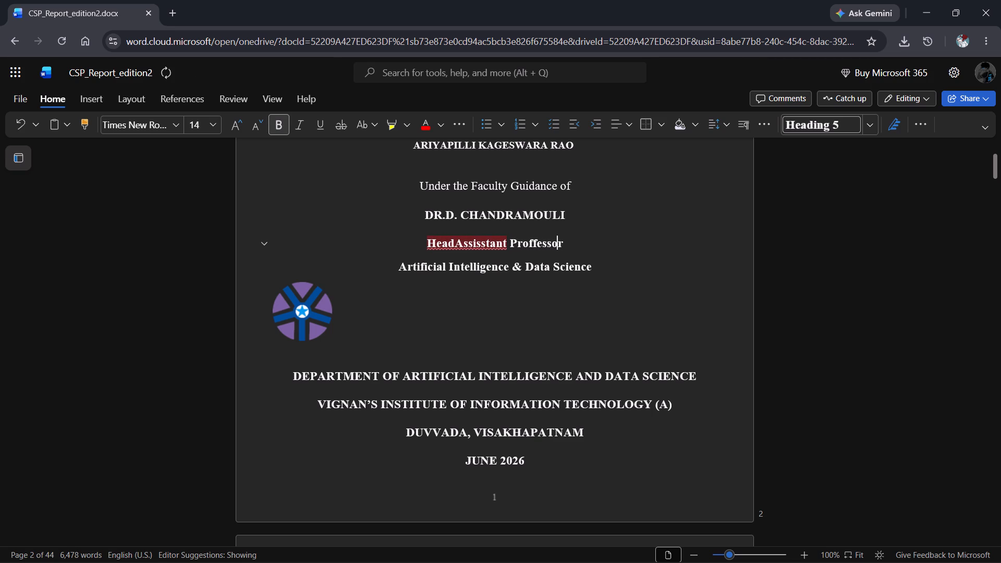
pyautogui.press('Left')
pyautogui.press('Left')
pyautogui.press('Left')
pyautogui.press('Left')
pyautogui.press('Left')
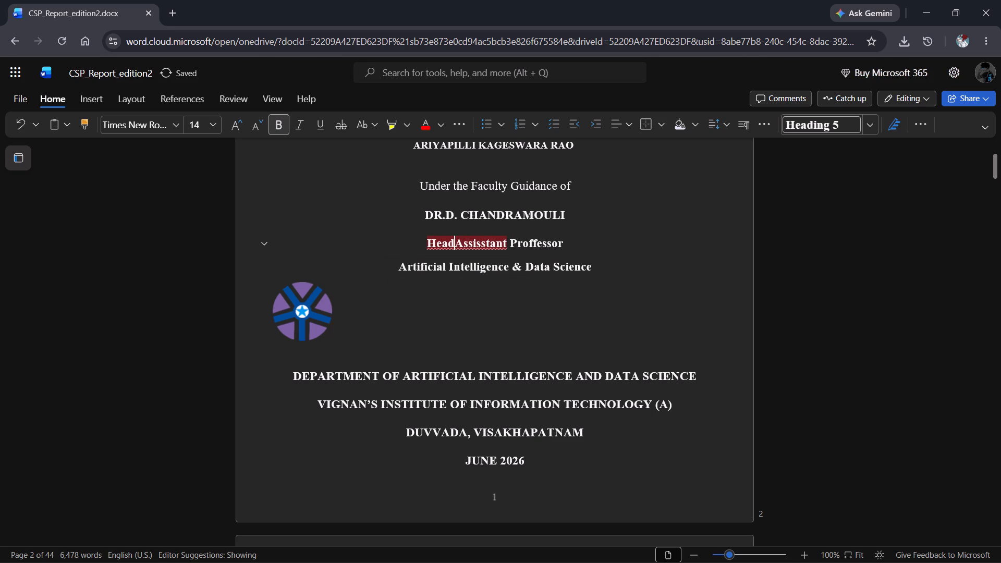
pyautogui.press('BackSpace')
pyautogui.press('BackSpace')
pyautogui.press('BackSpace')
pyautogui.press('BackSpace')
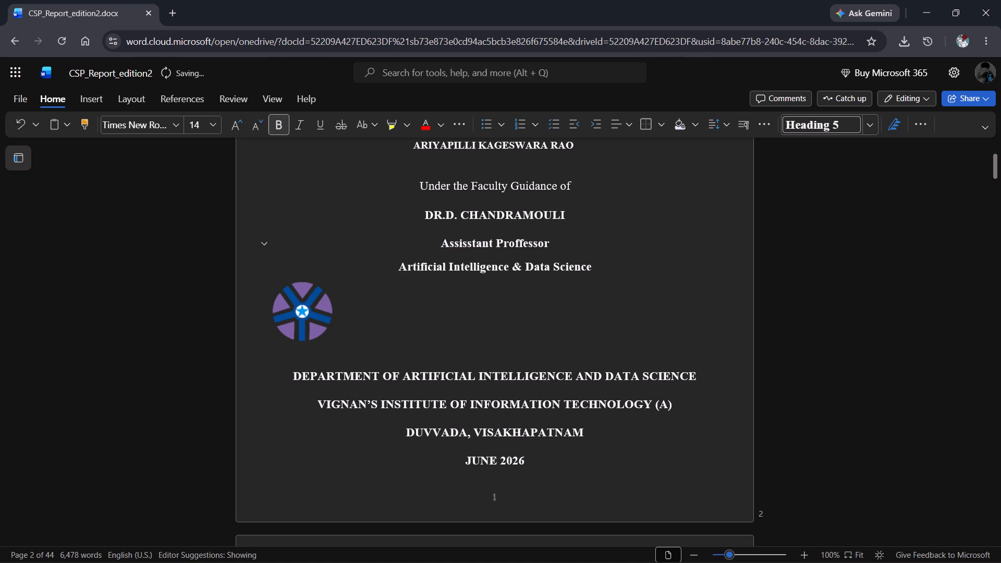
# Correct the spelling of the guide's designation to "Assistant Professor" using the suggested corrections.
pyautogui.click(520, 241)
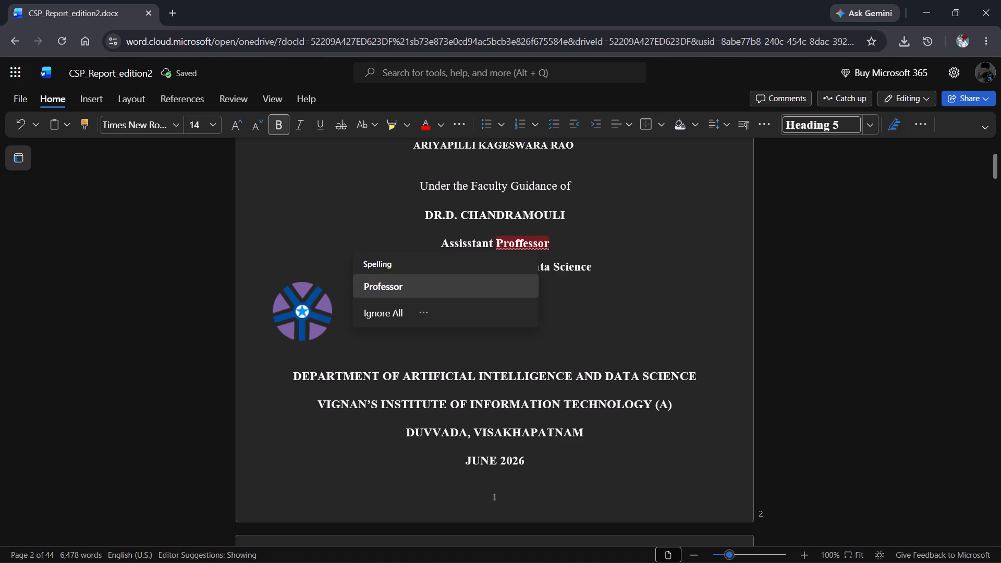
pyautogui.click(390, 290)
pyautogui.click(461, 242)
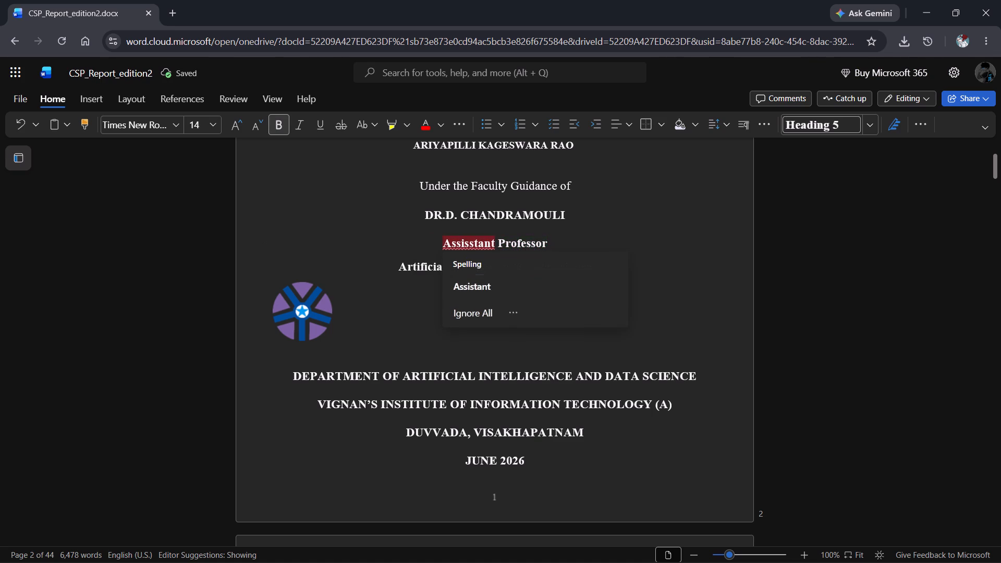
pyautogui.click(490, 287)
pyautogui.click(490, 287)
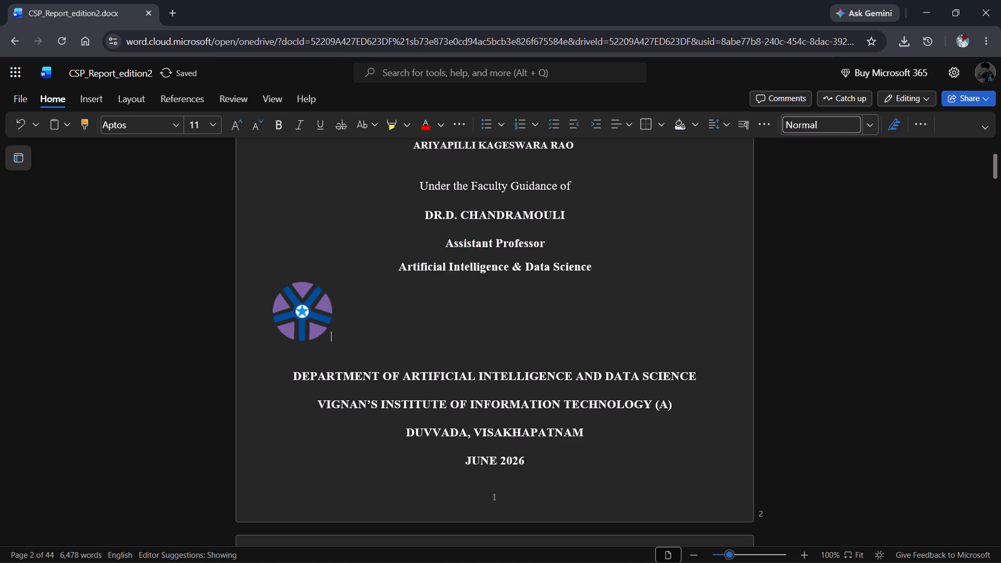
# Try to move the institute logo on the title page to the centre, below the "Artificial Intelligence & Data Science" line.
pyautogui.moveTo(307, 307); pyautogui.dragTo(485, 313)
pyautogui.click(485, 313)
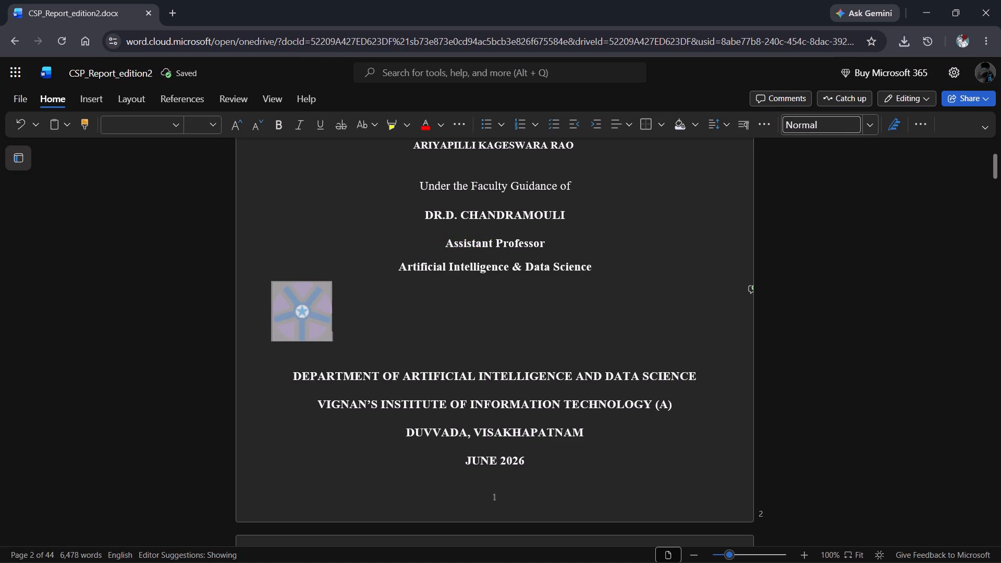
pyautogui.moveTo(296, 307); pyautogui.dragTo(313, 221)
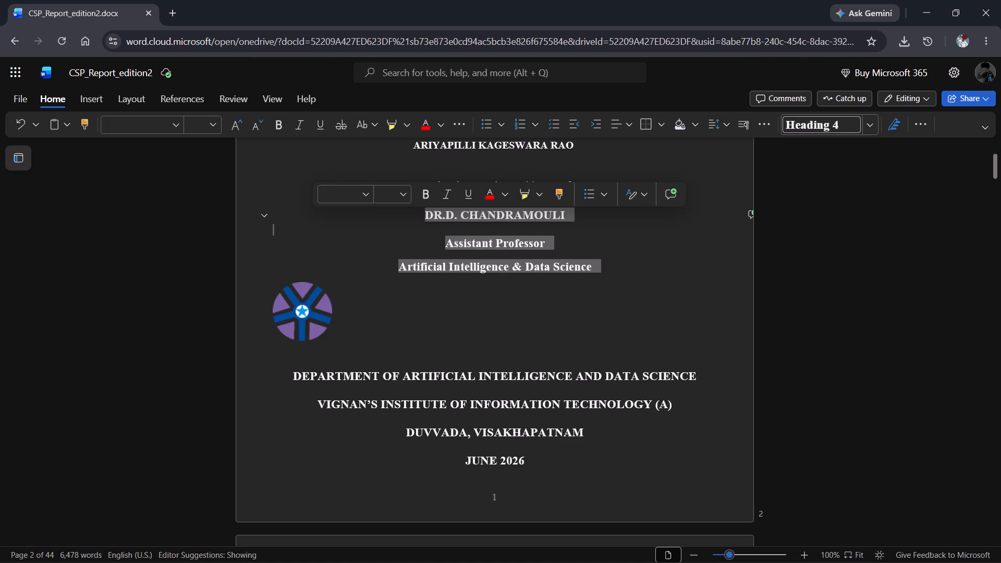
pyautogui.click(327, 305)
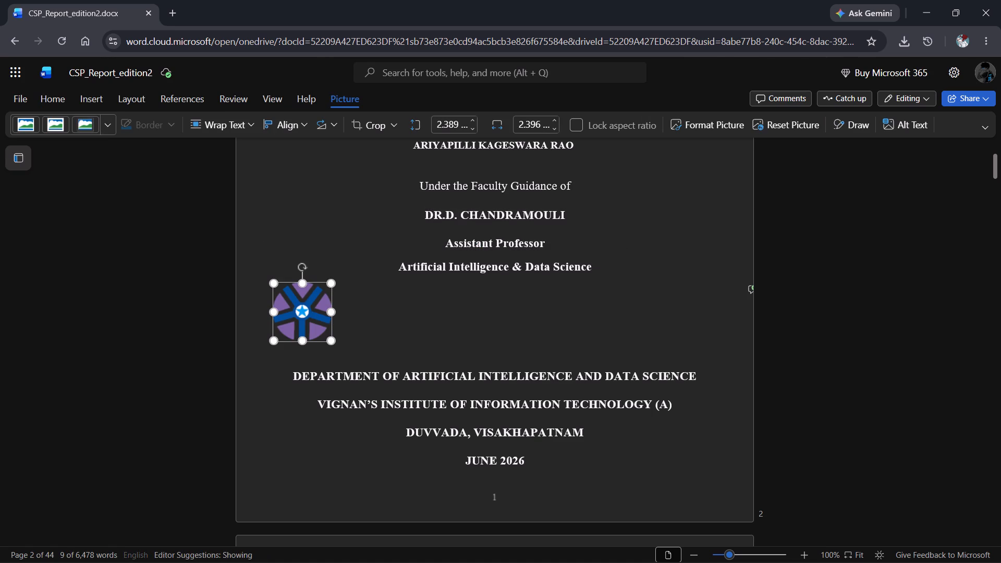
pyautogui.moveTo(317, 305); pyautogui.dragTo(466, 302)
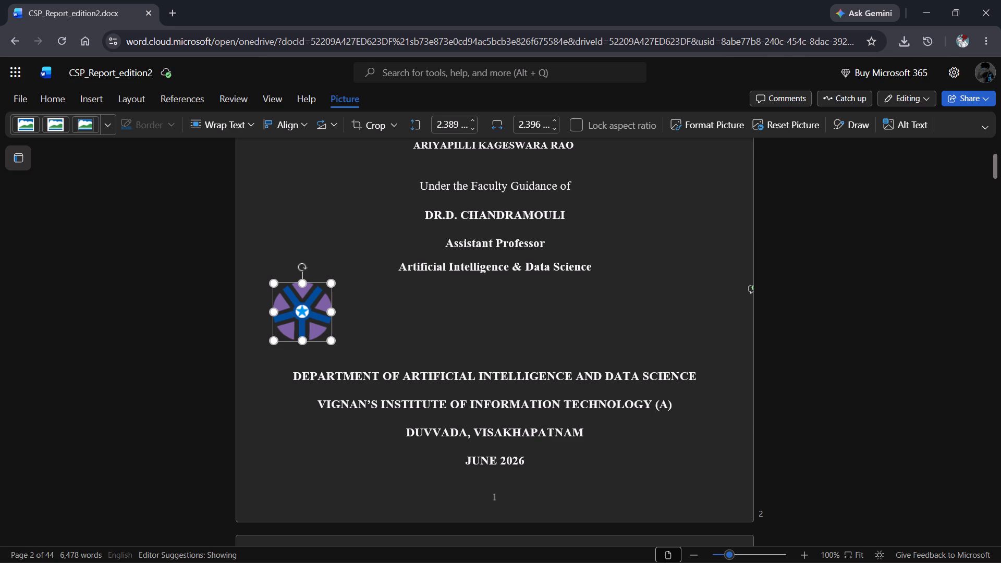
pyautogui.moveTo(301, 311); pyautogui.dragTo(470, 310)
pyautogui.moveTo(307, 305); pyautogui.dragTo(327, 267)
# Move the institute logo to the line directly above "DEPARTMENT OF ARTIFICIAL INTELLIGENCE AND DATA SCIENCE" on the title page.
pyautogui.moveTo(327, 267); pyautogui.dragTo(302, 245)
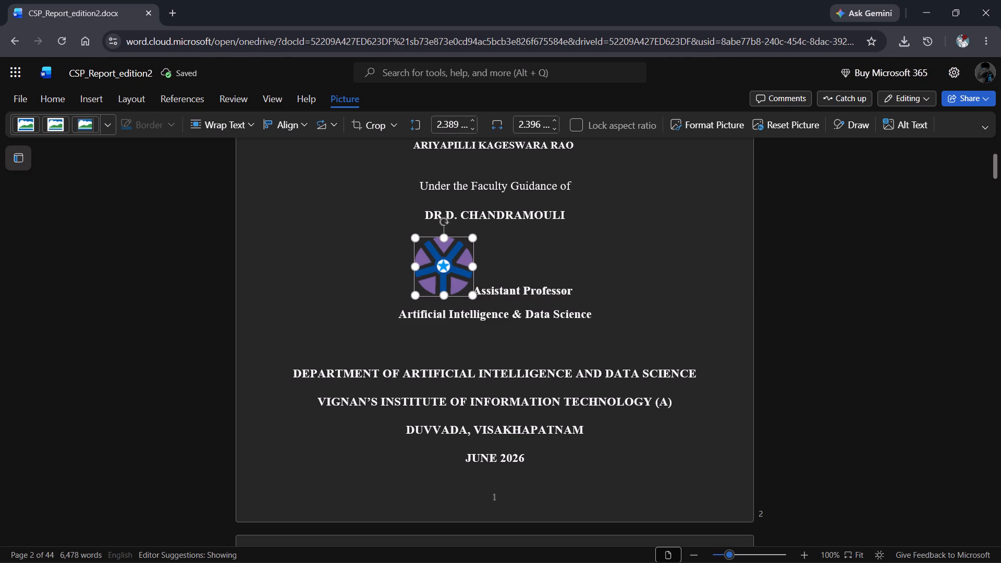
pyautogui.moveTo(442, 273); pyautogui.dragTo(484, 347)
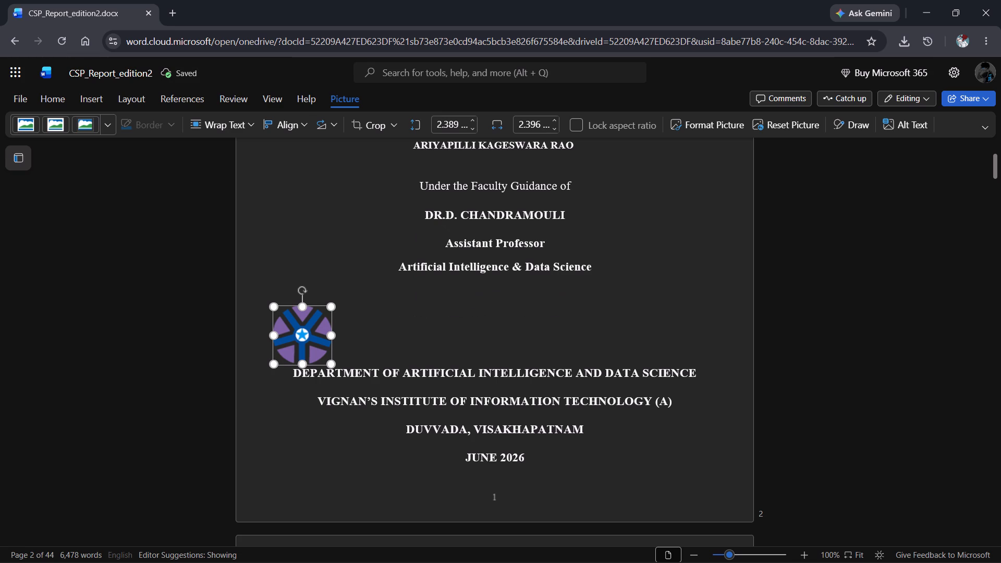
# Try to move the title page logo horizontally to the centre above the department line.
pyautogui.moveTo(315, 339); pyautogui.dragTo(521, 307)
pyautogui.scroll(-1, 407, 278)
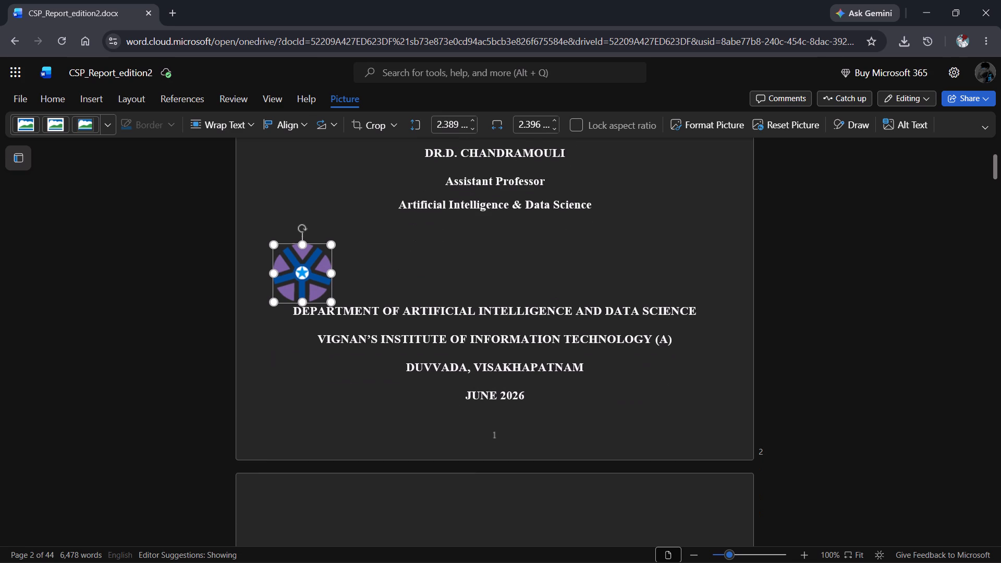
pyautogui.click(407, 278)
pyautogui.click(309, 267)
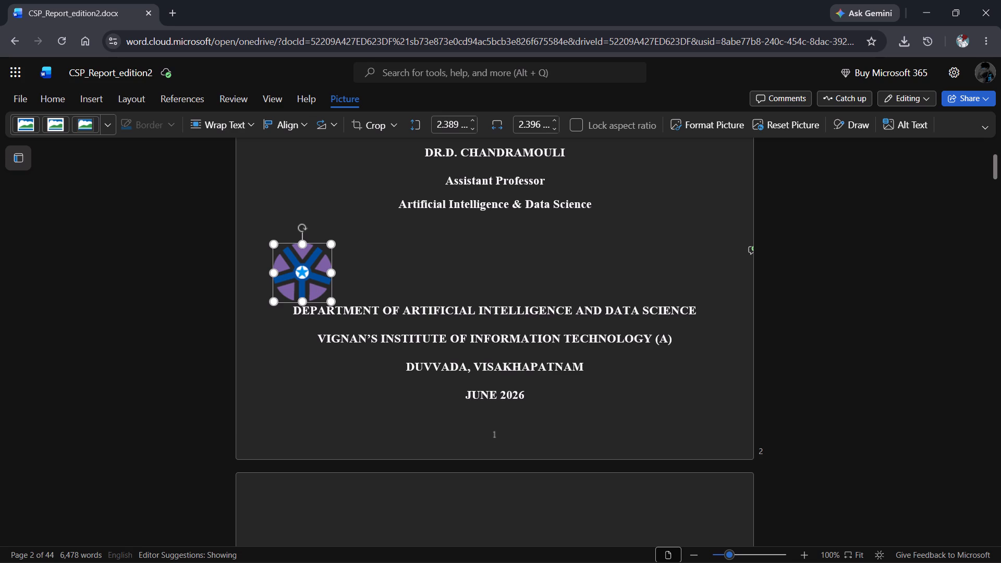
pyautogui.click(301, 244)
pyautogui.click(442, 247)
# Check the guide's designation in the Student Declaration and replace "Assistant" with "Associate" in the title page designation.
pyautogui.scroll(-2, 442, 247)
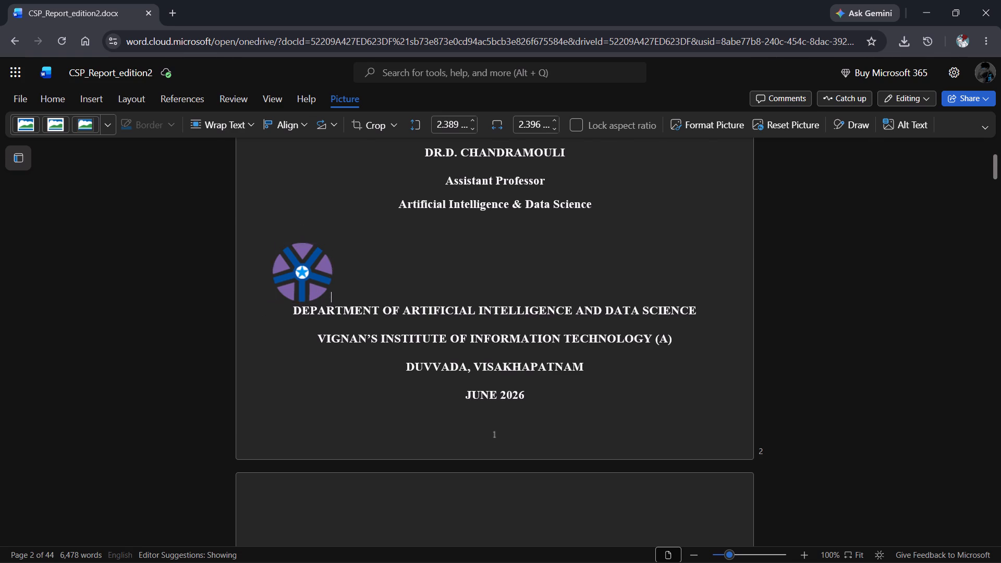
pyautogui.scroll(-6, 442, 247)
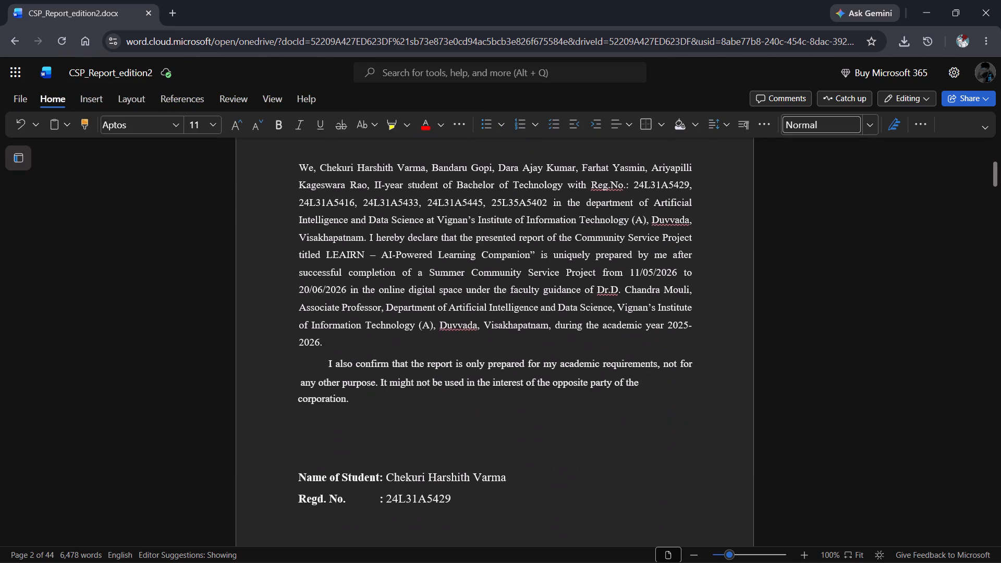
pyautogui.scroll(-1, 442, 247)
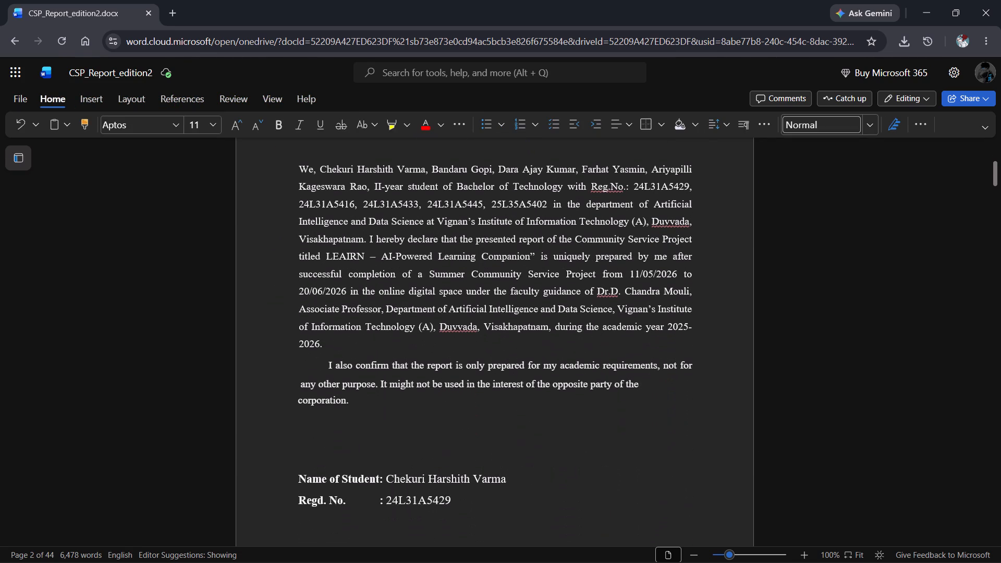
pyautogui.scroll(5, 414, 267)
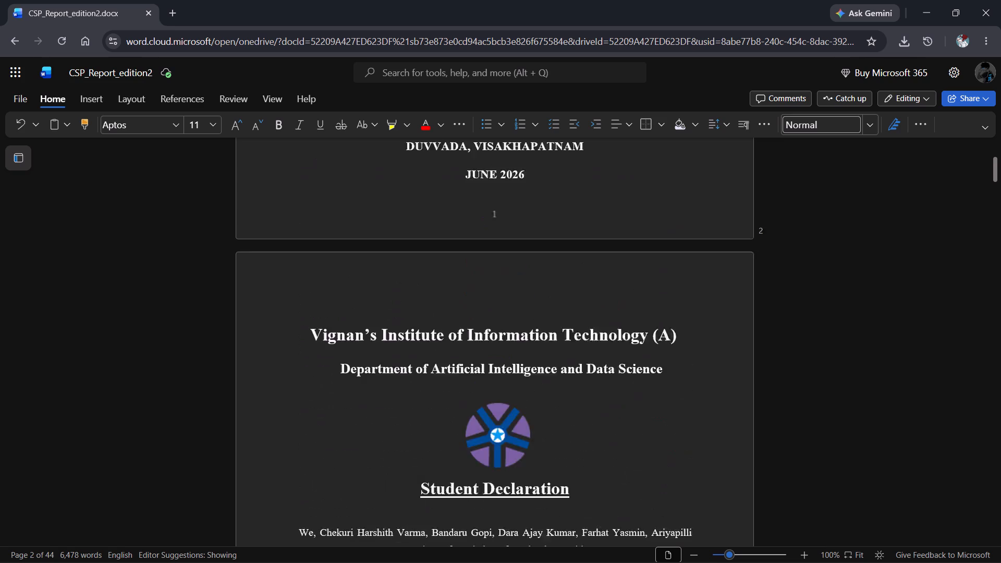
pyautogui.scroll(1, 414, 267)
pyautogui.doubleClick(477, 284)
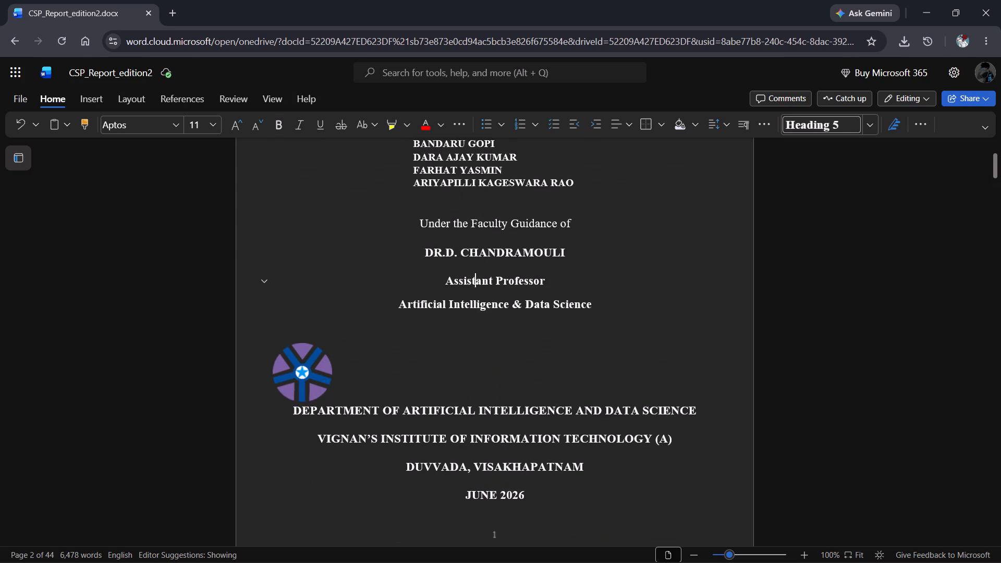
pyautogui.write('Associate')
pyautogui.press('space')
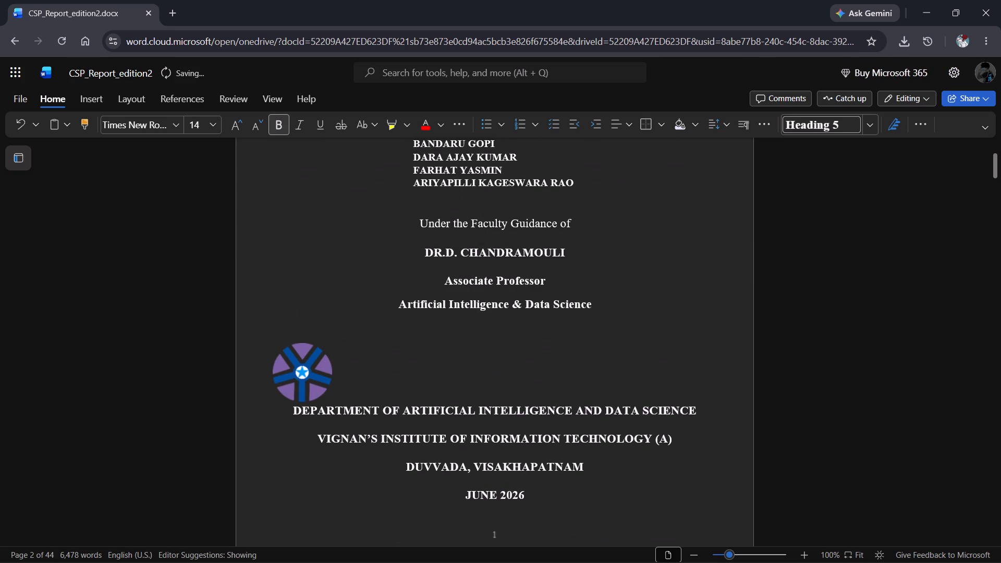
# Check the document's save status and file location.
pyautogui.scroll(-5, 477, 284)
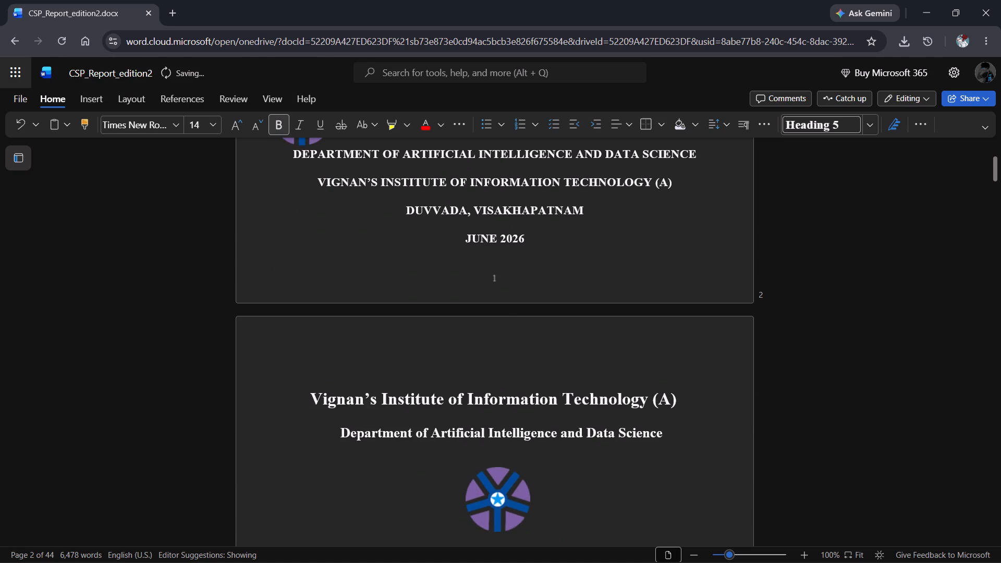
pyautogui.click(17, 71)
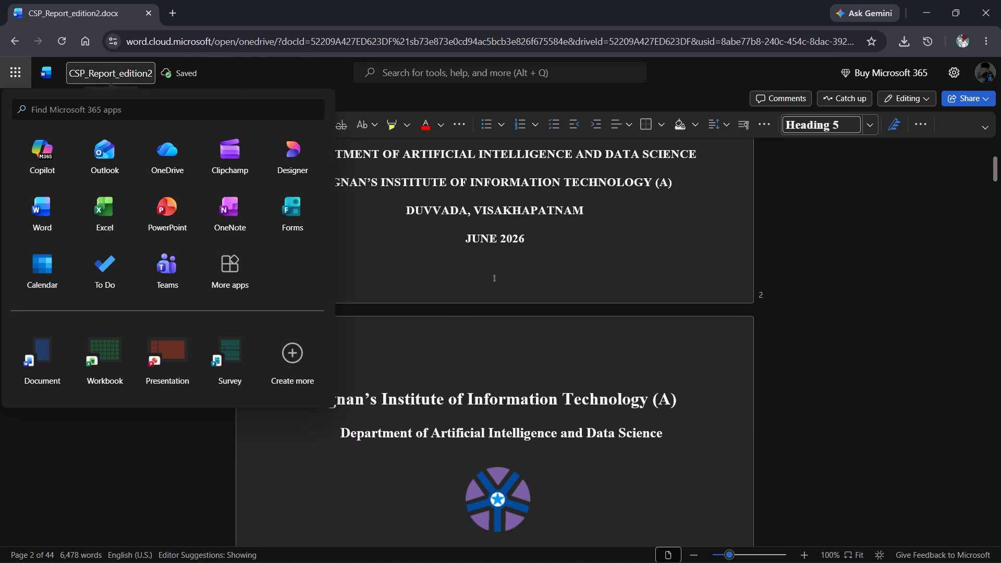
pyautogui.click(179, 74)
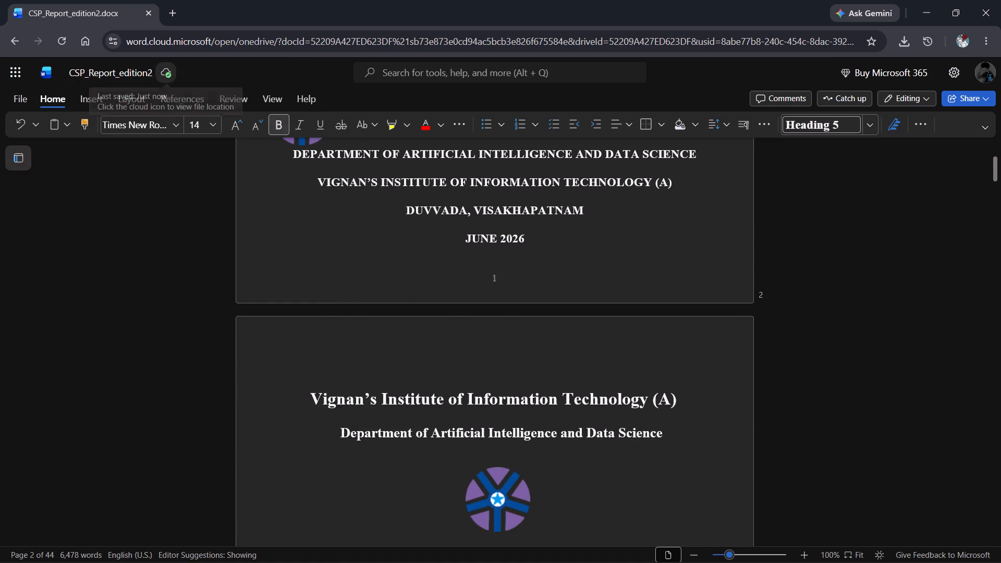
pyautogui.click(167, 71)
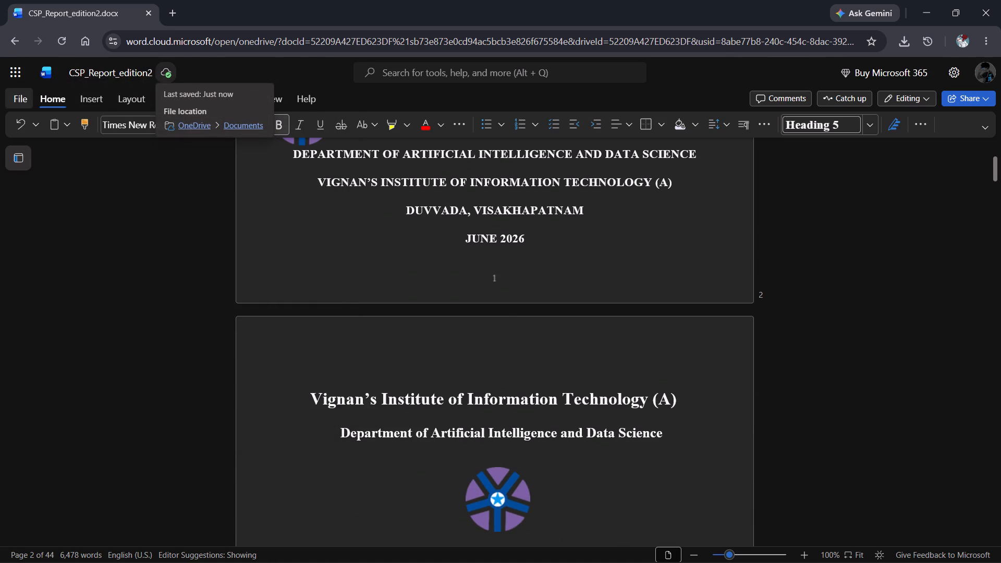
pyautogui.click(7, 93)
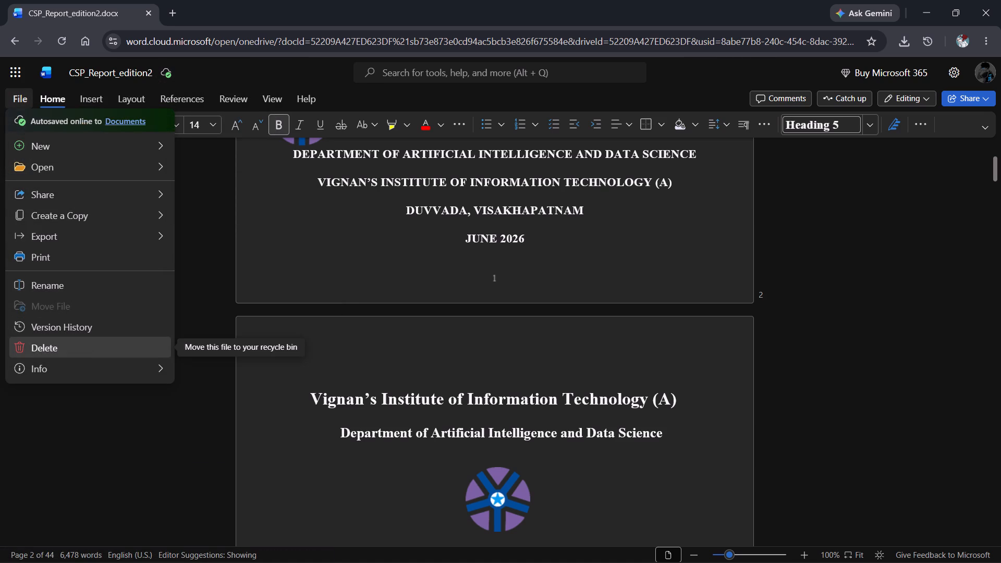
pyautogui.click(76, 464)
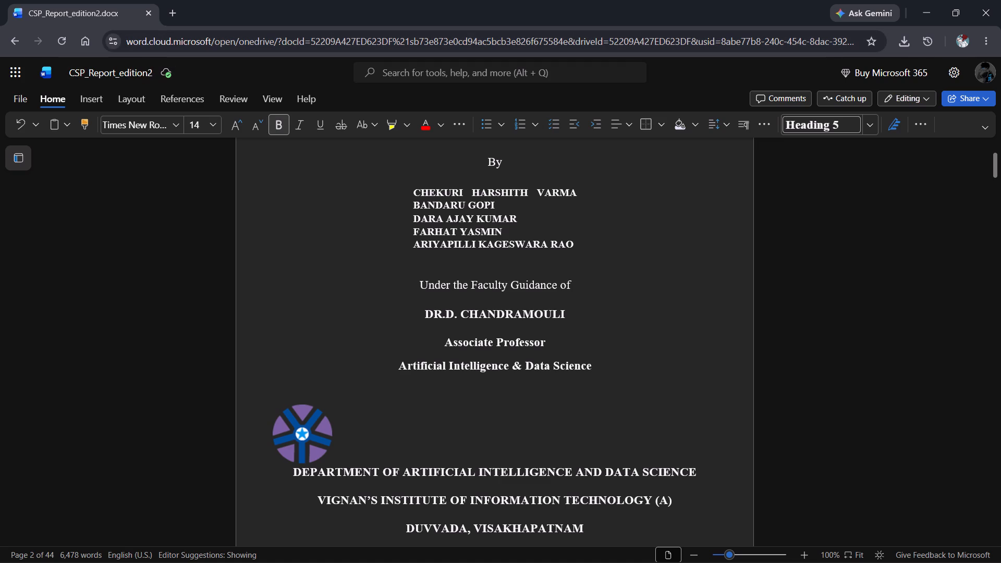
# Search the available tools and help for "auto save".
pyautogui.click(578, 74)
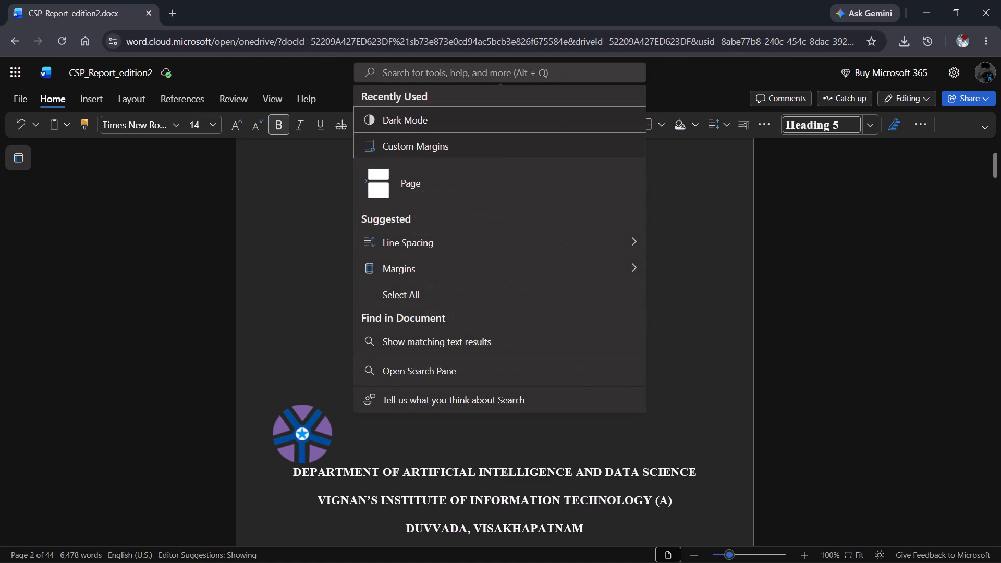
pyautogui.write('auato')
pyautogui.press('BackSpace')
pyautogui.press('BackSpace')
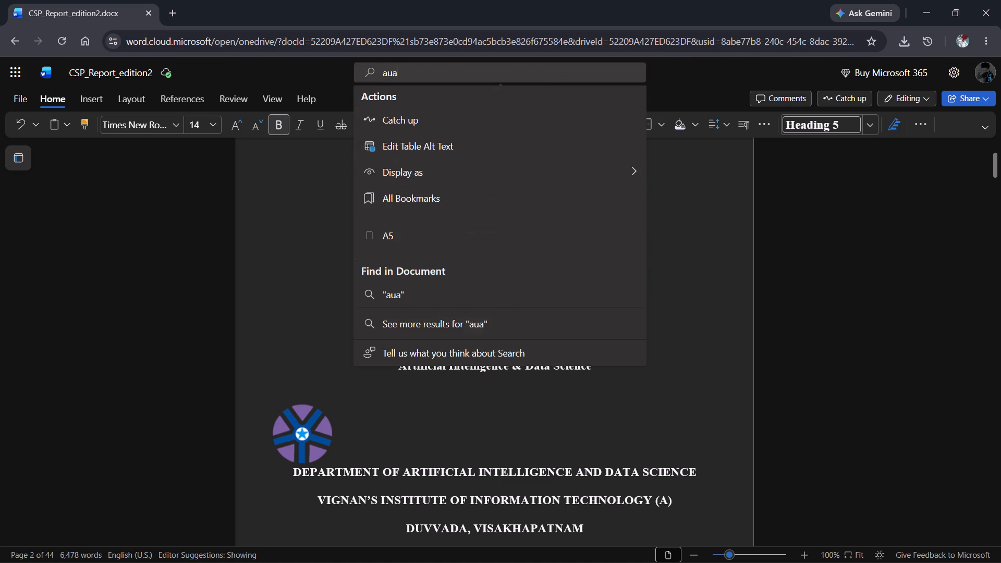
pyautogui.press('BackSpace')
pyautogui.write('to')
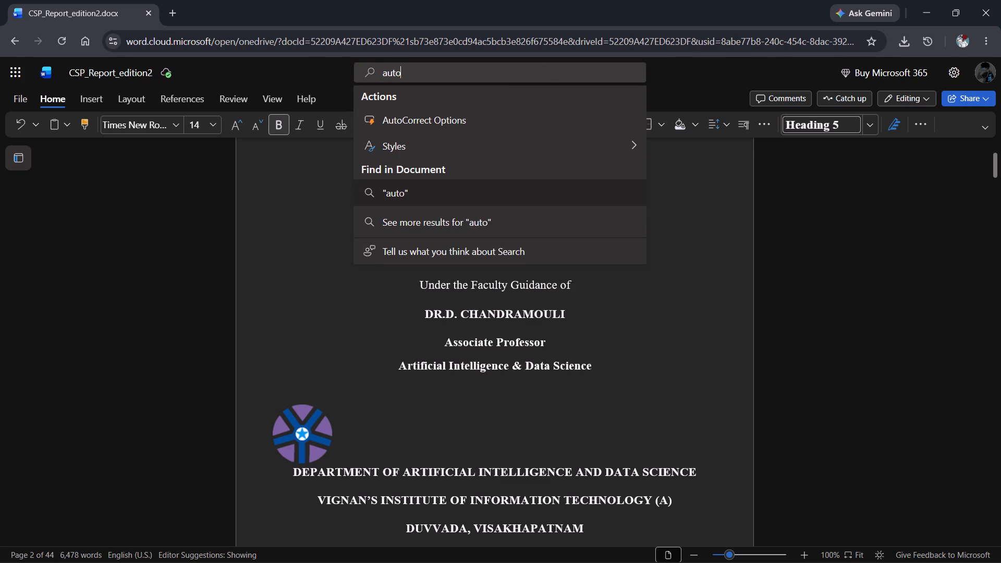
pyautogui.press('space')
pyautogui.write('sa')
pyautogui.write('vfe')
pyautogui.press('BackSpace')
pyautogui.press('BackSpace')
pyautogui.press('e')
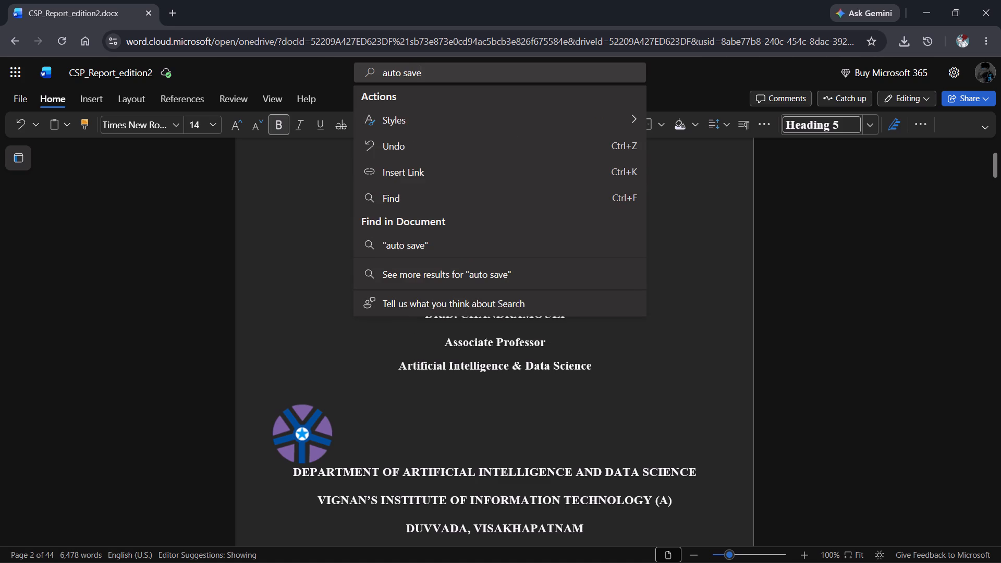
# Look for an autosave option among the settings, file commands and ribbon options.
pyautogui.click(954, 71)
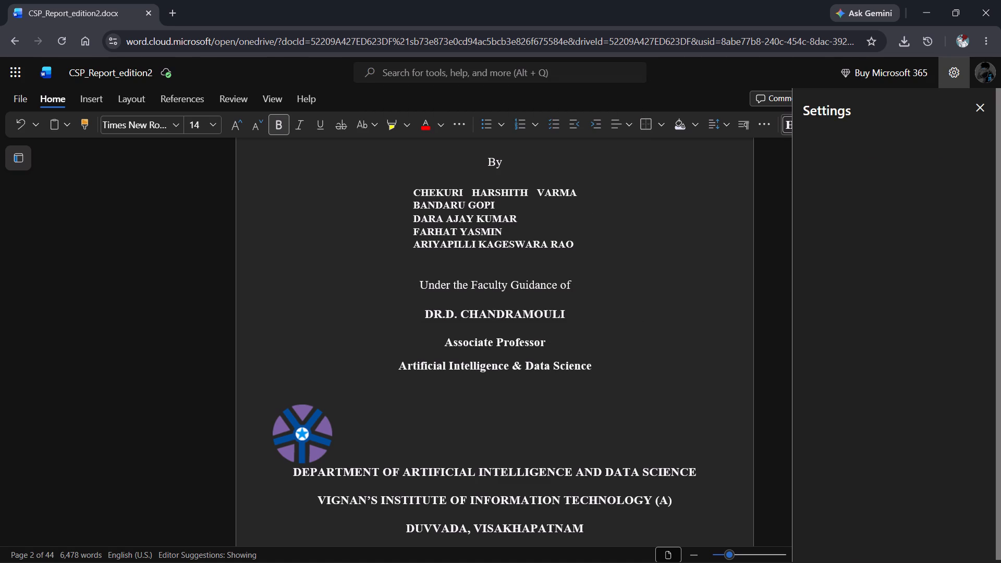
pyautogui.click(976, 109)
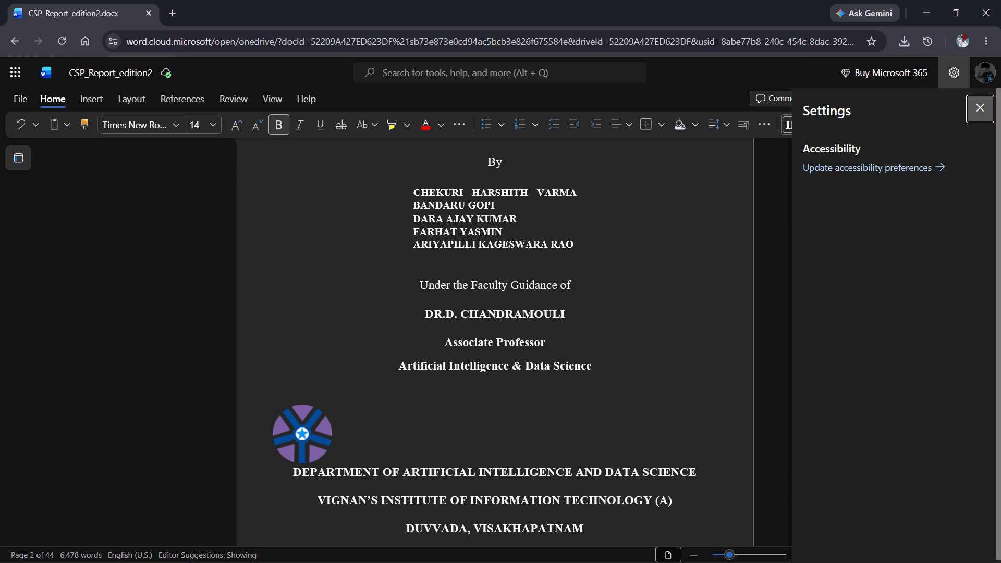
pyautogui.click(158, 74)
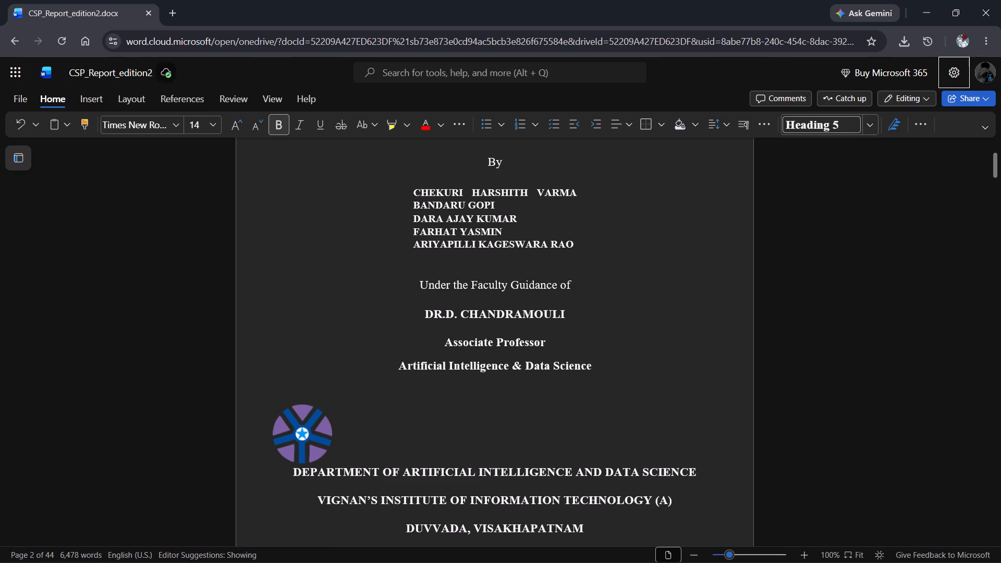
pyautogui.click(158, 74)
pyautogui.click(21, 101)
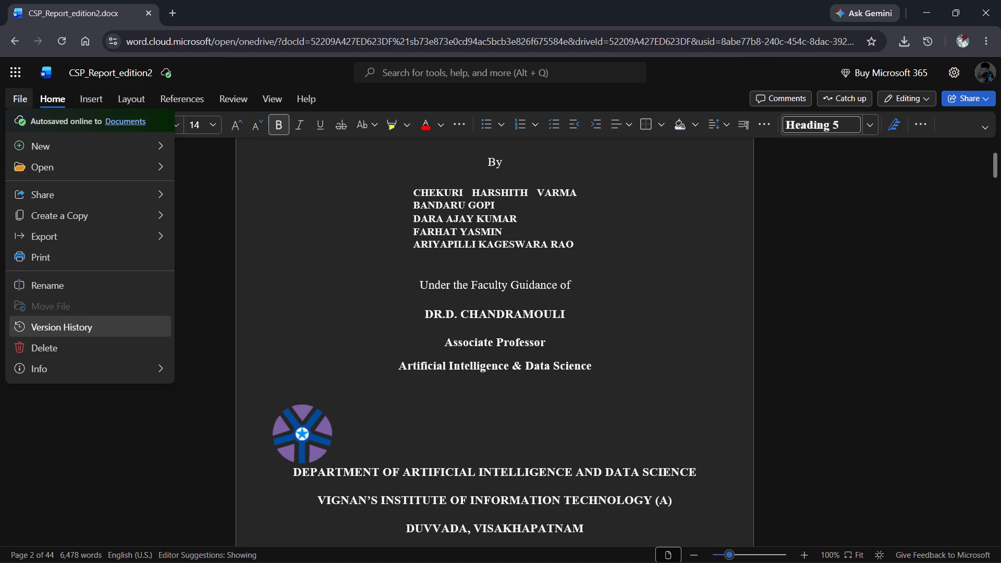
pyautogui.click(47, 103)
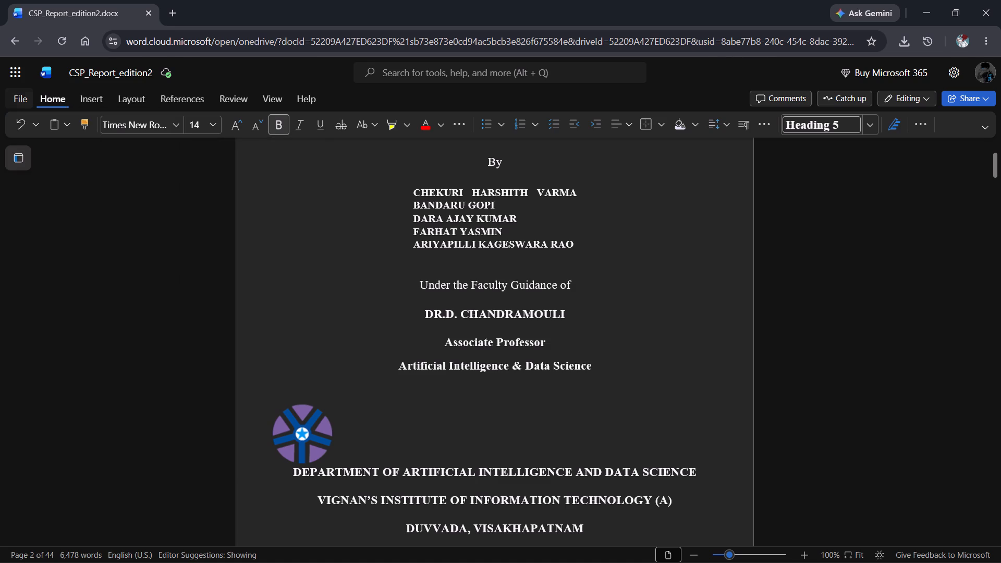
pyautogui.click(47, 103)
pyautogui.click(985, 124)
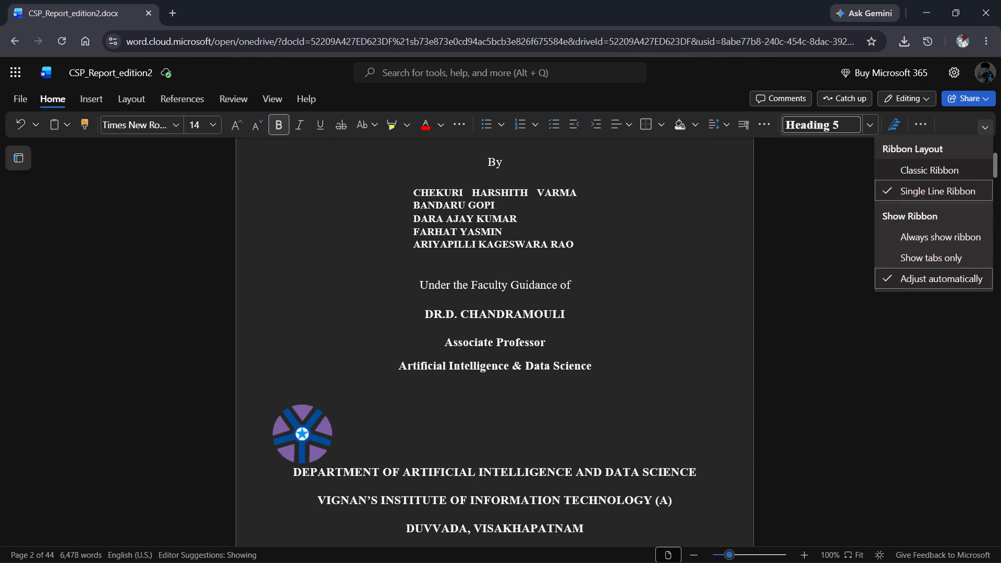
pyautogui.click(918, 128)
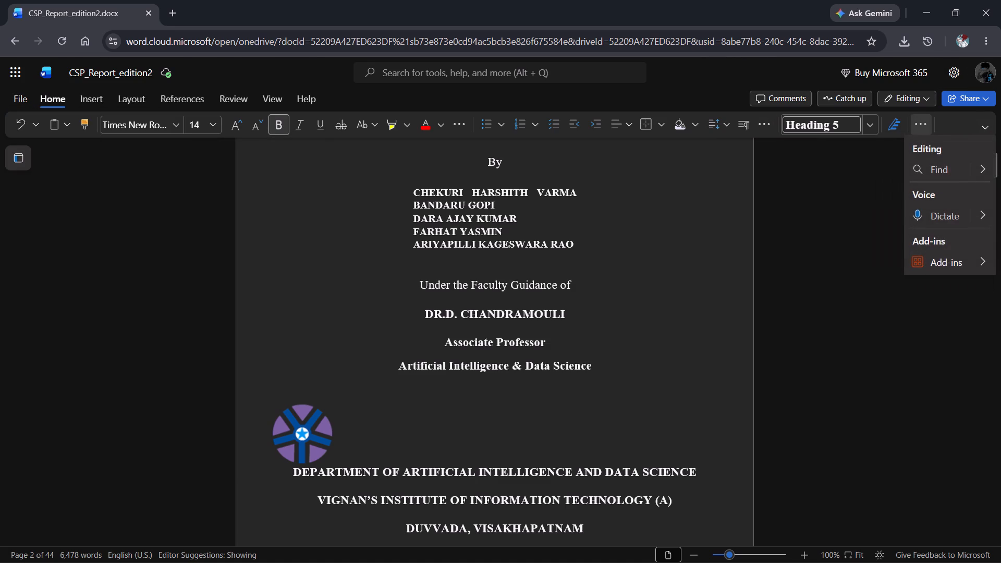
pyautogui.click(962, 126)
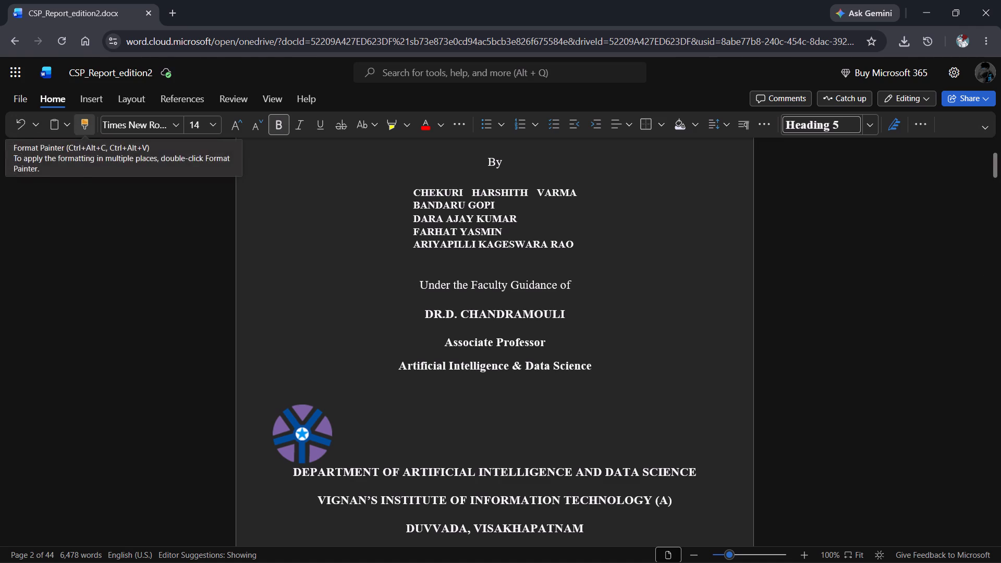
pyautogui.click(34, 123)
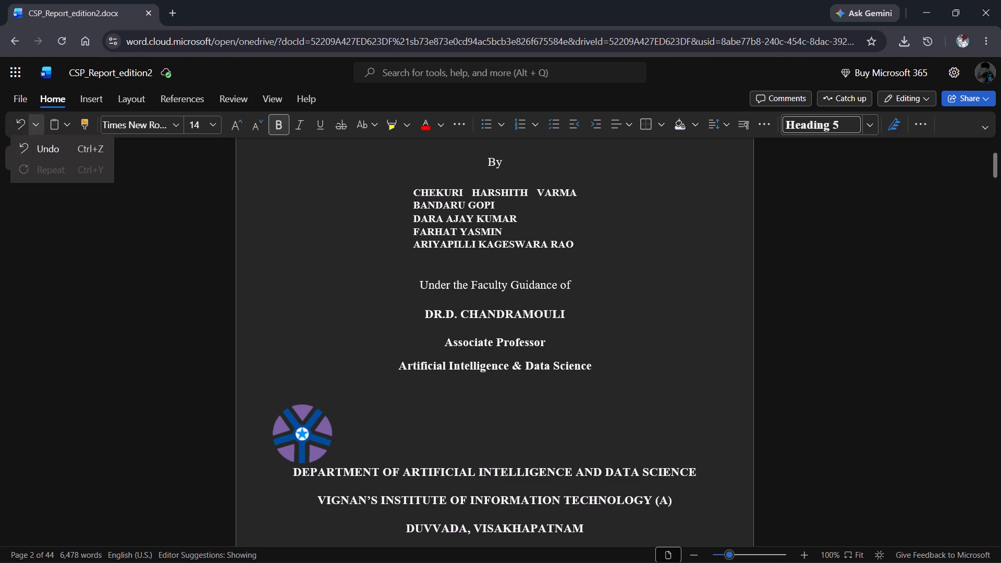
pyautogui.click(64, 125)
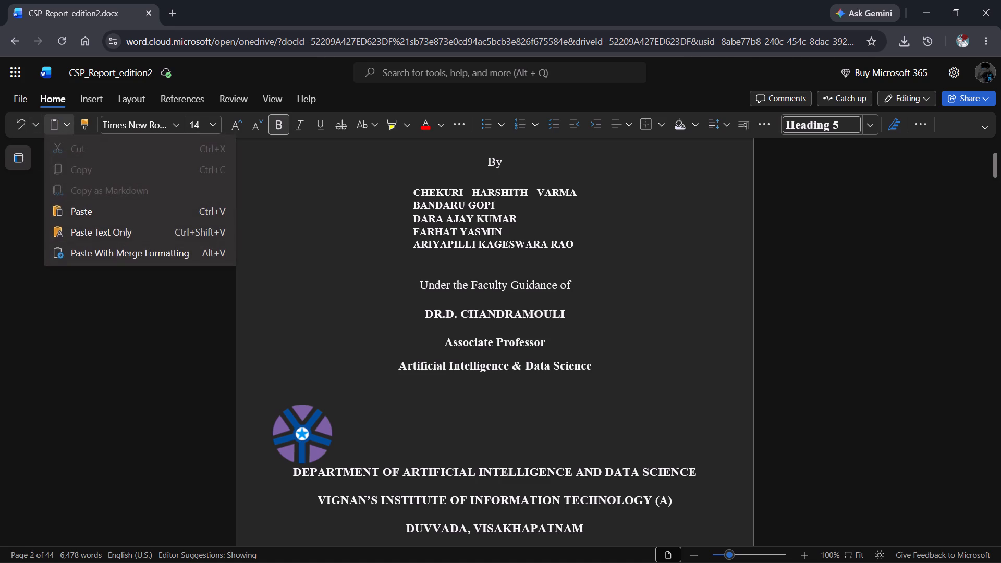
pyautogui.click(152, 332)
# Join the stray word "corporation." to the preceding line of the Student Declaration's closing paragraph and undo the added space.
pyautogui.scroll(-6, 152, 332)
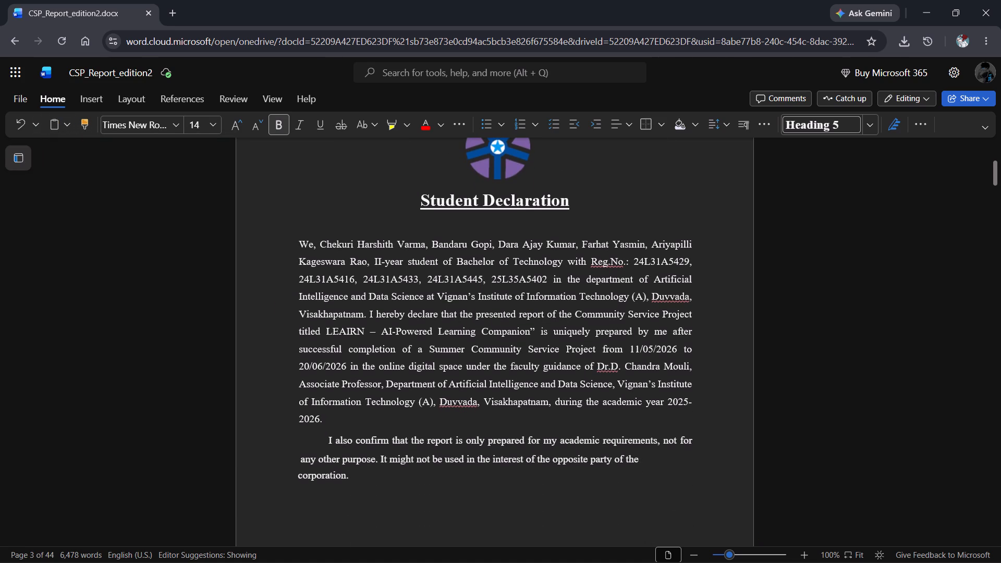
pyautogui.scroll(-1, 152, 332)
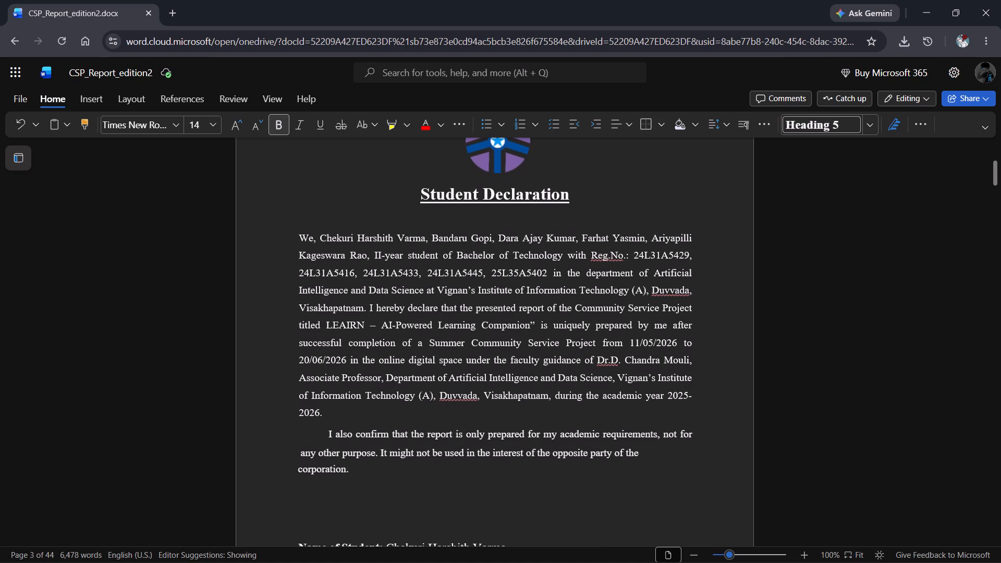
pyautogui.scroll(-3, 152, 332)
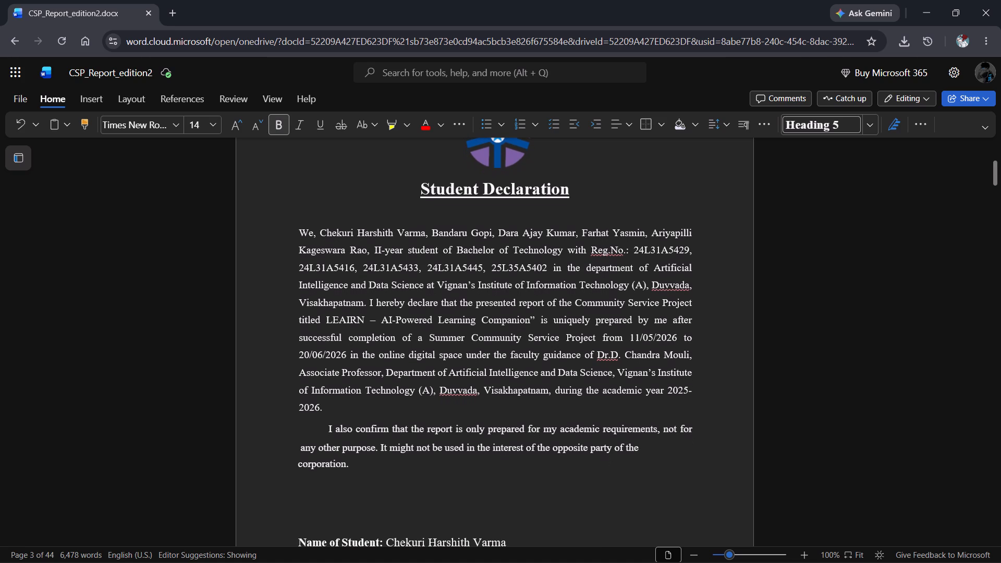
pyautogui.scroll(-4, 152, 332)
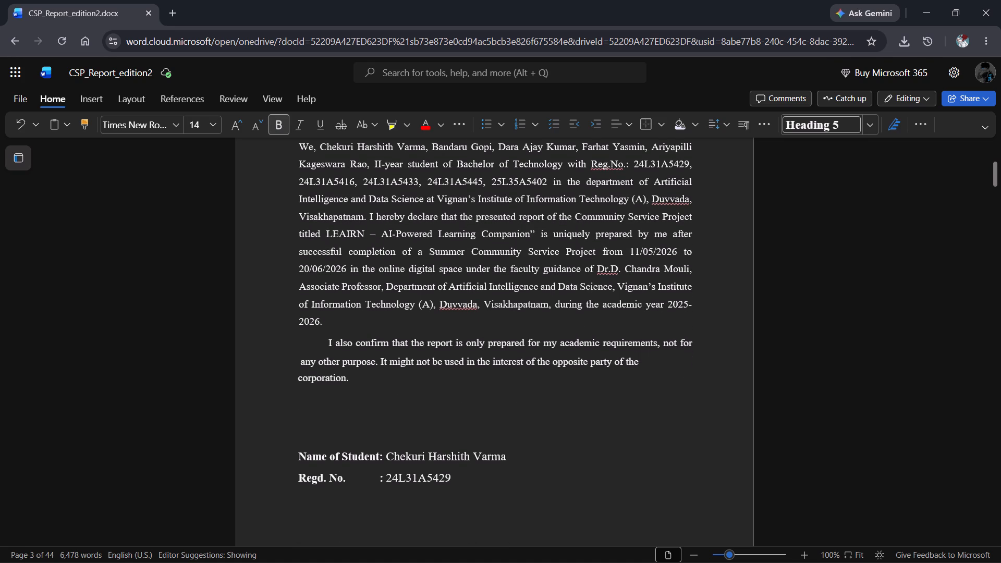
pyautogui.click(300, 380)
pyautogui.press('BackSpace')
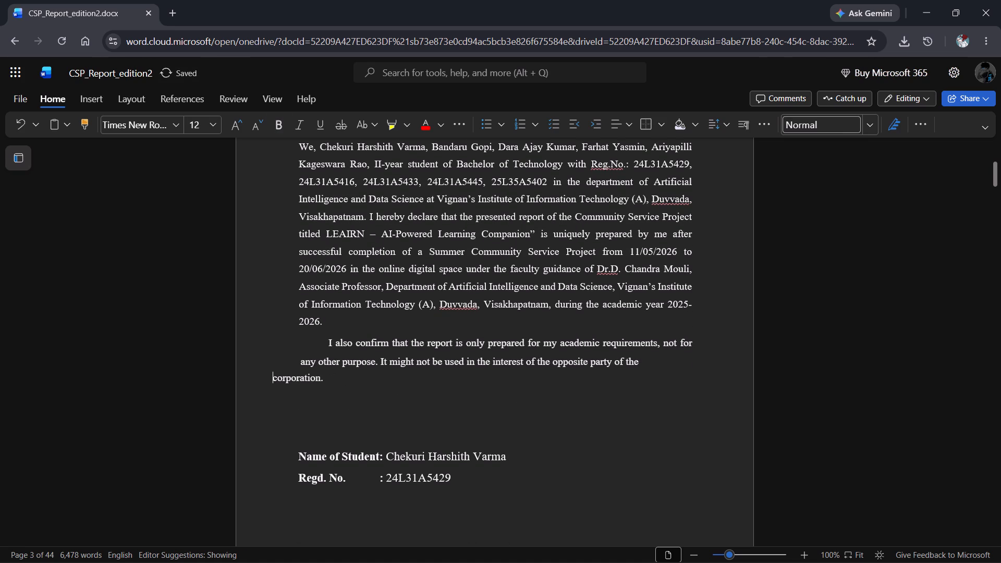
pyautogui.press('BackSpace')
pyautogui.press('space')
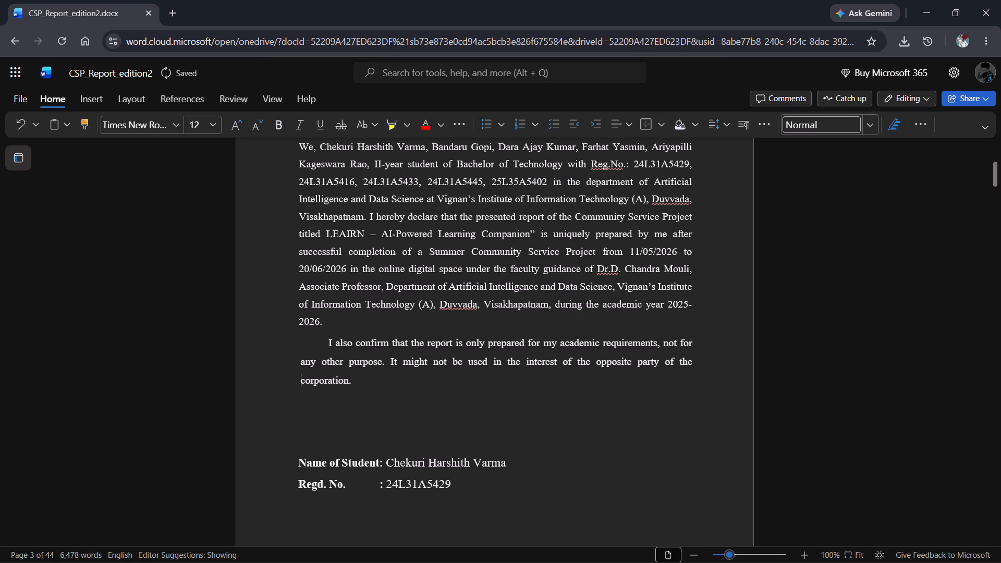
pyautogui.hotkey('ctrl', 'z')
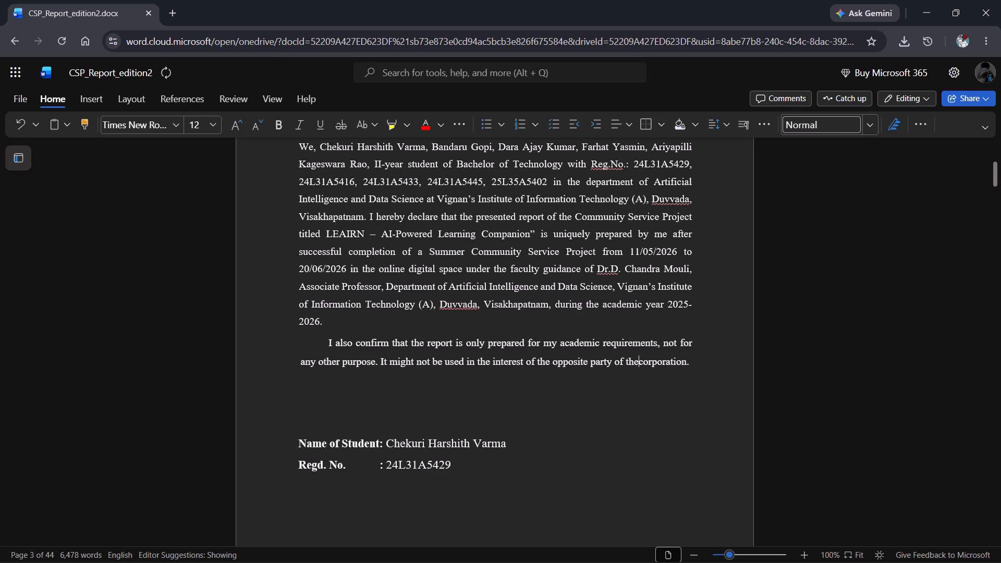
# Delete "the" before "opposite party" in the Student Declaration's closing paragraph.
pyautogui.click(550, 361)
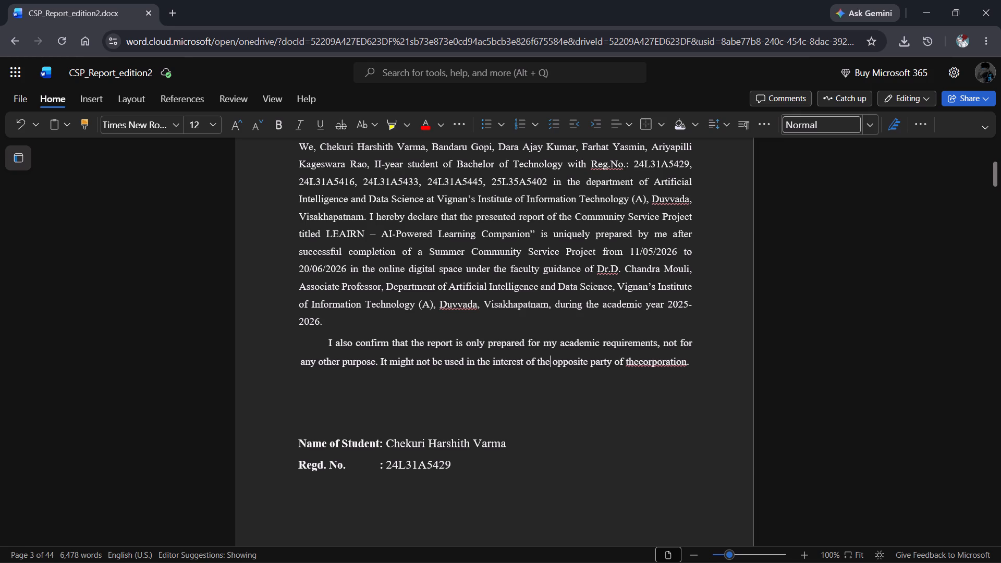
pyautogui.press('BackSpace')
pyautogui.press('BackSpace')
pyautogui.press('BackSpace')
pyautogui.press('BackSpace')
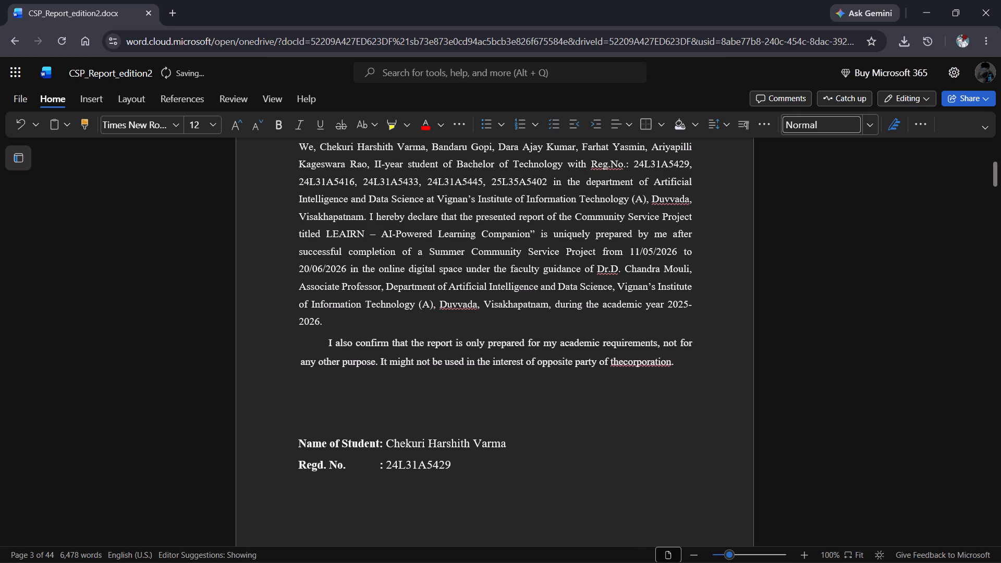
# Insert a space between "the" and "corporation" at the end of the Student Declaration's closing paragraph.
pyautogui.press('Right')
pyautogui.press('Right')
pyautogui.press('Right')
pyautogui.press('Right')
pyautogui.press('Right')
pyautogui.press('Right')
pyautogui.press('Right')
pyautogui.press('Right')
pyautogui.press('Right')
pyautogui.press('Right')
pyautogui.press('Right')
pyautogui.press('Right')
pyautogui.press('Right')
pyautogui.press('Right')
pyautogui.press('Right')
pyautogui.press('Right')
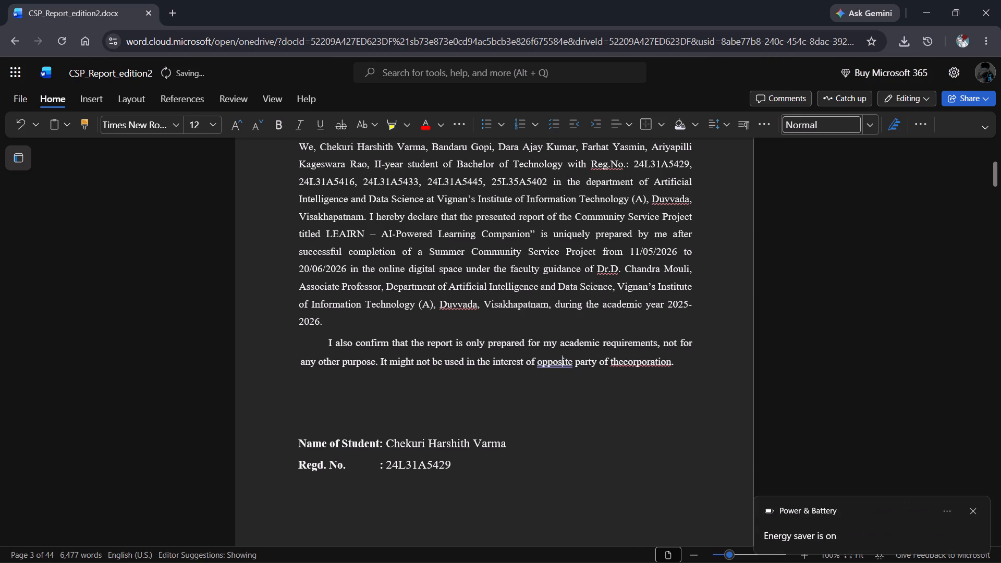
pyautogui.press('Right')
pyautogui.press('Right')
pyautogui.press('Right')
pyautogui.press('Right')
pyautogui.press('Right')
pyautogui.press('Right')
pyautogui.press('space')
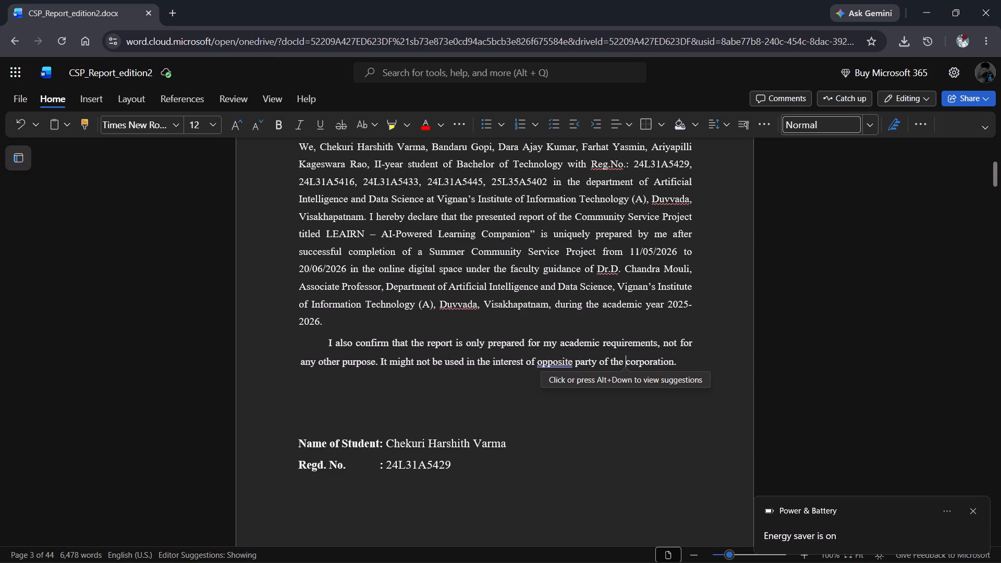
# Remove one blank line above "Name of Student" in the Student Declaration.
pyautogui.click(561, 407)
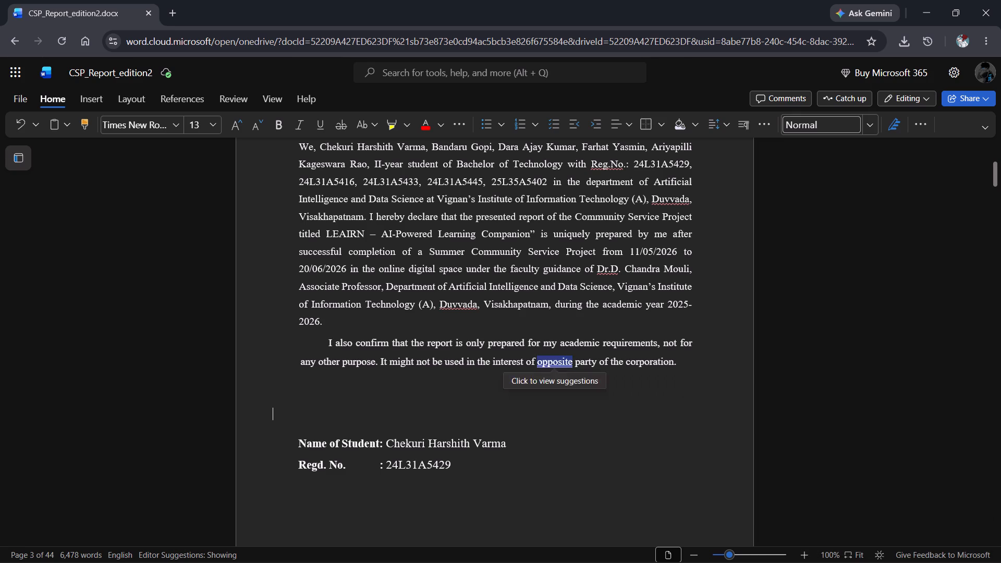
pyautogui.press('BackSpace')
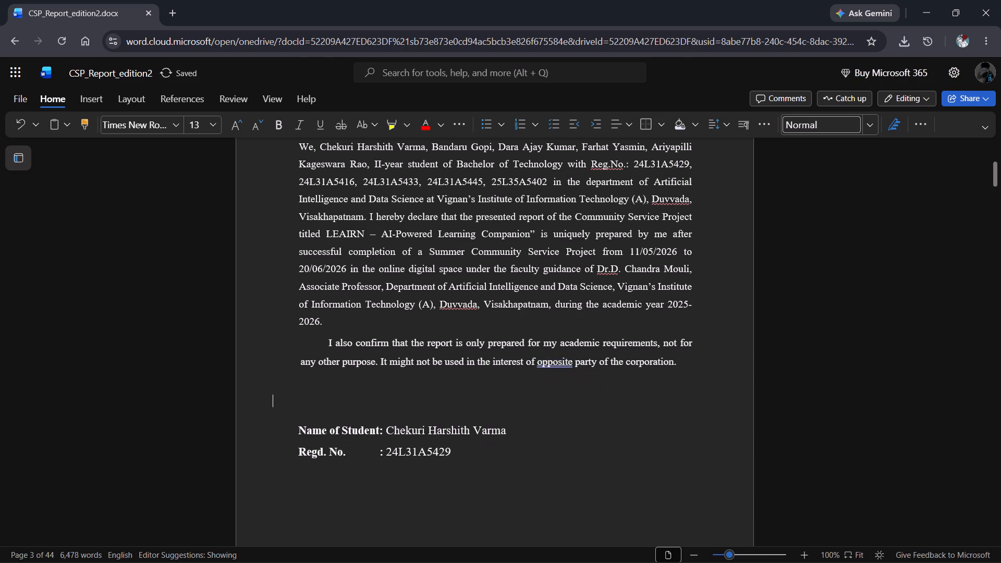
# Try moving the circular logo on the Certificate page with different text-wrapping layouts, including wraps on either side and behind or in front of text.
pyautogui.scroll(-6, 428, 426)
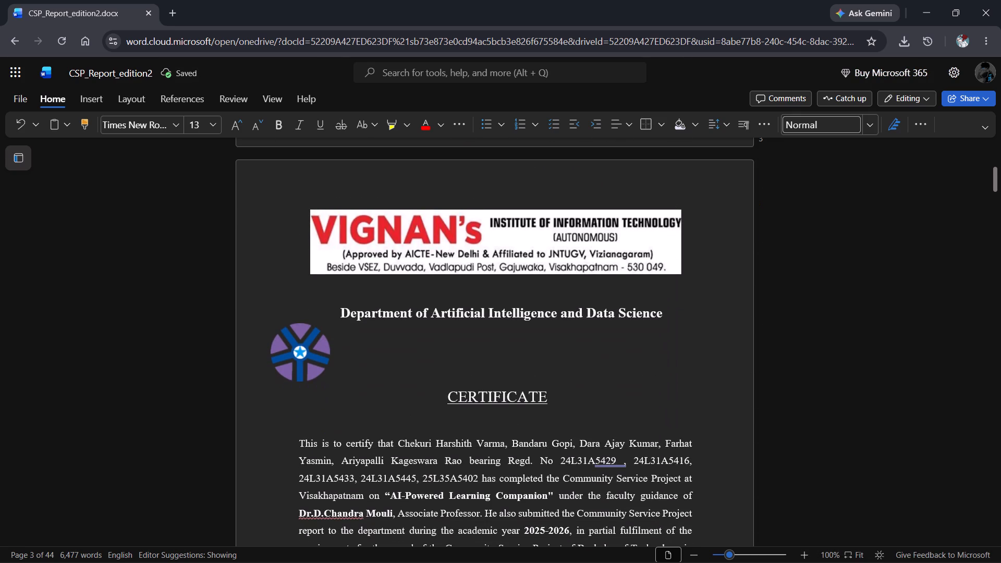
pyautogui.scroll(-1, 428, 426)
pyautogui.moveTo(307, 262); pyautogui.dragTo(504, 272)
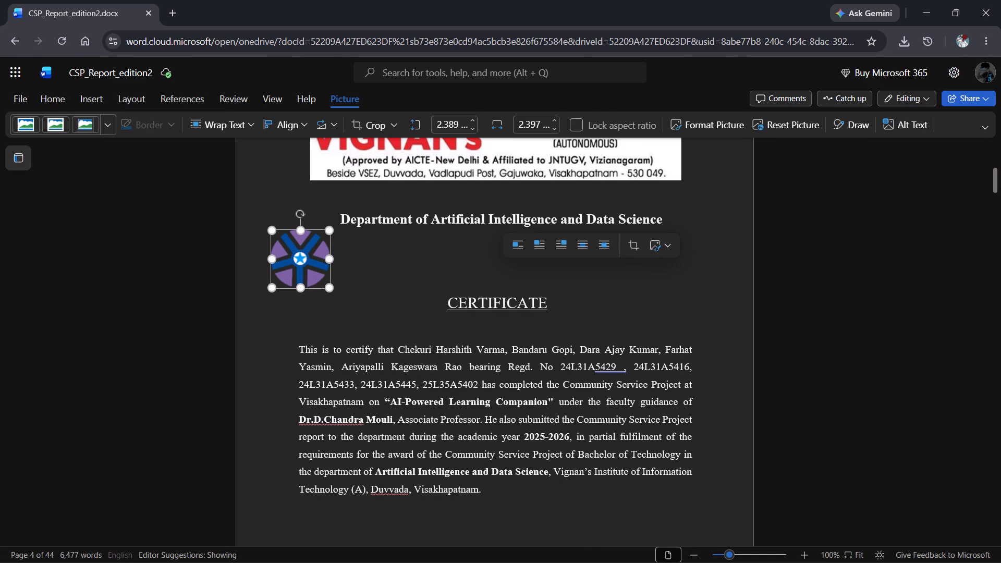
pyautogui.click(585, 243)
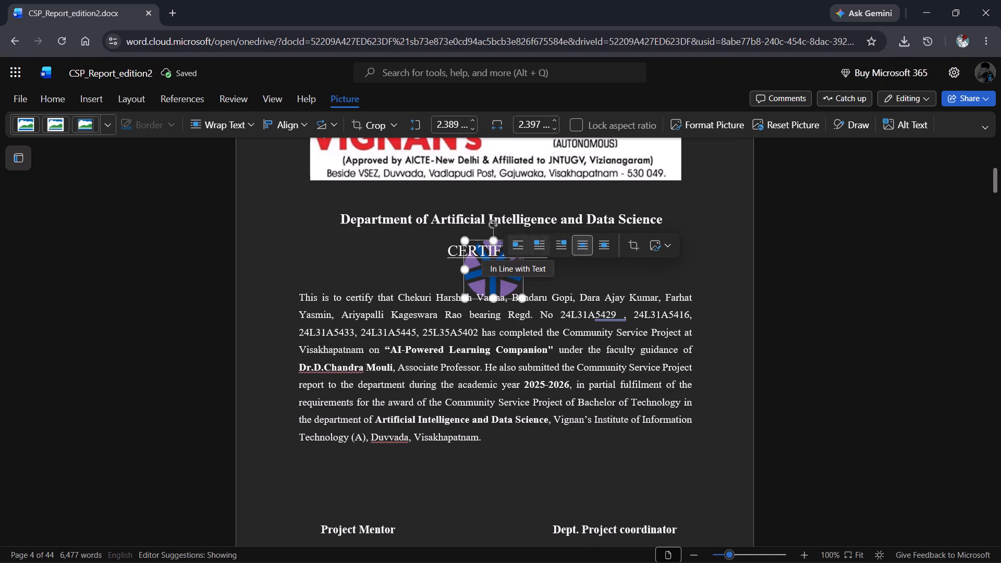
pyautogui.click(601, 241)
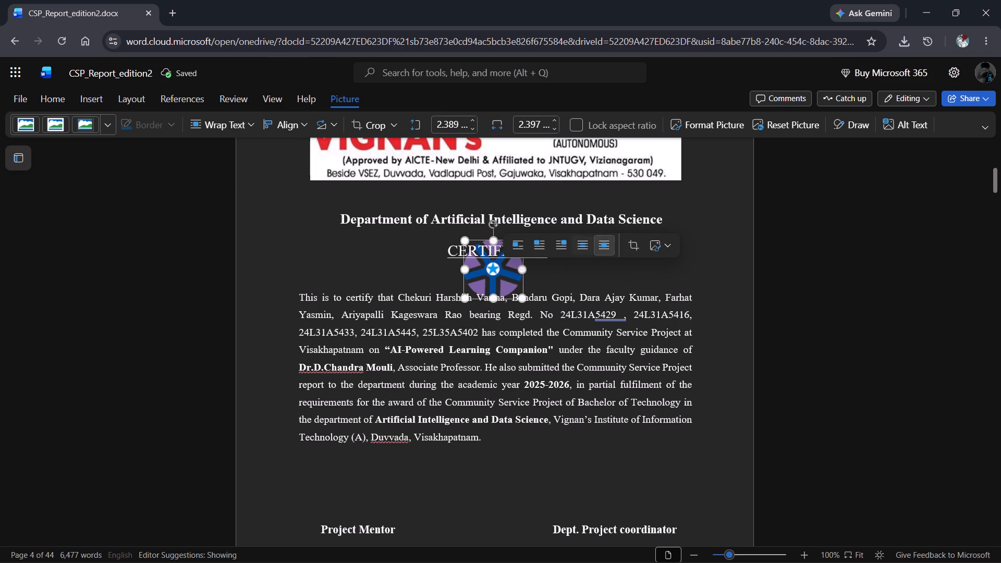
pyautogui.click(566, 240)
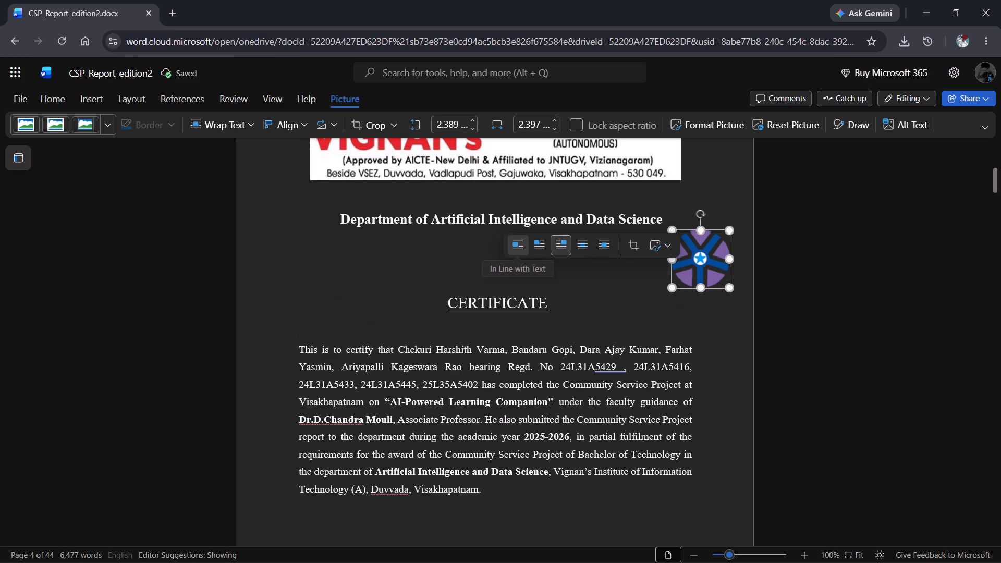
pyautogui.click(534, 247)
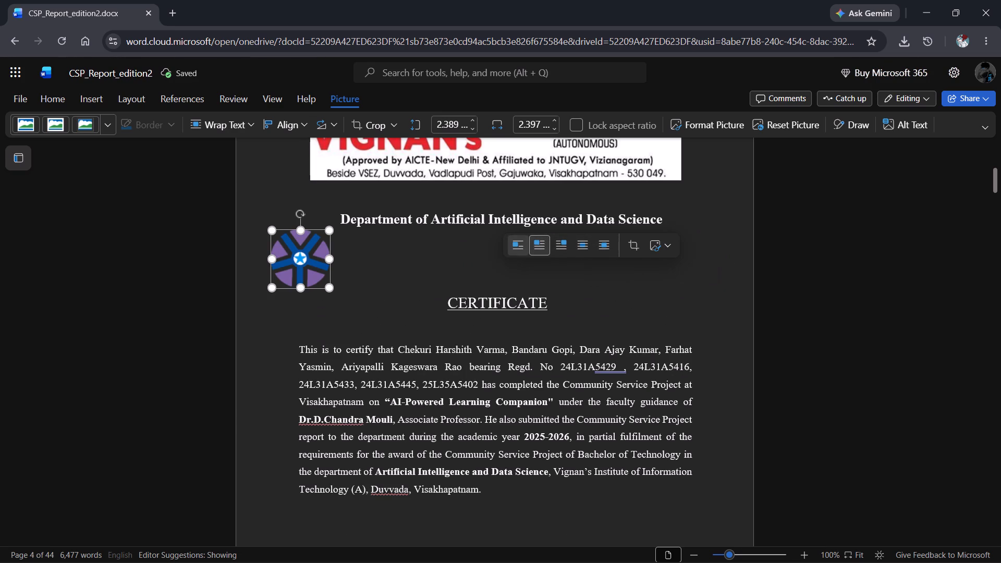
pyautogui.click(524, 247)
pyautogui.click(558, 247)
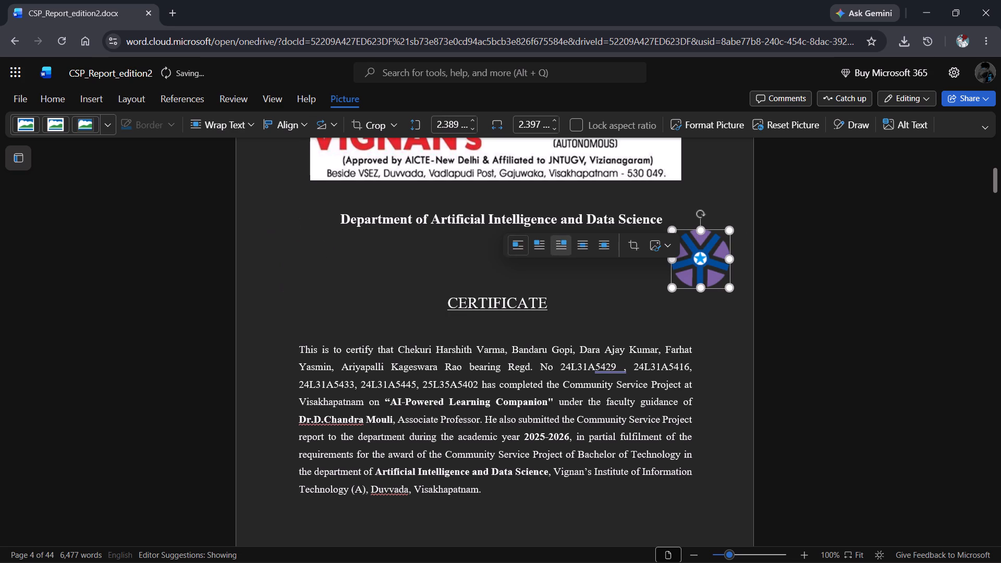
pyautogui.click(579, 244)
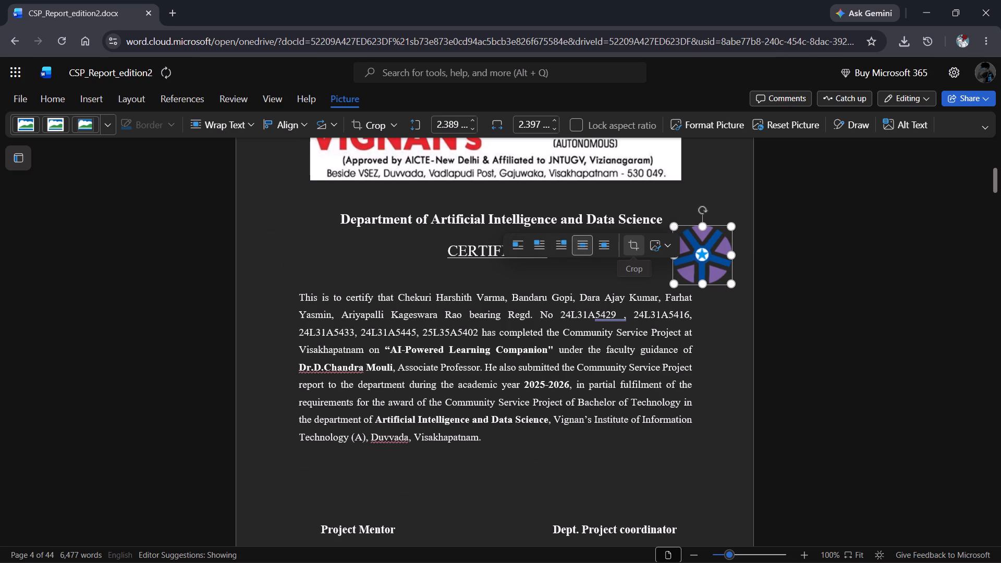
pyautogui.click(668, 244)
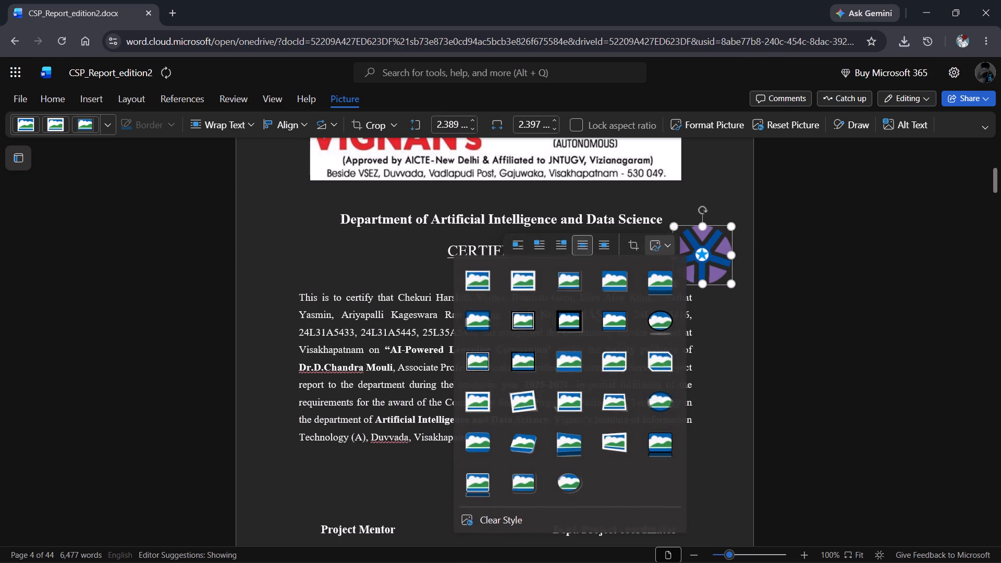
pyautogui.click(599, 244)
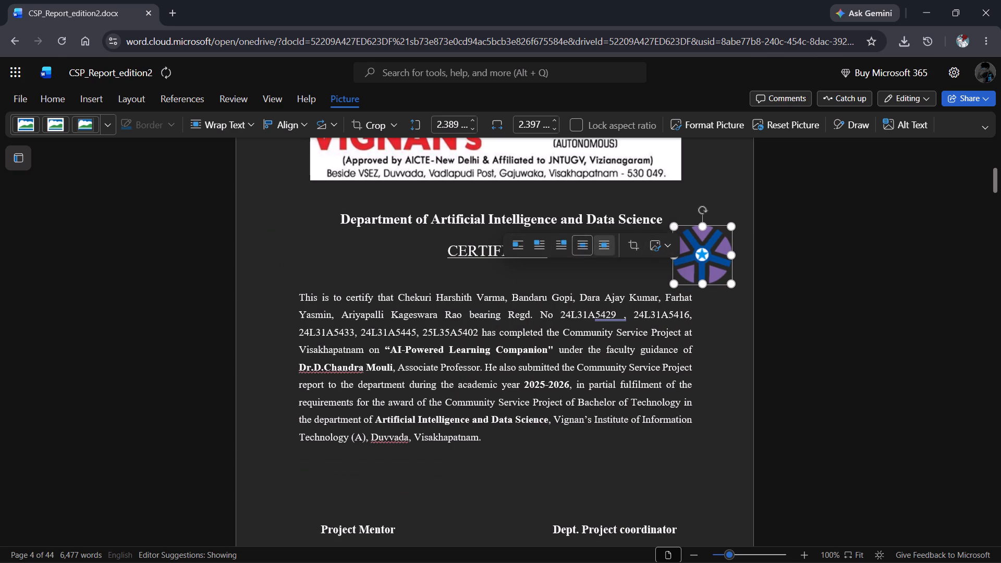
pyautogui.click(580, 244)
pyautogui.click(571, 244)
# Set the Certificate page's circular logo in line with text and centre it between the department heading and CERTIFICATE.
pyautogui.click(516, 241)
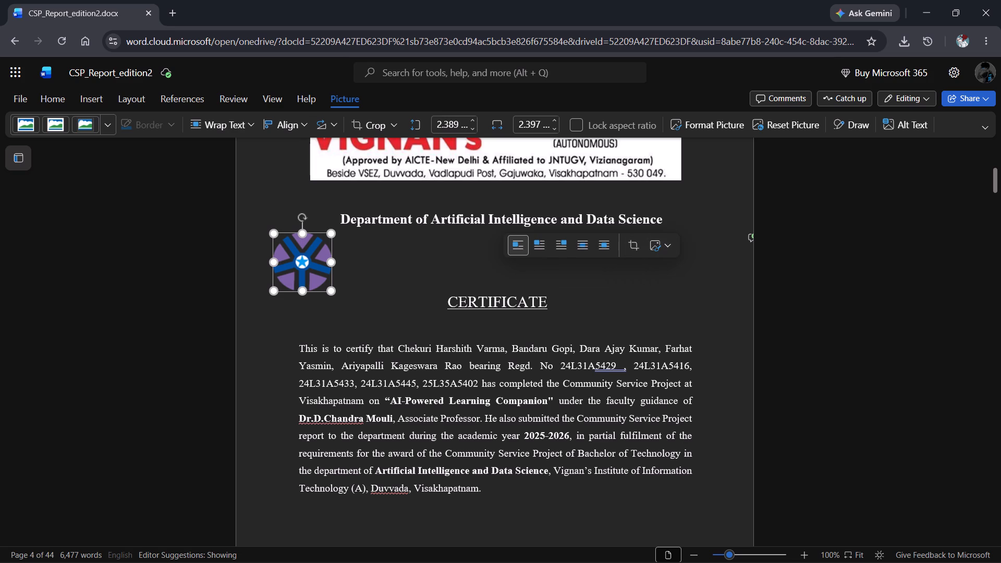
pyautogui.click(296, 128)
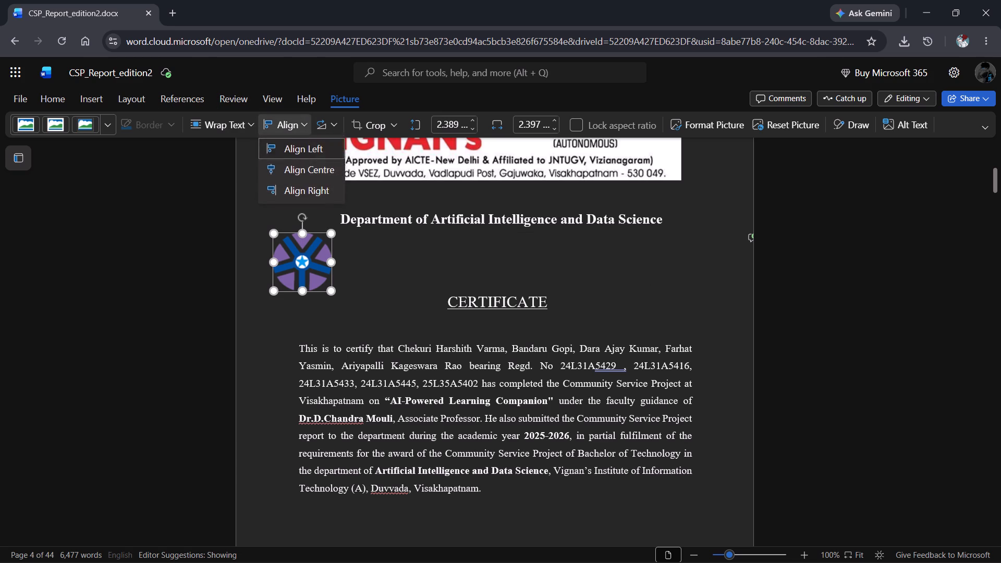
pyautogui.click(302, 167)
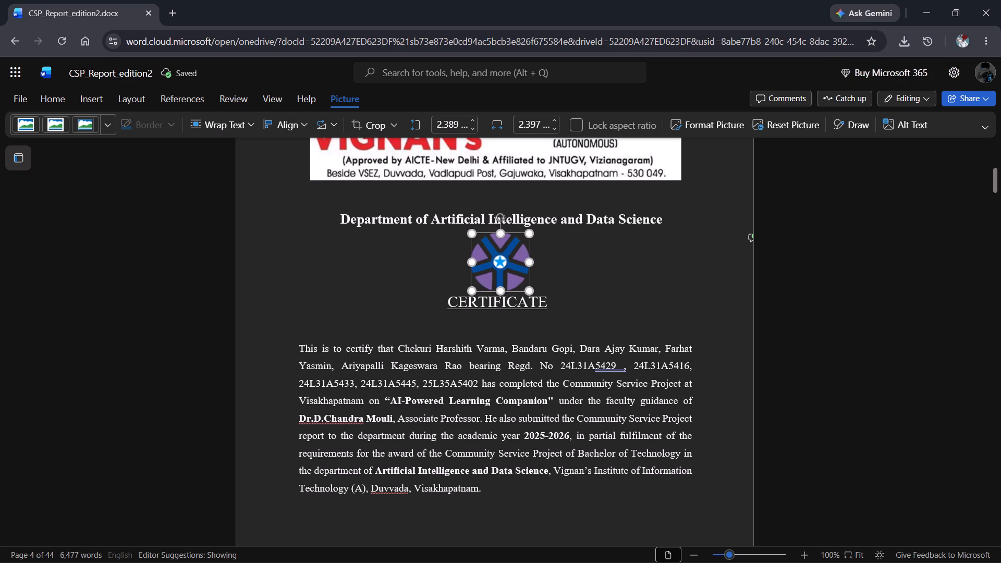
pyautogui.click(364, 260)
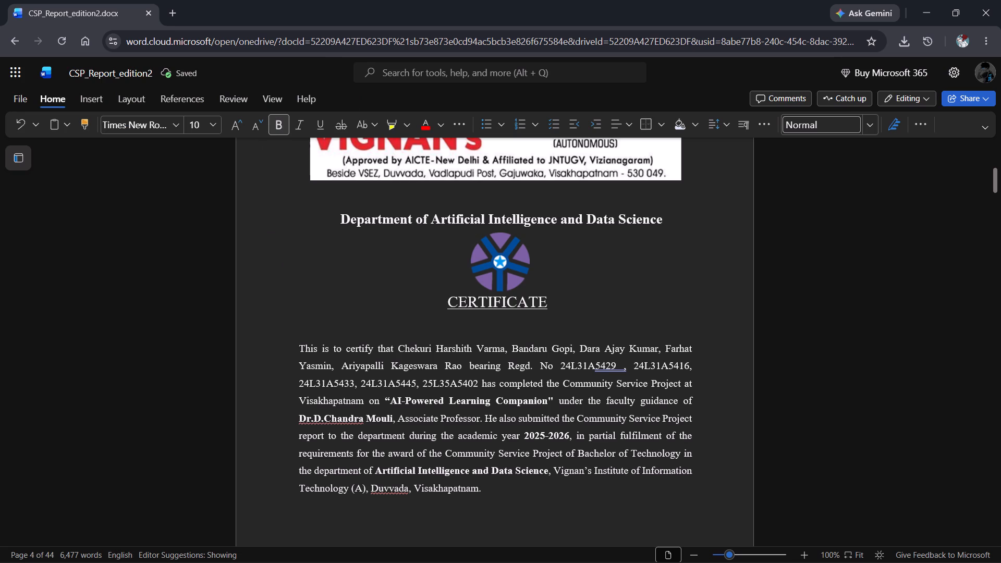
# Insert one blank line between the centred logo and the CERTIFICATE heading.
pyautogui.click(450, 305)
pyautogui.press('Return')
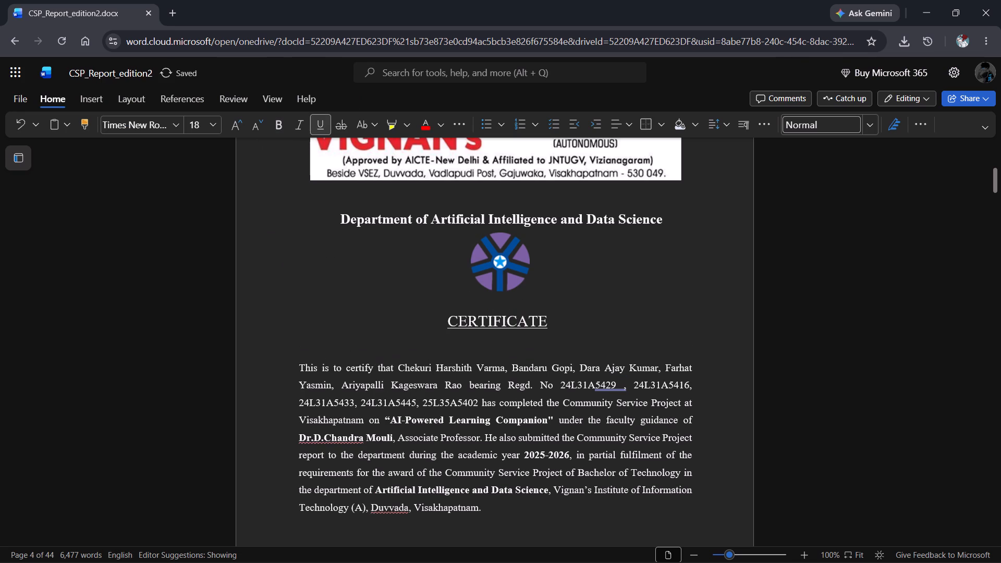
# Centre the circular logo above the department name on page 2, the title page.
pyautogui.scroll(6, 450, 305)
pyautogui.scroll(-3, 450, 305)
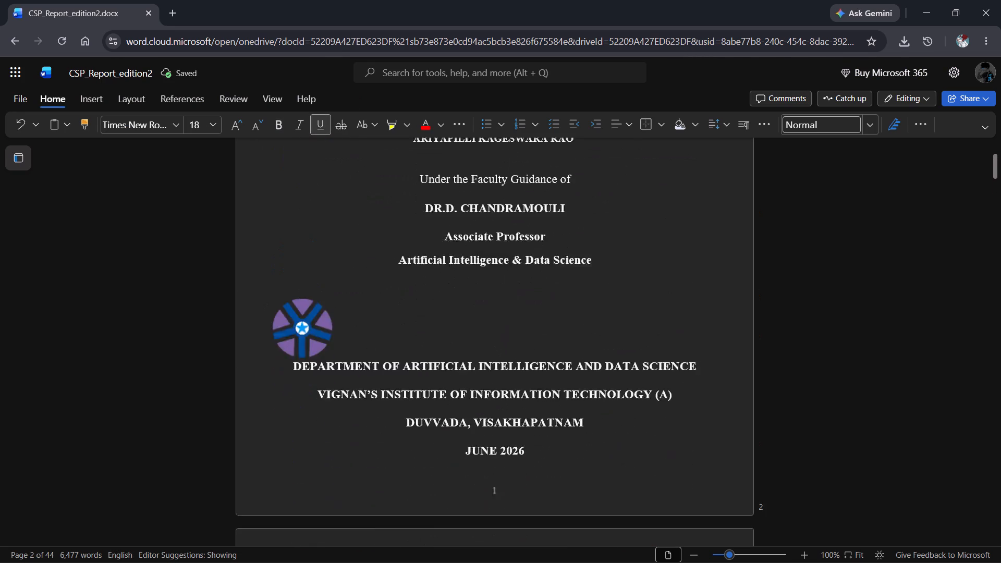
pyautogui.click(311, 284)
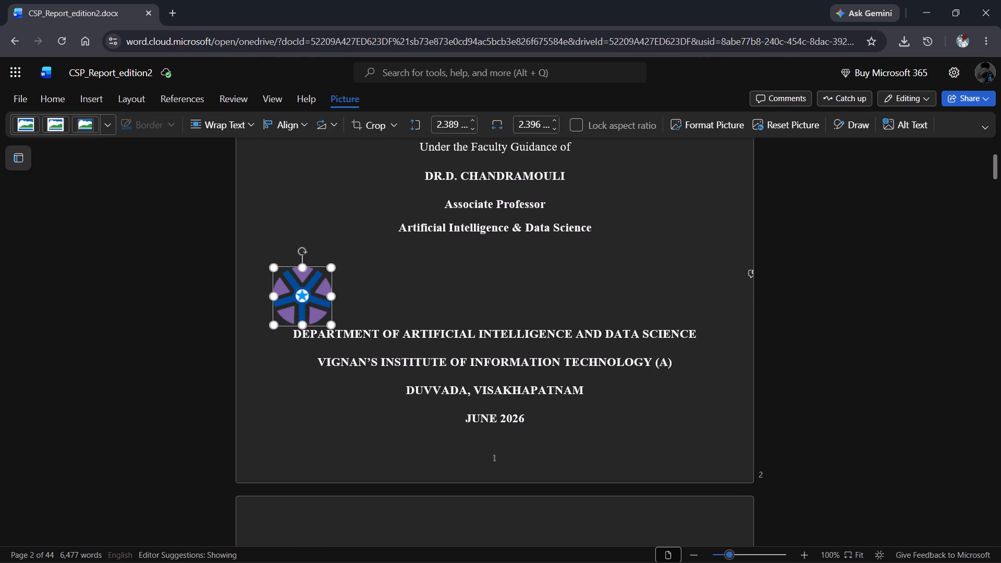
pyautogui.click(300, 124)
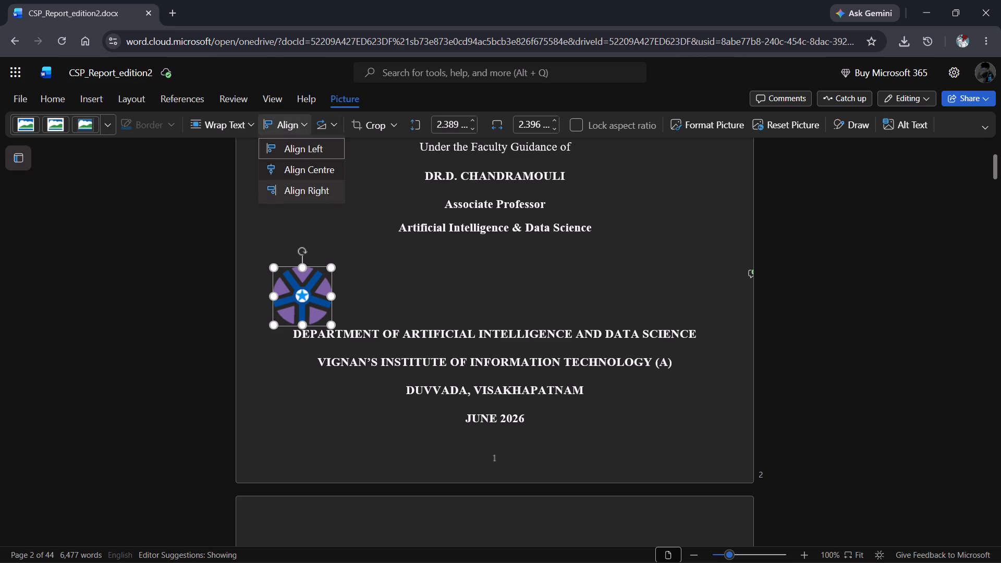
pyautogui.click(300, 170)
# Remove the blank line between "Artificial Intelligence & Data Science" and the logo on the title page.
pyautogui.click(396, 239)
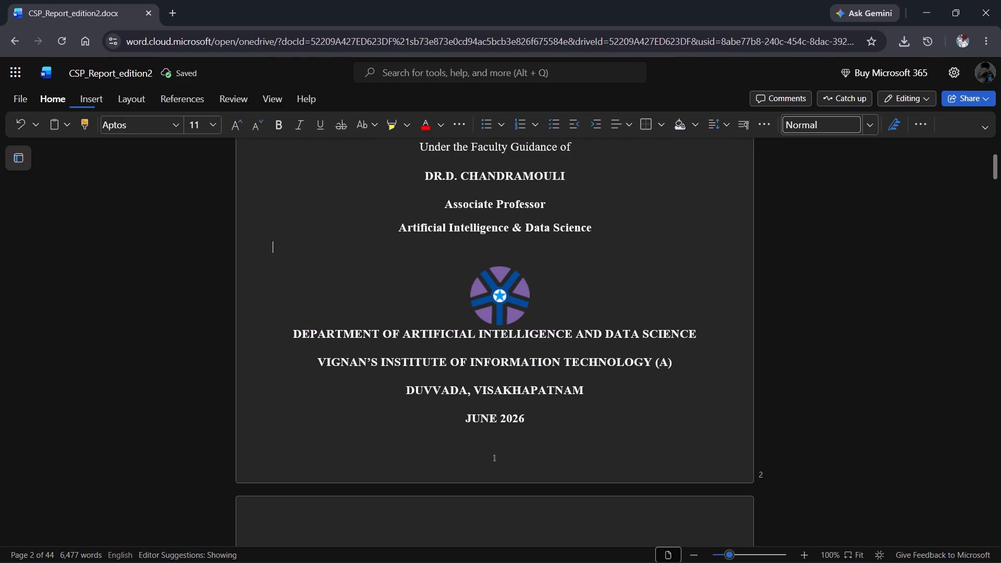
pyautogui.press('BackSpace')
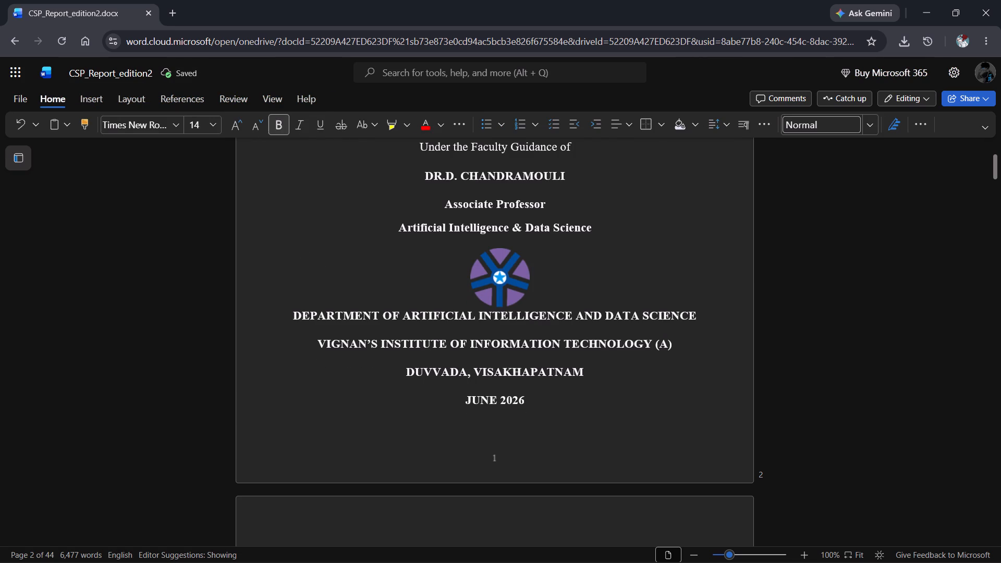
# Insert one blank line between the logo and "DEPARTMENT OF ARTIFICIAL INTELLIGENCE AND DATA SCIENCE" on the title page.
pyautogui.click(288, 325)
pyautogui.press('Return')
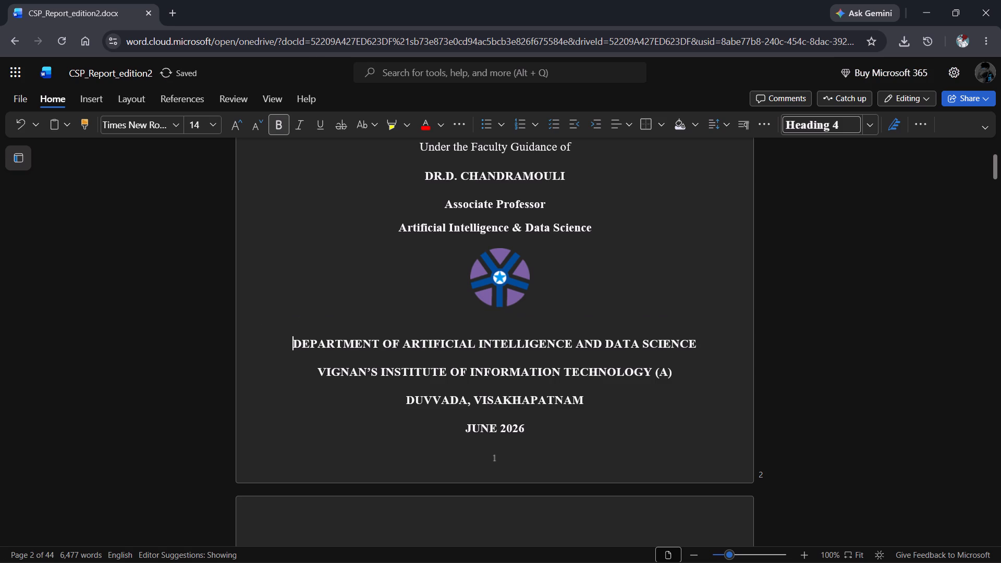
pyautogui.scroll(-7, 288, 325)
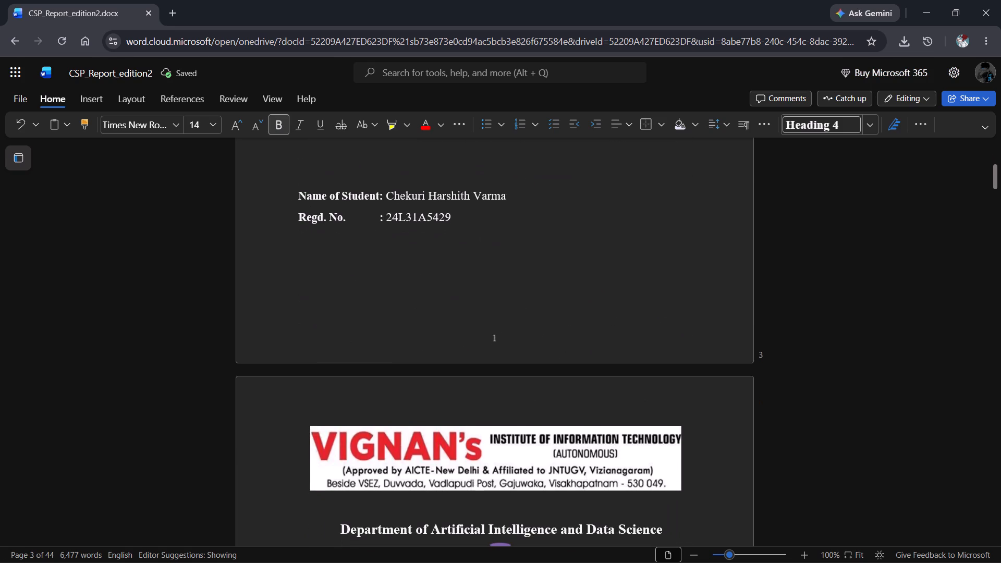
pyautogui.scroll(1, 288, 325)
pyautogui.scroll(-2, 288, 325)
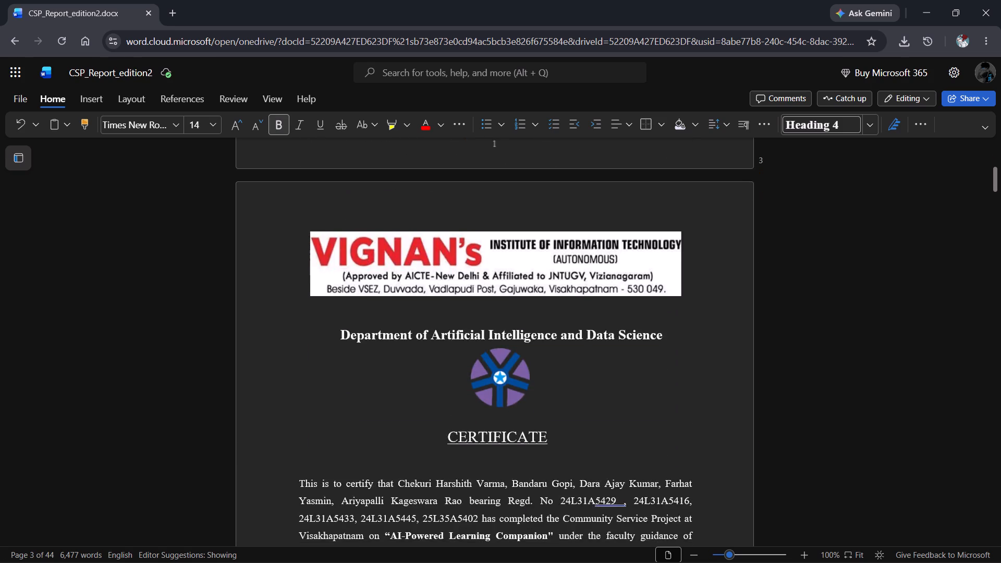
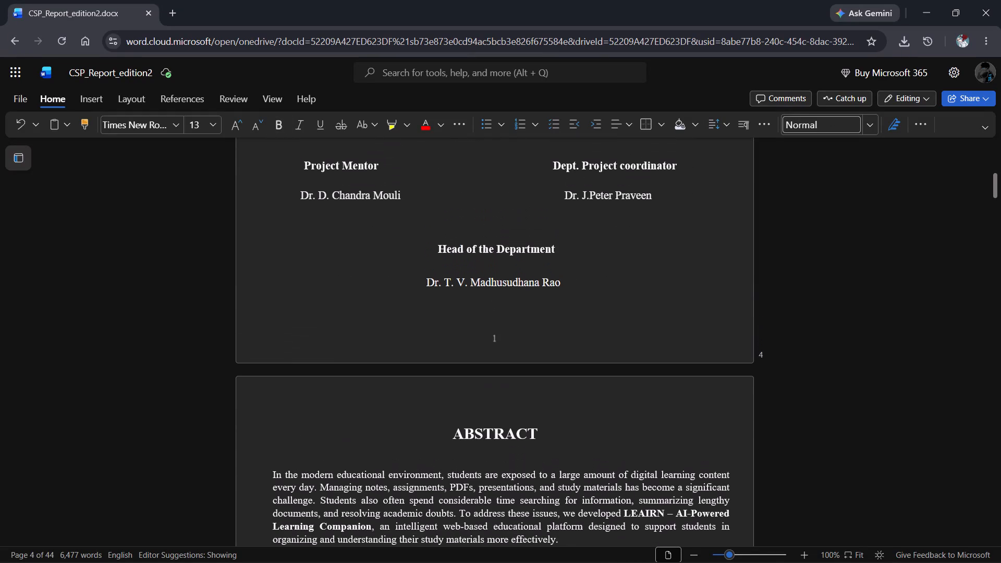
# Set the font size of all the body paragraphs under the ABSTRACT heading to 12.
pyautogui.scroll(-1, 406, 296)
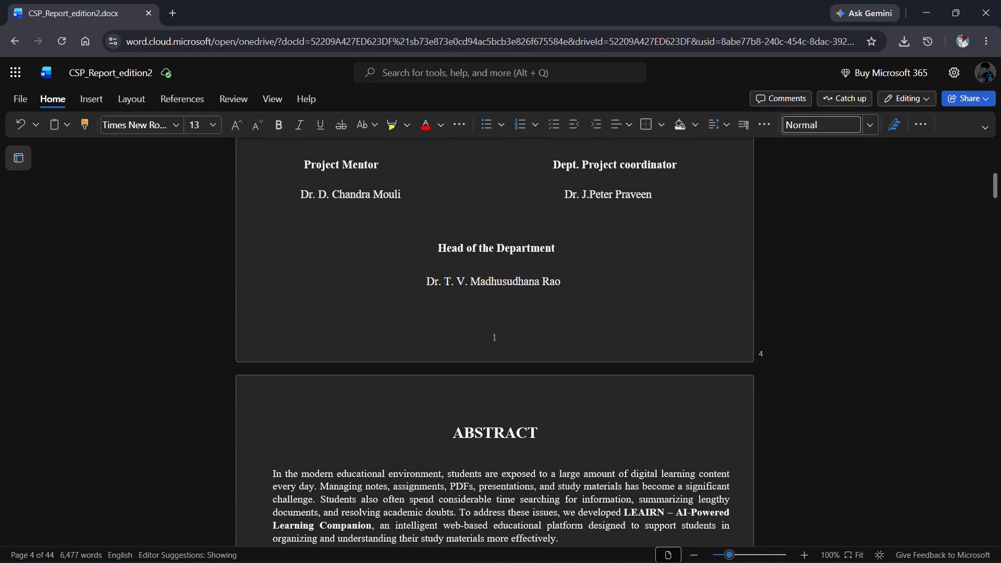
pyautogui.scroll(-3, 406, 296)
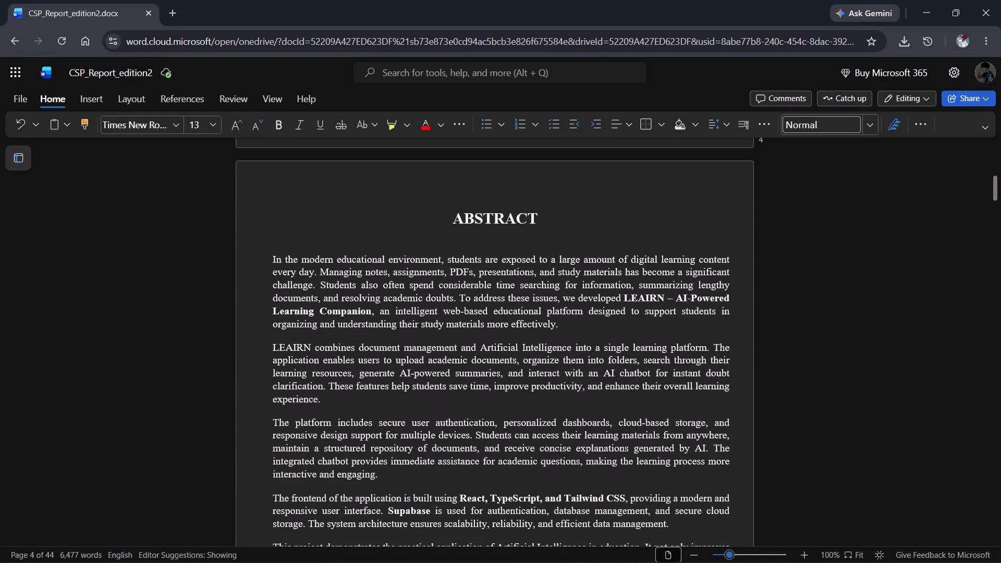
pyautogui.scroll(-1, 406, 296)
pyautogui.click(406, 296)
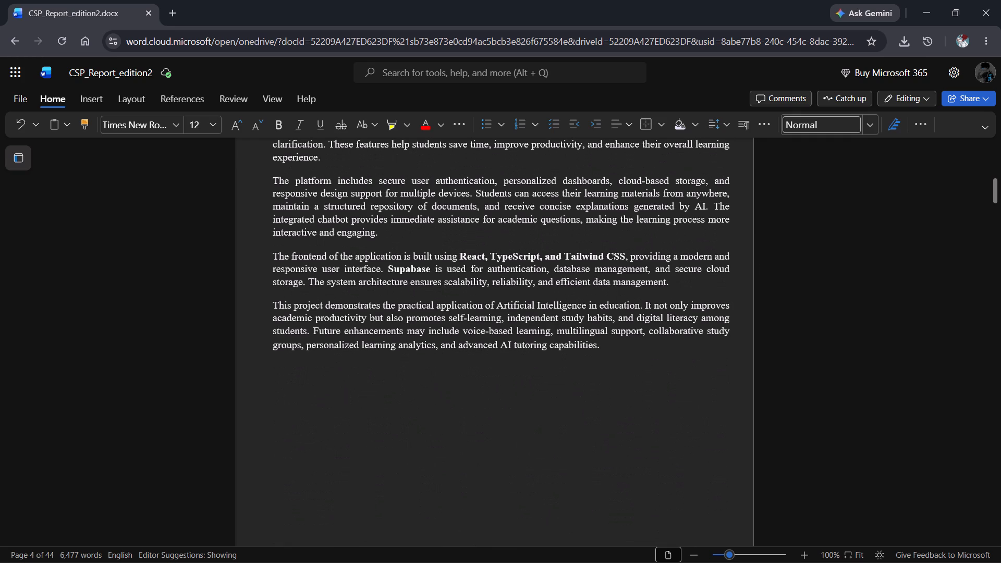
pyautogui.click(420, 258)
pyautogui.click(466, 185)
pyautogui.scroll(2, 466, 185)
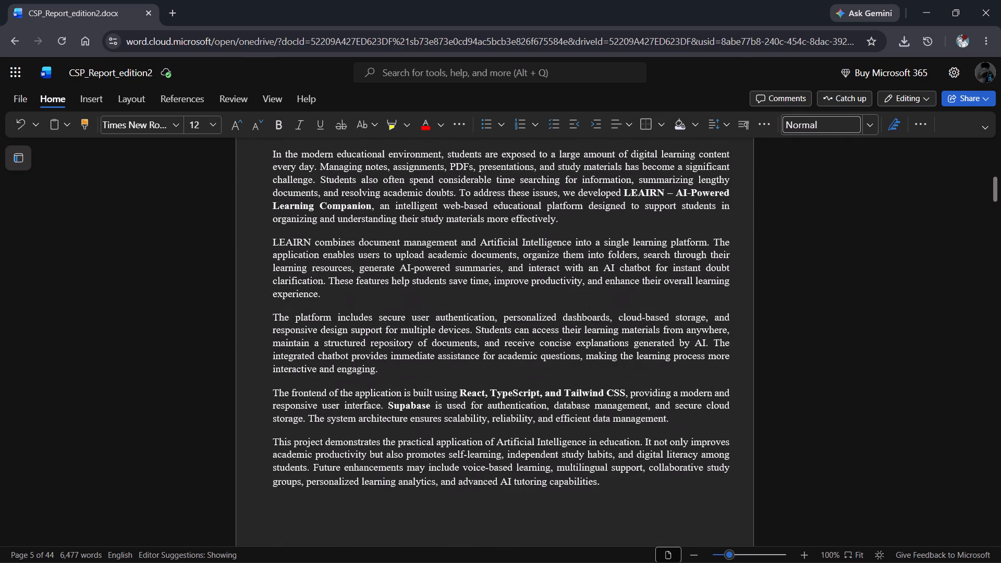
pyautogui.scroll(1, 466, 185)
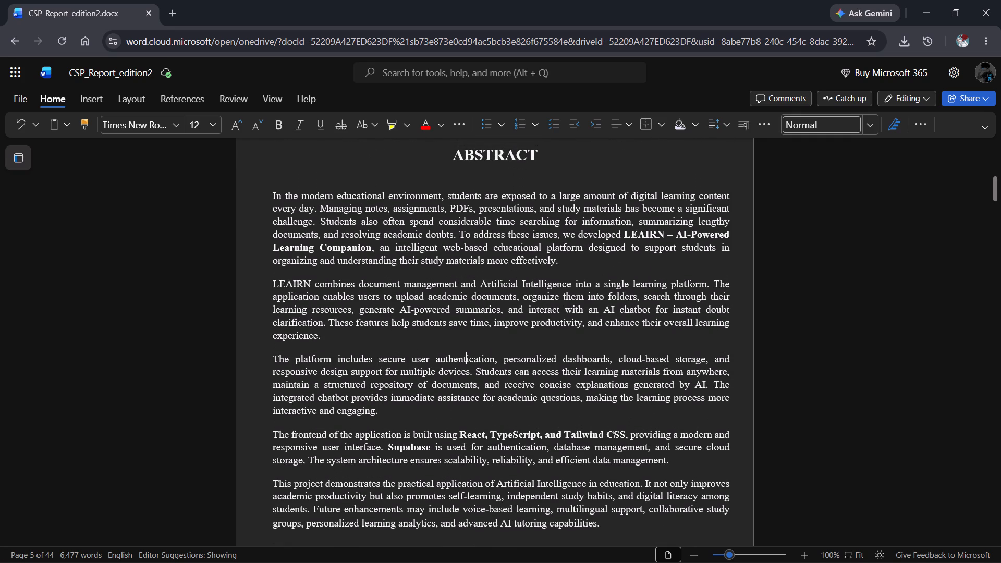
pyautogui.moveTo(271, 195); pyautogui.dragTo(609, 525)
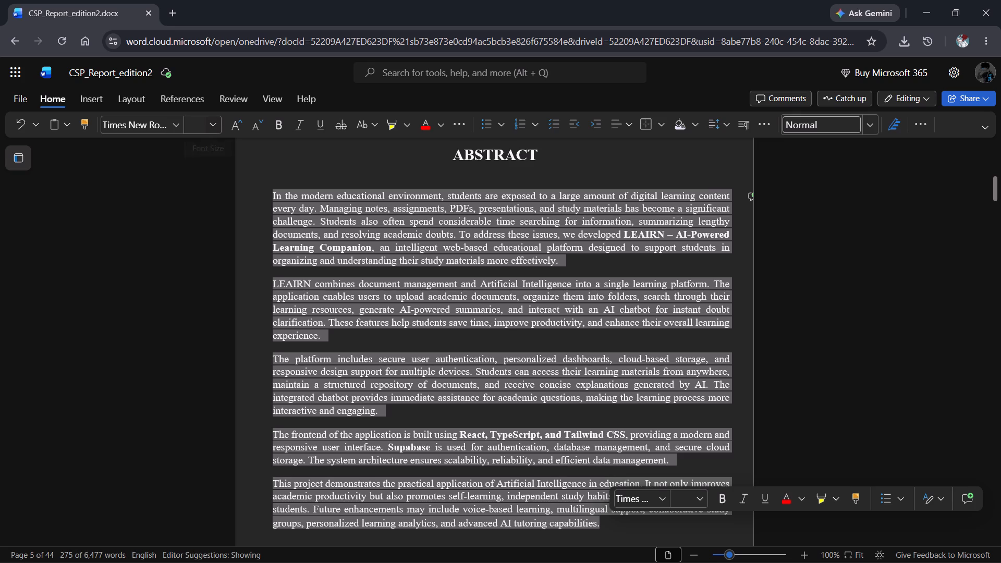
pyautogui.click(191, 127)
pyautogui.write('12')
pyautogui.press('Return')
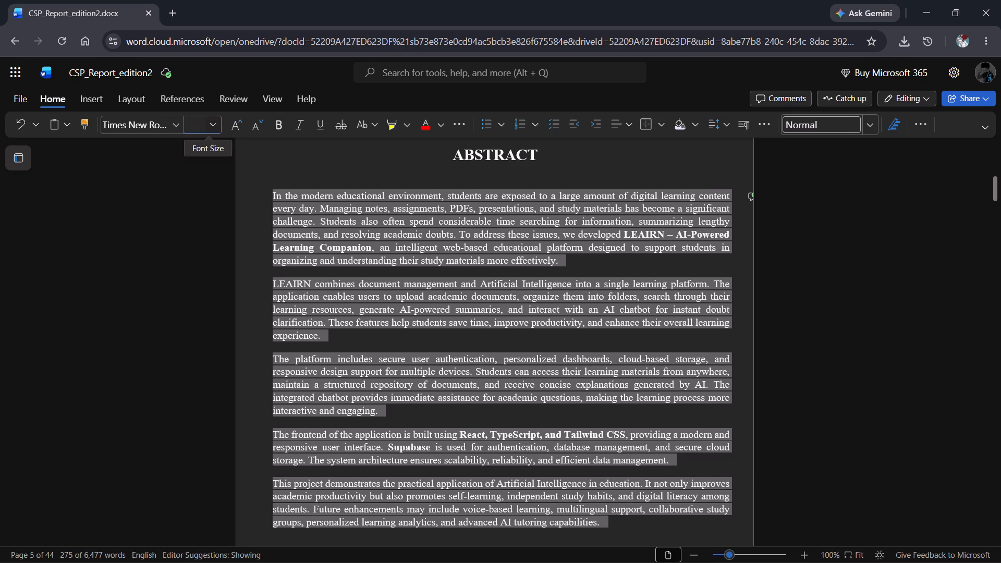
# Set the font size of the last abstract paragraph, starting "This project demonstrates the practical application", to 12.
pyautogui.click(530, 400)
pyautogui.scroll(-1, 530, 400)
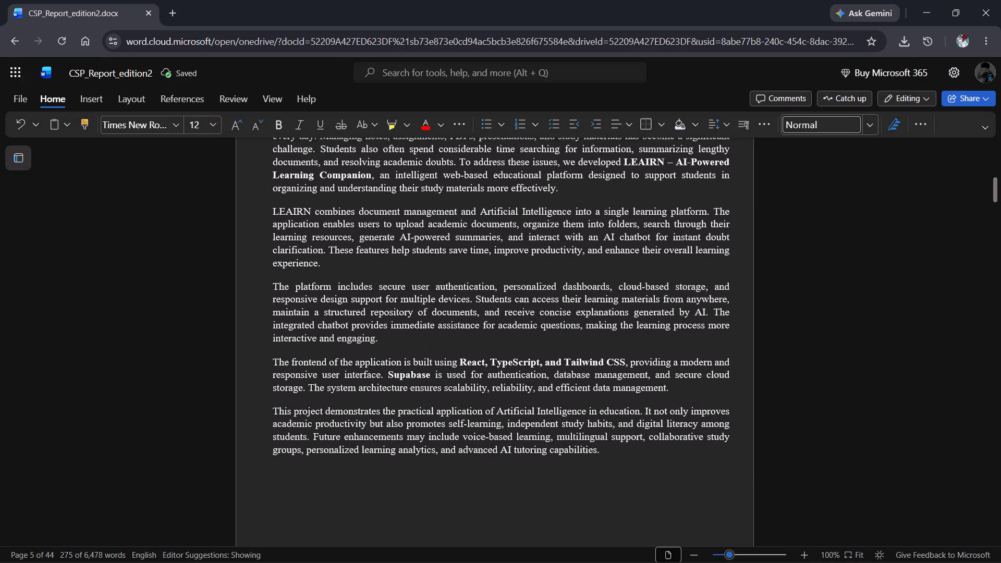
pyautogui.scroll(-1, 530, 400)
pyautogui.tripleClick(530, 400)
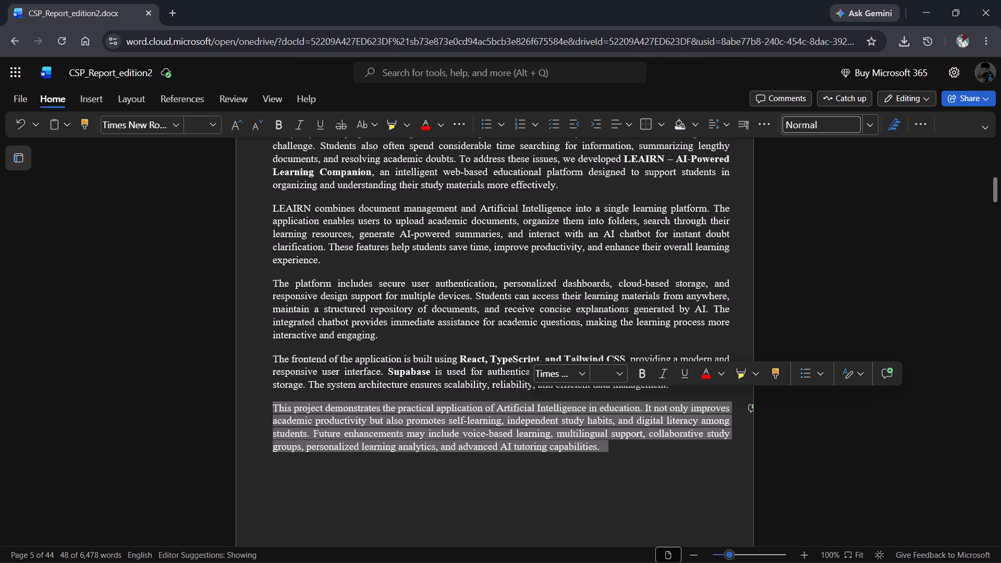
pyautogui.click(603, 370)
pyautogui.write('12')
pyautogui.press('Return')
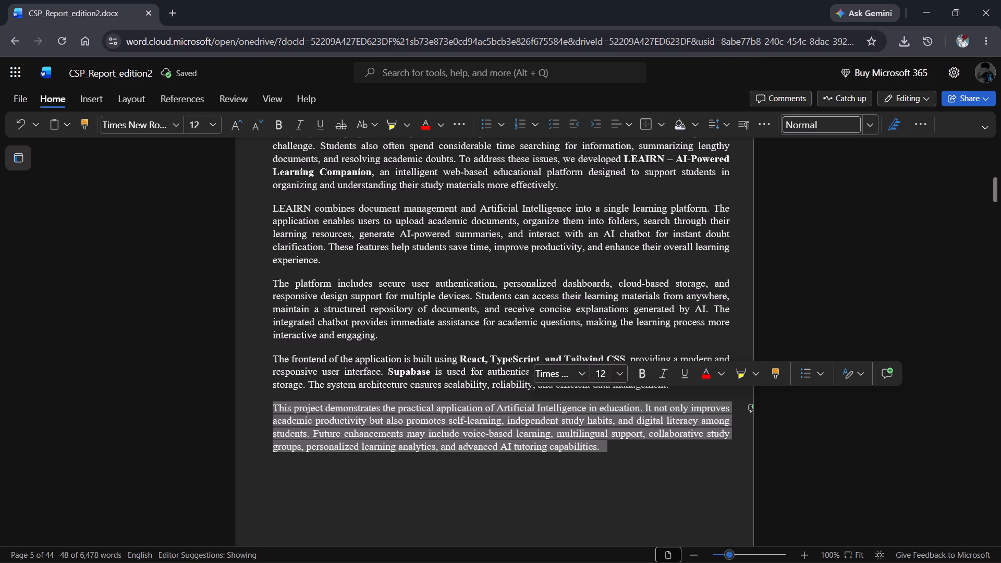
pyautogui.click(637, 482)
pyautogui.moveTo(603, 443); pyautogui.dragTo(300, 381)
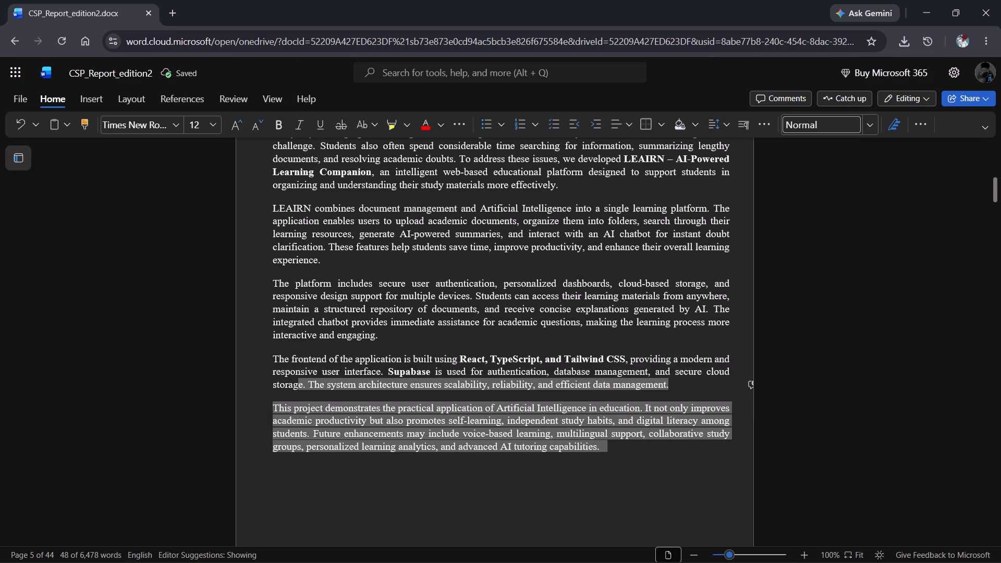
pyautogui.moveTo(300, 381); pyautogui.dragTo(300, 380)
pyautogui.click(394, 454)
# Insert a blank line above "WEEKLY ACTIVITY LOG AND REPORTS" in the chapter 4 row of the CONTENTS table.
pyautogui.scroll(-2, 394, 454)
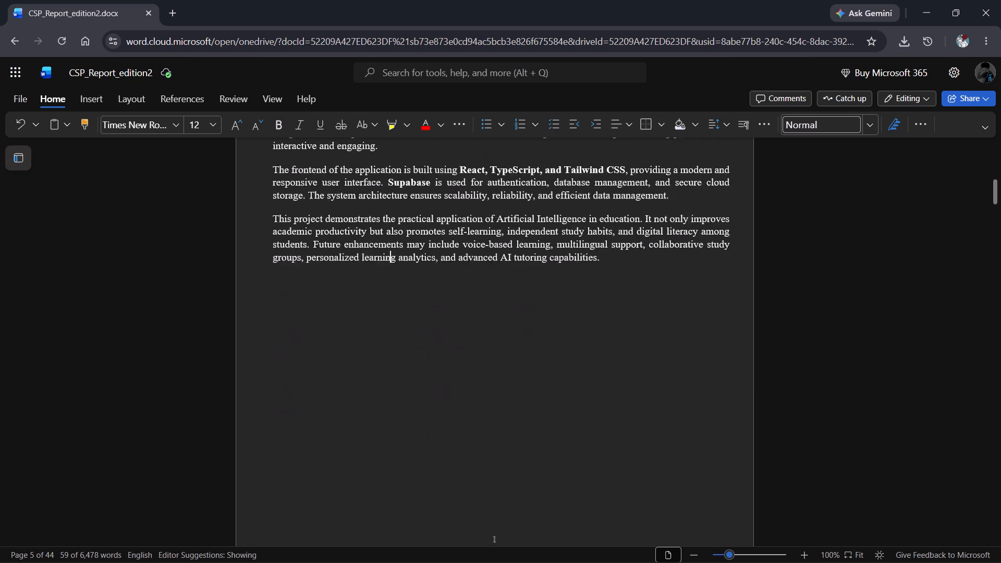
pyautogui.scroll(-5, 394, 454)
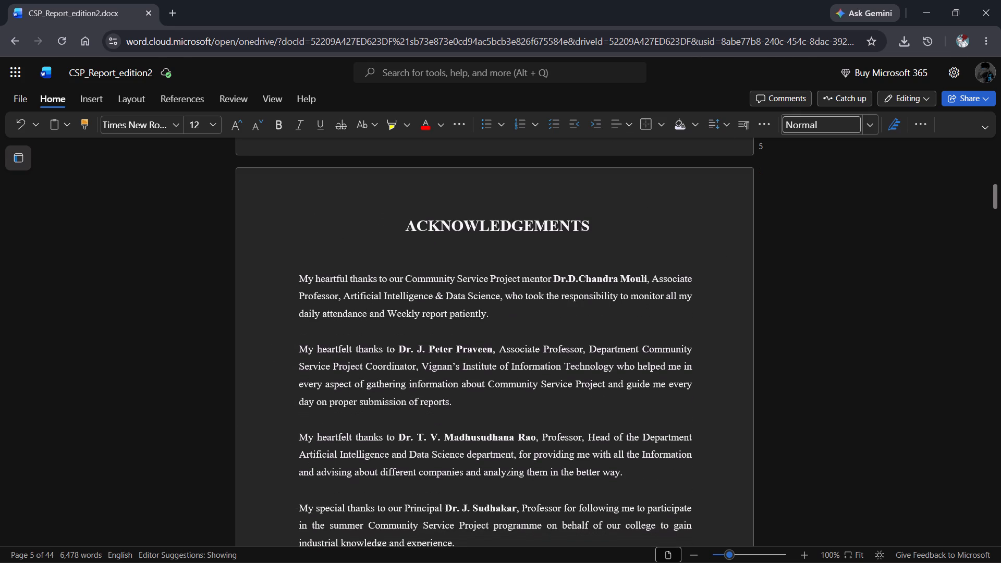
pyautogui.scroll(-3, 394, 454)
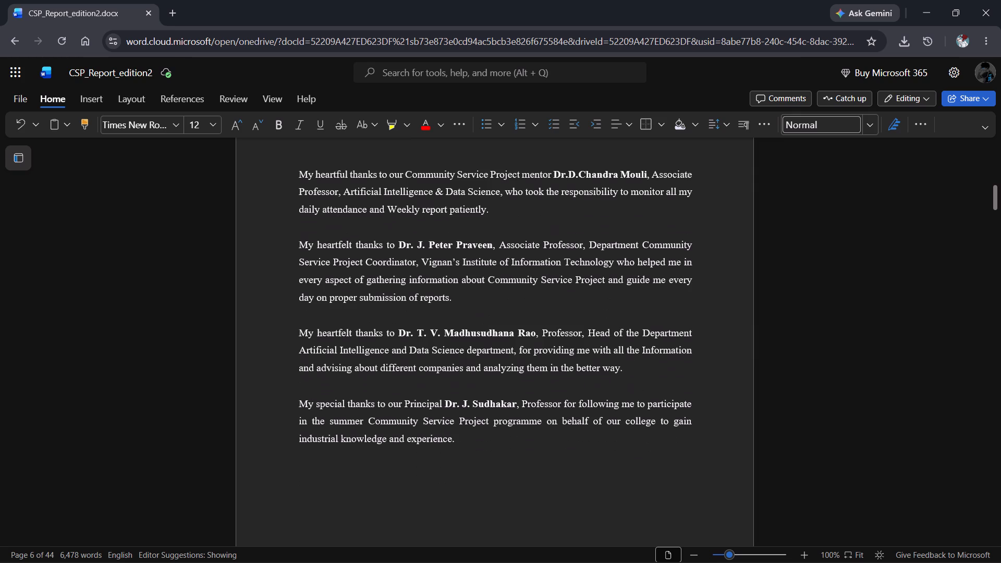
pyautogui.scroll(-5, 394, 454)
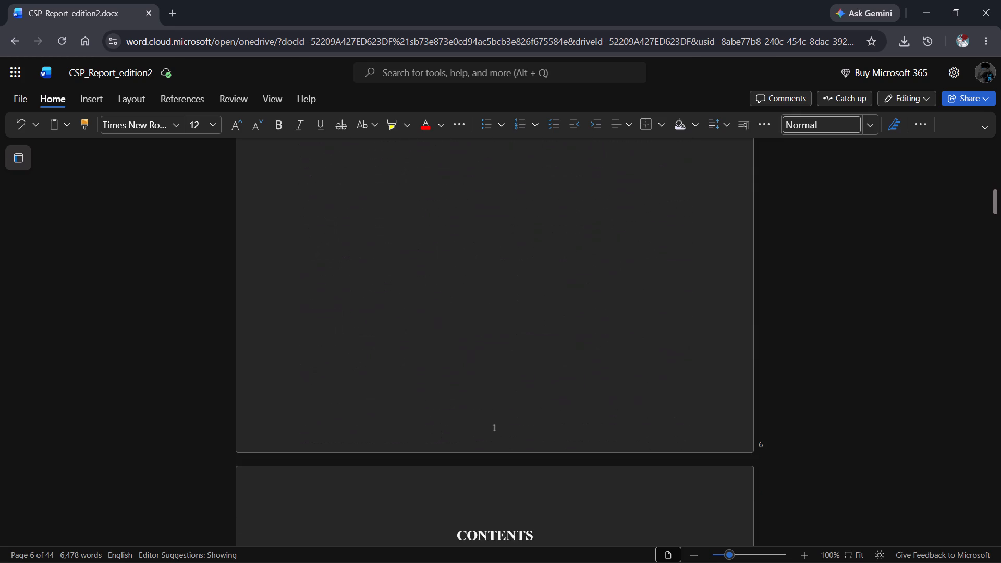
pyautogui.scroll(-3, 394, 454)
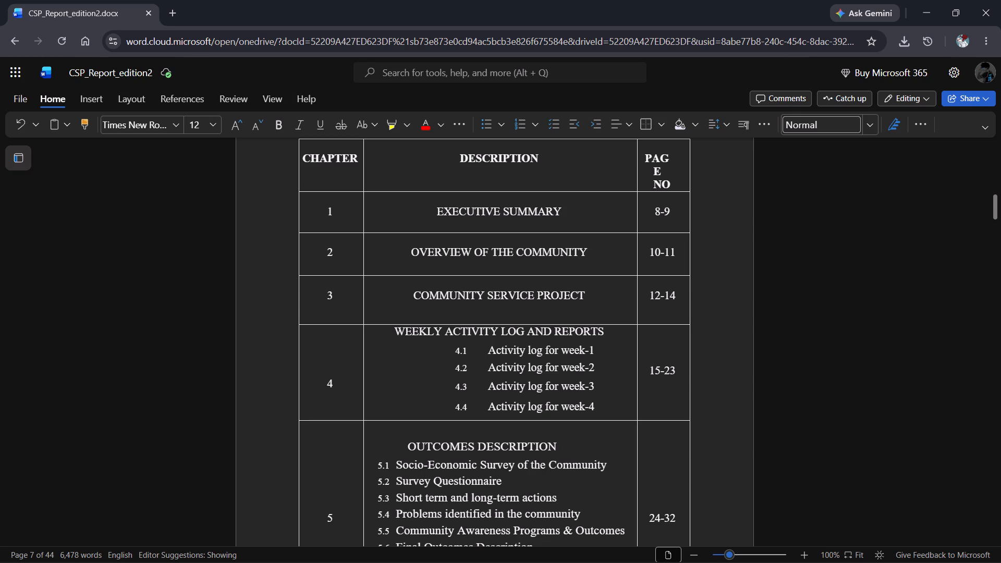
pyautogui.click(386, 330)
pyautogui.press('Return')
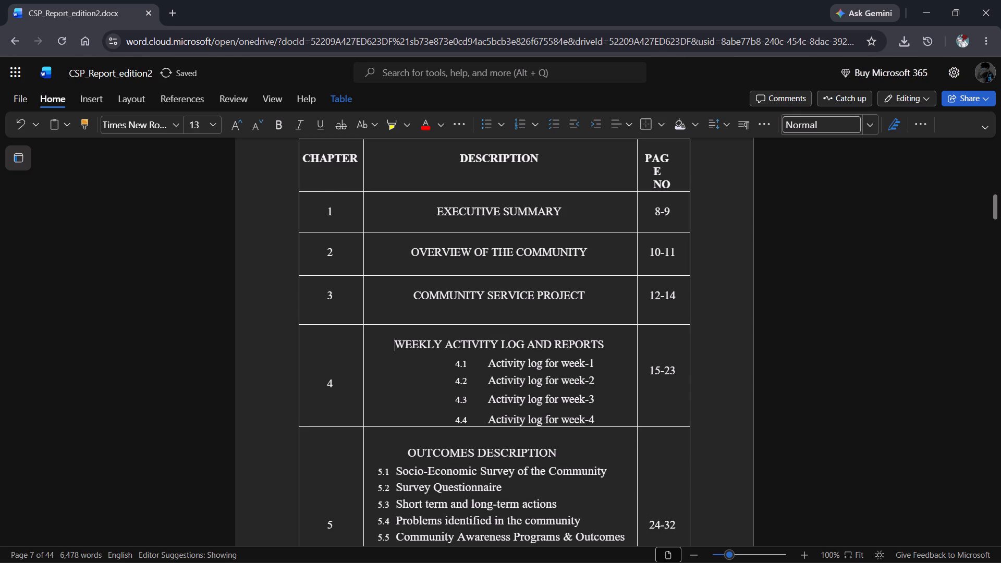
# Add an unnumbered blank line below "Activity log for week-4" in the chapter 4 row of the CONTENTS table.
pyautogui.scroll(-1, 386, 330)
pyautogui.click(596, 308)
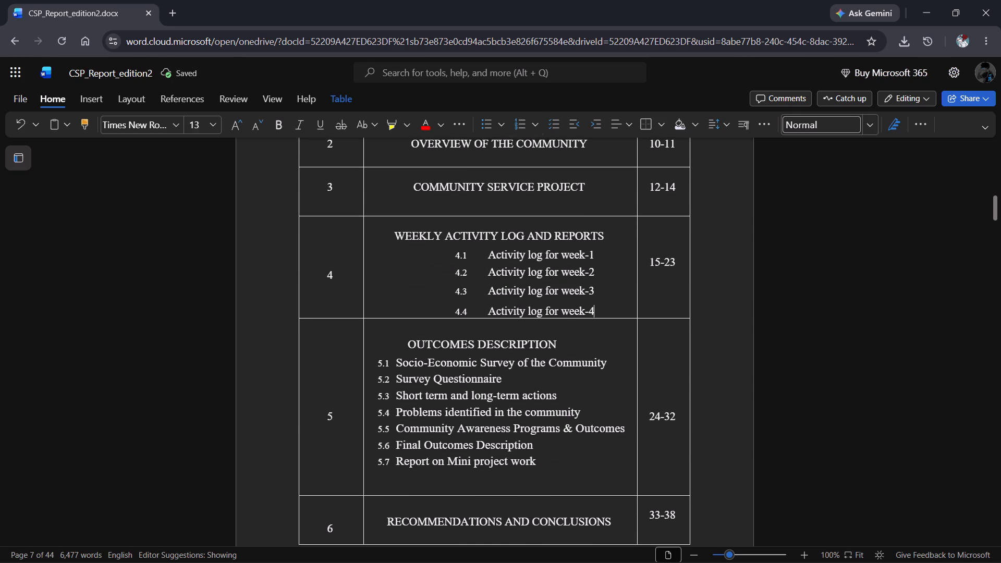
pyautogui.press('Return')
pyautogui.press('BackSpace')
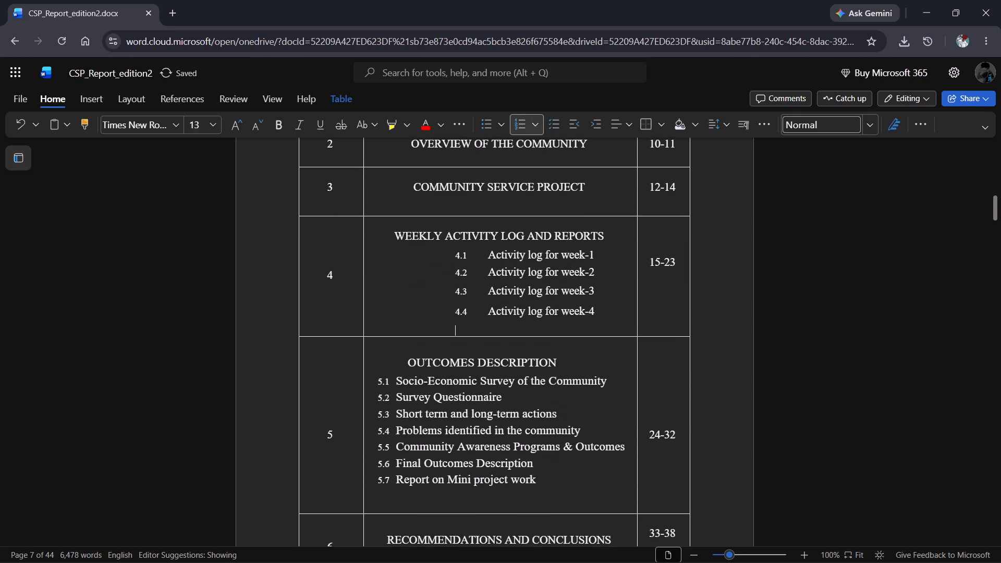
pyautogui.click(829, 286)
# Insert a blank line after "OUTCOMES DESCRIPTION" in the chapter 5 row of the CONTENTS table.
pyautogui.scroll(-1, 727, 324)
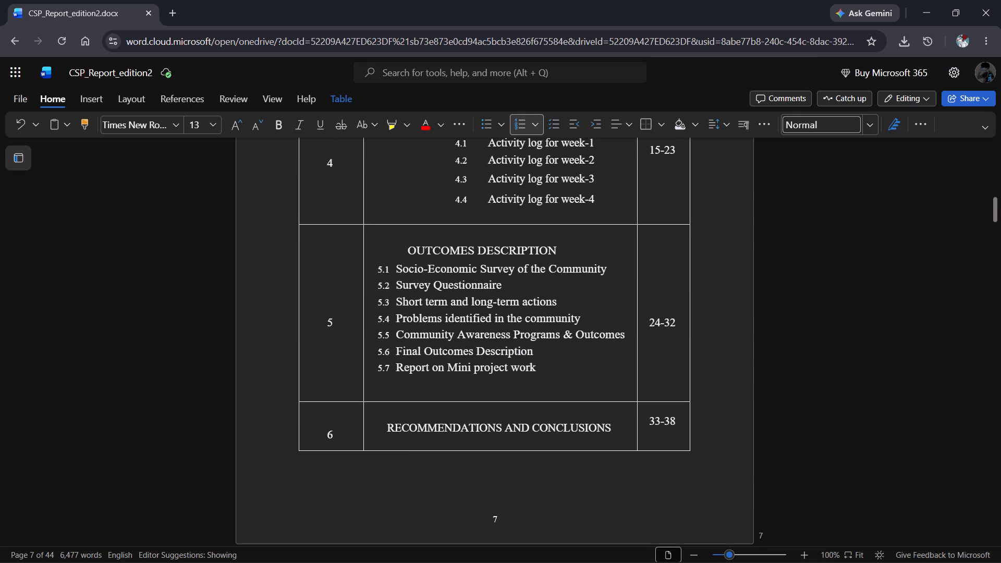
pyautogui.click(560, 251)
pyautogui.press('Return')
# Add two spaces after the colon before the first student's name on the cover page.
pyautogui.scroll(-1, 560, 251)
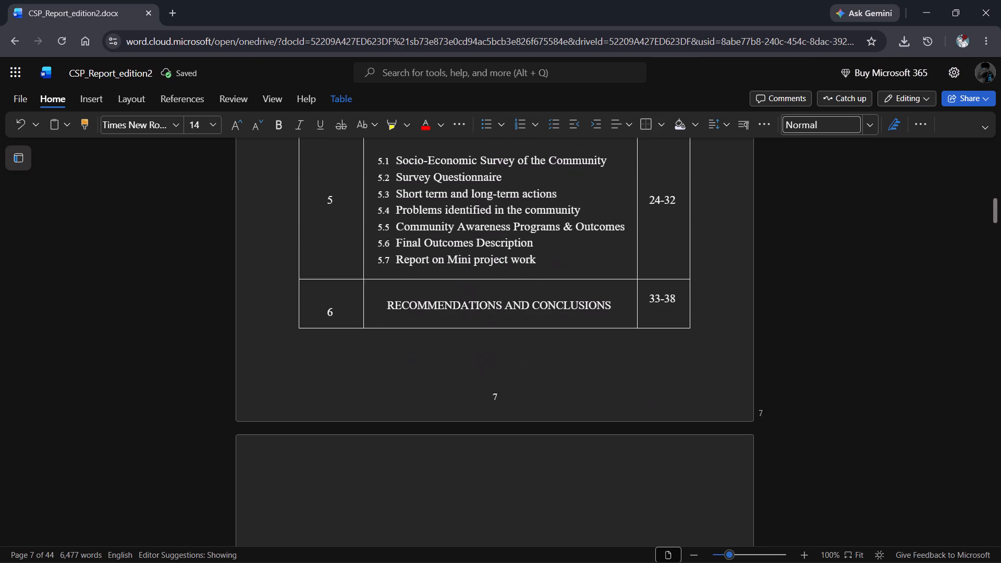
pyautogui.scroll(-2, 560, 251)
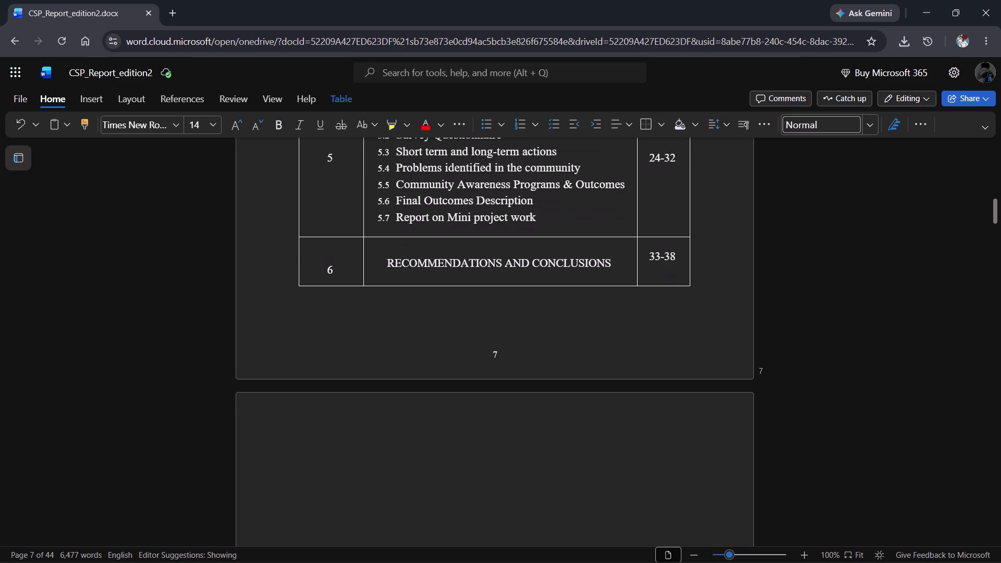
pyautogui.scroll(19, 560, 251)
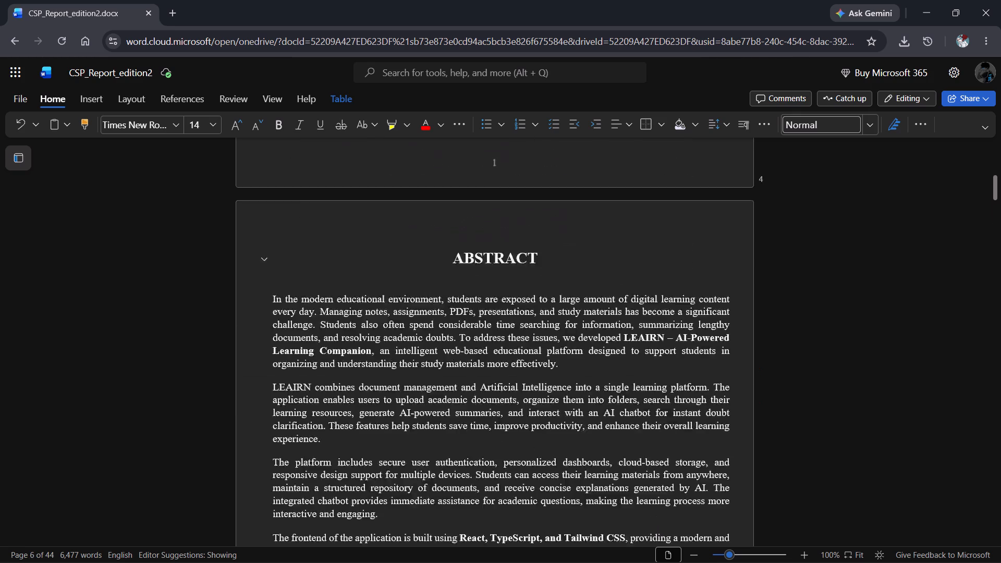
pyautogui.scroll(20, 560, 251)
pyautogui.scroll(6, 560, 251)
pyautogui.scroll(-3, 560, 251)
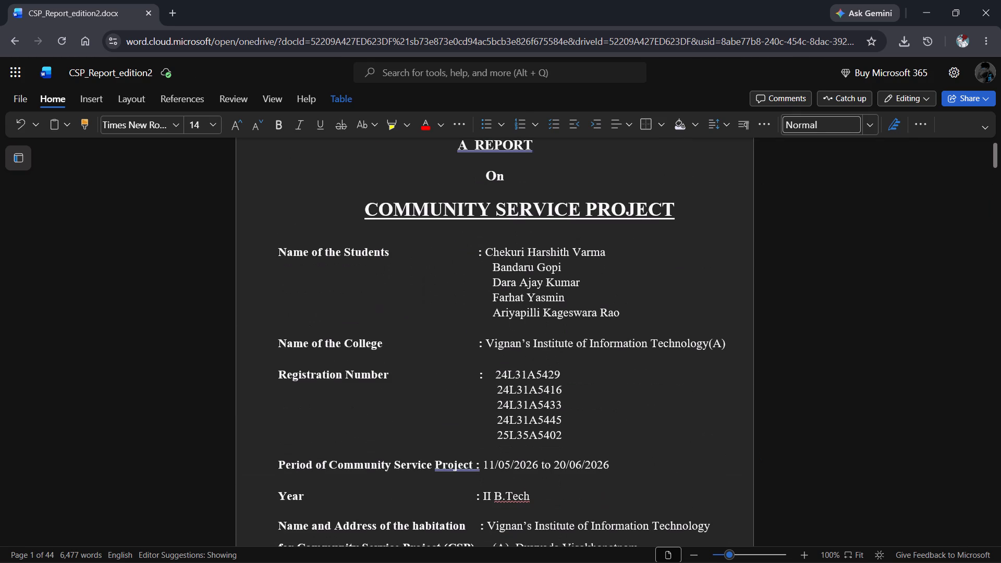
pyautogui.scroll(-1, 560, 251)
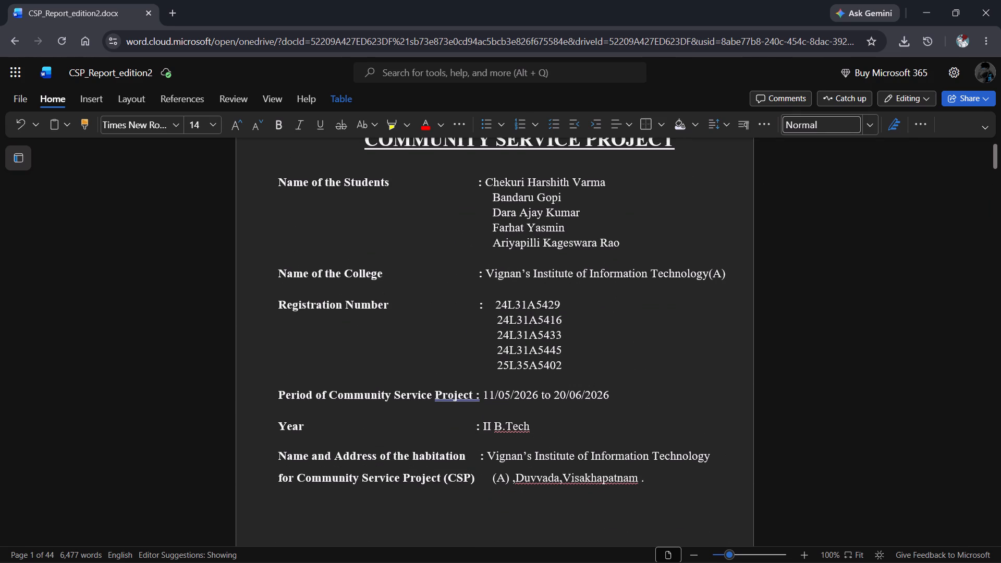
pyautogui.click(481, 186)
pyautogui.click(481, 186)
pyautogui.press('space')
pyautogui.press('space')
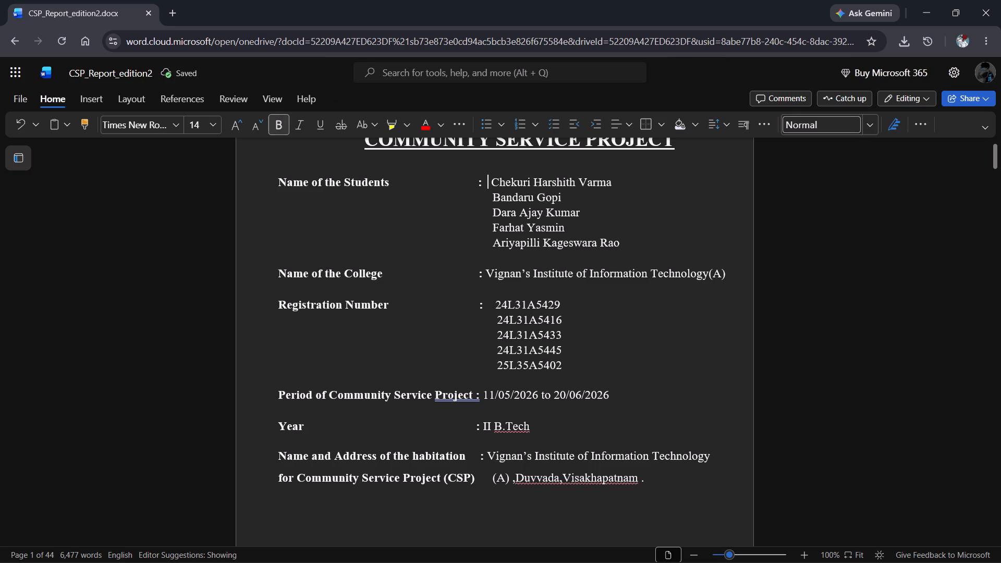
# Examine the spacing and alignment of the remaining cover page details and the title page down to the logo and department name.
pyautogui.scroll(-1, 510, 193)
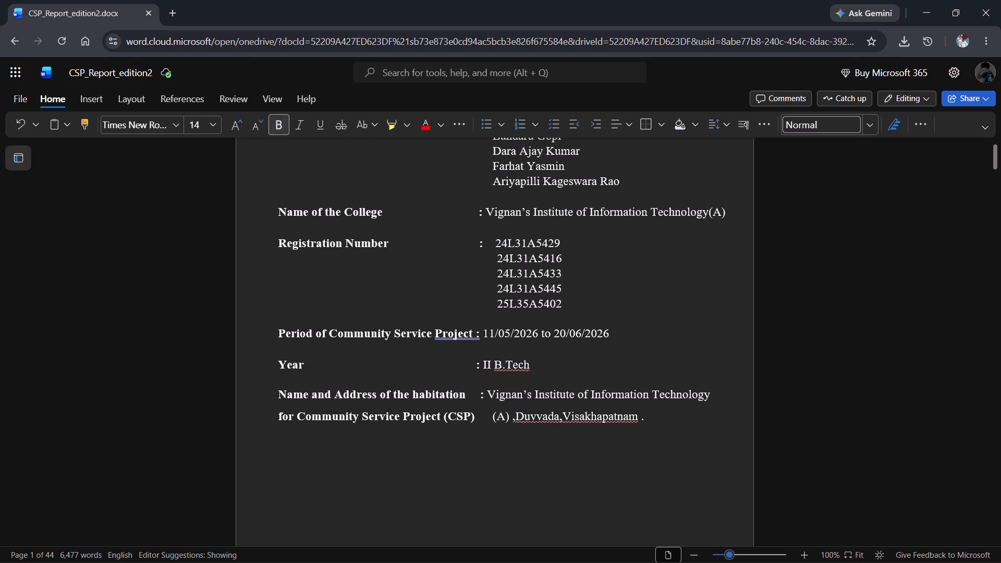
pyautogui.scroll(-1, 510, 193)
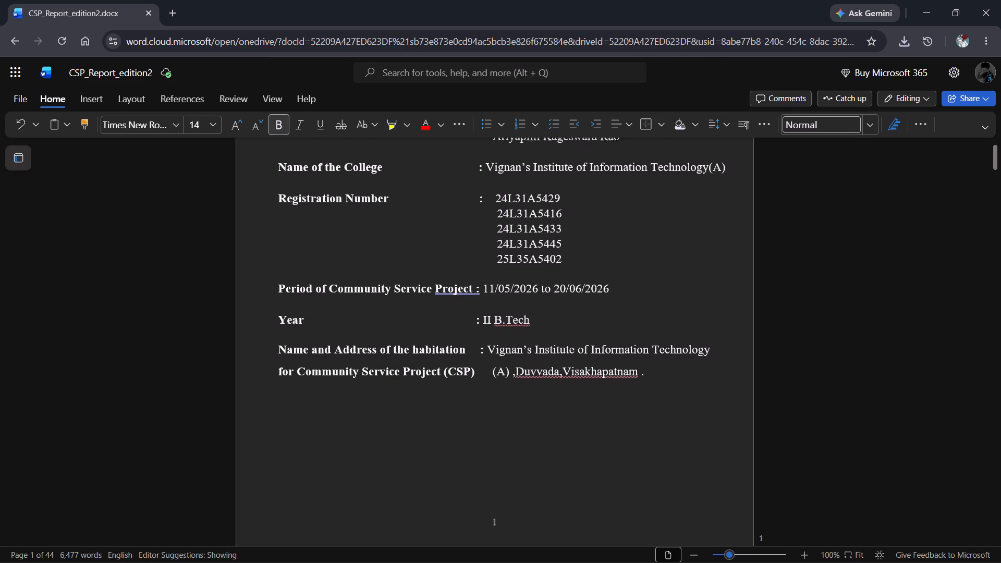
pyautogui.scroll(-1, 510, 193)
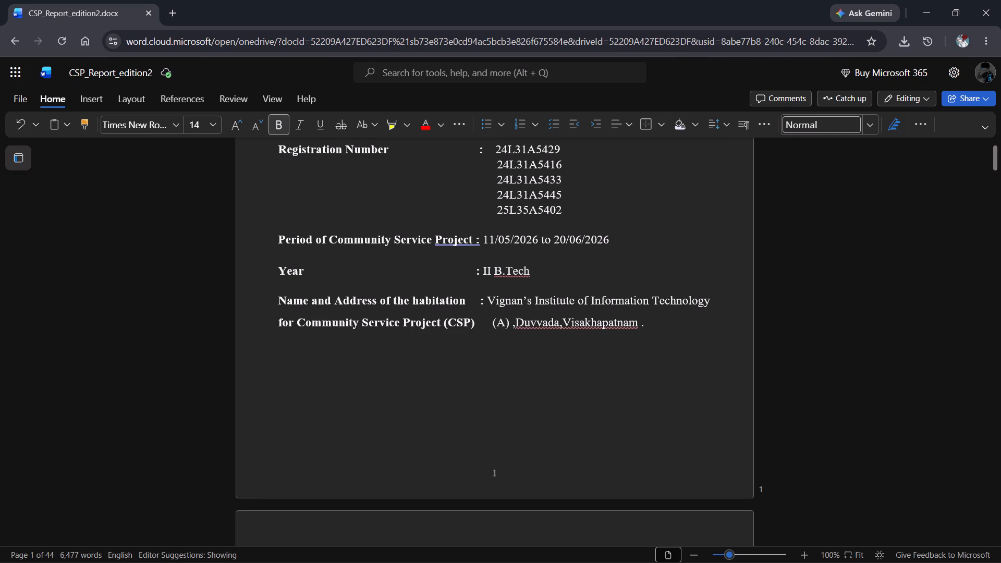
pyautogui.click(481, 307)
pyautogui.scroll(-4, 481, 307)
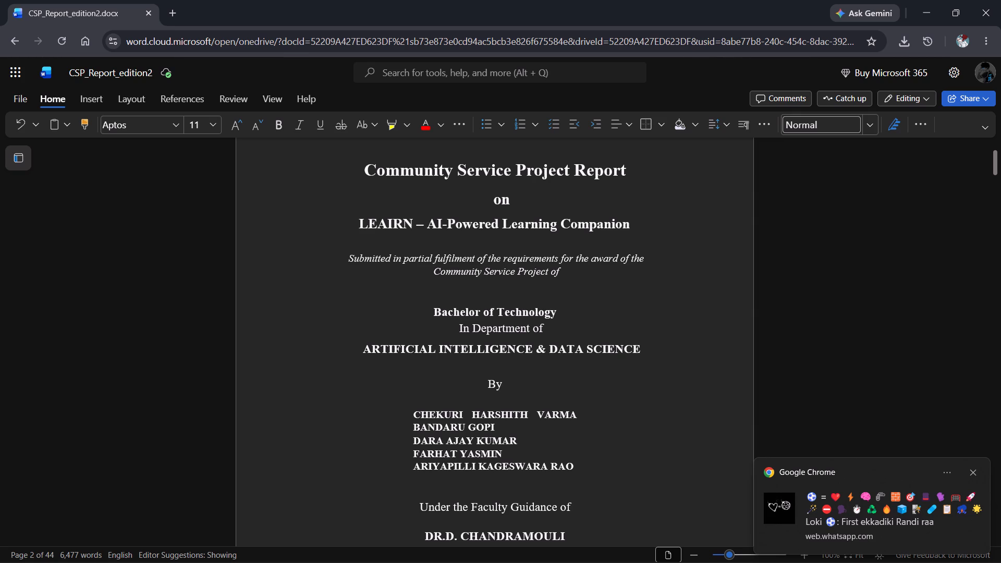
pyautogui.click(502, 256)
pyautogui.press('Down')
pyautogui.press('Up')
pyautogui.press('Down')
pyautogui.press('Down')
pyautogui.press('Down')
pyautogui.press('Down')
pyautogui.press('Down')
pyautogui.press('Down')
pyautogui.press('Down')
pyautogui.press('Down')
pyautogui.press('Down')
pyautogui.press('Down')
pyautogui.press('Down')
pyautogui.press('Down')
pyautogui.press('Down')
pyautogui.press('Down')
pyautogui.press('Down')
pyautogui.press('Down')
pyautogui.press('Down')
pyautogui.press('Down')
pyautogui.press('Down')
pyautogui.press('Down')
pyautogui.press('Down')
pyautogui.press('Down')
pyautogui.press('Down')
pyautogui.press('Down')
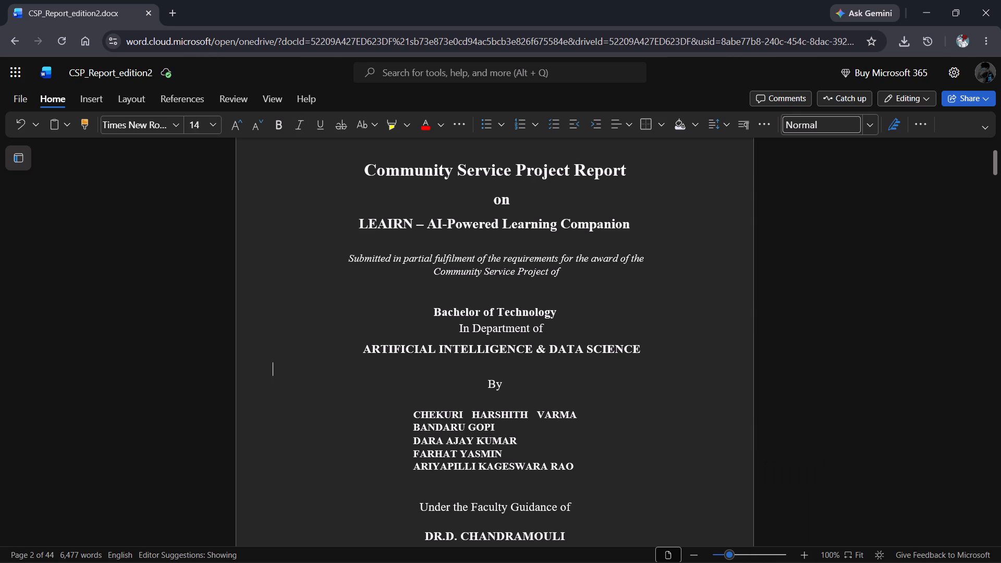
pyautogui.press('Up')
pyautogui.press('Up')
pyautogui.press('Up')
pyautogui.press('Up')
pyautogui.press('Up')
pyautogui.press('Up')
pyautogui.press('Up')
pyautogui.press('Up')
pyautogui.press('Up')
pyautogui.press('Up')
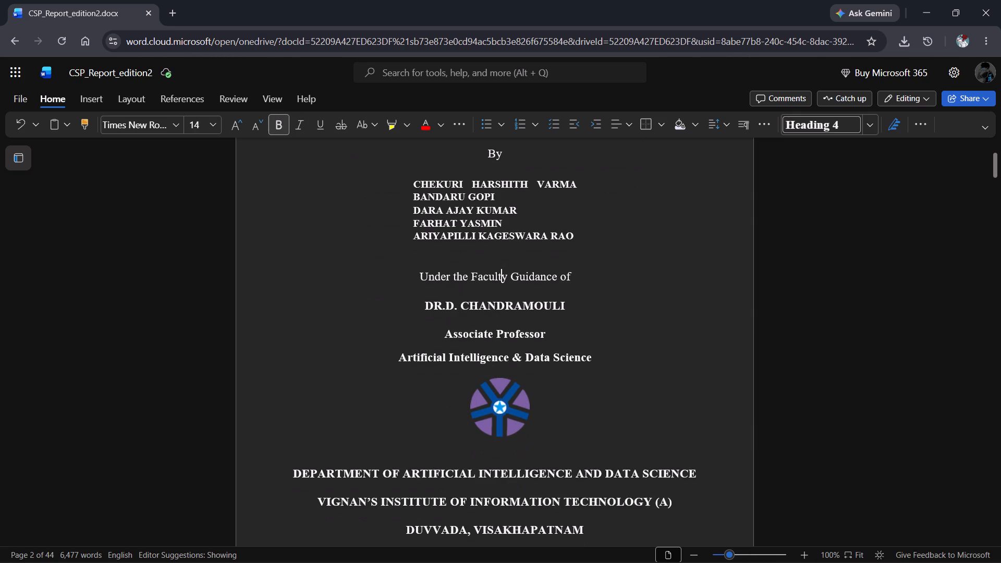
# Examine the title page's spacing from the degree lines through the student names, faculty guide and logo.
pyautogui.press('Up')
pyautogui.press('Up')
pyautogui.press('Up')
pyautogui.press('Up')
pyautogui.press('Up')
pyautogui.press('Up')
pyautogui.press('Up')
pyautogui.press('Up')
pyautogui.press('Up')
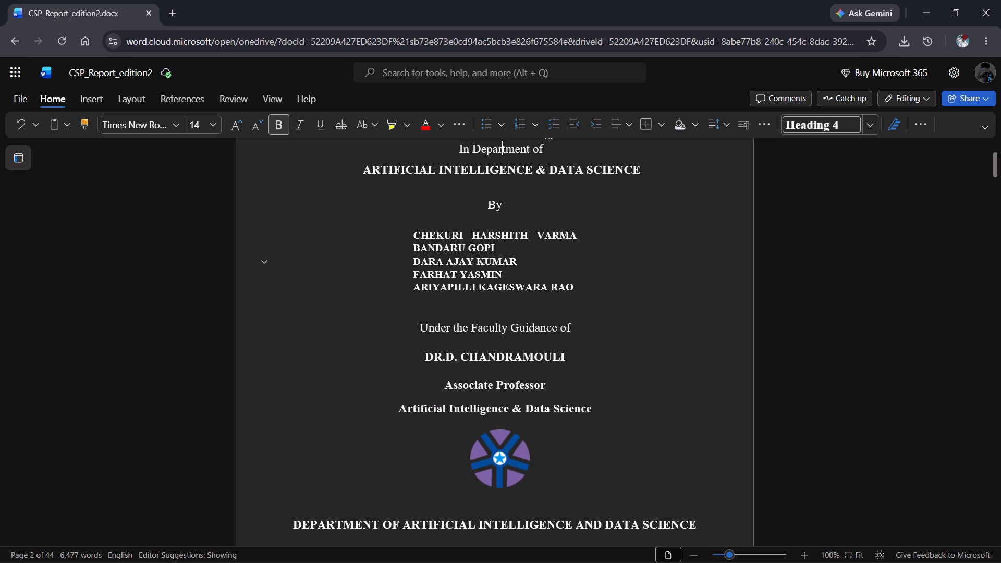
pyautogui.press('Up')
pyautogui.press('Up')
pyautogui.press('Up')
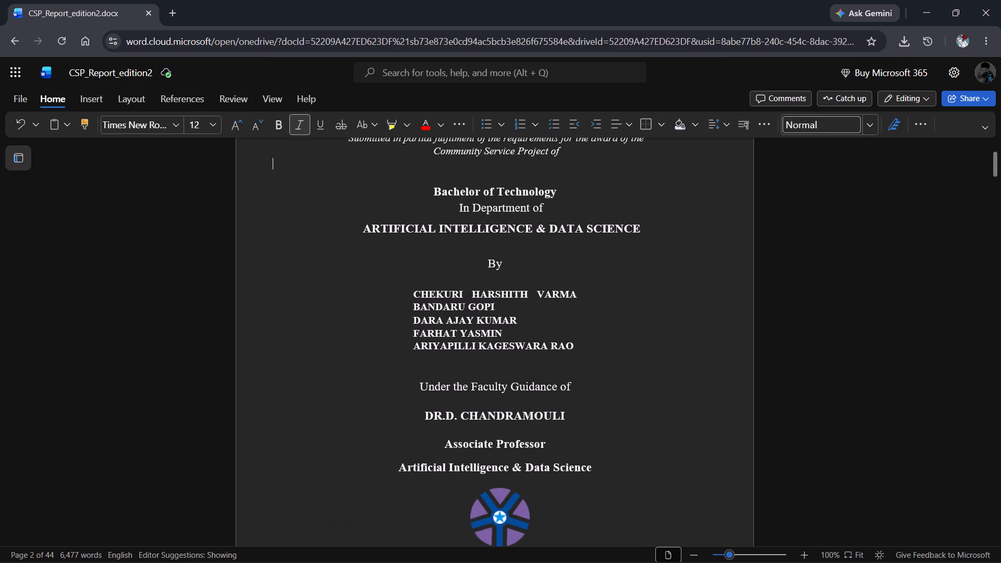
pyautogui.press('Down')
pyautogui.press('Down')
pyautogui.press('Down')
pyautogui.press('Down')
pyautogui.press('Down')
pyautogui.press('Down')
pyautogui.press('Down')
pyautogui.press('Down')
pyautogui.press('Down')
pyautogui.press('Down')
pyautogui.press('Down')
pyautogui.press('Down')
pyautogui.press('Down')
pyautogui.press('Down')
pyautogui.press('Down')
pyautogui.press('Down')
pyautogui.press('Down')
# Examine the layout and wording of the Student Declaration and CERTIFICATE pages down to the signatory names.
pyautogui.press('Down')
pyautogui.press('Down')
pyautogui.press('Down')
pyautogui.press('Down')
pyautogui.press('Down')
pyautogui.press('Down')
pyautogui.press('Down')
pyautogui.press('Down')
pyautogui.press('Down')
pyautogui.press('Down')
pyautogui.press('Down')
pyautogui.press('Down')
pyautogui.press('Down')
pyautogui.press('Down')
pyautogui.press('Down')
pyautogui.press('Down')
pyautogui.press('Down')
pyautogui.press('Down')
pyautogui.press('Down')
pyautogui.press('Down')
pyautogui.press('Down')
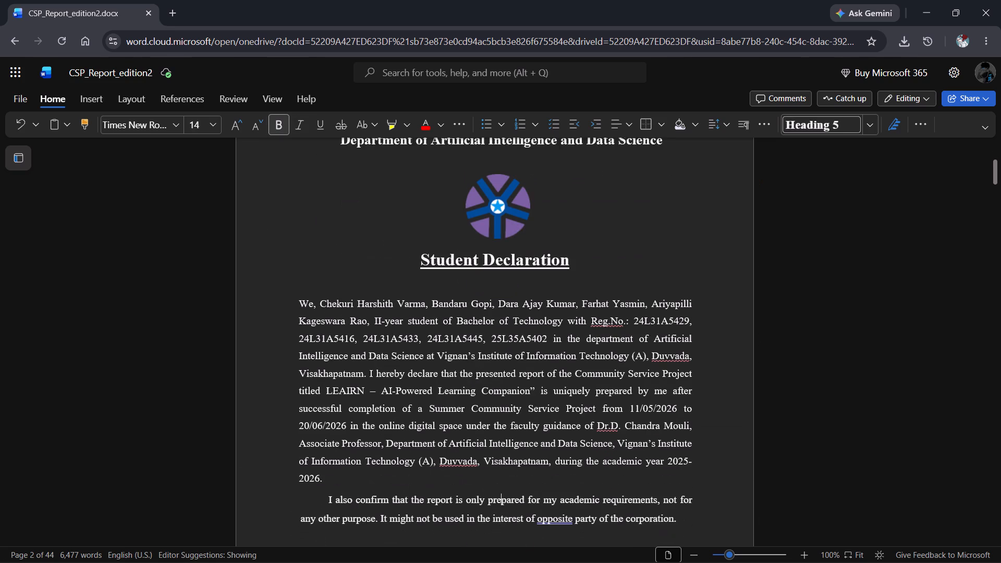
pyautogui.press('Down')
pyautogui.press('Down')
pyautogui.press('Down')
pyautogui.press('Down')
pyautogui.press('Down')
pyautogui.press('Down')
pyautogui.press('Down')
pyautogui.press('Down')
pyautogui.press('Down')
pyautogui.press('Down')
pyautogui.press('Down')
pyautogui.press('Down')
pyautogui.press('Down')
pyautogui.press('Down')
pyautogui.press('Down')
pyautogui.press('Down')
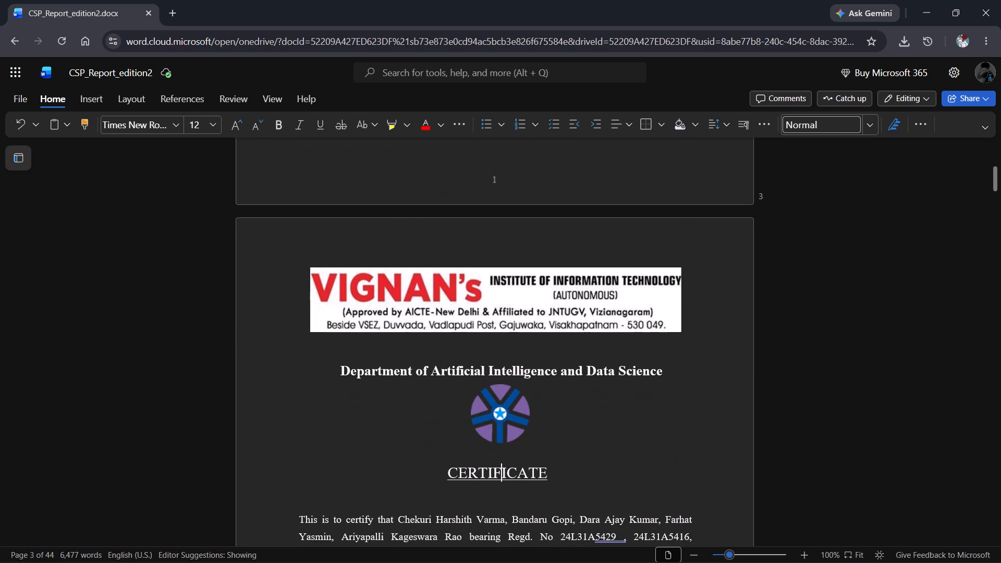
pyautogui.press('Down')
pyautogui.press('Down')
pyautogui.press('Down')
pyautogui.press('Down')
pyautogui.press('Down')
pyautogui.press('Down')
pyautogui.press('Down')
pyautogui.press('Down')
pyautogui.press('Down')
pyautogui.press('Down')
pyautogui.press('Down')
pyautogui.press('Down')
pyautogui.press('Down')
pyautogui.press('Down')
pyautogui.press('Down')
pyautogui.press('Down')
pyautogui.press('Down')
pyautogui.press('Down')
pyautogui.press('Down')
pyautogui.press('Down')
pyautogui.press('Down')
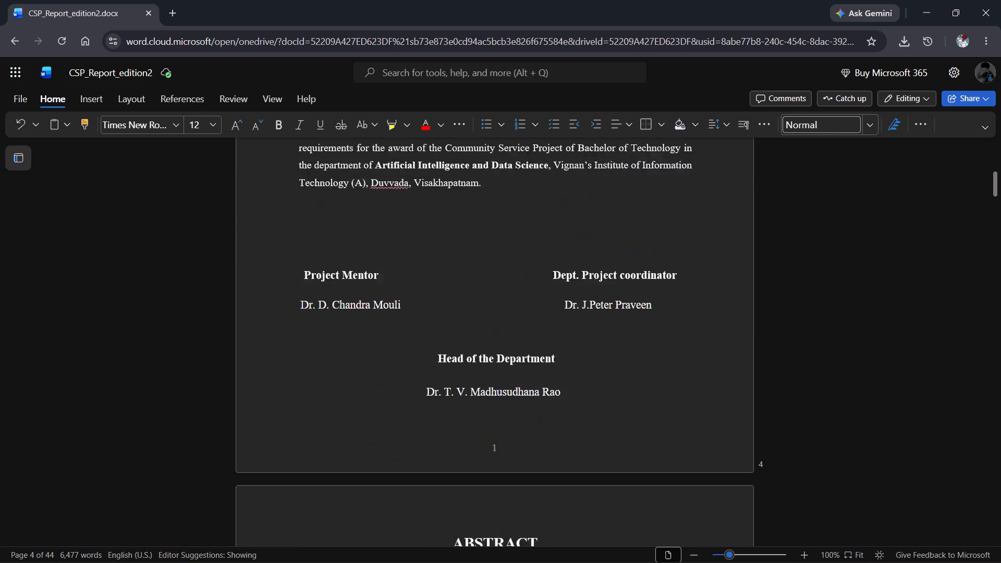
# Review the ABSTRACT, ACKNOWLEDGEMENTS and CONTENTS pages, including the page numbers in their footers.
pyautogui.press('Down')
pyautogui.press('Down')
pyautogui.press('Down')
pyautogui.press('Down')
pyautogui.press('Down')
pyautogui.press('Down')
pyautogui.press('Down')
pyautogui.press('Down')
pyautogui.press('Down')
pyautogui.press('Down')
pyautogui.press('Down')
pyautogui.press('Down')
pyautogui.press('Down')
pyautogui.press('Down')
pyautogui.press('Down')
pyautogui.press('Down')
pyautogui.press('Down')
pyautogui.press('Down')
pyautogui.press('Down')
pyautogui.press('Down')
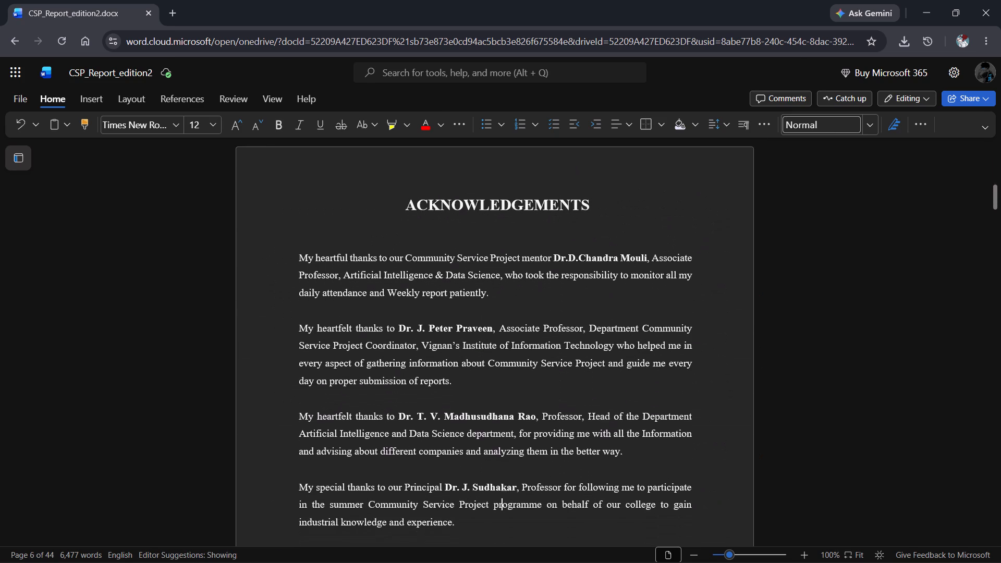
pyautogui.press('Up')
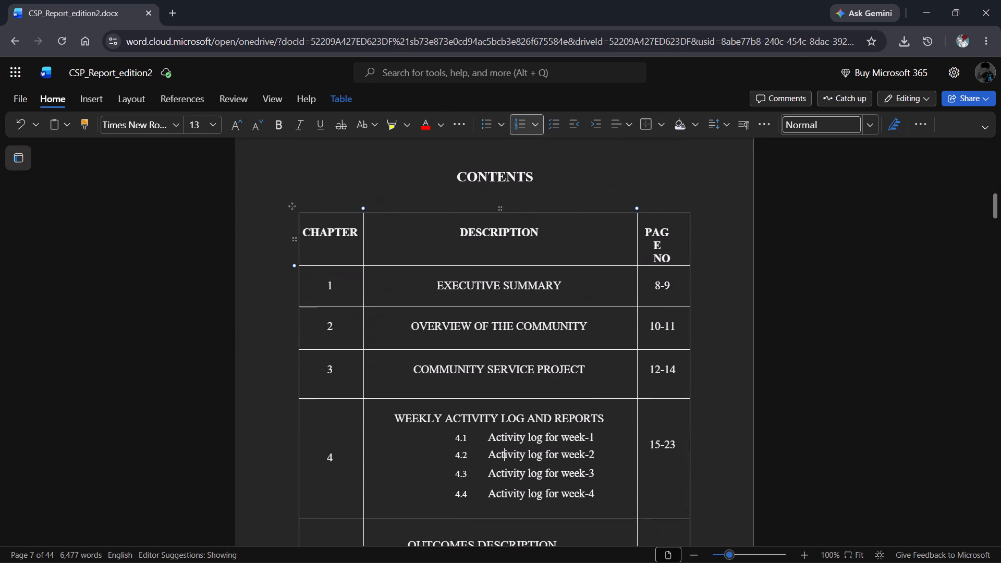
pyautogui.scroll(3, 502, 256)
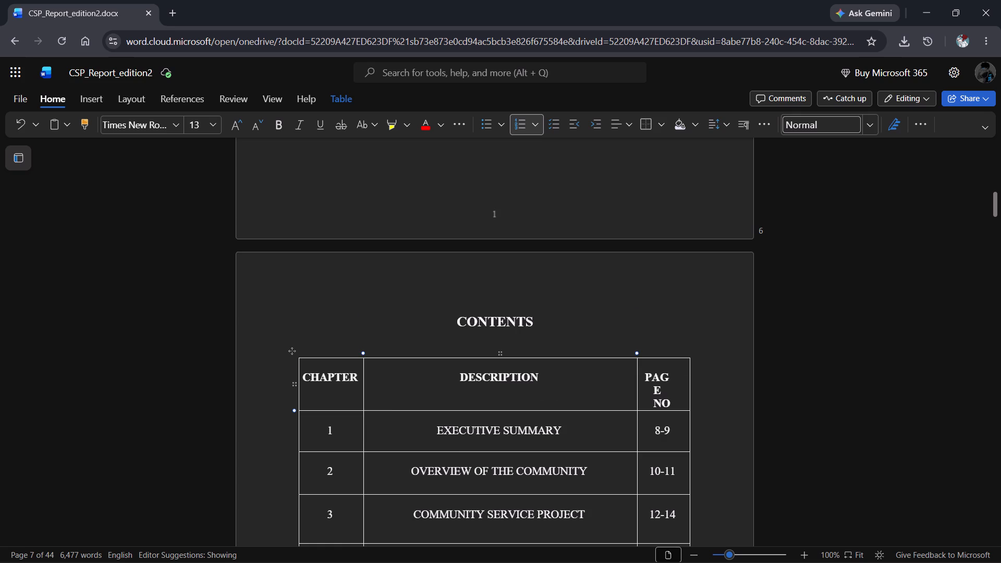
pyautogui.hscroll(-1, 502, 256)
pyautogui.scroll(-4, 502, 256)
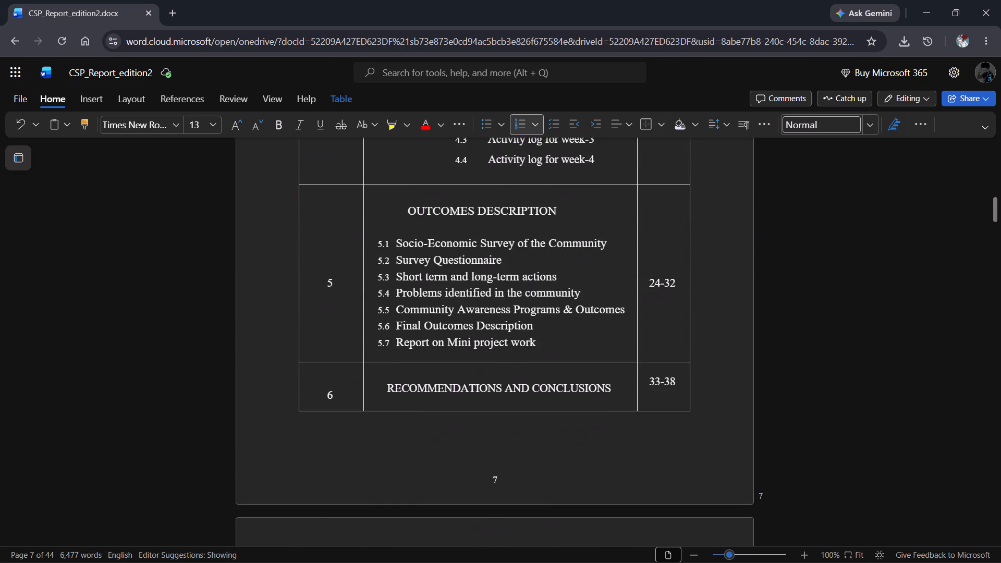
pyautogui.scroll(3, 502, 256)
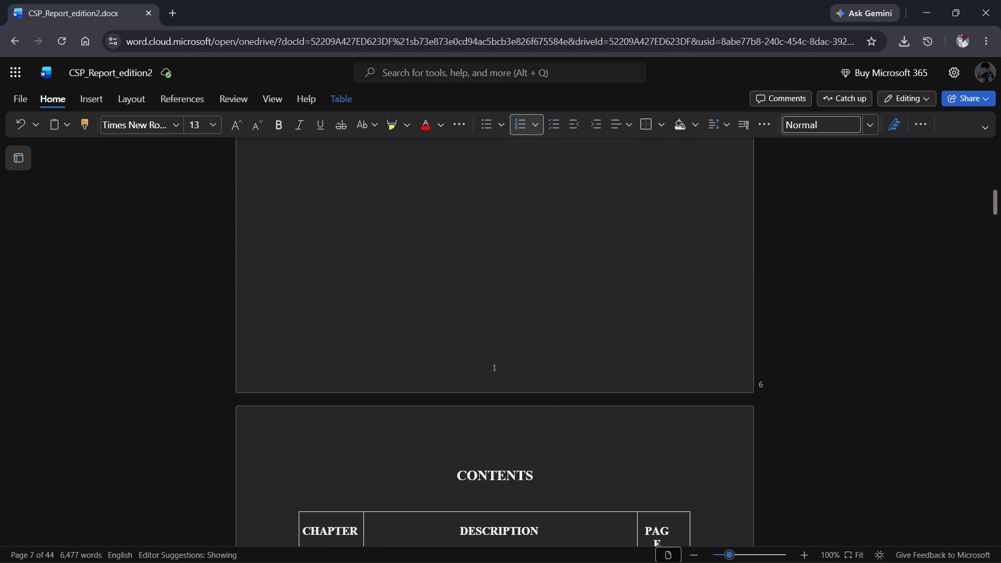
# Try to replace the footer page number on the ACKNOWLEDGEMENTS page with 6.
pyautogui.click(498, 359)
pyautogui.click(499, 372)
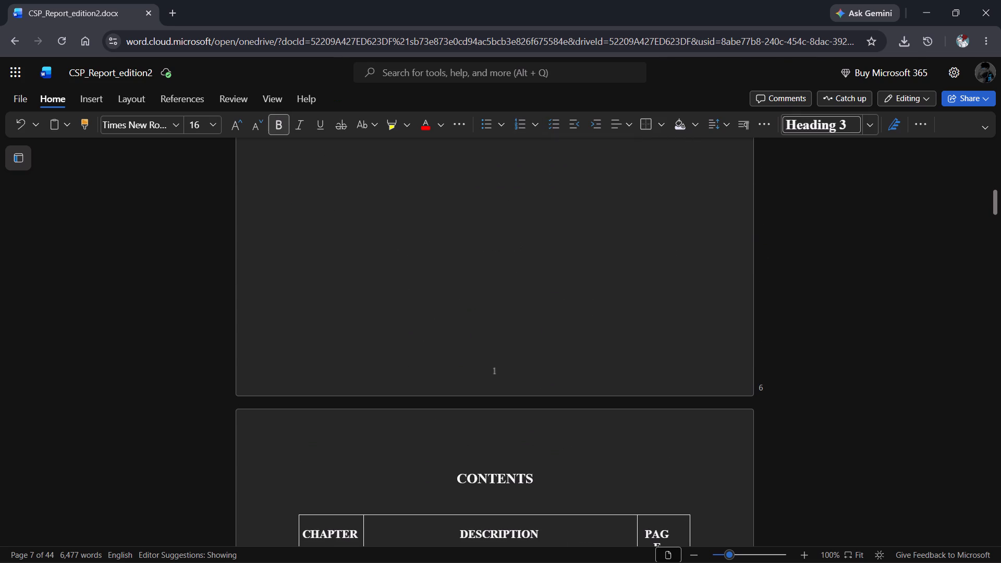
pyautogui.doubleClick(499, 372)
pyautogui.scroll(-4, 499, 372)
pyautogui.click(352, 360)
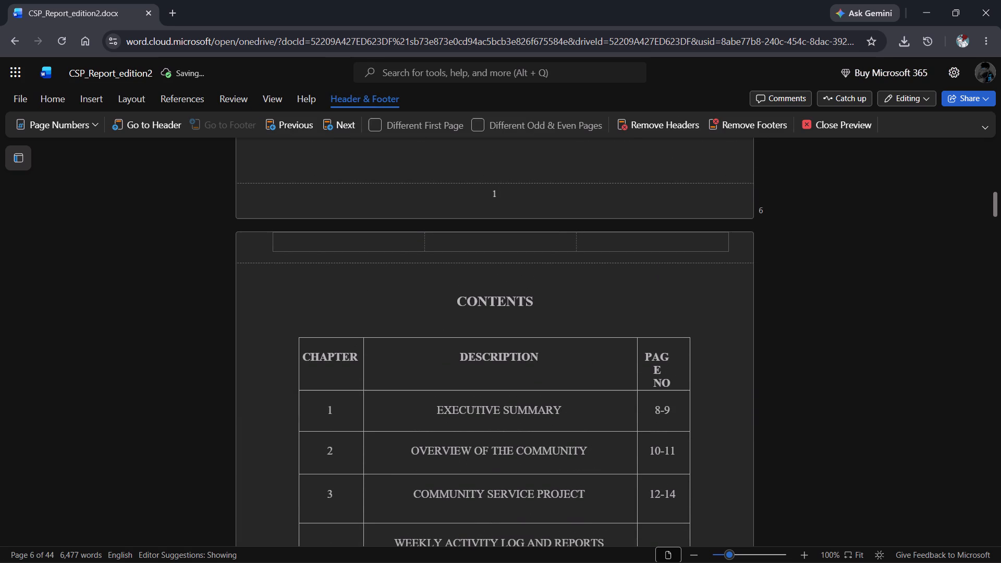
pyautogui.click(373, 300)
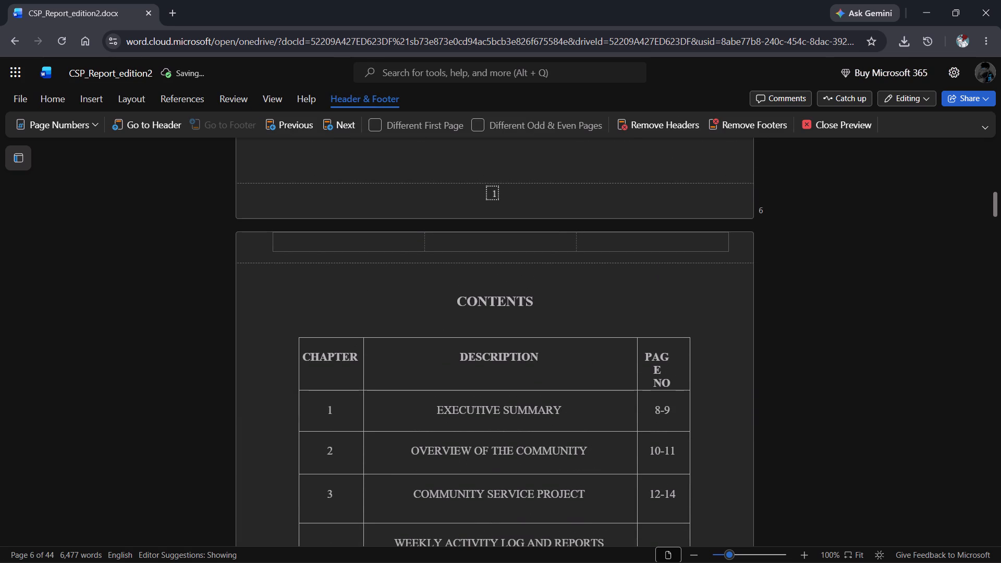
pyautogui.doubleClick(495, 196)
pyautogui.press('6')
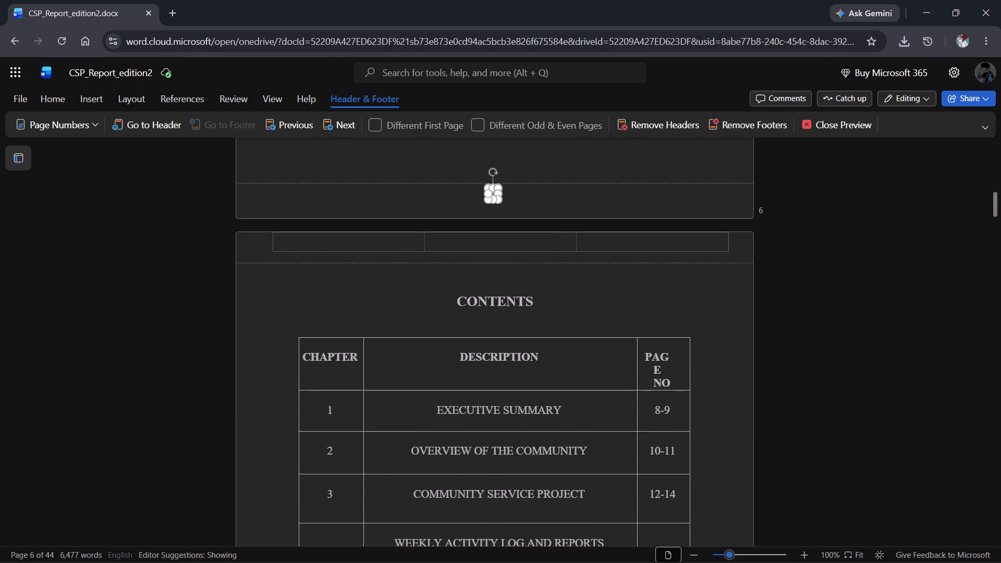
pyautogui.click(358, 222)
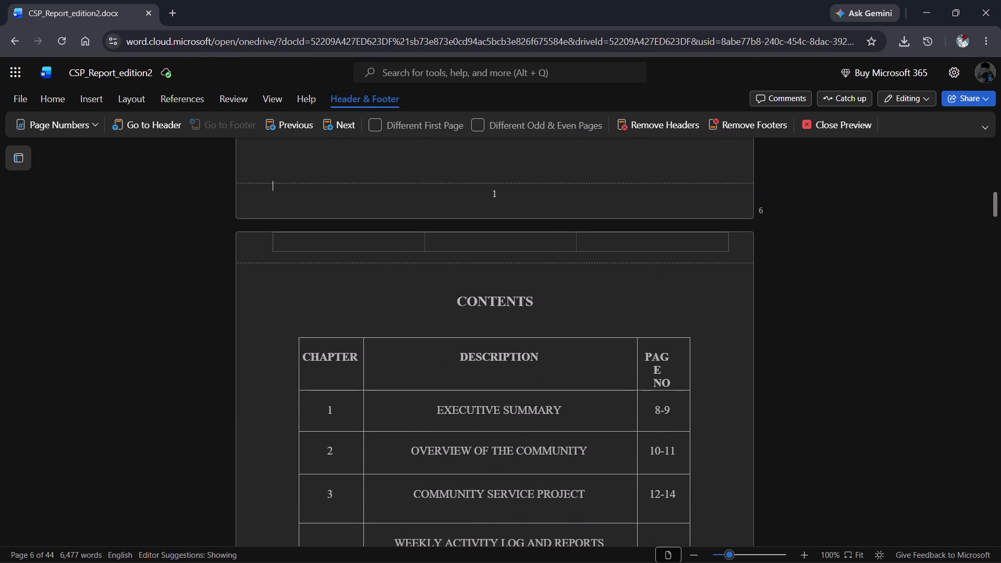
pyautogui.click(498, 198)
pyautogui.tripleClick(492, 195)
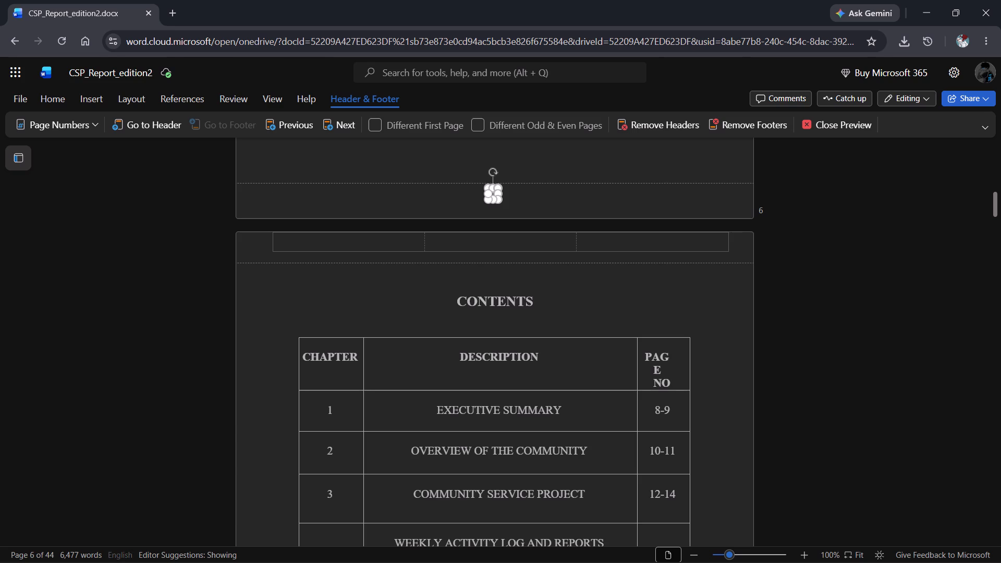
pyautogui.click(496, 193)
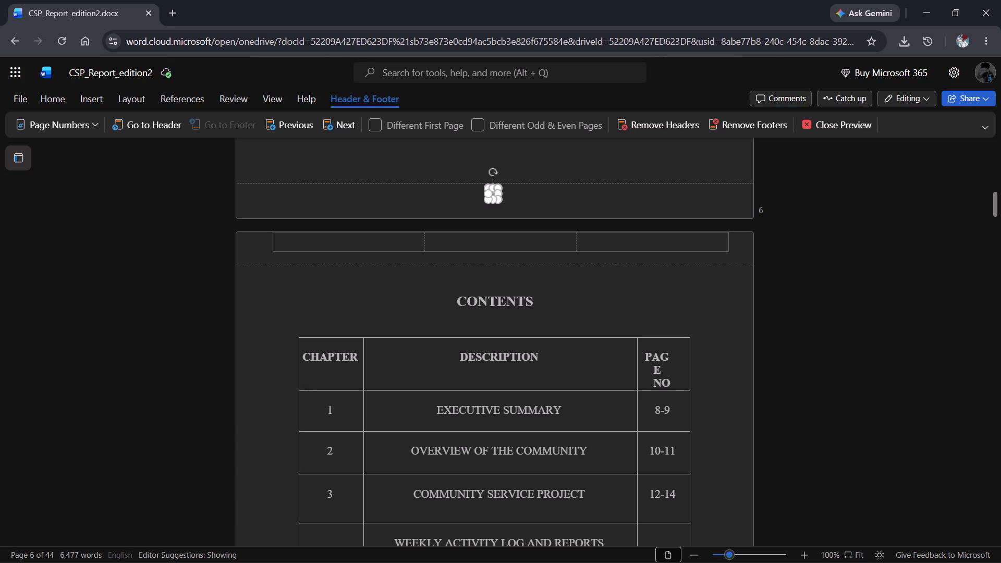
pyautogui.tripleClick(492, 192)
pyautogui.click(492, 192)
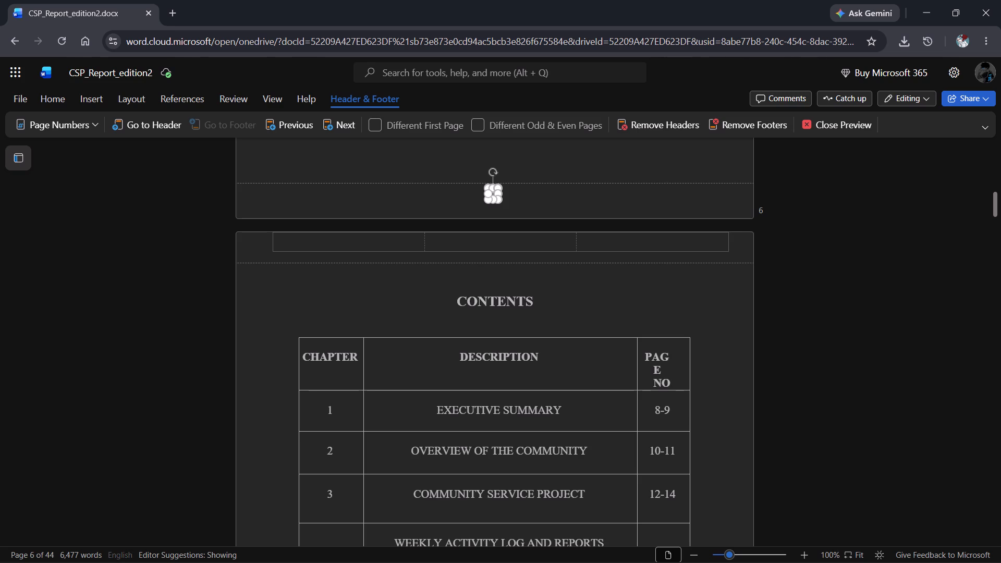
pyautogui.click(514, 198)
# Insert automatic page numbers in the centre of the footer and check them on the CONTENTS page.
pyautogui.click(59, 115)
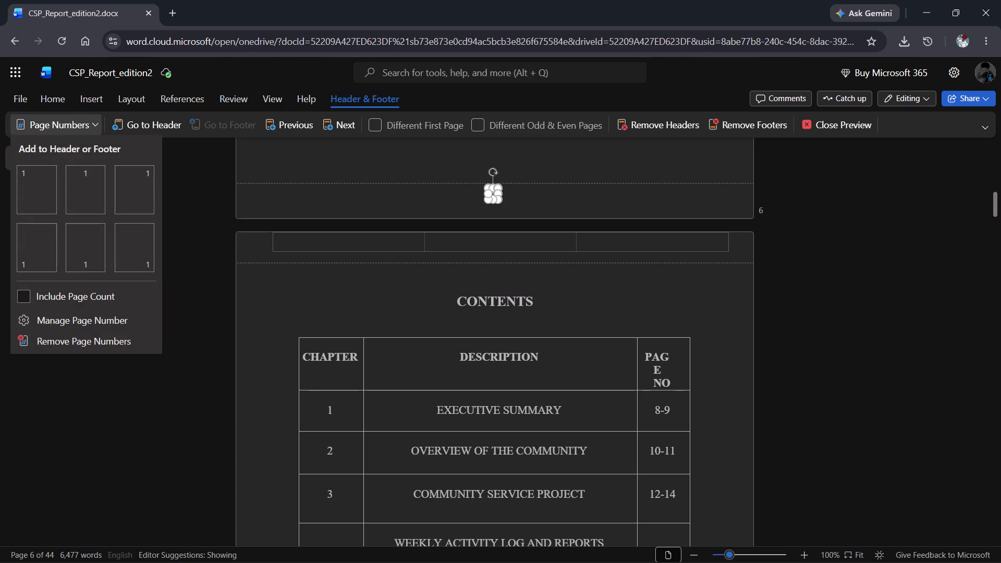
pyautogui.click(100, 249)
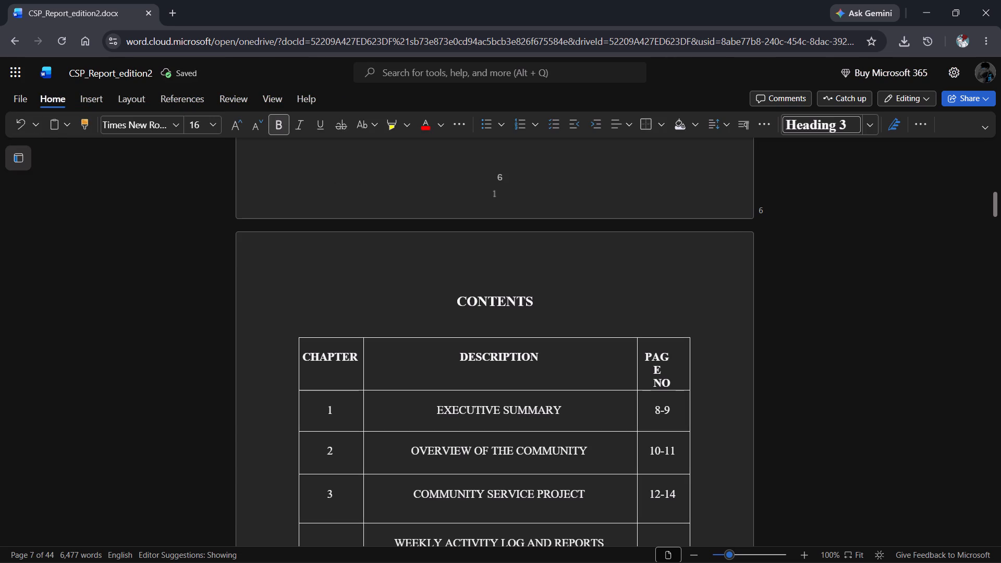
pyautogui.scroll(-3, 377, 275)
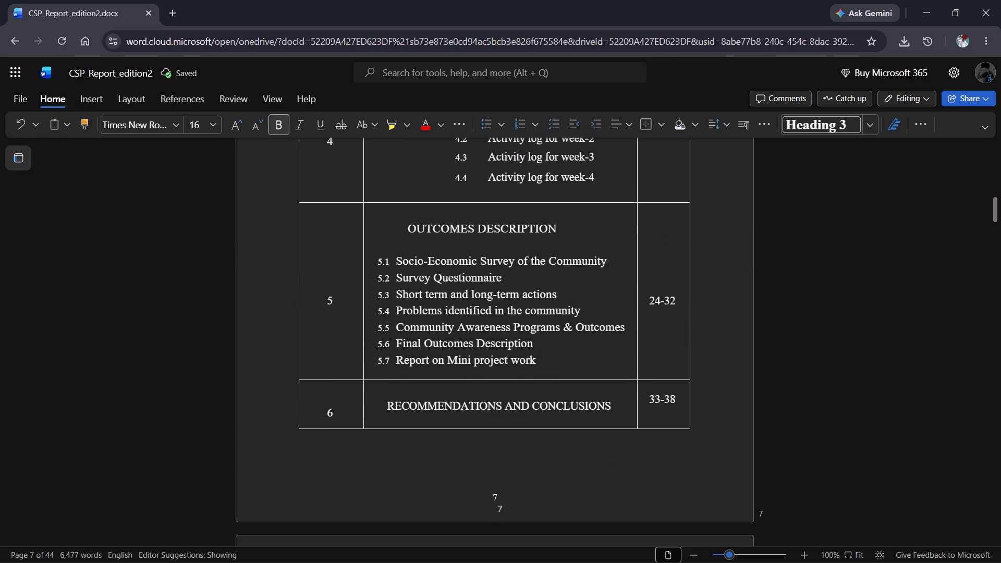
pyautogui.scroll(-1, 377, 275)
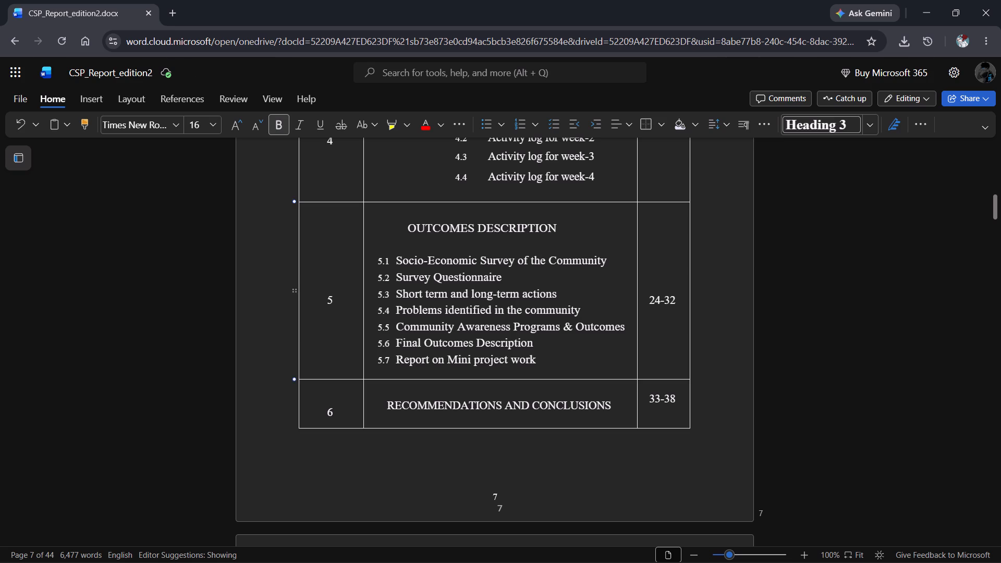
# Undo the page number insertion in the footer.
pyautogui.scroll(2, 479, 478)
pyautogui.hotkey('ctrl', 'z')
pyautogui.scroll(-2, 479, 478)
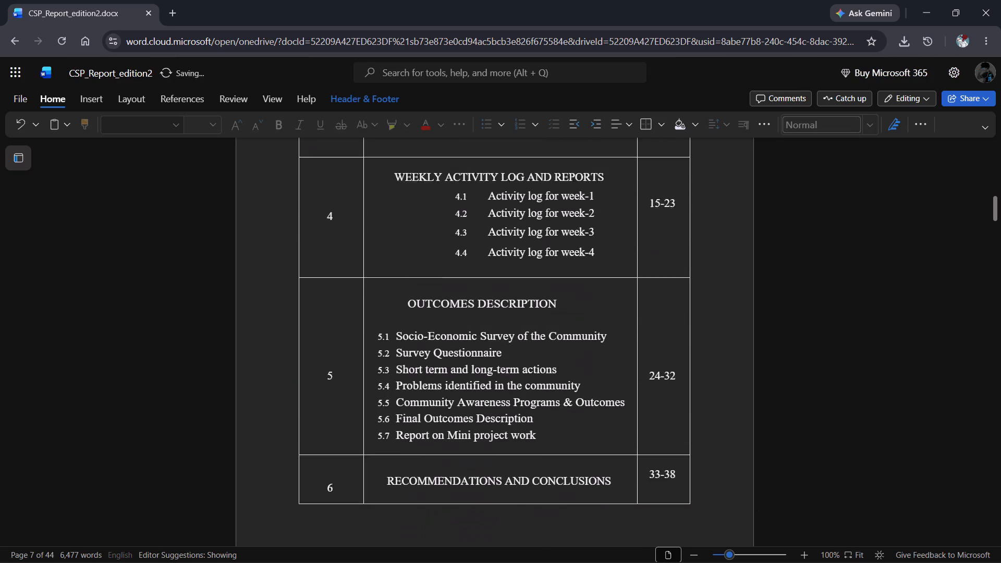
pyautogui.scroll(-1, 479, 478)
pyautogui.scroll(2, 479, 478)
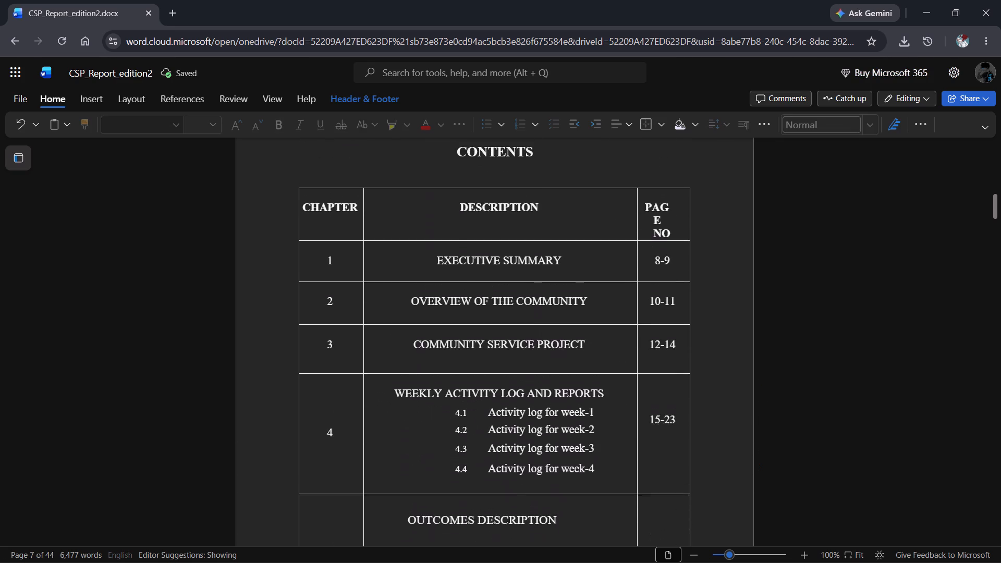
# Change "CHAPTER 1" to "CHAPTER-1" on the Executive Summary chapter title page.
pyautogui.scroll(-3, 479, 478)
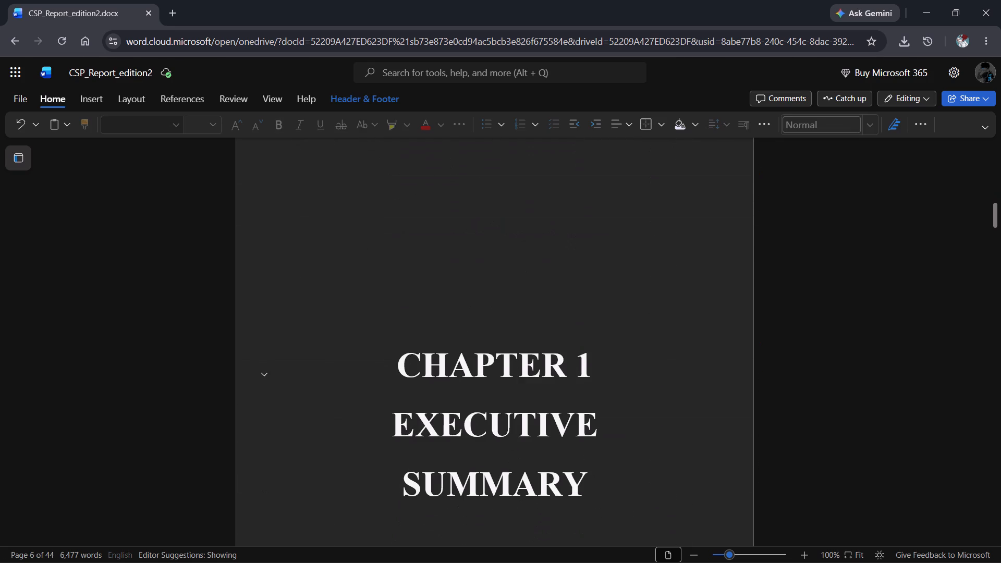
pyautogui.scroll(-1, 479, 478)
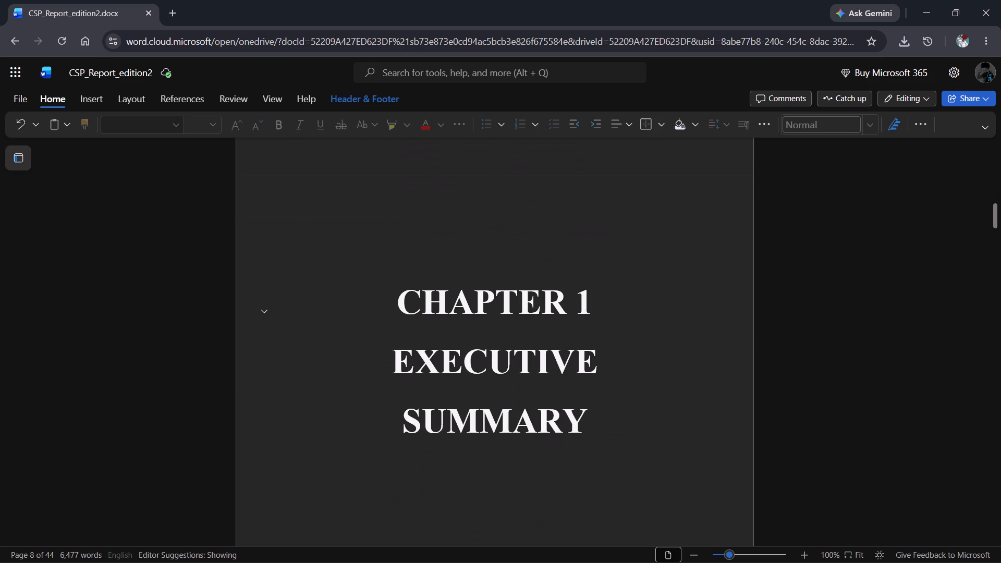
pyautogui.scroll(-3, 479, 478)
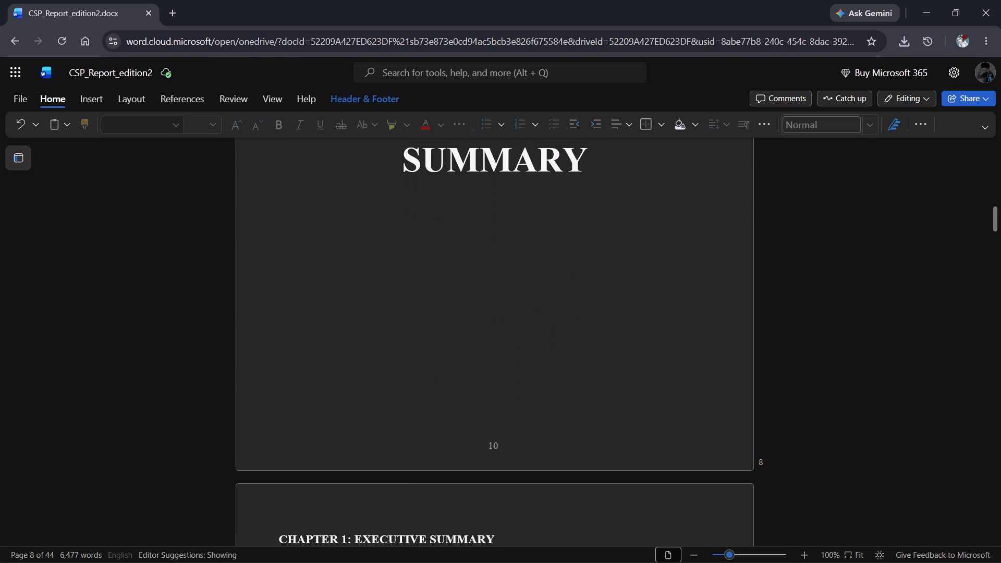
pyautogui.scroll(2, 479, 478)
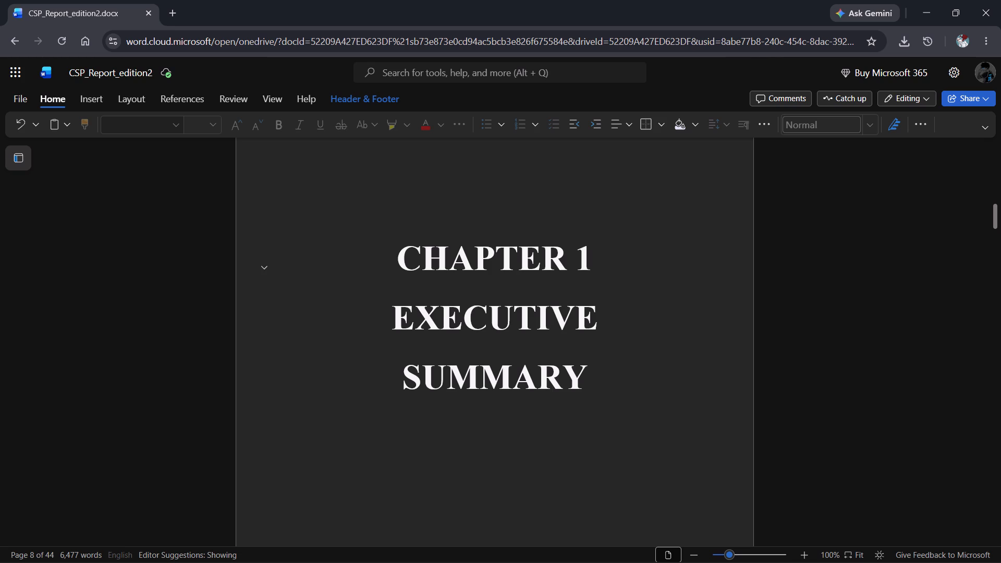
pyautogui.click(579, 250)
pyautogui.press('BackSpace')
pyautogui.write('-')
pyautogui.press('space')
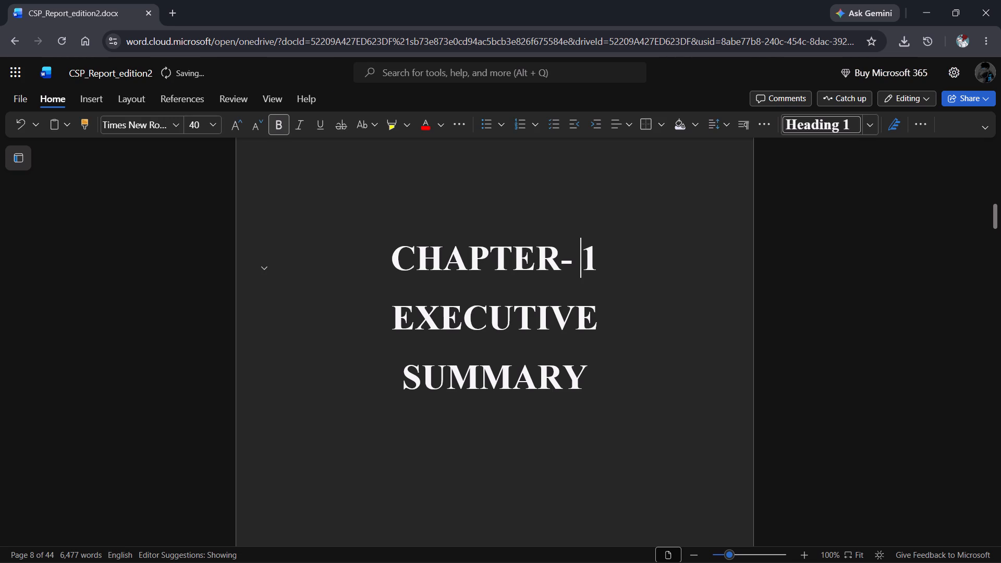
pyautogui.press('BackSpace')
# Examine the Chapter 1 Executive Summary text, its activities list and its Learning Objectives and Outcomes section through to Chapter 2.
pyautogui.scroll(-2, 579, 250)
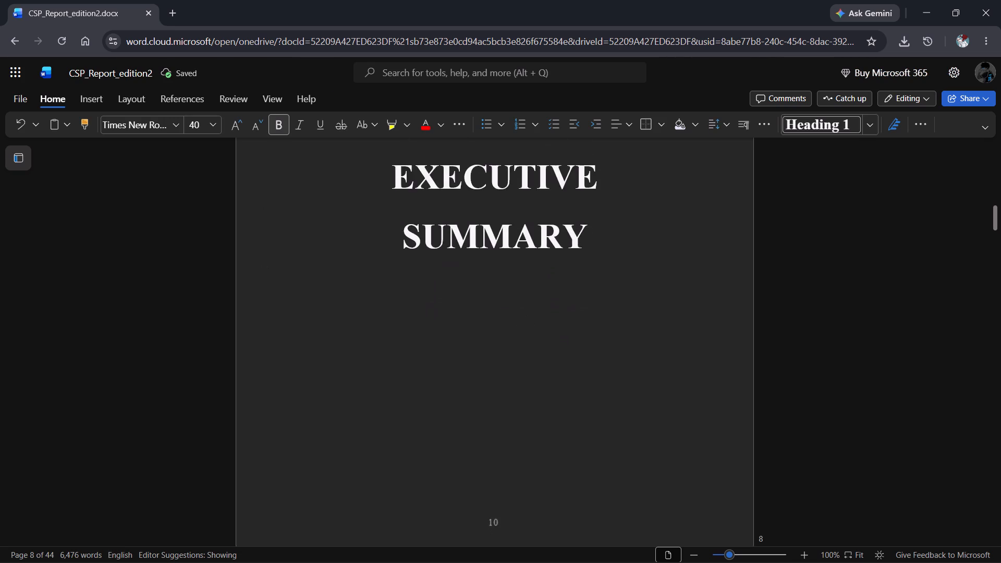
pyautogui.scroll(-3, 579, 250)
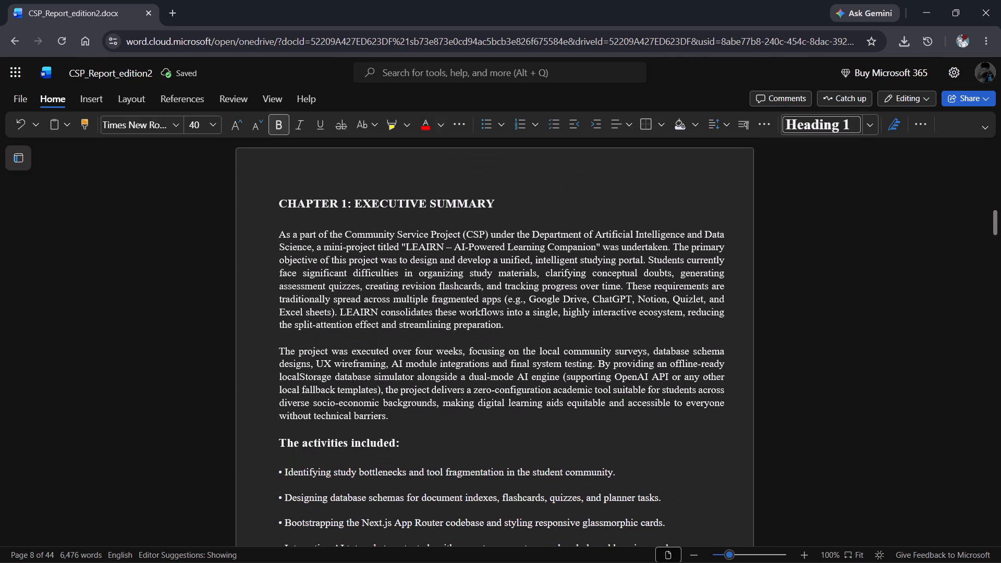
pyautogui.click(398, 203)
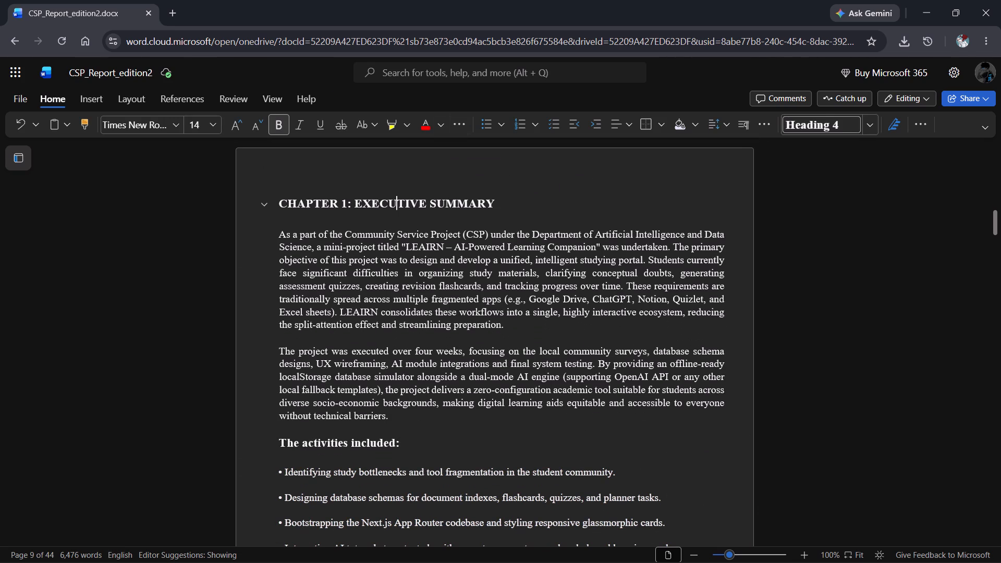
pyautogui.press('Down')
pyautogui.press('Down')
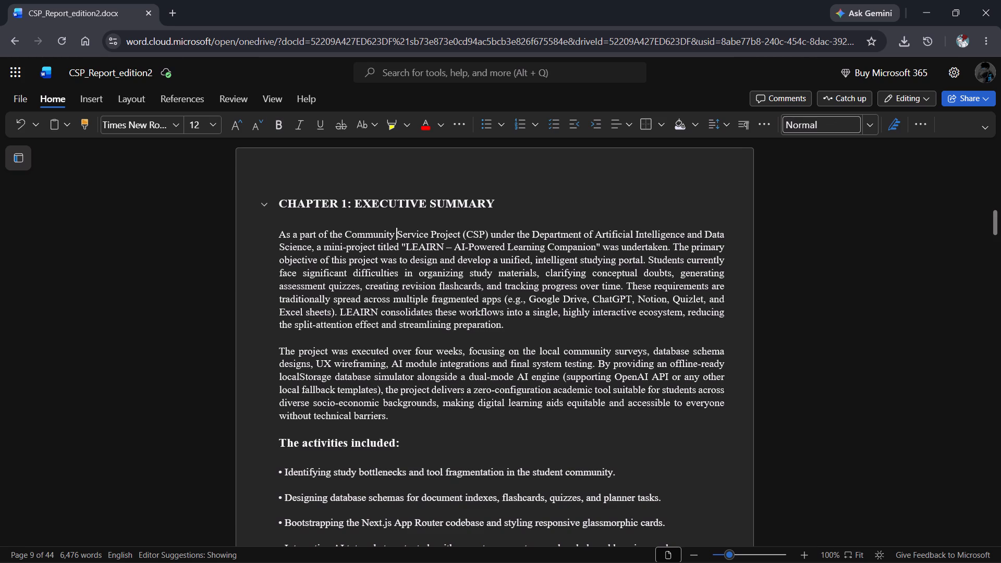
pyautogui.press('Down')
pyautogui.press('Down')
pyautogui.press('Down')
pyautogui.press('Down')
pyautogui.press('Down')
pyautogui.press('Down')
pyautogui.press('Down')
pyautogui.press('Down')
pyautogui.press('Down')
pyautogui.press('Down')
pyautogui.press('Down')
pyautogui.press('Down')
pyautogui.press('Down')
pyautogui.press('Down')
pyautogui.press('Down')
pyautogui.press('Down')
pyautogui.press('Down')
pyautogui.press('Down')
pyautogui.press('Down')
pyautogui.press('Down')
pyautogui.press('Down')
pyautogui.press('Down')
pyautogui.press('Down')
pyautogui.press('Down')
pyautogui.press('Down')
pyautogui.press('Down')
pyautogui.press('Down')
pyautogui.press('Down')
pyautogui.press('Down')
pyautogui.press('Down')
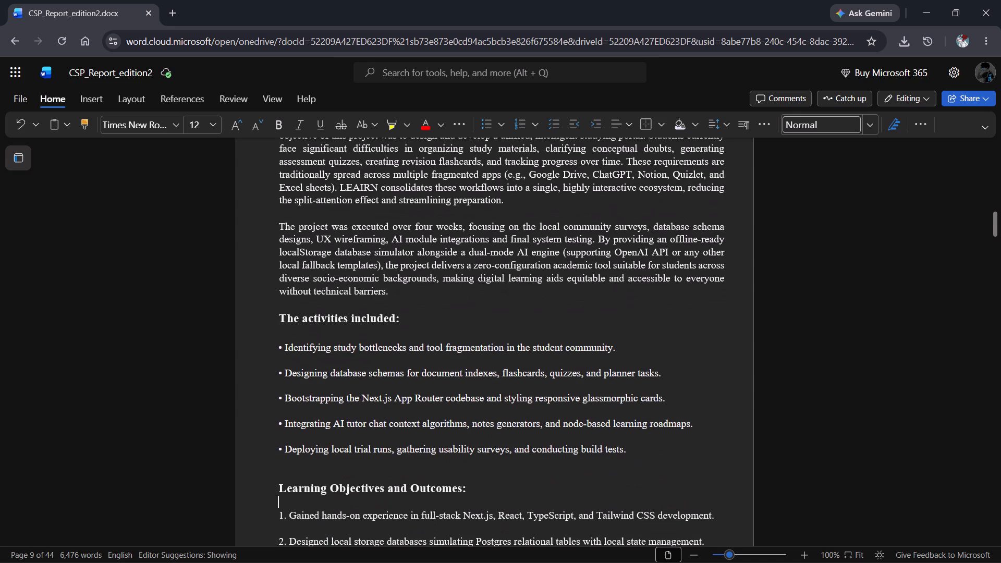
pyautogui.press('Down')
pyautogui.press('Down')
pyautogui.press('Down')
pyautogui.press('Down')
pyautogui.press('Down')
pyautogui.press('Down')
pyautogui.press('Down')
pyautogui.press('Down')
pyautogui.press('Down')
pyautogui.press('Down')
pyautogui.press('Down')
pyautogui.press('Down')
pyautogui.press('Down')
pyautogui.press('Down')
pyautogui.press('Down')
pyautogui.press('Down')
pyautogui.press('Down')
pyautogui.press('Down')
pyautogui.press('Down')
pyautogui.press('Down')
pyautogui.press('Down')
pyautogui.press('Down')
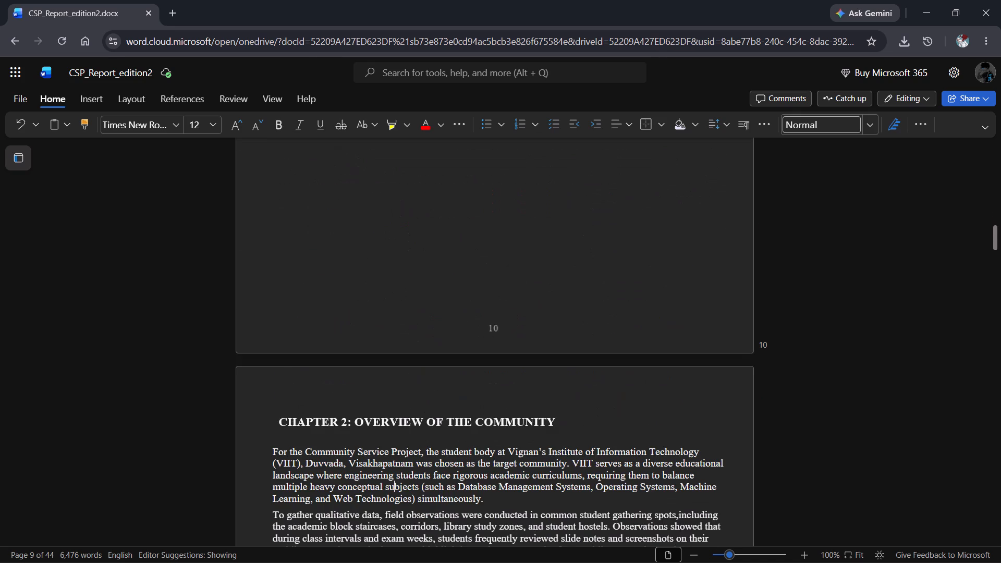
# Set the font of "OVERVIEW OF THE COMMUNITY" on the Chapter 2 title page to Times New Roman.
pyautogui.press('Up')
pyautogui.scroll(4, 398, 203)
pyautogui.scroll(-1, 398, 203)
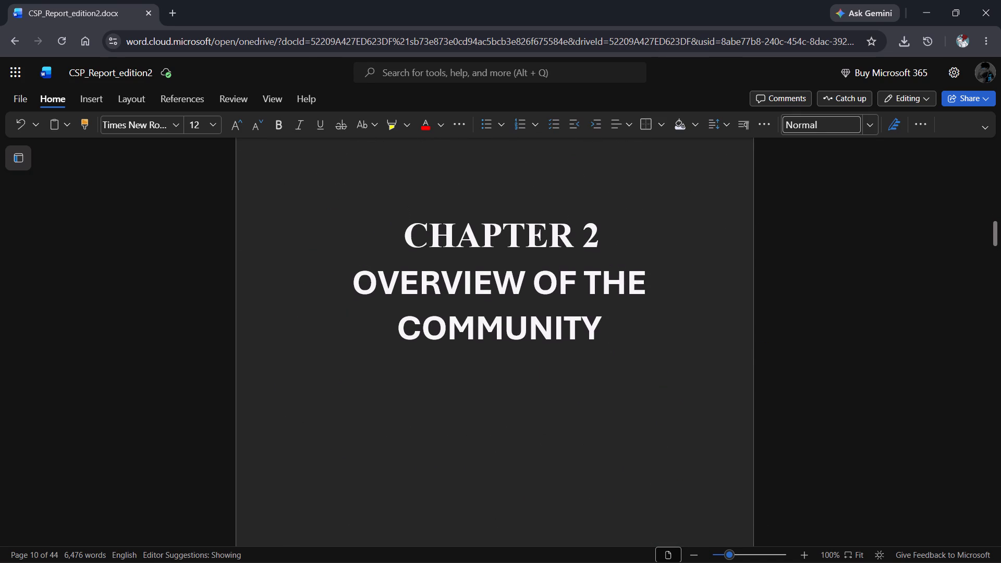
pyautogui.scroll(-1, 398, 203)
pyautogui.click(477, 283)
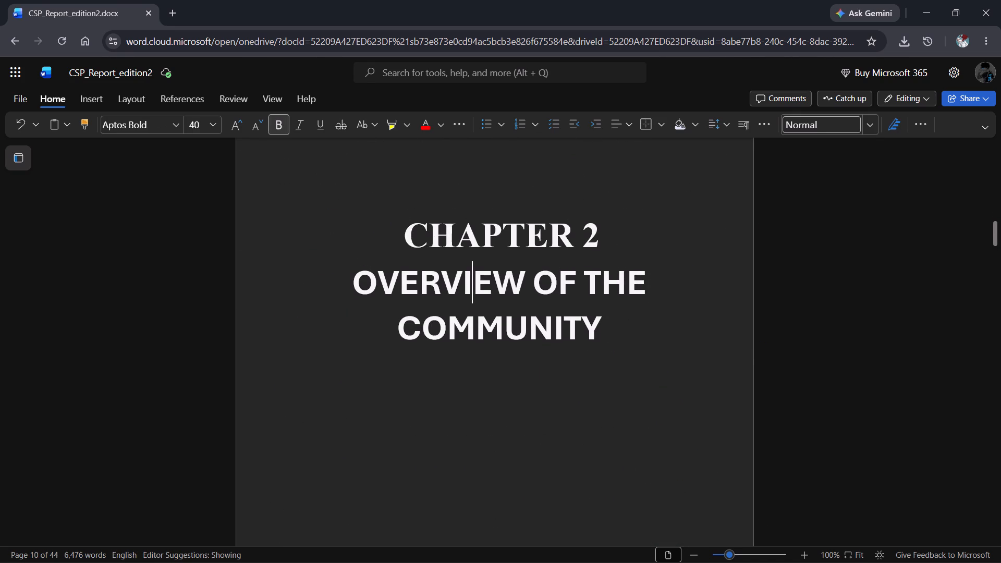
pyautogui.moveTo(605, 326); pyautogui.dragTo(359, 280)
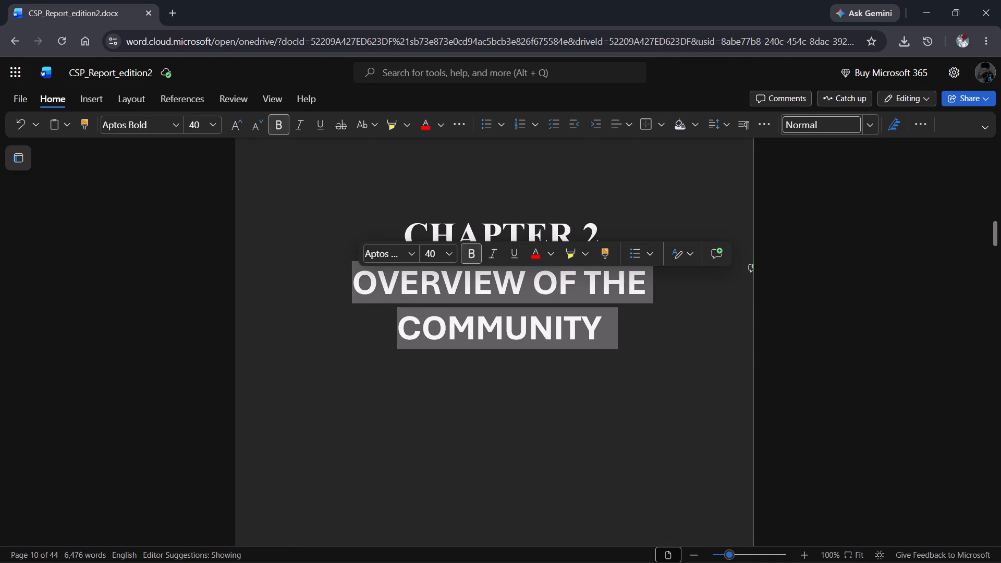
pyautogui.click(411, 253)
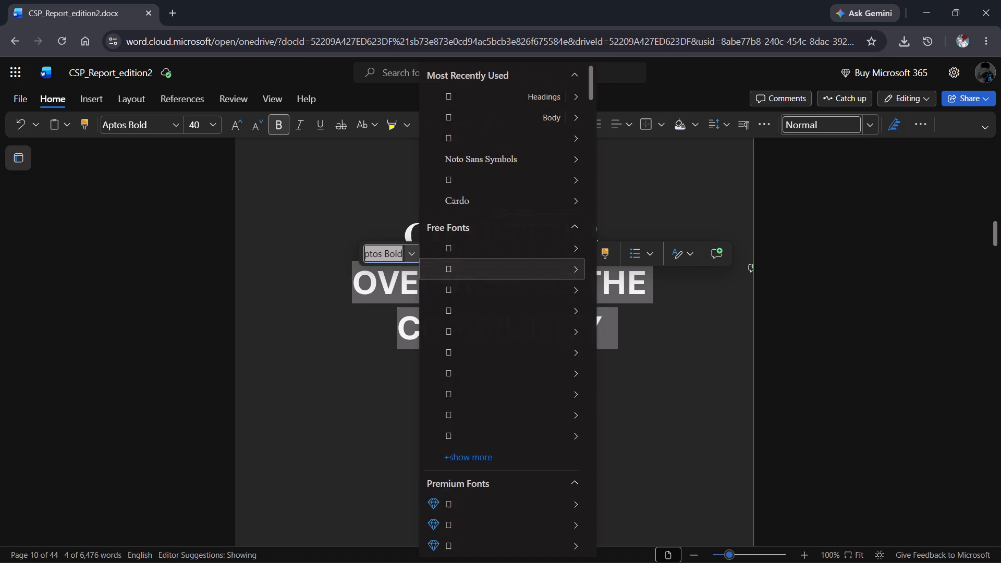
pyautogui.press('t')
pyautogui.write('im')
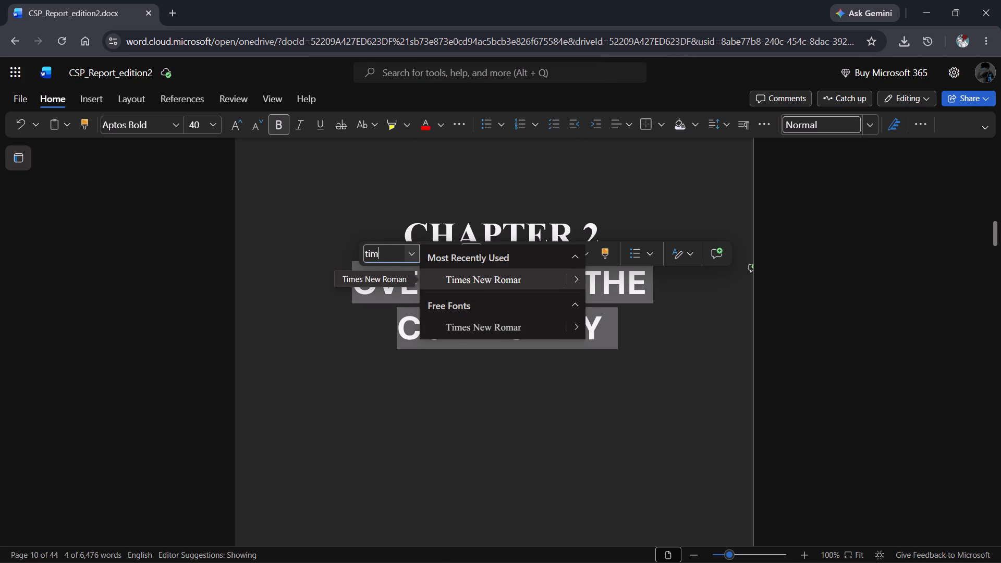
pyautogui.click(485, 273)
pyautogui.click(487, 235)
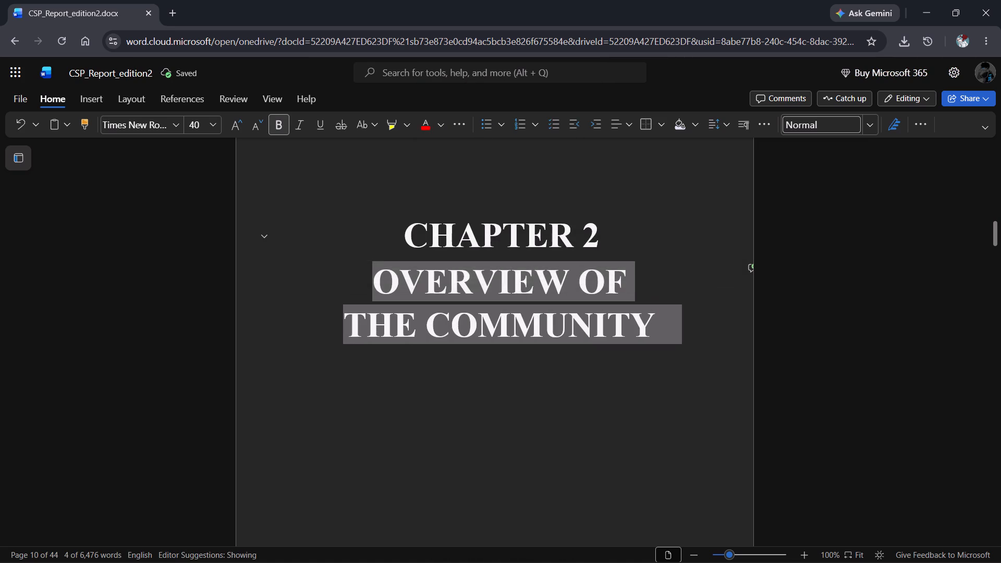
# Examine the Chapter 2 text, including the Historical Profile and Traditions and Socio-Economic Overview sections.
pyautogui.scroll(-1, 487, 235)
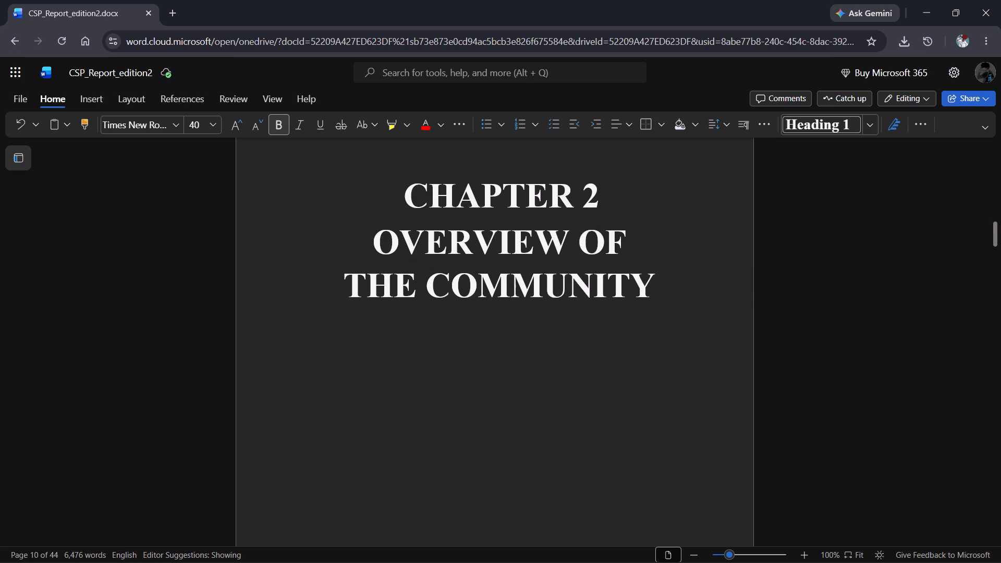
pyautogui.scroll(-1, 487, 235)
pyautogui.click(487, 235)
pyautogui.scroll(-5, 487, 235)
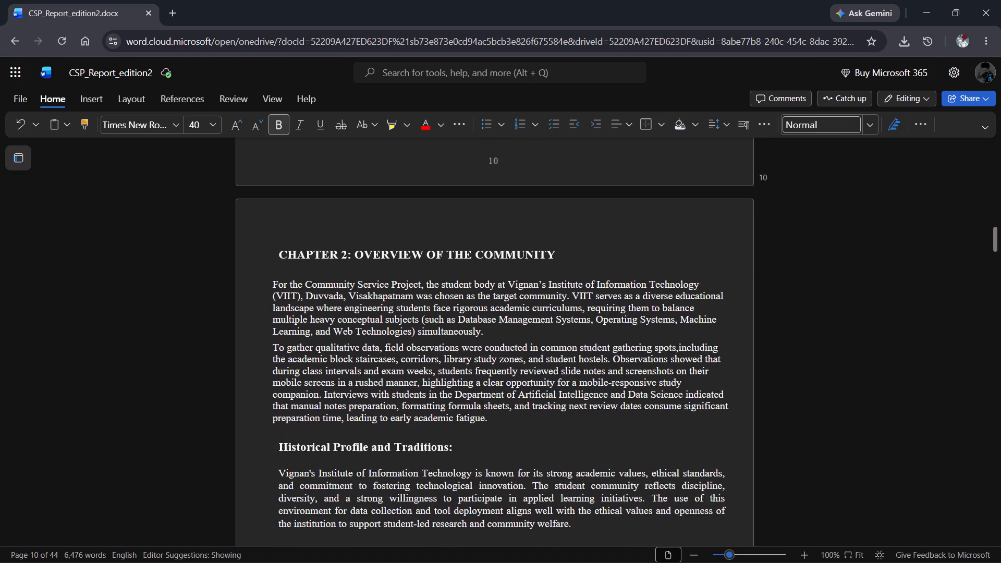
pyautogui.scroll(-1, 487, 235)
pyautogui.click(394, 246)
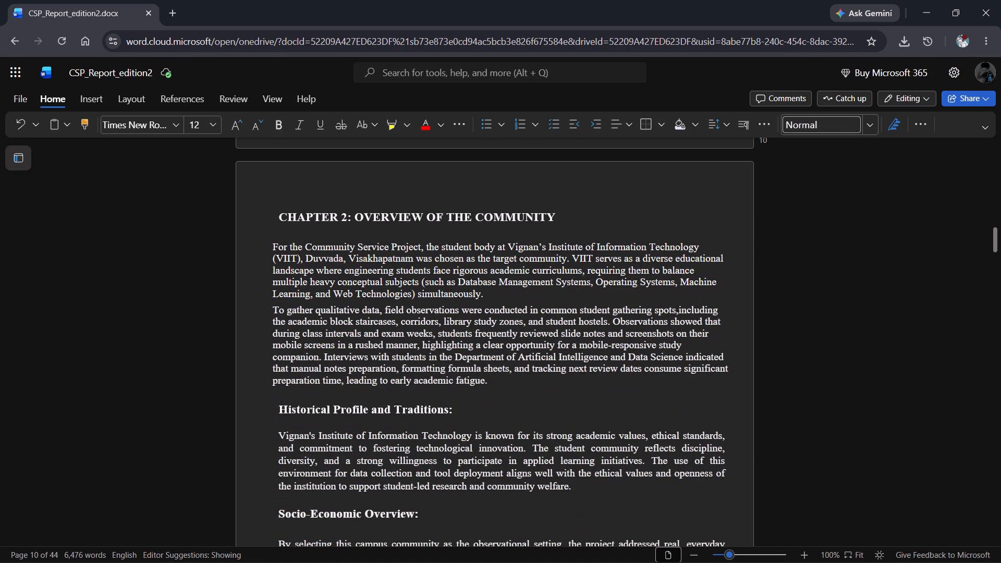
pyautogui.click(456, 223)
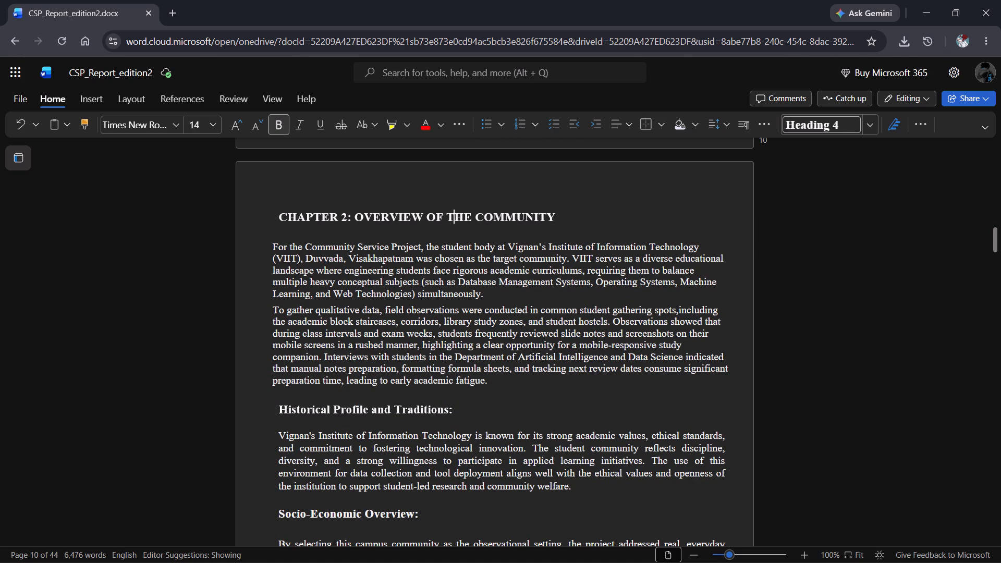
pyautogui.click(435, 246)
pyautogui.scroll(-1, 435, 246)
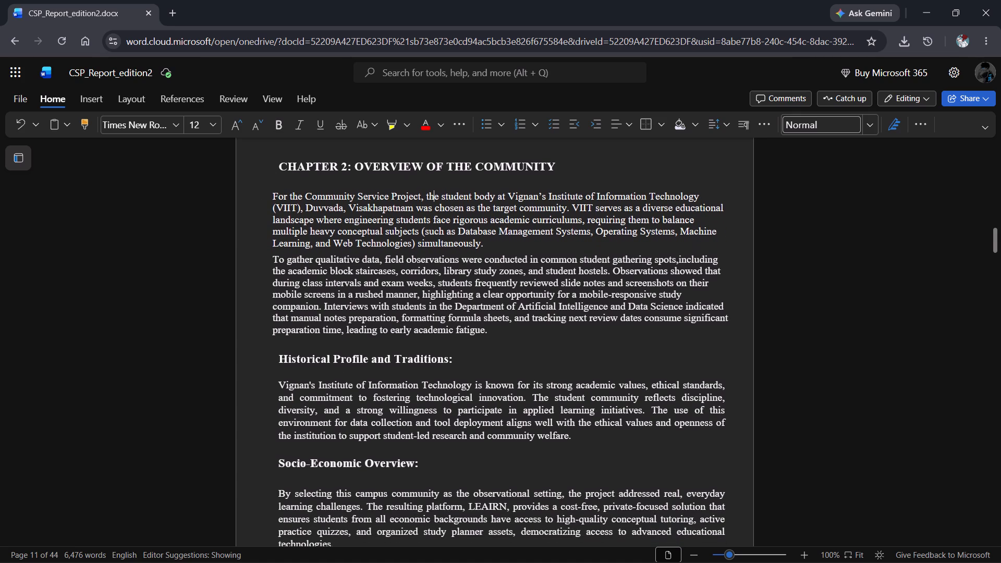
pyautogui.scroll(-1, 435, 246)
pyautogui.click(451, 375)
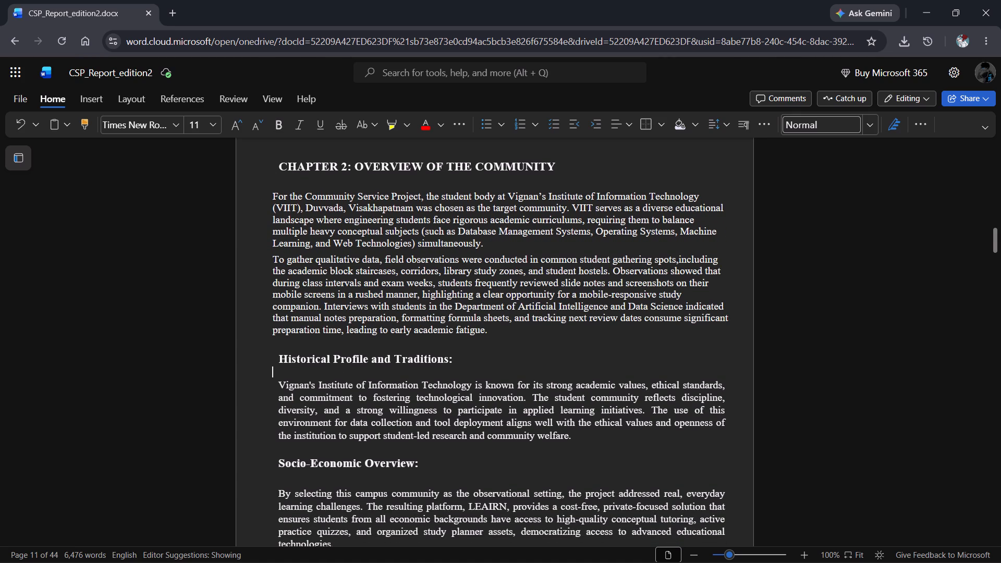
pyautogui.scroll(-4, 451, 375)
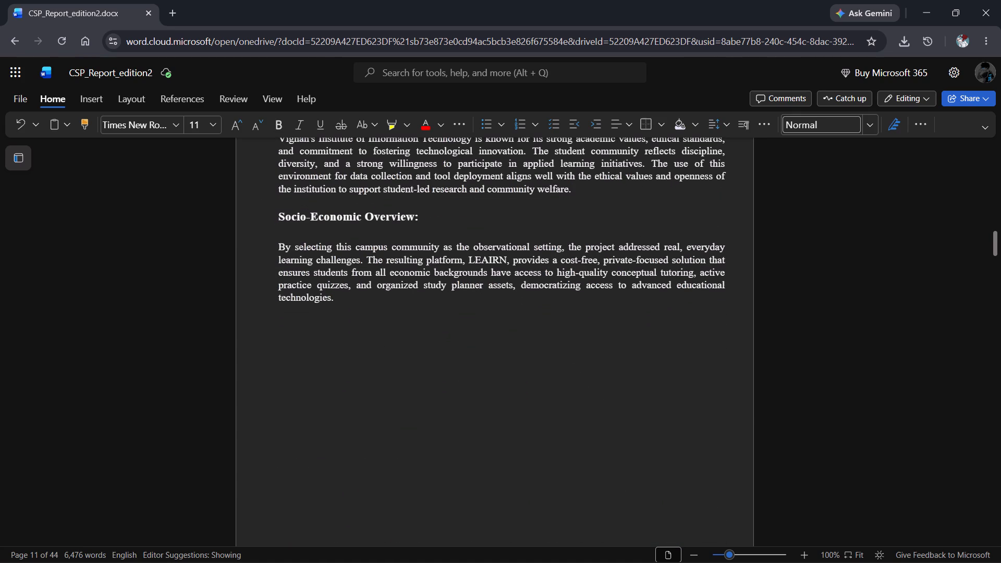
# Examine the Chapter 3 title page and the Community Service Part text with its Week 1 to Week 4 descriptions.
pyautogui.scroll(-9, 451, 375)
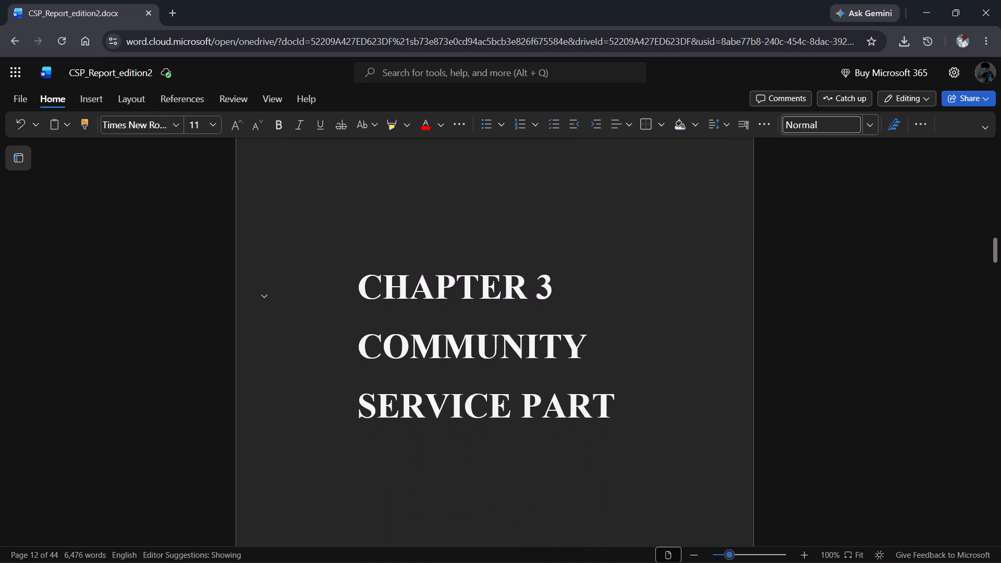
pyautogui.scroll(-5, 451, 375)
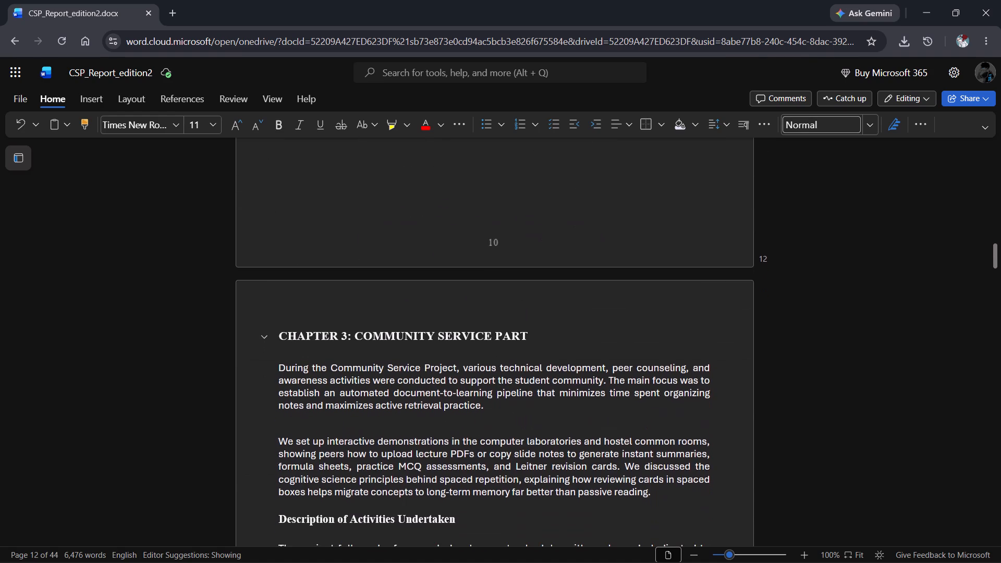
pyautogui.scroll(-3, 451, 375)
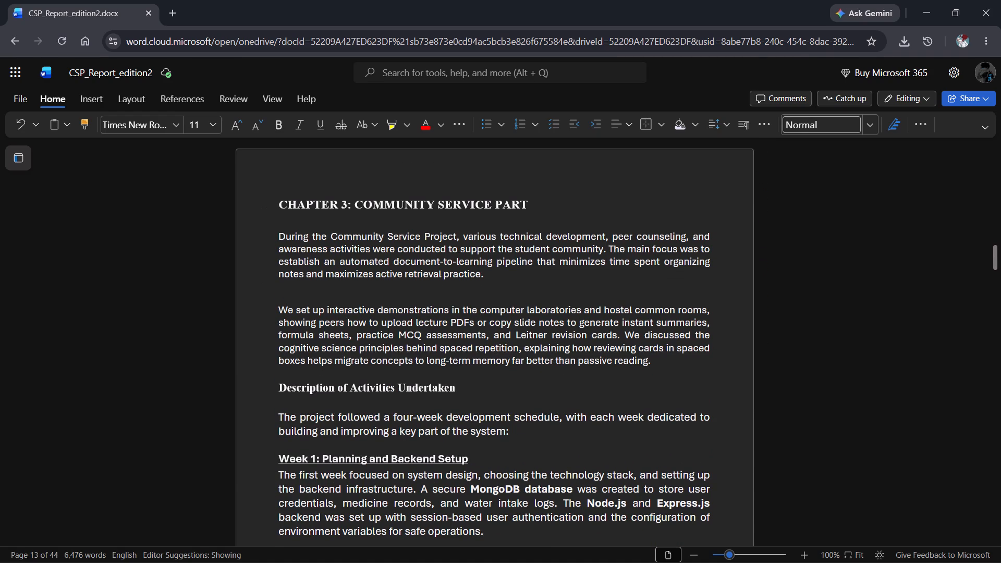
pyautogui.scroll(-2, 451, 375)
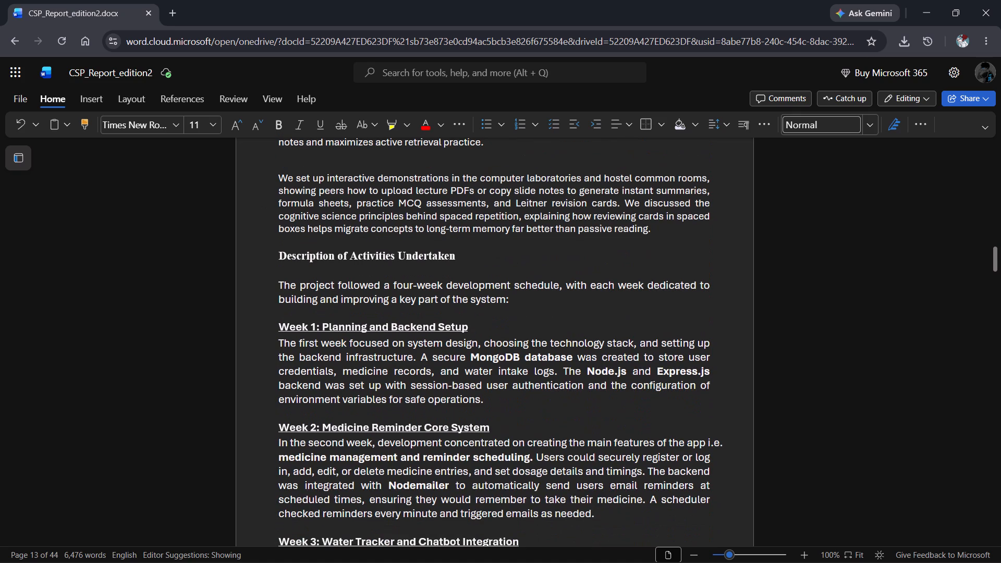
pyautogui.scroll(-1, 451, 375)
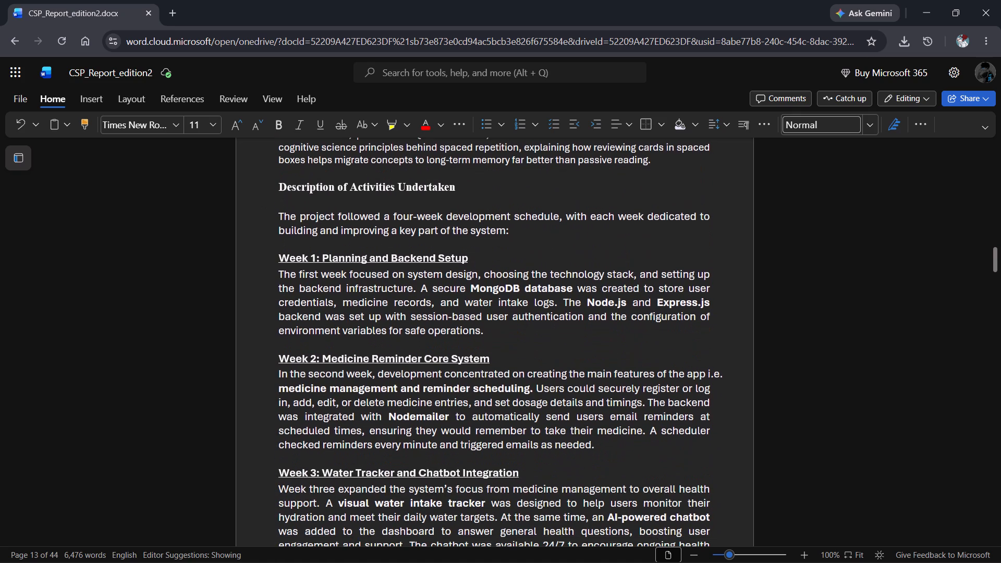
pyautogui.scroll(-1, 451, 375)
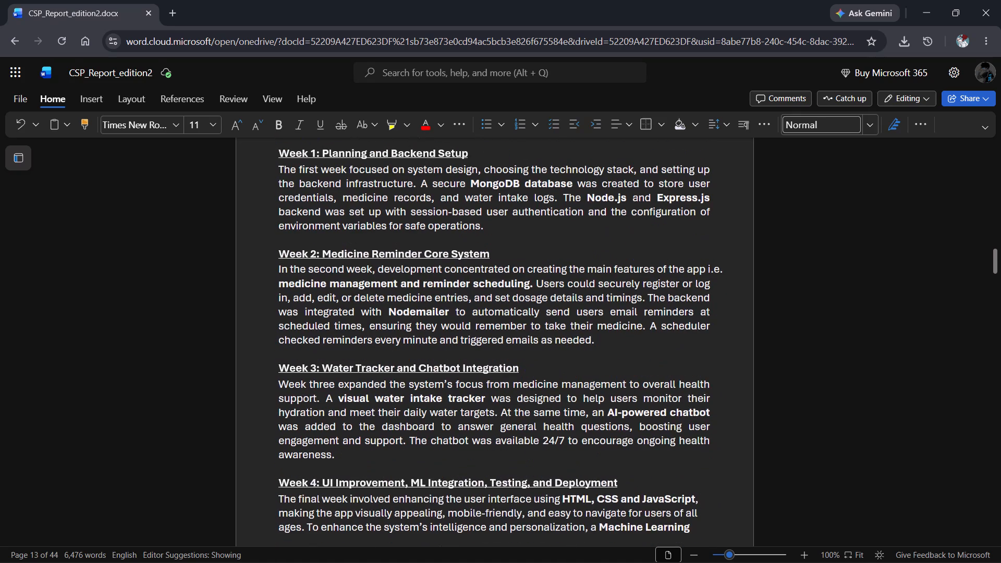
pyautogui.scroll(-1, 451, 375)
pyautogui.scroll(7, 451, 375)
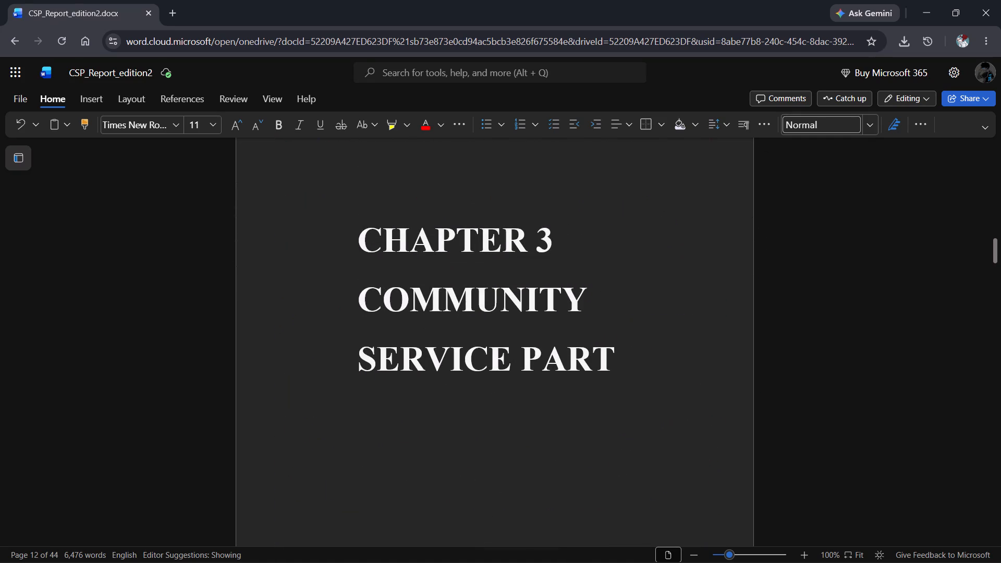
pyautogui.scroll(5, 451, 375)
pyautogui.scroll(-1, 451, 375)
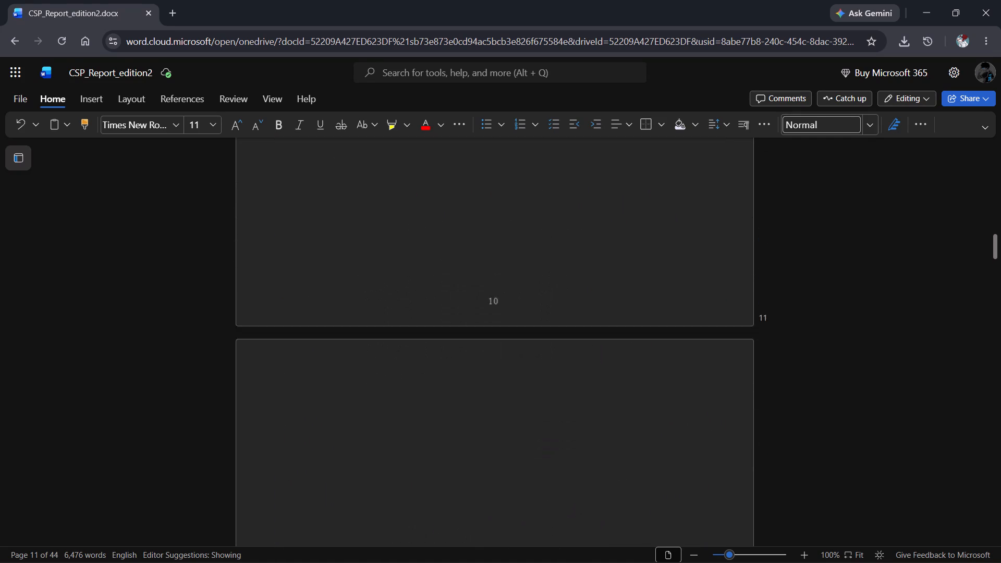
pyautogui.scroll(-1, 451, 375)
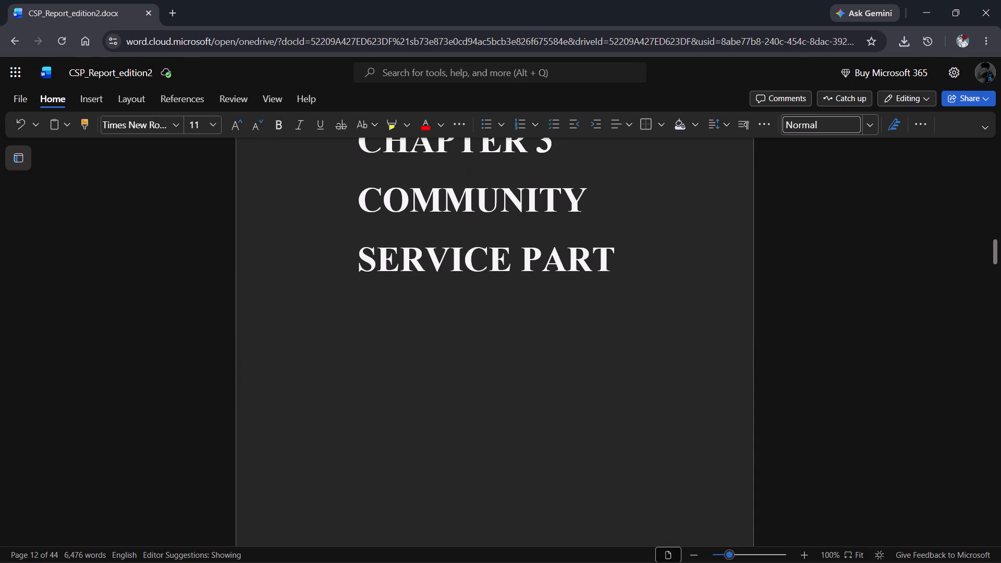
pyautogui.click(562, 388)
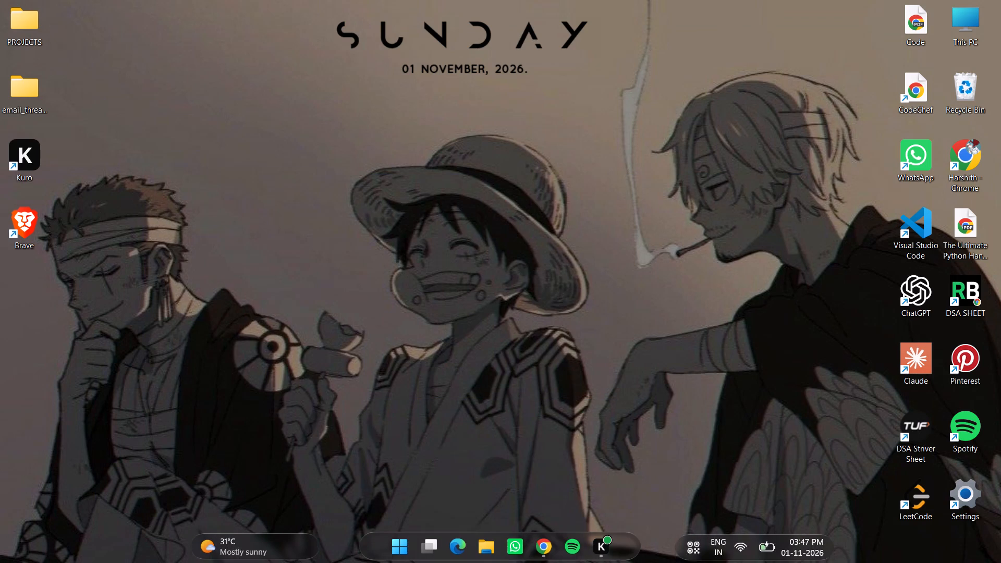
# Open the local CSP_Report_edition2 document from the Downloads folder in desktop Word.
pyautogui.click(487, 555)
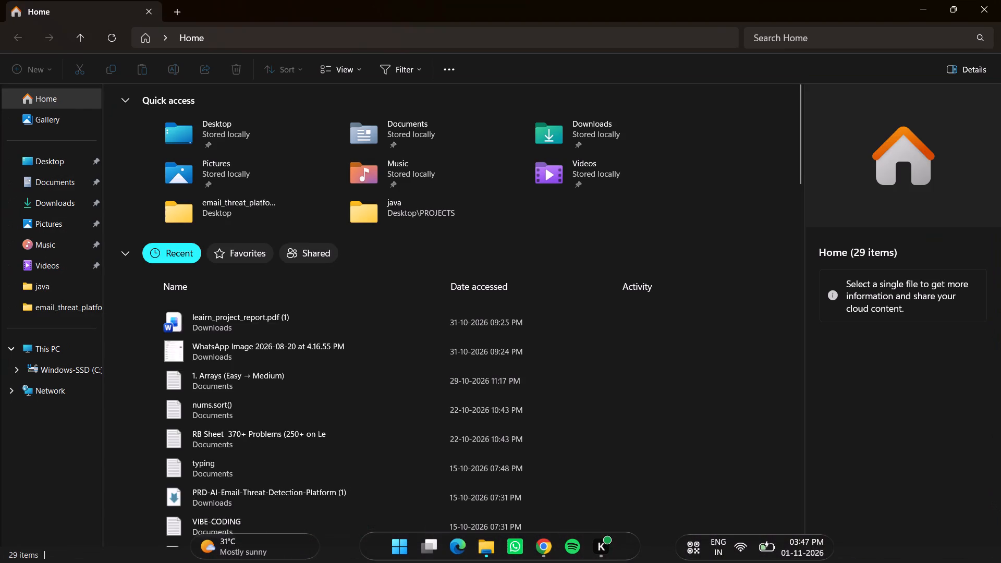
pyautogui.click(52, 205)
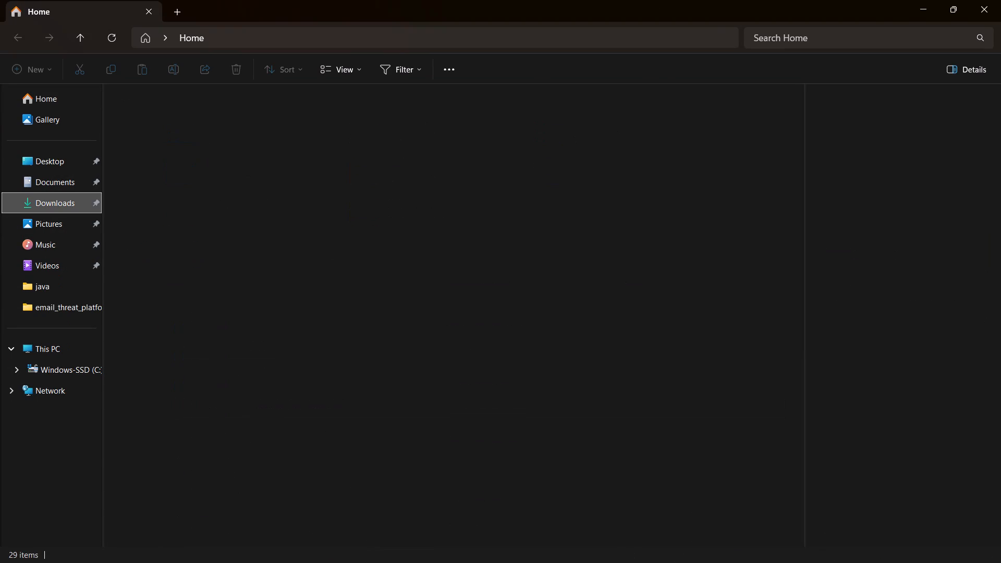
pyautogui.click(53, 179)
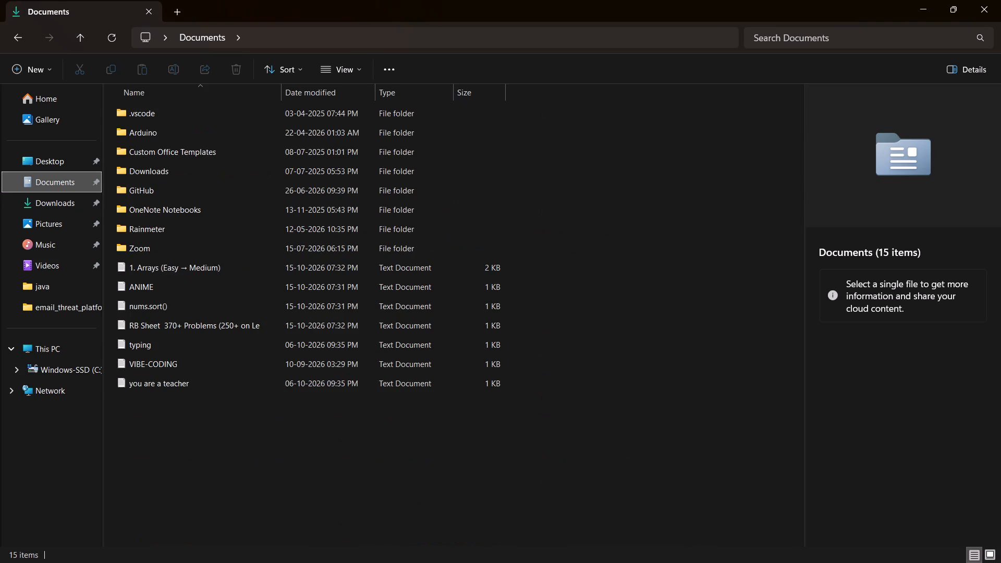
pyautogui.click(62, 203)
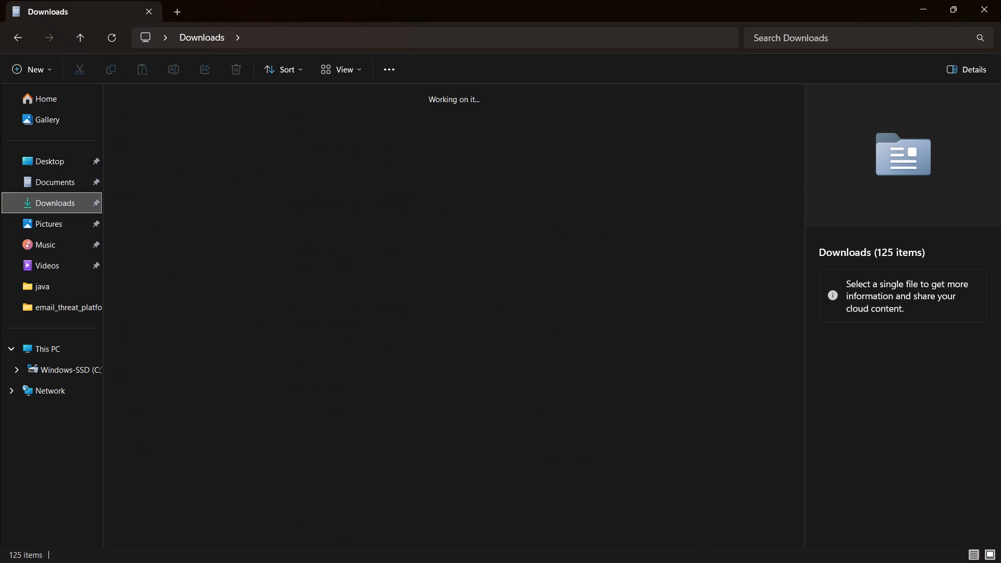
pyautogui.click(299, 150)
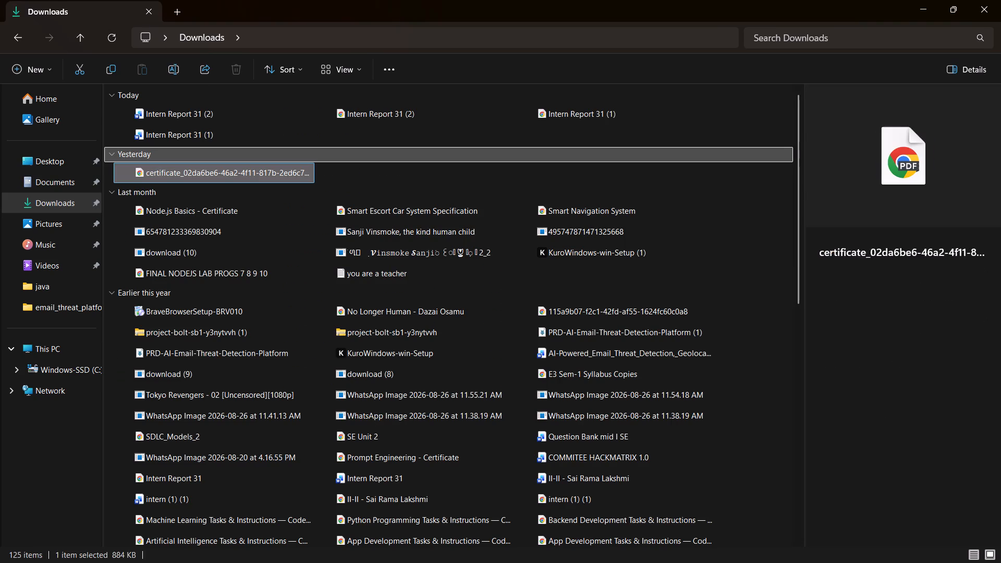
pyautogui.scroll(-7, 295, 168)
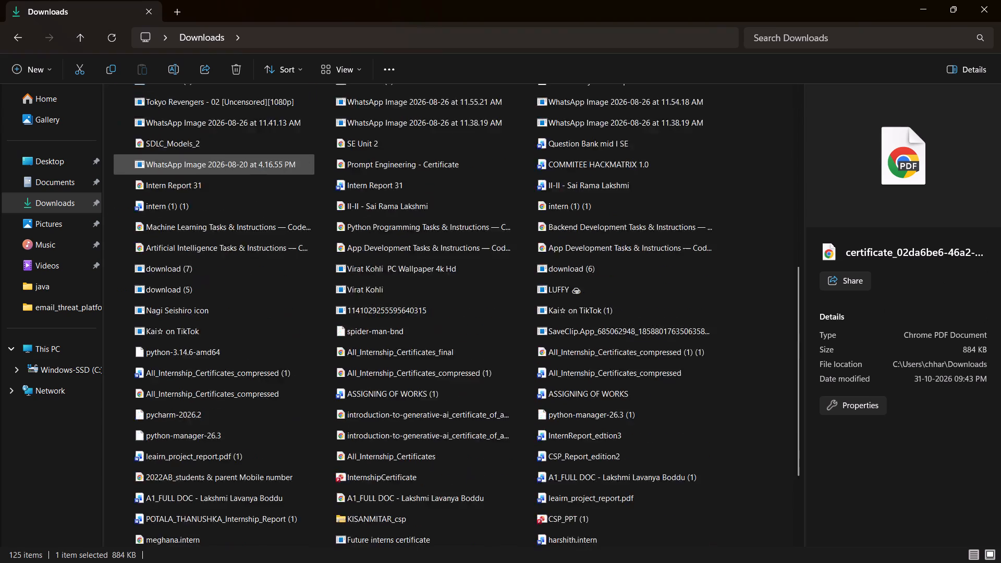
pyautogui.click(260, 191)
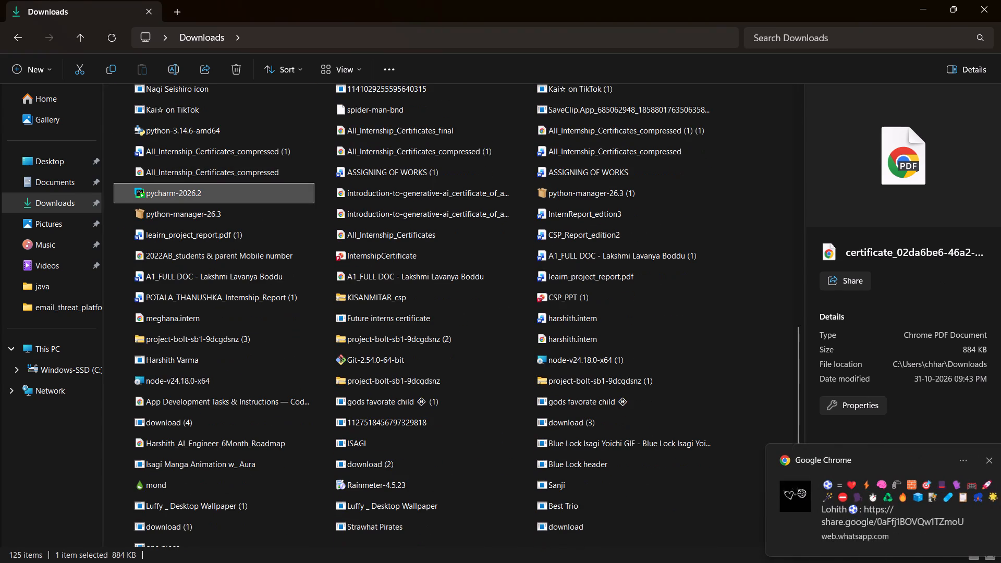
pyautogui.press('Right')
pyautogui.press('Right')
pyautogui.press('Right')
pyautogui.press('Right')
pyautogui.press('Right')
pyautogui.press('Right')
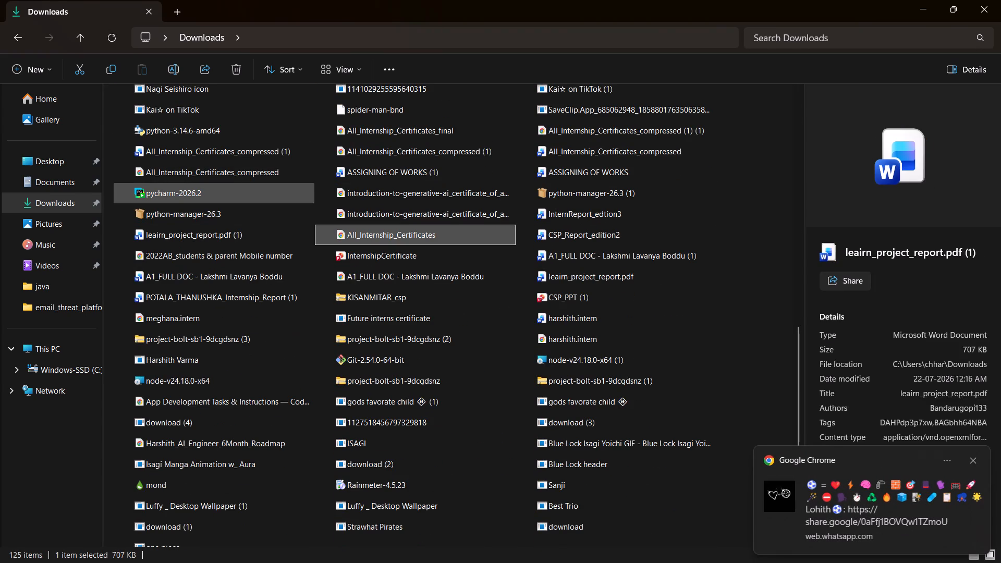
pyautogui.press('Right')
pyautogui.press('Right')
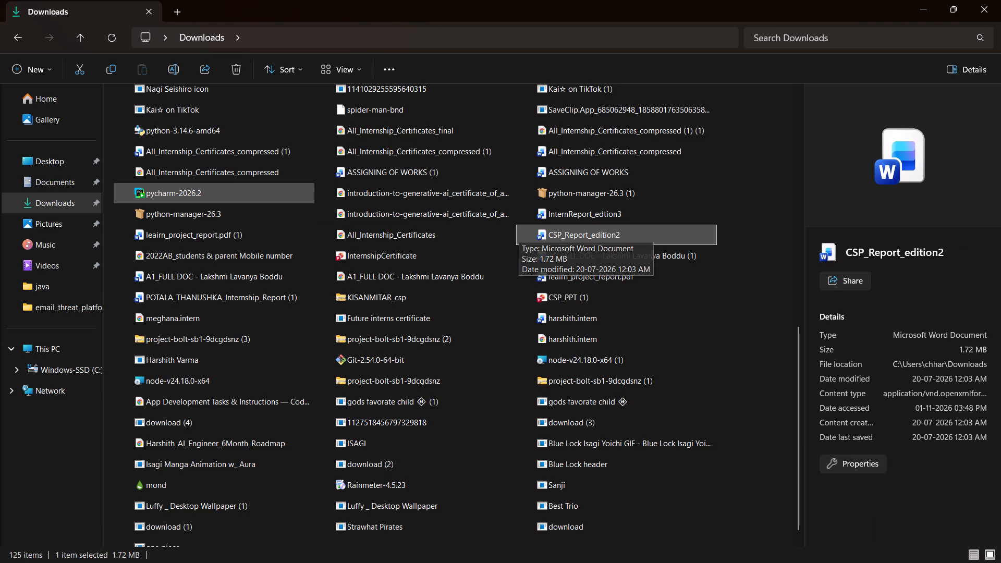
pyautogui.doubleClick(568, 233)
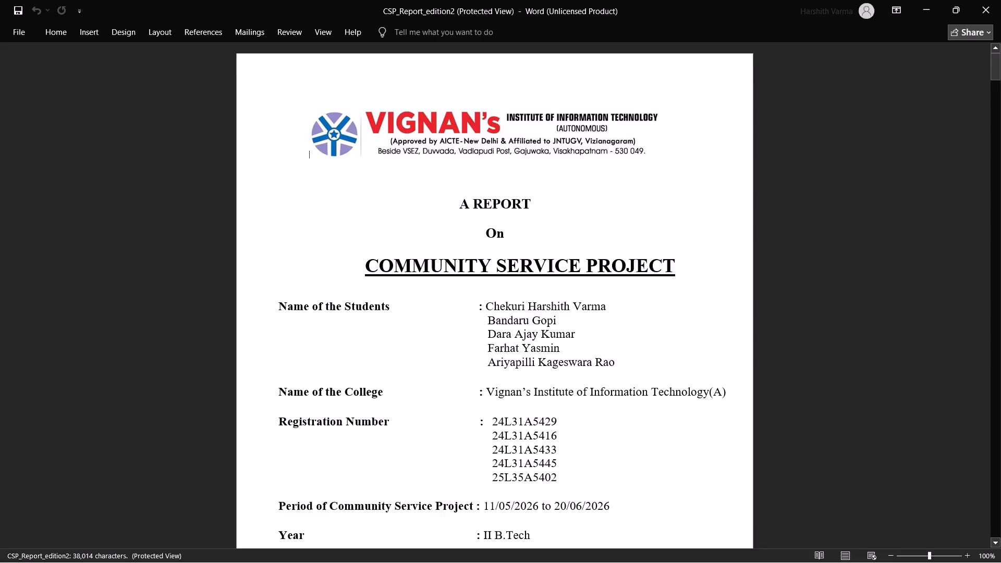
# Dismiss the Microsoft 365 subscription and free trial offers covering the report.
pyautogui.scroll(-10, 568, 233)
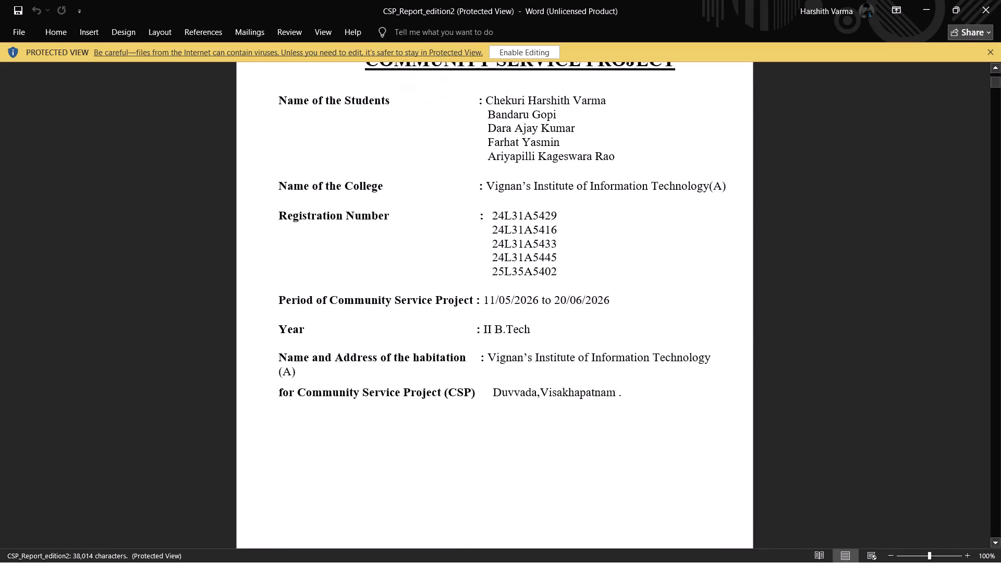
pyautogui.scroll(-2, 568, 233)
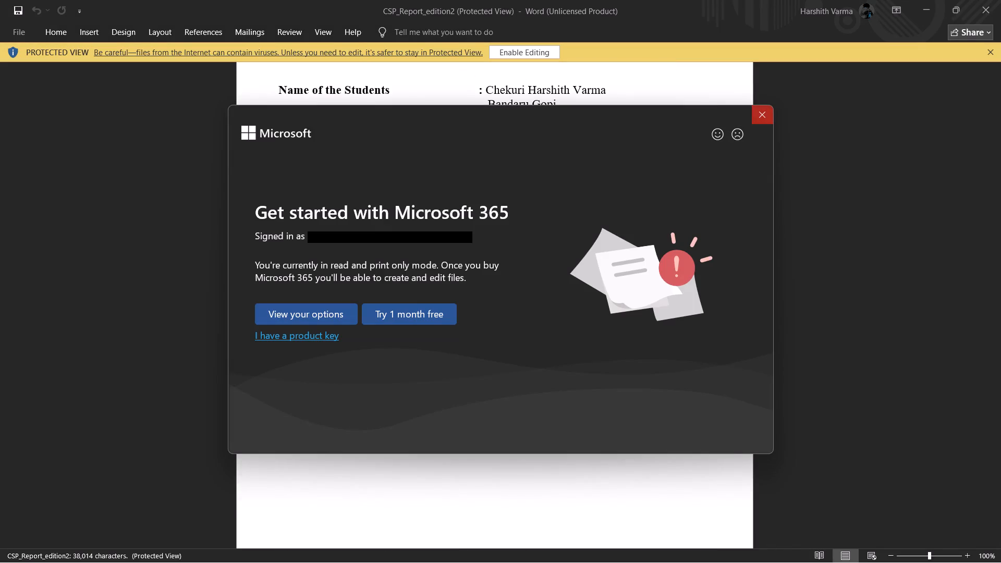
pyautogui.click(758, 113)
pyautogui.scroll(-8, 649, 190)
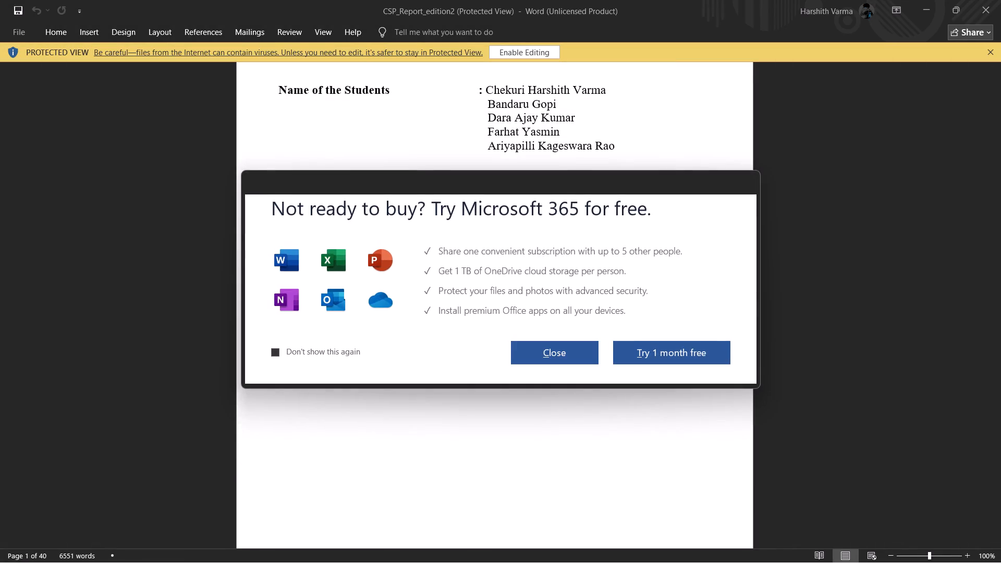
pyautogui.click(555, 347)
# Examine the local report's front matter, abstract and Chapter 1 text through to Chapter 2, including page numbers.
pyautogui.scroll(-4, 555, 347)
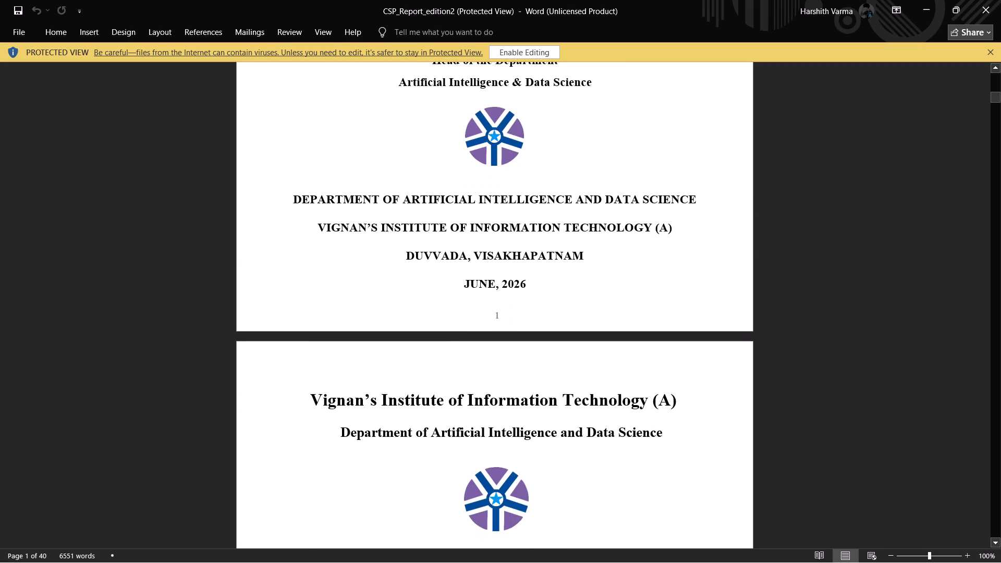
pyautogui.scroll(-8, 555, 347)
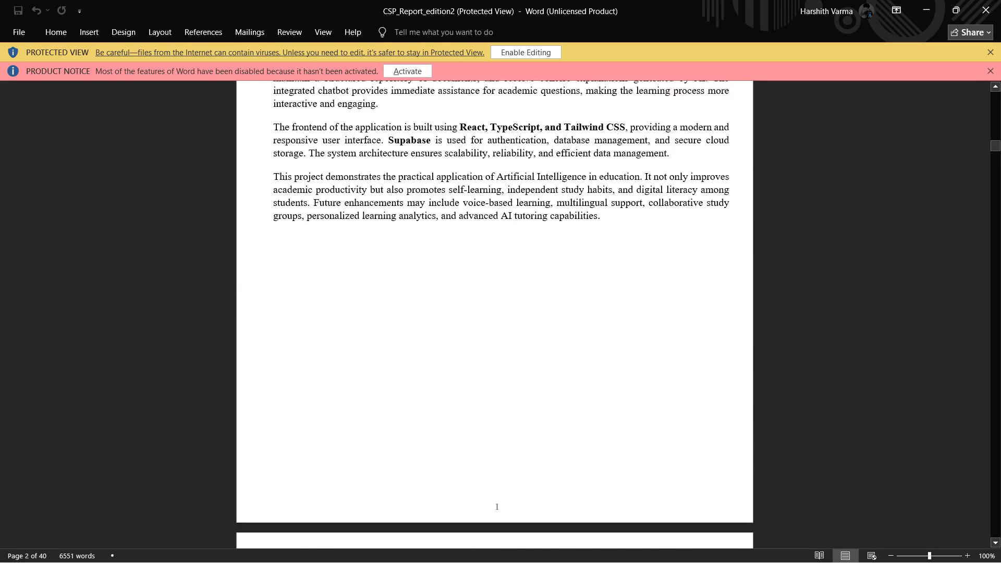
pyautogui.scroll(-9, 555, 347)
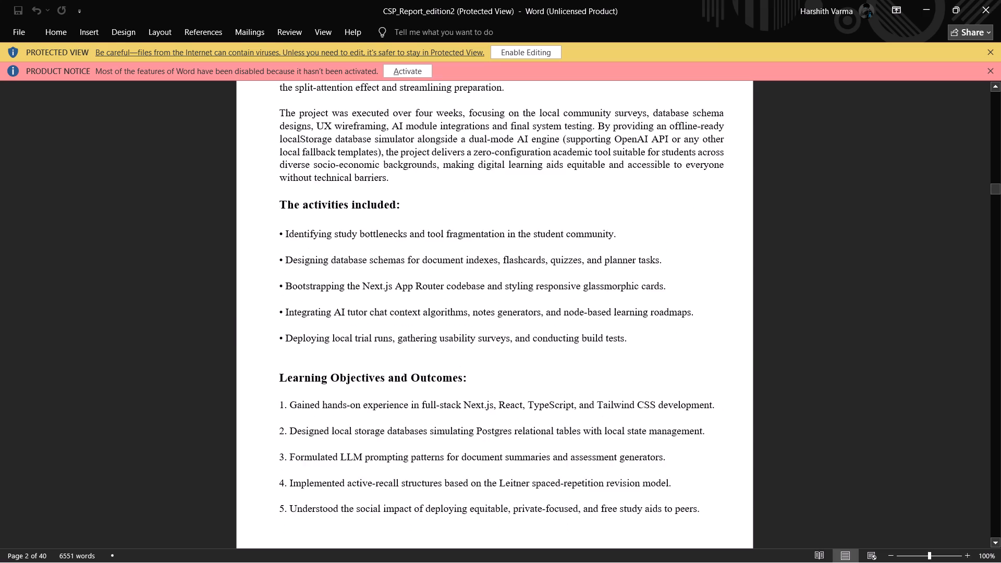
pyautogui.scroll(-13, 555, 347)
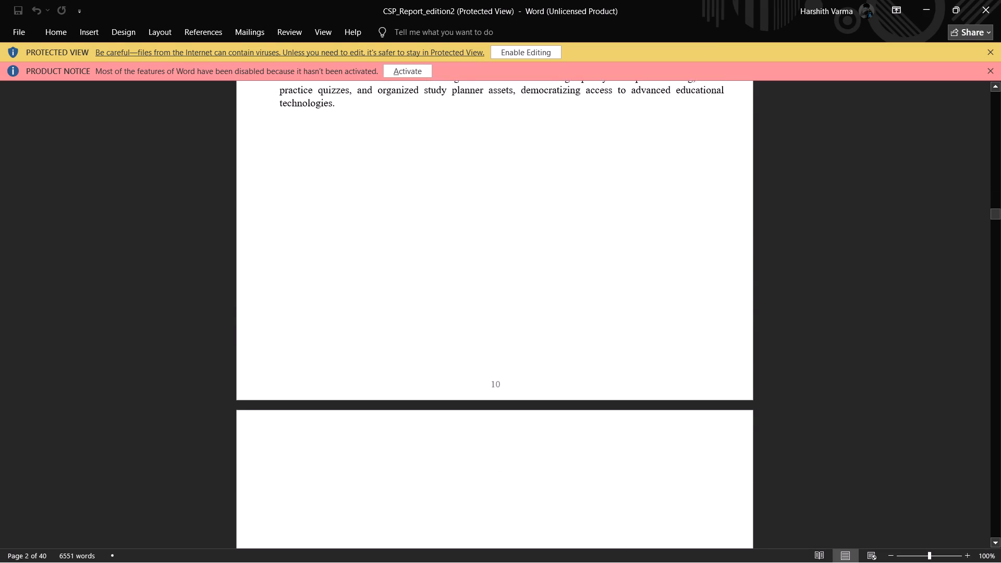
# Examine the Chapter 3 activity descriptions for Weeks 1 to 4 and the Reflection on Acquired Skills and Values section.
pyautogui.scroll(-5, 555, 347)
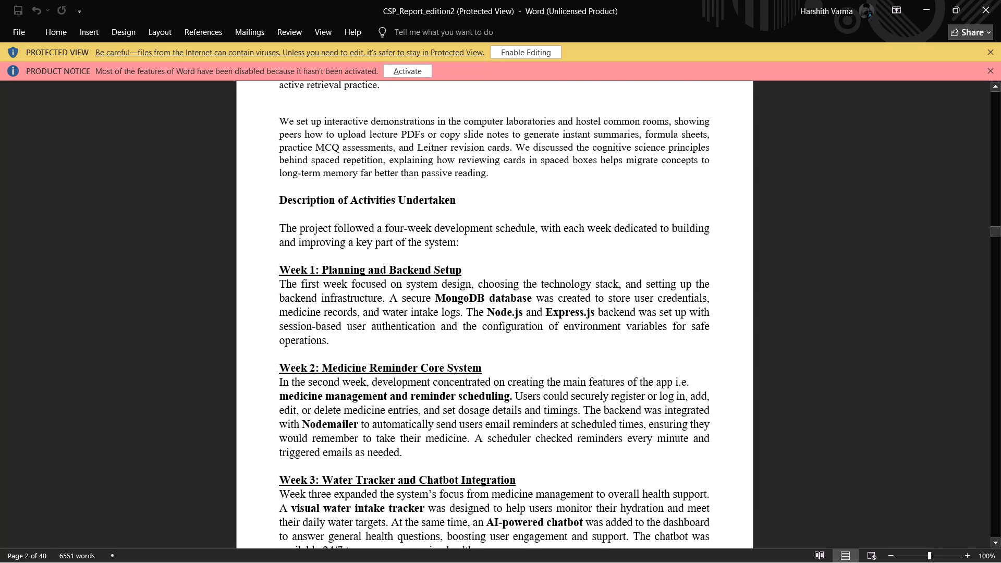
pyautogui.scroll(-6, 555, 347)
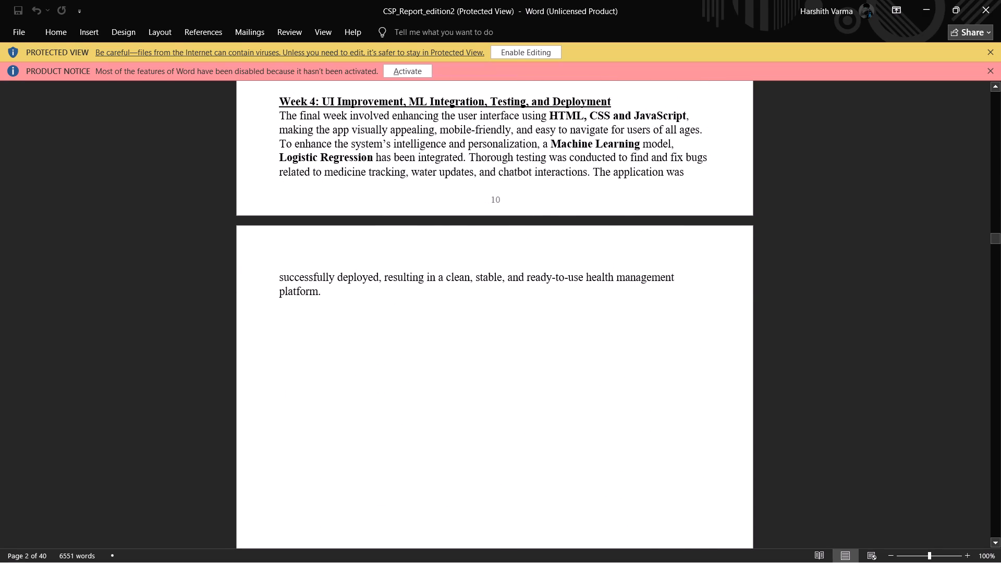
pyautogui.scroll(-3, 555, 347)
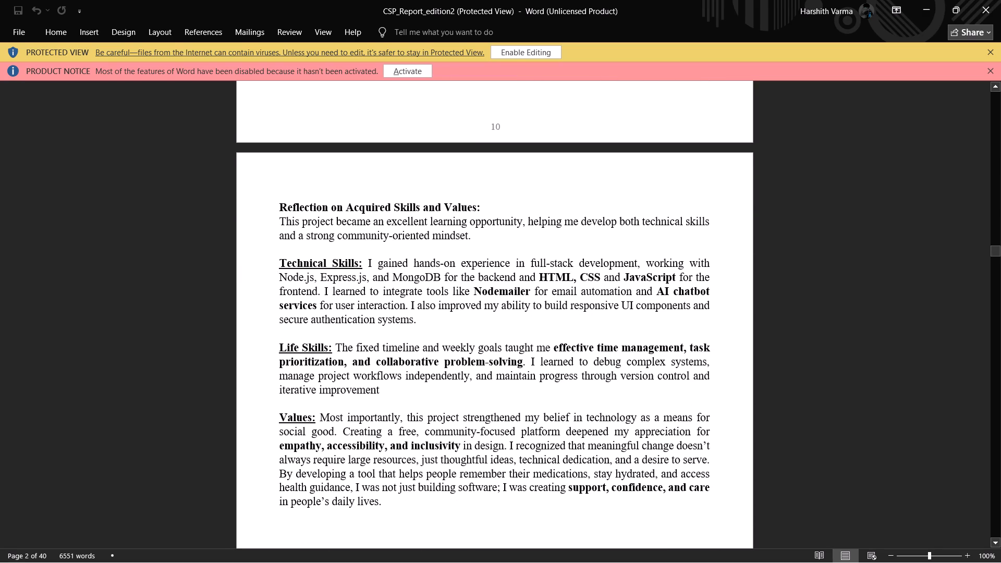
pyautogui.scroll(-3, 555, 347)
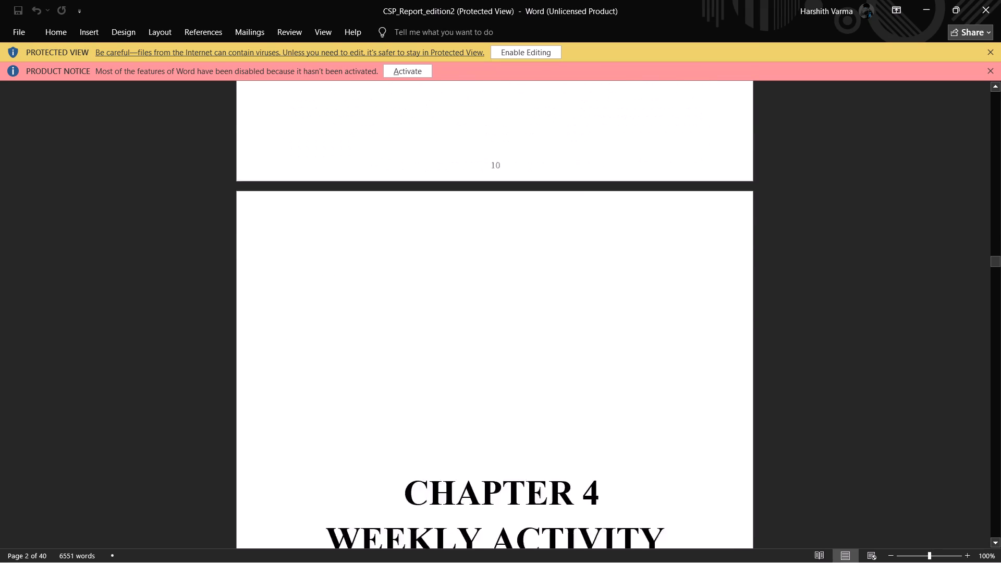
# Examine the Chapter 4 opening and the "ACTIVITY LOG FOR WEEK-1" table with its daily entries.
pyautogui.scroll(-5, 555, 347)
pyautogui.scroll(1, 555, 347)
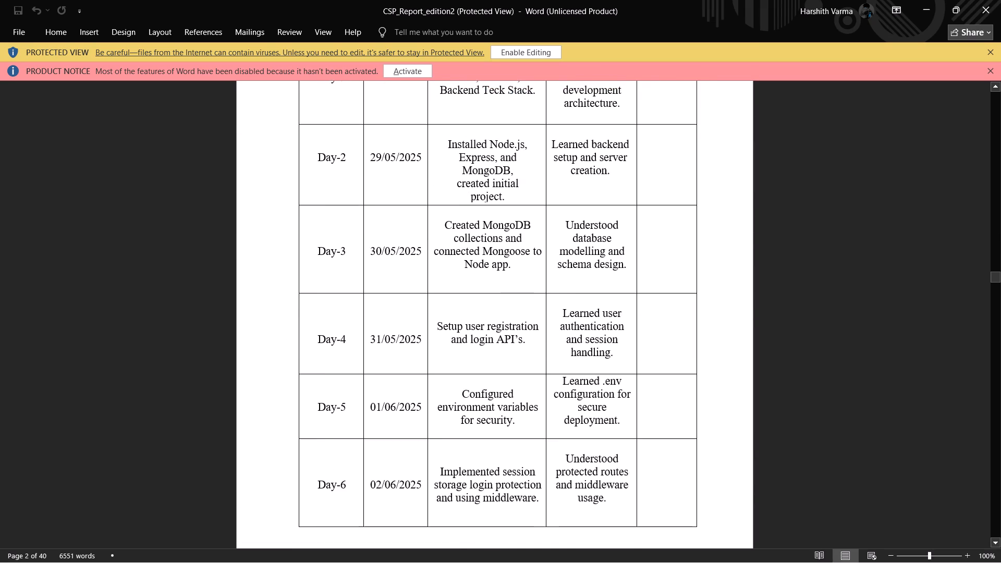
pyautogui.scroll(2, 555, 347)
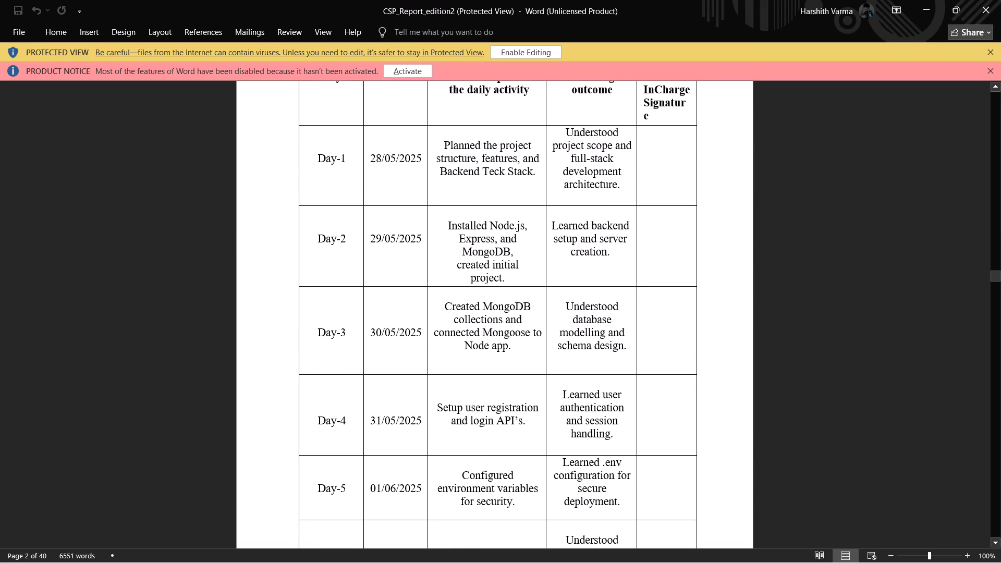
pyautogui.scroll(2, 555, 347)
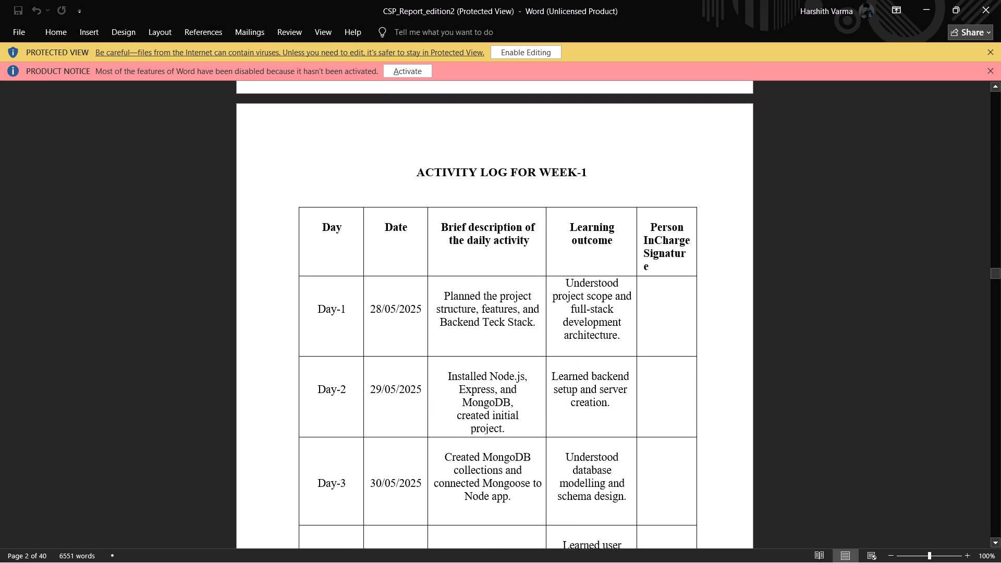
pyautogui.scroll(1, 555, 347)
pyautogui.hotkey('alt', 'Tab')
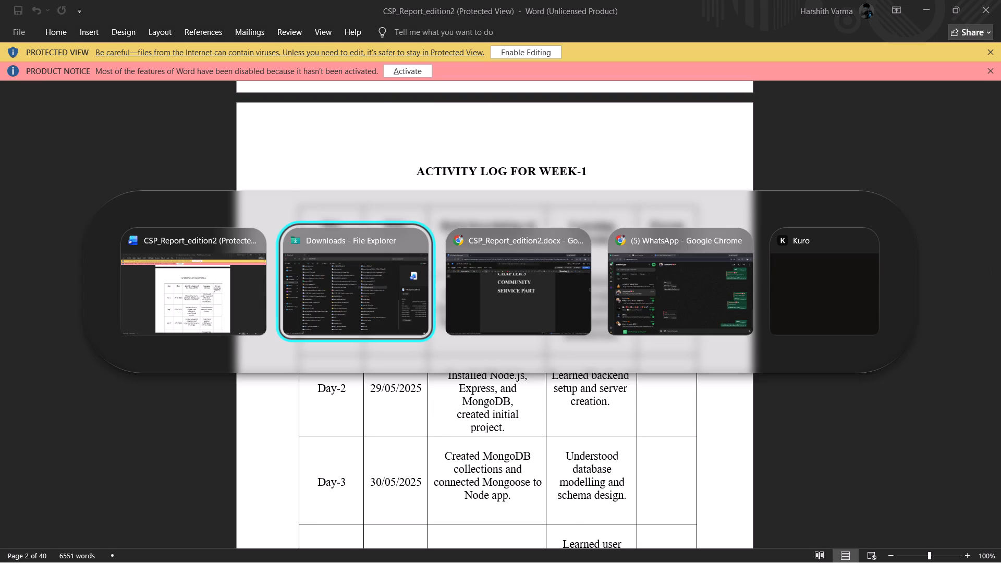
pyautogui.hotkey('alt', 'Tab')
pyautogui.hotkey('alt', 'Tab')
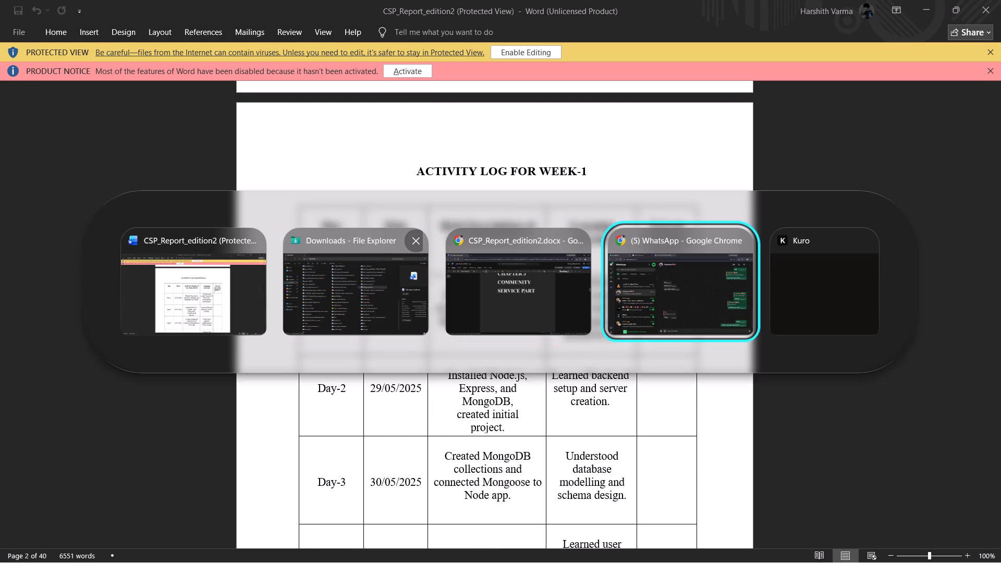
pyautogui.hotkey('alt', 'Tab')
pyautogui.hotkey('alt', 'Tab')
# Examine the Week 1 weekly report and the activity logs and reports for Week 2 and Week 3.
pyautogui.scroll(-1, 388, 334)
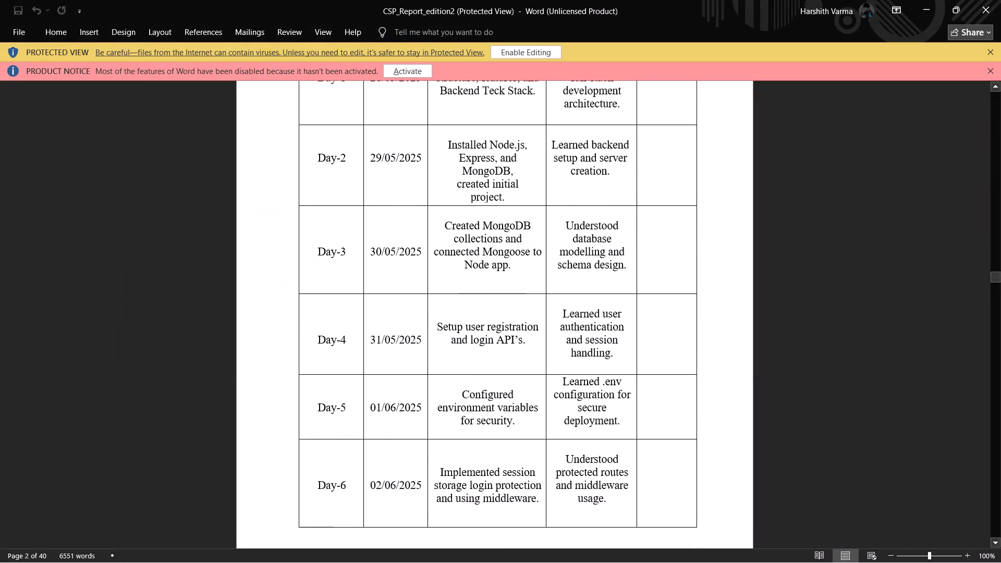
pyautogui.scroll(-2, 388, 334)
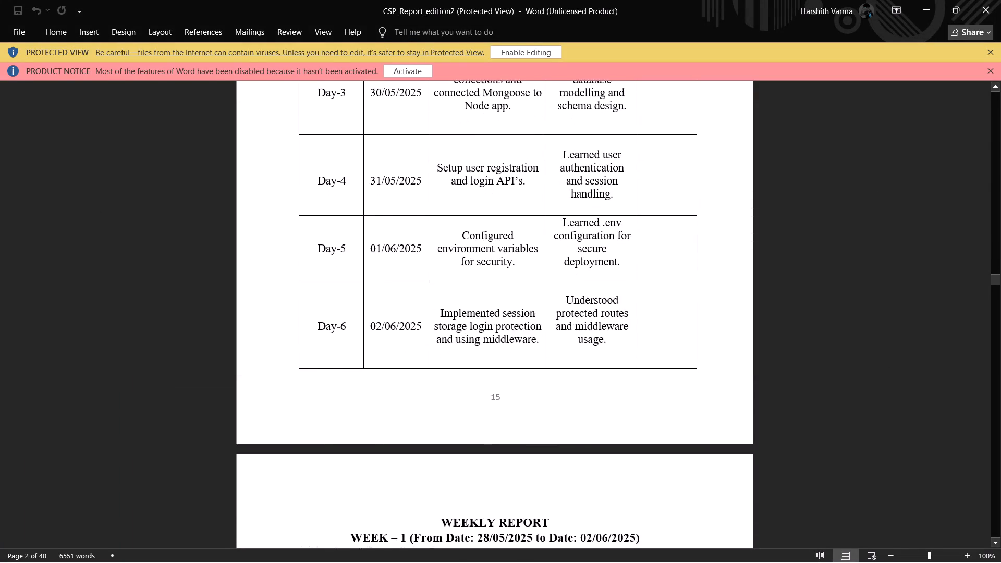
pyautogui.scroll(-7, 388, 334)
pyautogui.scroll(1, 388, 334)
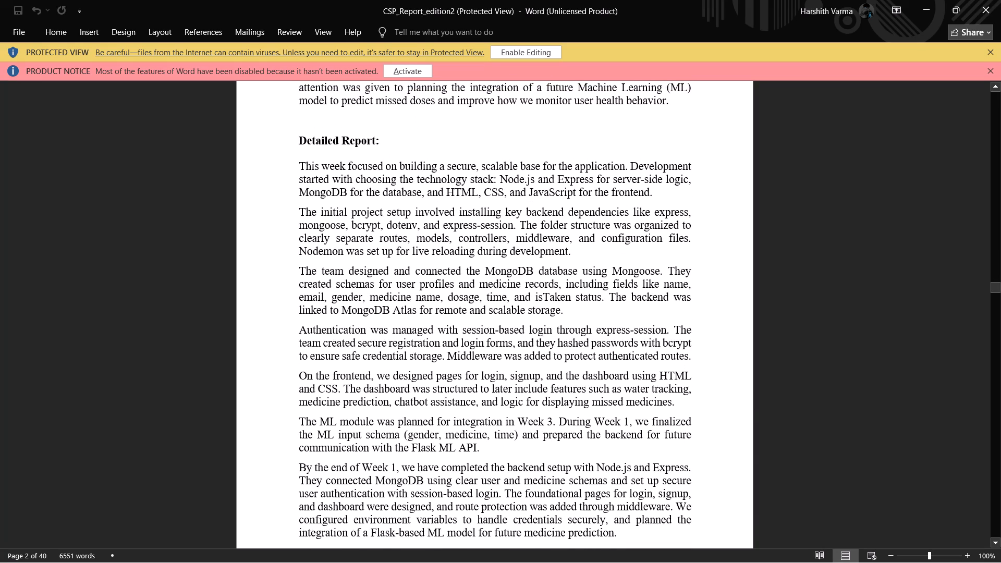
pyautogui.scroll(1, 388, 334)
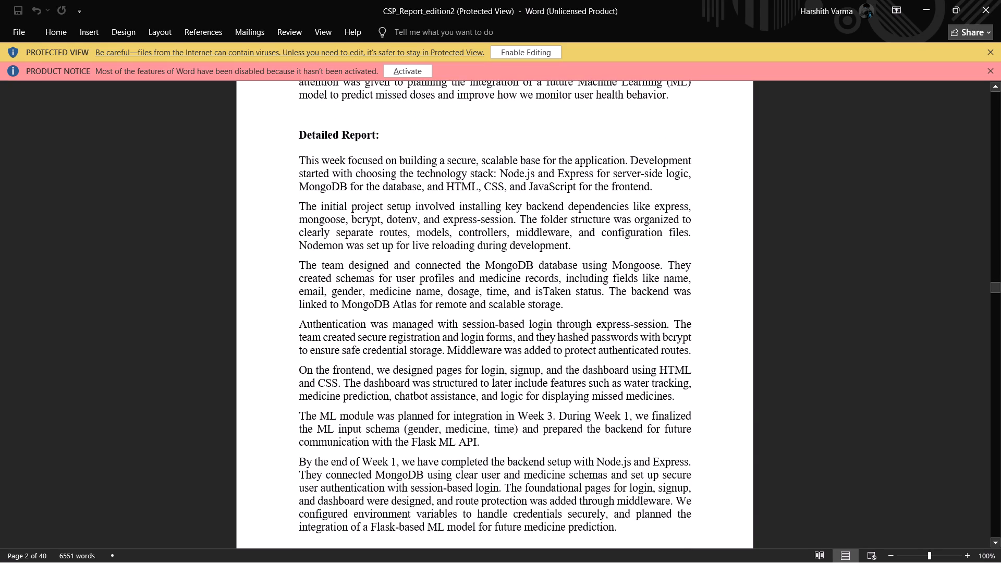
pyautogui.scroll(-5, 388, 334)
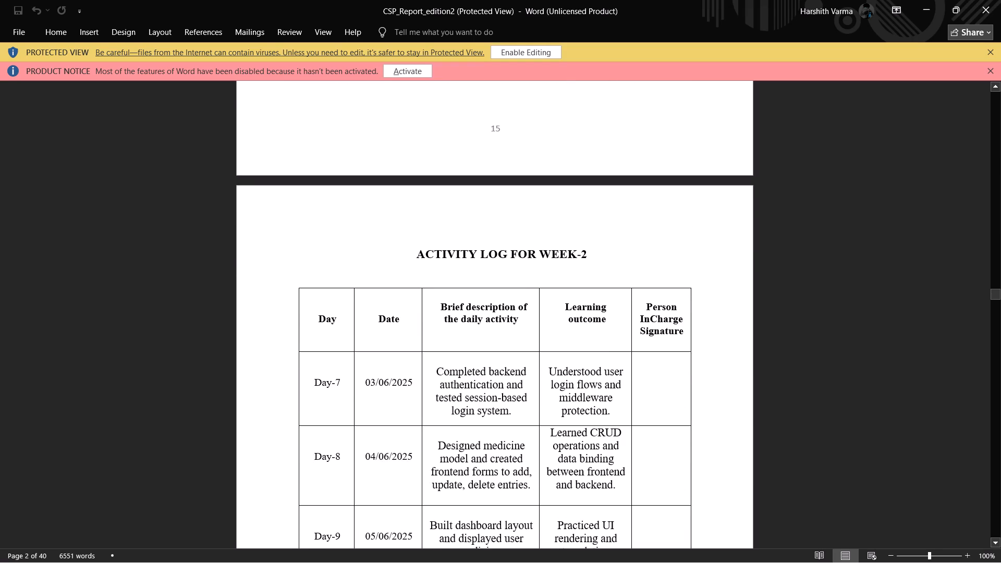
pyautogui.scroll(-3, 388, 334)
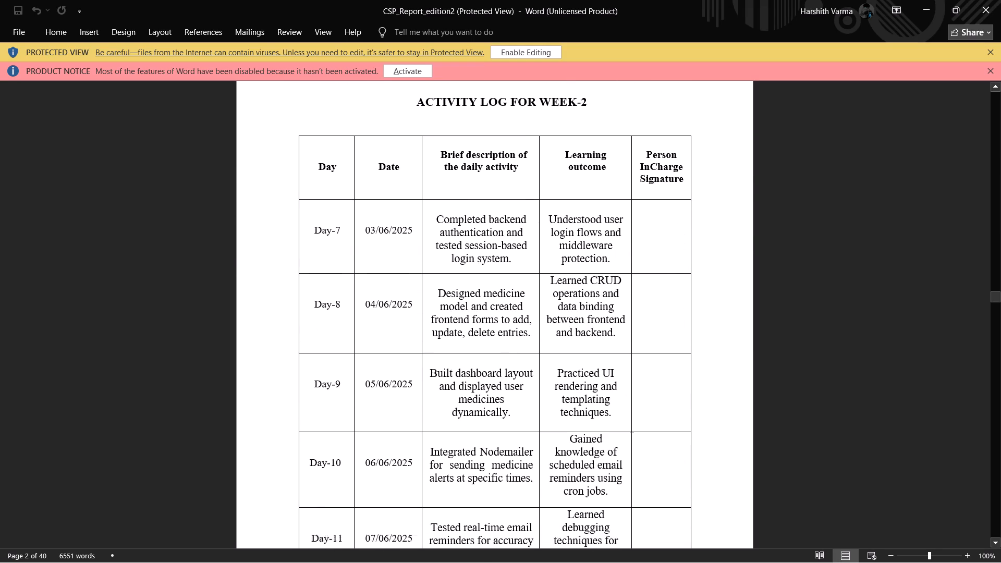
pyautogui.scroll(-3, 388, 334)
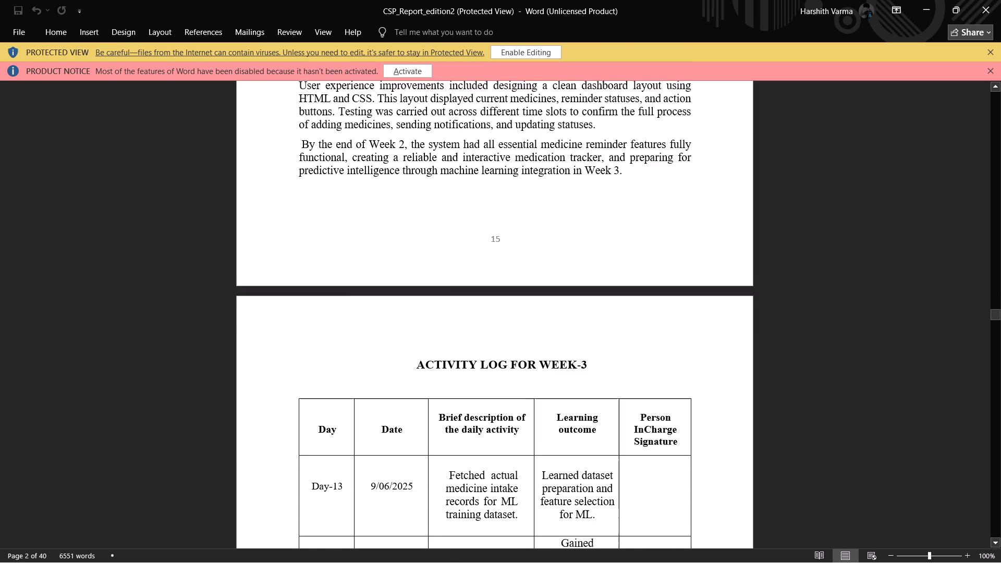
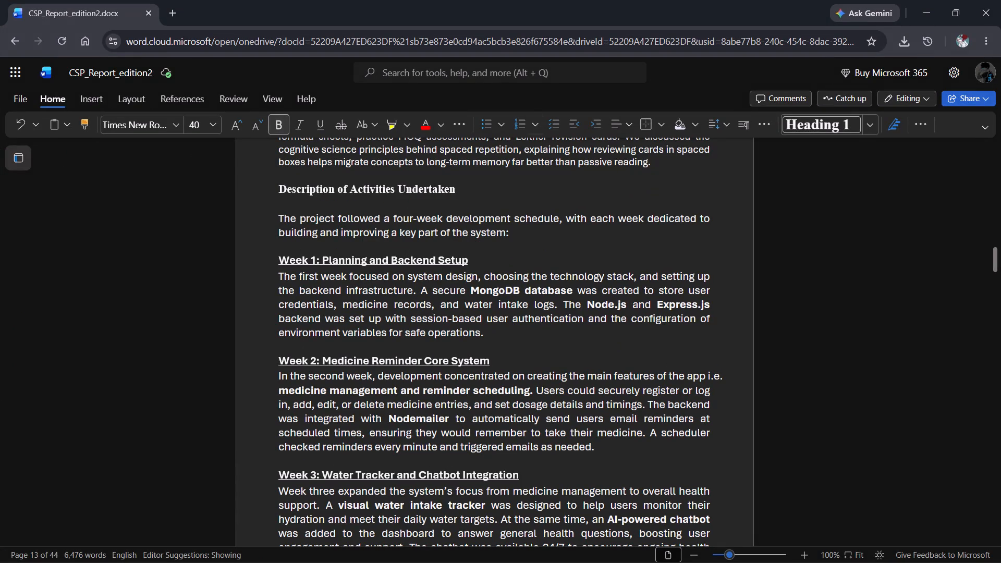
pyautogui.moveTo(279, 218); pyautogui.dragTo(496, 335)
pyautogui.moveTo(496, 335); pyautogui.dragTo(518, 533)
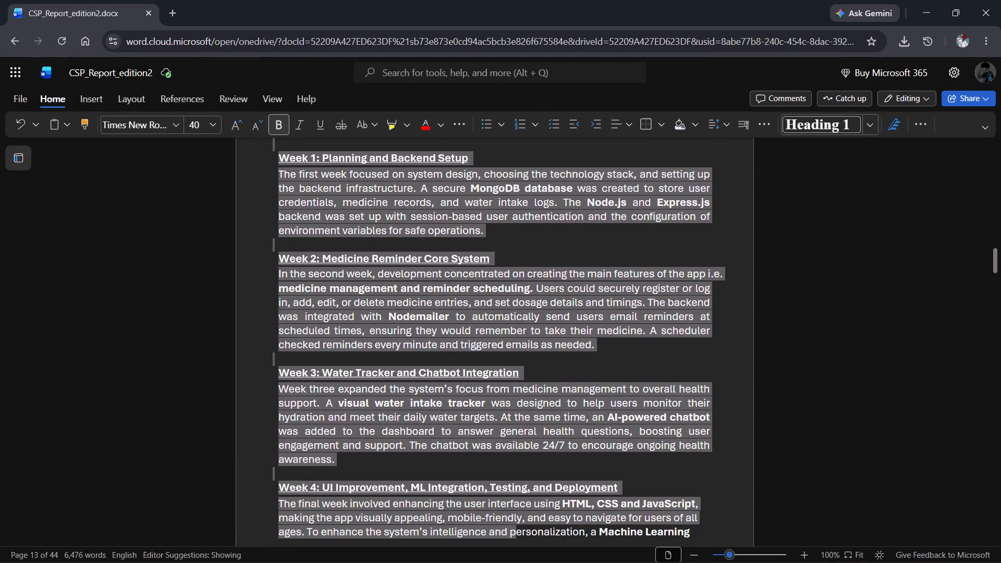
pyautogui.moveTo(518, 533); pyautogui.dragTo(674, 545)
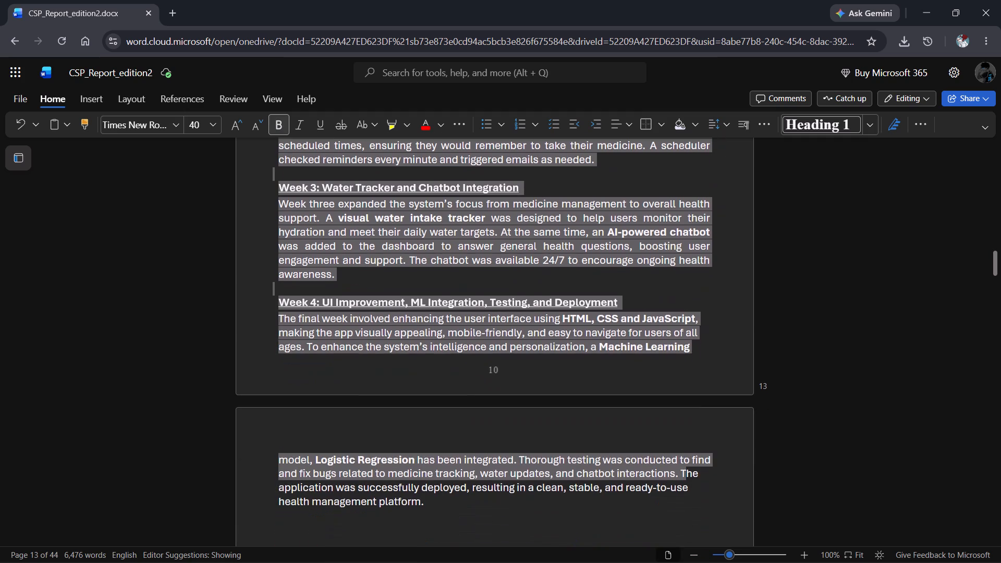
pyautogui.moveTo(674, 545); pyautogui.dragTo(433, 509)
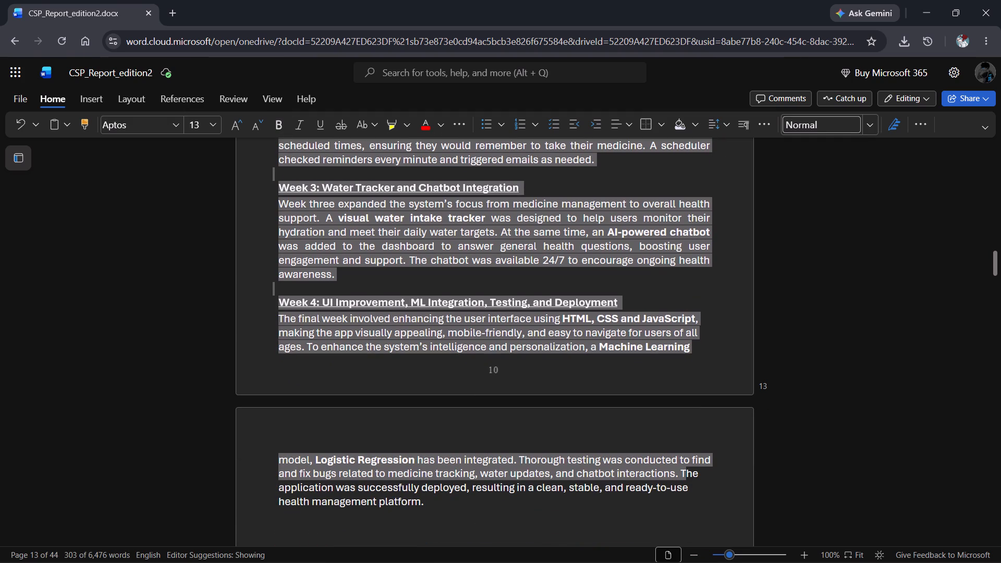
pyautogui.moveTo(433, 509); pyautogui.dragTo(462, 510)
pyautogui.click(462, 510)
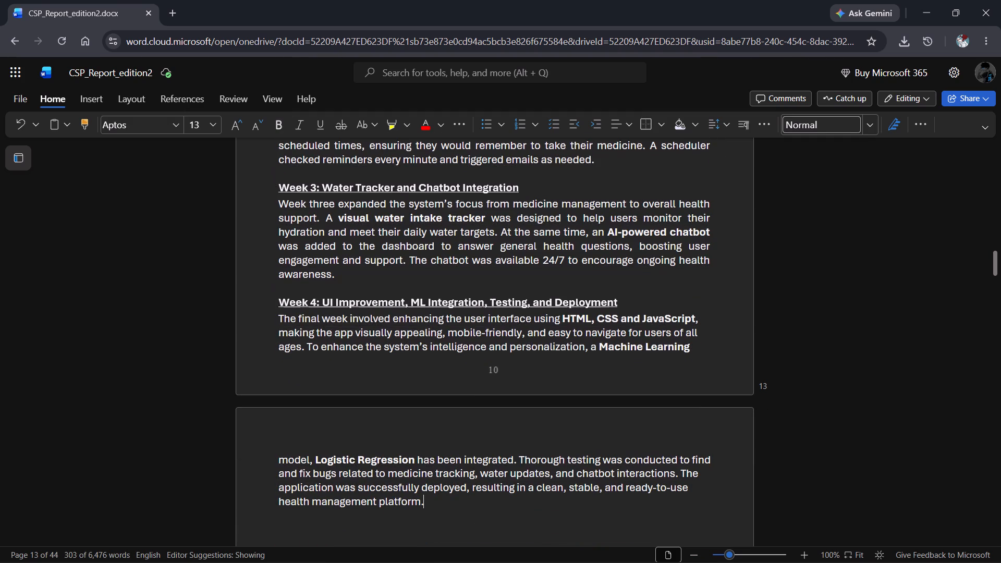
# Replace the old Description of Activities Undertaken body, from the four-week schedule introduction through Week 4, with the copied LEAIRN text.
pyautogui.moveTo(446, 513); pyautogui.dragTo(264, 175)
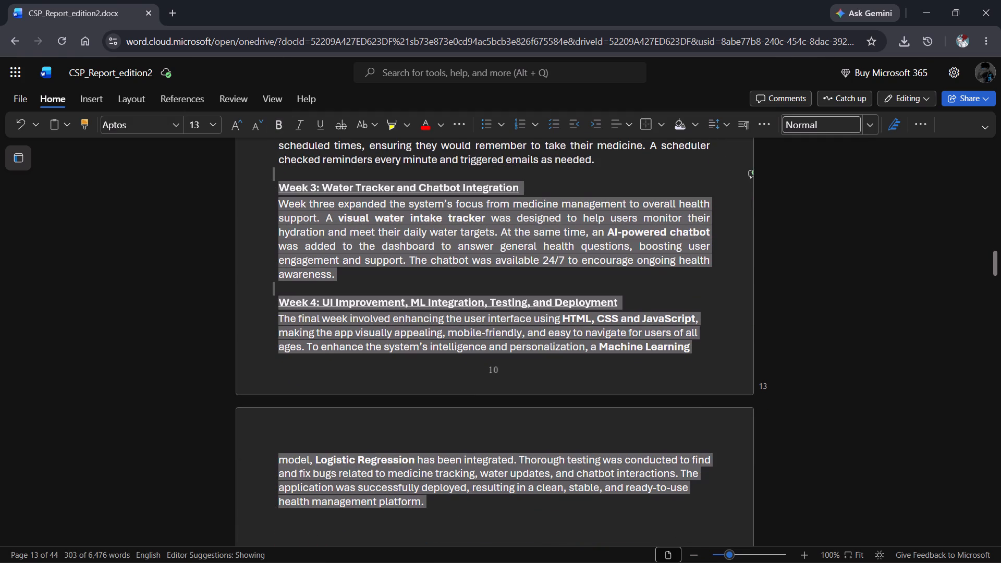
pyautogui.moveTo(264, 175); pyautogui.dragTo(267, 138)
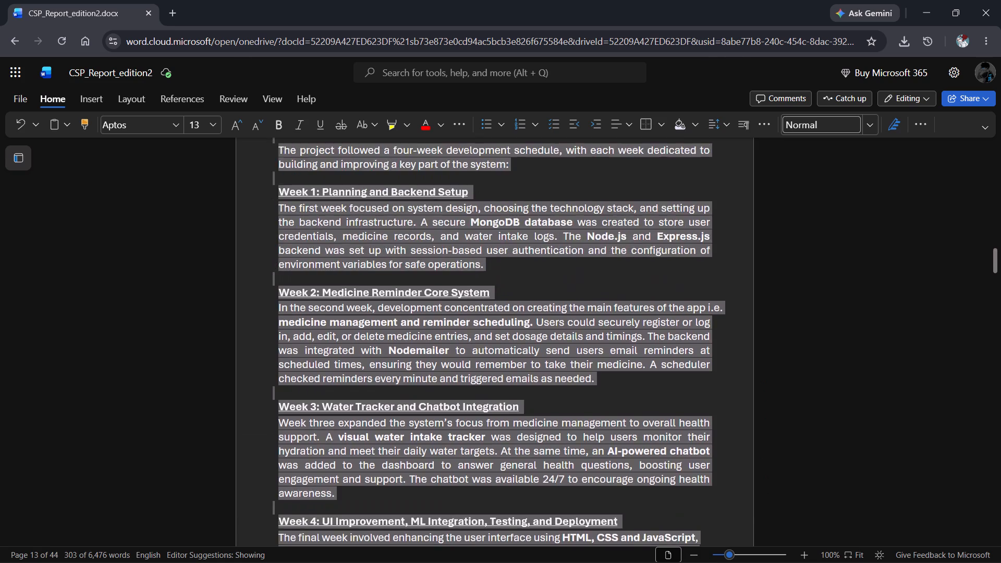
pyautogui.moveTo(267, 138); pyautogui.dragTo(274, 316)
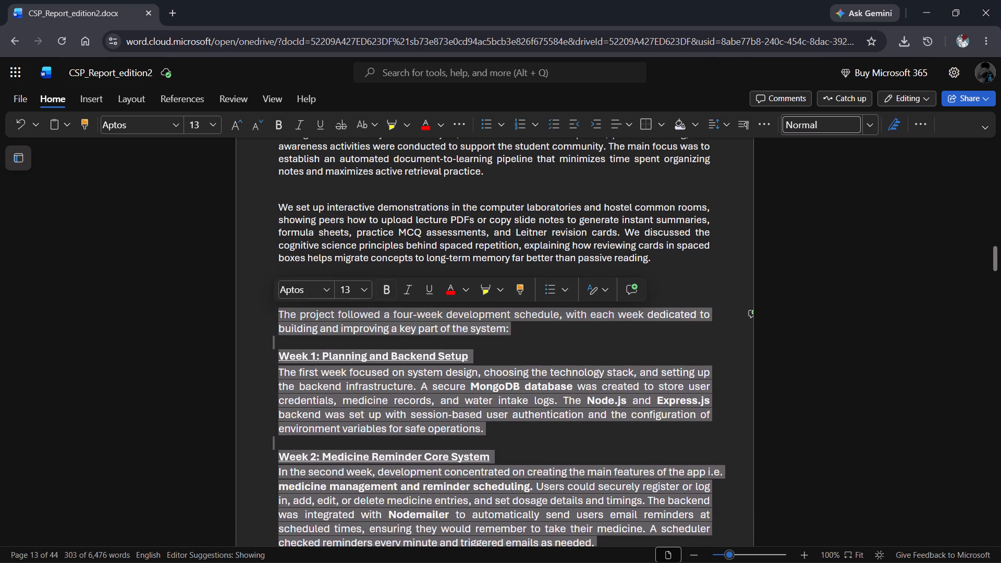
pyautogui.hotkey('ctrl', 'v')
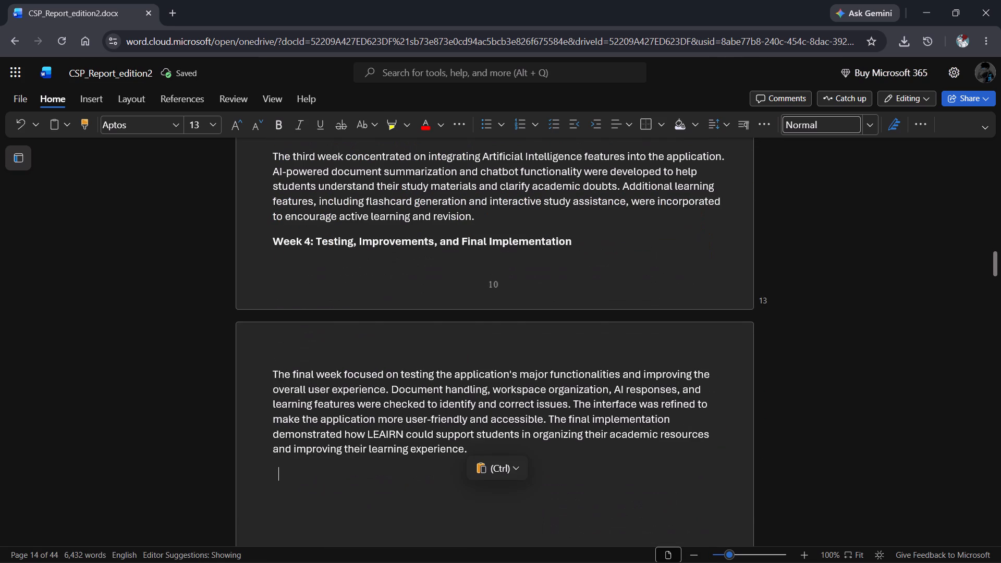
# Remove the blank line between the Description of Activities Undertaken heading and its introductory paragraph.
pyautogui.scroll(4, 274, 316)
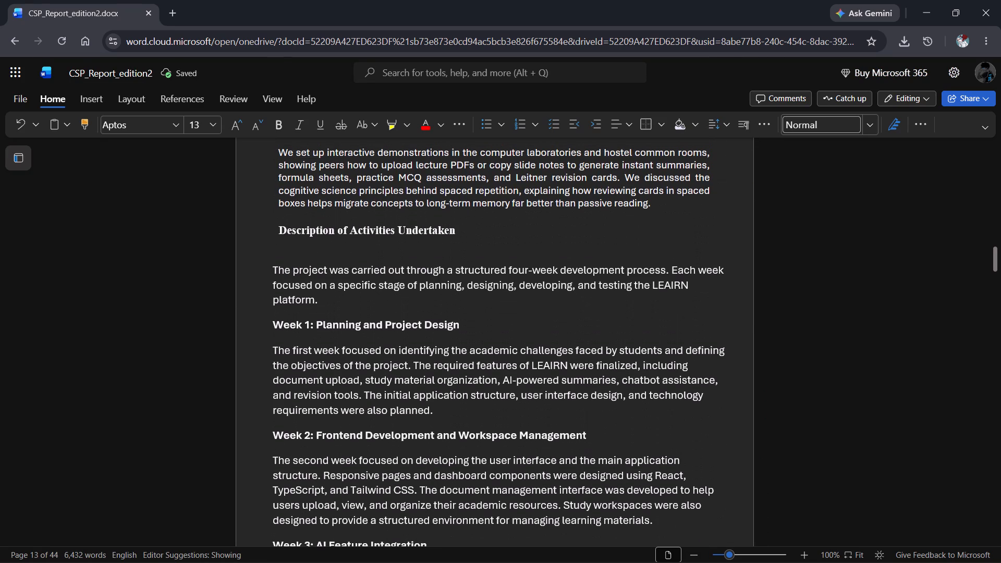
pyautogui.click(328, 304)
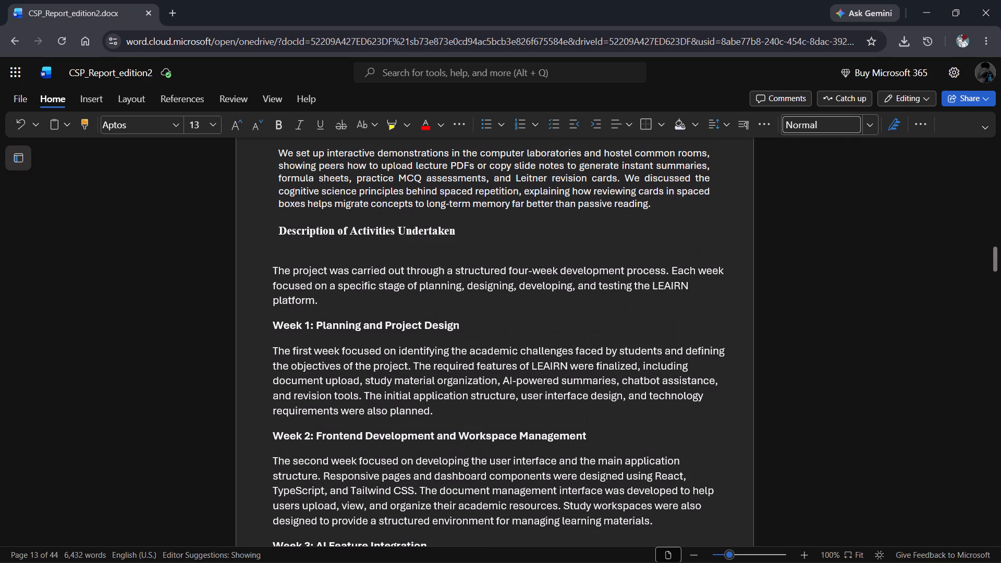
pyautogui.click(318, 256)
pyautogui.press('BackSpace')
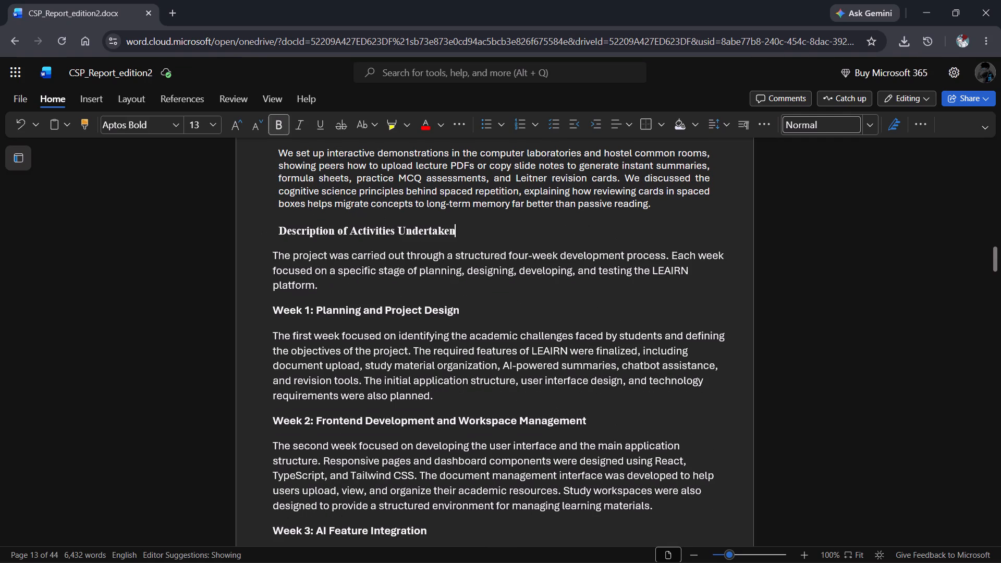
# Add a space and a colon at the end of the Description of Activities Undertaken heading.
pyautogui.hotkey('shift', ':')
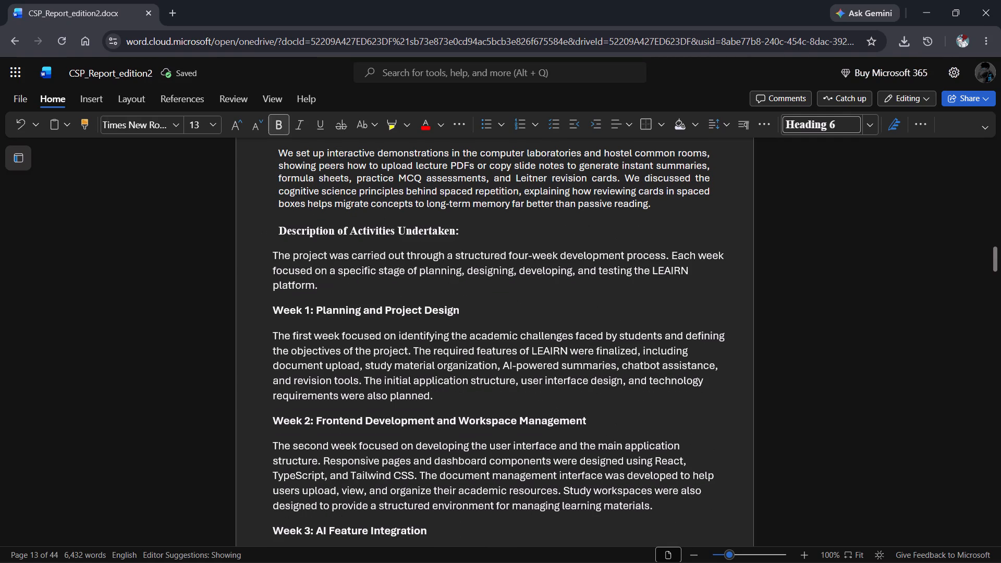
pyautogui.press('BackSpace')
pyautogui.press('space')
pyautogui.write(':')
pyautogui.press('Left')
pyautogui.press('Left')
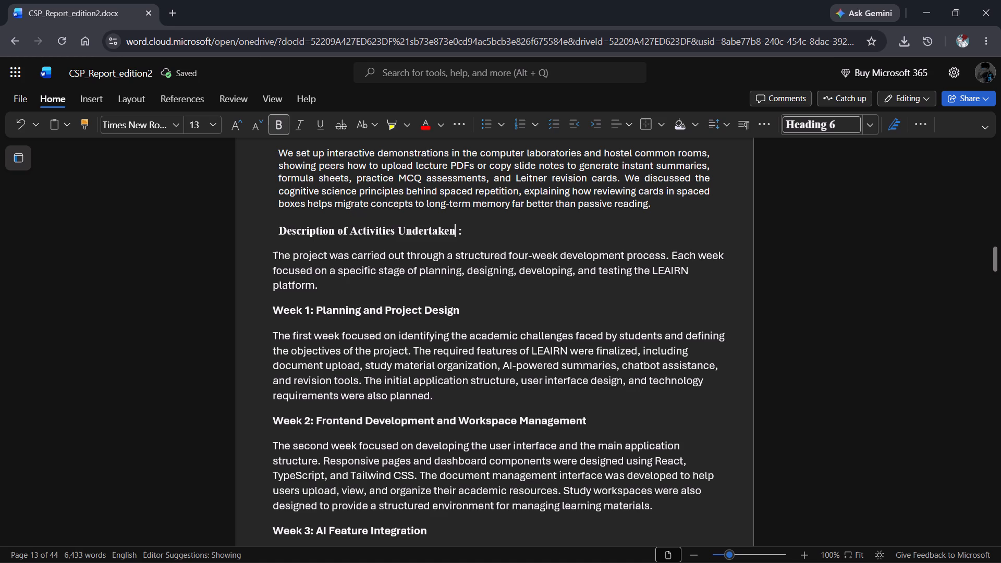
pyautogui.press('Left')
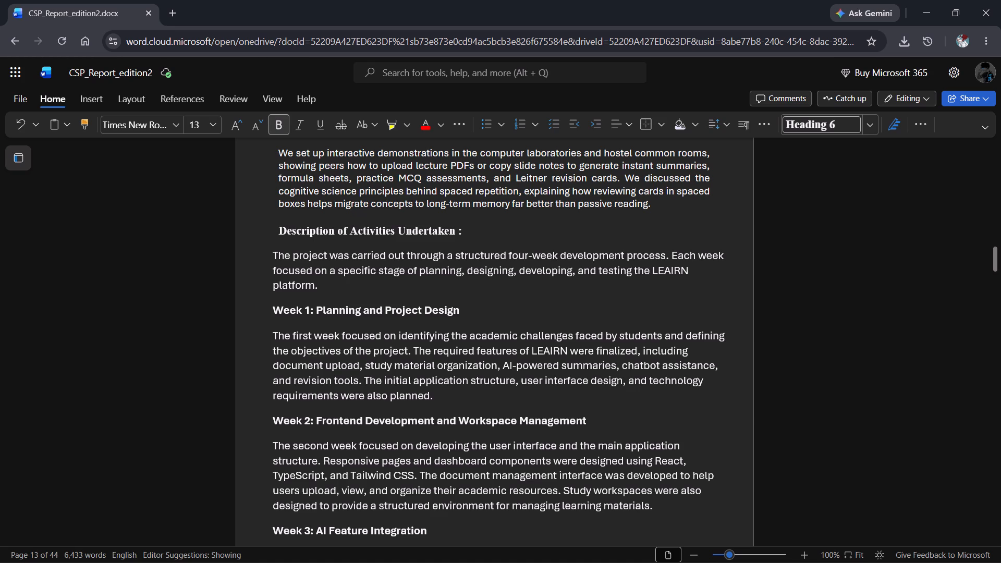
# Set the font size of the Description of Activities Undertaken heading to 14.
pyautogui.scroll(3, 318, 256)
pyautogui.scroll(1, 359, 280)
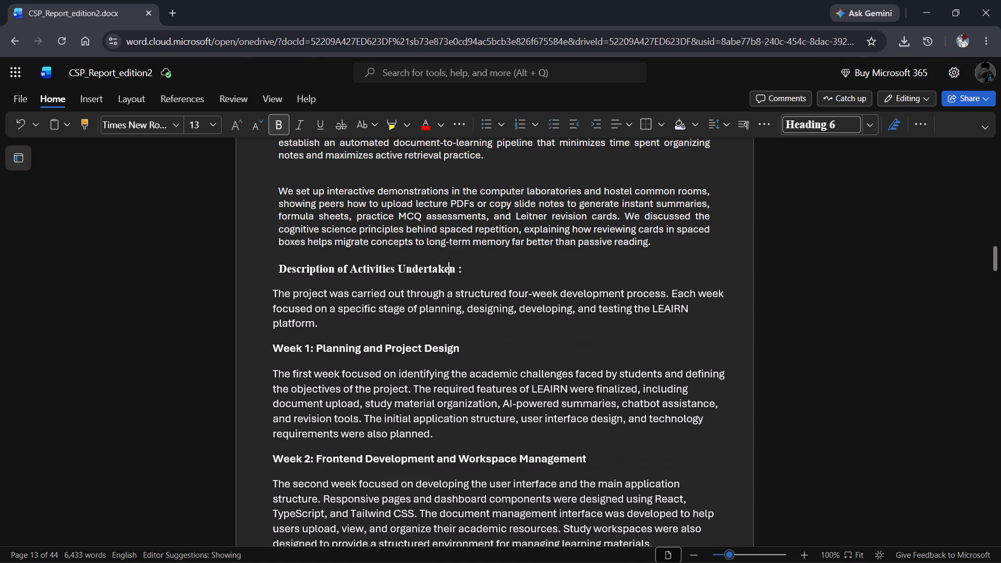
pyautogui.moveTo(275, 270); pyautogui.dragTo(464, 266)
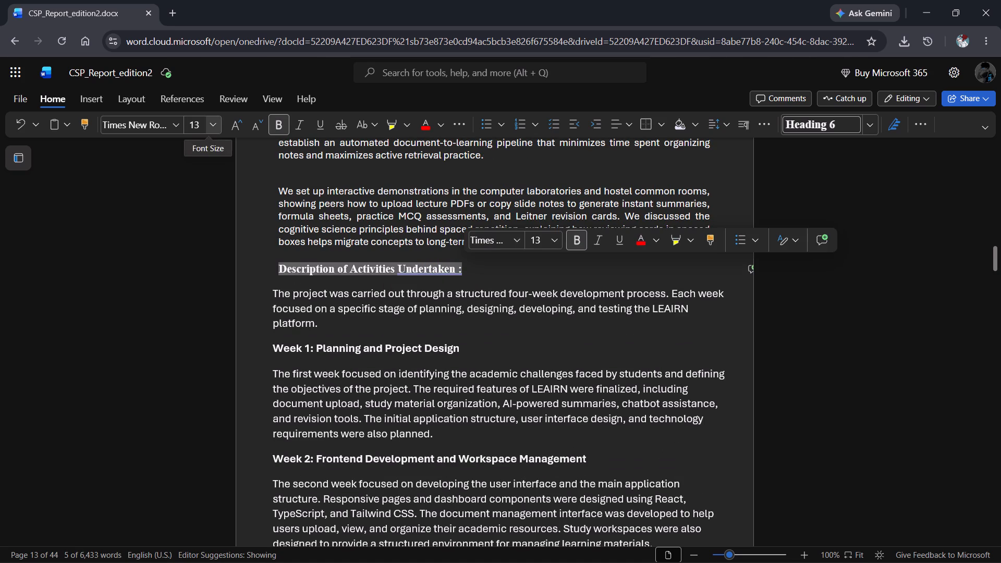
pyautogui.click(541, 241)
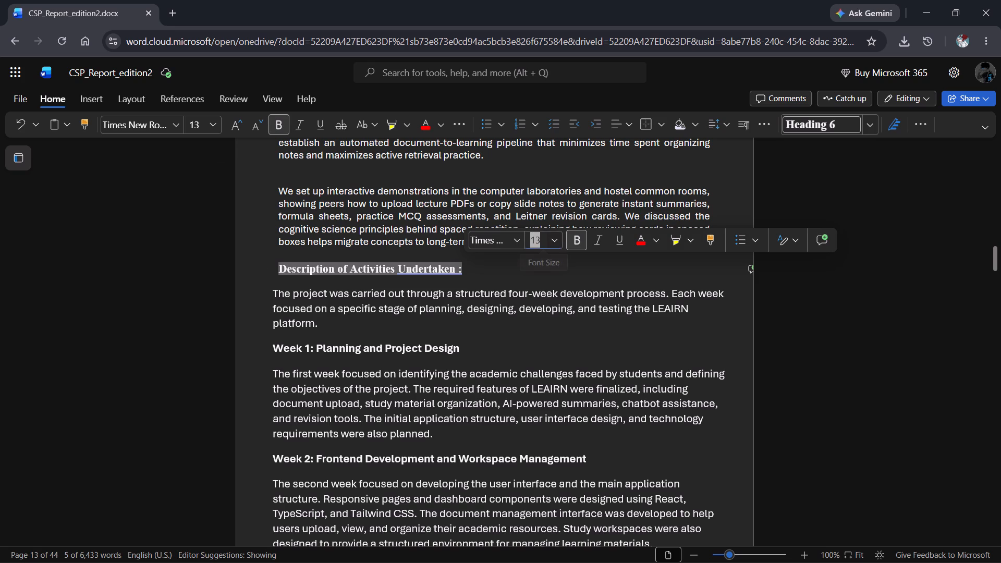
pyautogui.write('14')
pyautogui.press('Return')
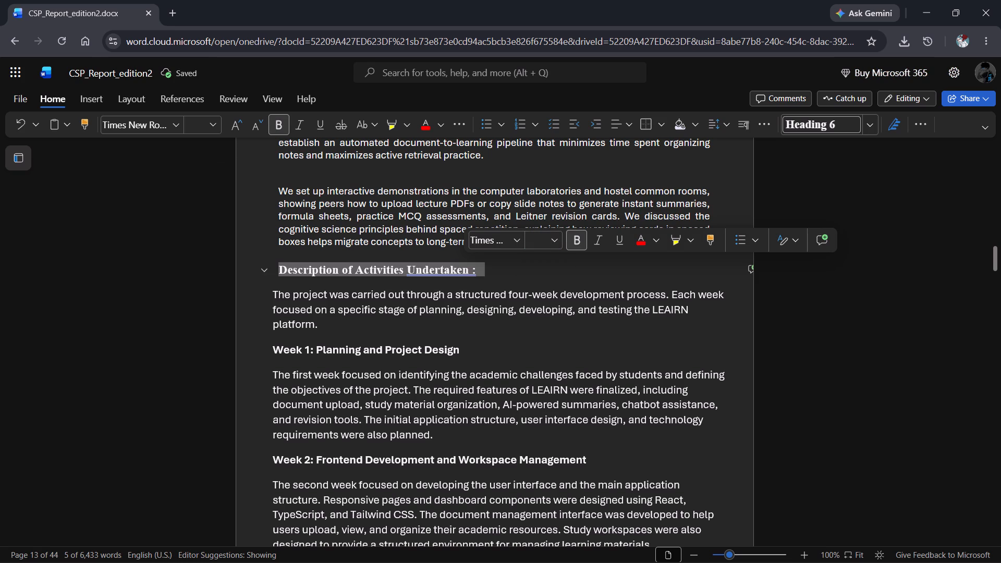
pyautogui.click(333, 353)
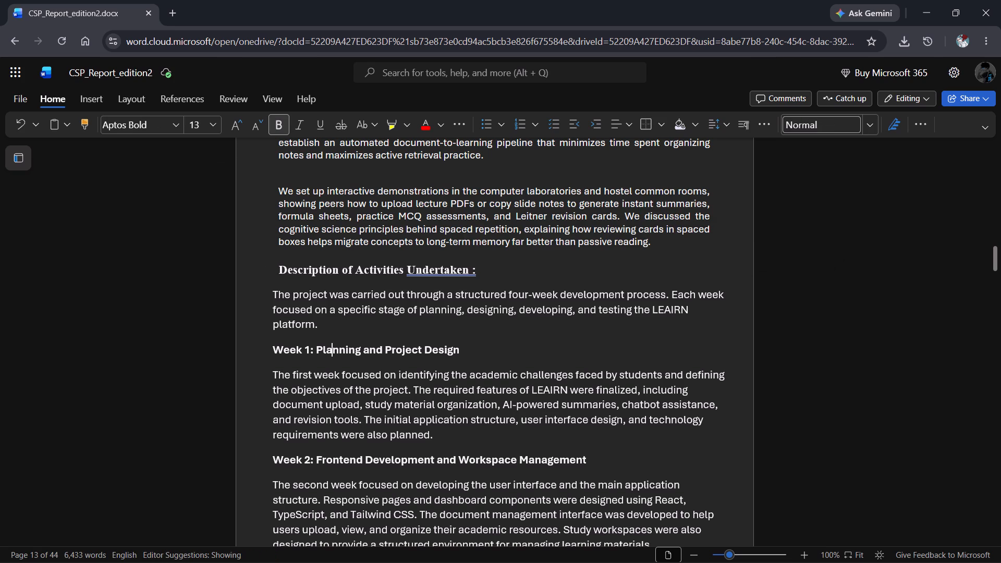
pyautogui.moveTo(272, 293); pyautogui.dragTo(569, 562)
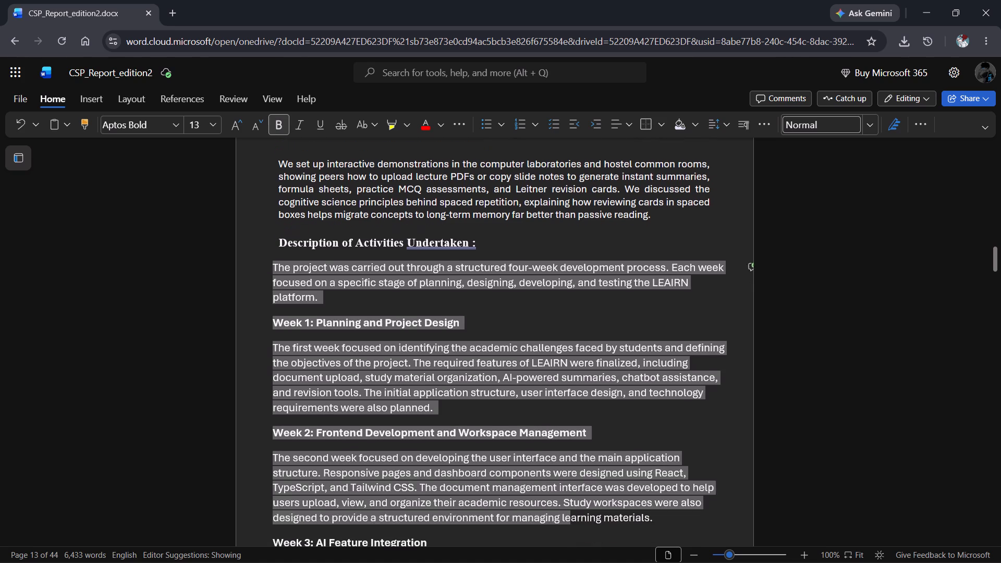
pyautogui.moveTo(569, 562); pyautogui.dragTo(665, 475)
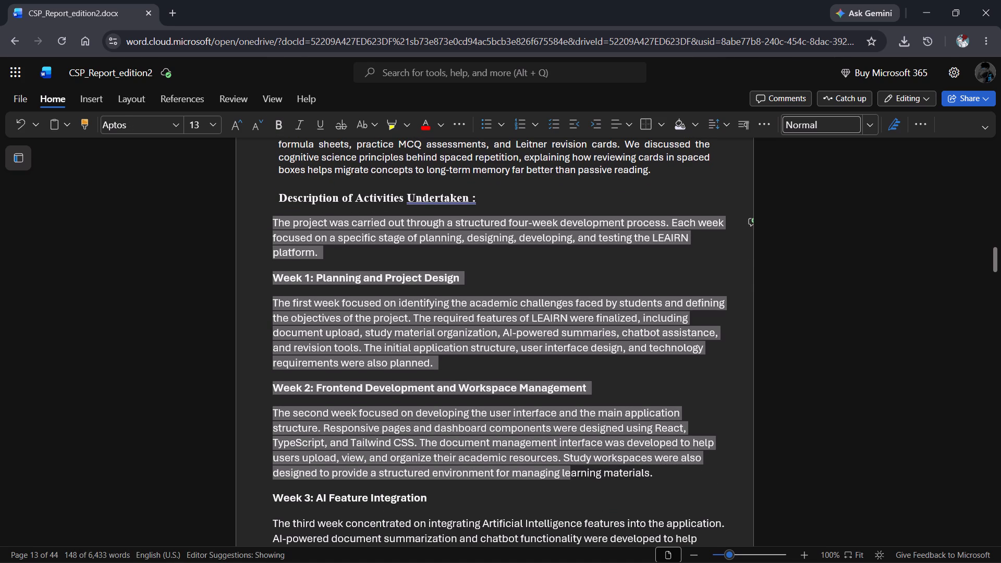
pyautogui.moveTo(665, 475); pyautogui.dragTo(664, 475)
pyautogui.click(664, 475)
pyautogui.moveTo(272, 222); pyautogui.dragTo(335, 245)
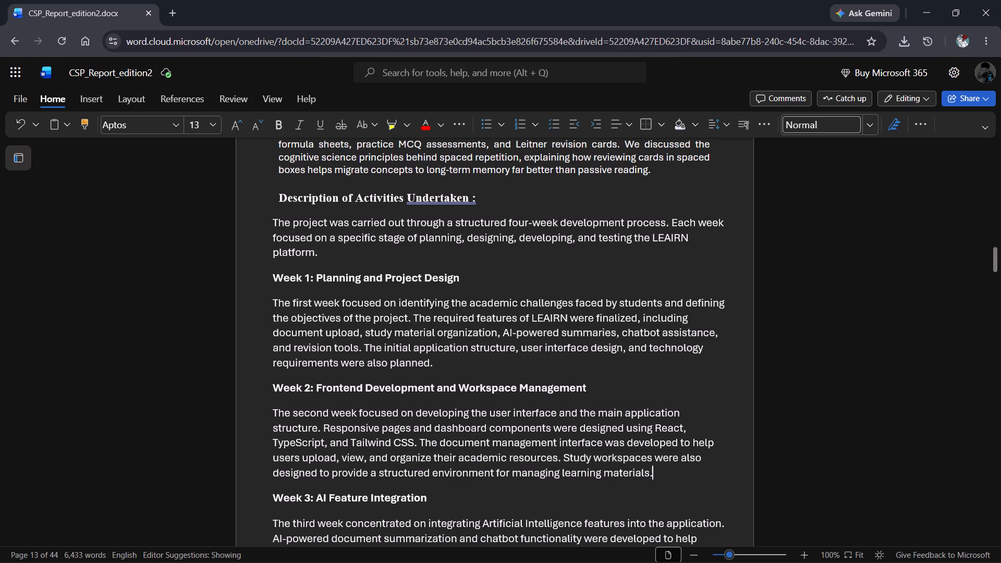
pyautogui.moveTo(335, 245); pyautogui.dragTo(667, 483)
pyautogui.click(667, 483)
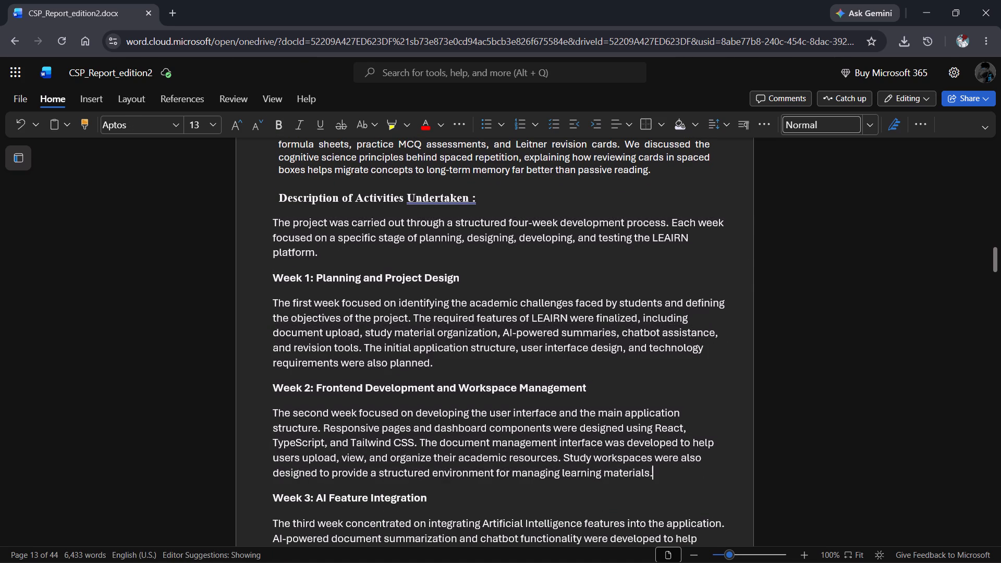
# Set the font size of the Week 2: Frontend Development and Workspace Management heading to 14.
pyautogui.tripleClick(435, 388)
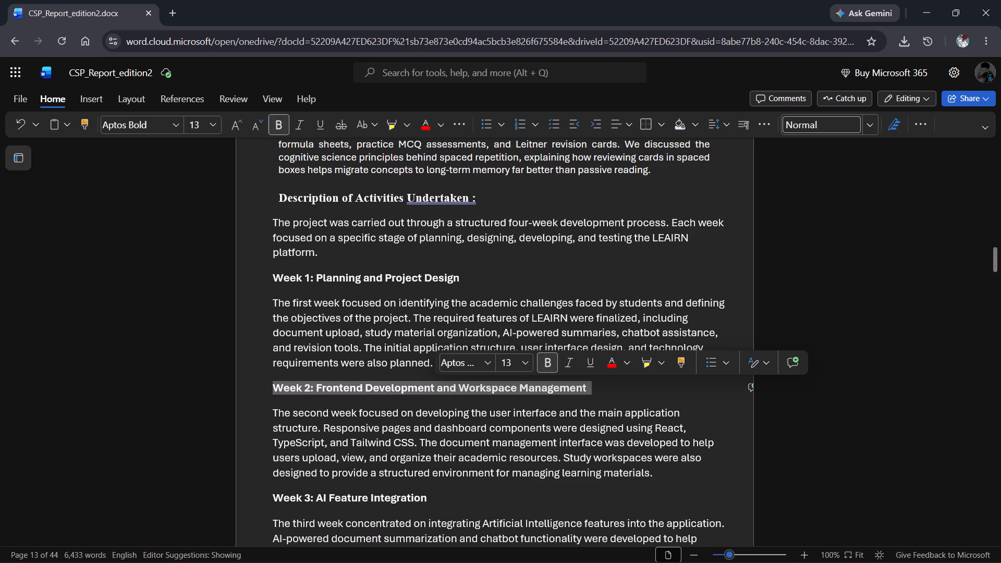
pyautogui.click(513, 363)
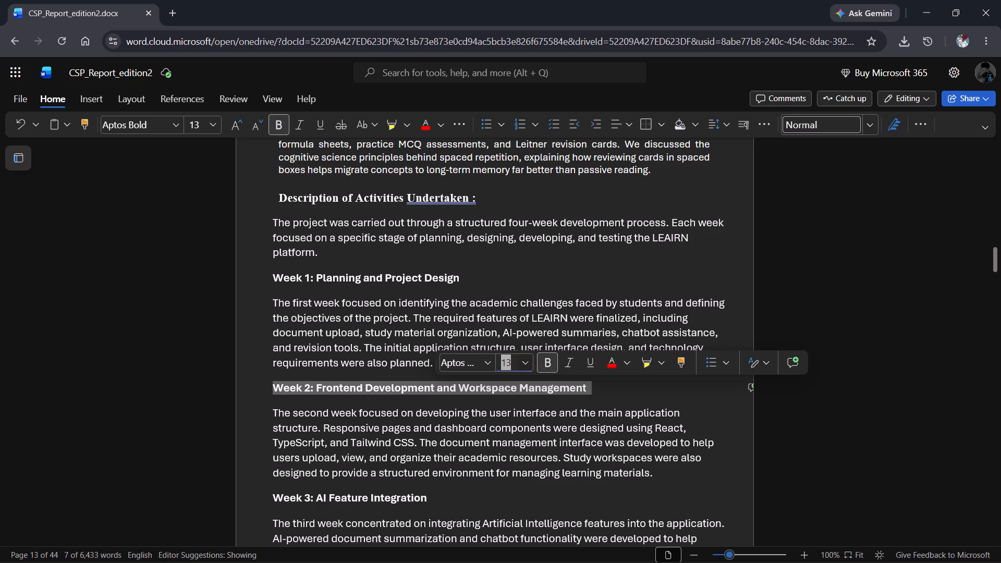
pyautogui.write('14')
pyautogui.press('Return')
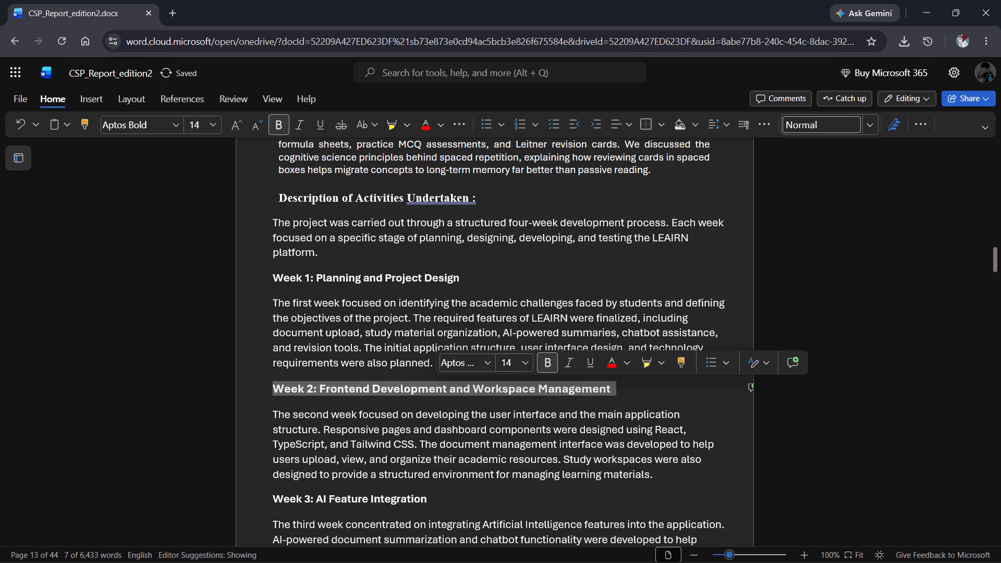
# Set the font size of the Week 1: Planning and Project Design heading to 14.
pyautogui.doubleClick(428, 278)
pyautogui.tripleClick(428, 278)
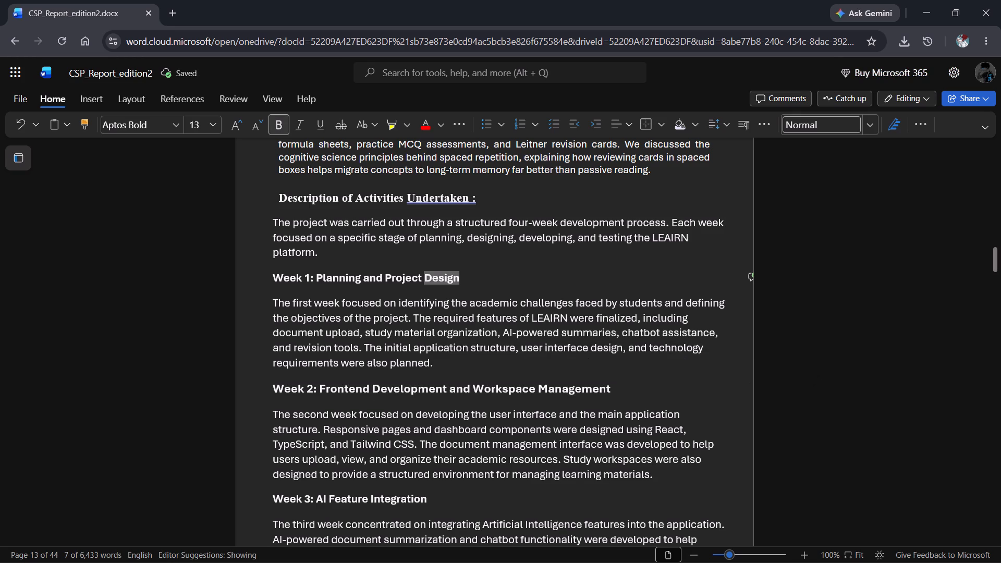
pyautogui.write('14')
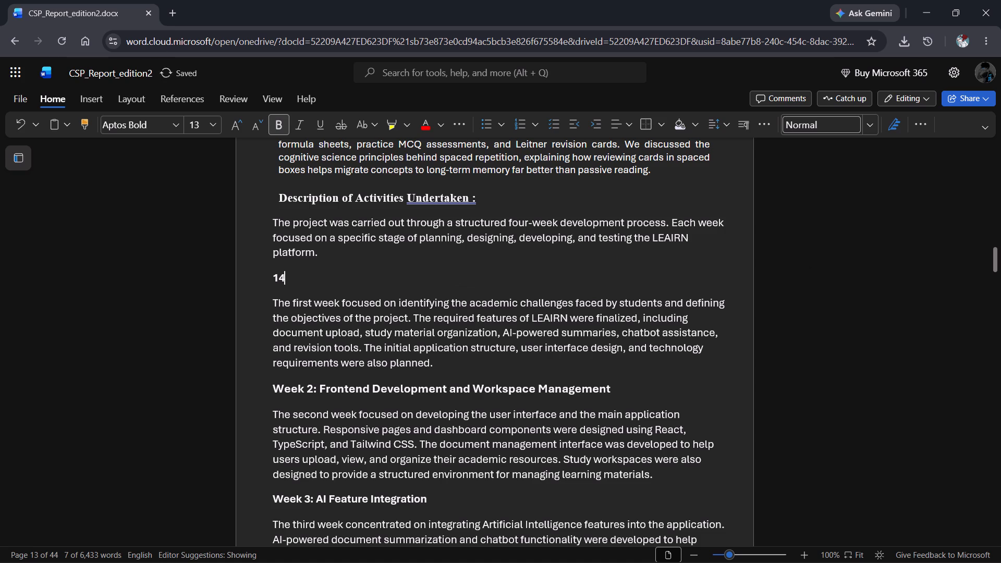
pyautogui.hotkey('ctrl', 'z')
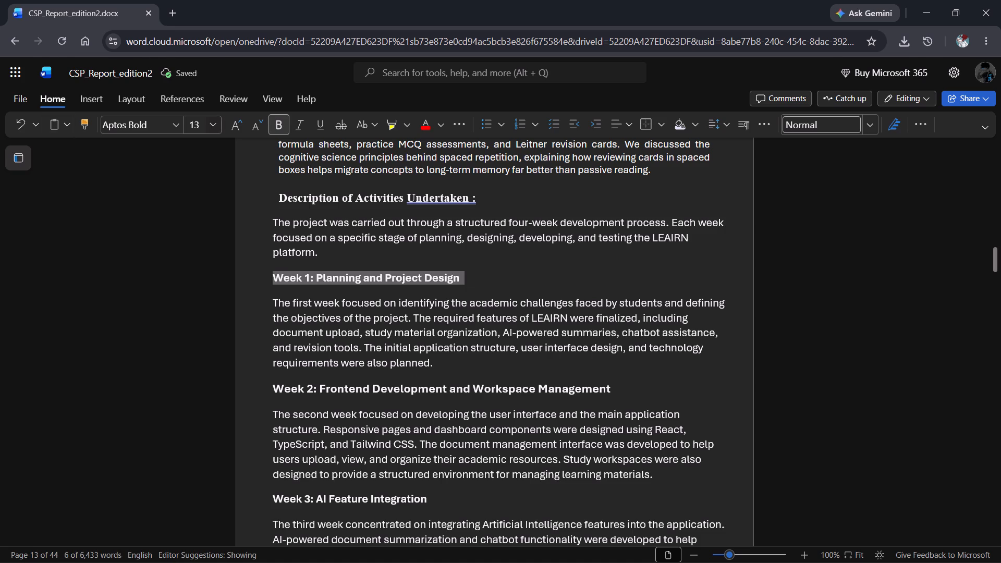
pyautogui.click(202, 124)
pyautogui.write('14')
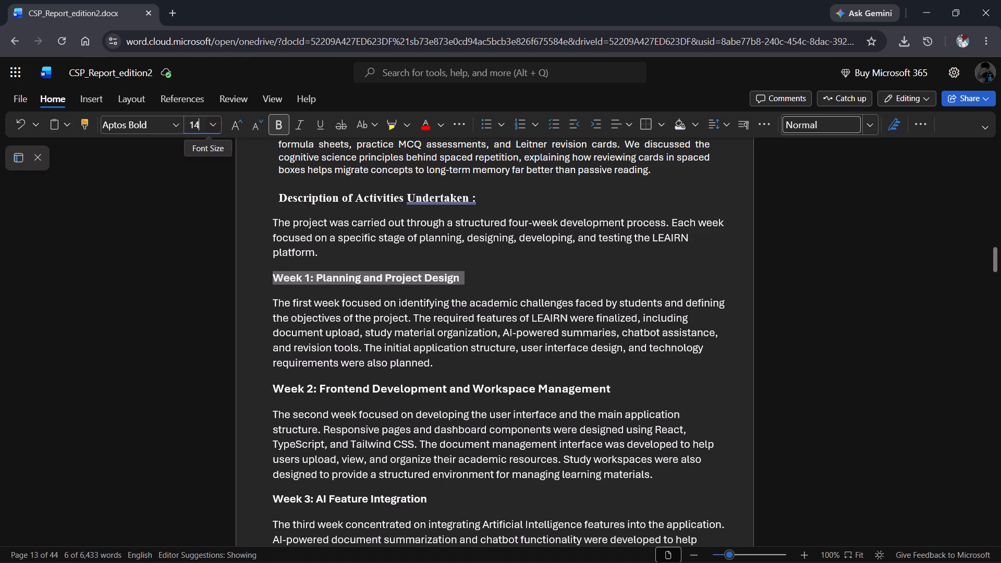
pyautogui.press('Return')
# Set the font size of the Week 3: AI Feature Integration heading to 14.
pyautogui.scroll(-1, 416, 321)
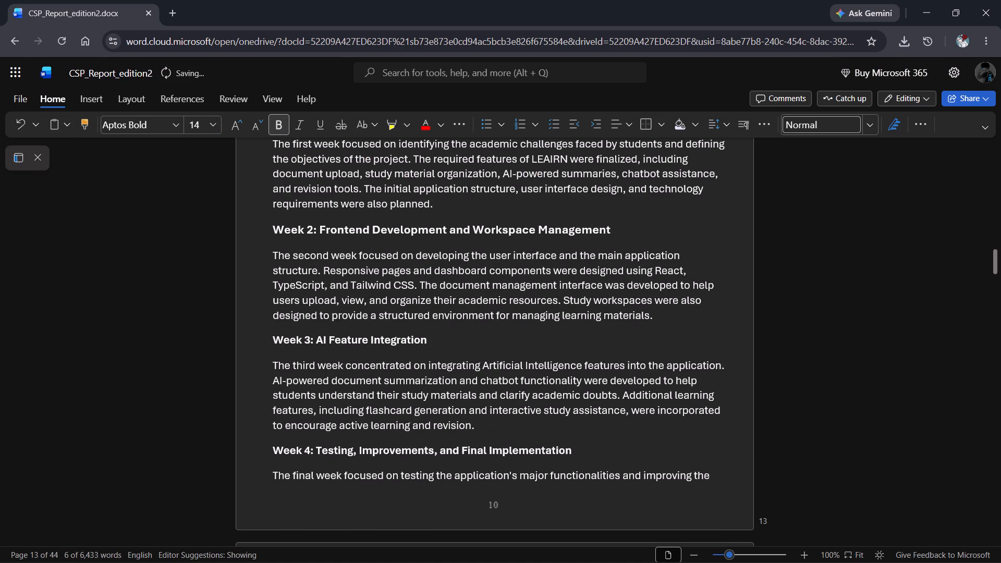
pyautogui.tripleClick(329, 342)
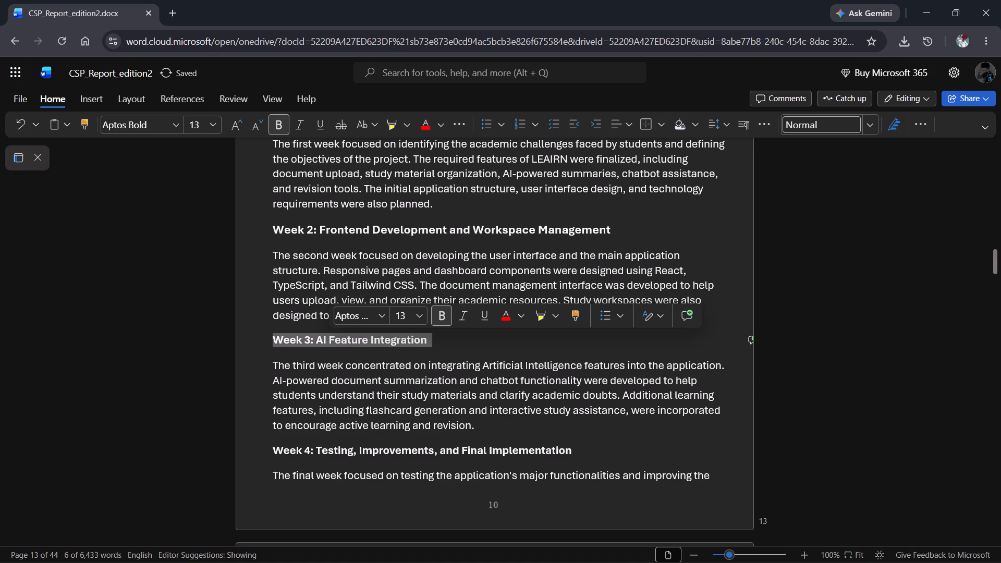
pyautogui.click(198, 125)
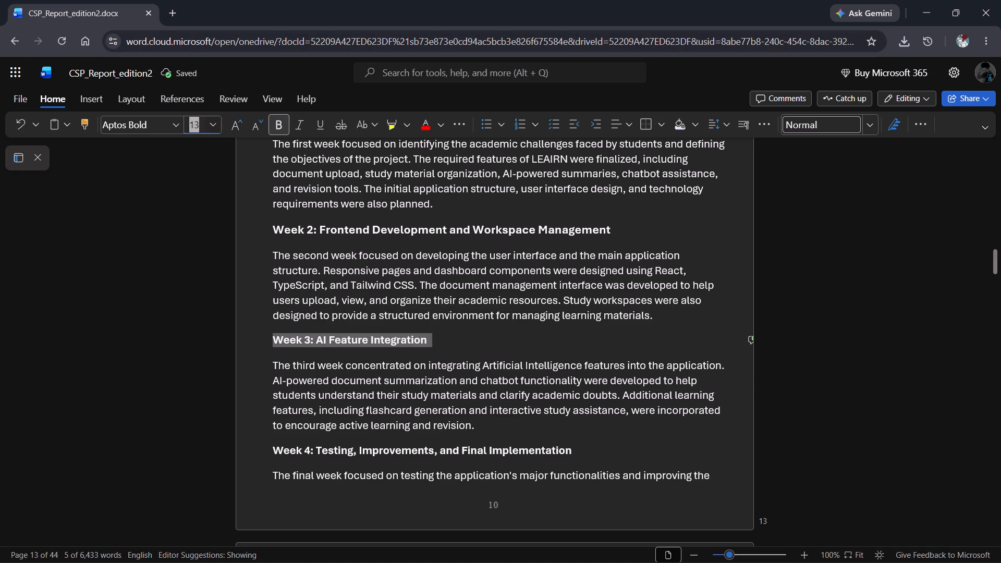
pyautogui.write('14')
pyautogui.press('Return')
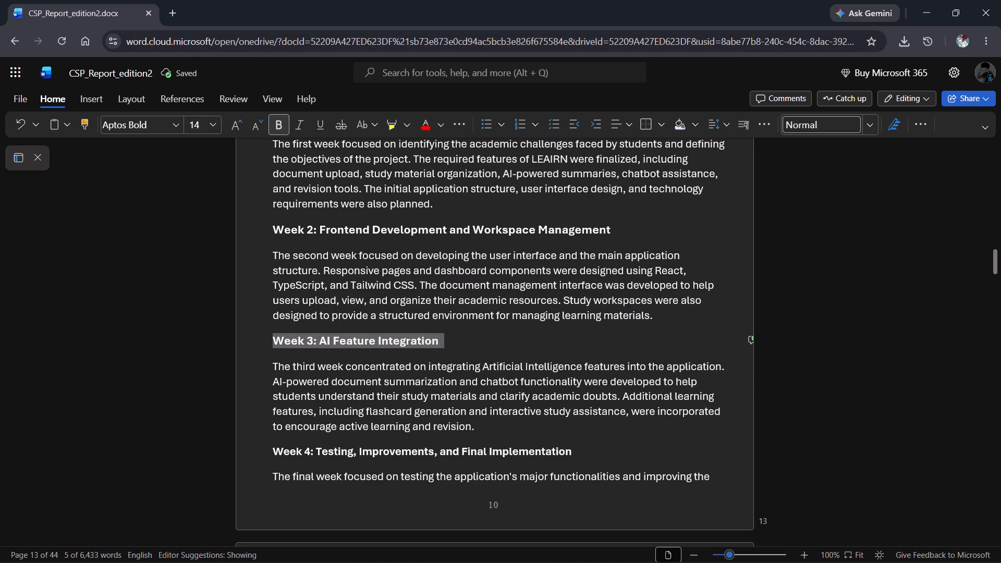
# Set the font size of the Week 4: Testing, Improvements, and Final Implementation heading to 14.
pyautogui.tripleClick(338, 454)
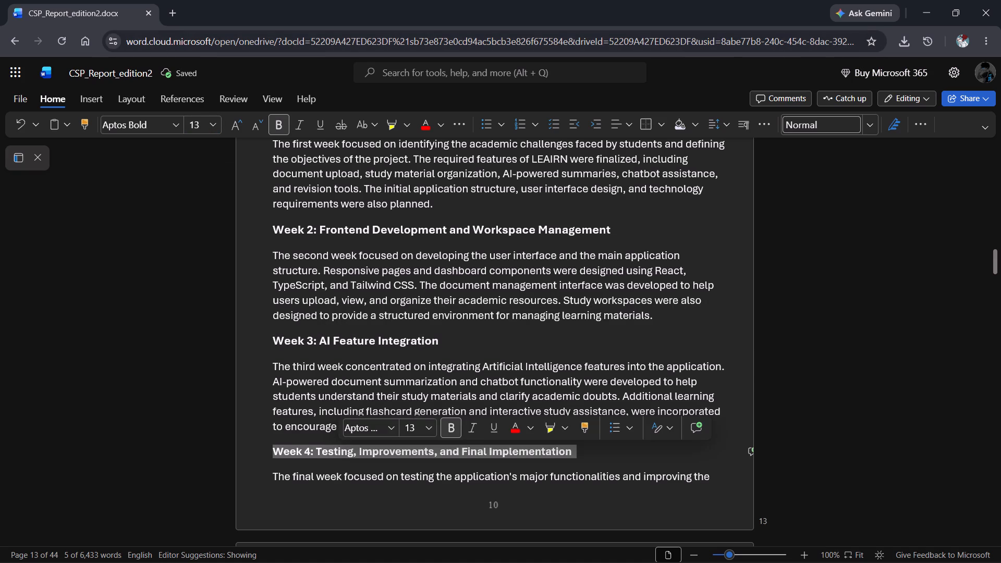
pyautogui.click(407, 427)
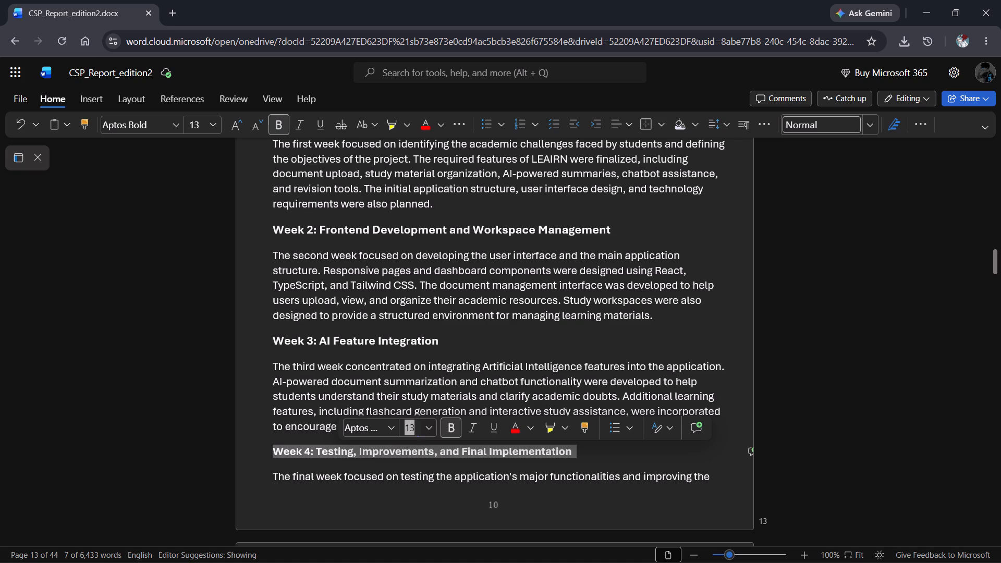
pyautogui.write('14')
pyautogui.press('Return')
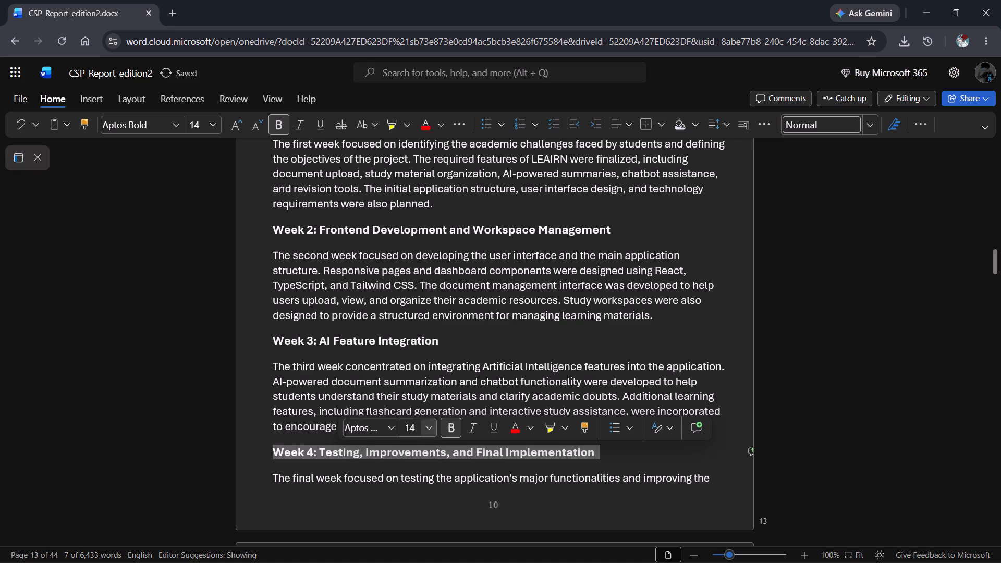
pyautogui.click(540, 365)
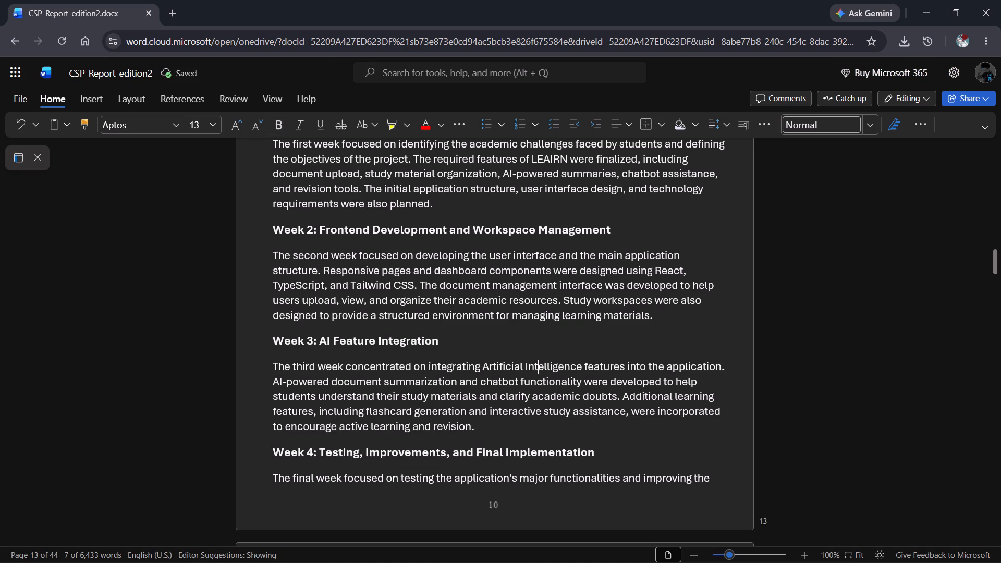
# Change the font of all the selectable Chapter 3 weekly activities text, headings and paragraphs together, to Times New Roman.
pyautogui.click(692, 462)
pyautogui.hotkey('ctrl', 'a')
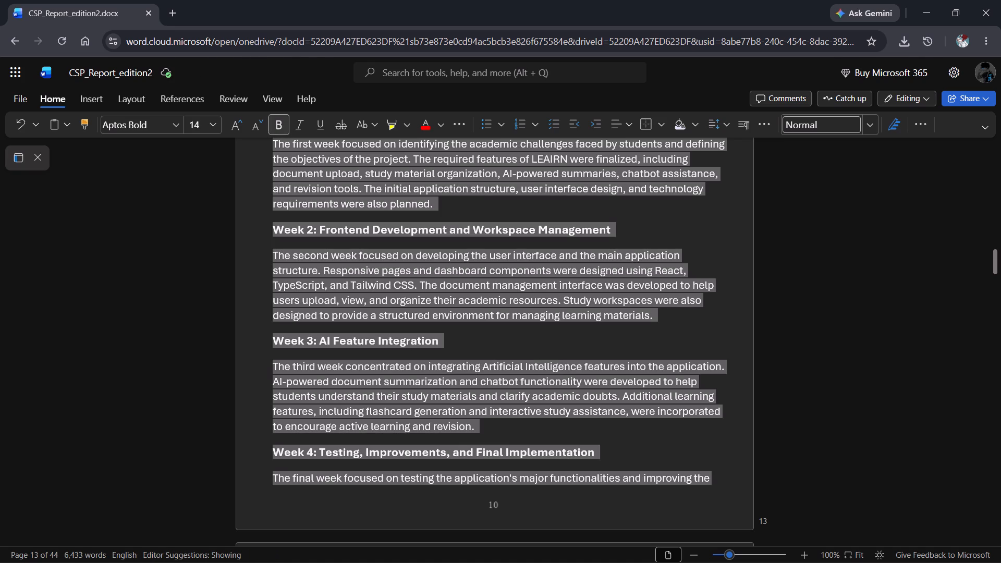
pyautogui.click(126, 121)
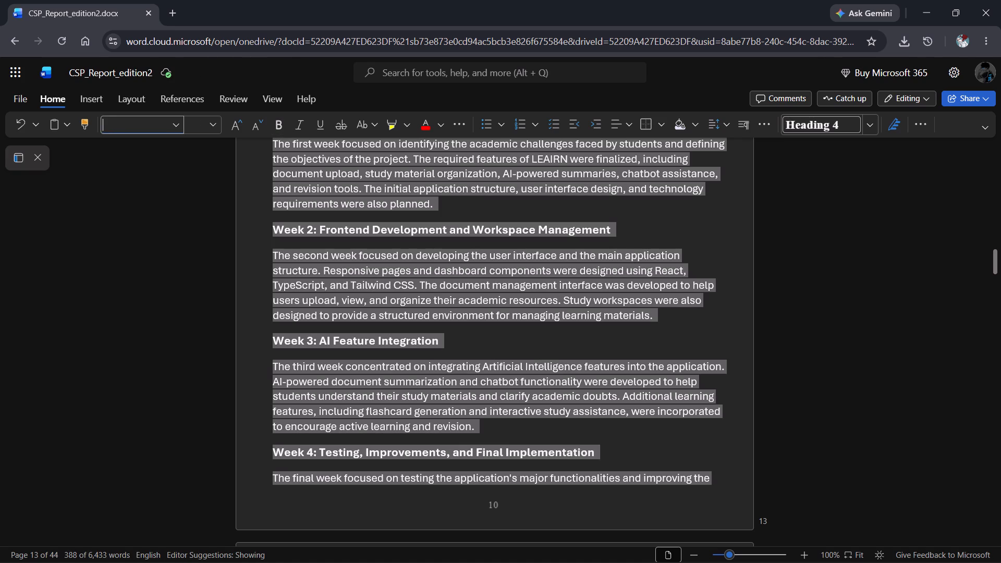
pyautogui.write('times')
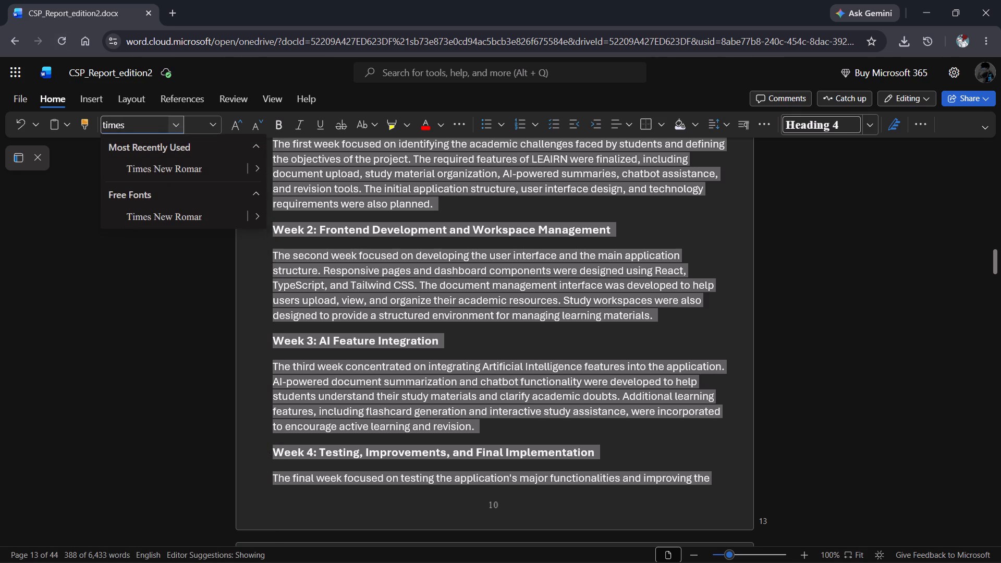
pyautogui.click(202, 172)
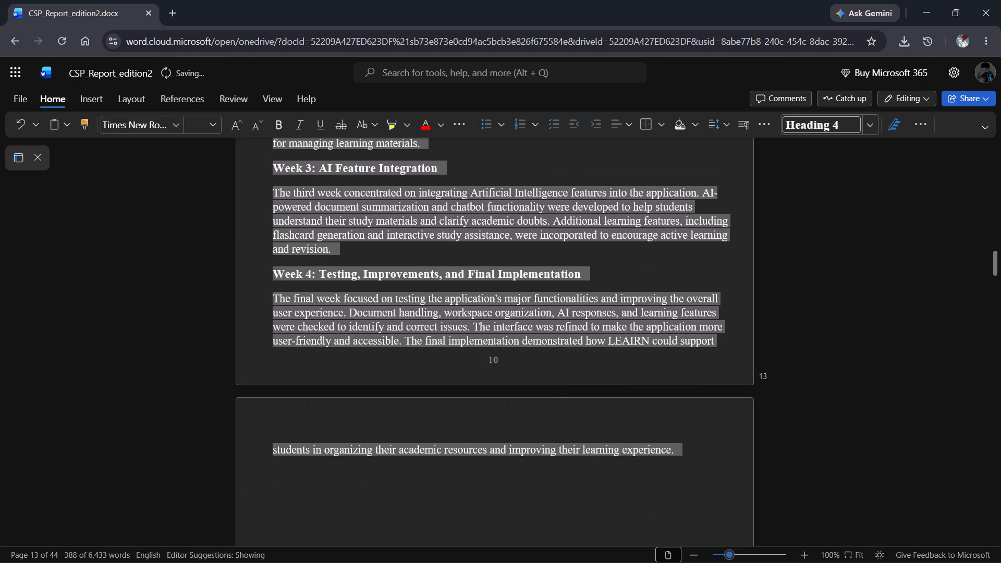
pyautogui.click(436, 227)
pyautogui.click(415, 253)
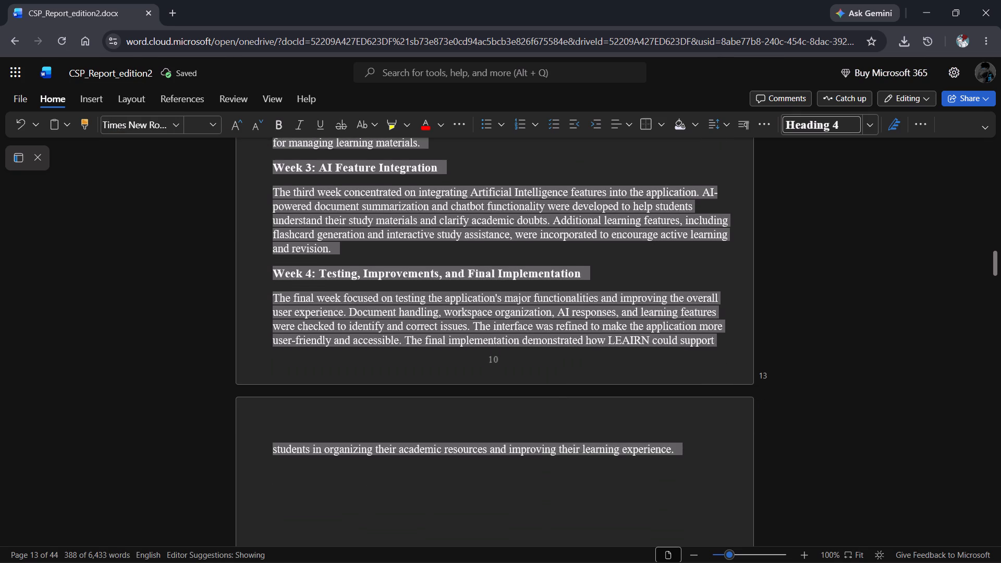
# Set the font size of the paragraph under the Week 3: AI Feature Integration heading to 12.
pyautogui.moveTo(341, 246); pyautogui.dragTo(330, 247)
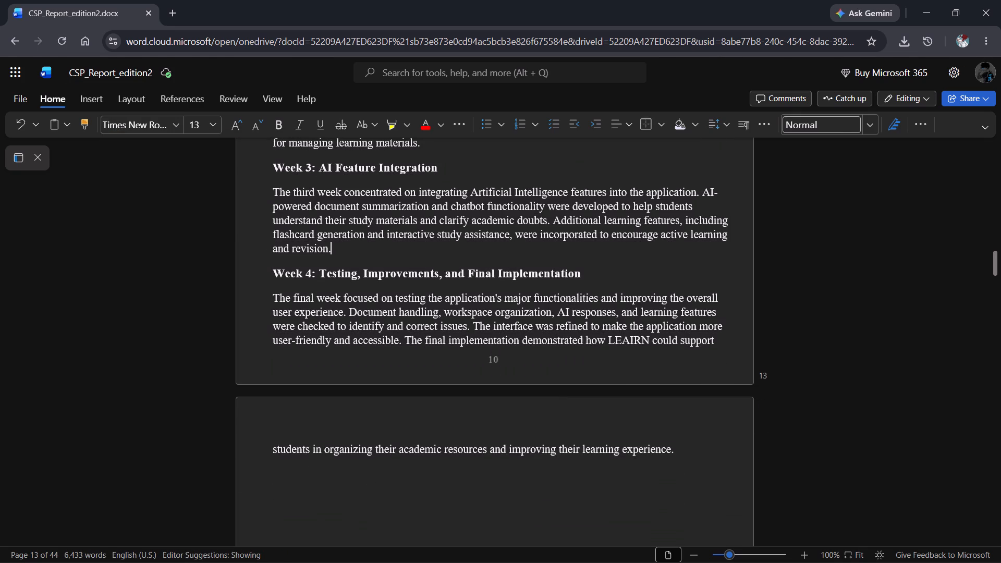
pyautogui.moveTo(330, 247); pyautogui.dragTo(269, 191)
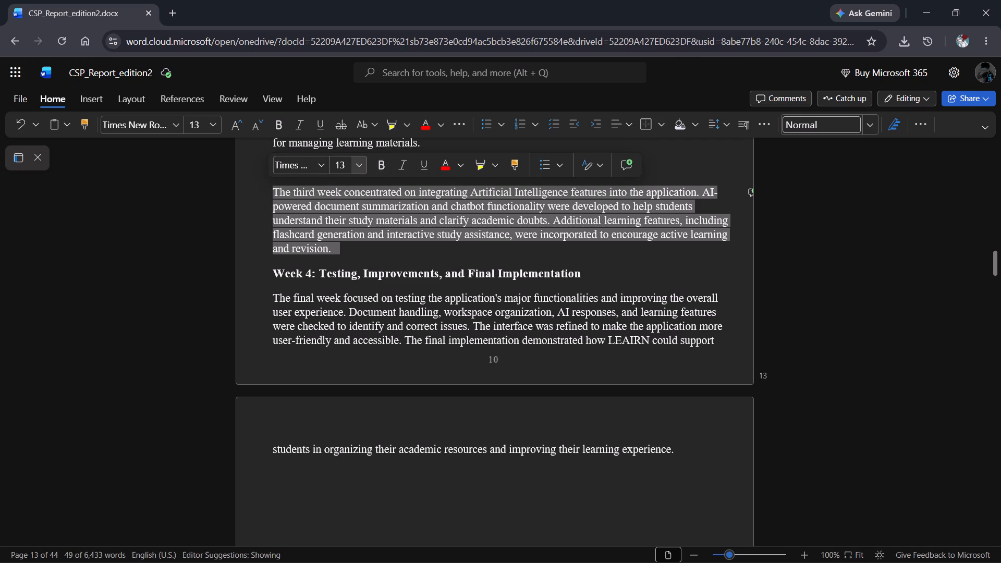
pyautogui.click(348, 161)
pyautogui.write('12')
pyautogui.press('Return')
# Set the font size of the paragraph under the Week 4: Testing, Improvements, and Final Implementation heading to 12.
pyautogui.tripleClick(383, 315)
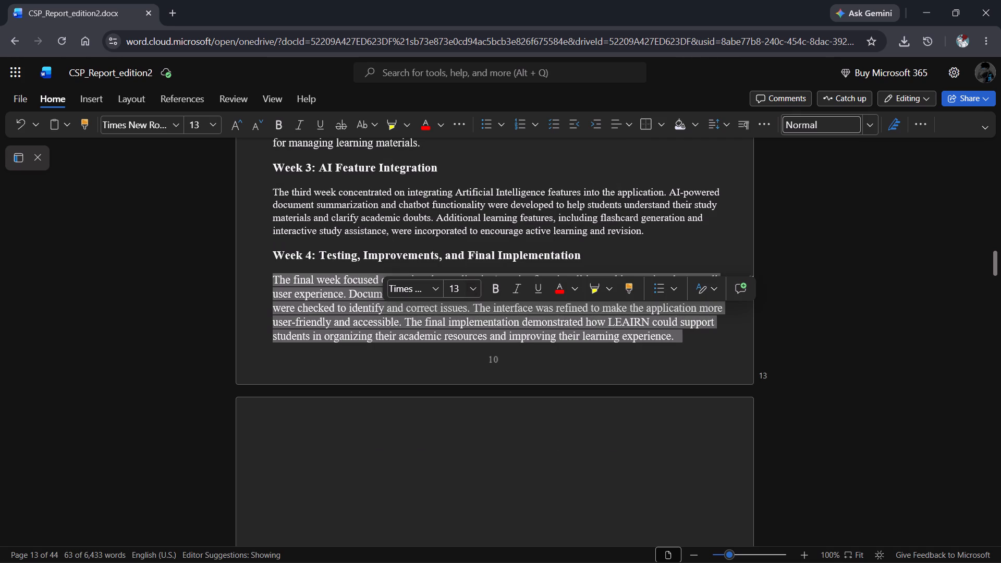
pyautogui.click(462, 291)
pyautogui.write('12')
pyautogui.press('Return')
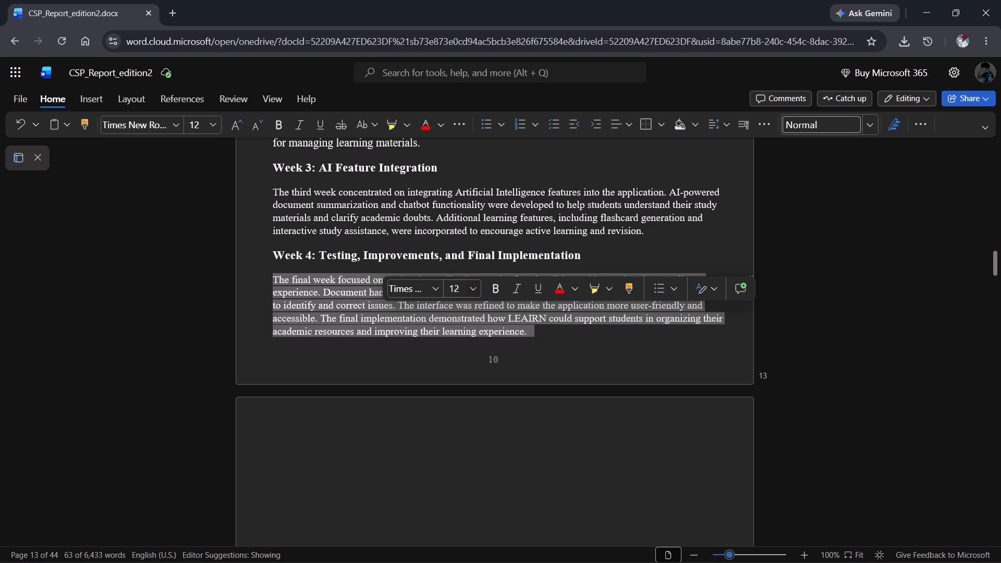
# Set the font size of the paragraph under the Week 2: Frontend Development and Workspace Management heading to 12.
pyautogui.click(412, 224)
pyautogui.scroll(2, 412, 224)
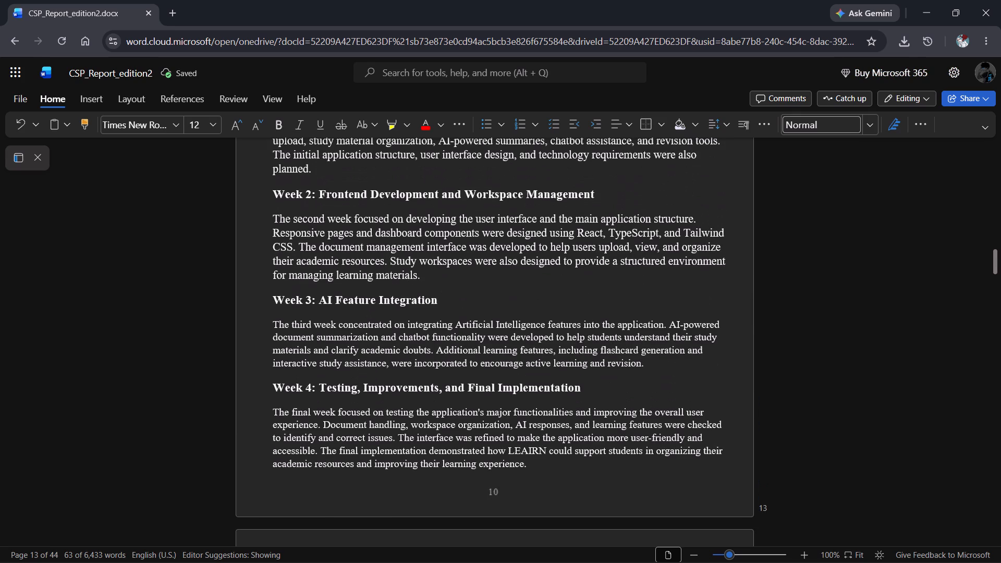
pyautogui.doubleClick(395, 230)
pyautogui.tripleClick(394, 231)
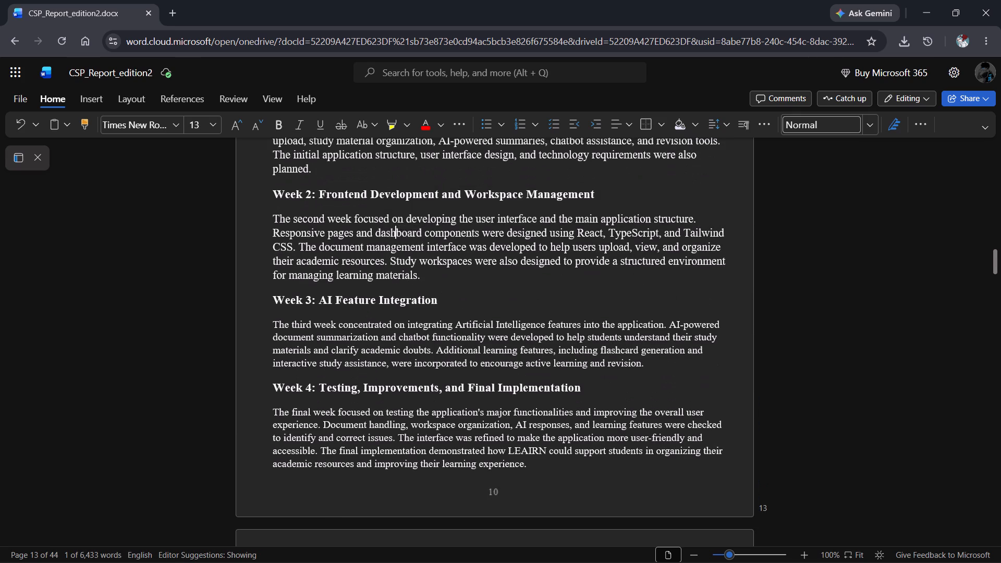
pyautogui.click(394, 231)
pyautogui.tripleClick(394, 231)
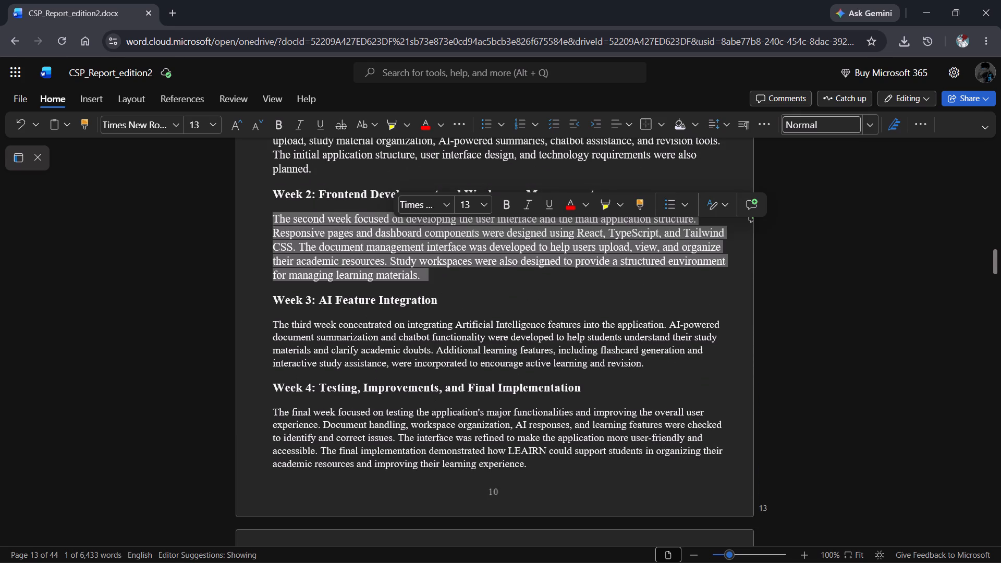
pyautogui.click(474, 206)
pyautogui.write('12')
pyautogui.press('Return')
# Set the font size of the paragraph under the Week 1: Planning and Project Design heading to 12.
pyautogui.scroll(2, 474, 206)
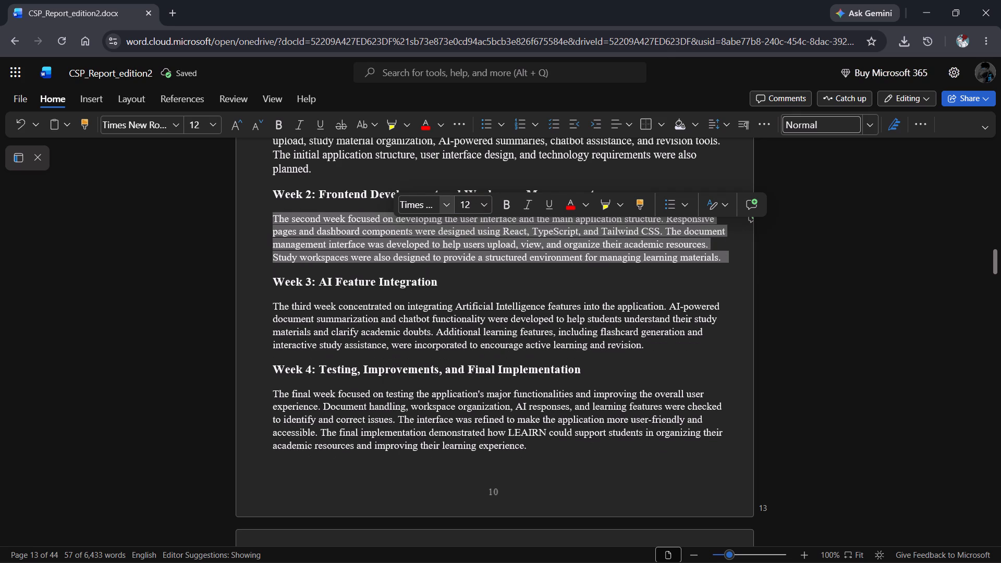
pyautogui.scroll(1, 373, 192)
pyautogui.tripleClick(349, 209)
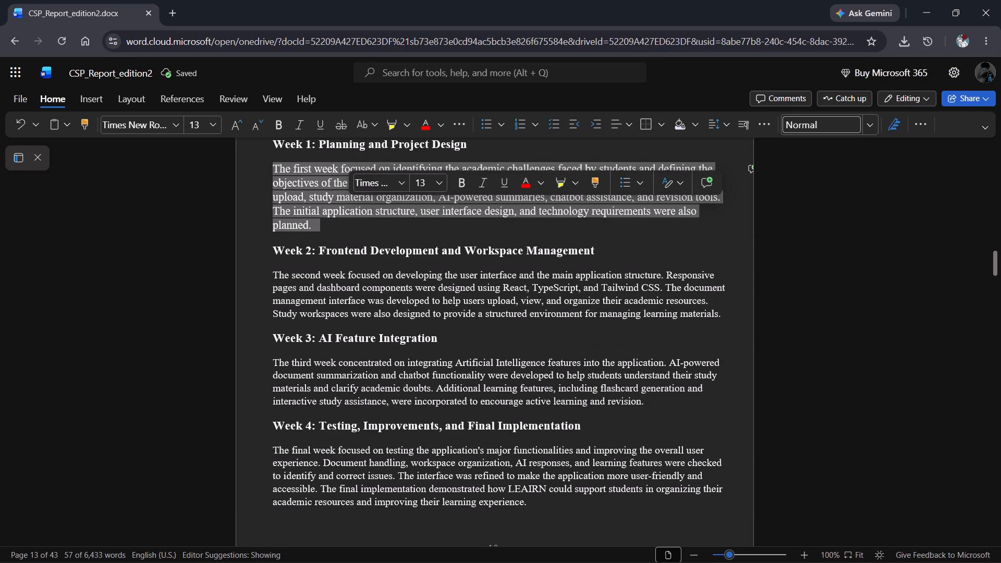
pyautogui.click(429, 182)
pyautogui.write('12')
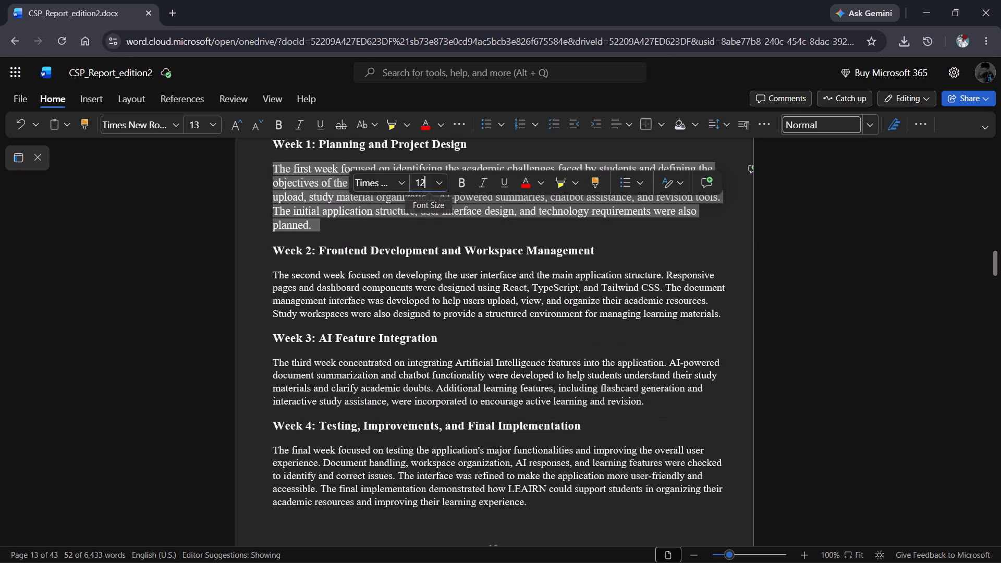
pyautogui.press('Return')
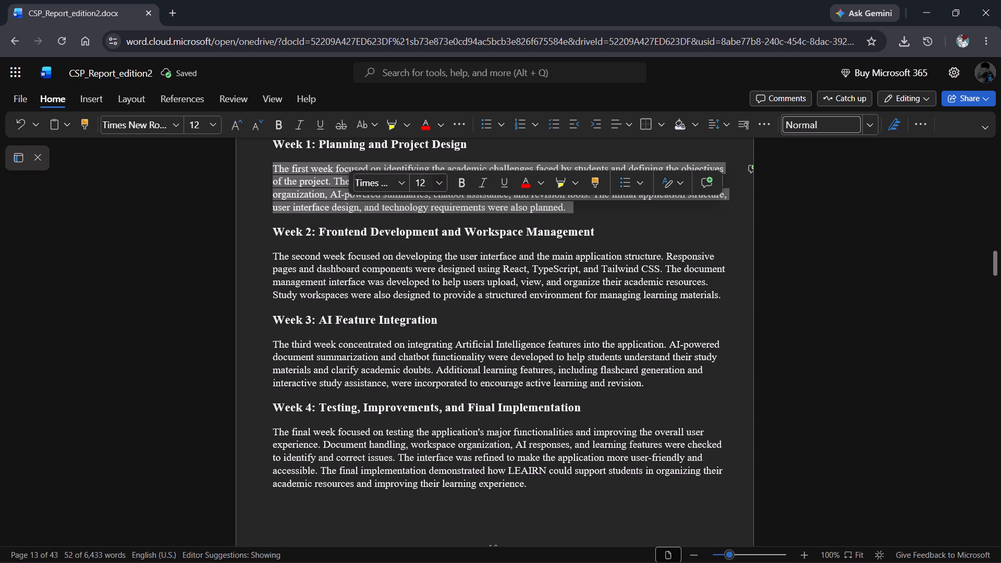
pyautogui.scroll(1, 429, 182)
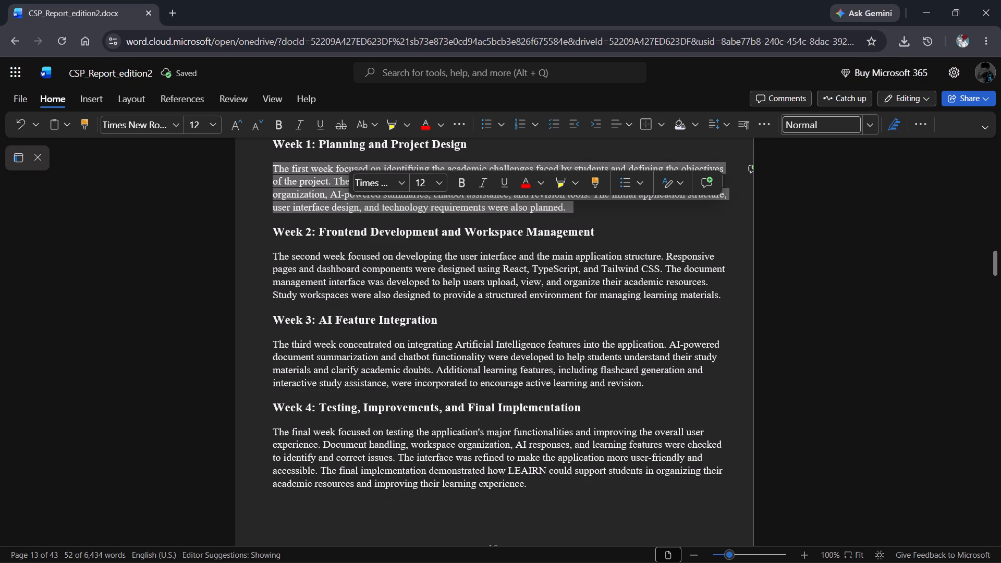
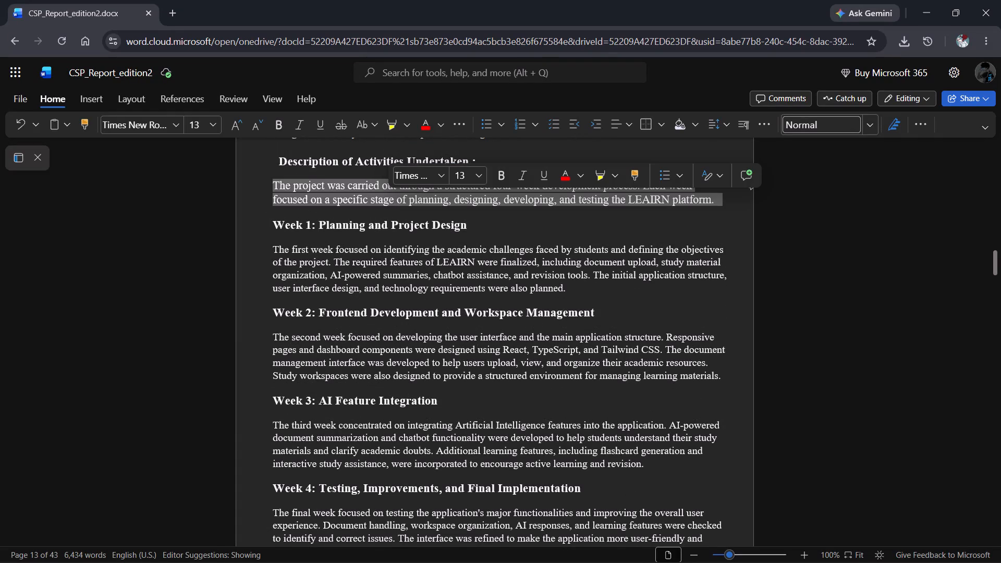
# Set the font size of the introductory paragraph under the Description of Activities Undertaken heading to 12.
pyautogui.click(468, 174)
pyautogui.write('12')
pyautogui.press('Return')
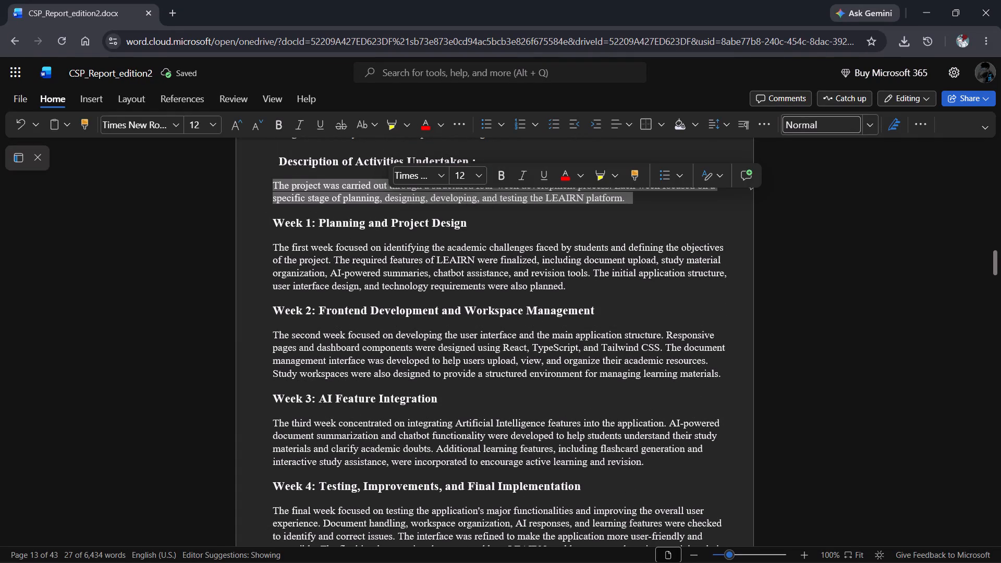
pyautogui.click(492, 231)
pyautogui.scroll(1, 492, 231)
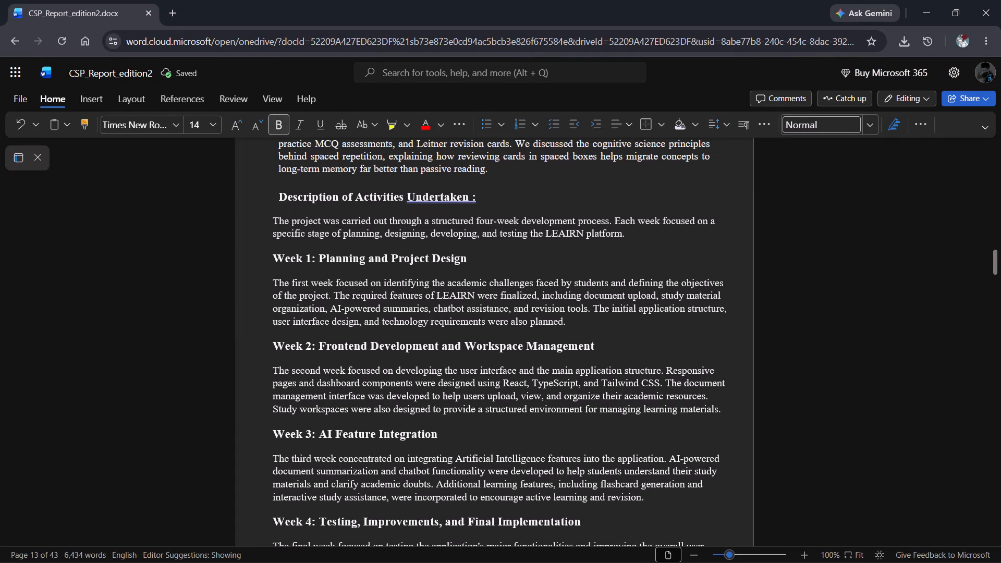
pyautogui.click(492, 231)
# Select the whole Reflection on Acquired Skills and Values section before Chapter 4, from its heading through the Values paragraph.
pyautogui.scroll(-4, 492, 231)
pyautogui.scroll(1, 492, 231)
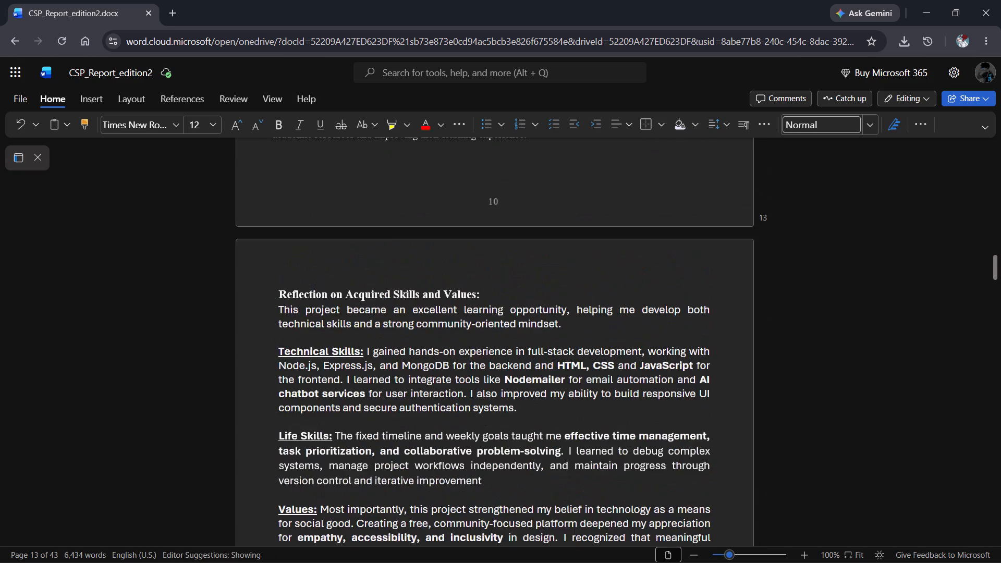
pyautogui.scroll(3, 492, 231)
pyautogui.scroll(-2, 492, 231)
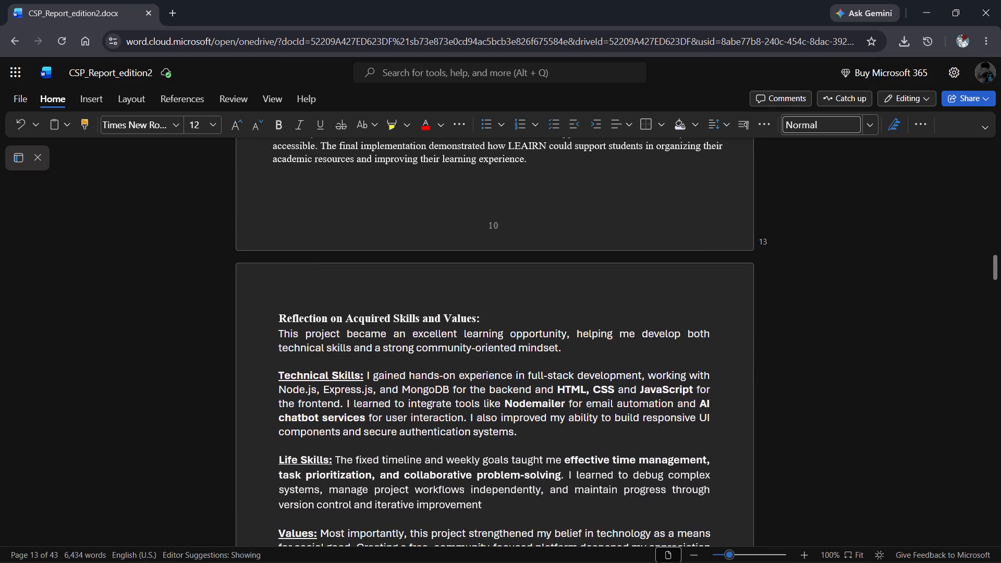
pyautogui.scroll(-4, 492, 231)
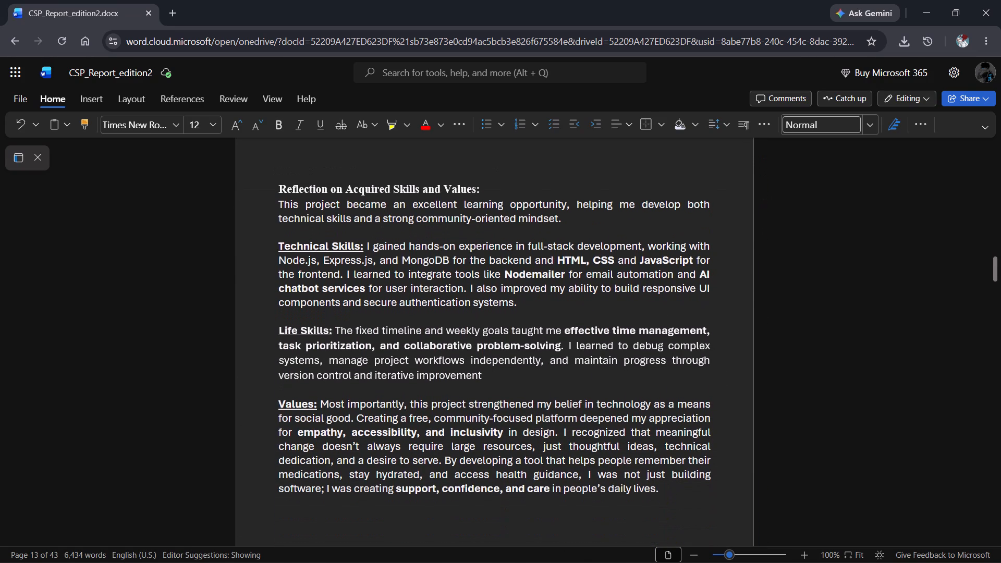
pyautogui.scroll(-3, 492, 231)
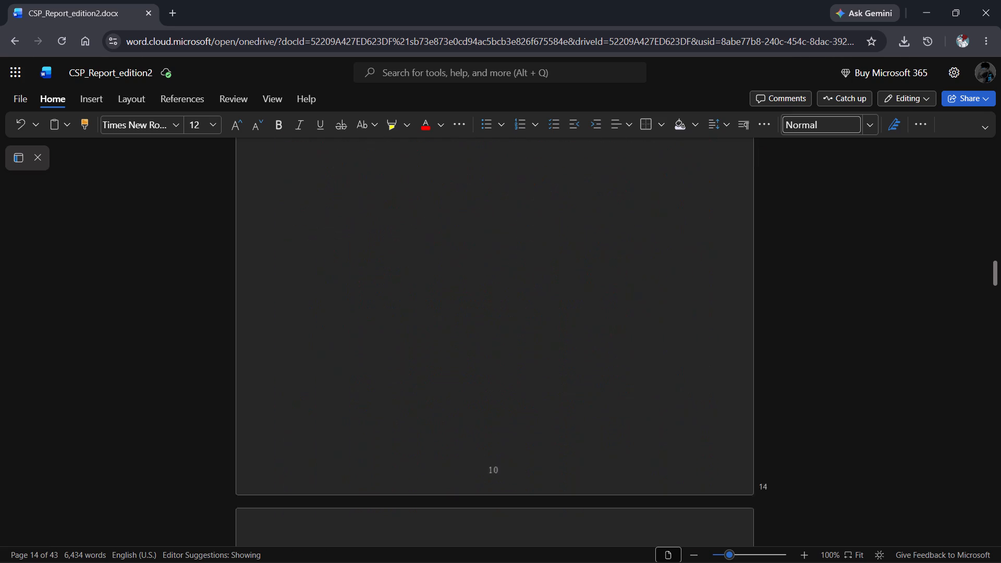
pyautogui.scroll(-4, 492, 231)
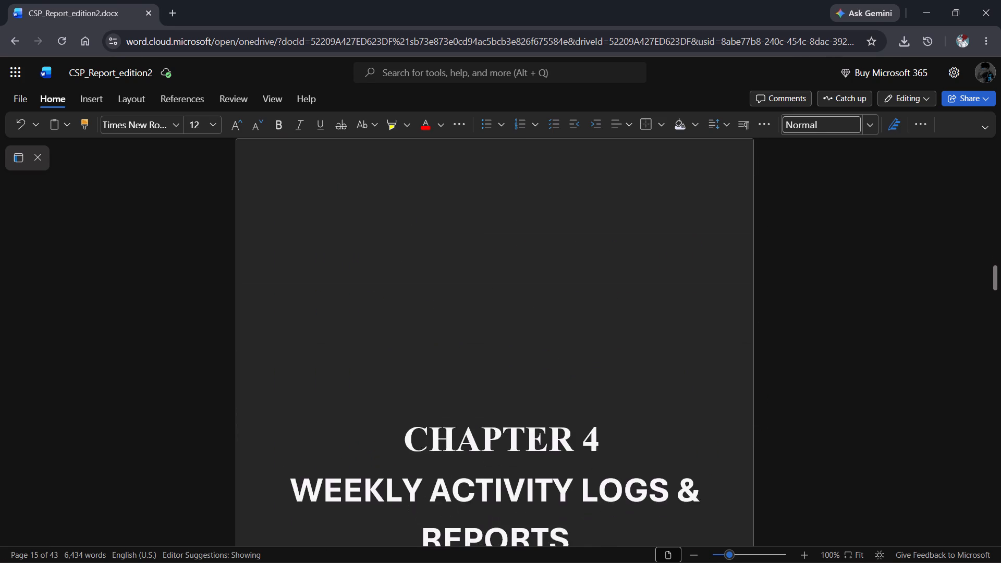
pyautogui.scroll(3, 506, 203)
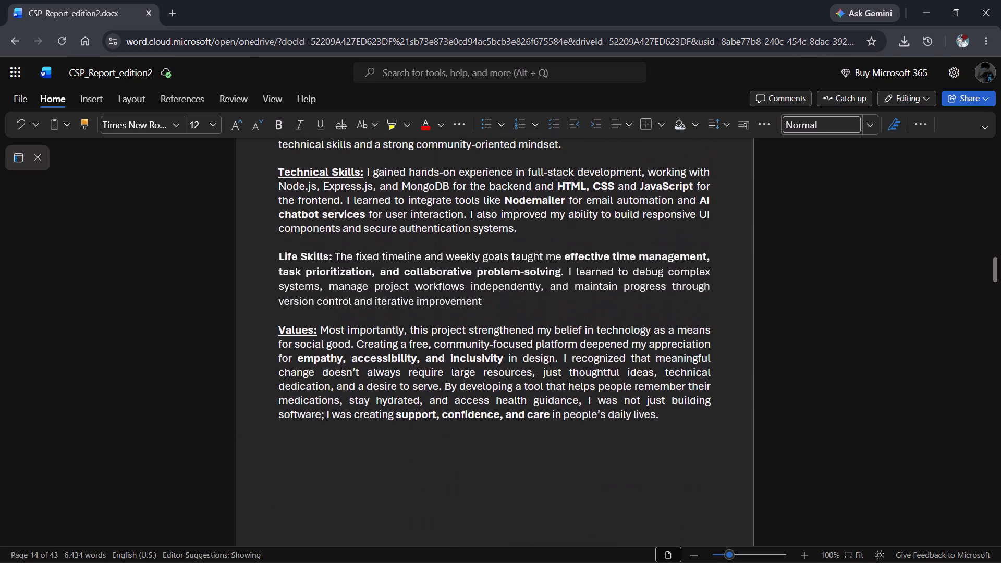
pyautogui.scroll(1, 506, 203)
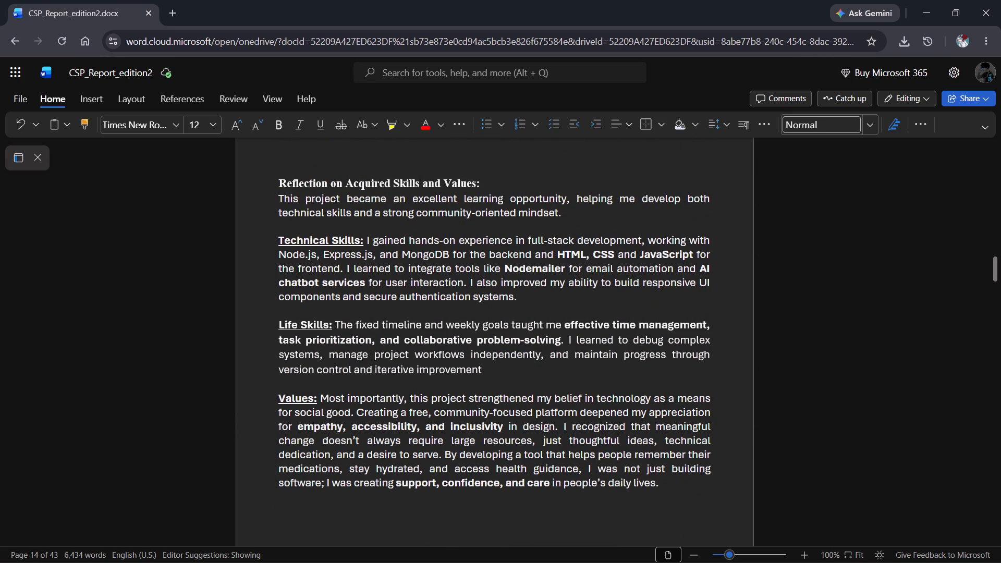
pyautogui.moveTo(672, 485); pyautogui.dragTo(277, 185)
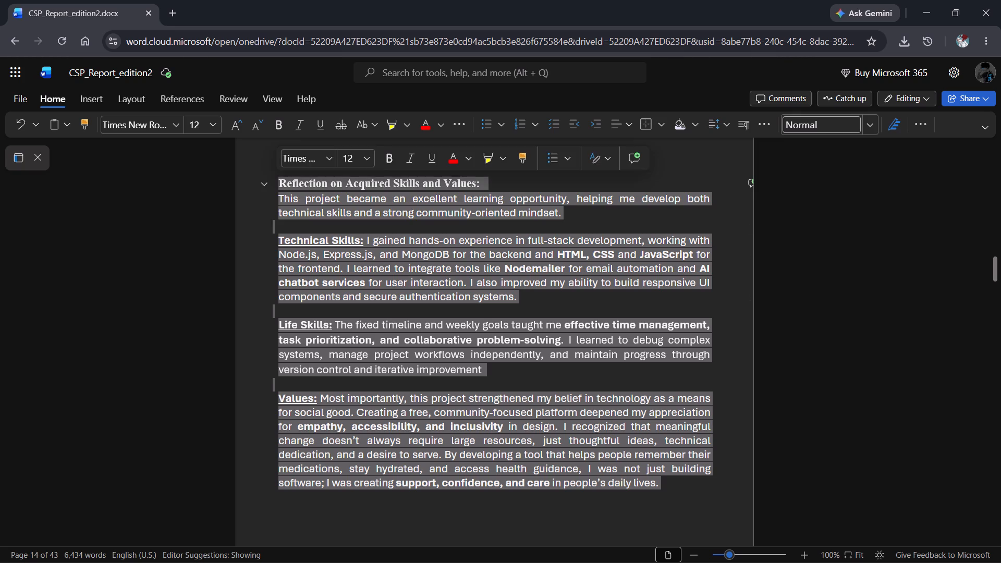
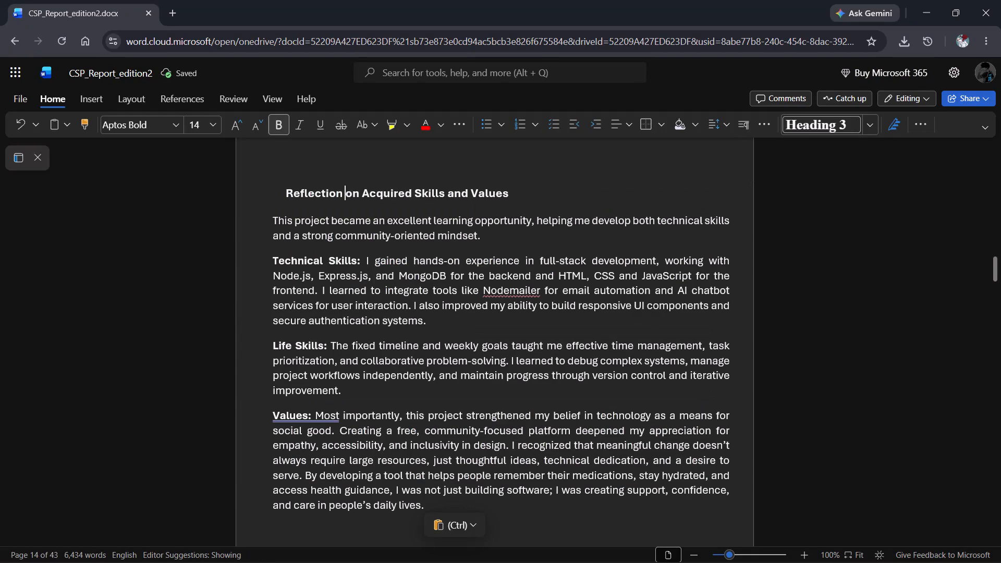
pyautogui.click(282, 191)
pyautogui.moveTo(282, 191); pyautogui.dragTo(496, 561)
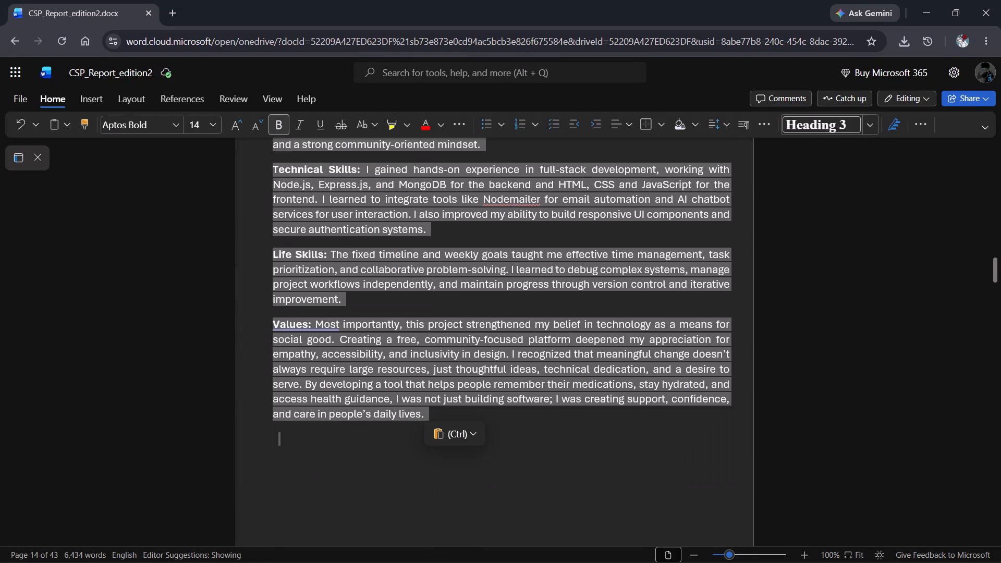
pyautogui.moveTo(496, 561); pyautogui.dragTo(473, 466)
pyautogui.moveTo(415, 446); pyautogui.dragTo(258, 154)
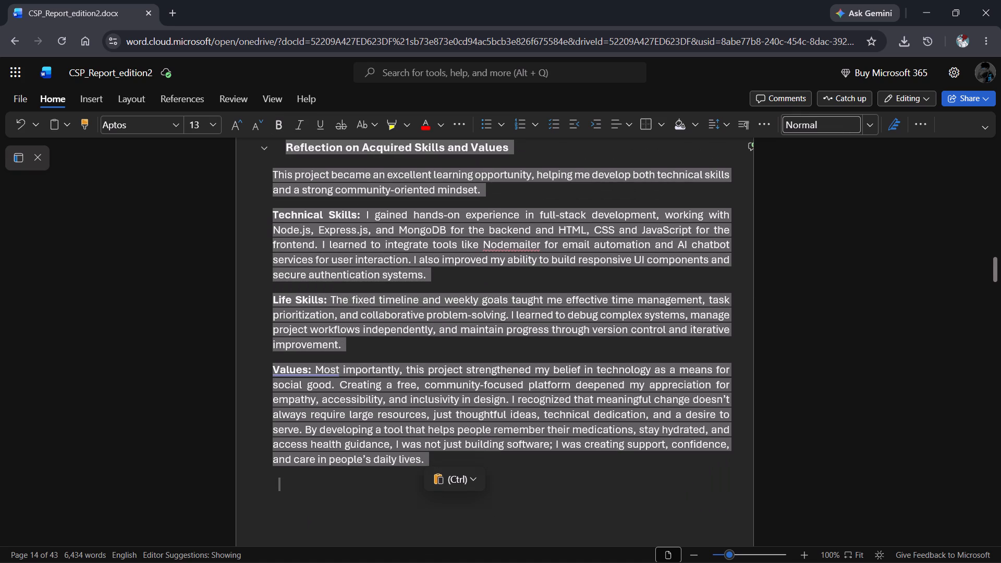
pyautogui.hotkey('ctrl', 'v')
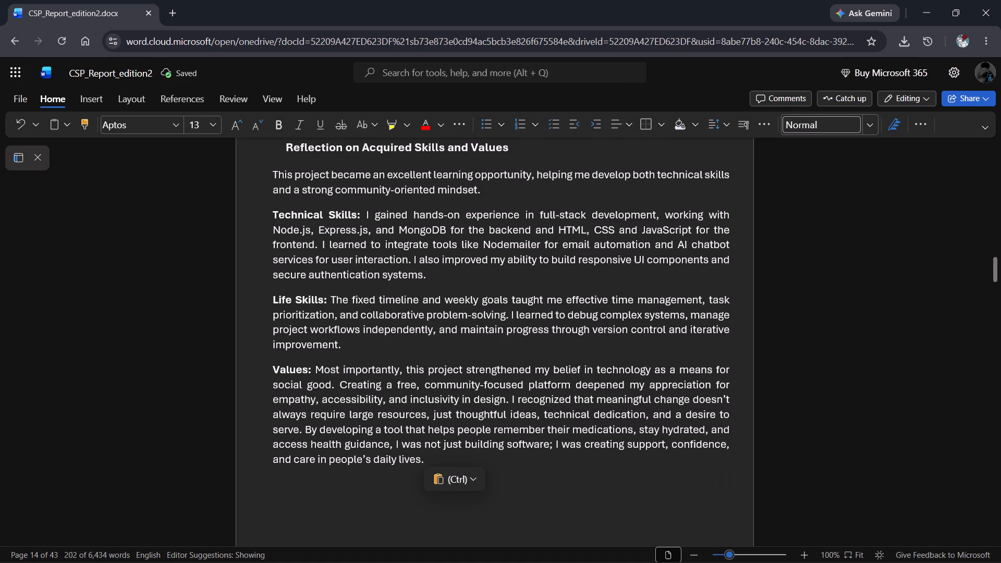
# Remove the indent before the Reflection on Acquired Skills and Values heading.
pyautogui.click(285, 149)
pyautogui.press('BackSpace')
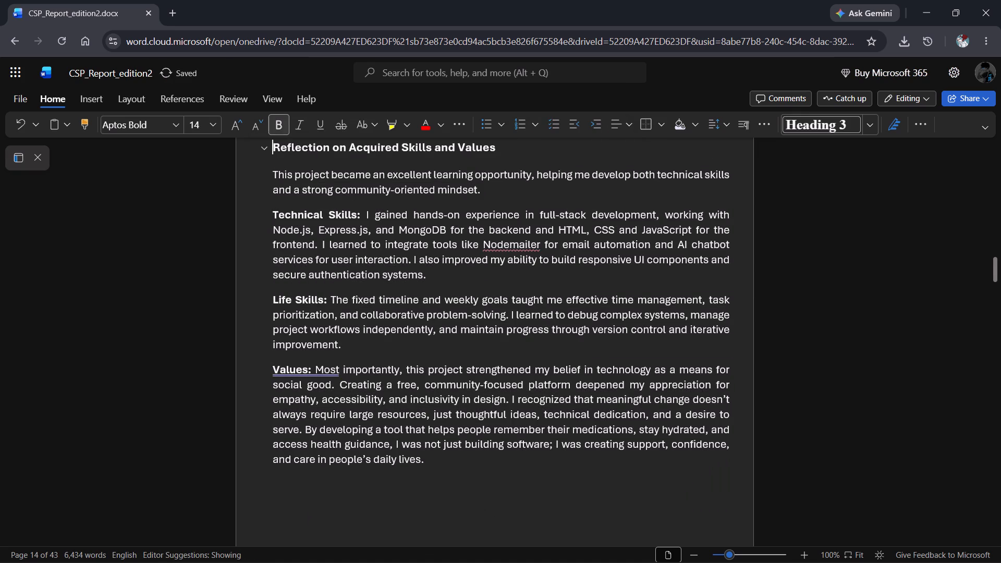
# Format the whole pasted reflection section, heading included, in Times New Roman at size 12.
pyautogui.click(427, 427)
pyautogui.moveTo(428, 462); pyautogui.dragTo(211, 195)
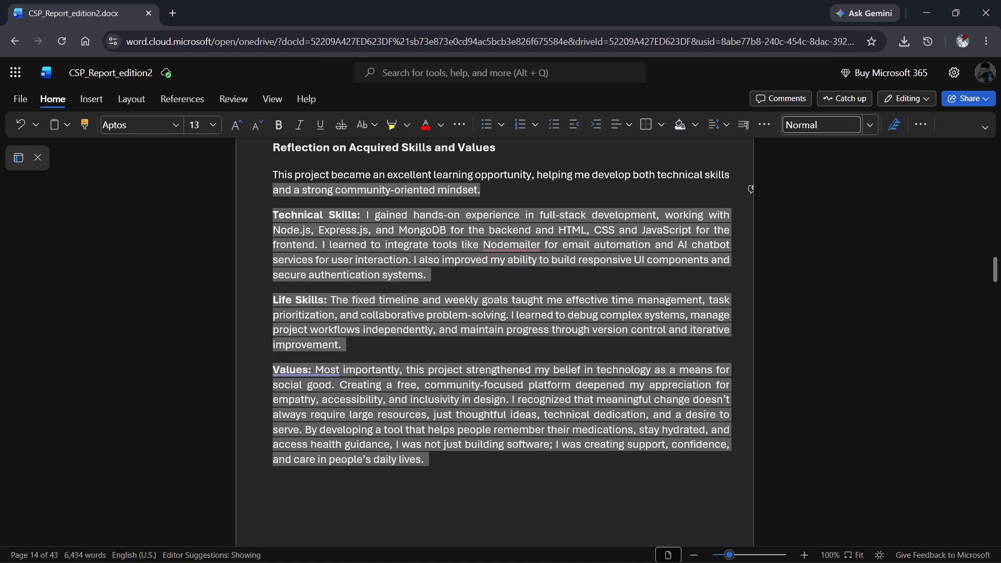
pyautogui.moveTo(211, 195); pyautogui.dragTo(275, 151)
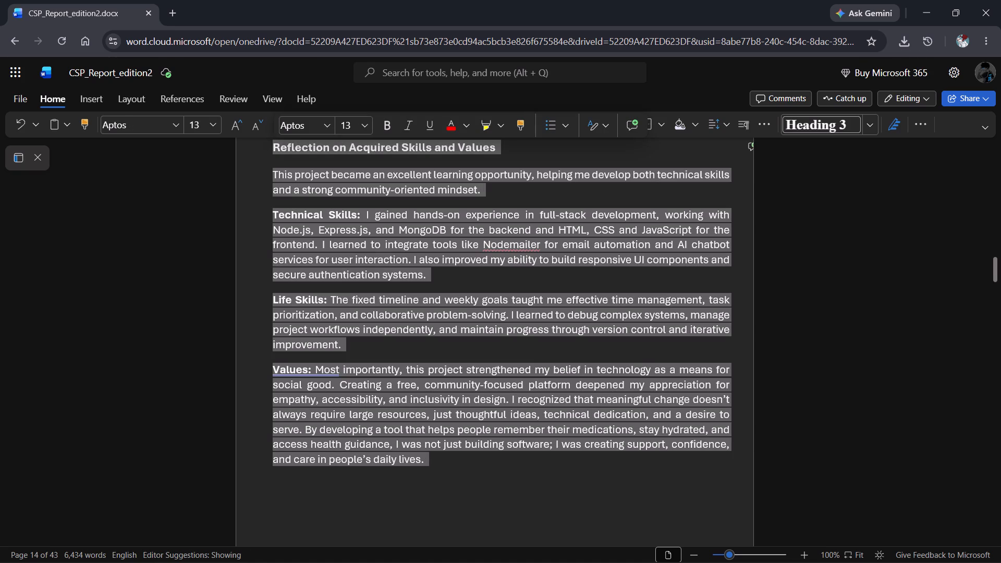
pyautogui.click(310, 123)
pyautogui.write('times')
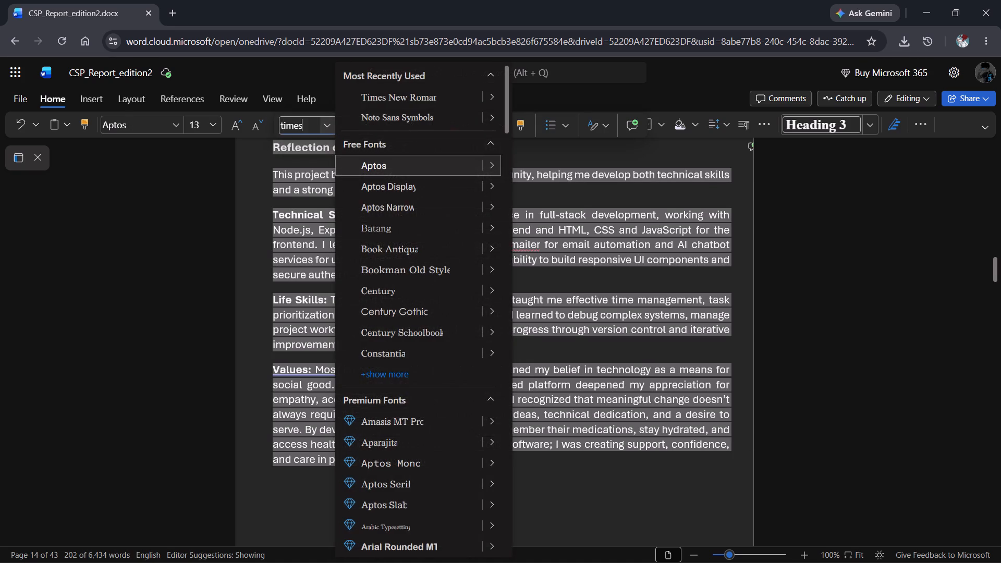
pyautogui.click(384, 145)
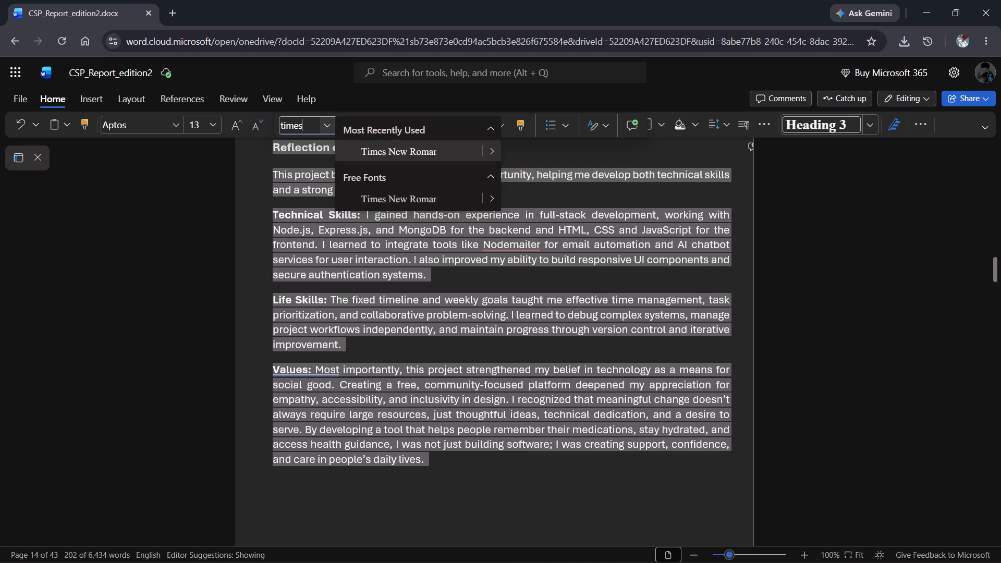
pyautogui.click(351, 126)
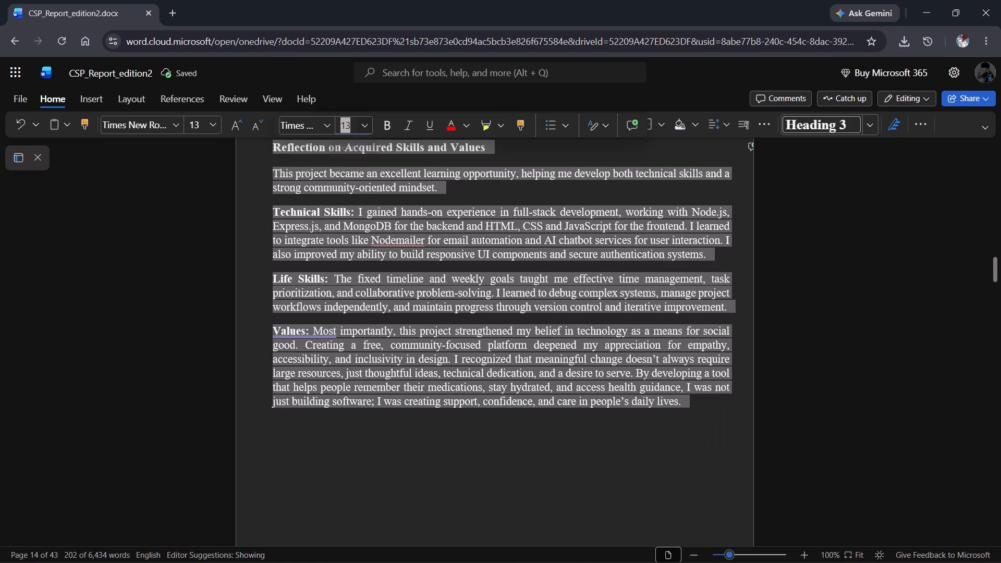
pyautogui.write('12')
pyautogui.press('Return')
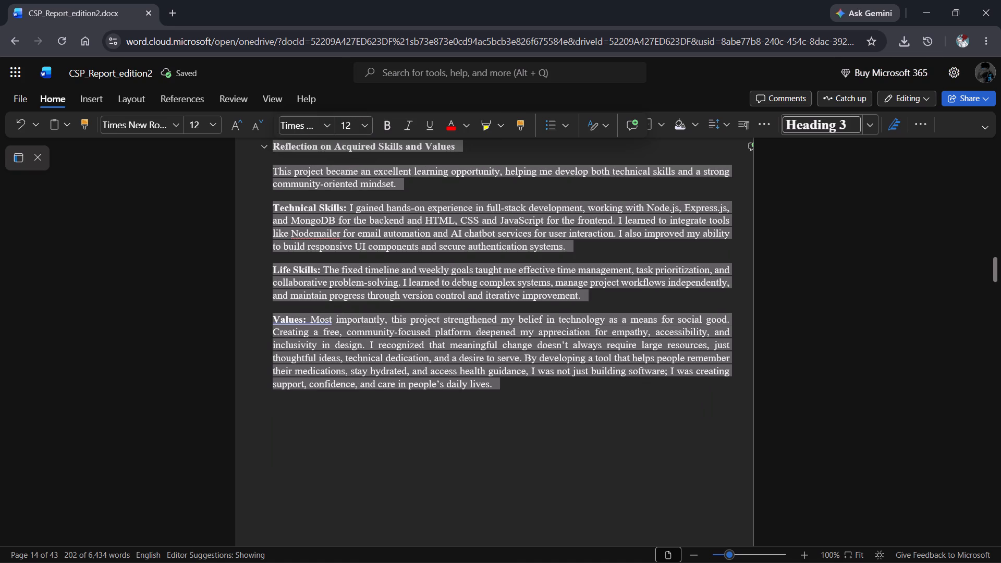
# Set the Reflection on Acquired Skills and Values heading to font size 14.
pyautogui.moveTo(463, 146); pyautogui.dragTo(393, 266)
pyautogui.click(393, 266)
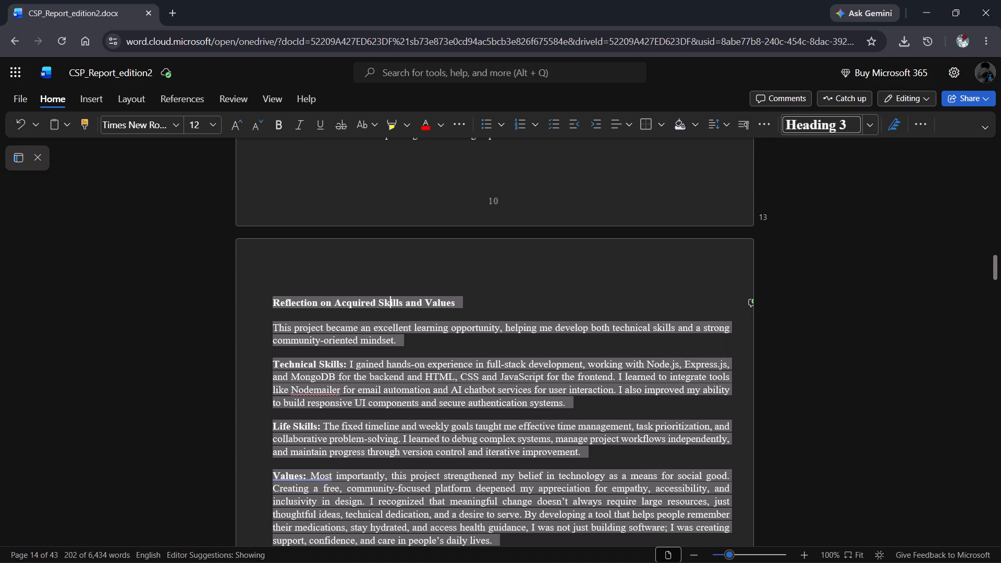
pyautogui.click(465, 295)
pyautogui.moveTo(463, 302); pyautogui.dragTo(254, 310)
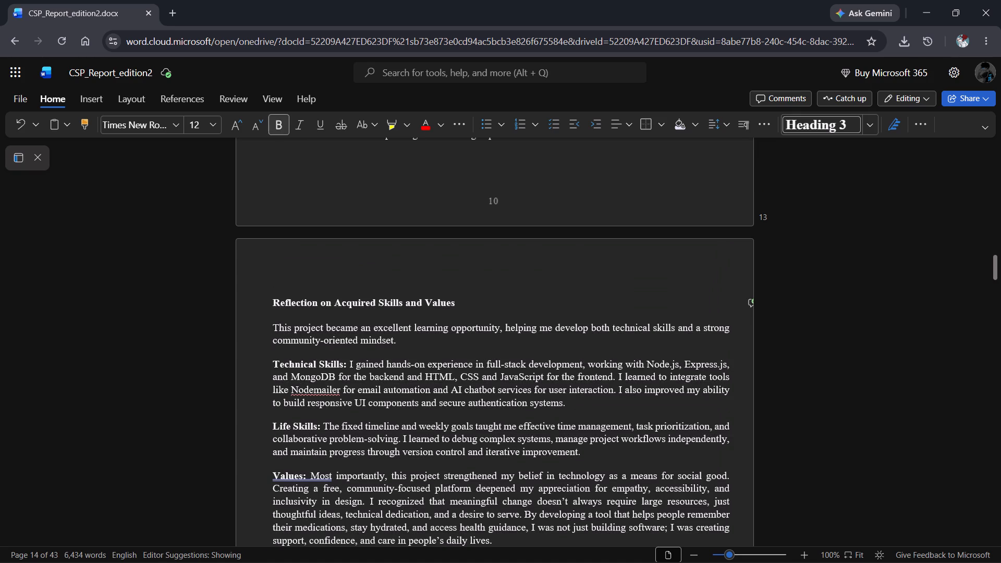
pyautogui.moveTo(254, 310); pyautogui.dragTo(267, 303)
pyautogui.click(355, 275)
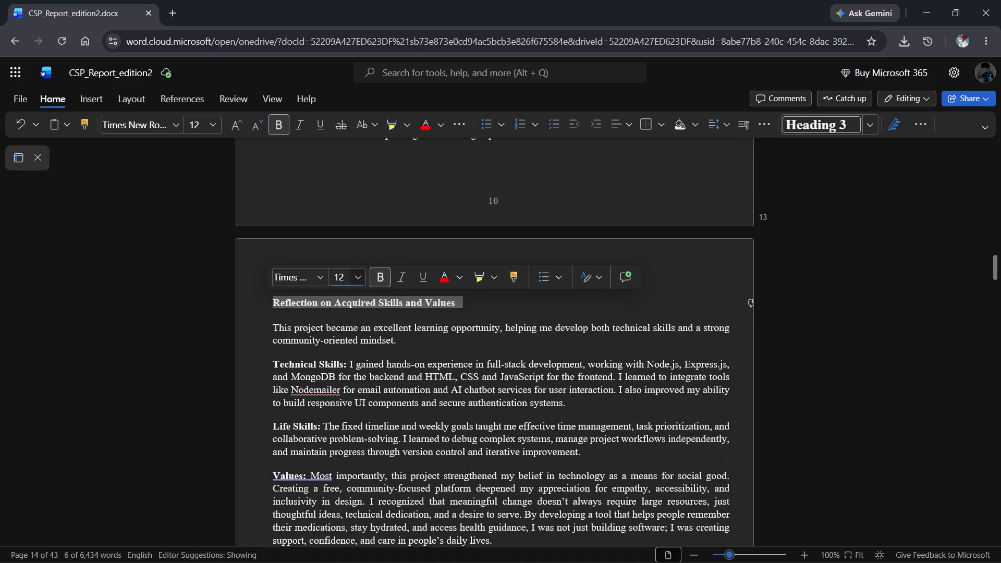
pyautogui.click(383, 358)
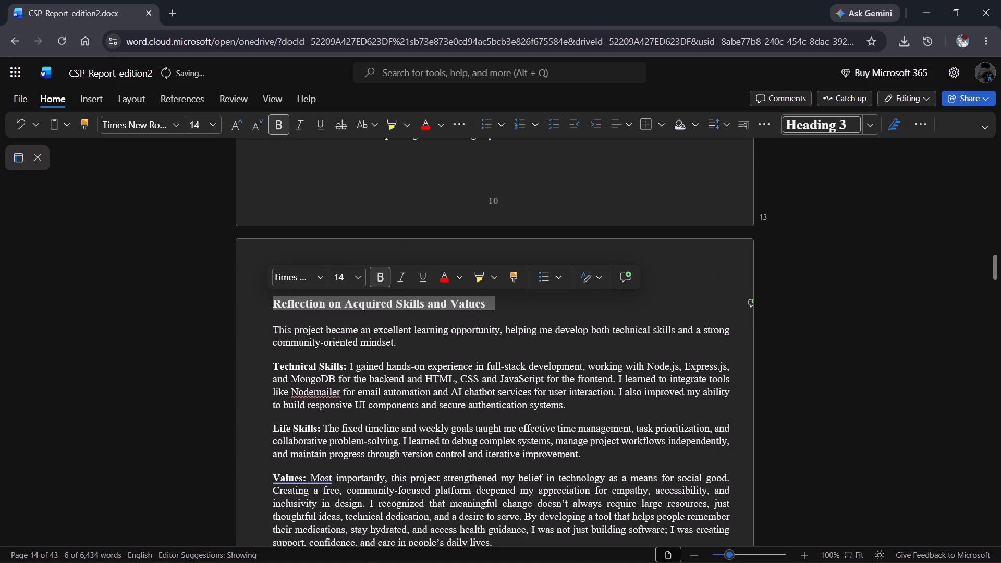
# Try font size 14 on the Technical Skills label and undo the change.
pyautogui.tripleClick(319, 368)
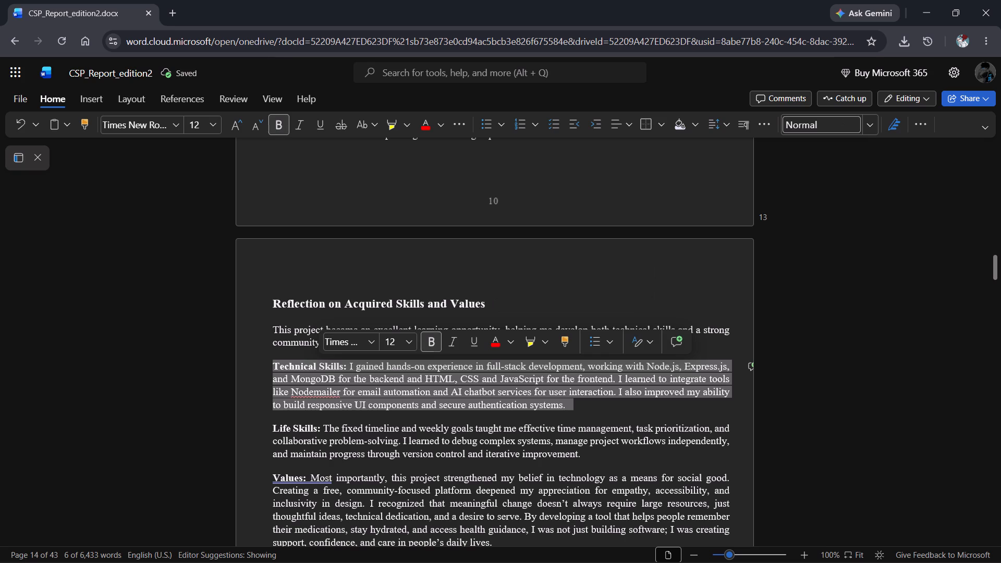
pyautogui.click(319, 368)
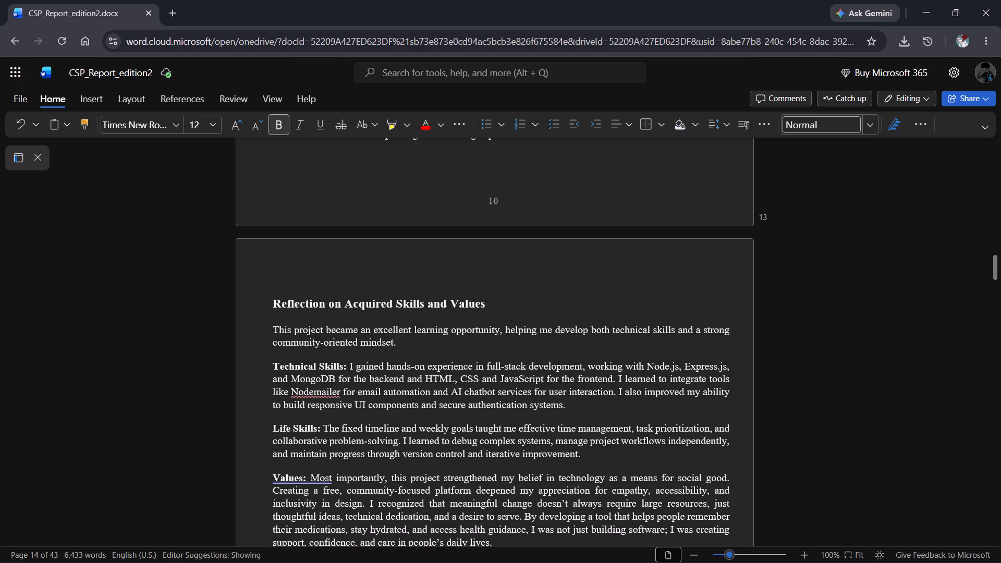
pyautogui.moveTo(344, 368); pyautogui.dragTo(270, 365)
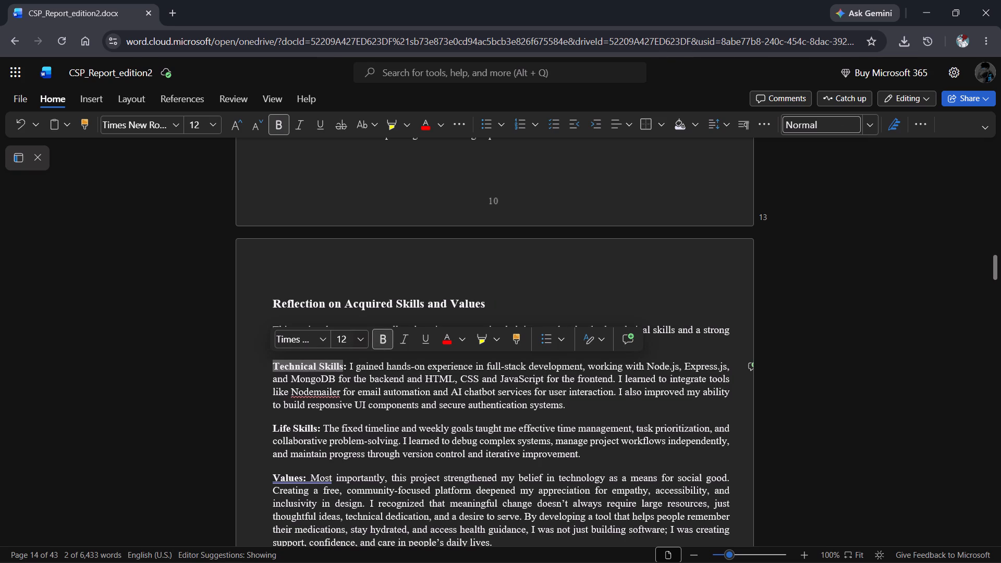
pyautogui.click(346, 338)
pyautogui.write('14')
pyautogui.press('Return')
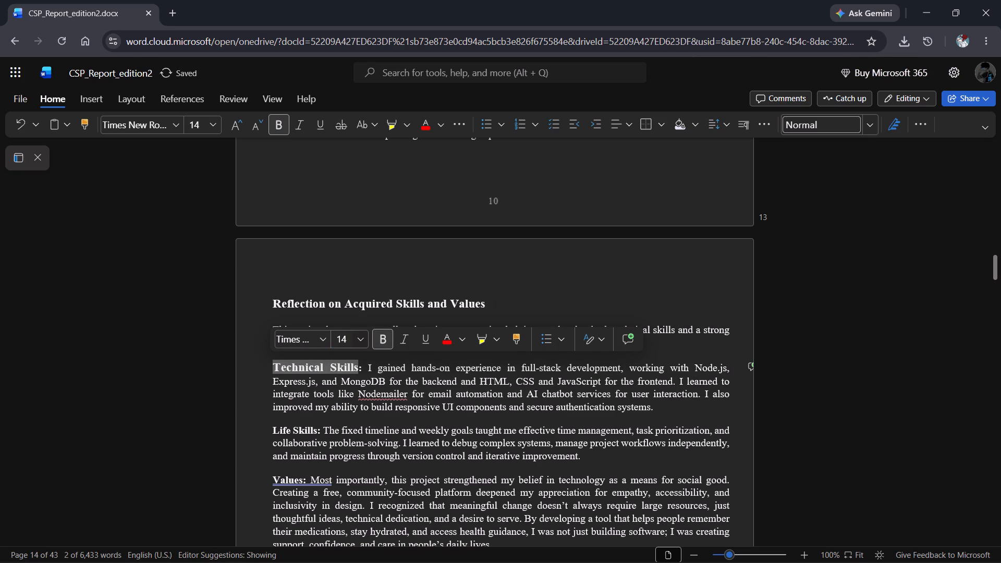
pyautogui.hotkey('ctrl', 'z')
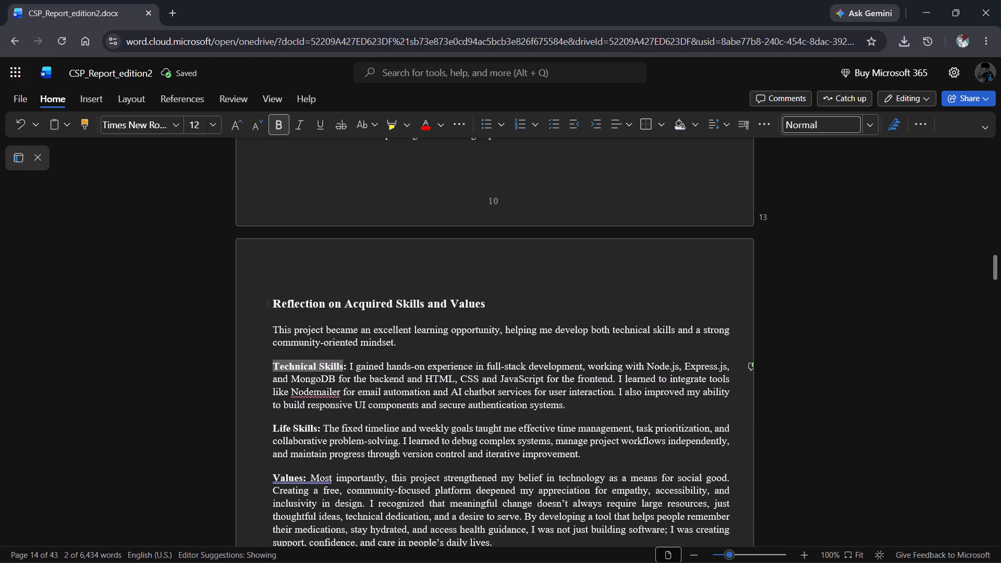
# Set the selected Technical Skills label to font size 13.
pyautogui.click(198, 130)
pyautogui.write('31')
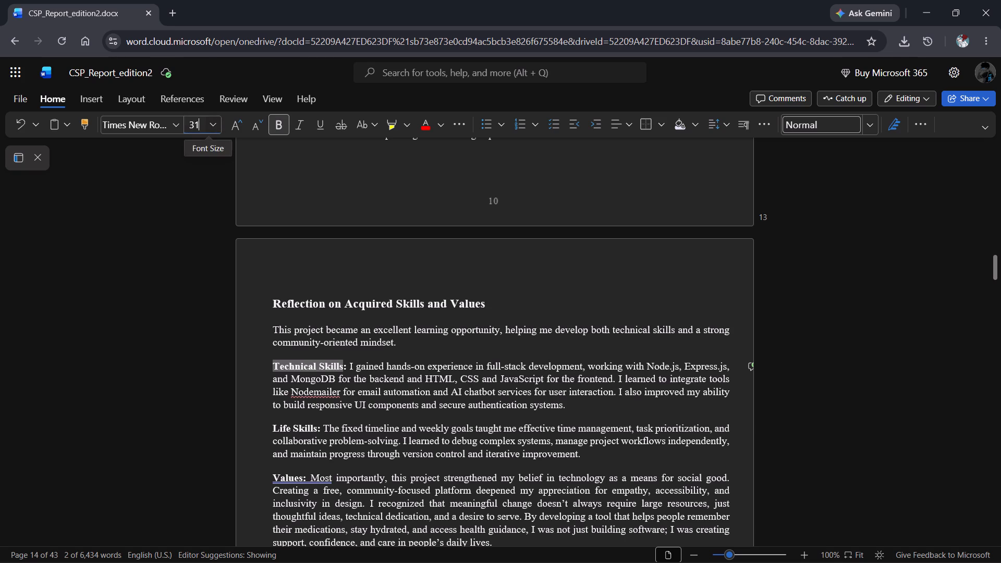
pyautogui.press('BackSpace')
pyautogui.press('BackSpace')
pyautogui.write('13')
pyautogui.press('Return')
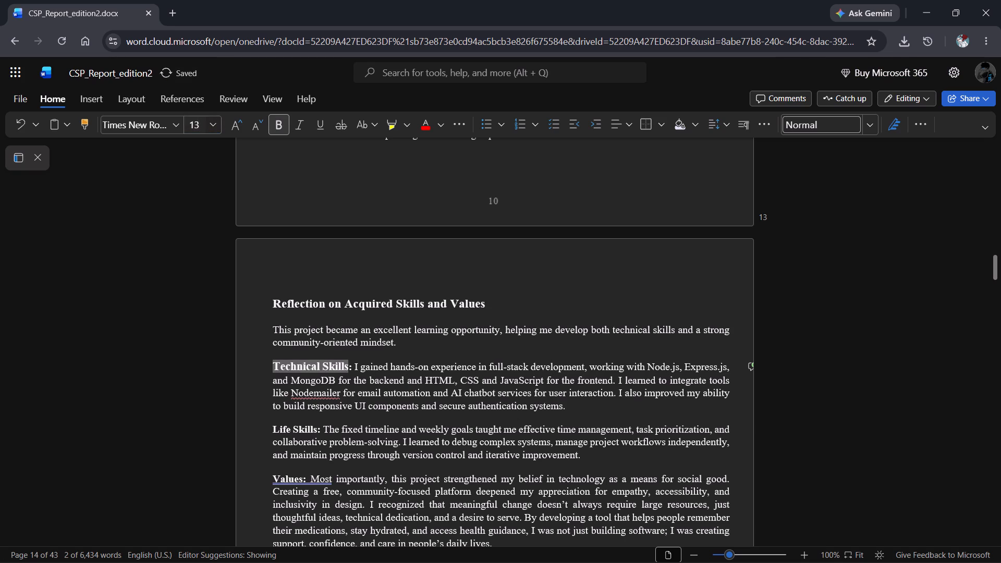
# Set the Life Skills label to font size 13.
pyautogui.doubleClick(298, 427)
pyautogui.moveTo(267, 429); pyautogui.dragTo(317, 429)
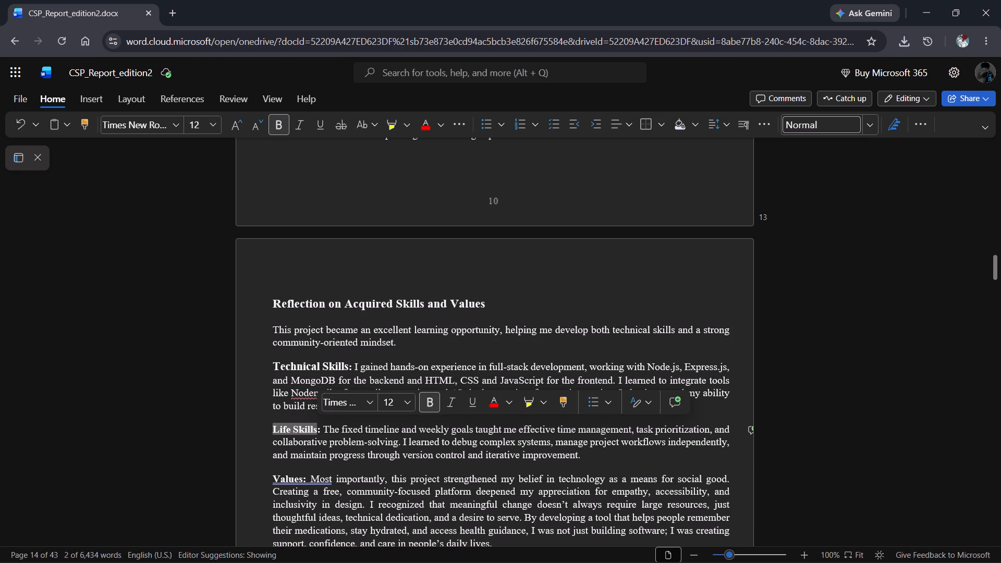
pyautogui.click(392, 403)
pyautogui.write('13')
pyautogui.press('Return')
# Set the Values label at the start of the last reflection paragraph to font size 13.
pyautogui.click(294, 482)
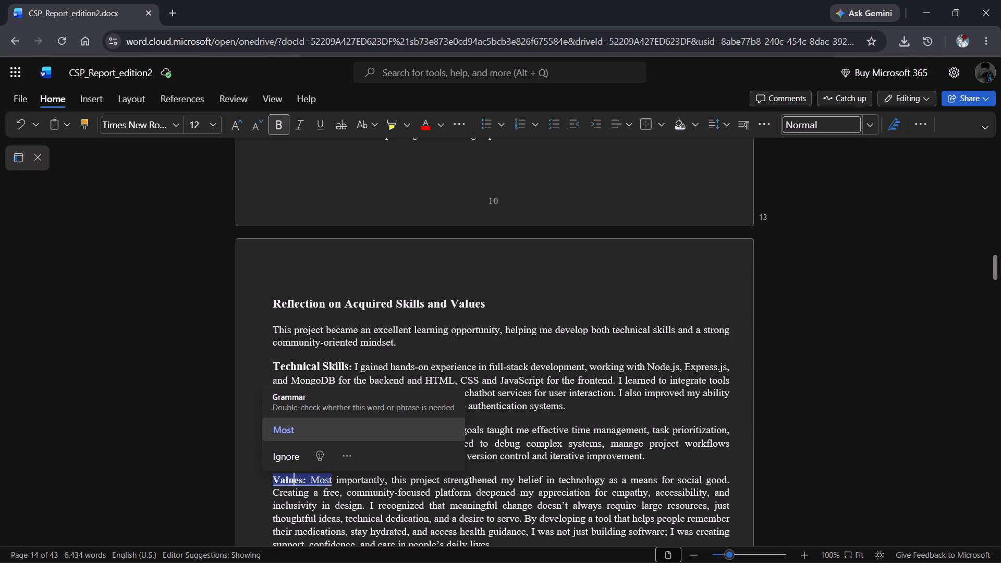
pyautogui.click(186, 449)
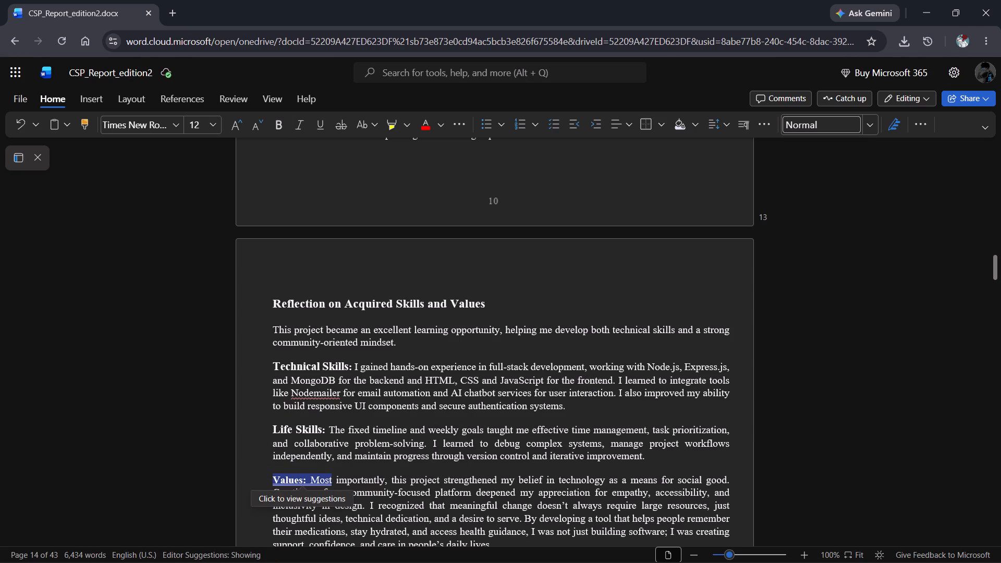
pyautogui.click(300, 481)
pyautogui.doubleClick(300, 481)
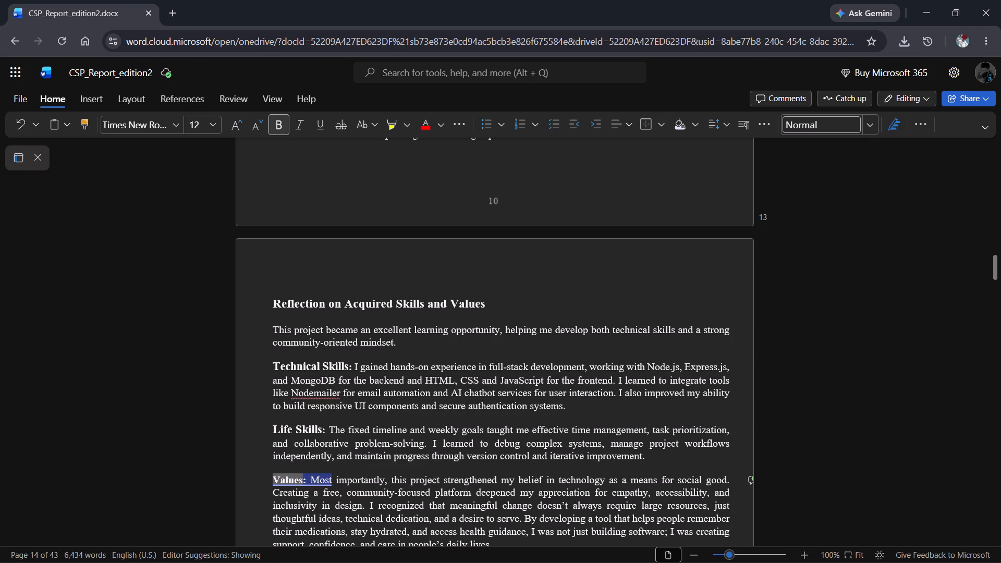
pyautogui.tripleClick(300, 481)
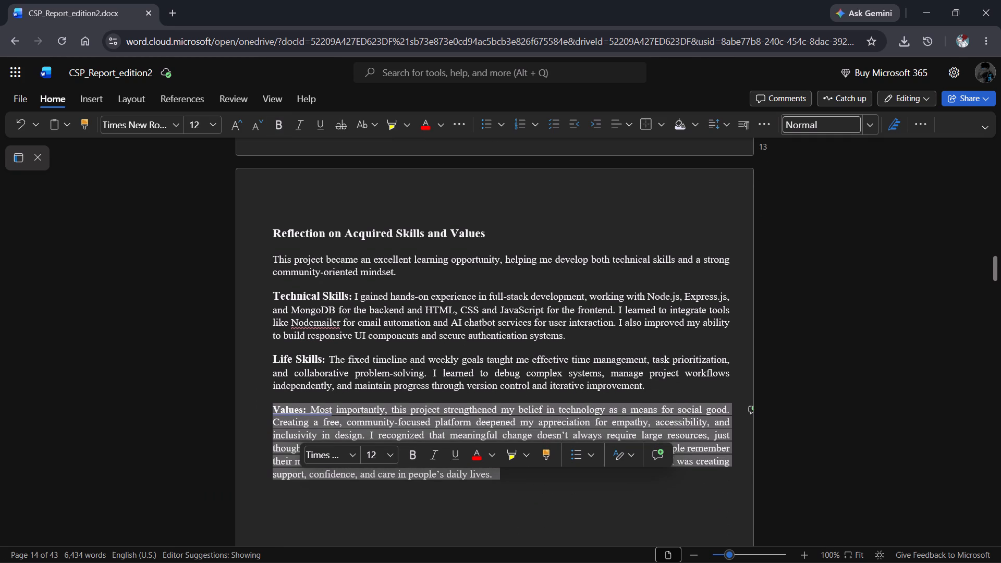
pyautogui.click(291, 414)
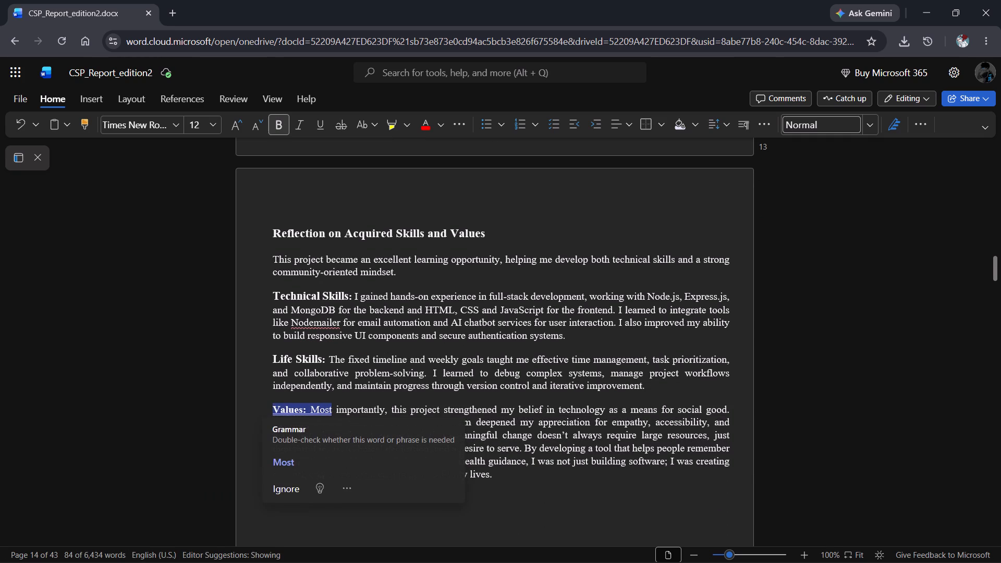
pyautogui.doubleClick(295, 406)
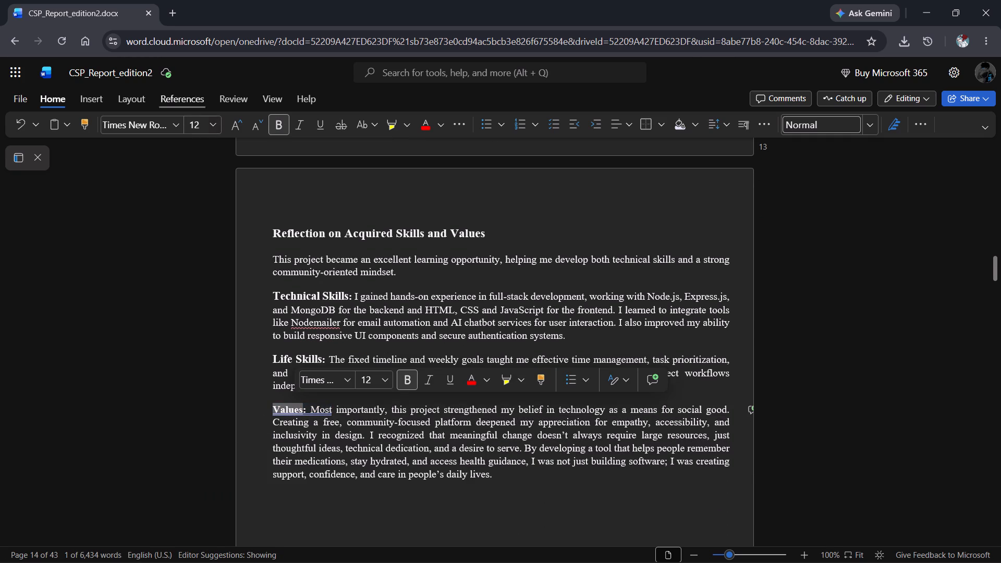
pyautogui.click(202, 120)
pyautogui.write('13')
pyautogui.press('Return')
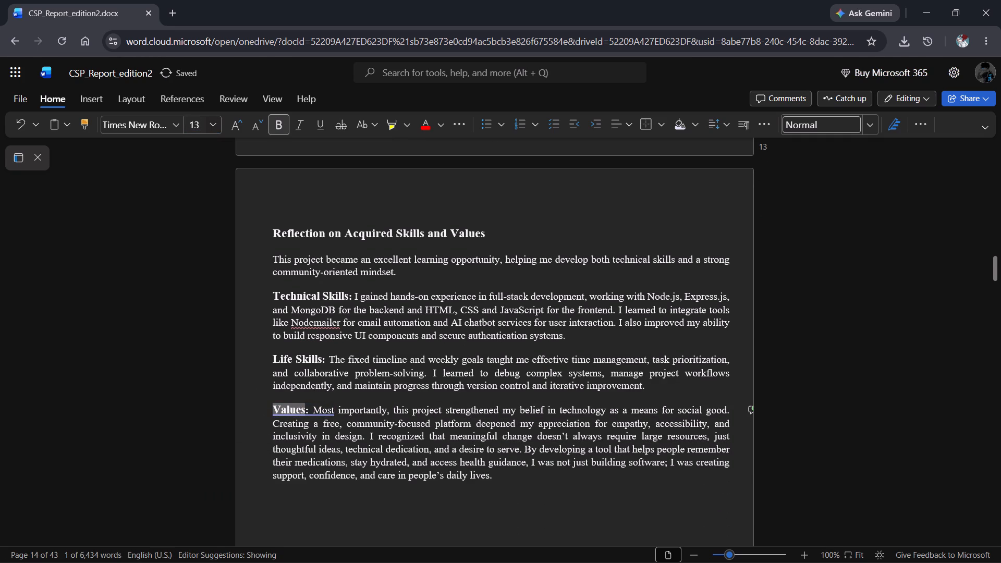
pyautogui.click(325, 292)
# Set the Chapter 4 title, including WEEKLY ACTIVITY LOGS & REPORTS, to Times New Roman.
pyautogui.scroll(-4, 325, 292)
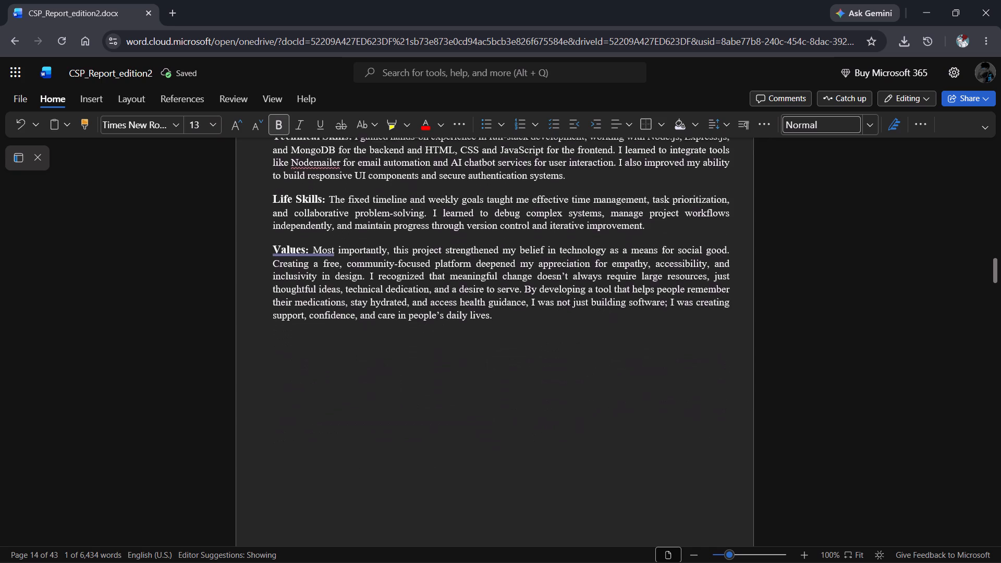
pyautogui.scroll(-7, 325, 292)
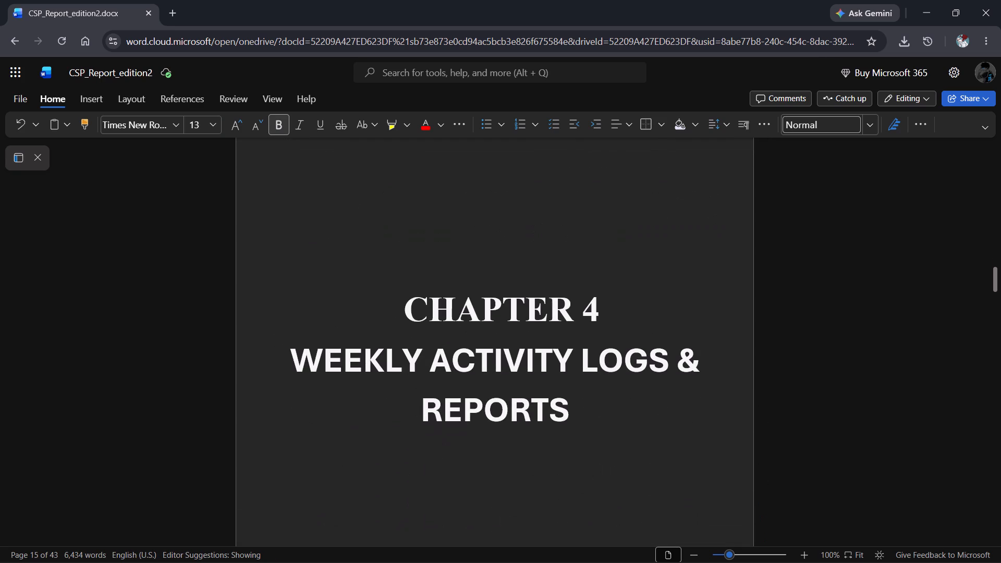
pyautogui.moveTo(366, 301); pyautogui.dragTo(602, 440)
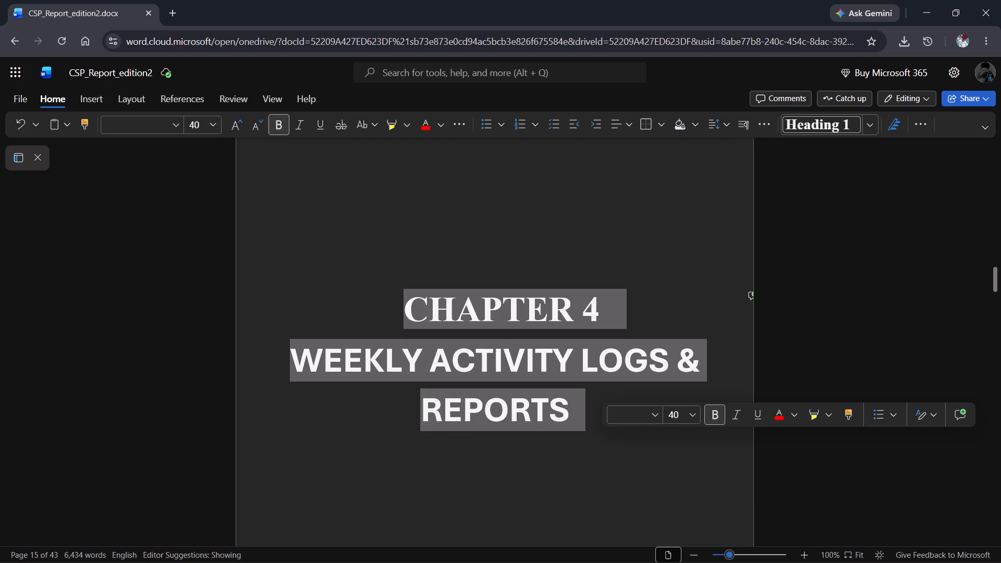
pyautogui.click(150, 127)
pyautogui.write('times')
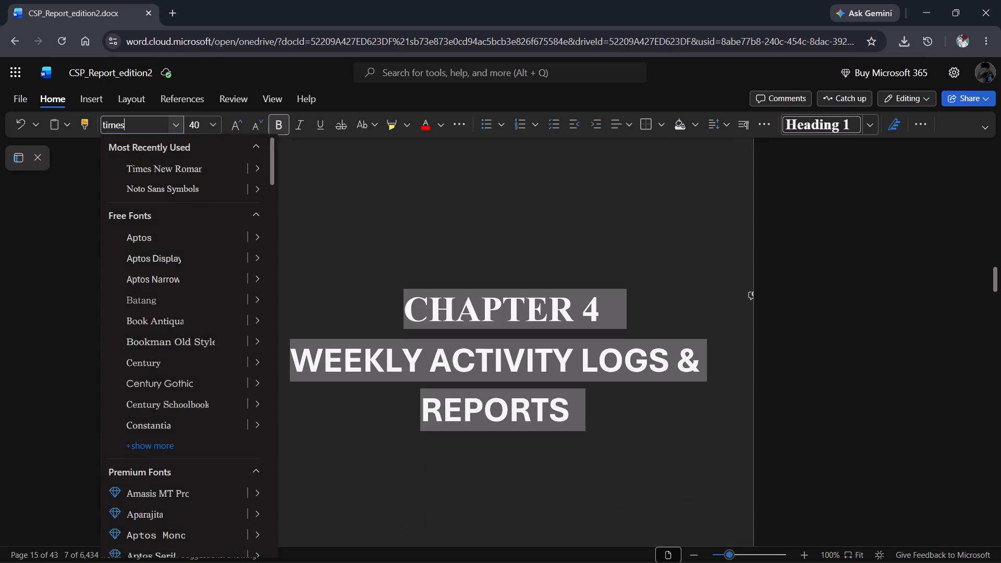
pyautogui.click(174, 164)
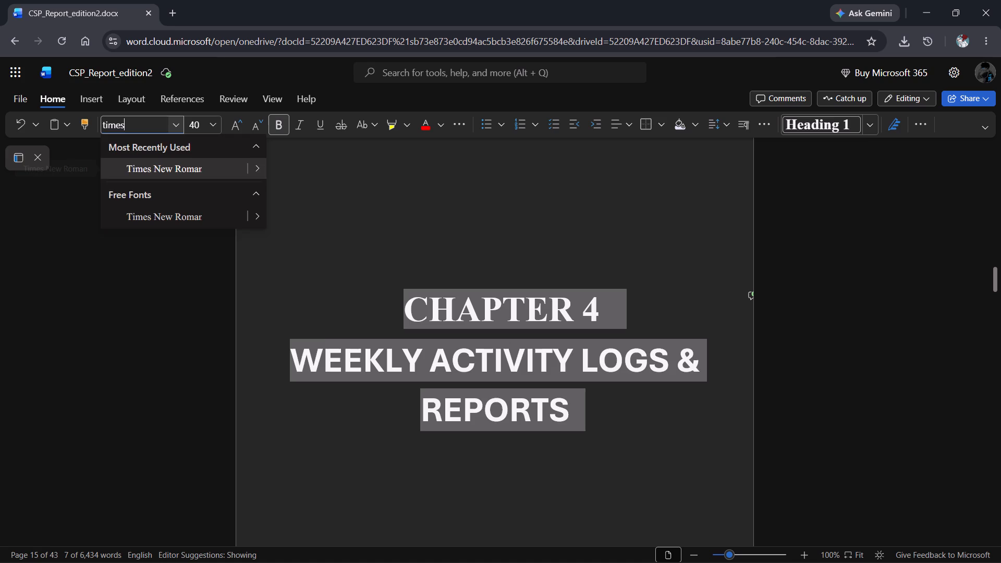
pyautogui.click(638, 181)
# Look over the weekly activity log table at the start of Chapter 4 and its page numbering.
pyautogui.scroll(-4, 638, 181)
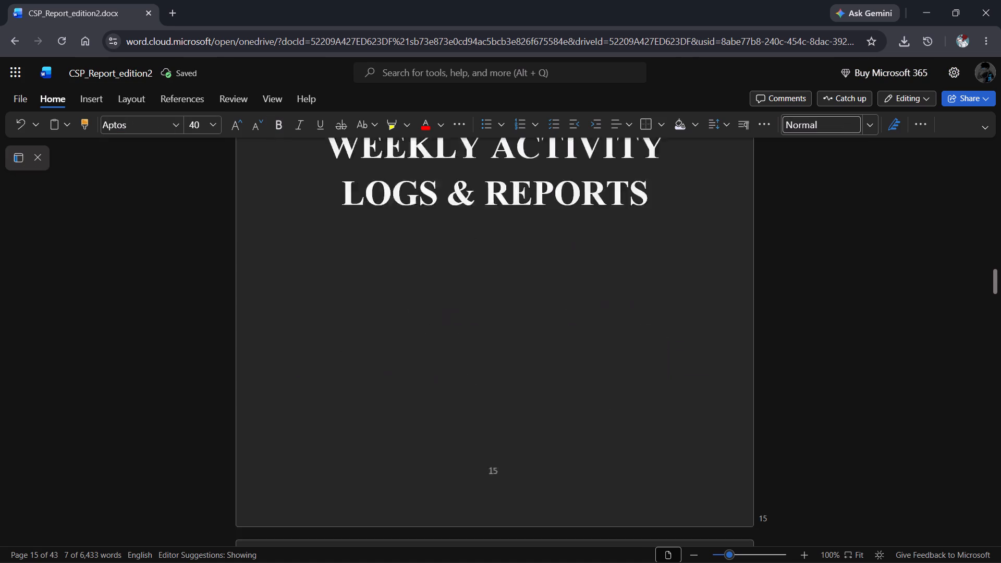
pyautogui.scroll(-1, 638, 181)
pyautogui.scroll(-4, 533, 214)
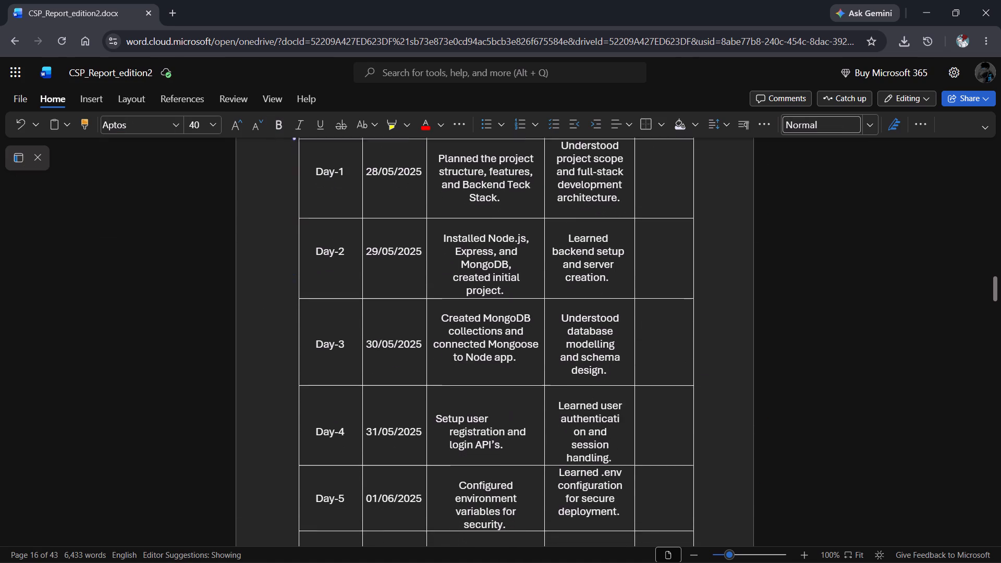
pyautogui.scroll(-2, 533, 214)
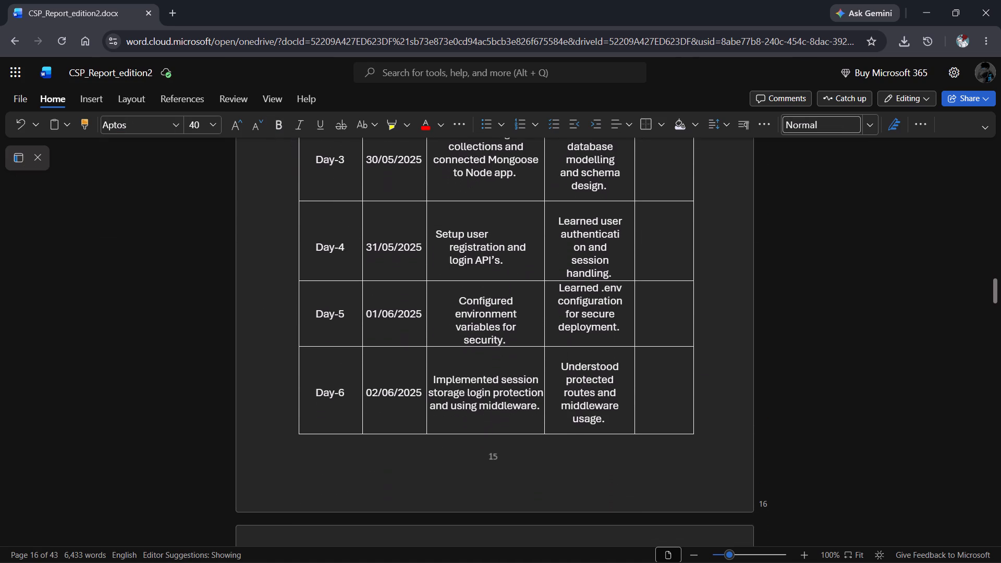
pyautogui.scroll(-1, 533, 214)
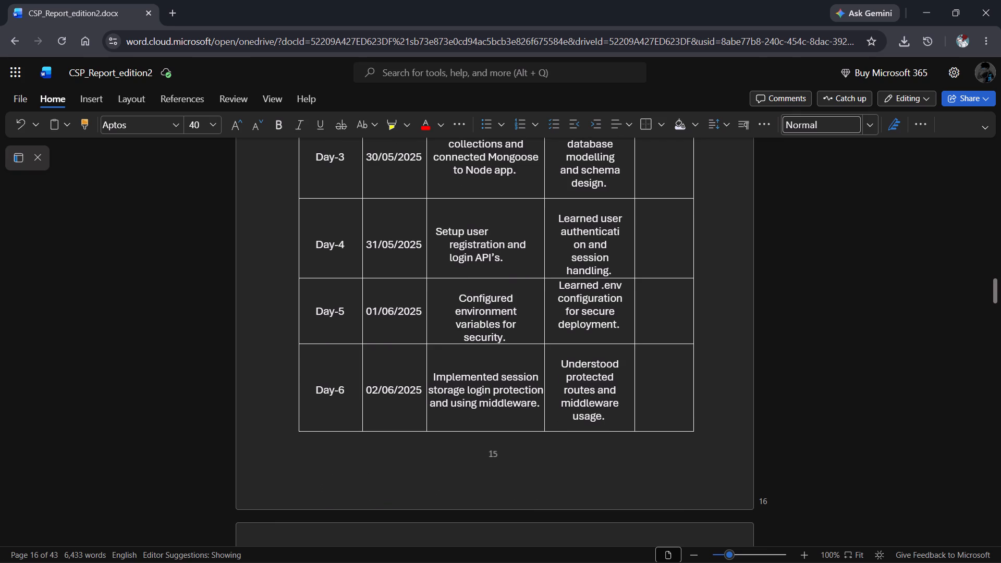
pyautogui.click(701, 245)
# Remove all footers from the report, starting from the first page's footer with its existing page number.
pyautogui.scroll(10, 701, 245)
pyautogui.scroll(20, 701, 245)
pyautogui.scroll(6, 701, 245)
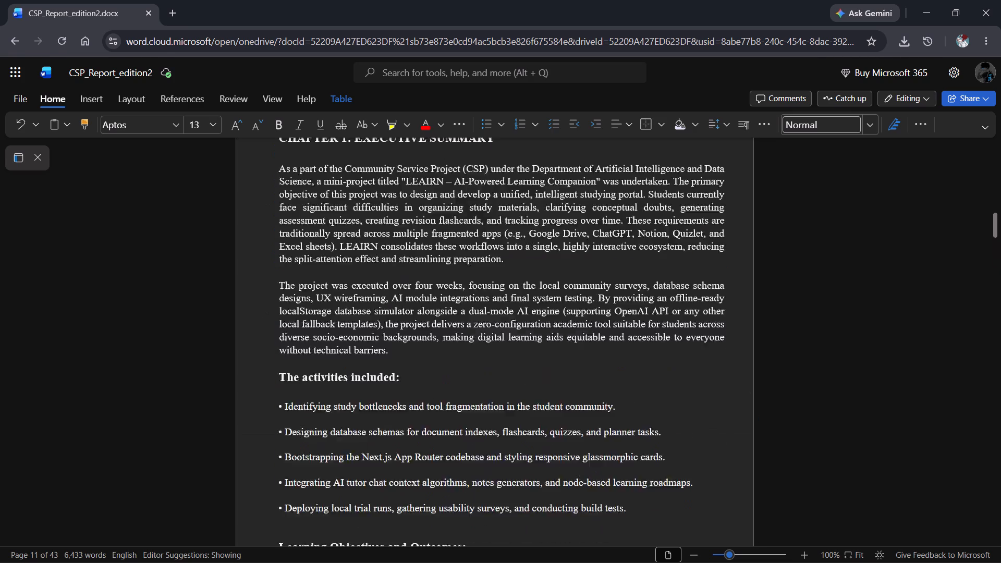
pyautogui.scroll(20, 701, 245)
pyautogui.scroll(18, 701, 245)
pyautogui.scroll(-2, 701, 245)
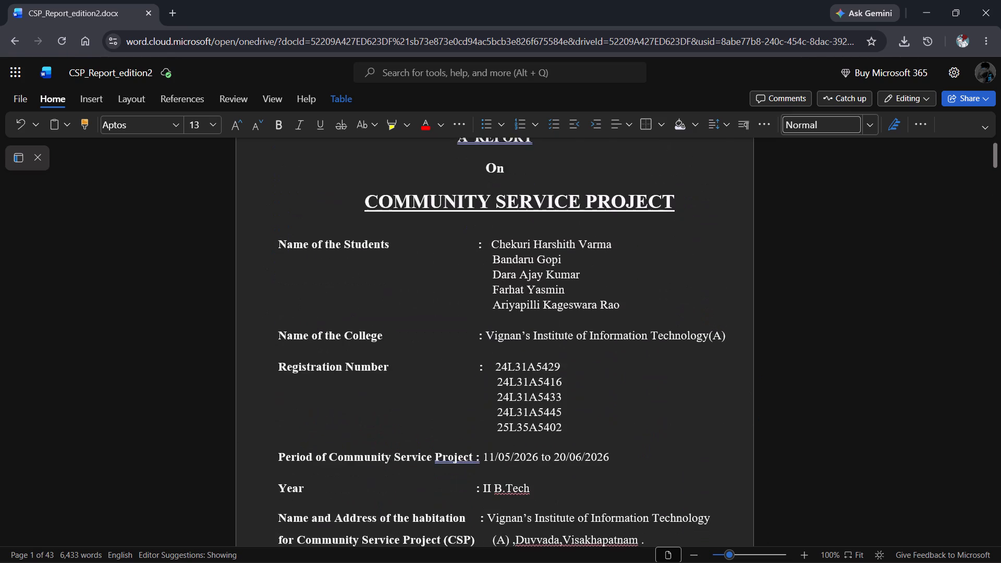
pyautogui.scroll(-7, 701, 245)
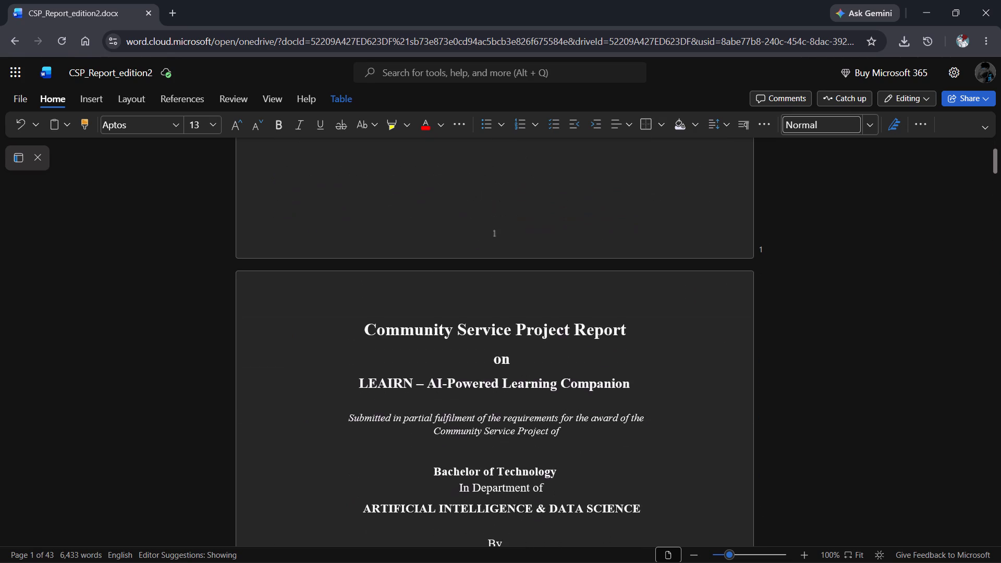
pyautogui.scroll(-2, 701, 245)
pyautogui.hscroll(-1, 701, 245)
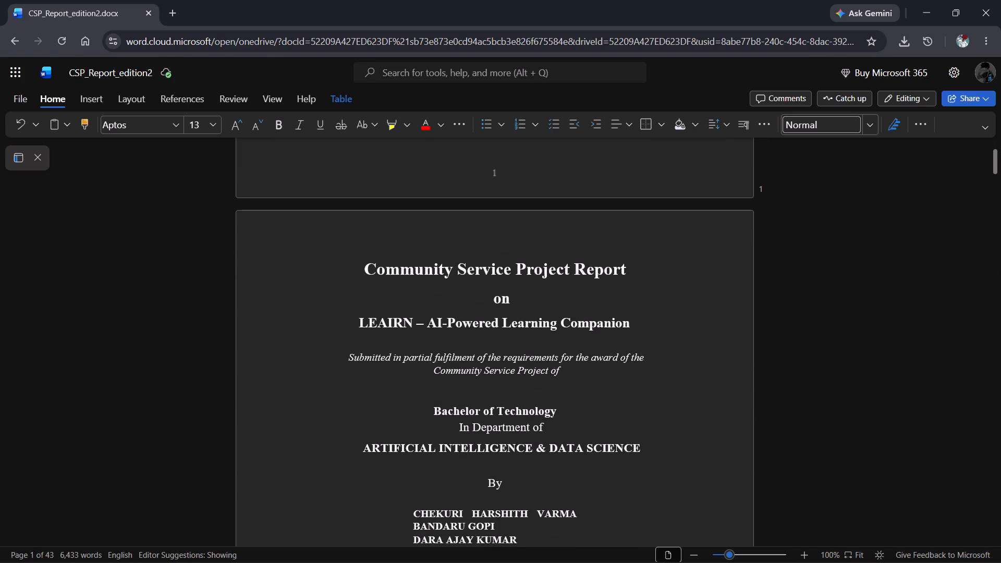
pyautogui.doubleClick(487, 182)
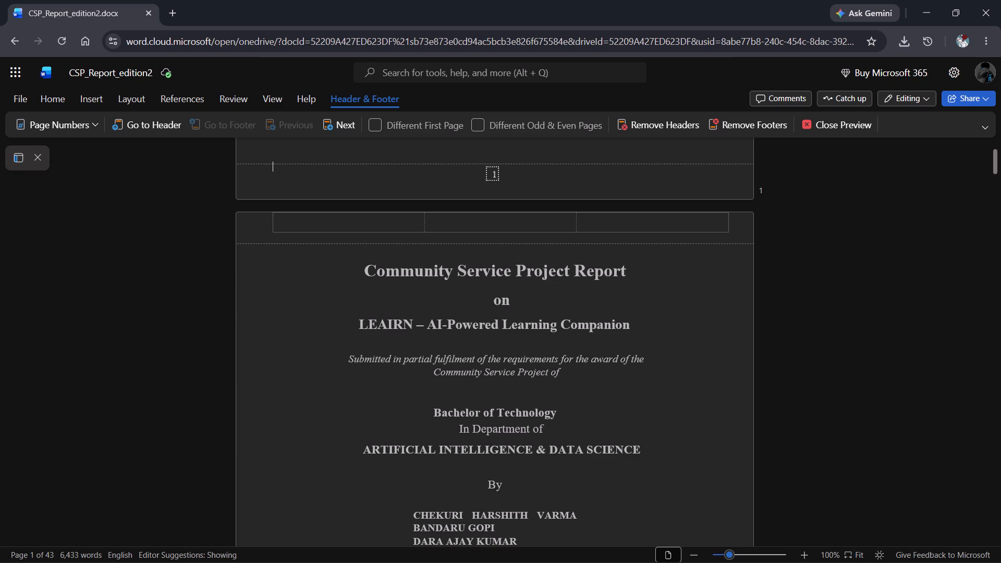
pyautogui.click(497, 172)
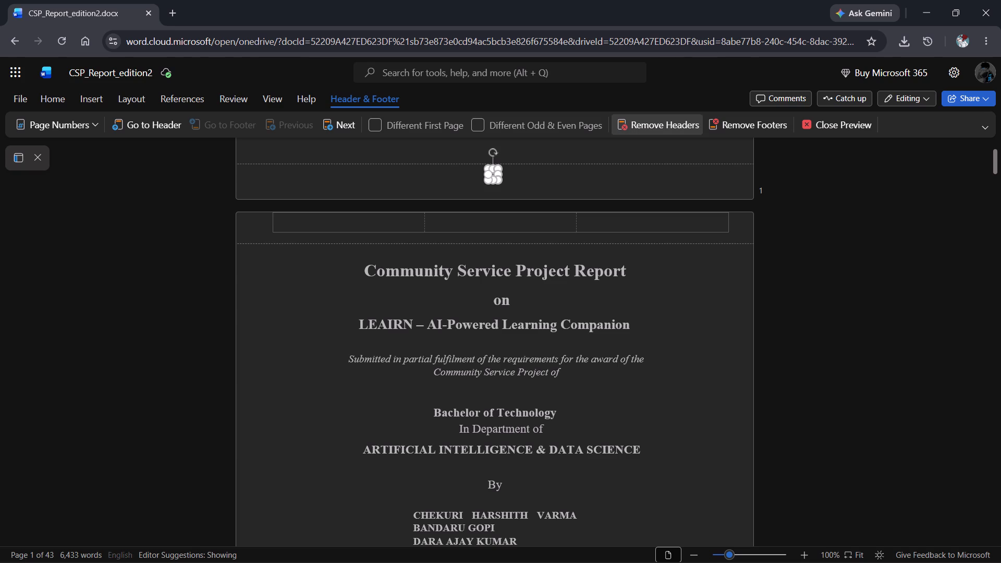
pyautogui.click(745, 116)
pyautogui.click(669, 156)
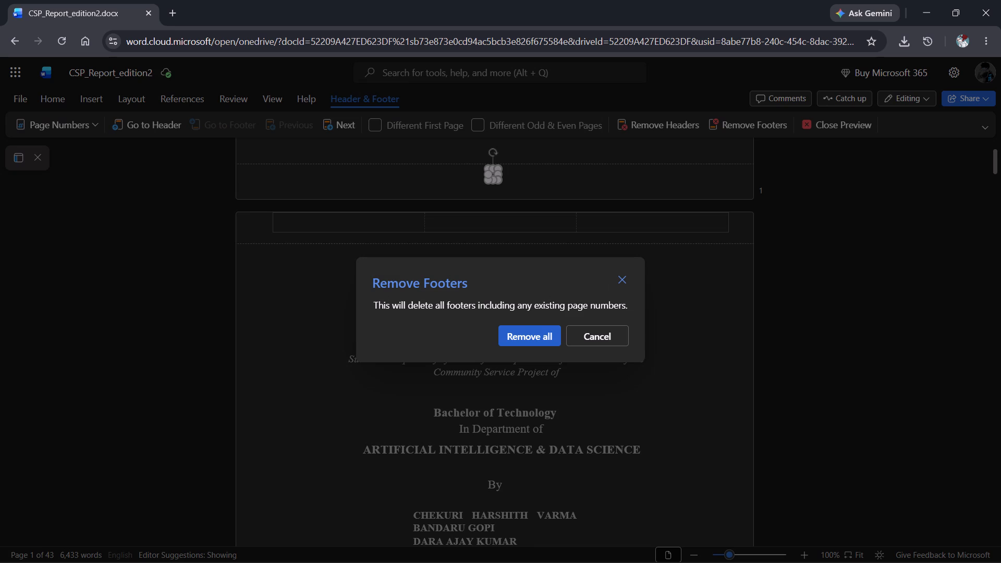
pyautogui.click(517, 329)
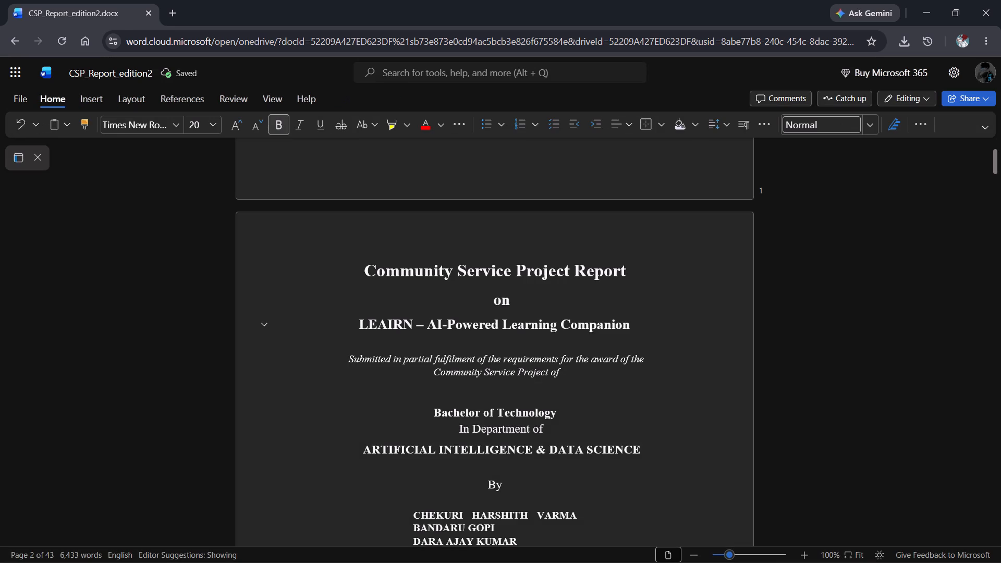
# Add page numbers to the centre of the footer throughout the document.
pyautogui.click(448, 193)
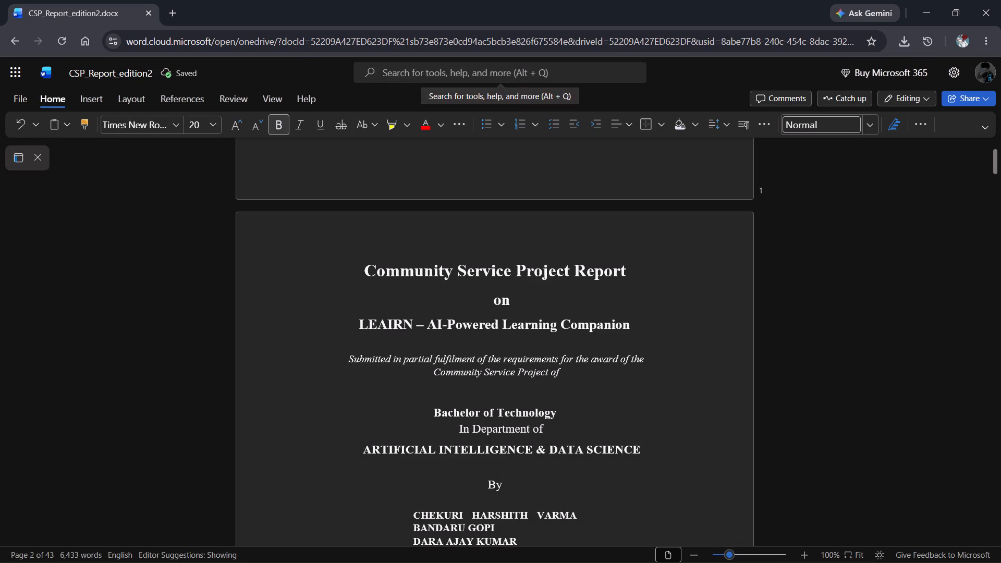
pyautogui.click(482, 73)
pyautogui.write('page')
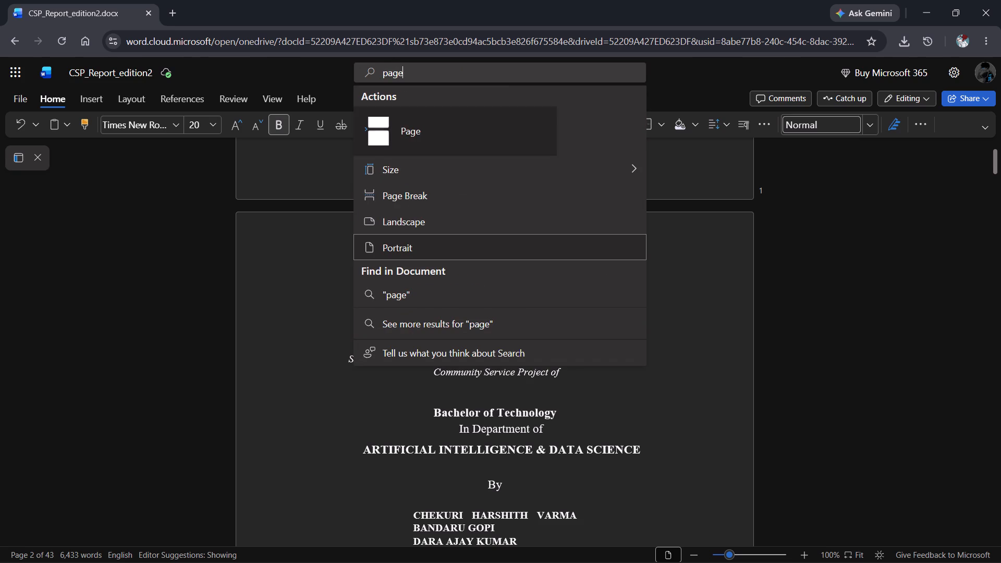
pyautogui.press('space')
pyautogui.write('num')
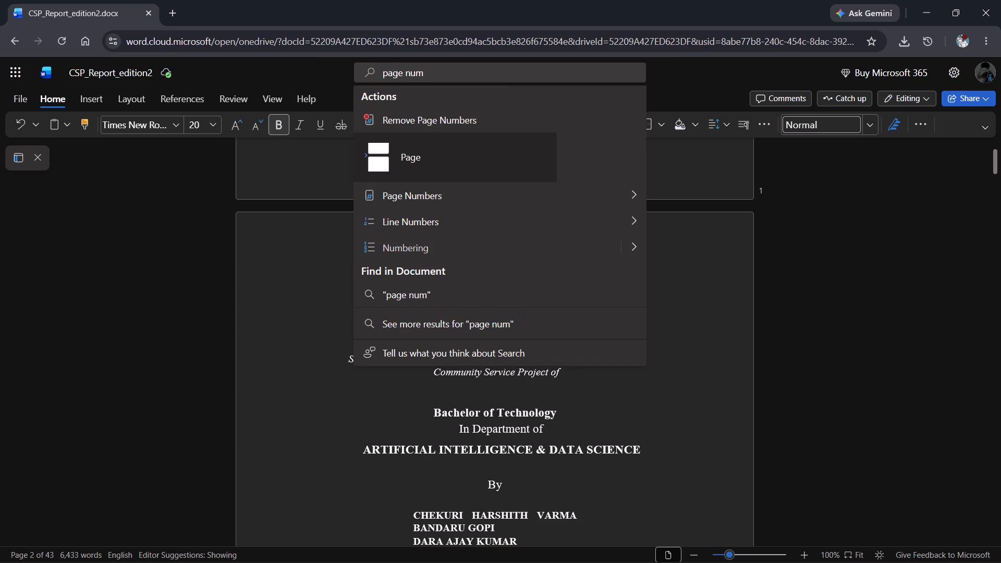
pyautogui.click(483, 205)
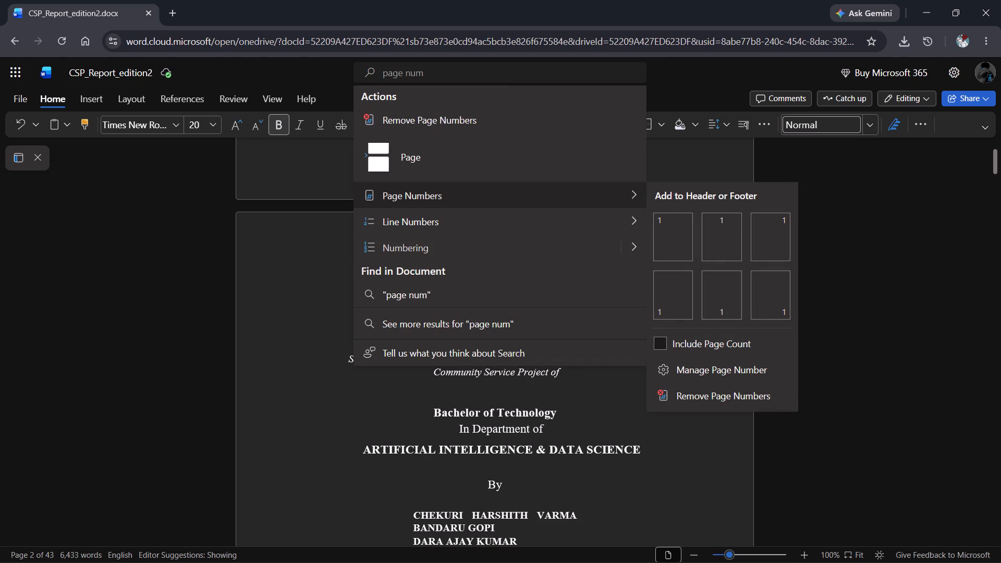
pyautogui.click(712, 287)
# Check the page numbers and page layout on the report's opening pages.
pyautogui.scroll(-1, 712, 287)
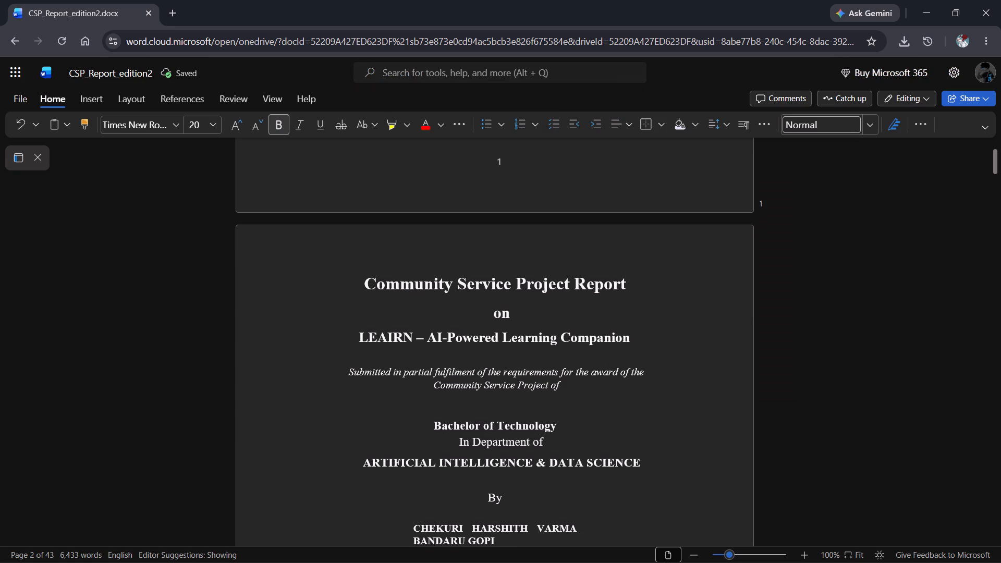
pyautogui.scroll(-4, 712, 287)
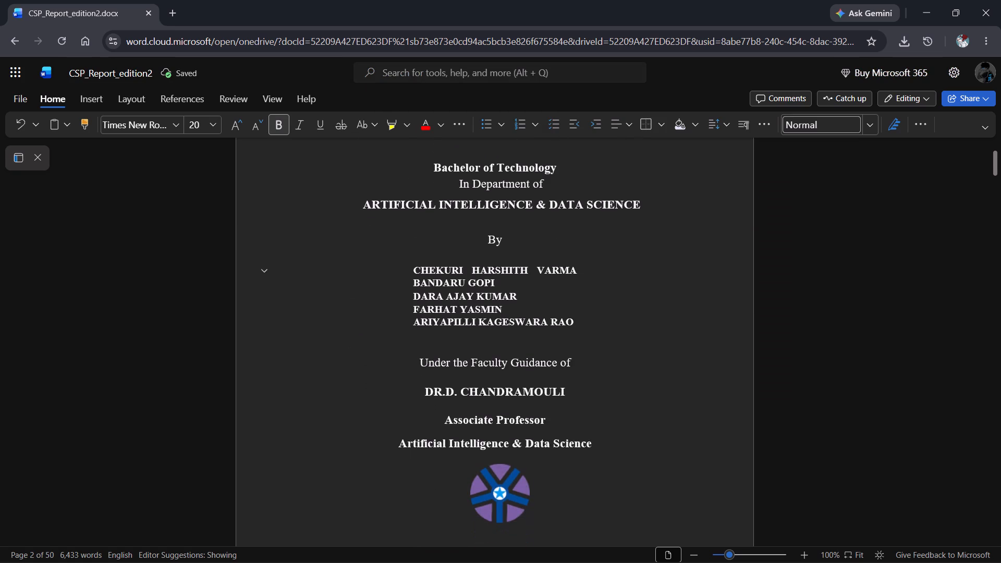
pyautogui.scroll(-9, 712, 287)
pyautogui.scroll(3, 620, 362)
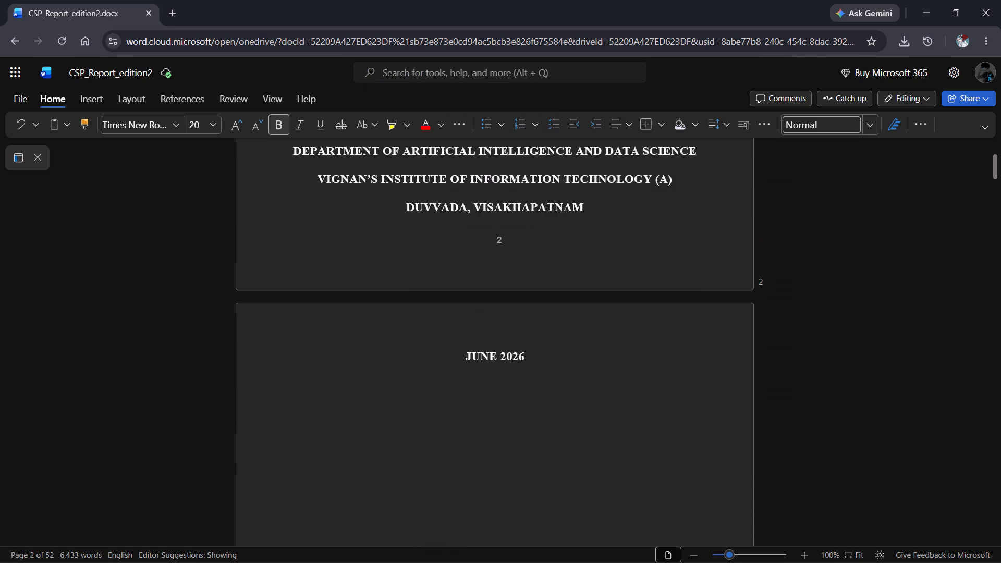
pyautogui.scroll(4, 620, 362)
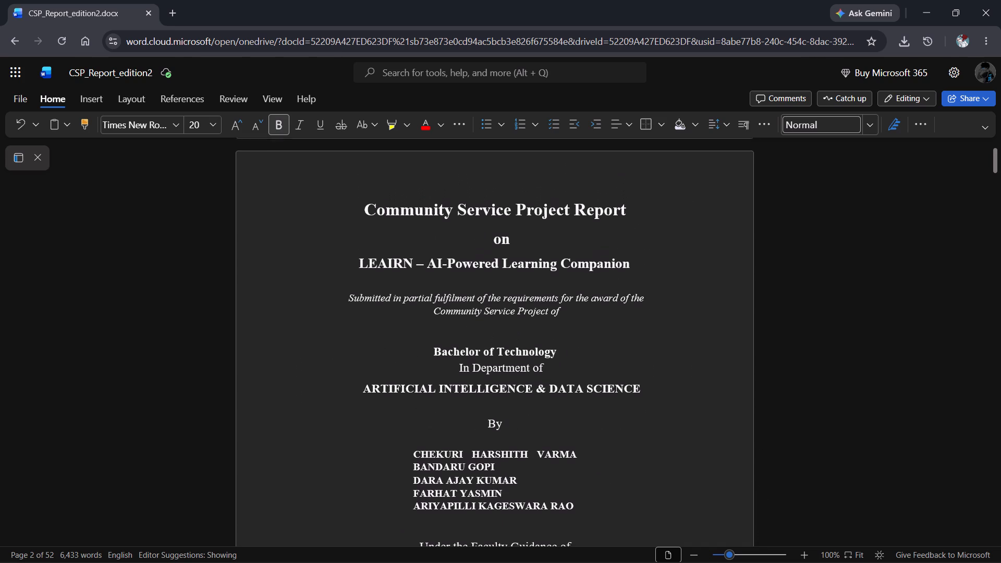
# Delete the blank line between "By" and the student names on the project title page.
pyautogui.scroll(-1, 531, 340)
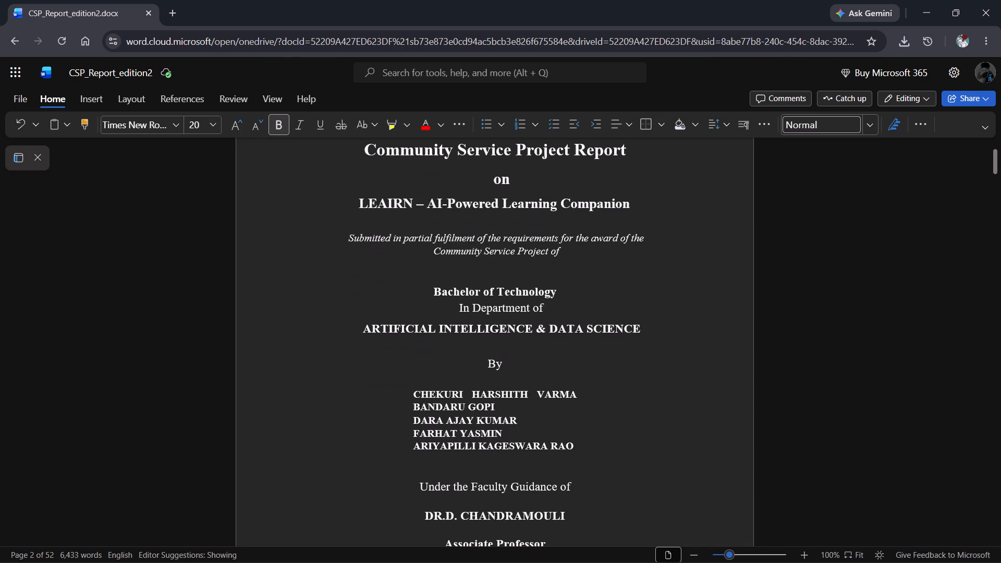
pyautogui.scroll(-1, 535, 289)
pyautogui.click(470, 328)
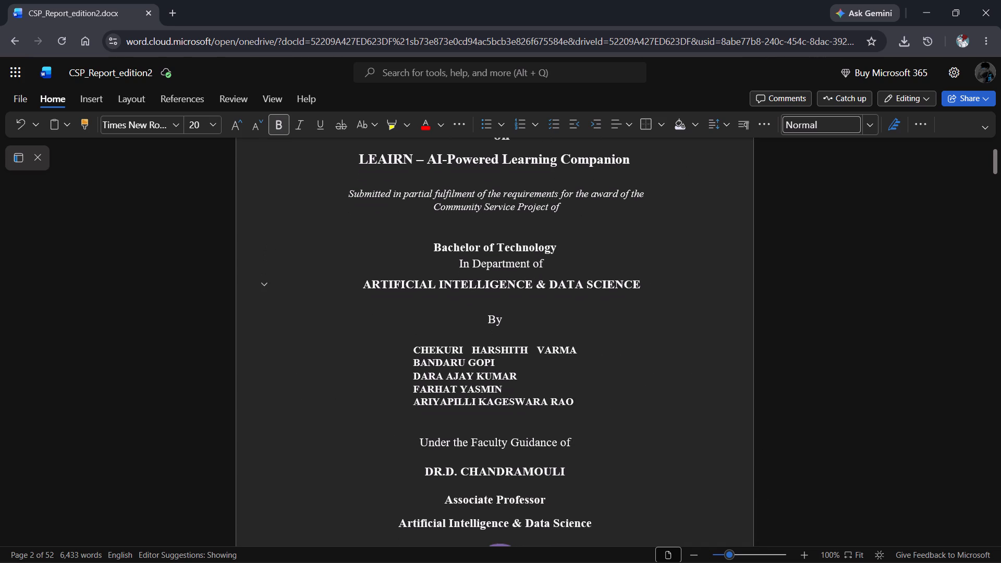
pyautogui.press('BackSpace')
# Insert a space before the colon in the Name of Student label on the Student Declaration page.
pyautogui.scroll(-2, 470, 328)
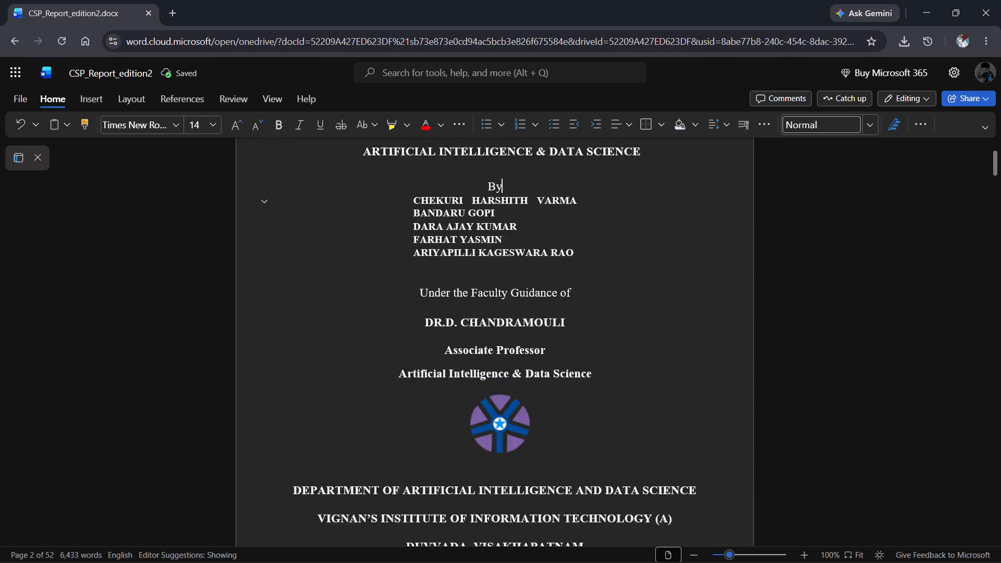
pyautogui.scroll(-5, 470, 328)
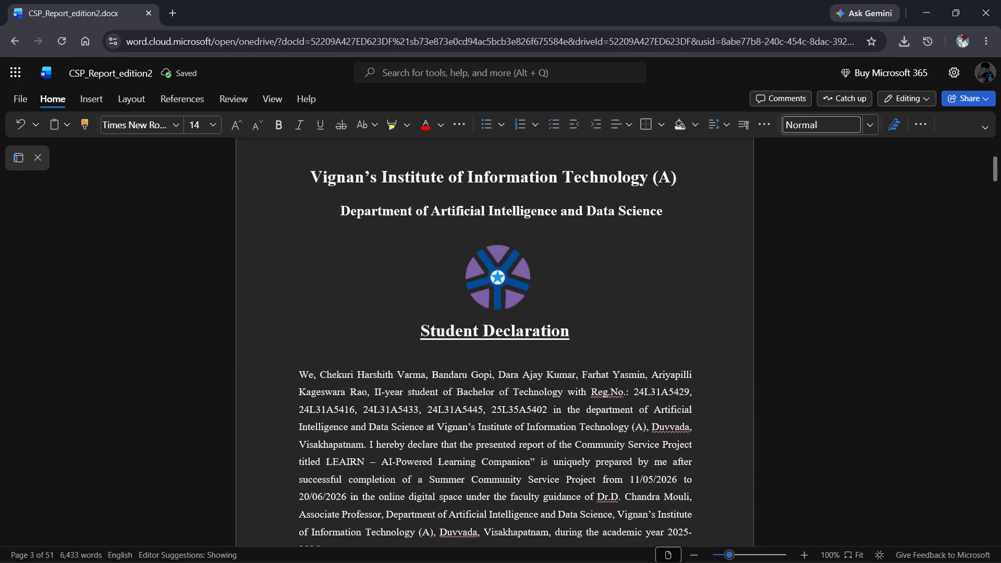
pyautogui.scroll(-3, 470, 328)
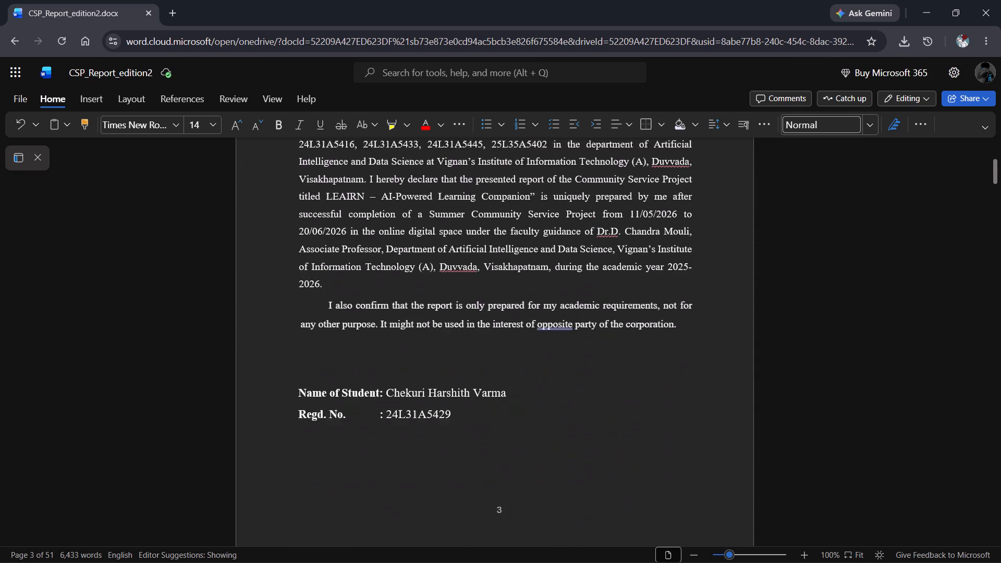
pyautogui.scroll(-3, 470, 328)
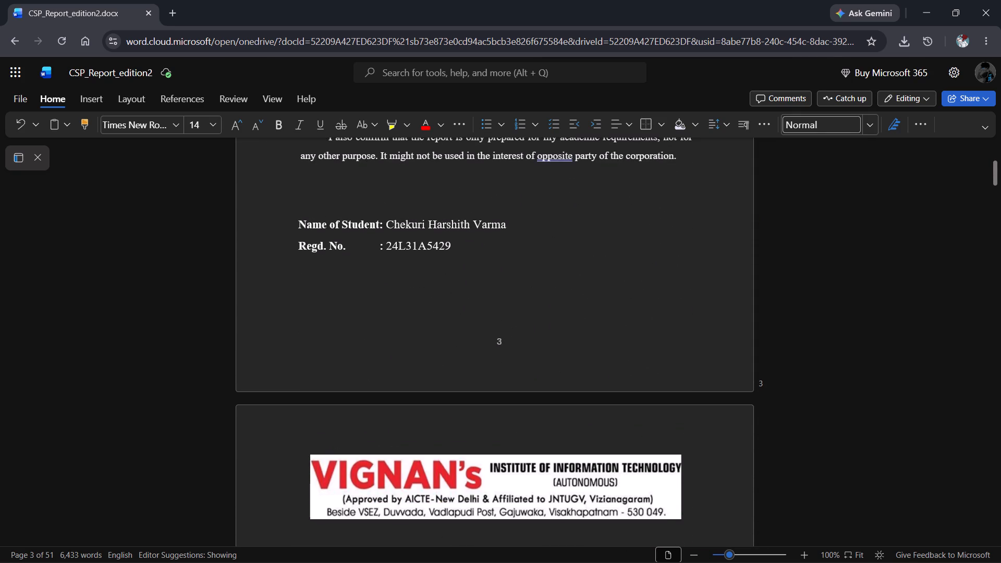
pyautogui.click(354, 232)
pyautogui.press('Down')
pyautogui.press('Up')
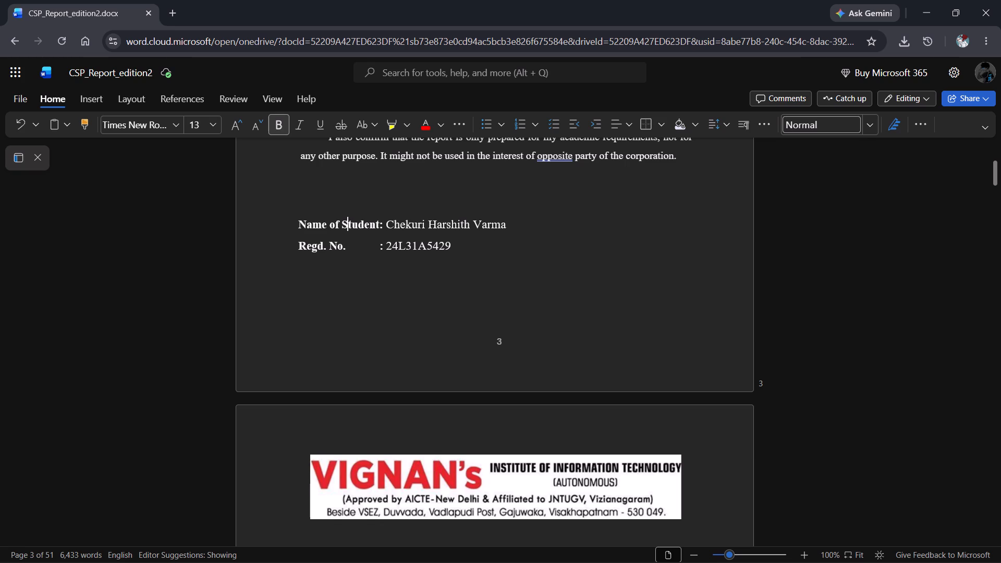
pyautogui.press('Right')
pyautogui.press('Right')
pyautogui.press('Right')
pyautogui.press('Right')
pyautogui.press('Right')
pyautogui.press('Right')
pyautogui.click(354, 232)
pyautogui.press('space')
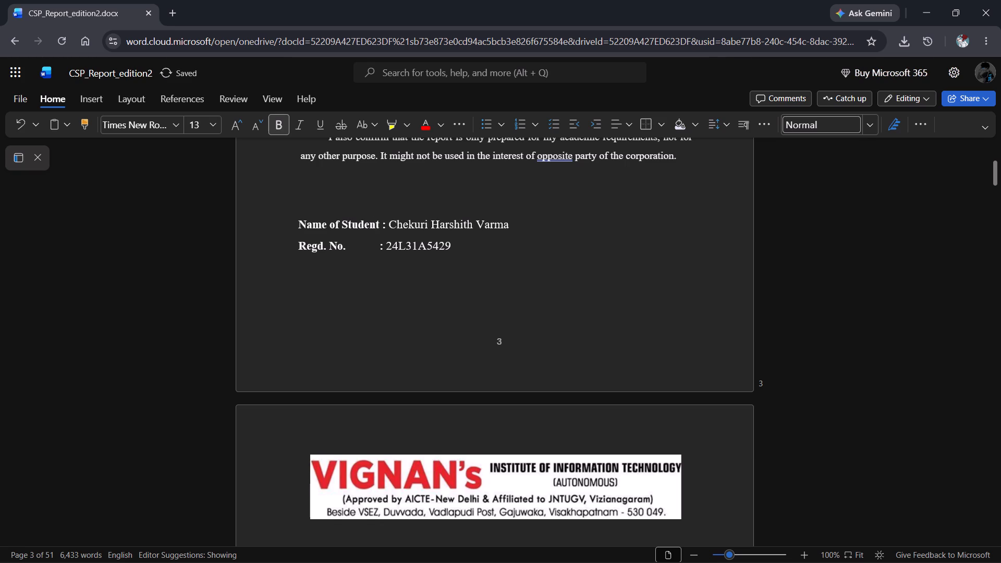
# Add spaces before the colon after Regd. No. on the Student Declaration page to align it with the Name of Student colon.
pyautogui.press('Down')
pyautogui.press('space')
pyautogui.press('space')
pyautogui.press('Right')
pyautogui.press('Right')
pyautogui.press('Right')
pyautogui.press('Right')
pyautogui.press('Up')
pyautogui.press('Left')
pyautogui.press('Down')
pyautogui.press('Left')
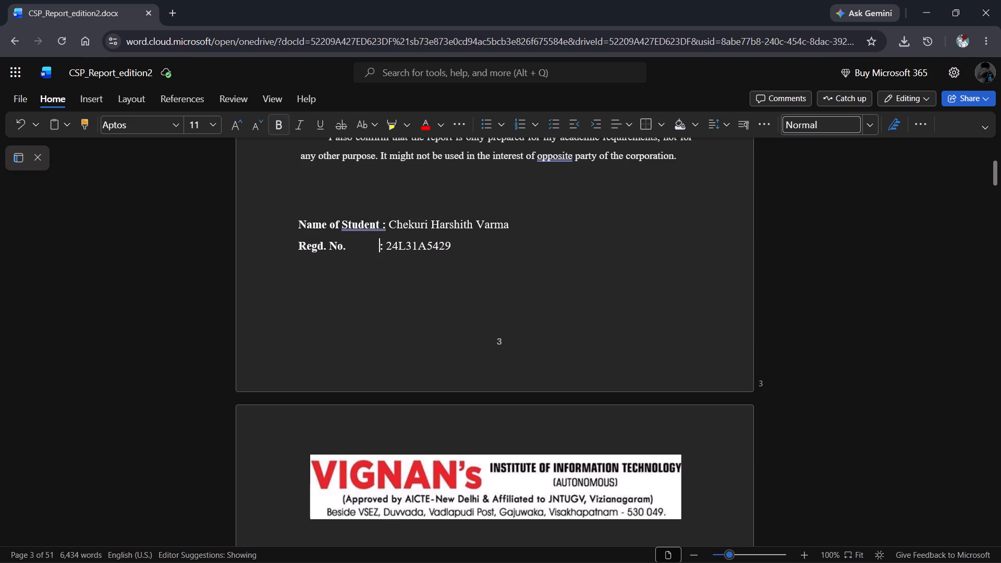
pyautogui.press('space')
pyautogui.click(495, 303)
# Make the CERTIFICATE heading on the certificate page bold.
pyautogui.scroll(-2, 495, 303)
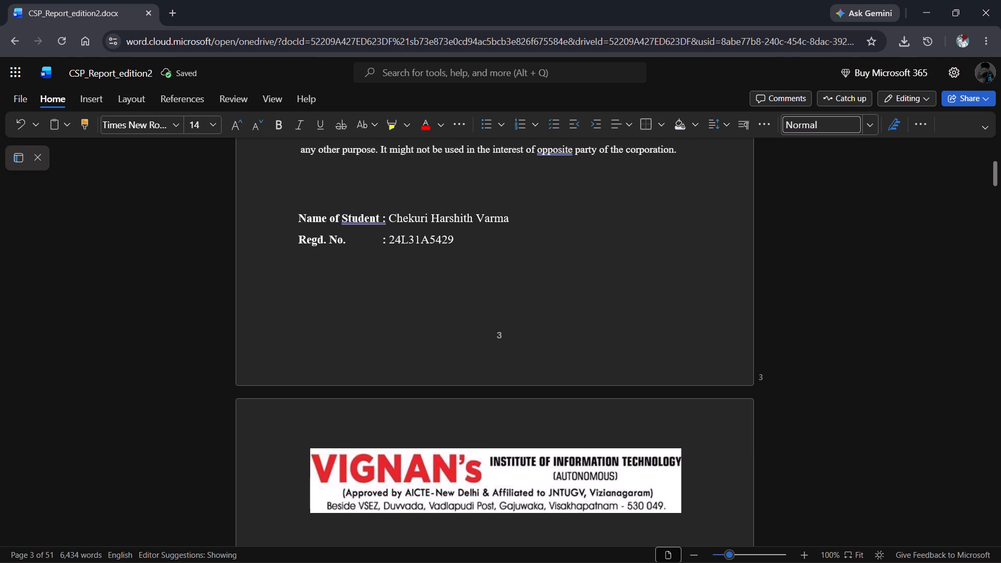
pyautogui.scroll(-8, 495, 303)
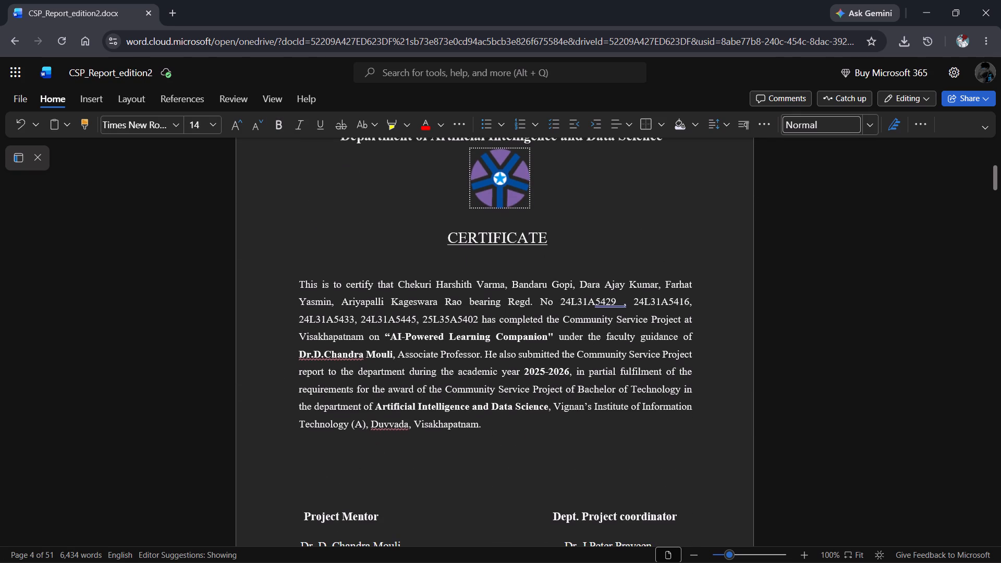
pyautogui.click(506, 229)
pyautogui.scroll(-1, 506, 229)
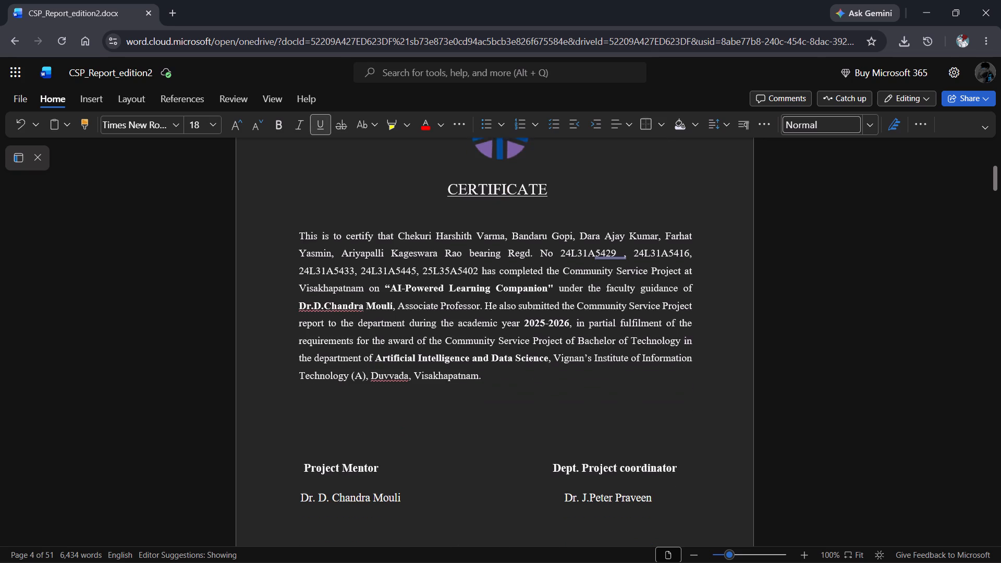
pyautogui.scroll(-1, 506, 229)
pyautogui.moveTo(553, 186); pyautogui.dragTo(479, 177)
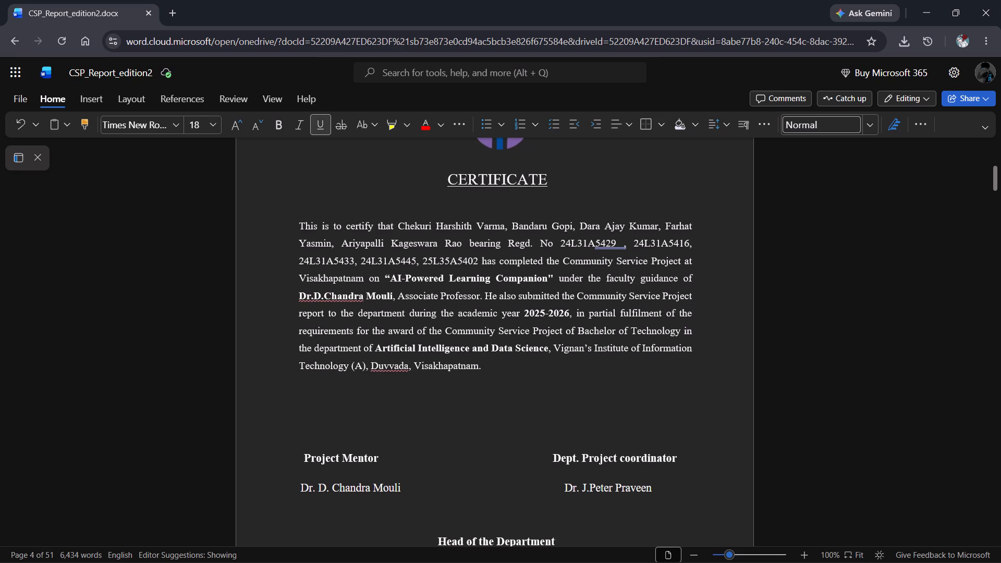
pyautogui.moveTo(479, 177); pyautogui.dragTo(449, 179)
pyautogui.click(278, 128)
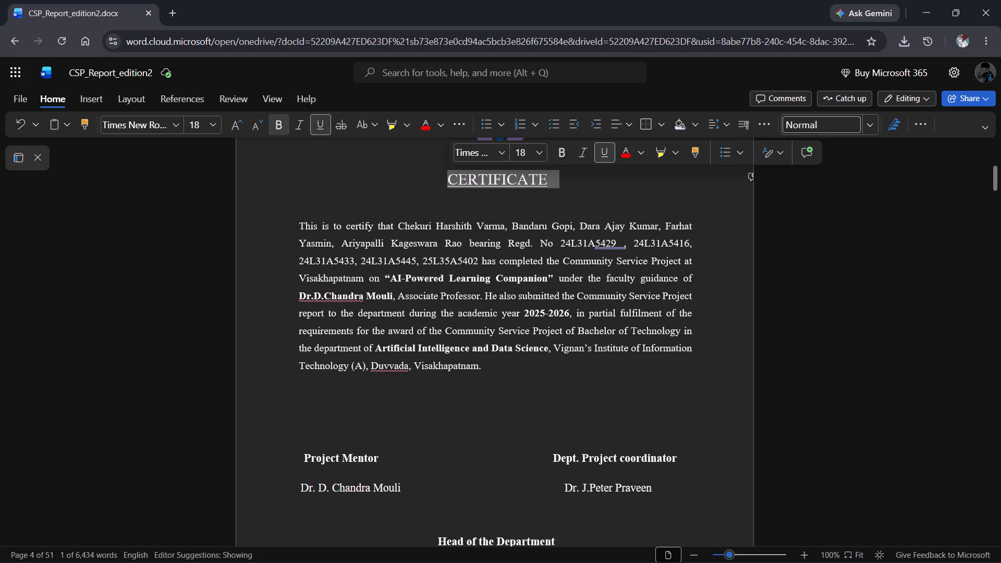
pyautogui.click(351, 159)
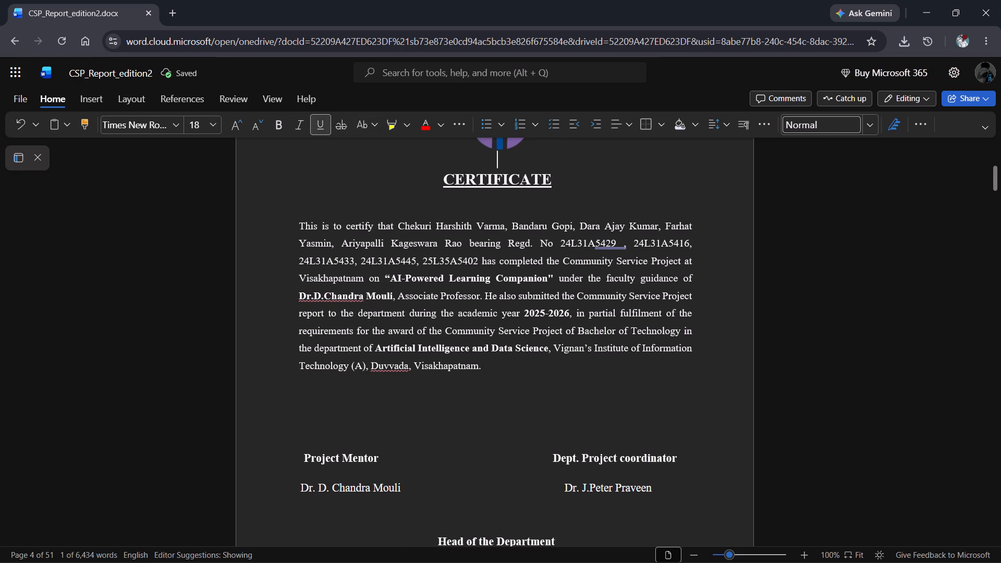
# Review the headings, layout and page numbers from the certificate signatures through the Abstract, Acknowledgements and Contents pages.
pyautogui.scroll(-4, 529, 226)
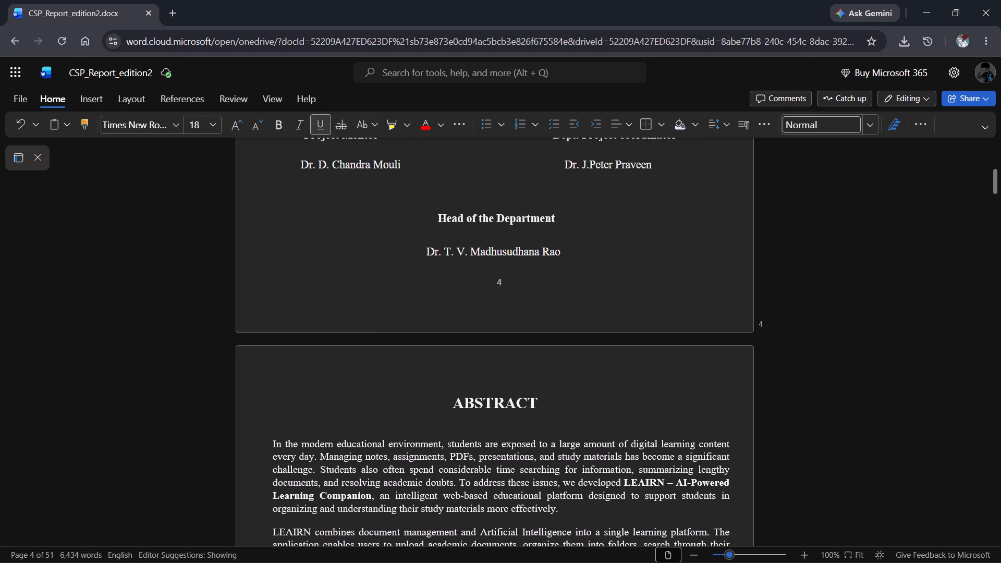
pyautogui.click(528, 216)
pyautogui.scroll(-1, 528, 216)
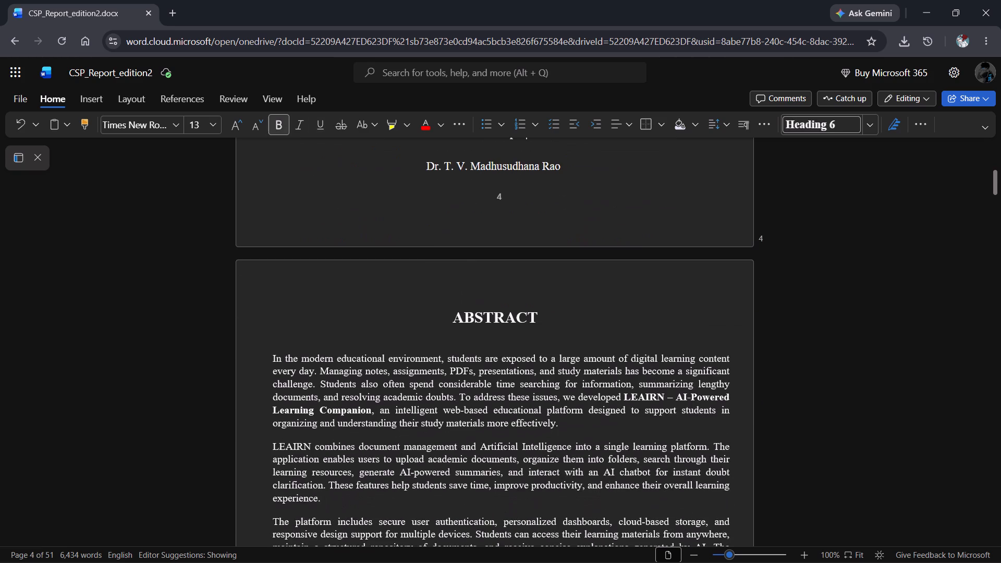
pyautogui.scroll(-2, 528, 216)
pyautogui.click(528, 216)
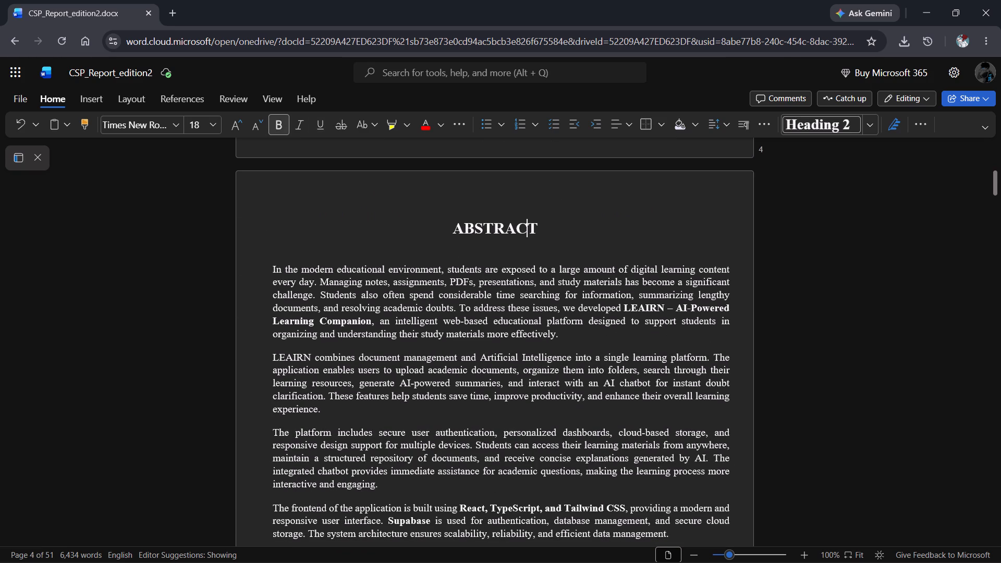
pyautogui.click(460, 273)
pyautogui.scroll(-4, 460, 273)
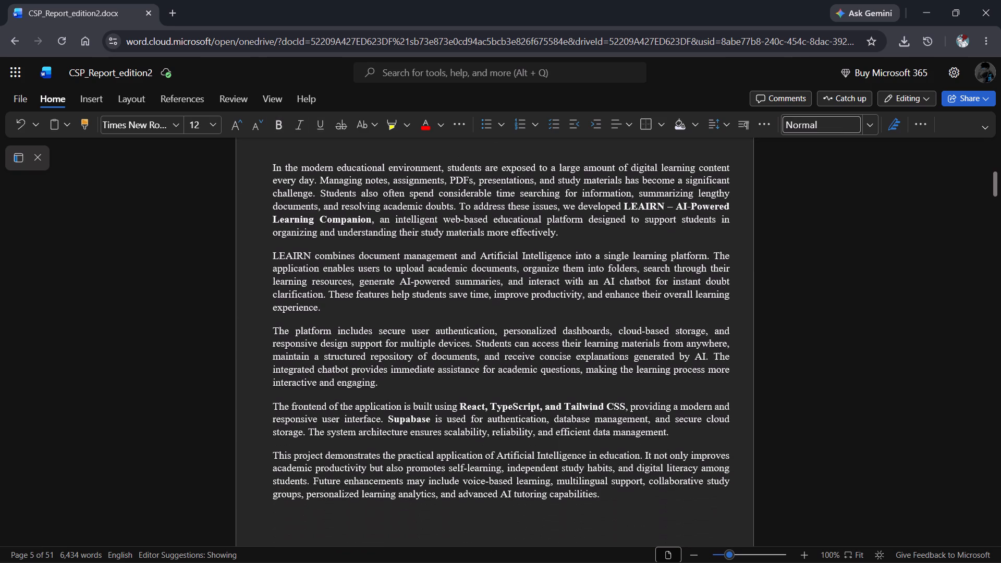
pyautogui.scroll(-5, 460, 273)
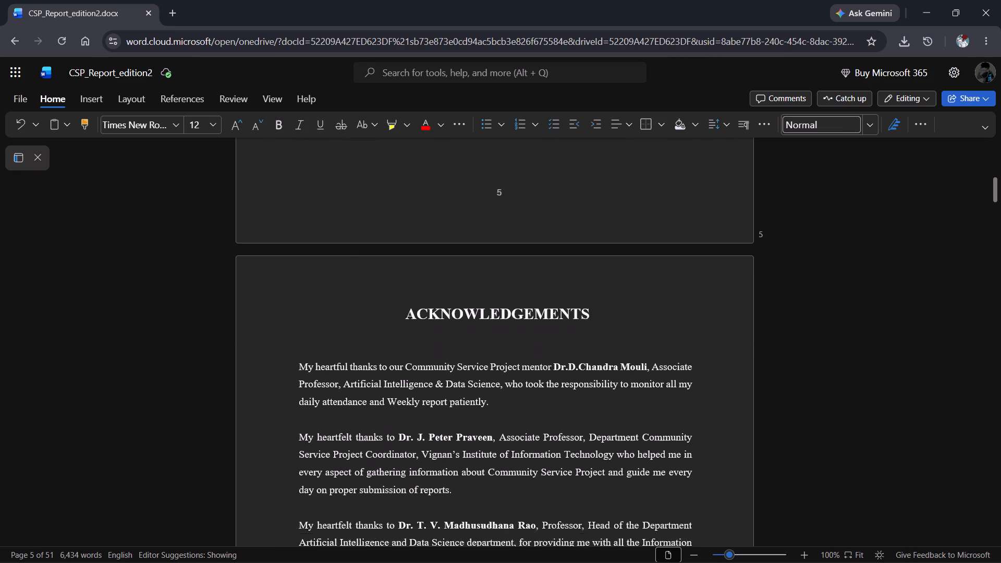
pyautogui.scroll(-5, 460, 273)
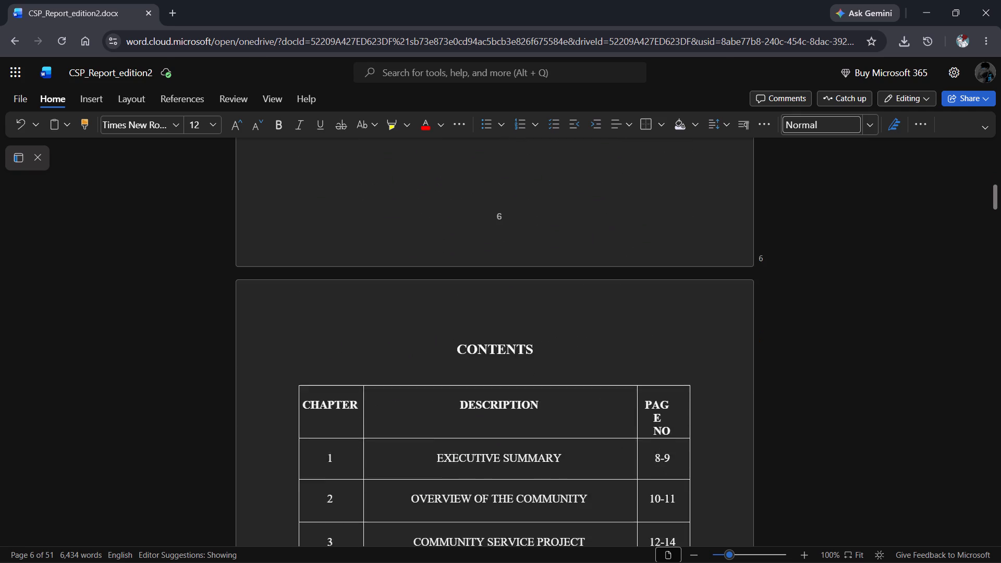
pyautogui.scroll(-2, 460, 273)
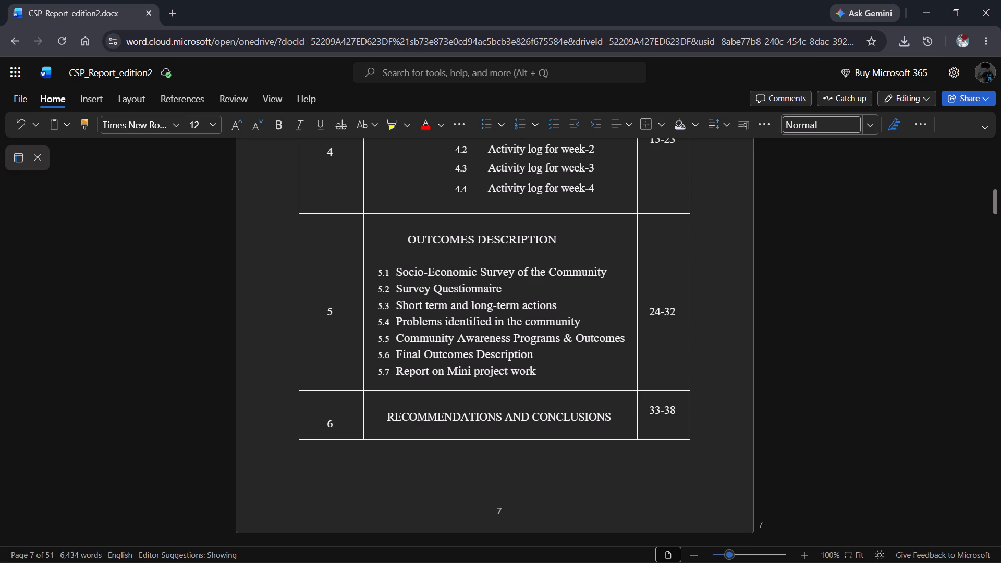
# Delete the stray 7 on the blank page after the Contents table and remove that empty page.
pyautogui.scroll(-9, 460, 273)
pyautogui.scroll(1, 460, 273)
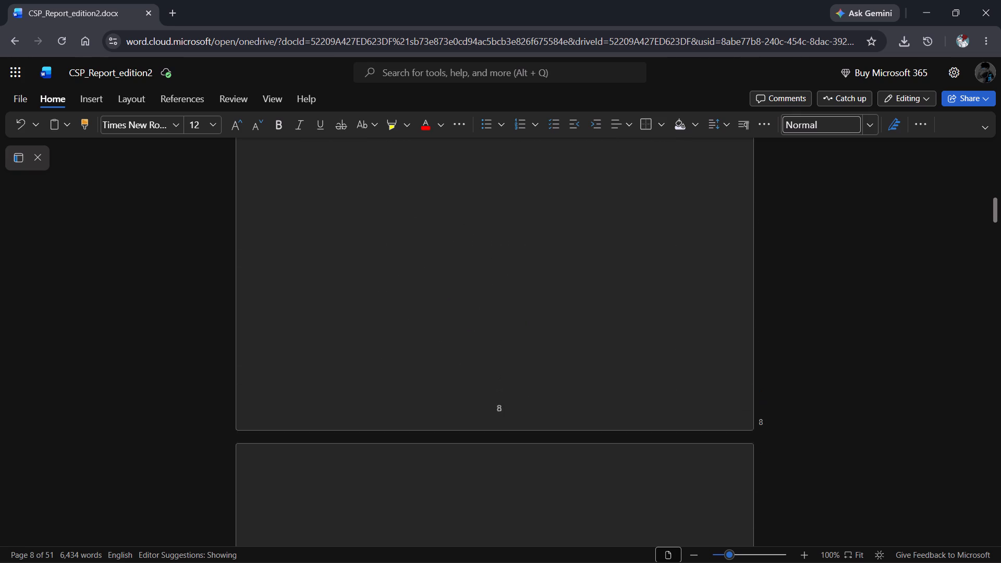
pyautogui.scroll(1, 460, 273)
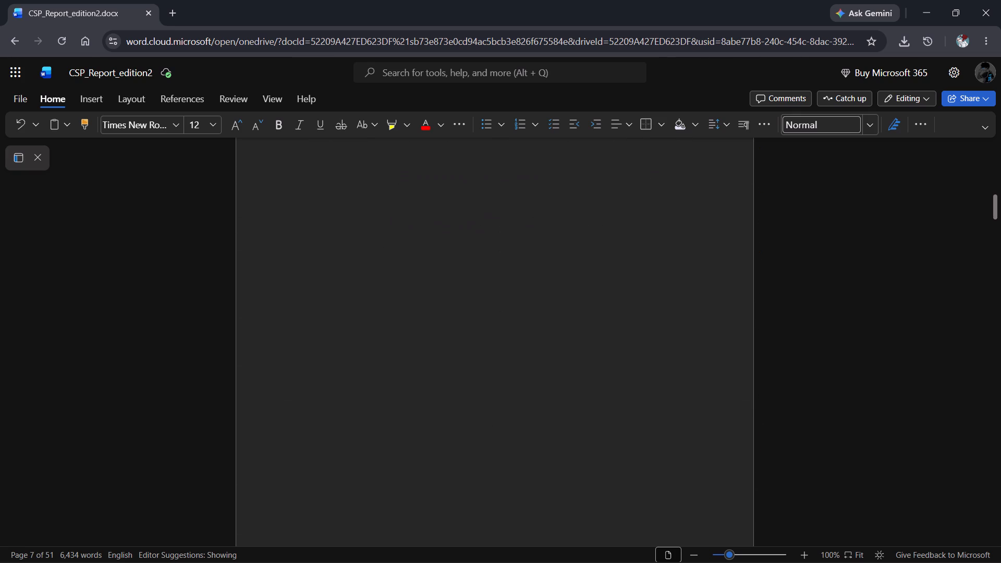
pyautogui.scroll(2, 458, 286)
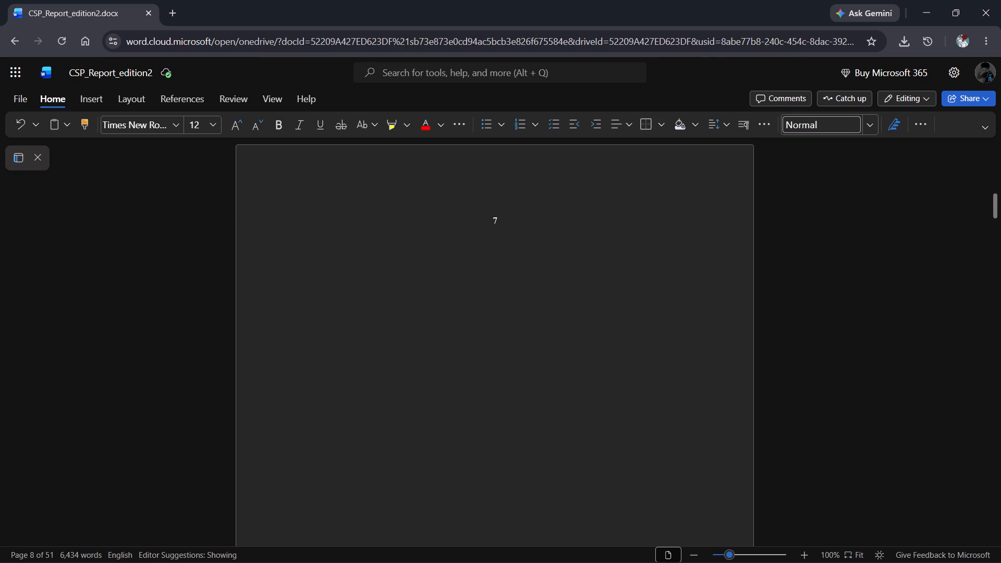
pyautogui.click(507, 220)
pyautogui.press('BackSpace')
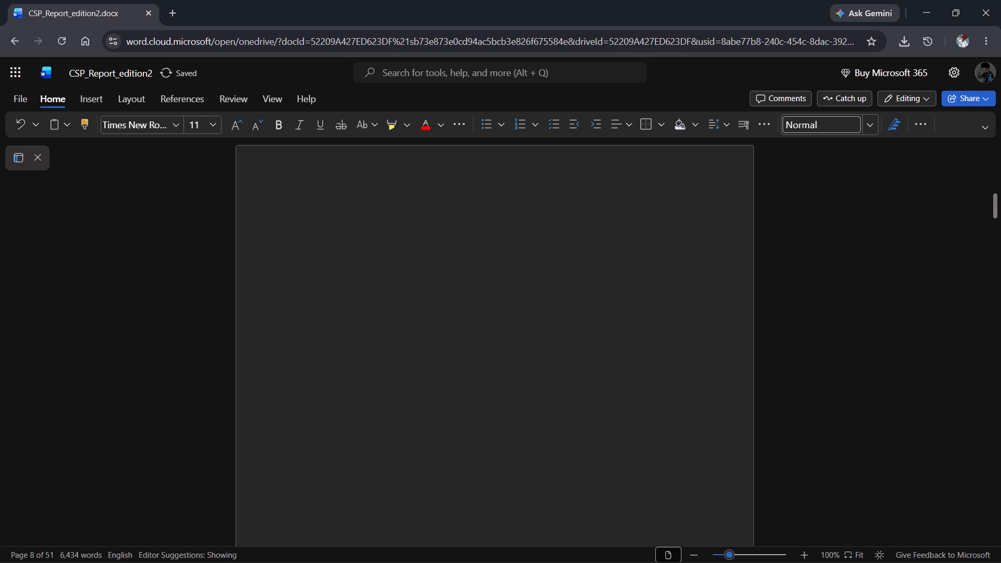
pyautogui.press('BackSpace')
pyautogui.press('BackSpace')
pyautogui.press('BackSpace')
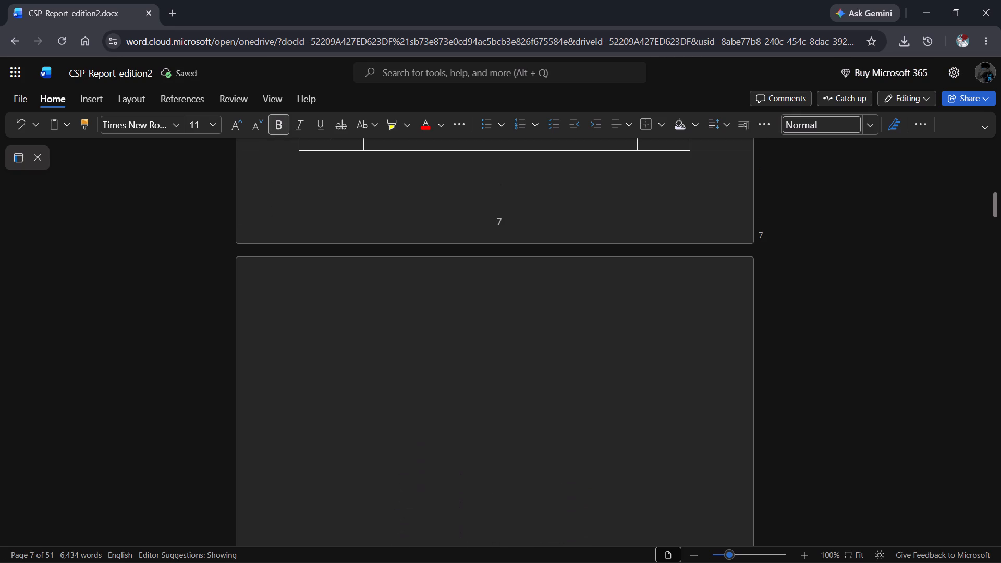
# Change the CHAPTER-1 heading on the Executive Summary title page to CHAPTER 1 using the grammar suggestion.
pyautogui.scroll(-2, 507, 220)
pyautogui.click(548, 365)
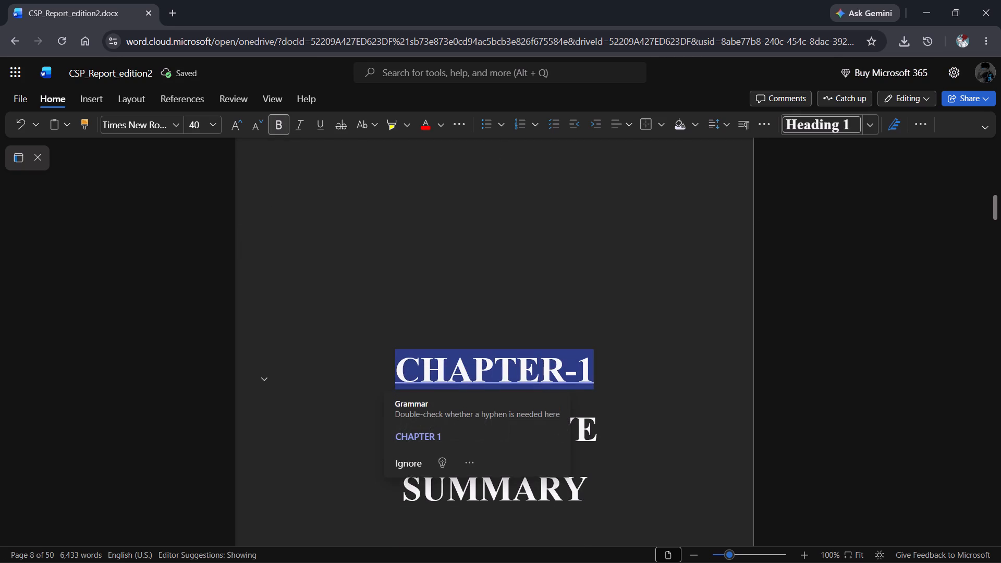
pyautogui.scroll(-2, 548, 365)
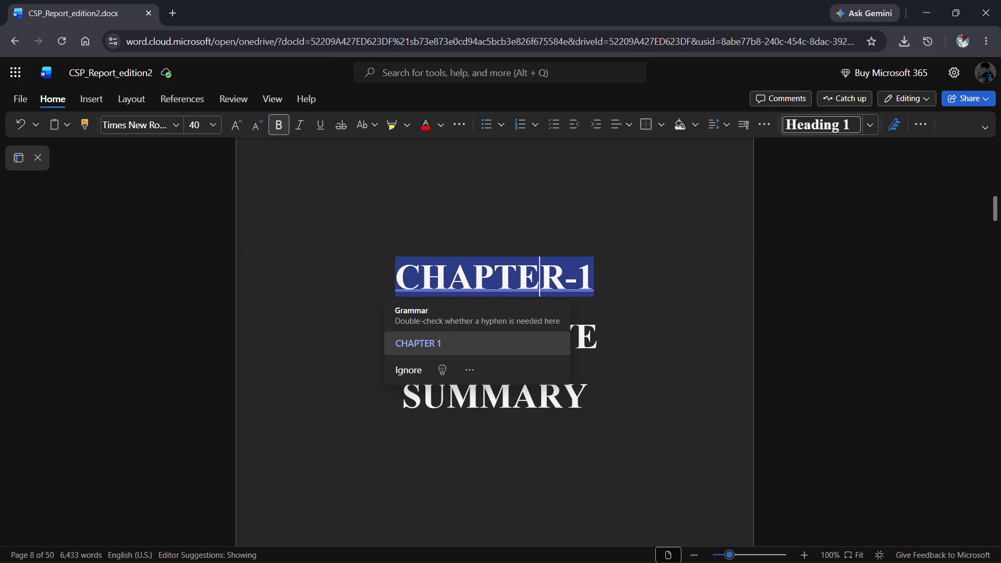
pyautogui.click(425, 333)
pyautogui.click(374, 332)
# Review the headings, layout and footer page numbers from the Chapter 1 title page through the end of Chapter 3.
pyautogui.scroll(-2, 374, 332)
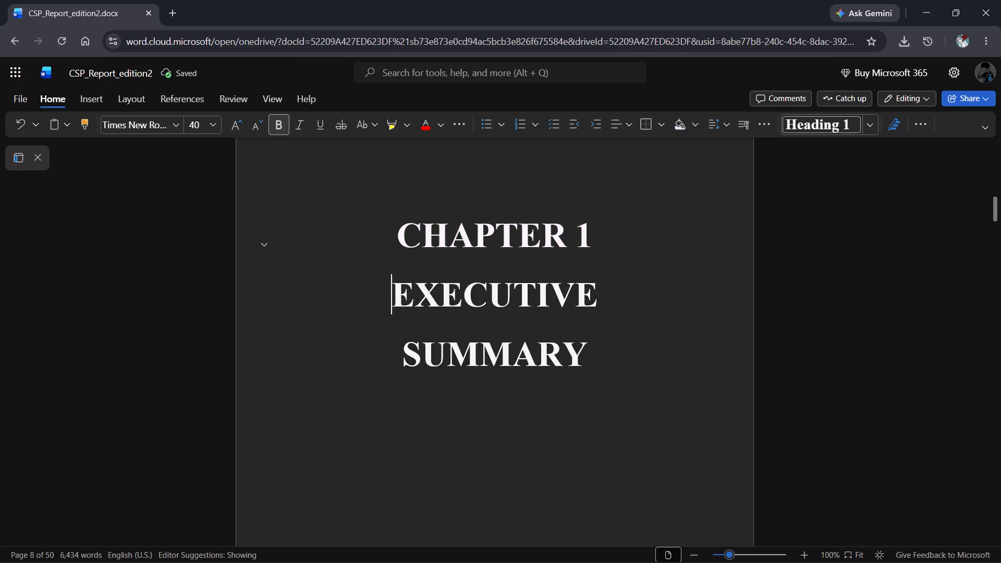
pyautogui.scroll(-5, 374, 332)
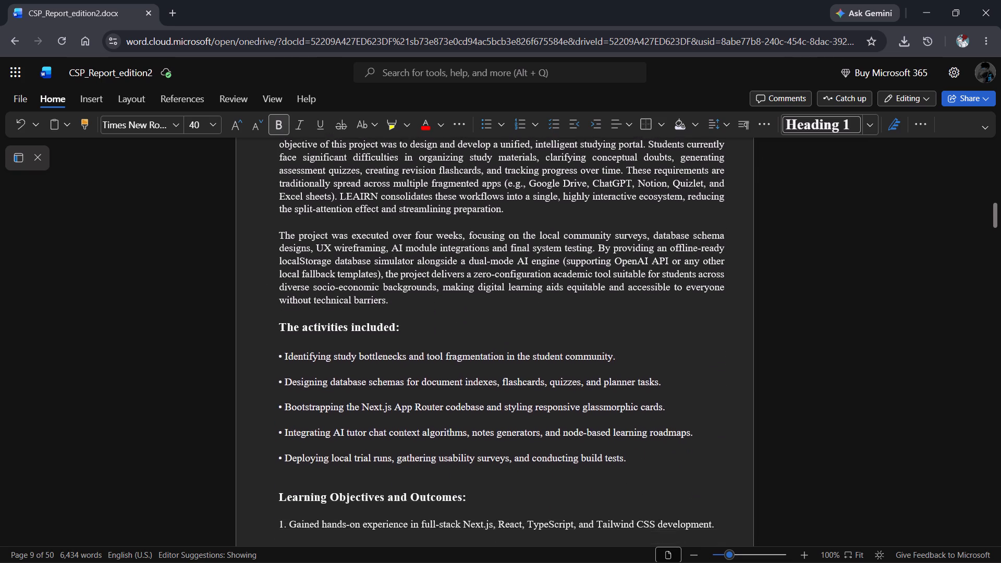
pyautogui.scroll(-8, 374, 332)
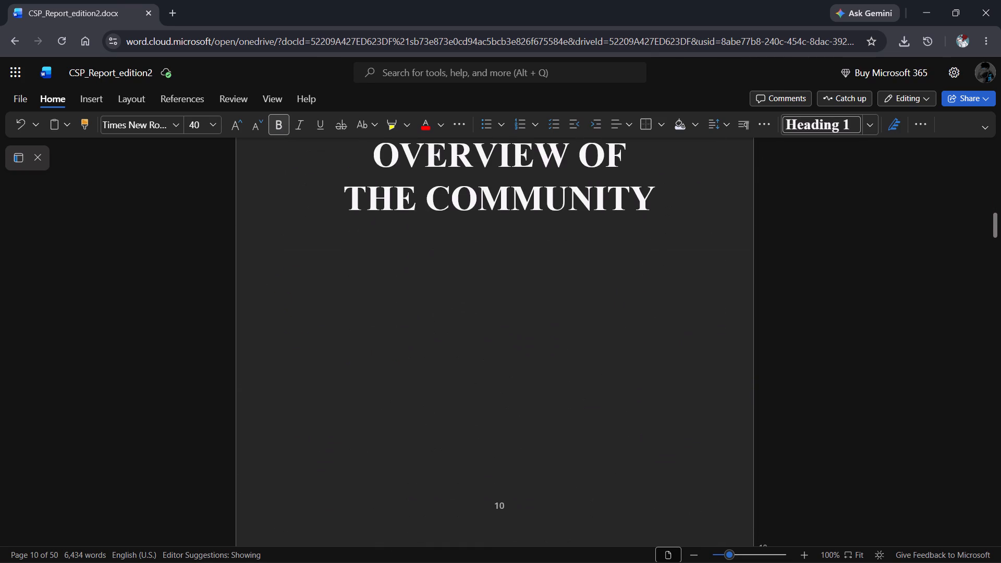
pyautogui.scroll(-7, 374, 332)
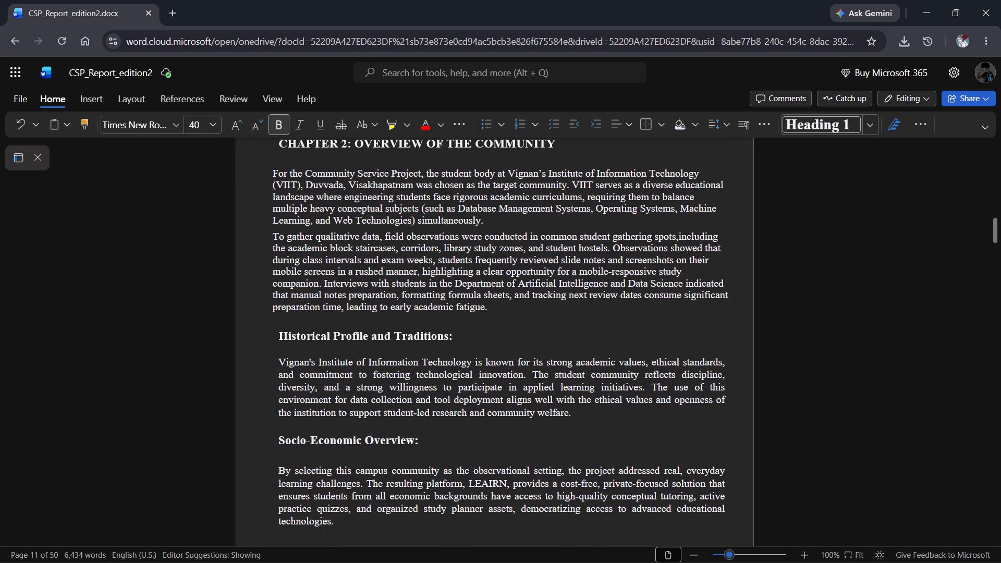
pyautogui.scroll(-7, 374, 332)
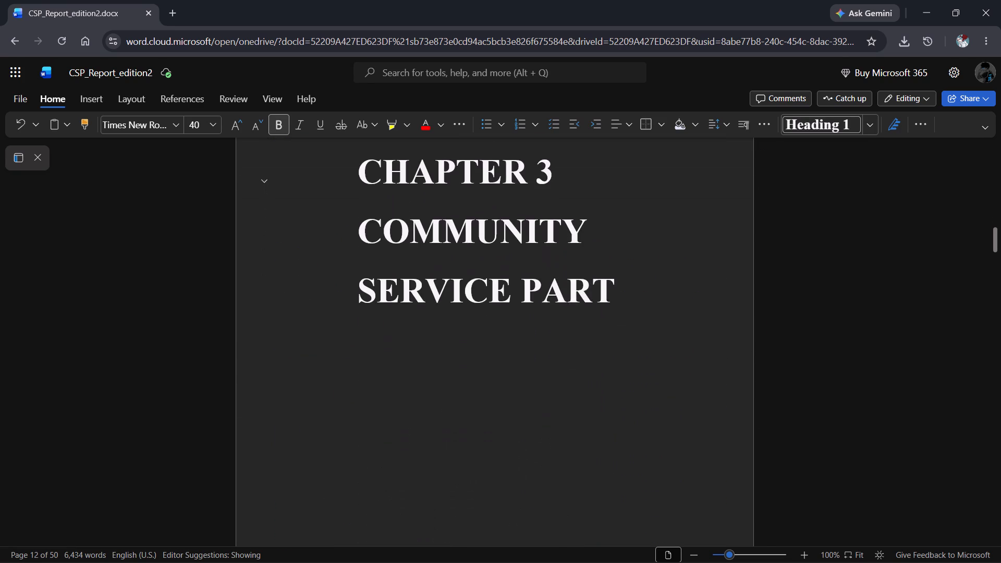
pyautogui.scroll(-5, 374, 332)
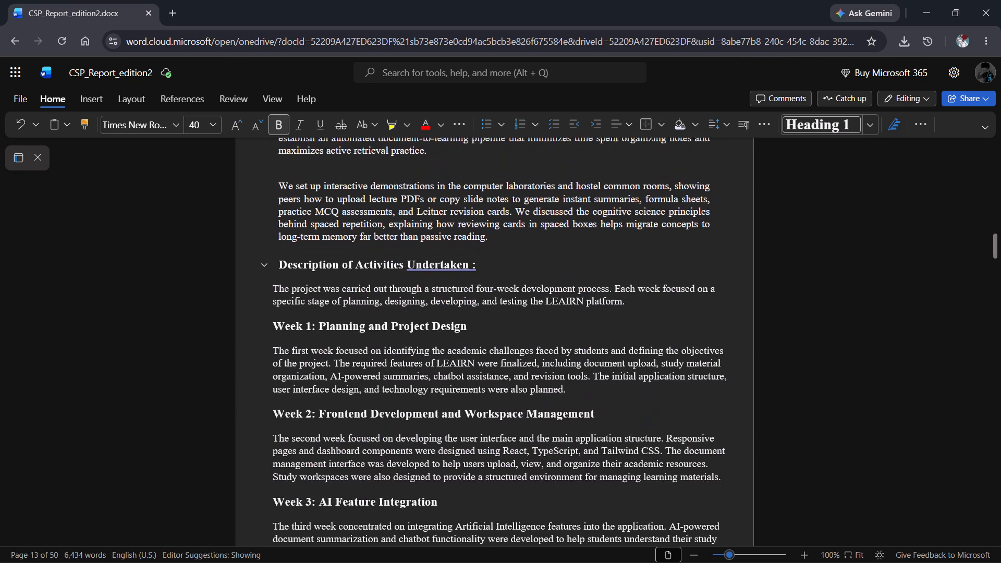
pyautogui.scroll(-4, 374, 332)
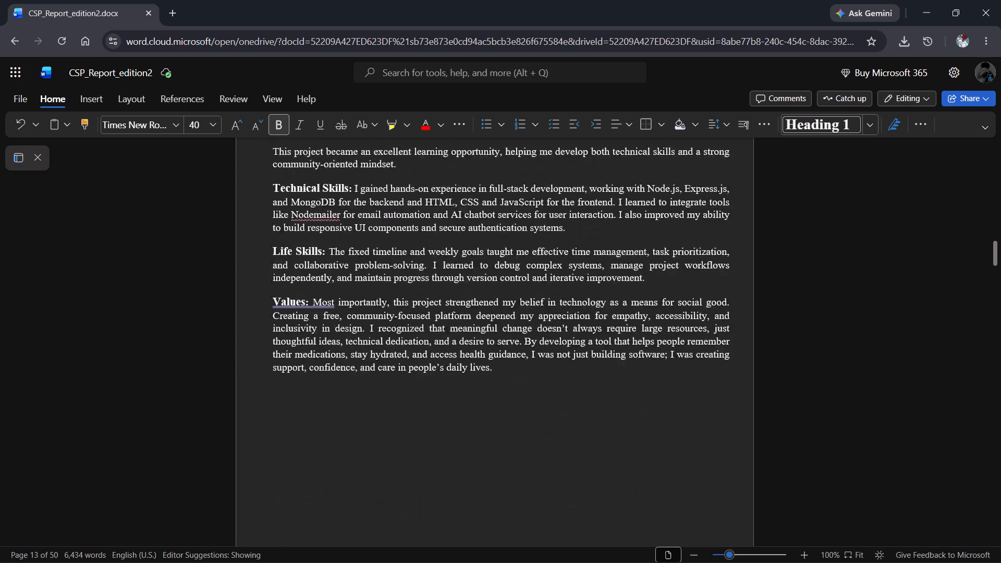
pyautogui.scroll(-1, 374, 332)
pyautogui.scroll(2, 374, 332)
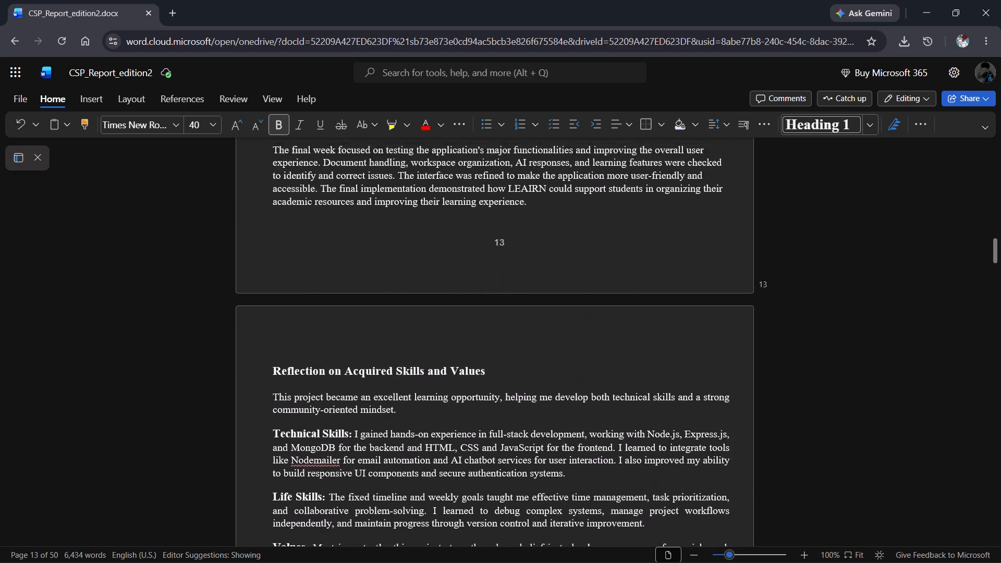
pyautogui.scroll(2, 374, 332)
pyautogui.scroll(-7, 374, 332)
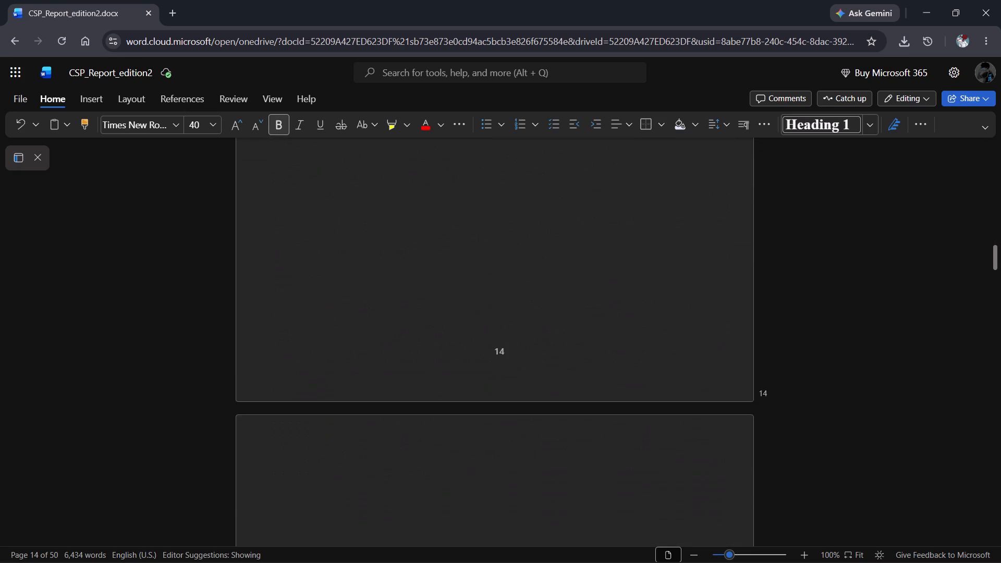
pyautogui.scroll(-1, 374, 332)
# Examine the Weekly Activity Logs & Reports title page, the Week-1 activity log and the blank page after it for layout and page numbers.
pyautogui.click(425, 186)
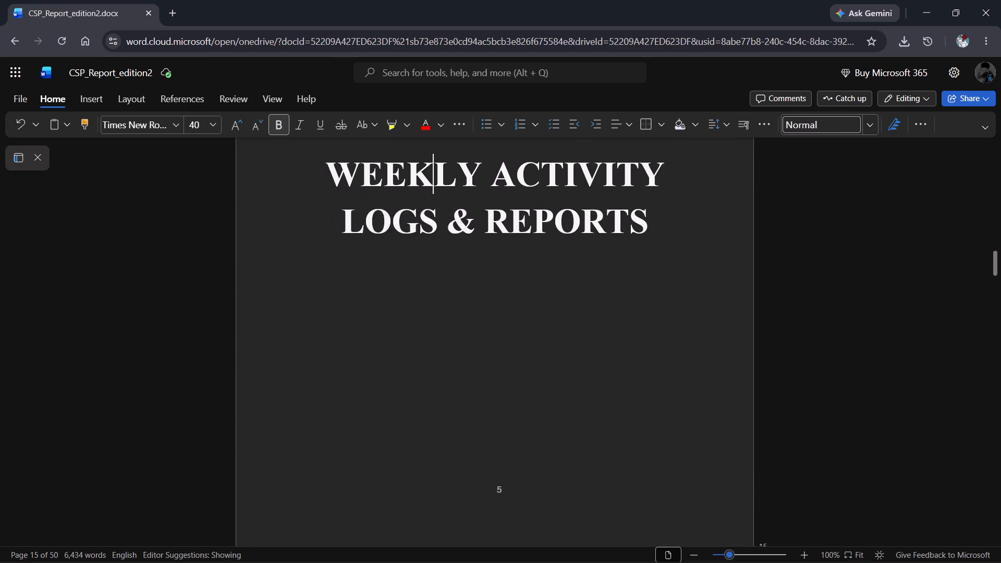
pyautogui.scroll(-4, 425, 186)
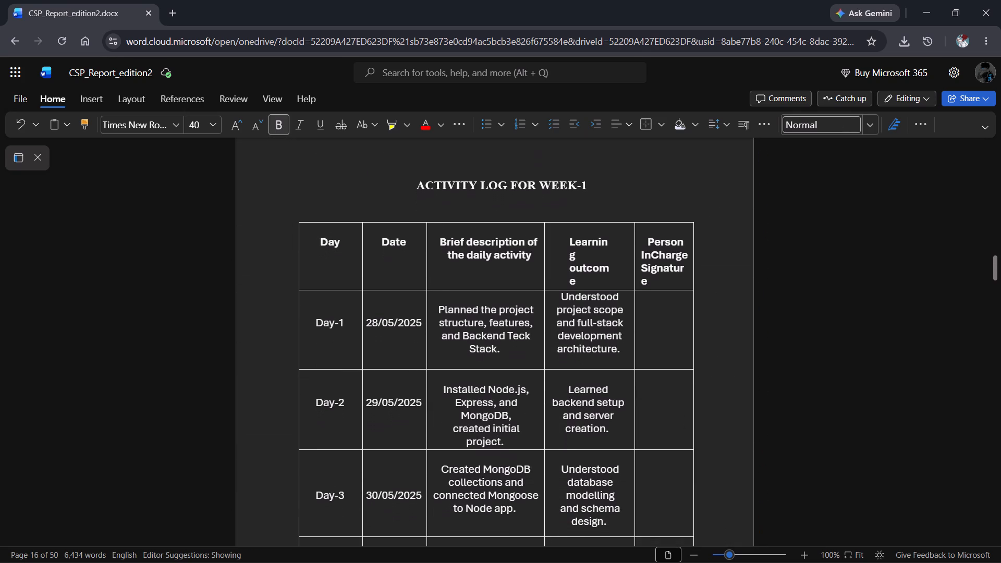
pyautogui.scroll(-5, 425, 186)
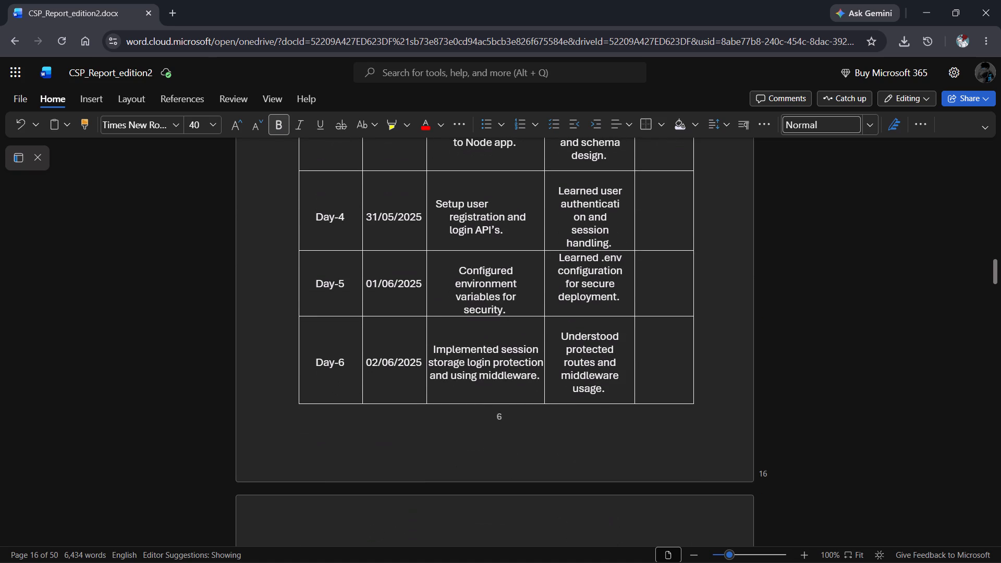
pyautogui.click(506, 419)
pyautogui.scroll(1, 506, 419)
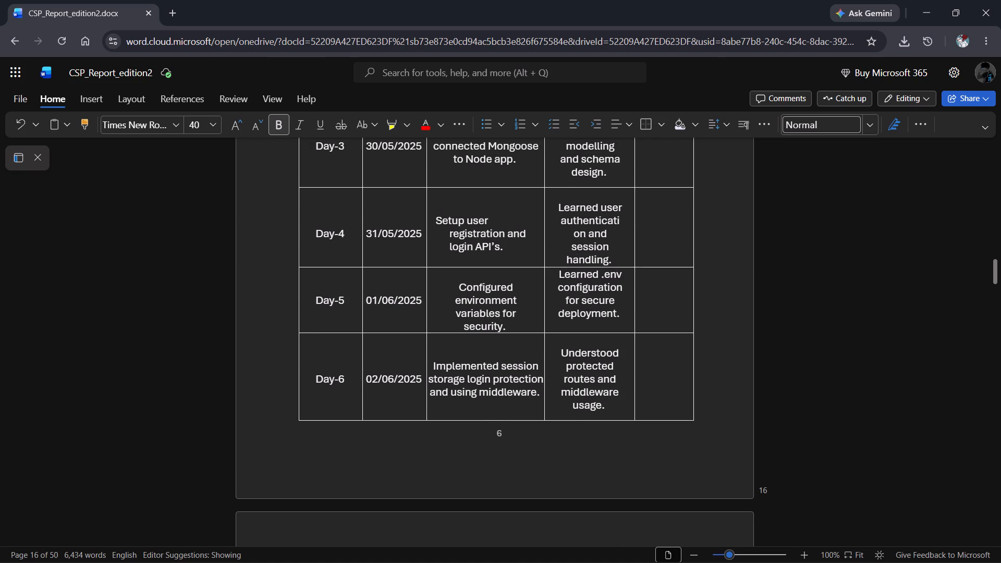
pyautogui.scroll(4, 506, 419)
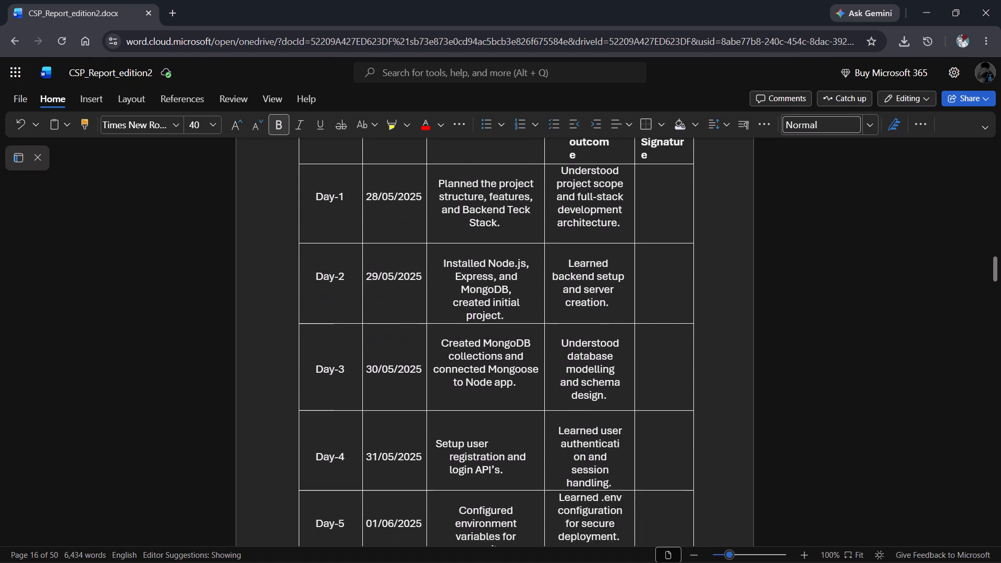
pyautogui.scroll(2, 506, 419)
pyautogui.scroll(-3, 506, 419)
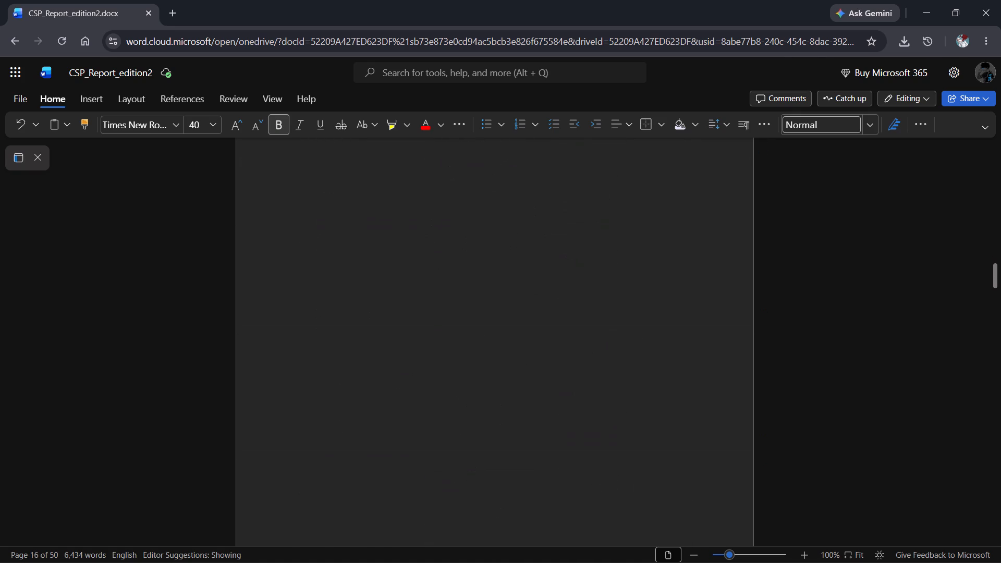
pyautogui.scroll(2, 506, 419)
pyautogui.scroll(-6, 506, 419)
pyautogui.scroll(-1, 503, 467)
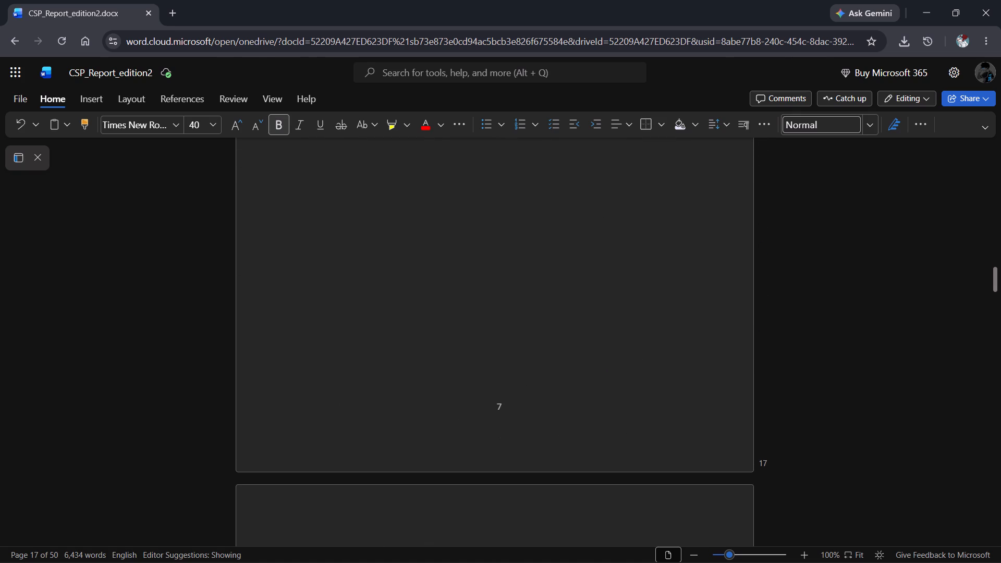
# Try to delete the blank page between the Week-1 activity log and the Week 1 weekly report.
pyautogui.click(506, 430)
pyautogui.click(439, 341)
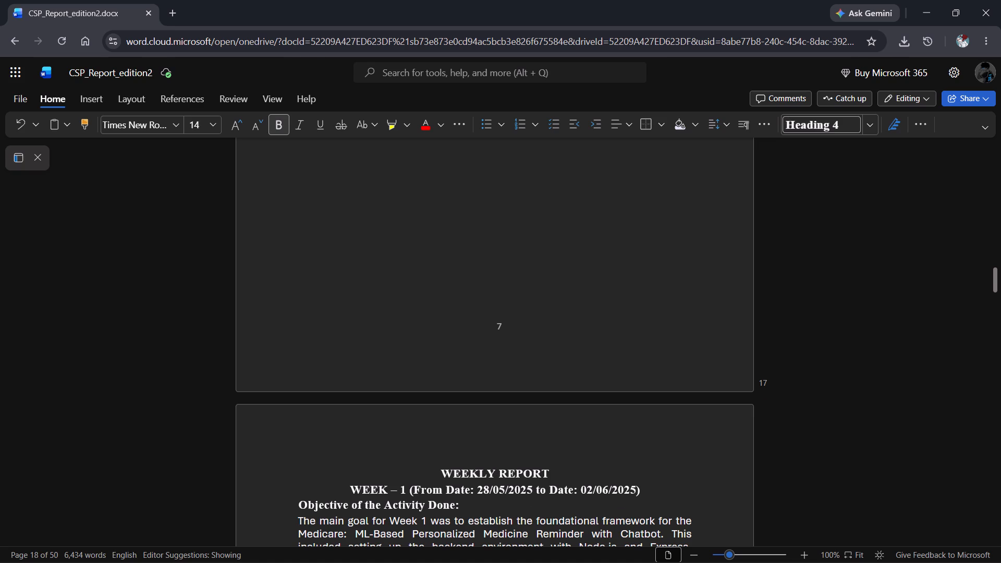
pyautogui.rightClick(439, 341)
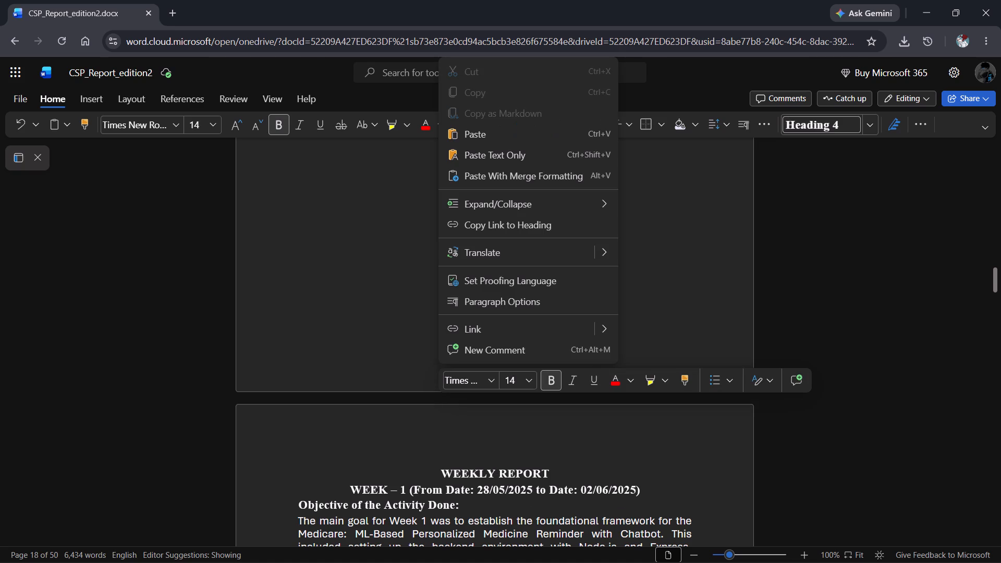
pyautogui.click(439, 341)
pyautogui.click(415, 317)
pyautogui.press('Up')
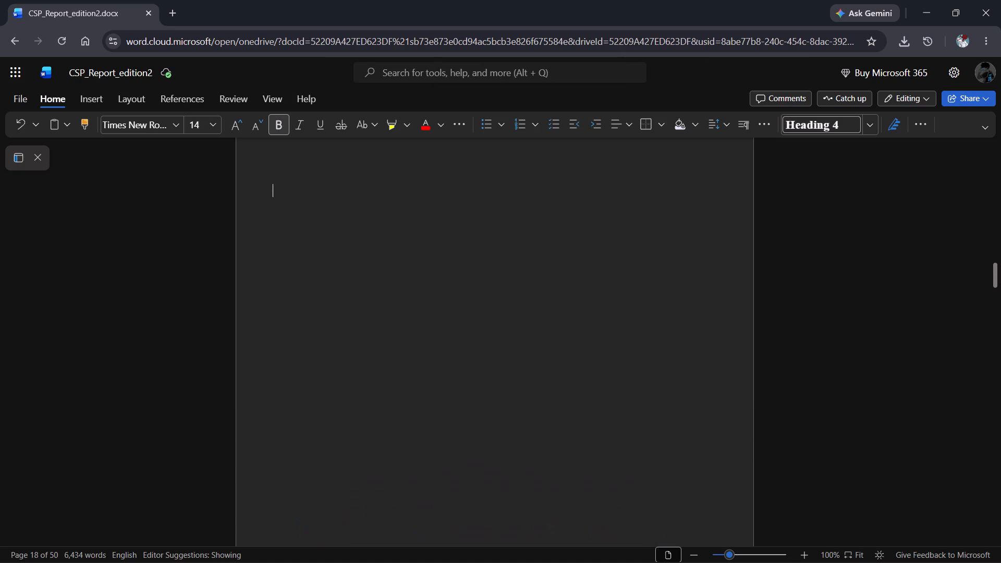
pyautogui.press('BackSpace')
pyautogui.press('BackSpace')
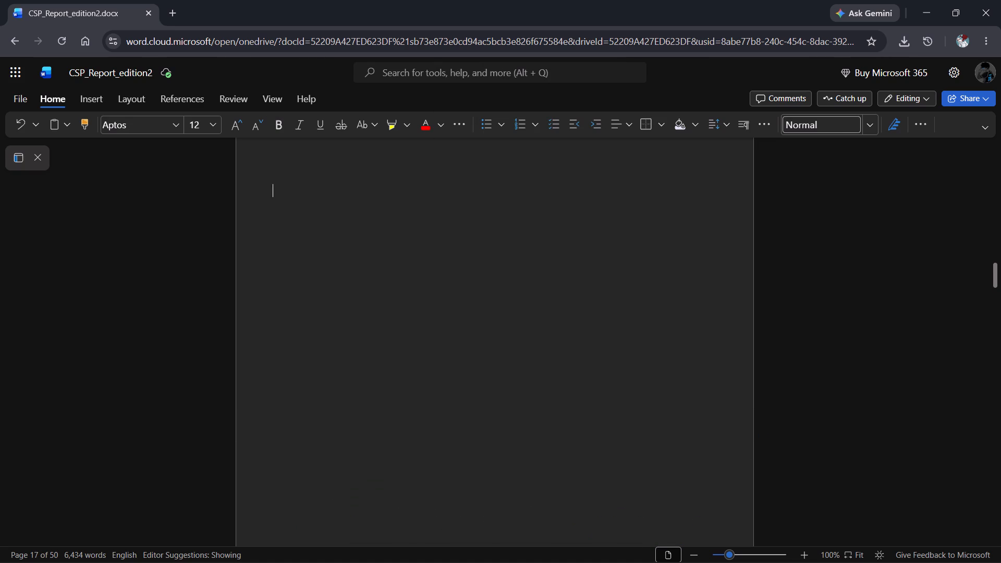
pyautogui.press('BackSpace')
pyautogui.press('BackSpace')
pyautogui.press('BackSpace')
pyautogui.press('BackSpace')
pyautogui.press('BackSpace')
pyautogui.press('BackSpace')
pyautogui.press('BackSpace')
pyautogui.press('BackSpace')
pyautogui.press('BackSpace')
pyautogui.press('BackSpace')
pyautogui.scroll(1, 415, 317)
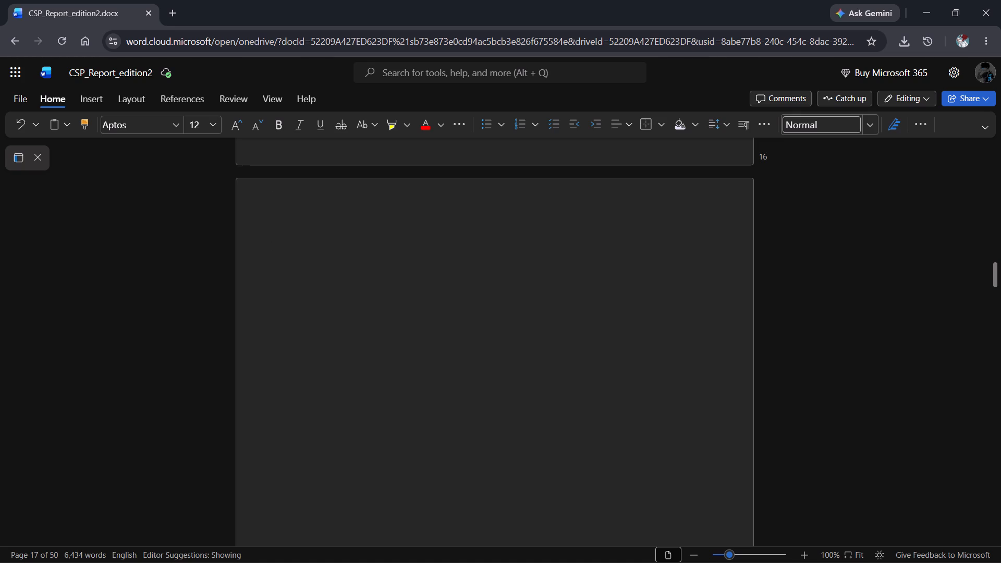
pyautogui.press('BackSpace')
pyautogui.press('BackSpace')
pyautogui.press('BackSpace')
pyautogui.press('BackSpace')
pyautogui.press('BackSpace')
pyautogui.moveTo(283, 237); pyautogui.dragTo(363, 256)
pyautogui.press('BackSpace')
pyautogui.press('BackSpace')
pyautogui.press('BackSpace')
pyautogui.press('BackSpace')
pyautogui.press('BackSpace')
# Review the Week 1 weekly report and the Week-1 activity log for page layout, page numbers and leftover Medicare content.
pyautogui.scroll(-3, 362, 319)
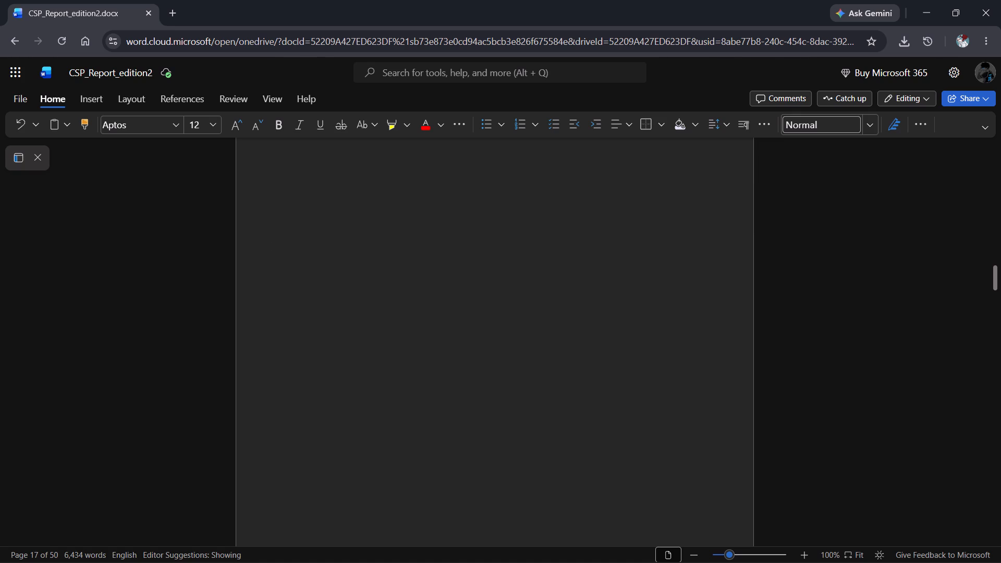
pyautogui.scroll(-5, 362, 319)
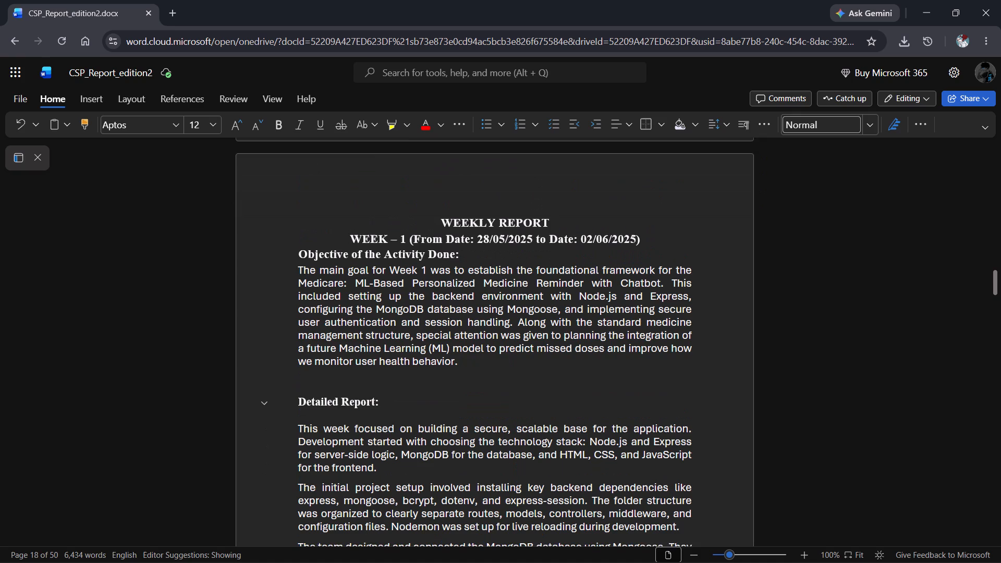
pyautogui.scroll(-2, 362, 319)
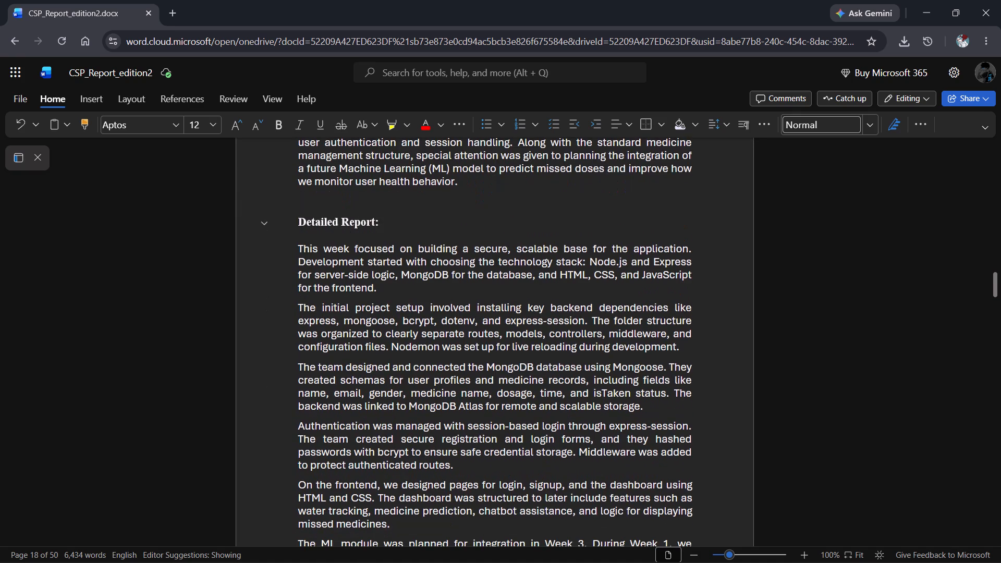
pyautogui.scroll(-6, 362, 319)
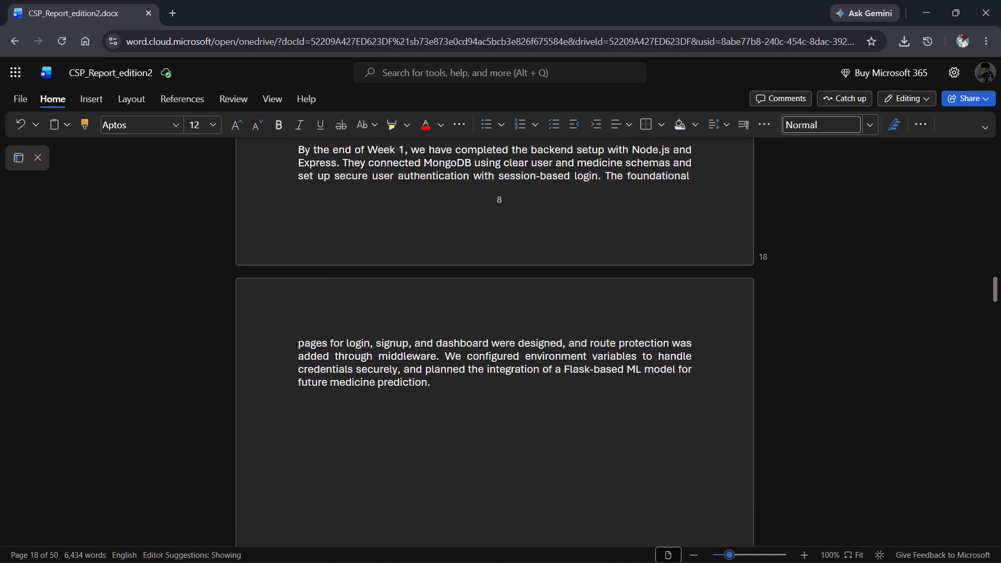
pyautogui.scroll(5, 362, 319)
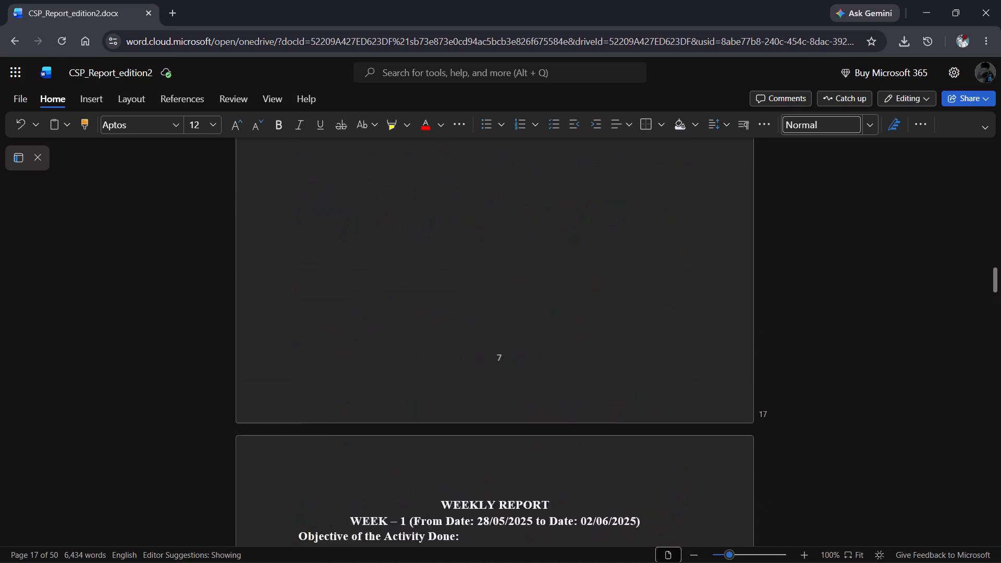
pyautogui.scroll(5, 362, 319)
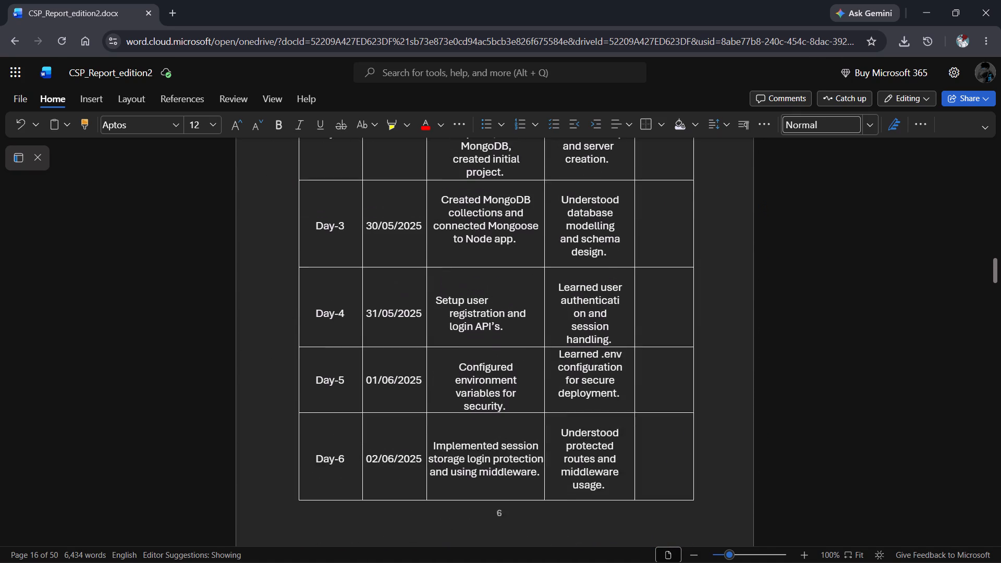
pyautogui.hscroll(-1, 478, 481)
pyautogui.scroll(1, 478, 481)
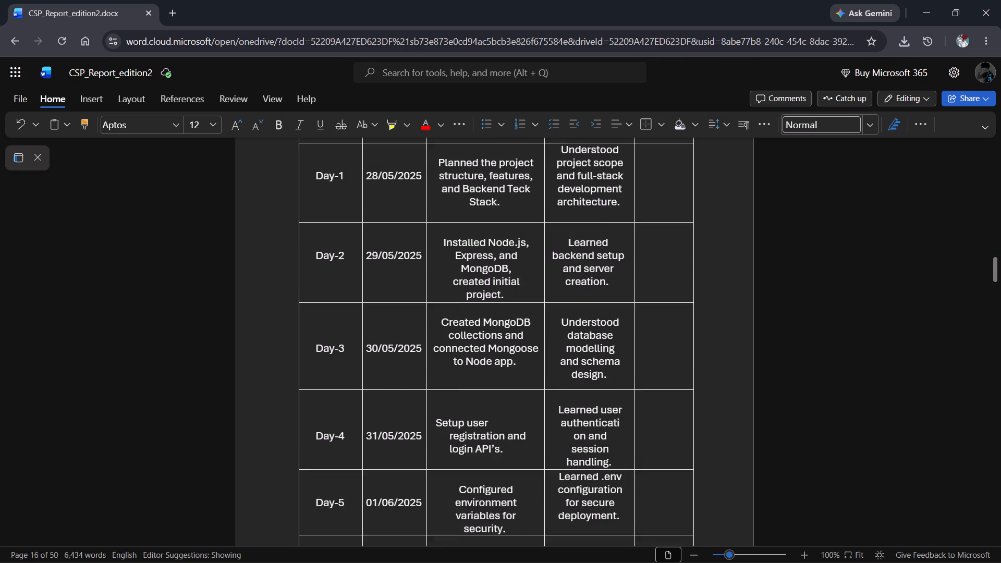
pyautogui.scroll(3, 478, 481)
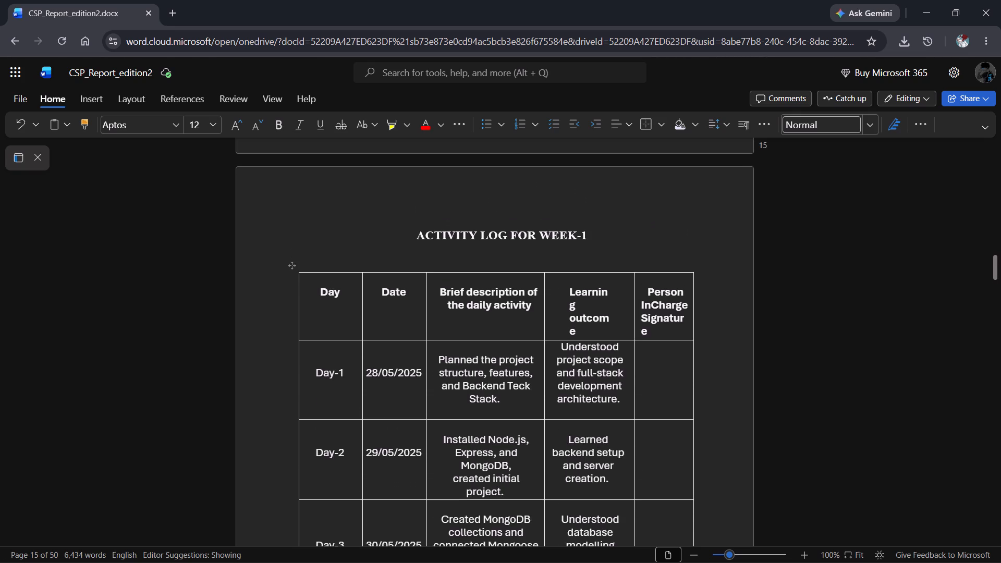
pyautogui.scroll(1, 478, 481)
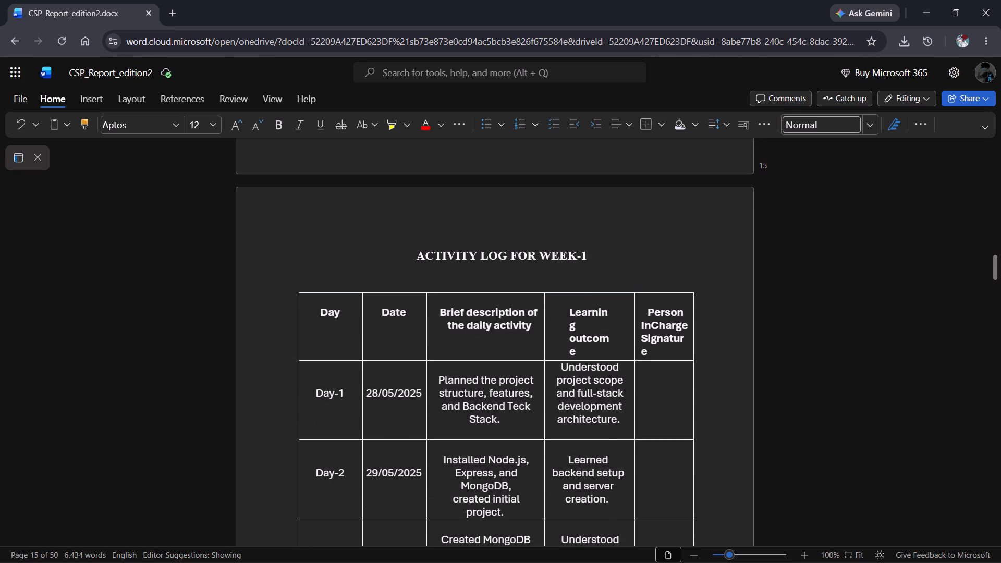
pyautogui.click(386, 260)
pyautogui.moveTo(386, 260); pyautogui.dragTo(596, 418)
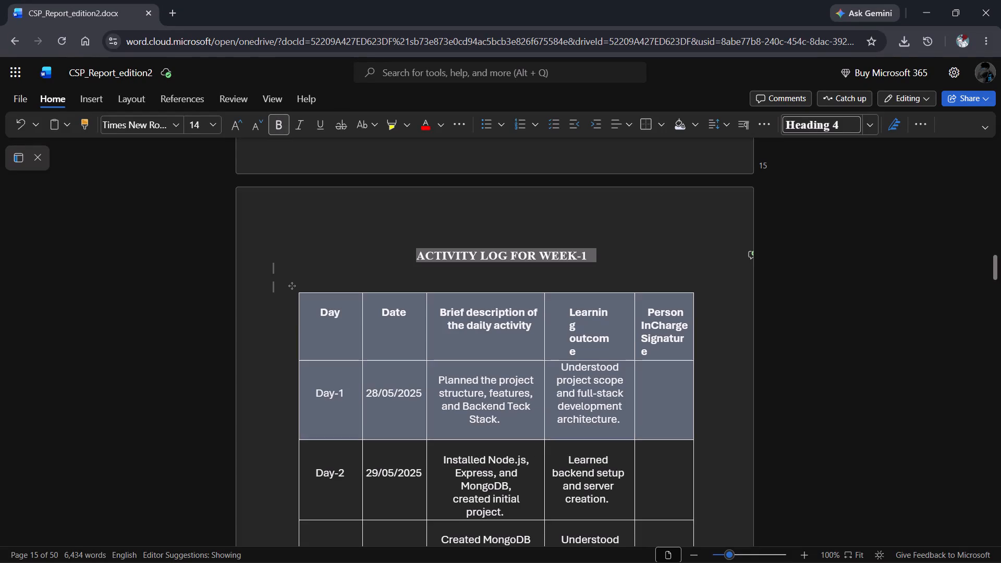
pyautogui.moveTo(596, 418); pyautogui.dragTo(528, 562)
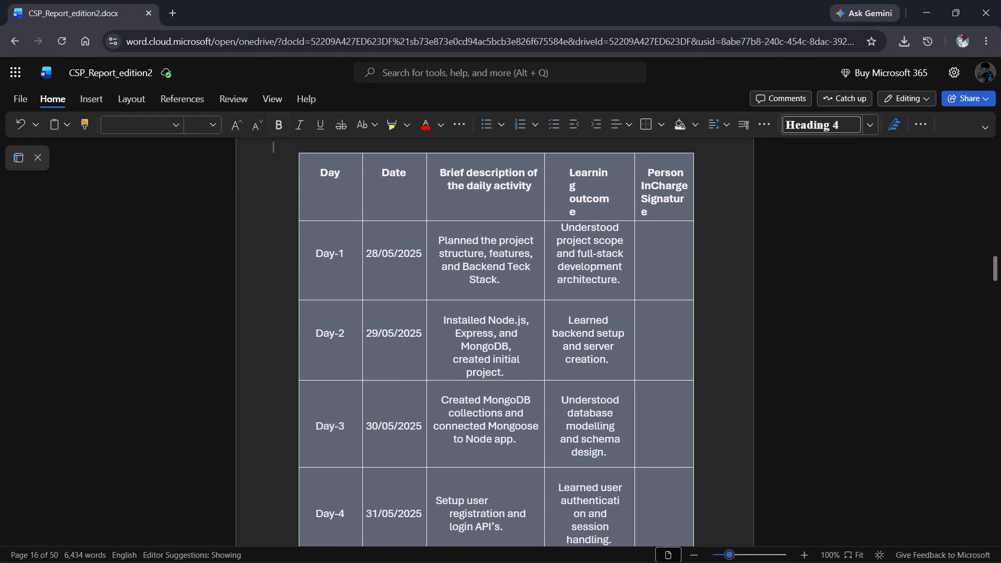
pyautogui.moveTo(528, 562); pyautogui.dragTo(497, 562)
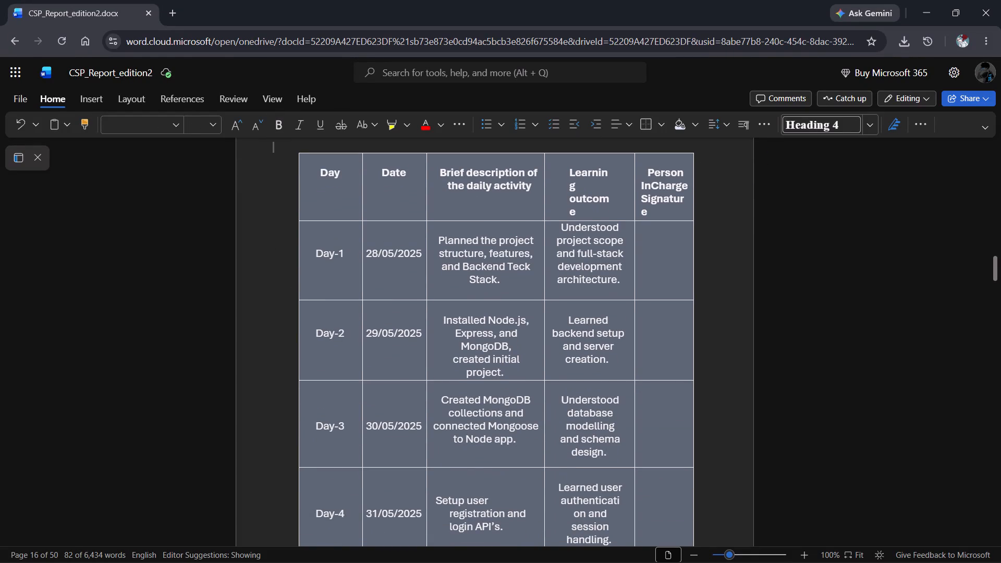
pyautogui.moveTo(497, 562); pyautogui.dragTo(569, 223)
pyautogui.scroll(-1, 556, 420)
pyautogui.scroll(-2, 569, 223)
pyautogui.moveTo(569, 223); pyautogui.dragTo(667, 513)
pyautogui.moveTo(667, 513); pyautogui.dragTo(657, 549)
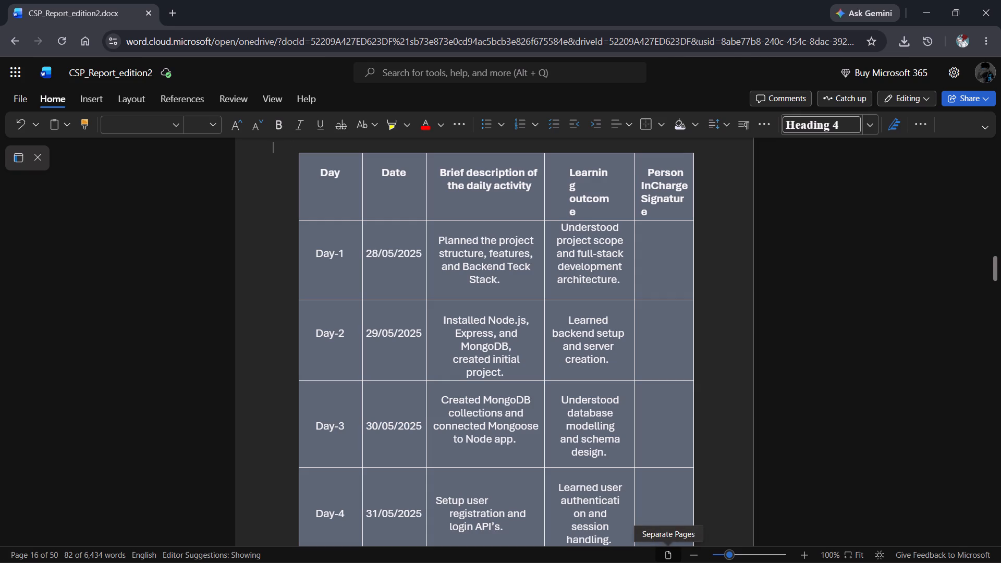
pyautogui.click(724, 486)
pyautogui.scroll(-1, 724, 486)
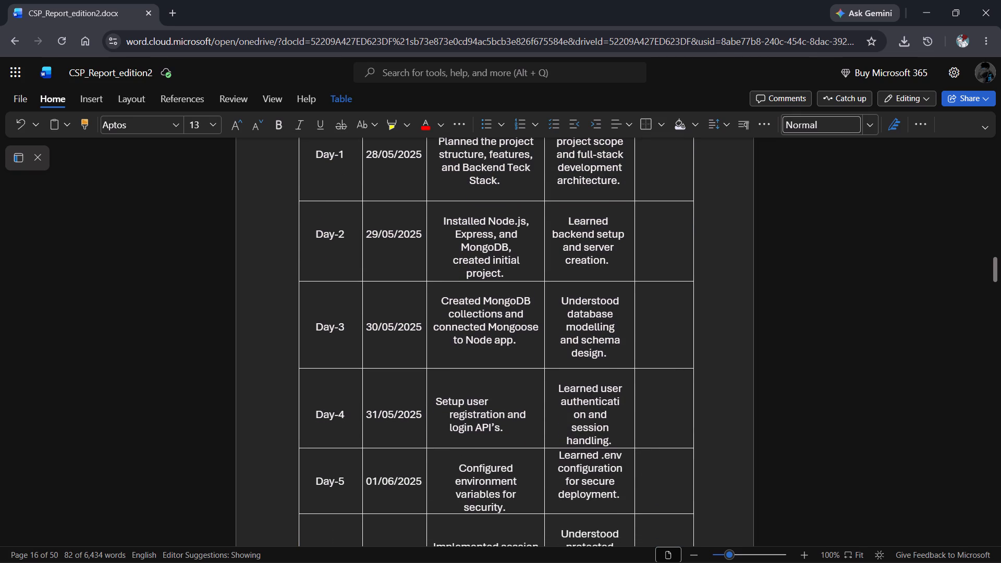
# Copy the Activity Log for Week-1 heading together with its whole table, from the header row through Day-6.
pyautogui.scroll(-1, 724, 486)
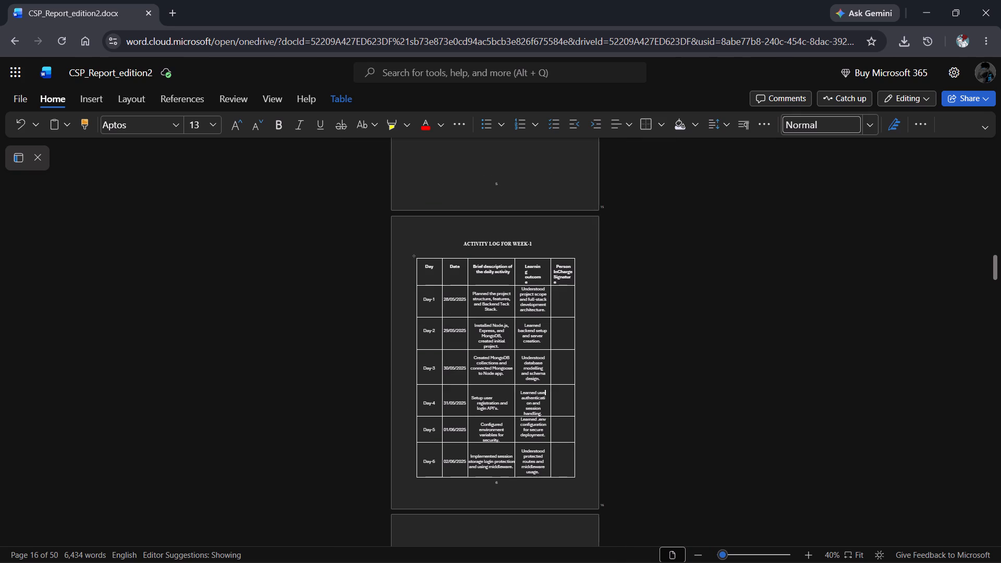
pyautogui.click(467, 241)
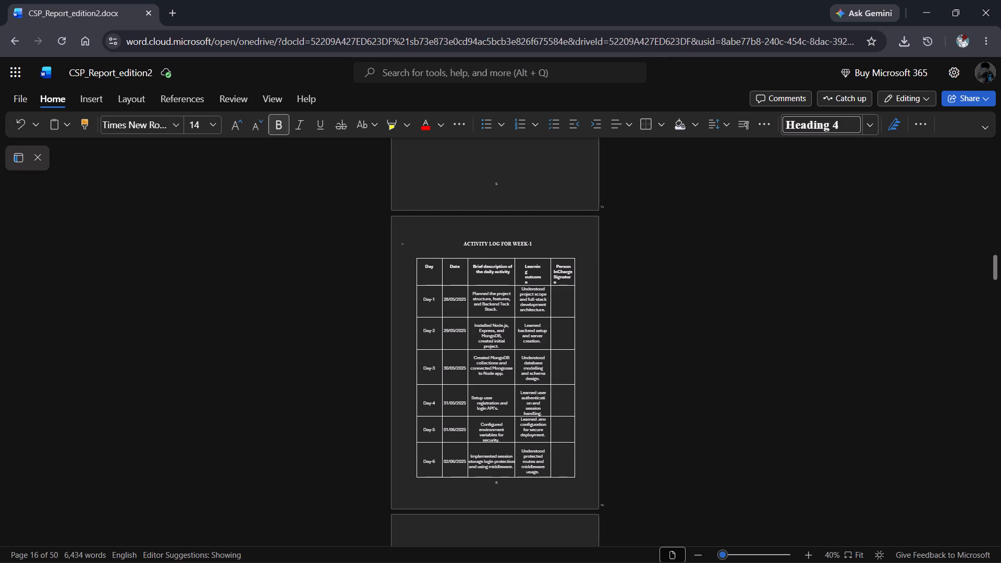
pyautogui.click(466, 241)
pyautogui.click(466, 241)
pyautogui.moveTo(467, 243); pyautogui.dragTo(532, 310)
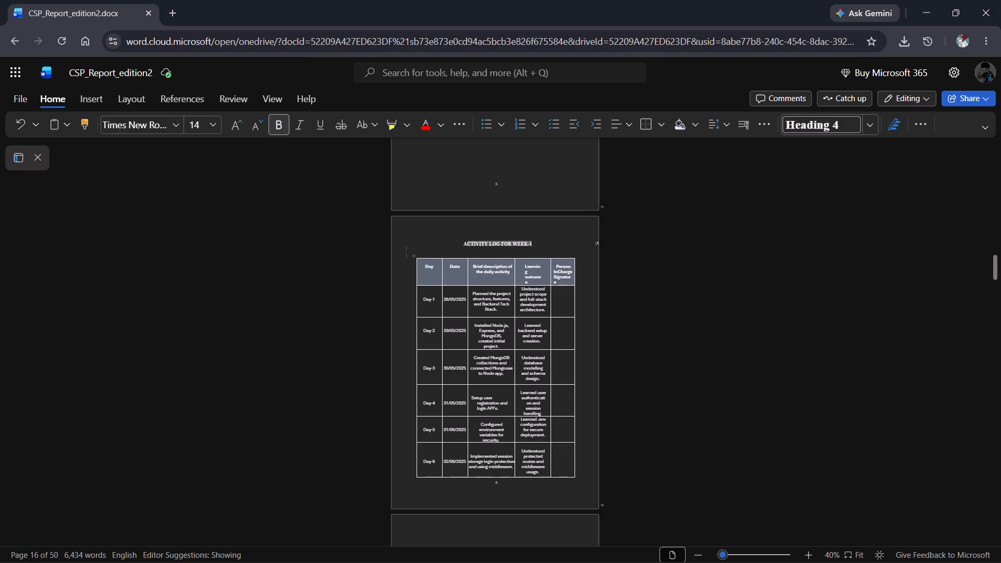
pyautogui.moveTo(532, 310); pyautogui.dragTo(555, 463)
pyautogui.hotkey('ctrl', 'c')
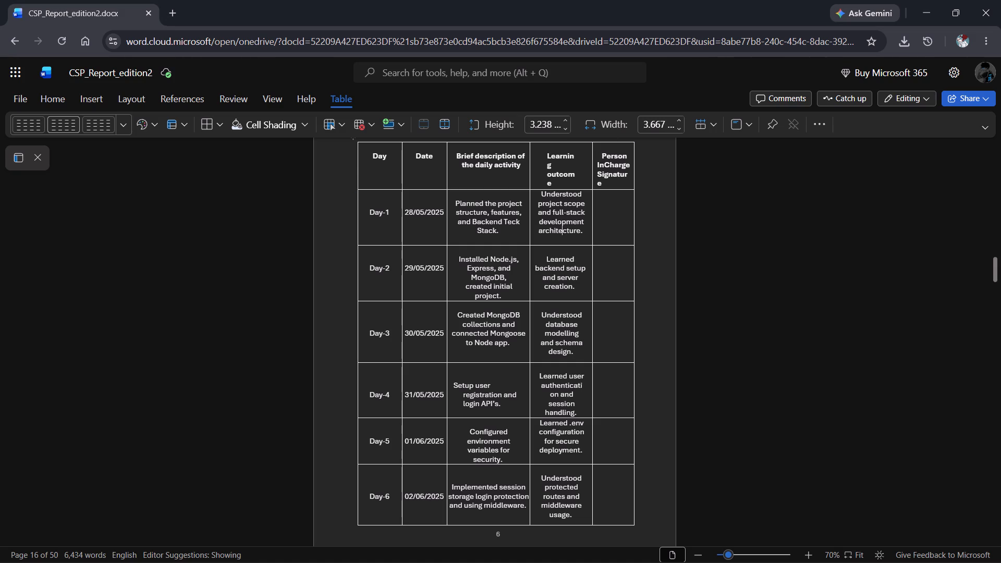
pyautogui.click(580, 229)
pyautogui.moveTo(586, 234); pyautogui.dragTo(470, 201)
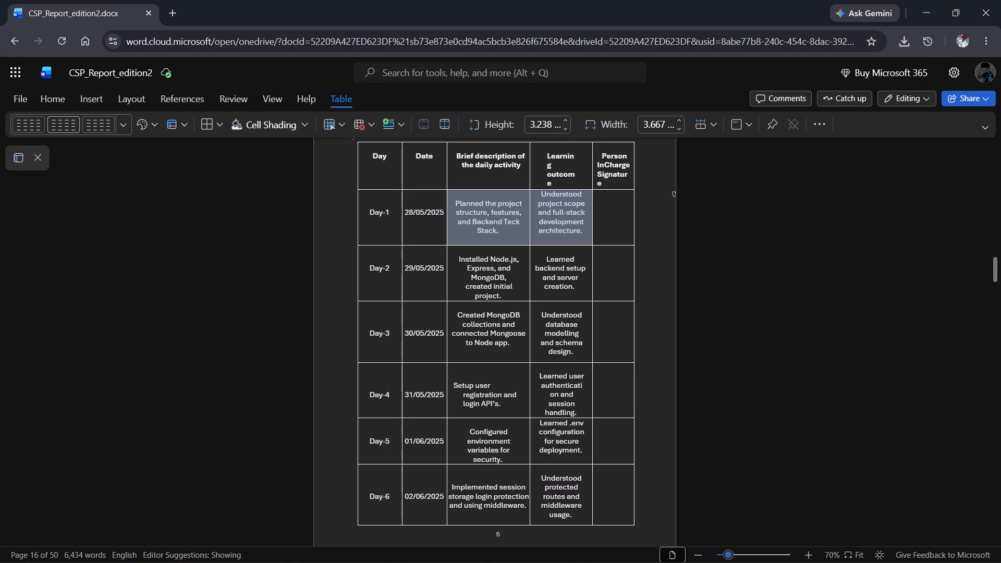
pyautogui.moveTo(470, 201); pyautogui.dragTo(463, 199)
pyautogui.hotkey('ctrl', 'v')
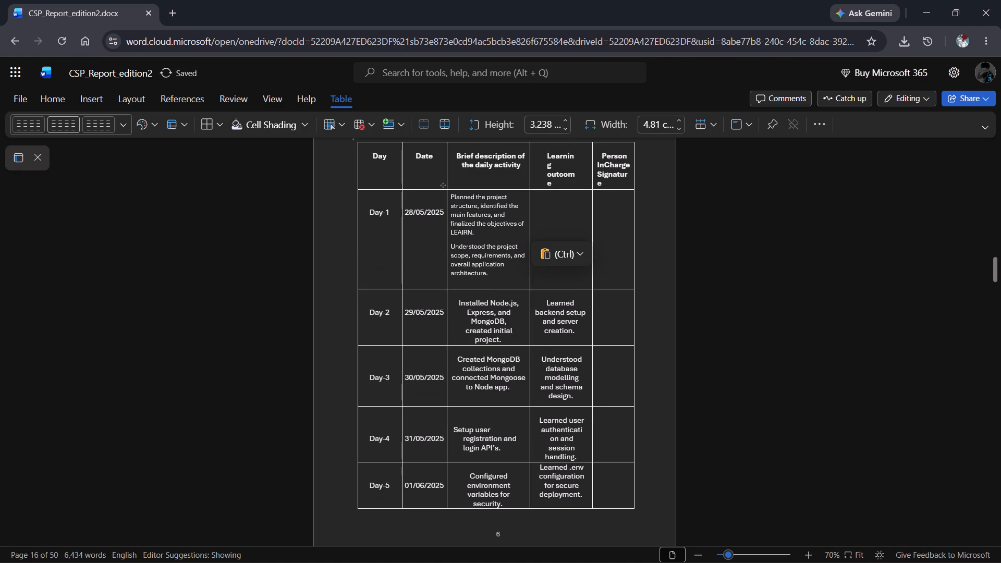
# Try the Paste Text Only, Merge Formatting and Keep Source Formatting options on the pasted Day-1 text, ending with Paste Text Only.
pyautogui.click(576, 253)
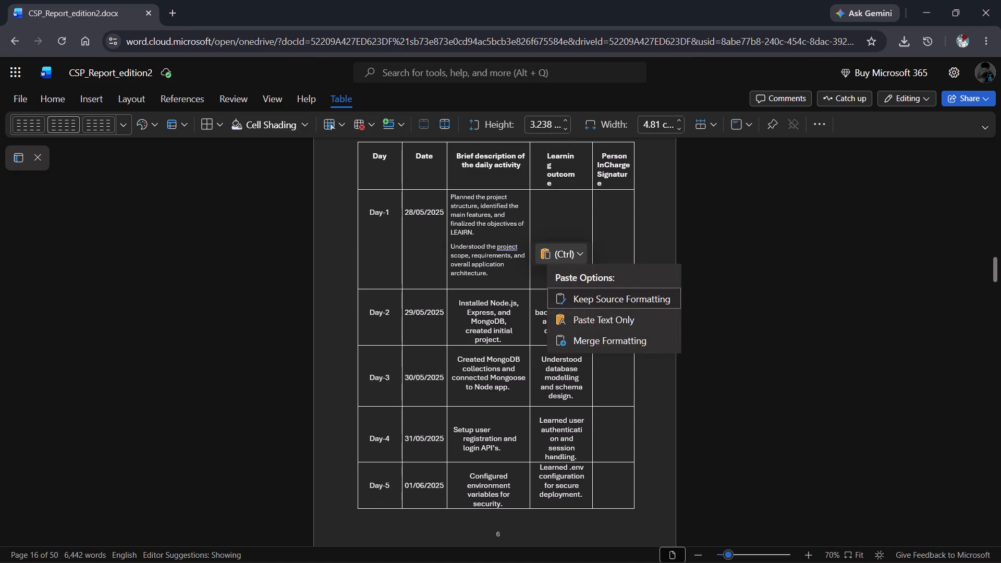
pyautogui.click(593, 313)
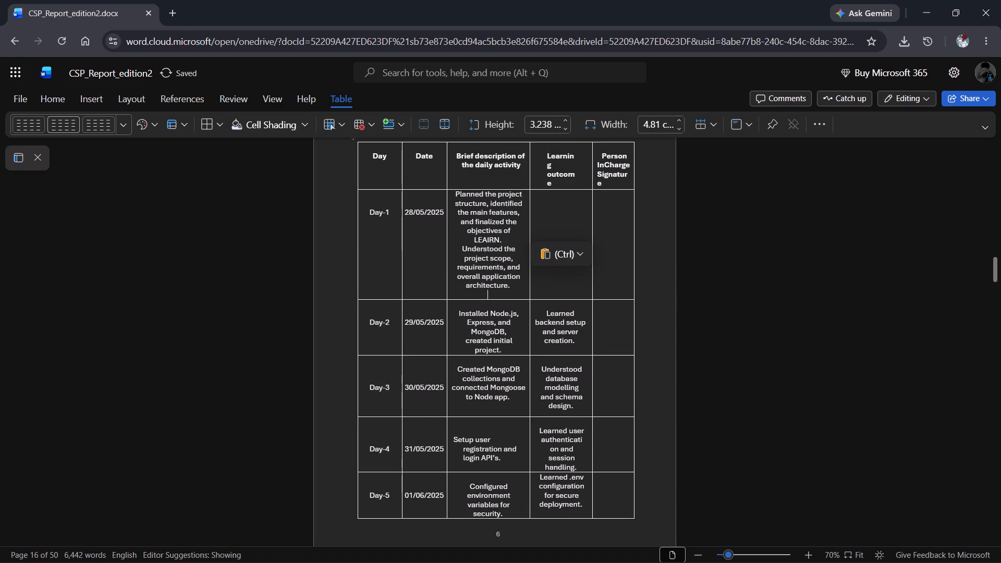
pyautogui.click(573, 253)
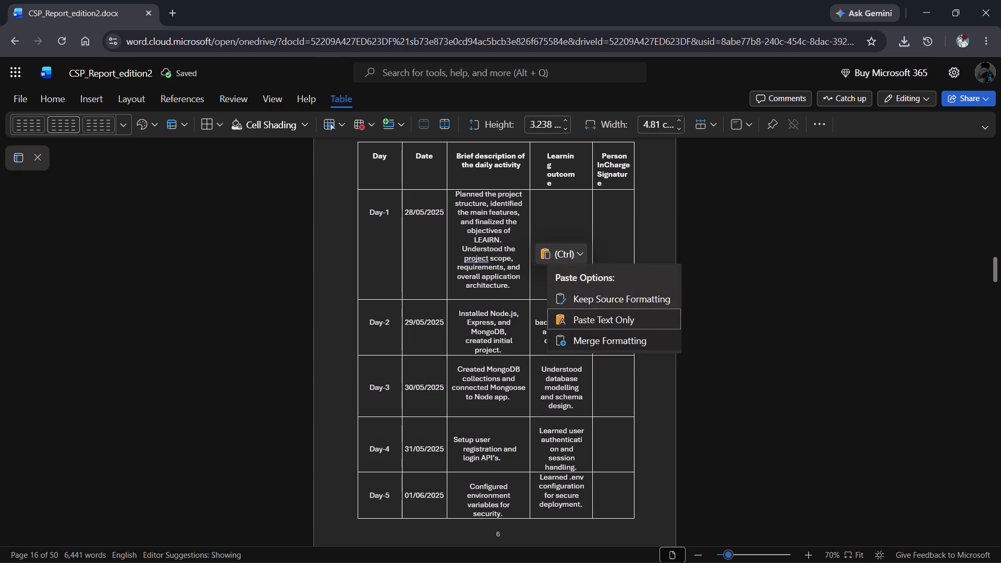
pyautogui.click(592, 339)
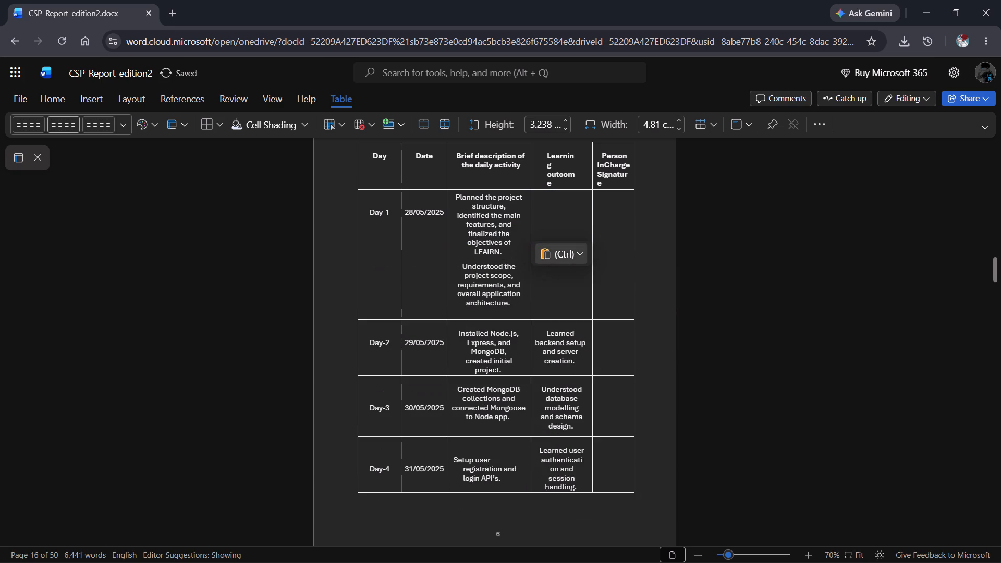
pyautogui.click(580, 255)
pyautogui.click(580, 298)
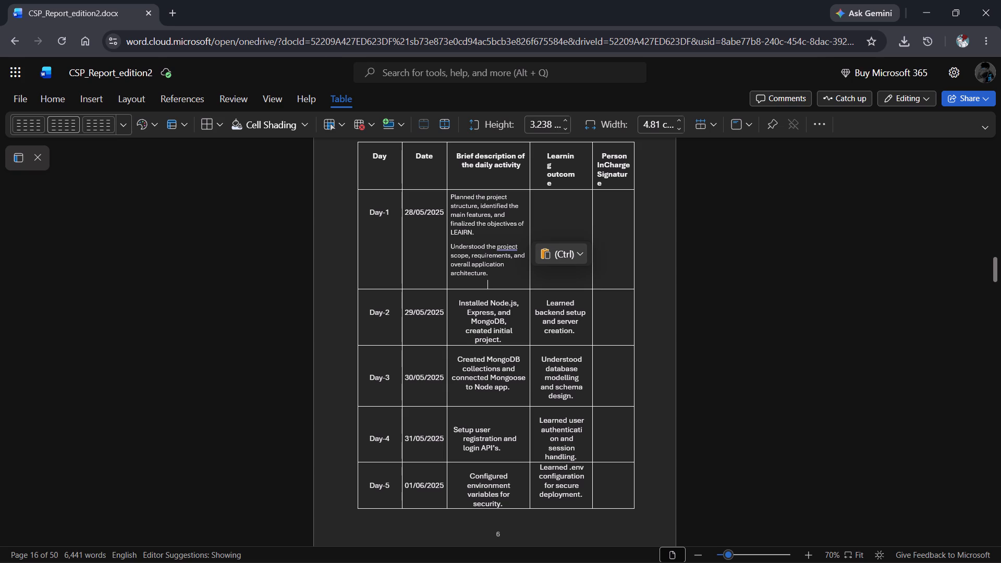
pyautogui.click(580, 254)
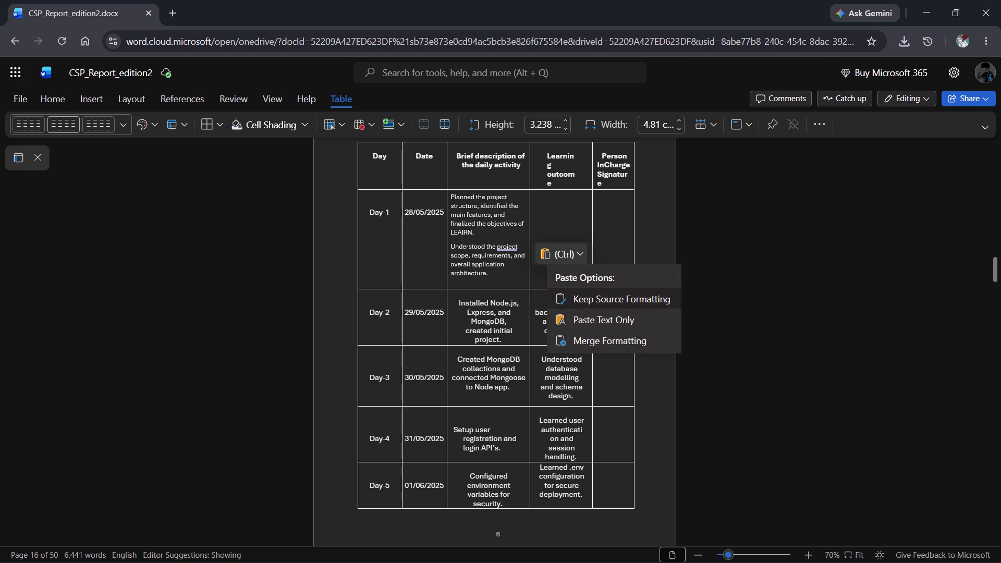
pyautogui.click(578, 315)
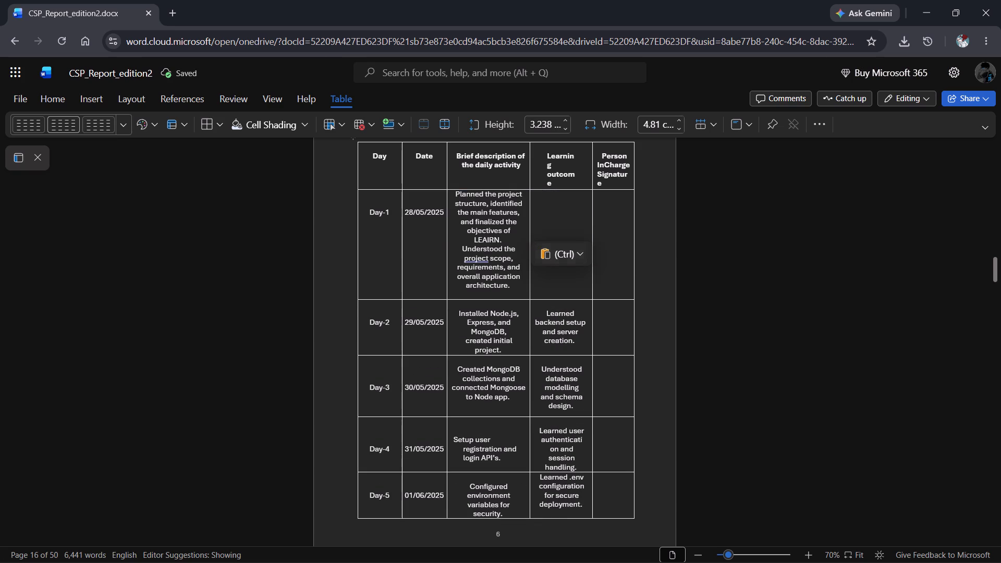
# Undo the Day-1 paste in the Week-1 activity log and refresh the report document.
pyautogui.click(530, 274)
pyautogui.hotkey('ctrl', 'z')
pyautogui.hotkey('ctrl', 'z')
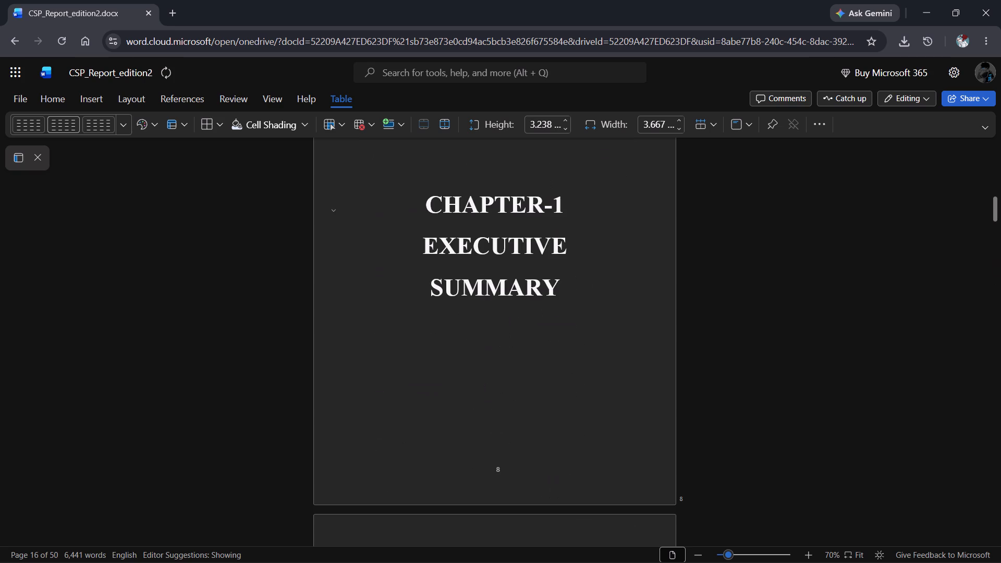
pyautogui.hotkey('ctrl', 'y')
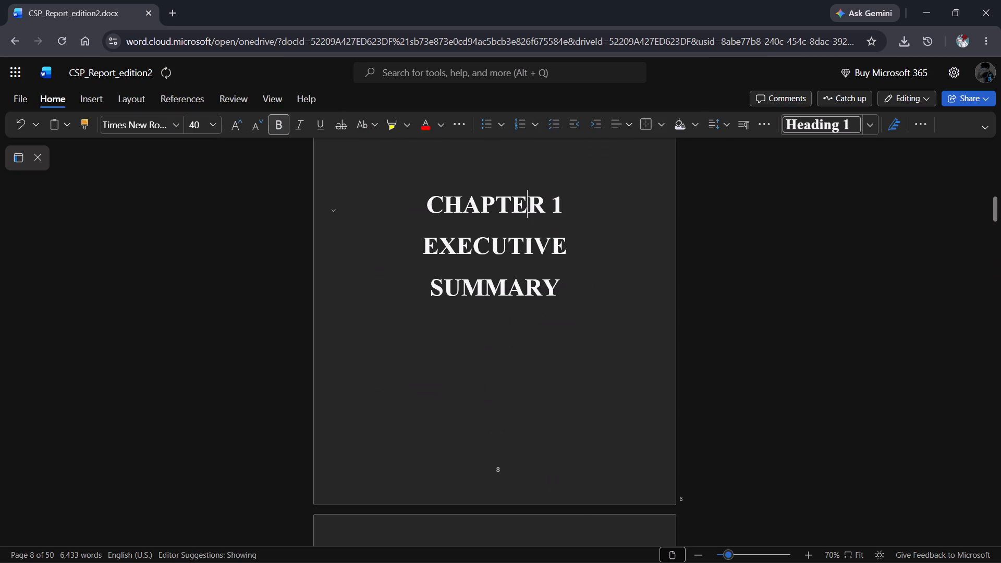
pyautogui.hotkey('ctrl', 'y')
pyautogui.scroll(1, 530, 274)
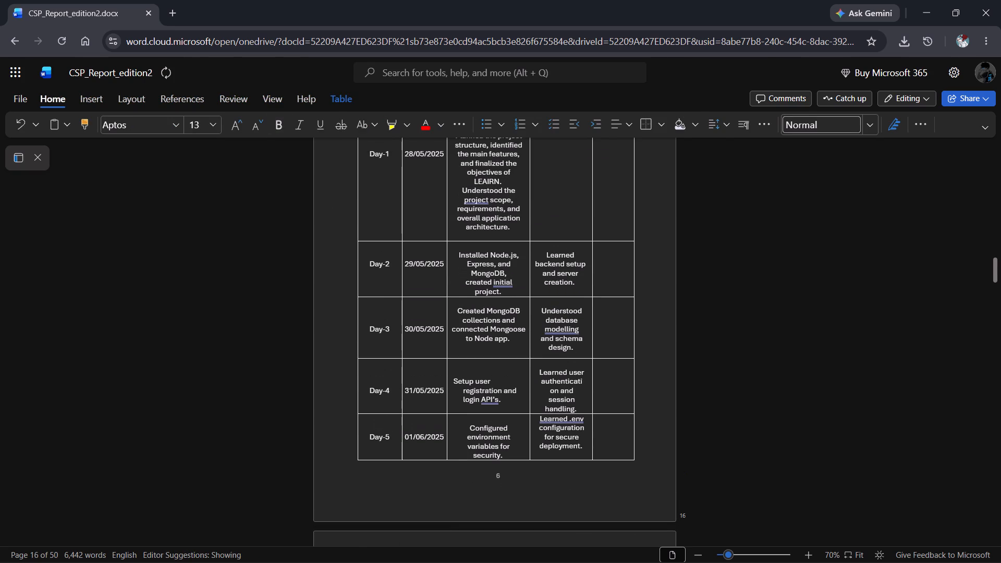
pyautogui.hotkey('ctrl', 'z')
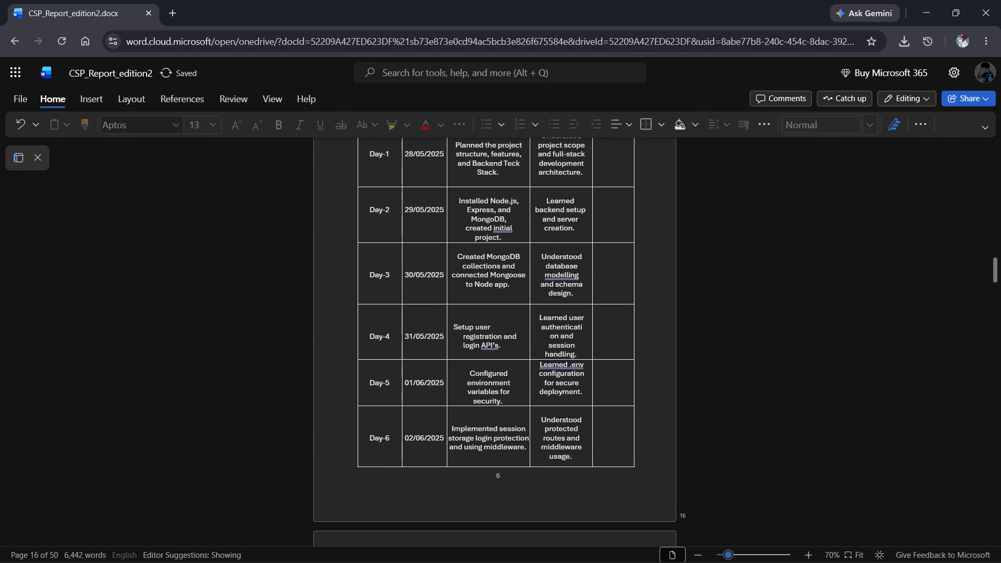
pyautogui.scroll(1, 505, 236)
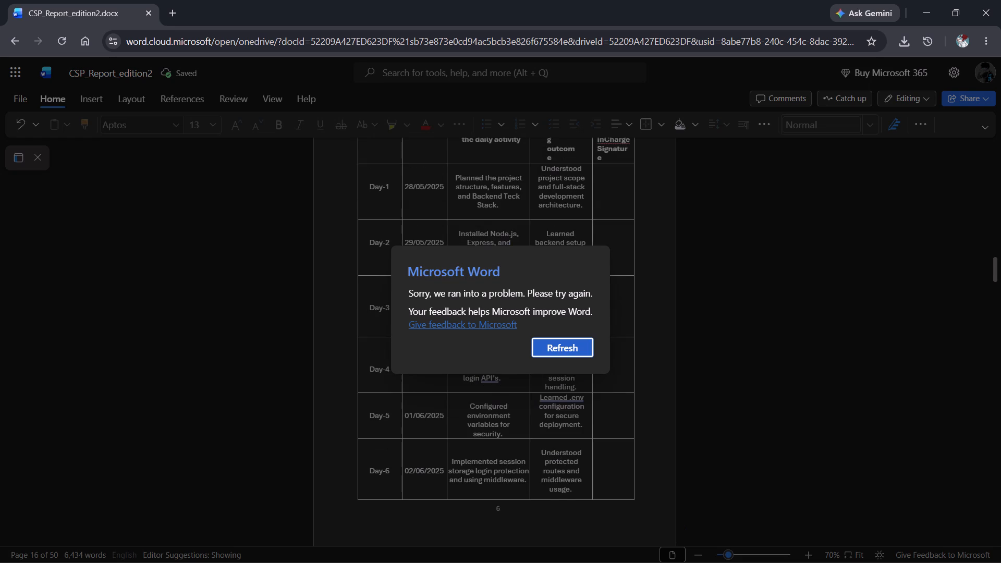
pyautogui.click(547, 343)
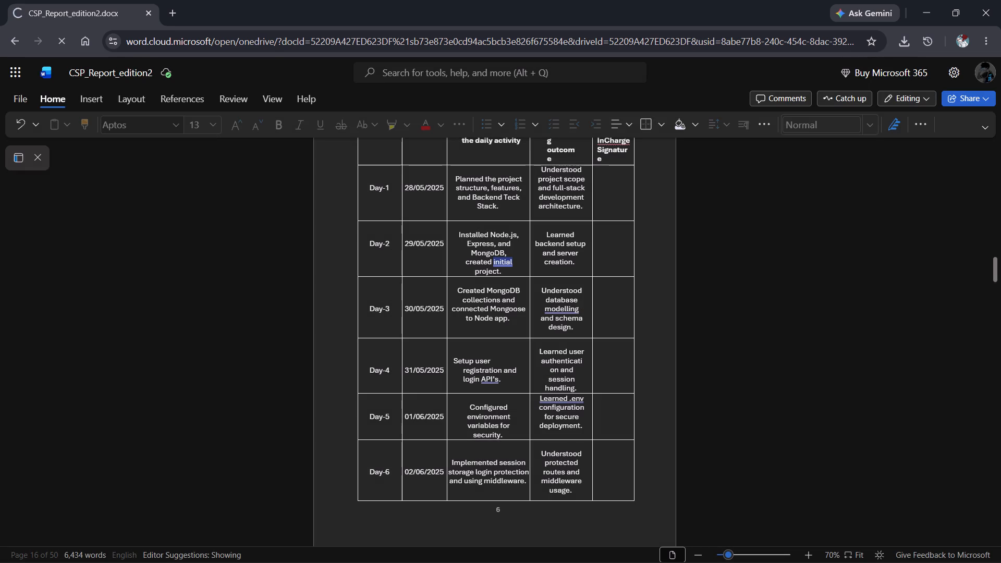
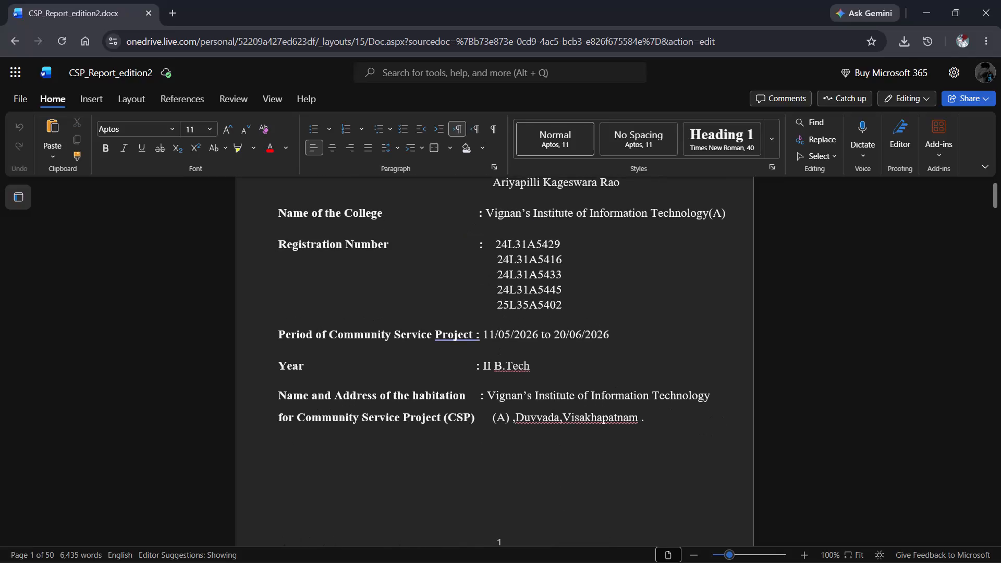
# Delete the page number from the footer of the blank page before the Week-1 Weekly Report and close footer editing.
pyautogui.scroll(-8, 547, 343)
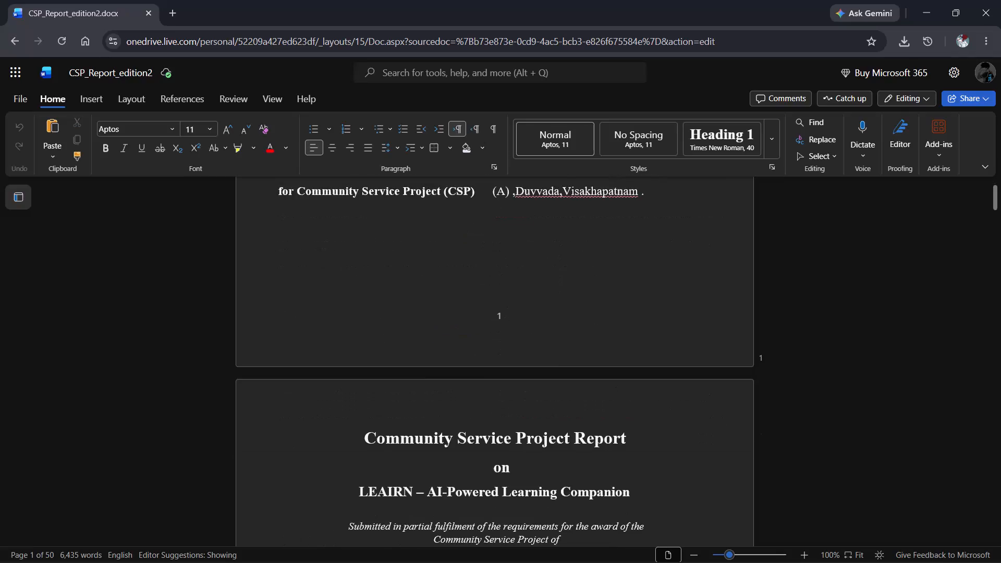
pyautogui.scroll(-11, 547, 343)
pyautogui.scroll(-12, 547, 343)
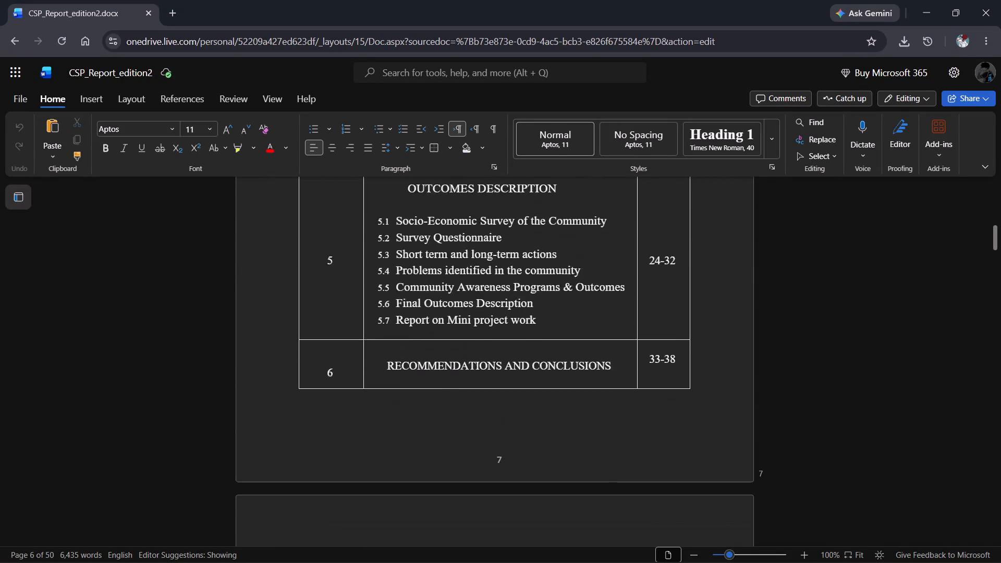
pyautogui.scroll(-16, 547, 343)
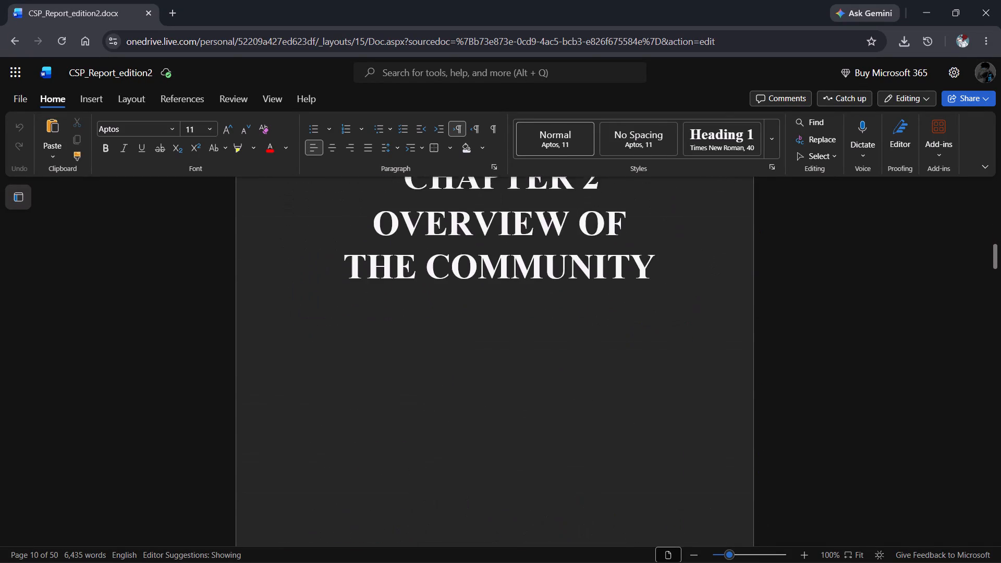
pyautogui.scroll(-12, 547, 343)
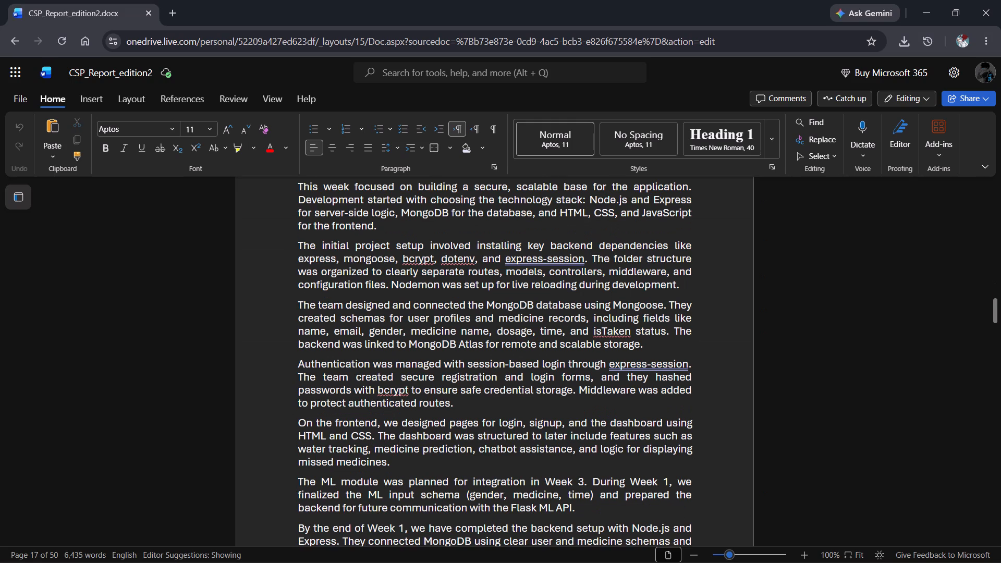
pyautogui.scroll(4, 547, 343)
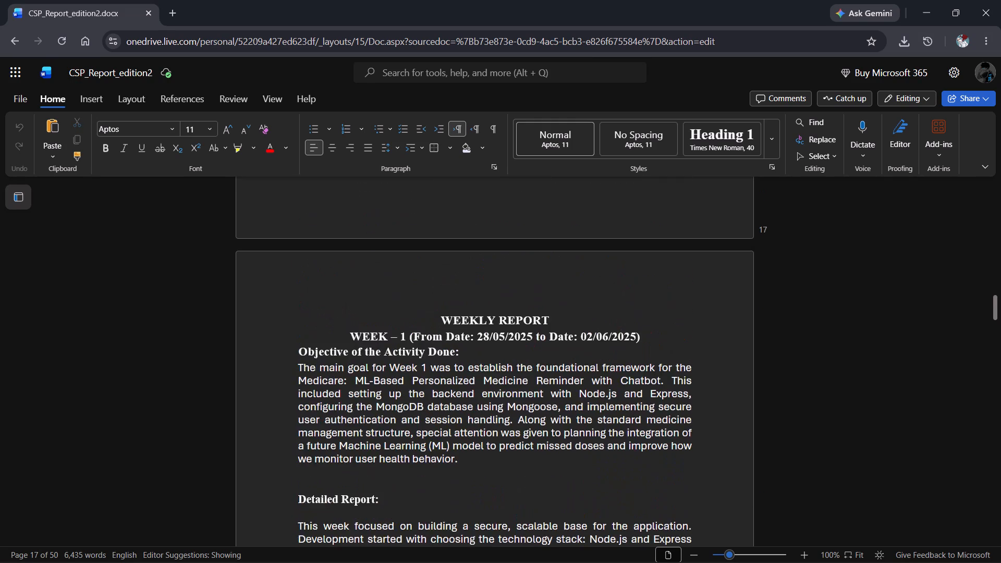
pyautogui.scroll(3, 547, 343)
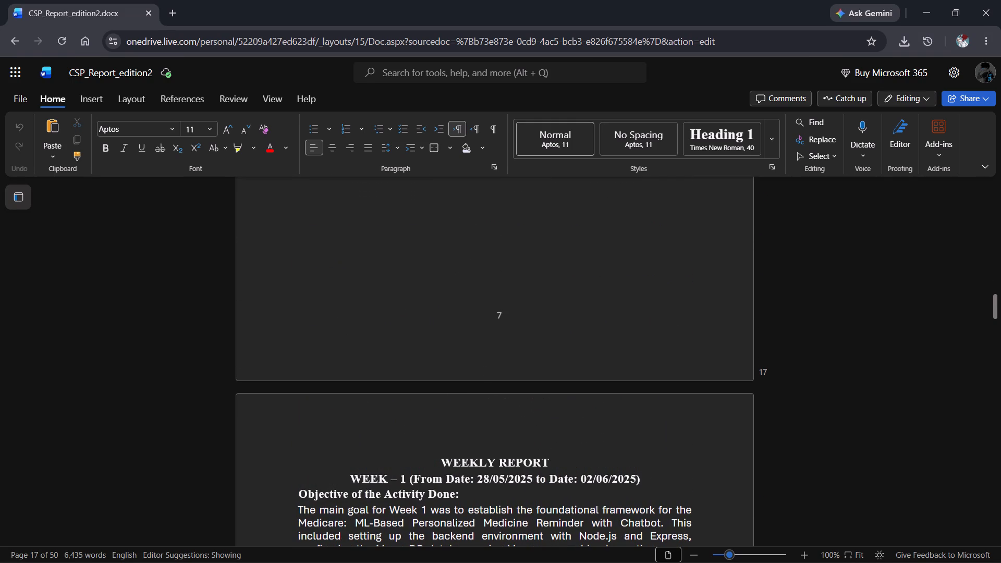
pyautogui.doubleClick(510, 315)
pyautogui.click(510, 315)
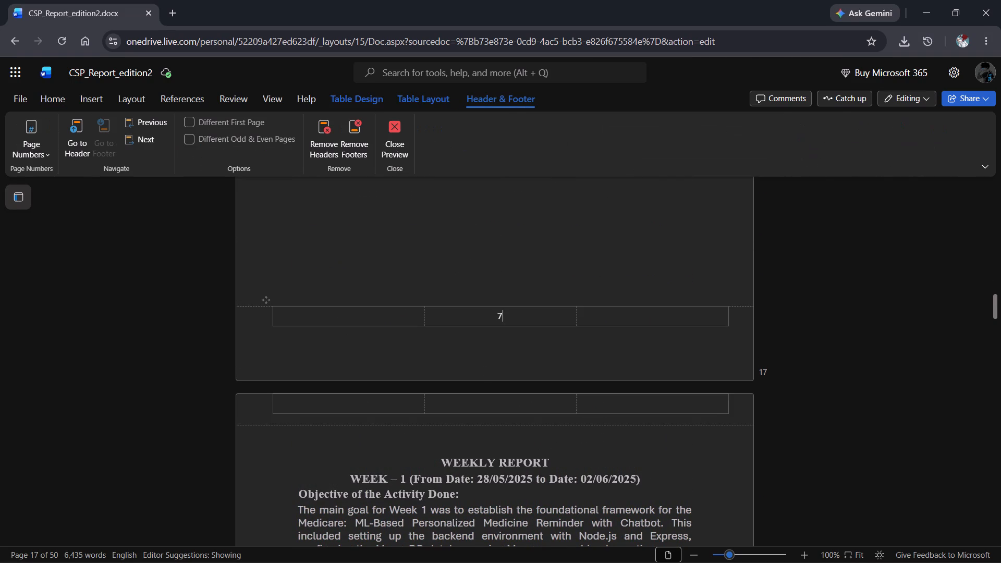
pyautogui.press('BackSpace')
pyautogui.press('BackSpace')
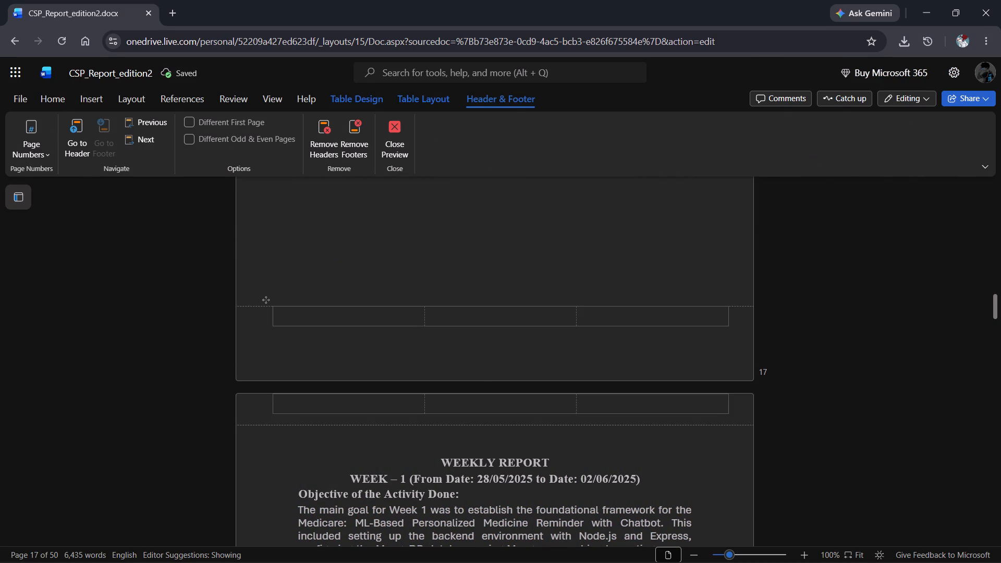
pyautogui.press('Return')
pyautogui.press('BackSpace')
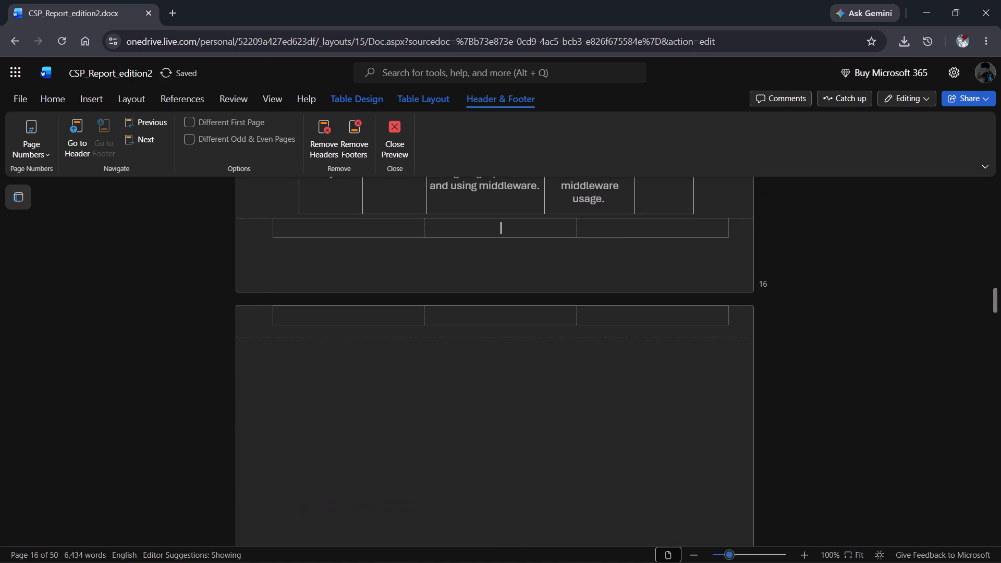
pyautogui.click(387, 150)
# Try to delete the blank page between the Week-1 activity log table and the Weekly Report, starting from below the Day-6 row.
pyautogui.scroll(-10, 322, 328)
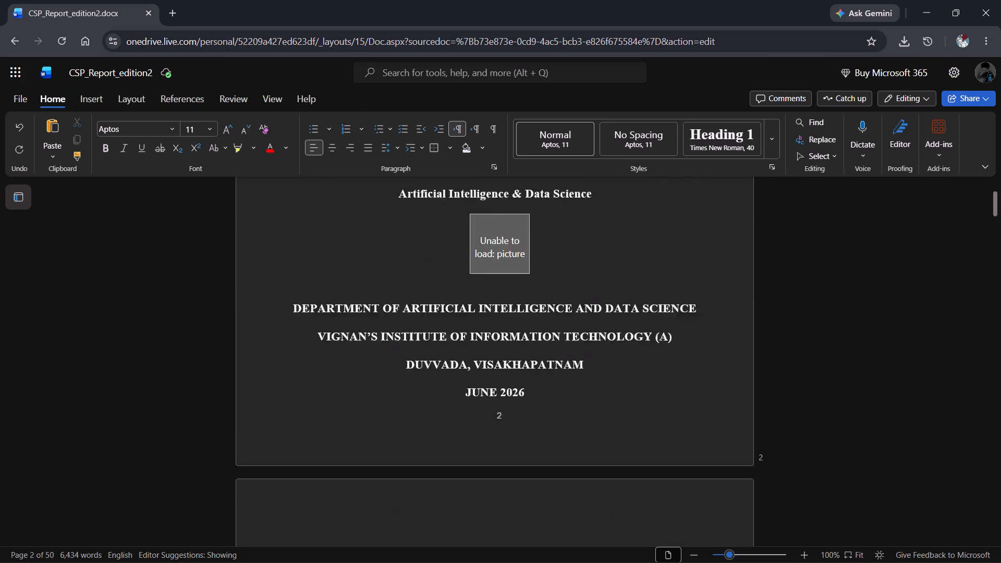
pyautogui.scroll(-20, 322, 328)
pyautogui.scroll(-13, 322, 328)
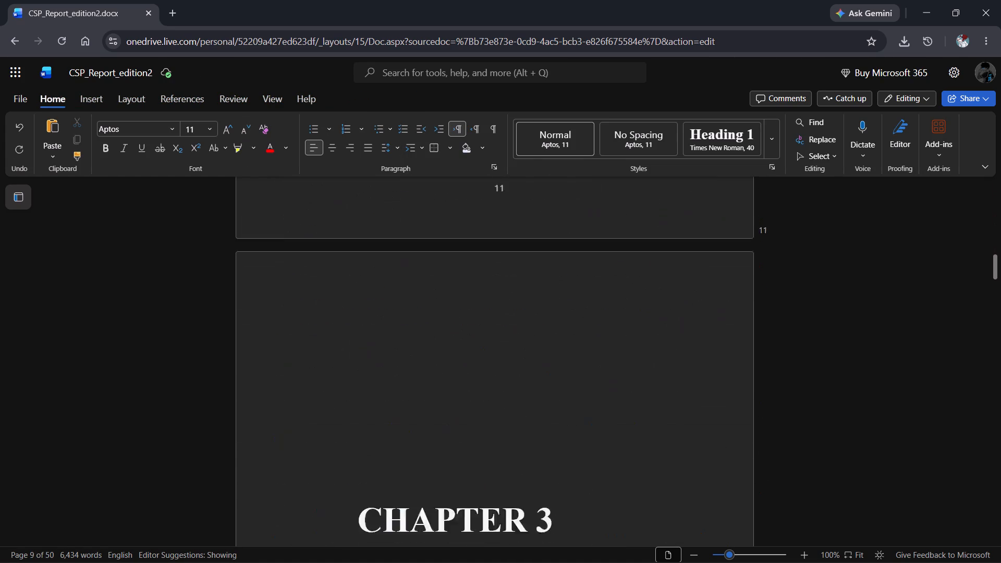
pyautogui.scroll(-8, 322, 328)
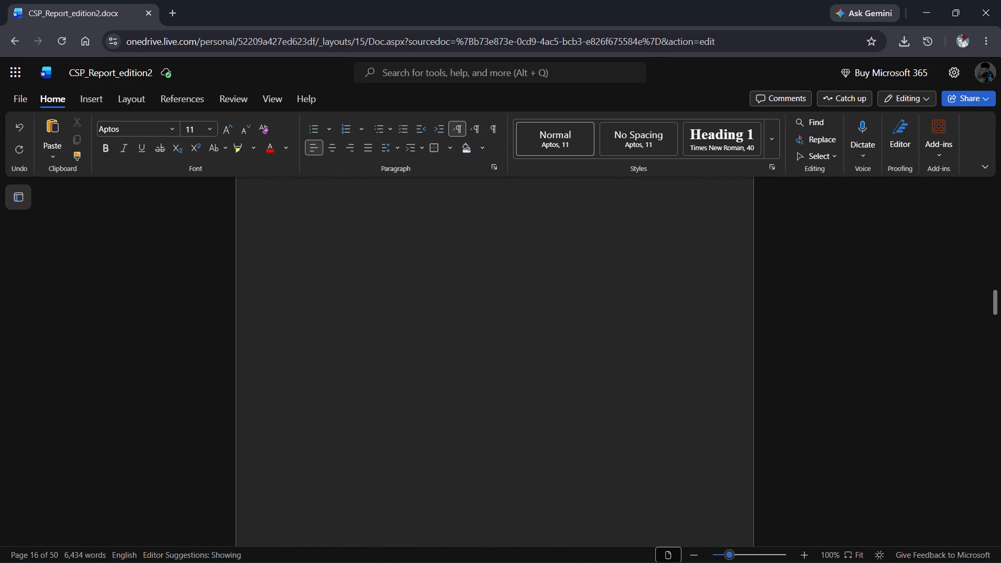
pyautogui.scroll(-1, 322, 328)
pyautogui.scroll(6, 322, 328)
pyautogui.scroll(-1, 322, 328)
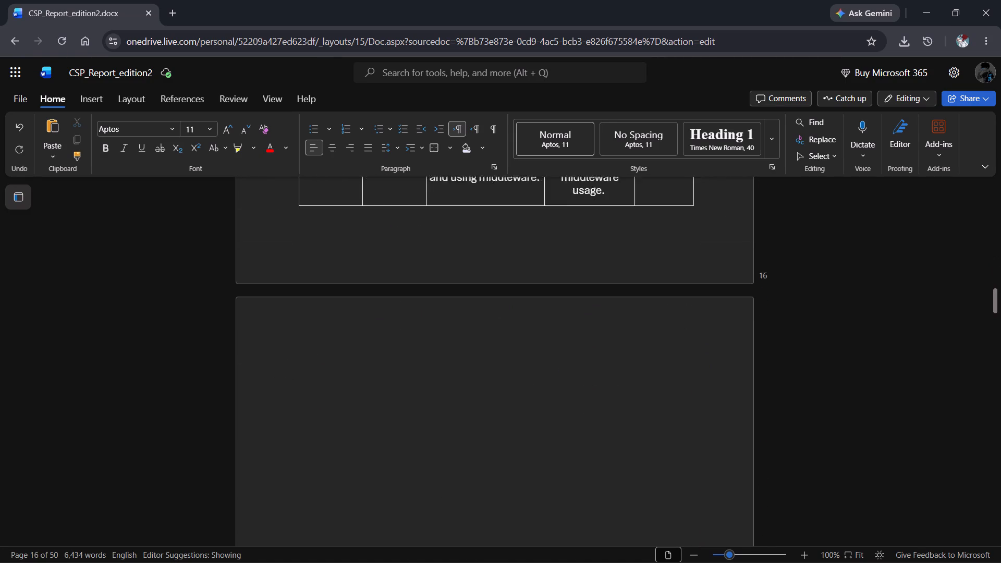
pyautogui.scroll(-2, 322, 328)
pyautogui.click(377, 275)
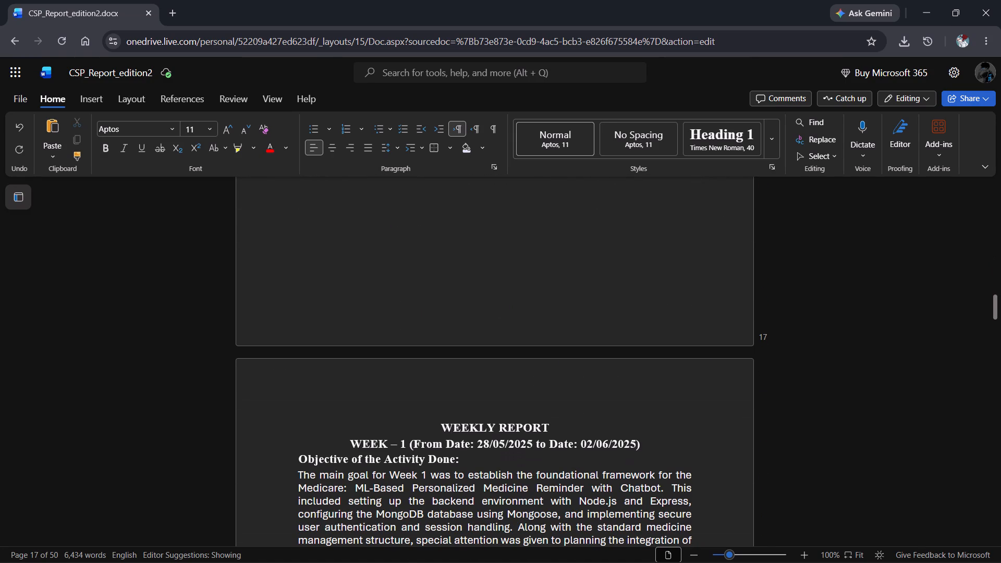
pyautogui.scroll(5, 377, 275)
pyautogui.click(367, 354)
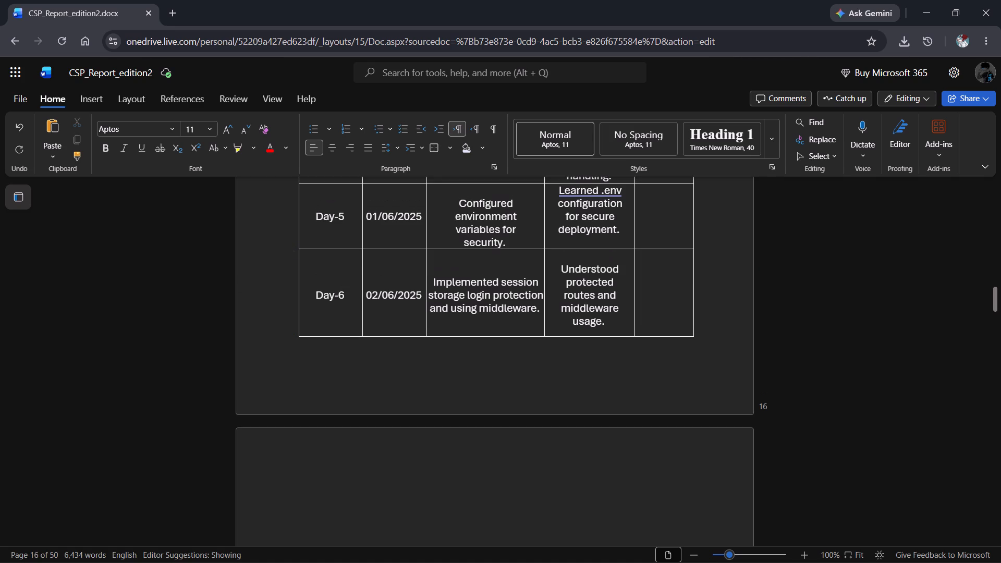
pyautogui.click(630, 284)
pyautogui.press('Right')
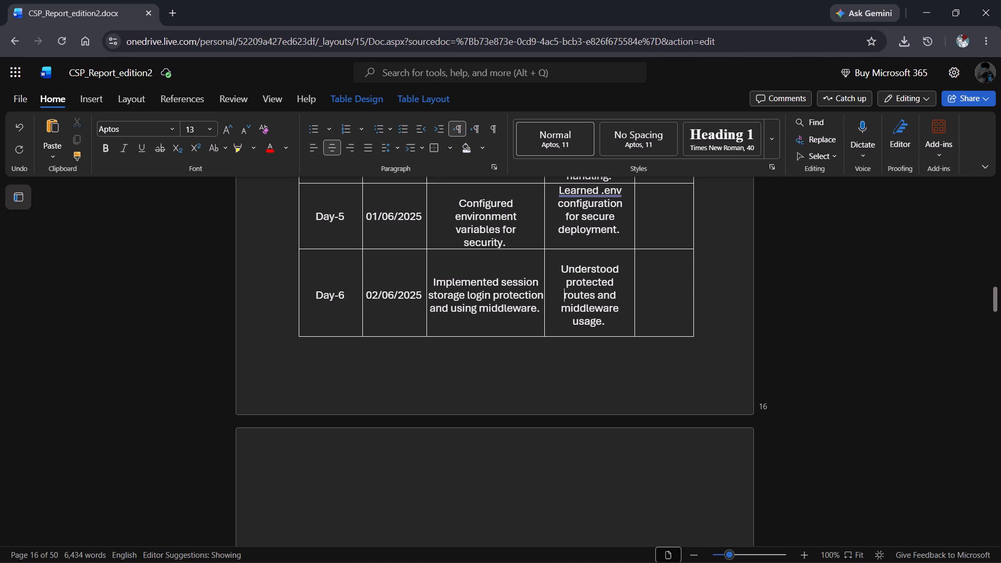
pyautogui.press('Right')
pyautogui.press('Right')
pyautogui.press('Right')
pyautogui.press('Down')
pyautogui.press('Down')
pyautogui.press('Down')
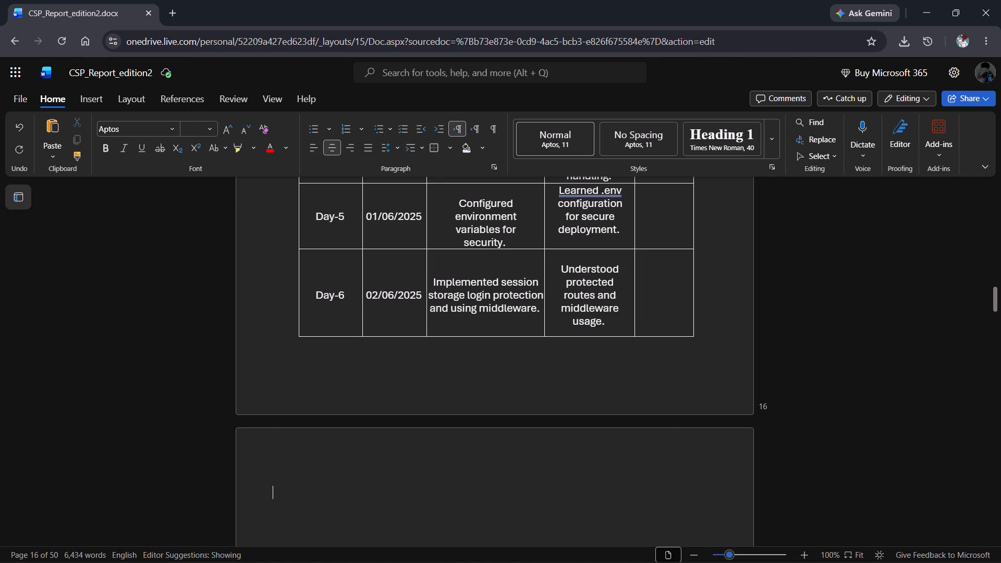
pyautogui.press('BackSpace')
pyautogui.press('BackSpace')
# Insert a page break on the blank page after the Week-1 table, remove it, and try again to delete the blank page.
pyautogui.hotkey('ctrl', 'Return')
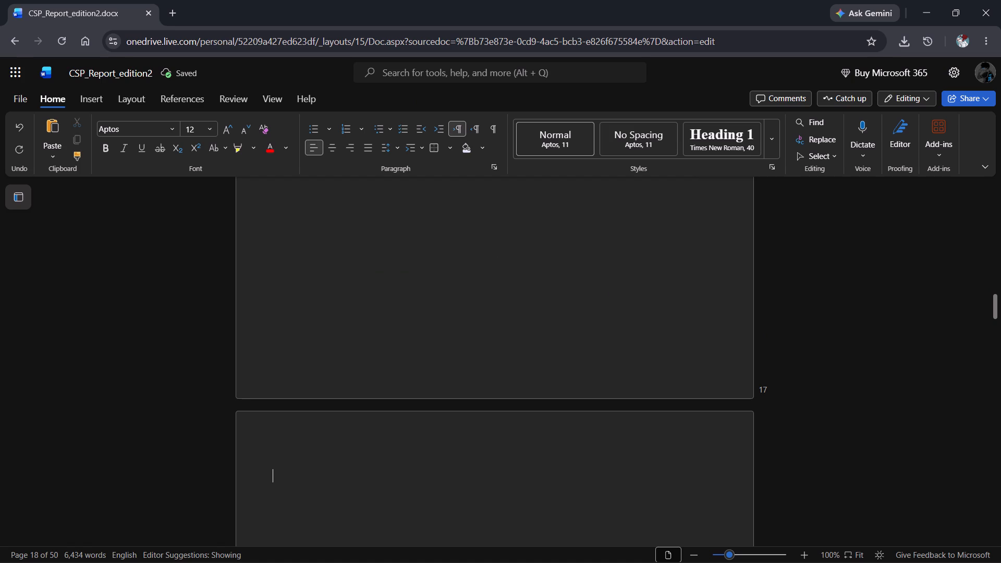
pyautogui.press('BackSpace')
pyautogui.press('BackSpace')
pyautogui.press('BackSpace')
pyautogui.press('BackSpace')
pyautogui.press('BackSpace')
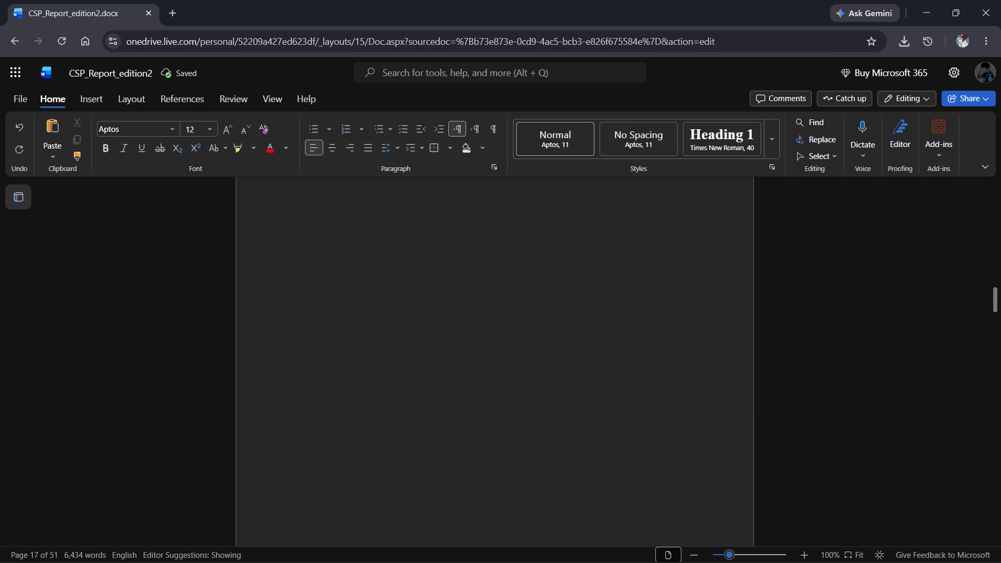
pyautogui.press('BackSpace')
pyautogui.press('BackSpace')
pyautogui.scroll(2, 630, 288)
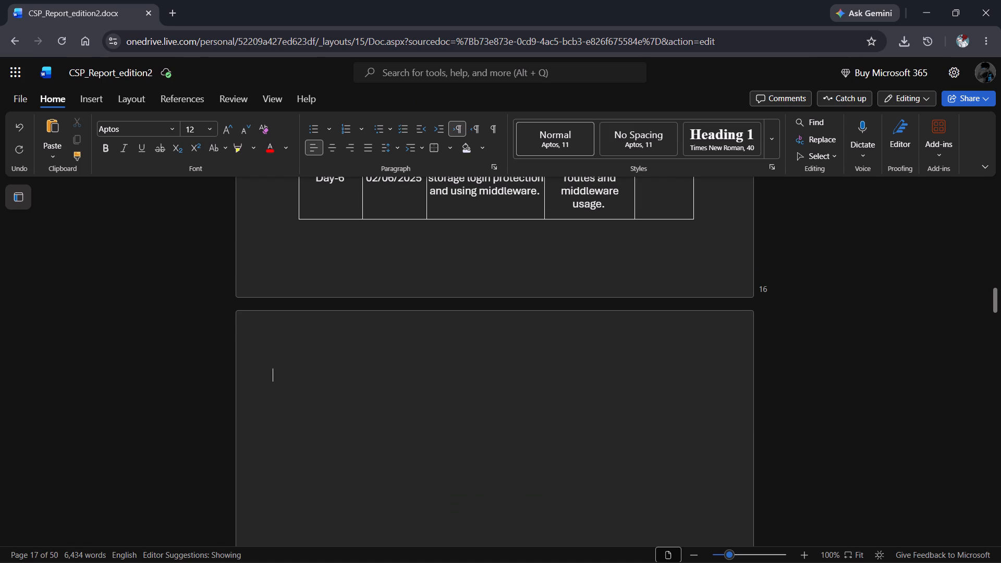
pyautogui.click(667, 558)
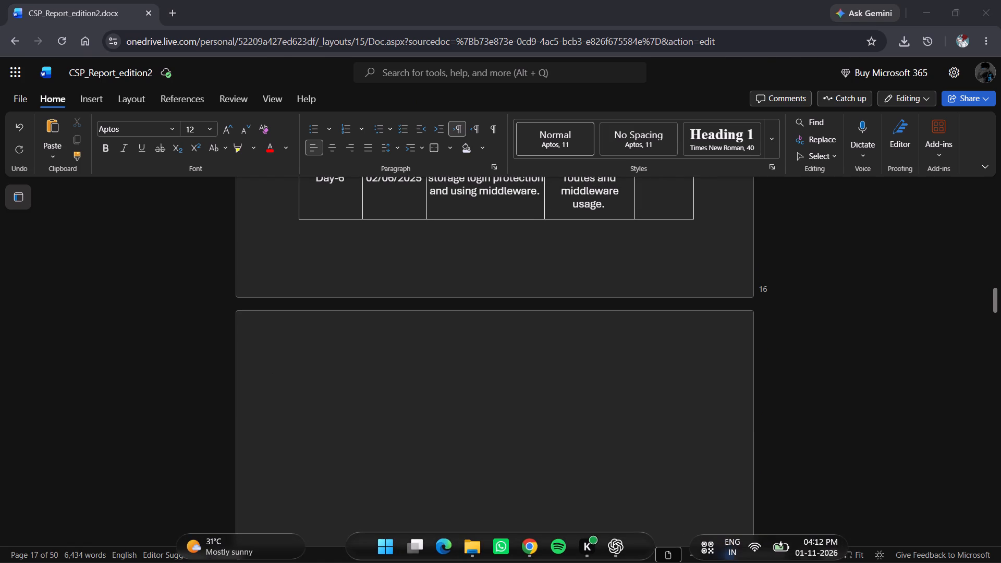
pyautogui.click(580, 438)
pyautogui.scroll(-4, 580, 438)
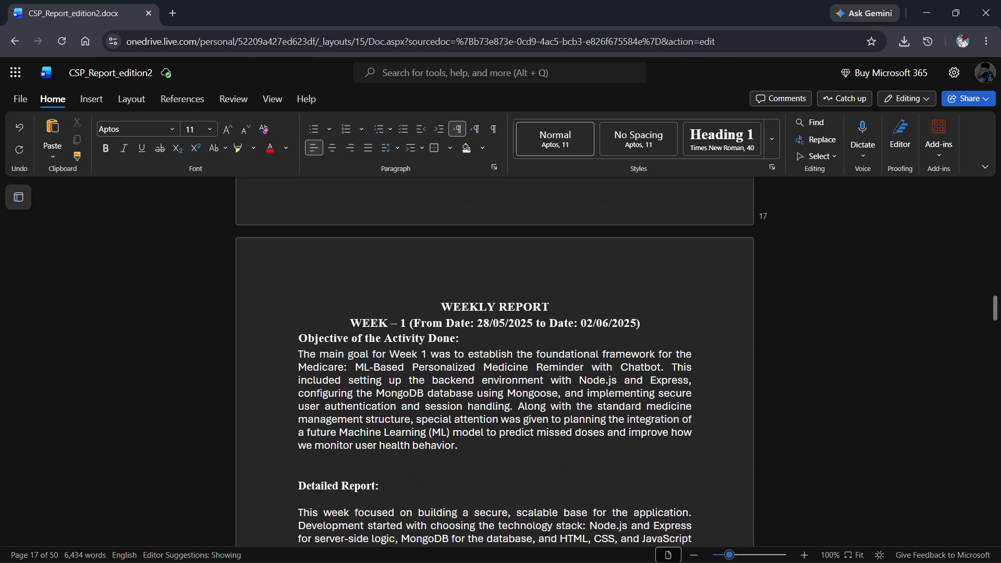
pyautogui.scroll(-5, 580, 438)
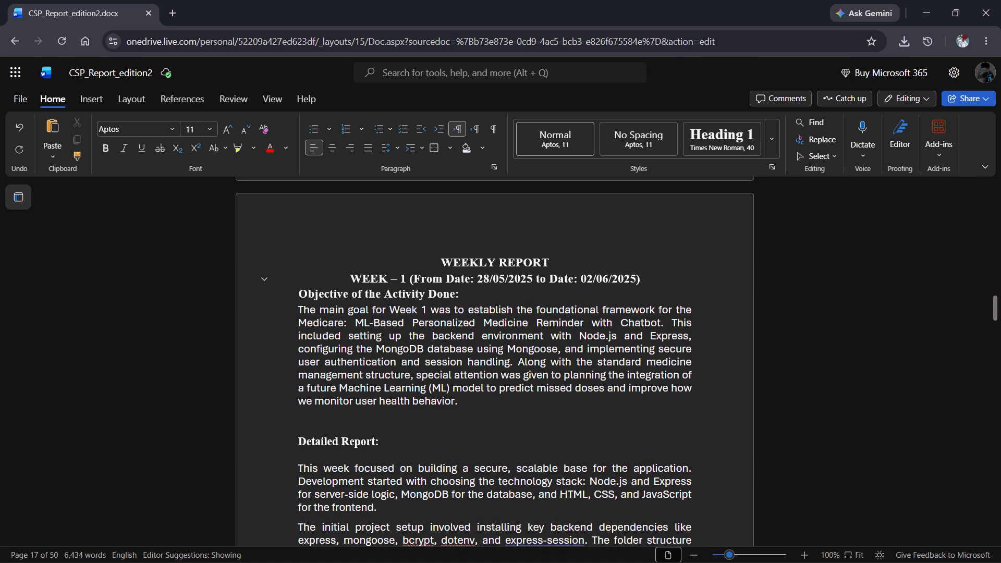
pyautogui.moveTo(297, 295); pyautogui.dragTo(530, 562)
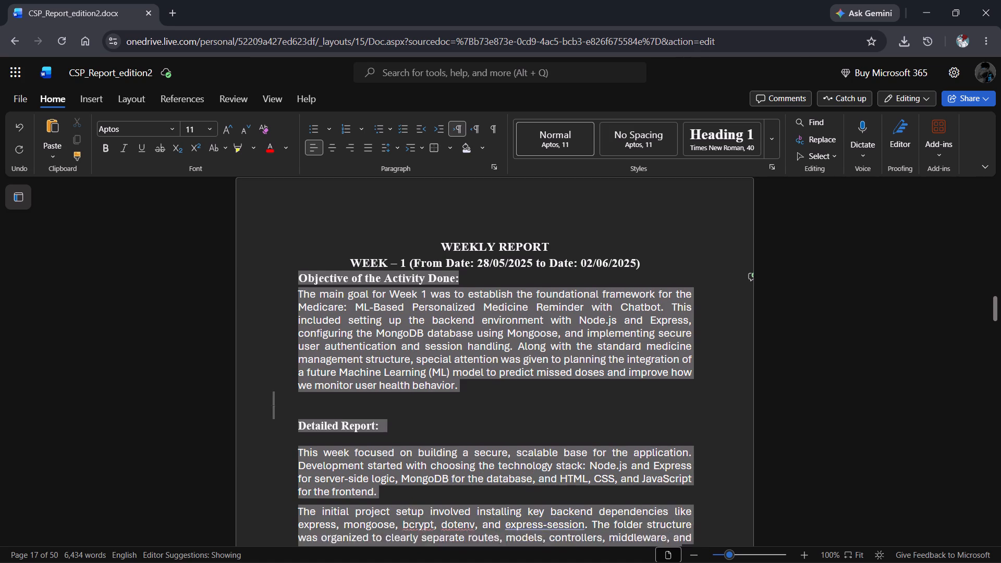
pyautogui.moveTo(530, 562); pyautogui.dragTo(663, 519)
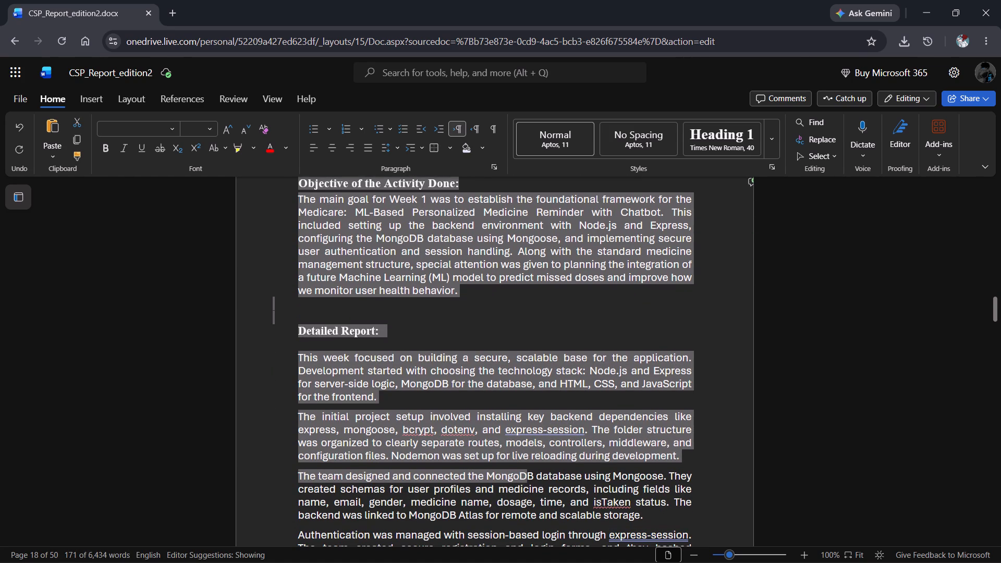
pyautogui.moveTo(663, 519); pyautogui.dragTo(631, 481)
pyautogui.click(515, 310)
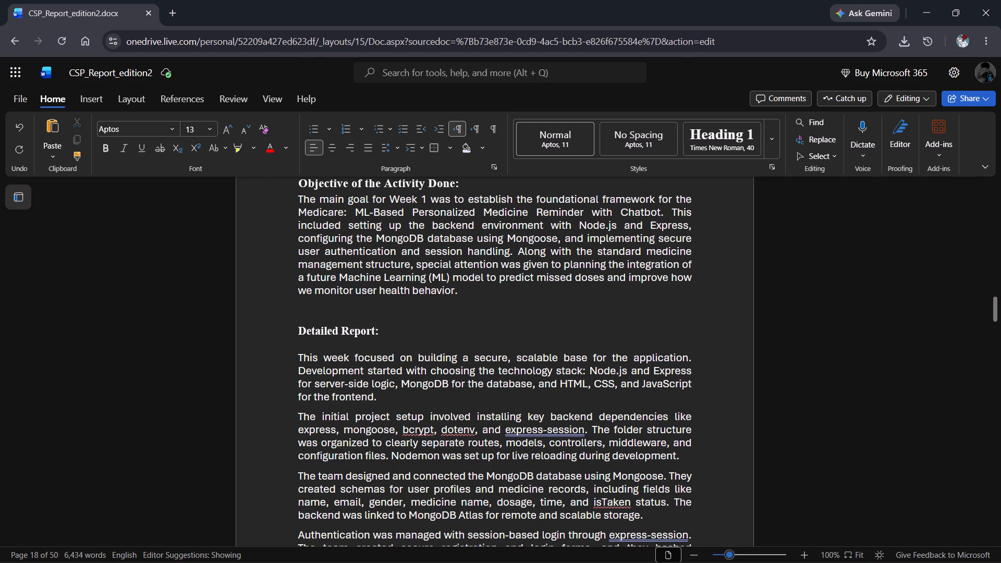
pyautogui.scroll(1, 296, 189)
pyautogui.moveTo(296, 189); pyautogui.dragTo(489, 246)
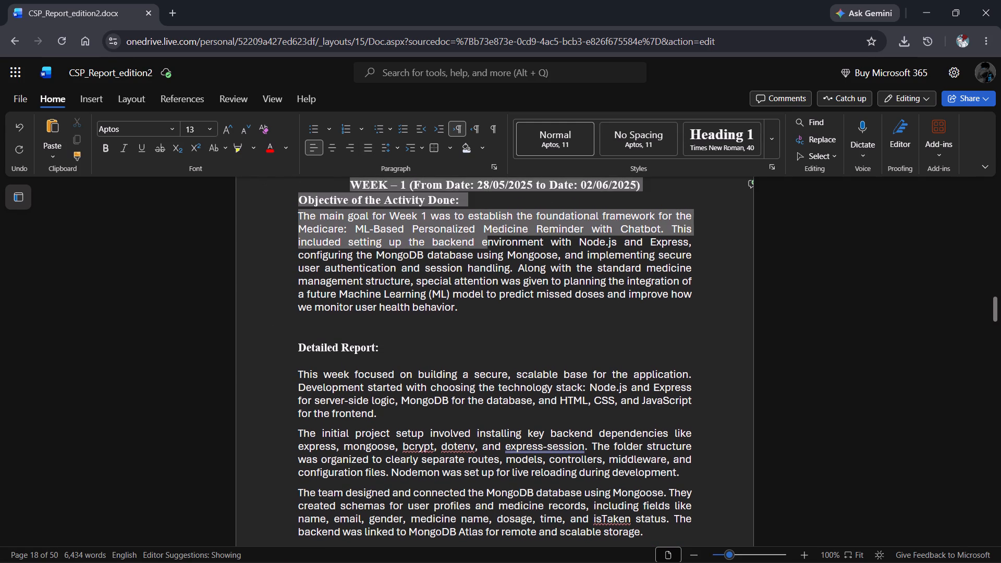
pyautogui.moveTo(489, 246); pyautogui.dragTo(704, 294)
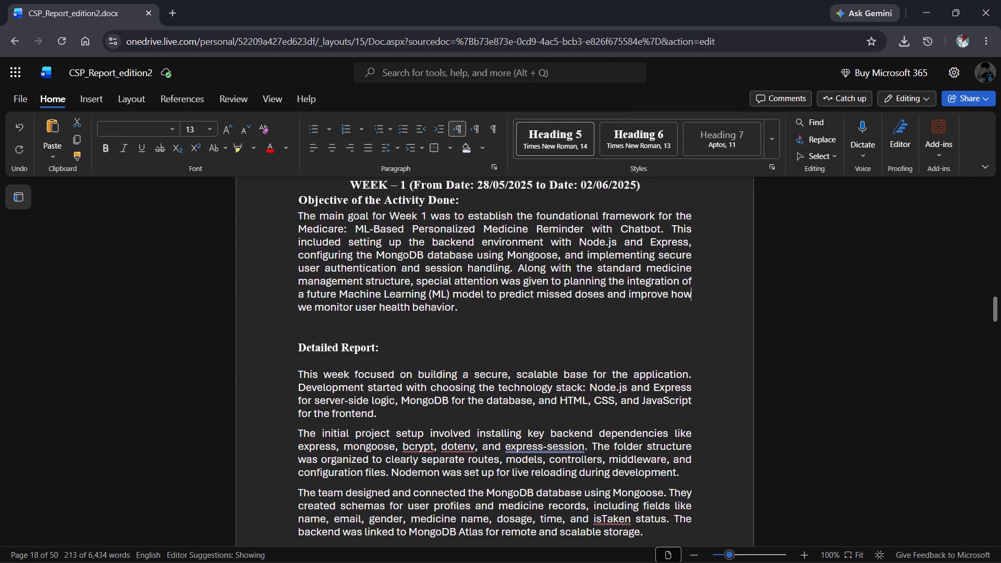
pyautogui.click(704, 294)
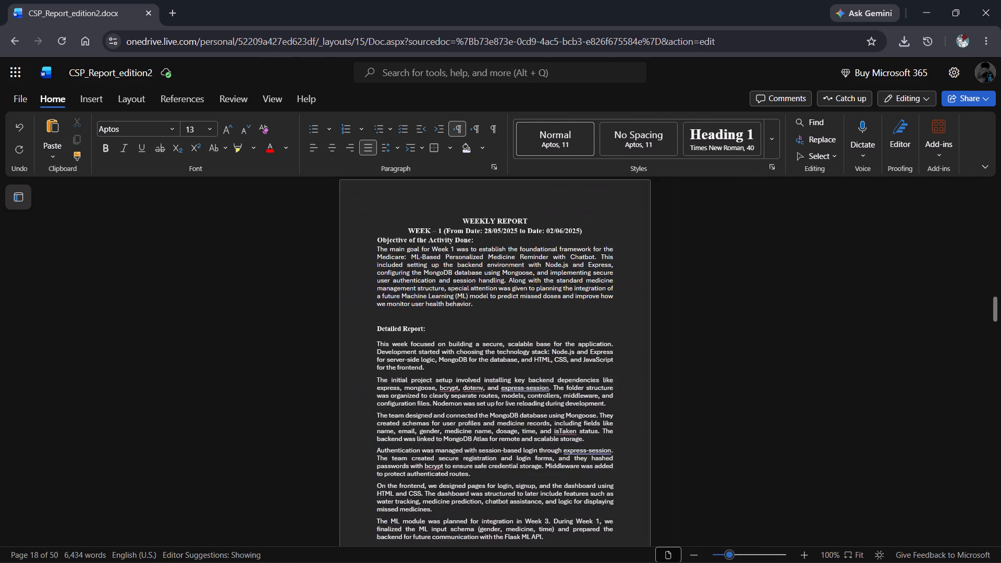
# Copy the Week-1 Weekly Report text from the WEEK – 1 date line through the last Detailed Report paragraph.
pyautogui.click(422, 246)
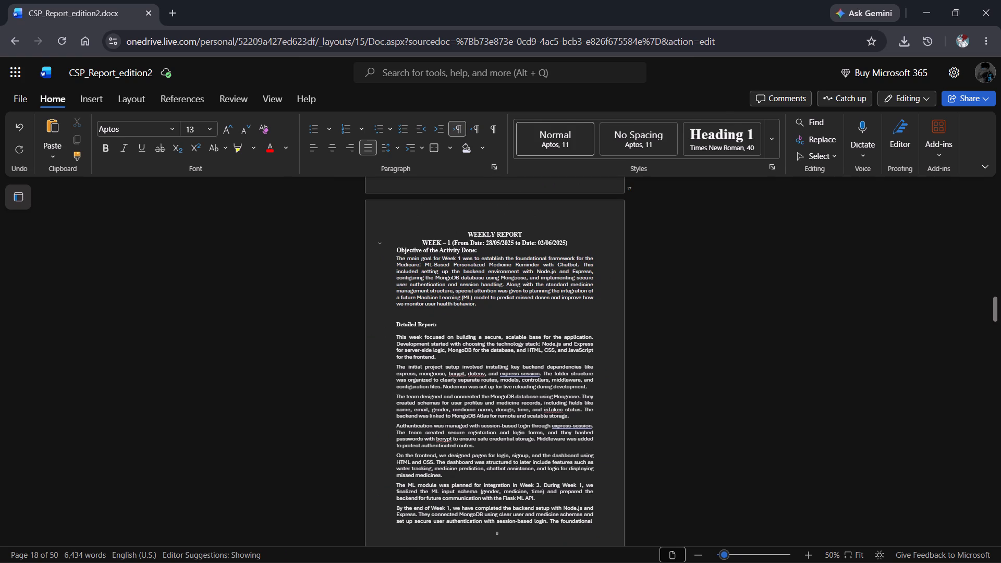
pyautogui.click(418, 234)
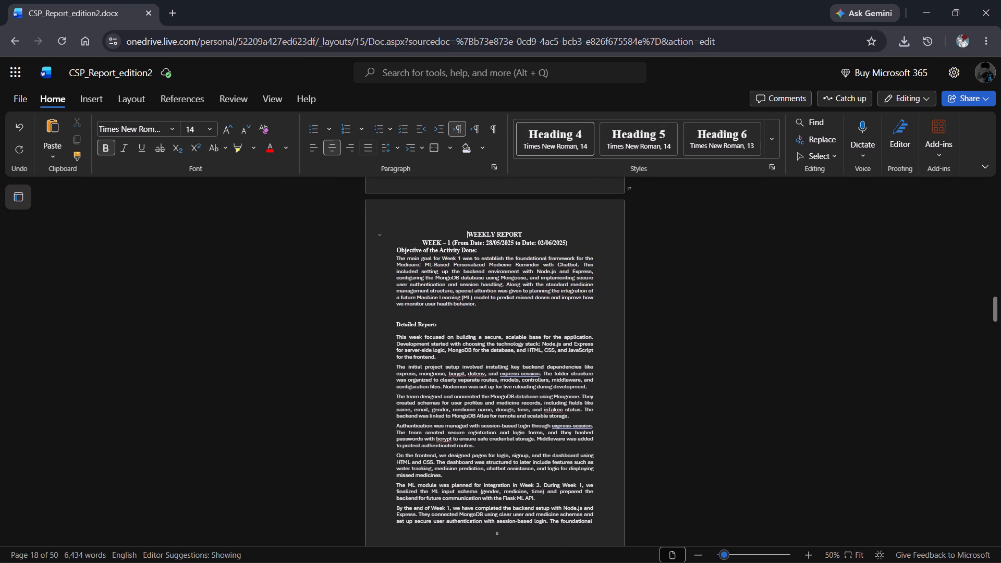
pyautogui.click(421, 243)
pyautogui.moveTo(421, 243); pyautogui.dragTo(526, 347)
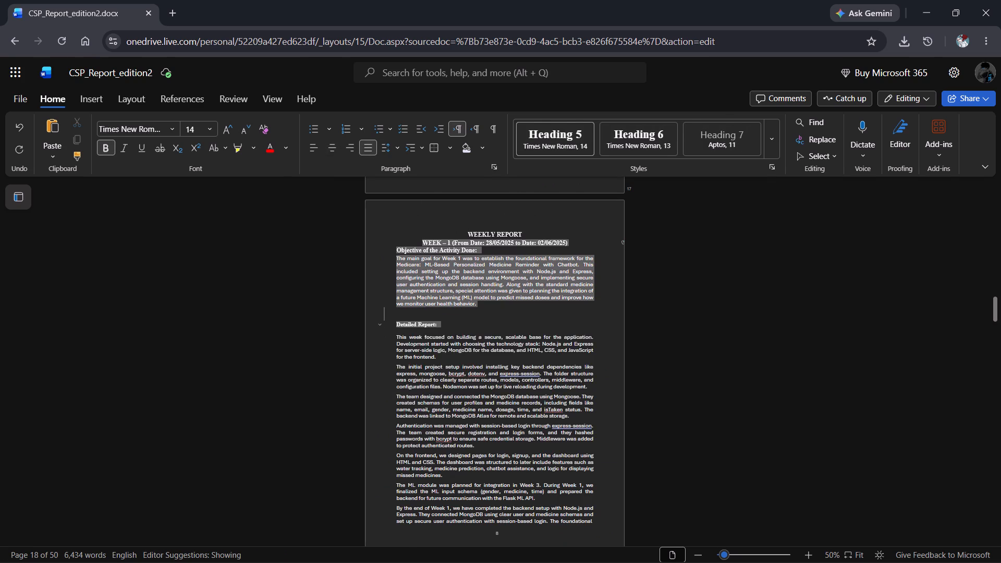
pyautogui.moveTo(526, 347); pyautogui.dragTo(531, 506)
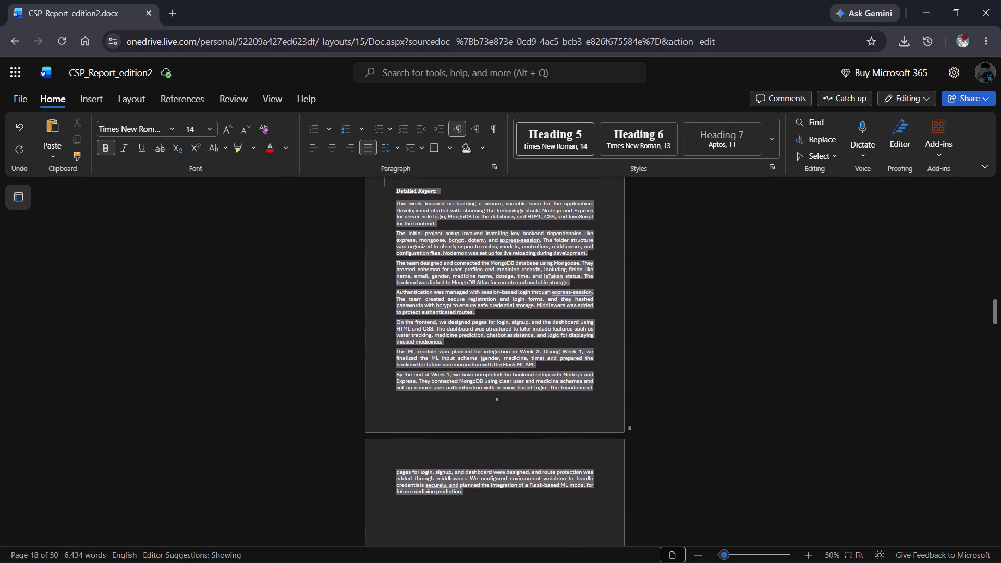
pyautogui.moveTo(531, 506); pyautogui.dragTo(528, 507)
pyautogui.hotkey('ctrl', 'c')
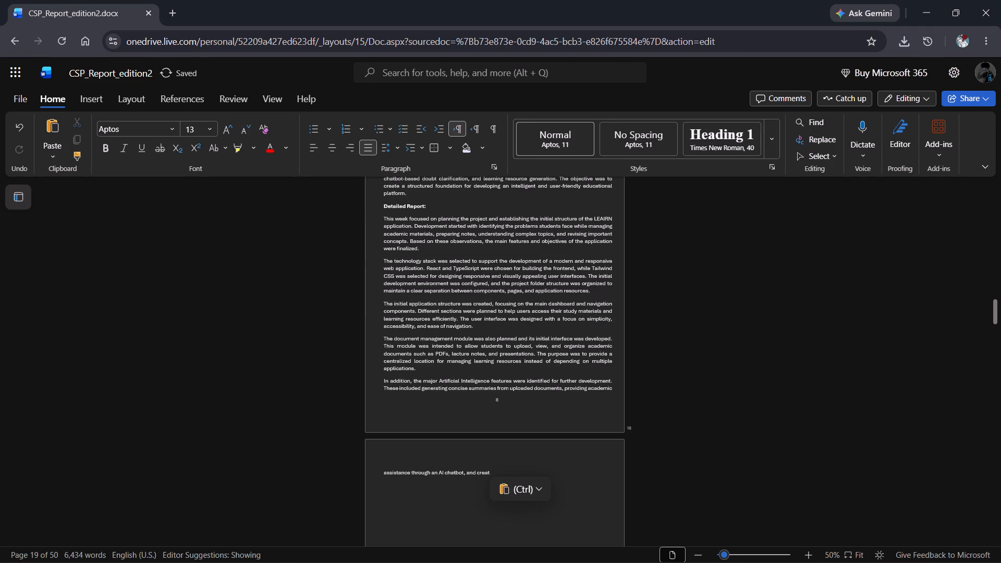
pyautogui.scroll(1, 483, 335)
pyautogui.click(483, 335)
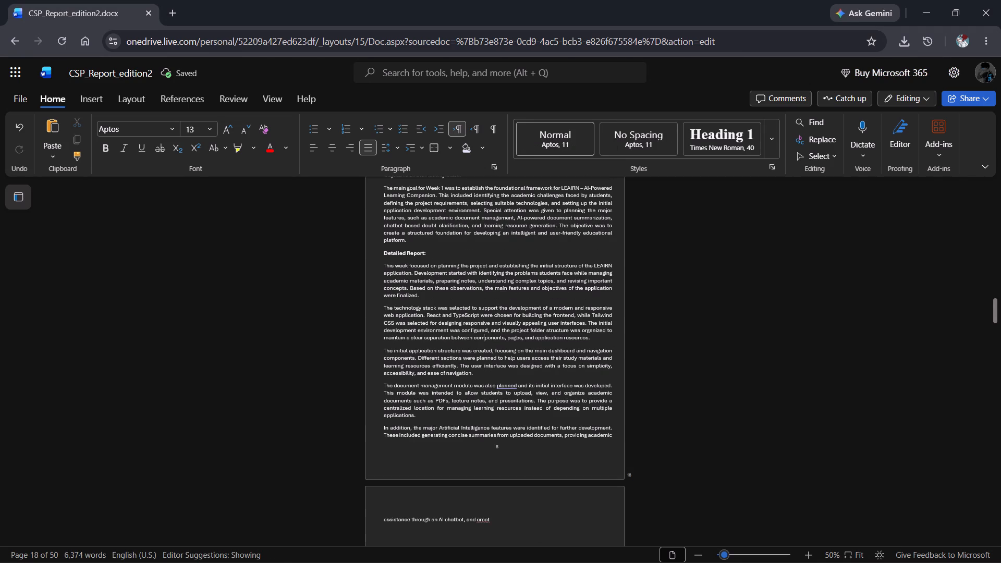
pyautogui.scroll(5, 483, 335)
pyautogui.scroll(-1, 483, 335)
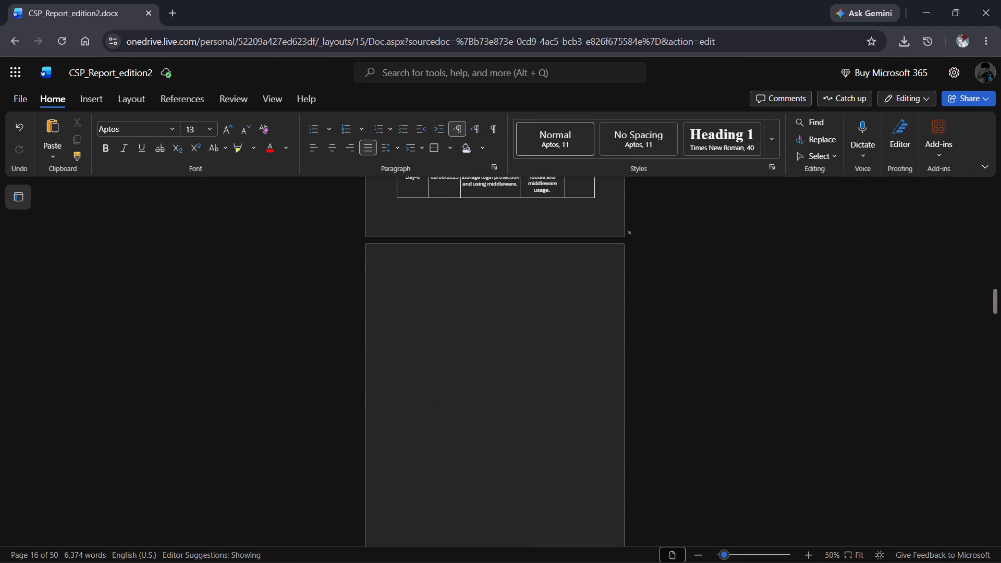
pyautogui.scroll(-1, 483, 335)
pyautogui.rightClick(483, 335)
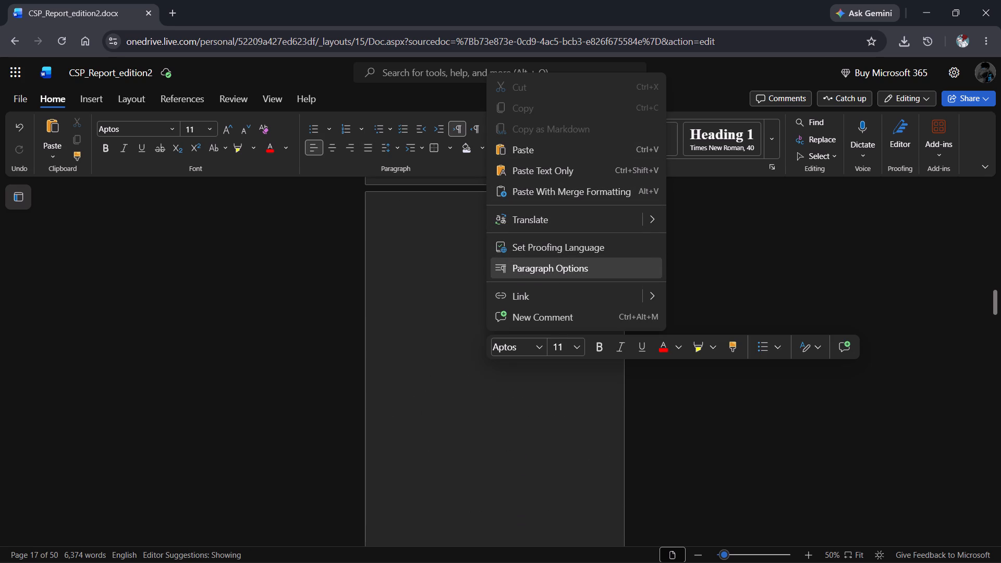
pyautogui.click(432, 340)
pyautogui.scroll(-5, 432, 340)
pyautogui.click(432, 340)
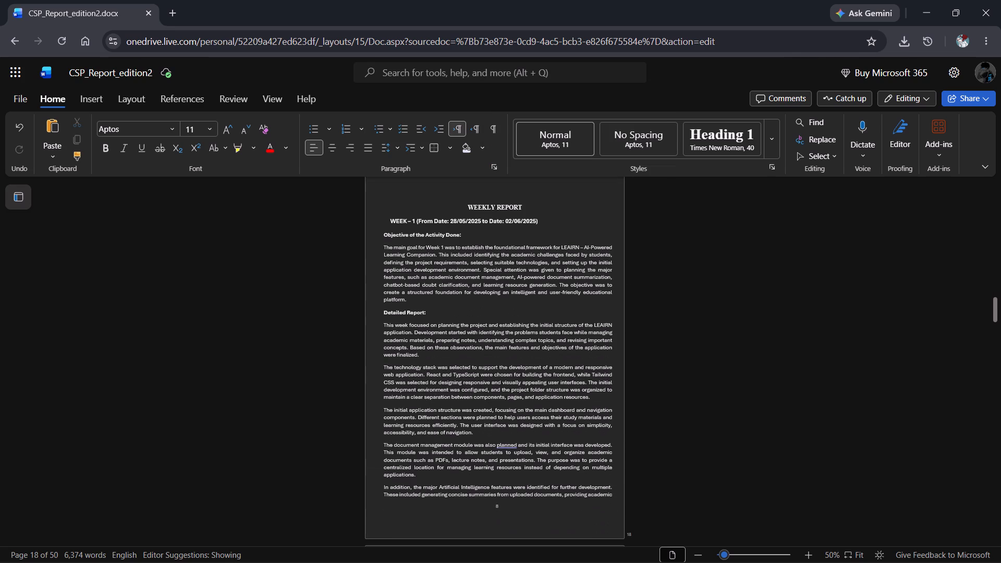
# Set the font of the whole Week-1 Weekly Report text to Times New Roman.
pyautogui.hotkey('ctrl', 'a')
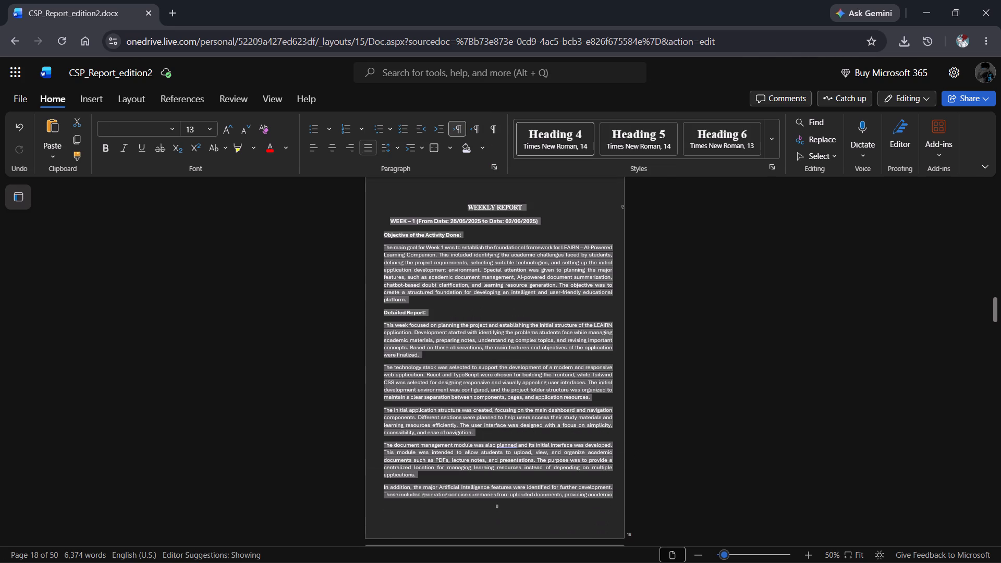
pyautogui.click(147, 126)
pyautogui.write('times')
pyautogui.press('Down')
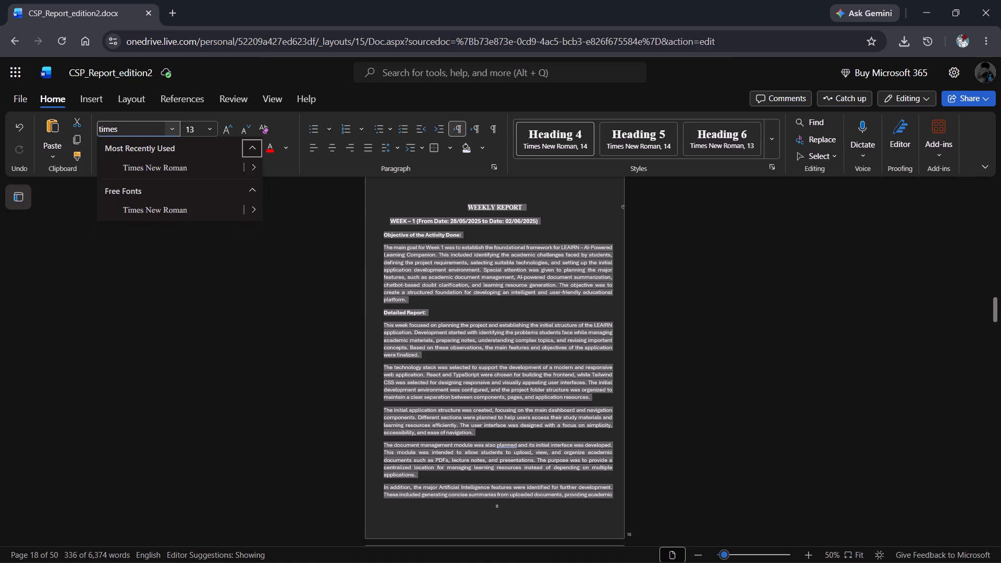
pyautogui.press('Down')
pyautogui.press('Return')
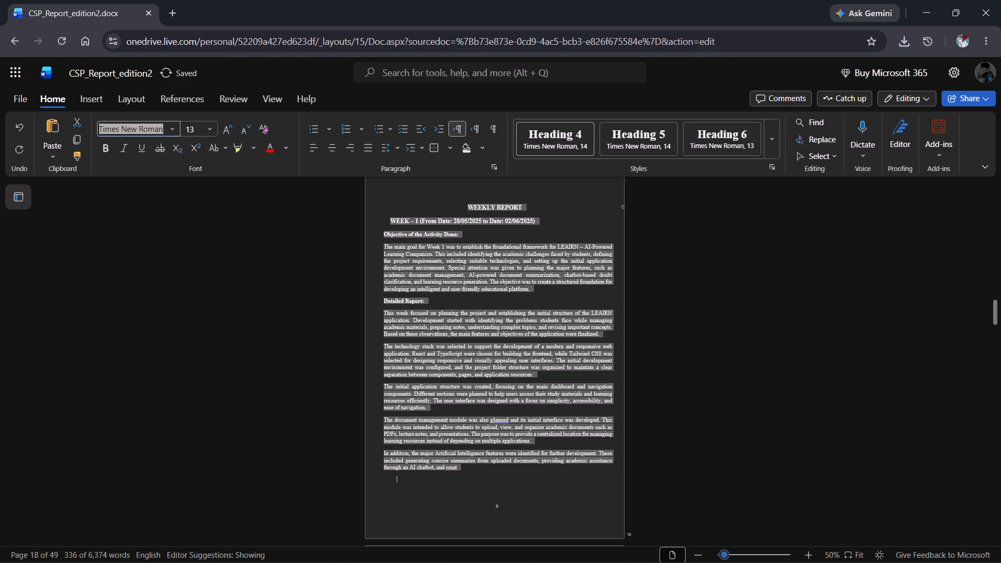
pyautogui.click(451, 304)
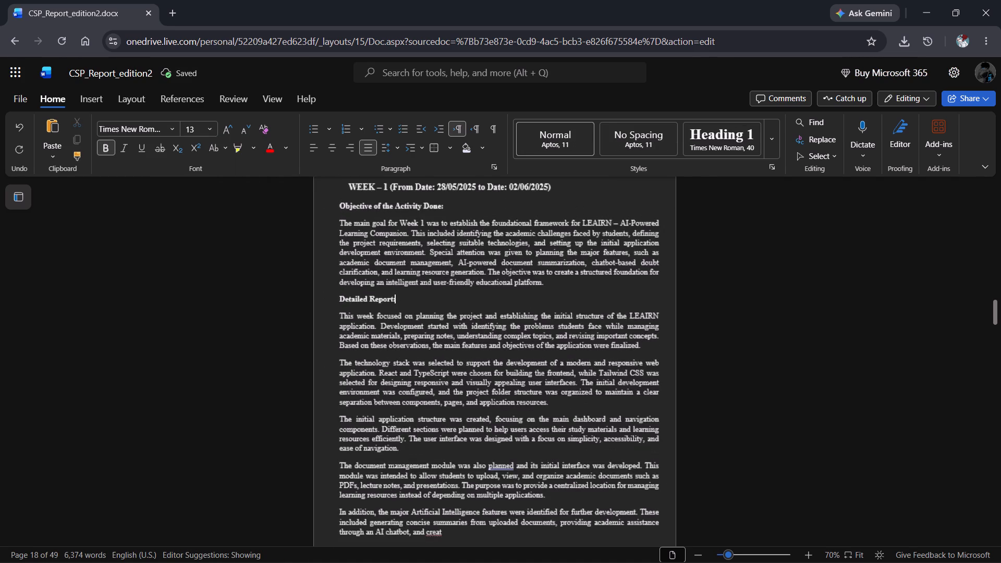
# Set the paragraph under "Objective of the Activity Done" in the Week-1 Weekly Report to font size 12.
pyautogui.scroll(1, 451, 304)
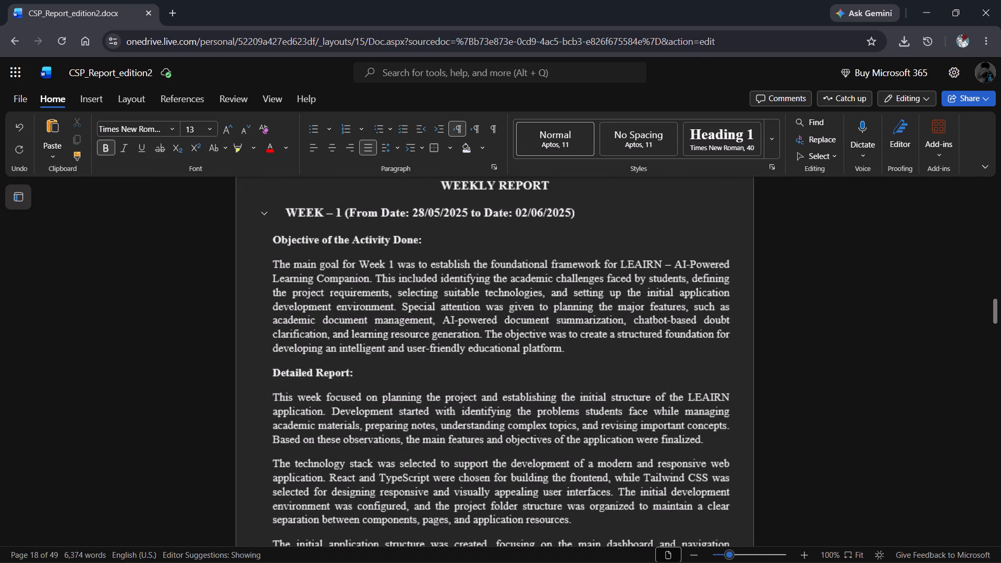
pyautogui.click(515, 213)
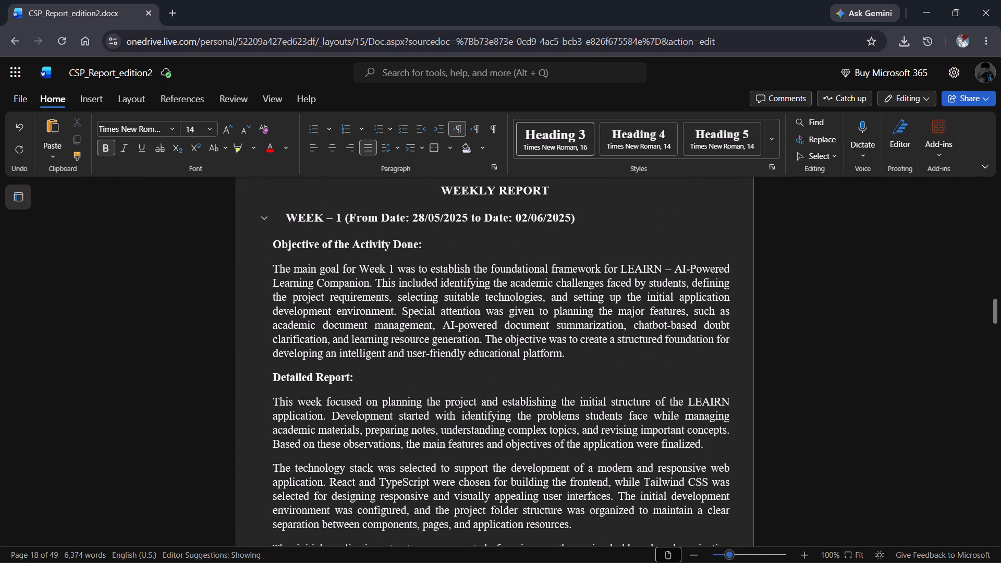
pyautogui.press('Up')
pyautogui.press('Down')
pyautogui.press('Down')
pyautogui.press('Down')
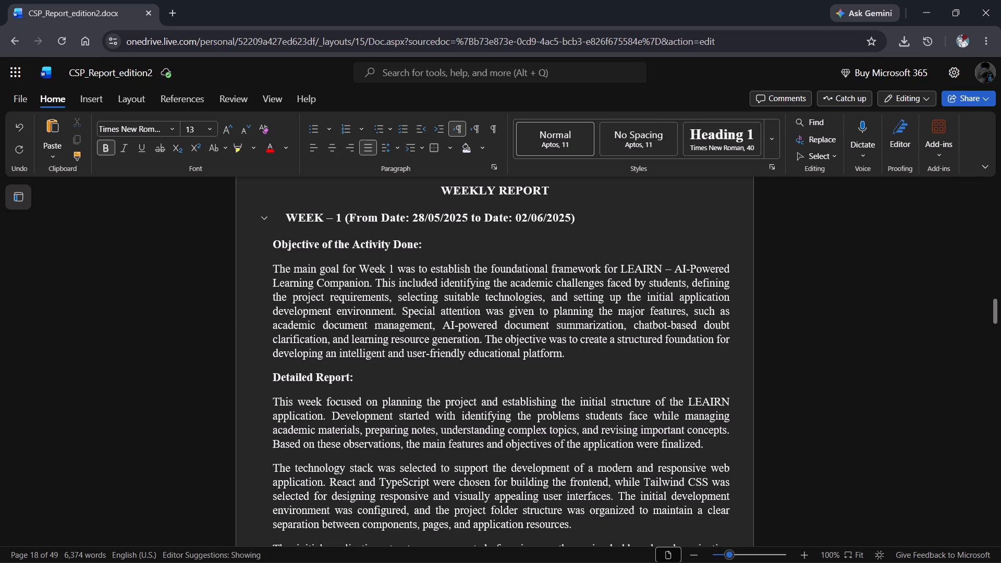
pyautogui.moveTo(577, 359); pyautogui.dragTo(482, 333)
pyautogui.moveTo(482, 333); pyautogui.dragTo(269, 267)
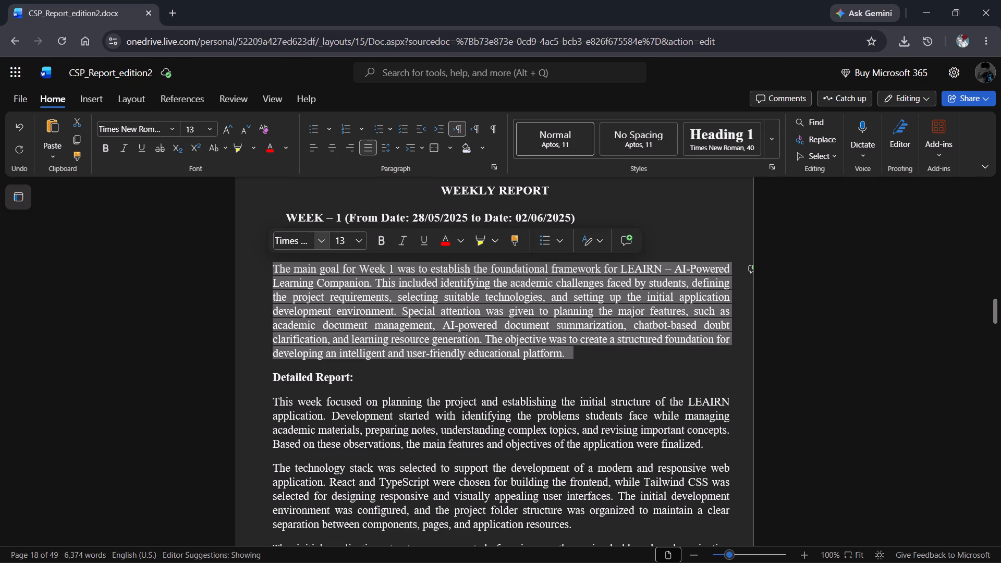
pyautogui.click(344, 243)
pyautogui.write('12')
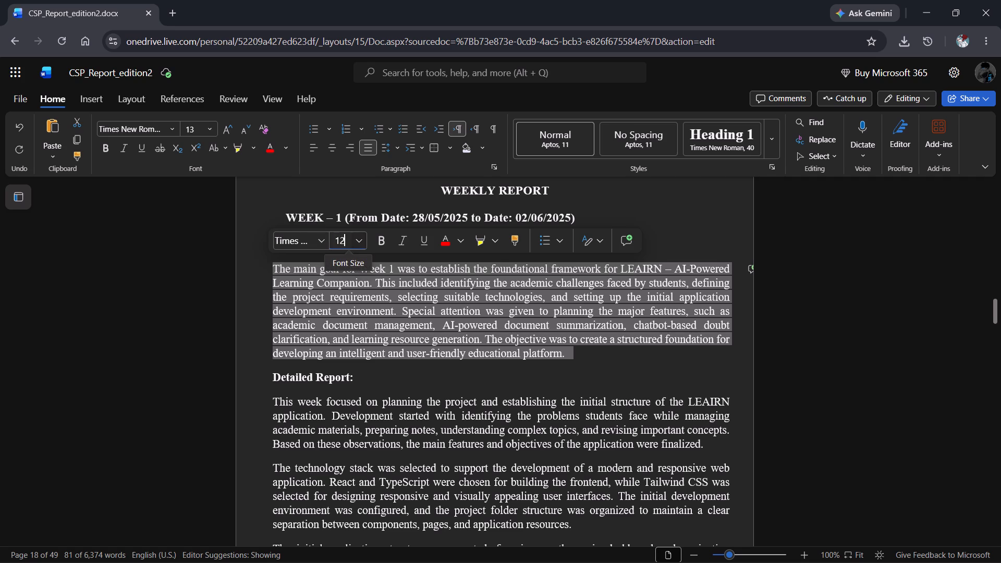
pyautogui.press('Return')
pyautogui.click(329, 374)
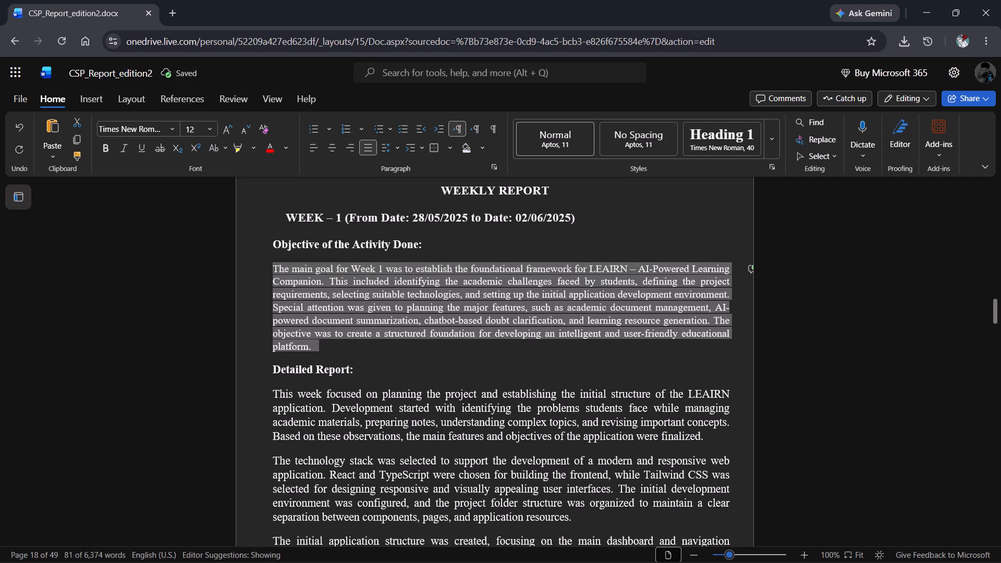
# Set the Detailed Report text, from "This week focused" to "environment was configured, and the", to font size 12.
pyautogui.doubleClick(351, 406)
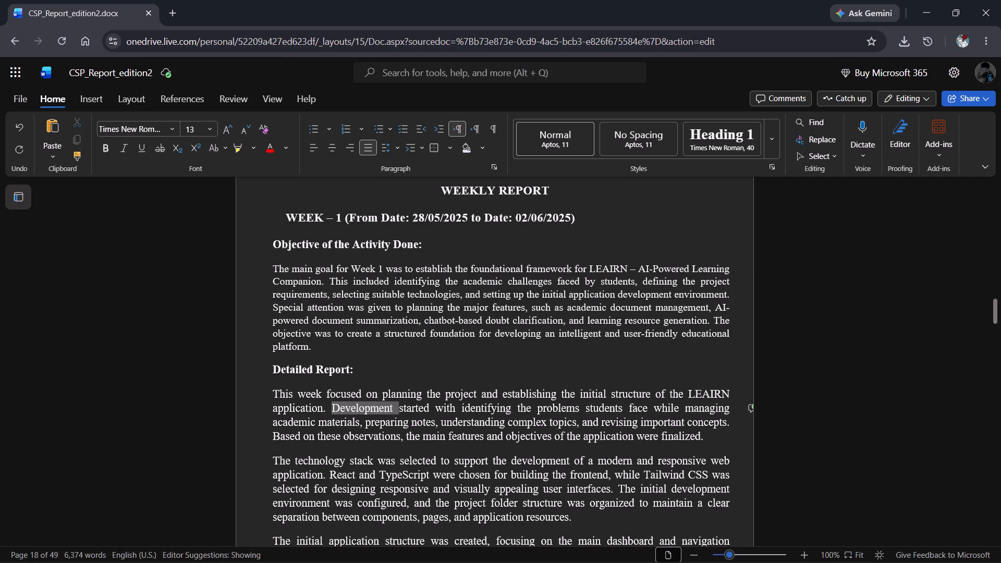
pyautogui.scroll(-1, 274, 397)
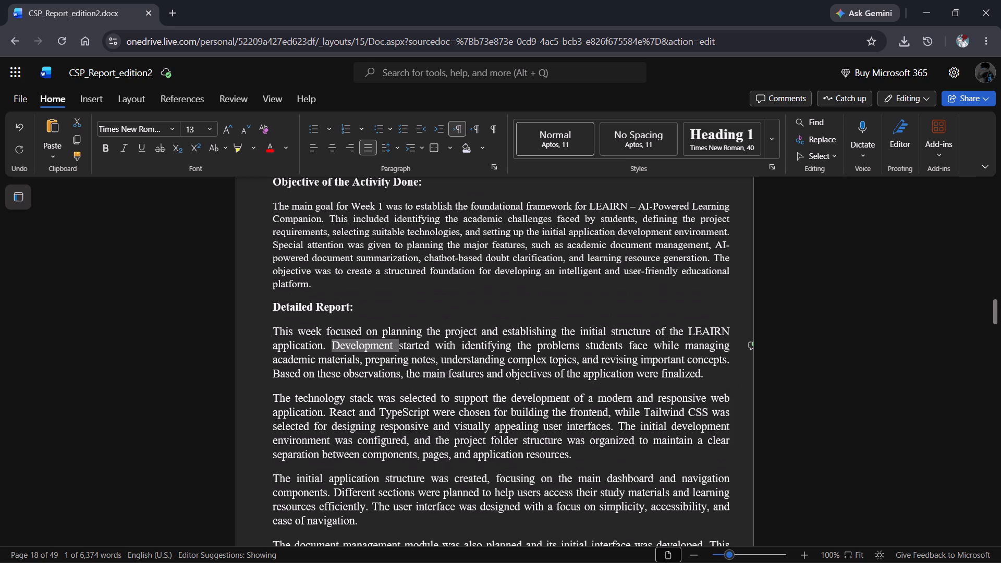
pyautogui.click(270, 331)
pyautogui.moveTo(270, 331); pyautogui.dragTo(401, 425)
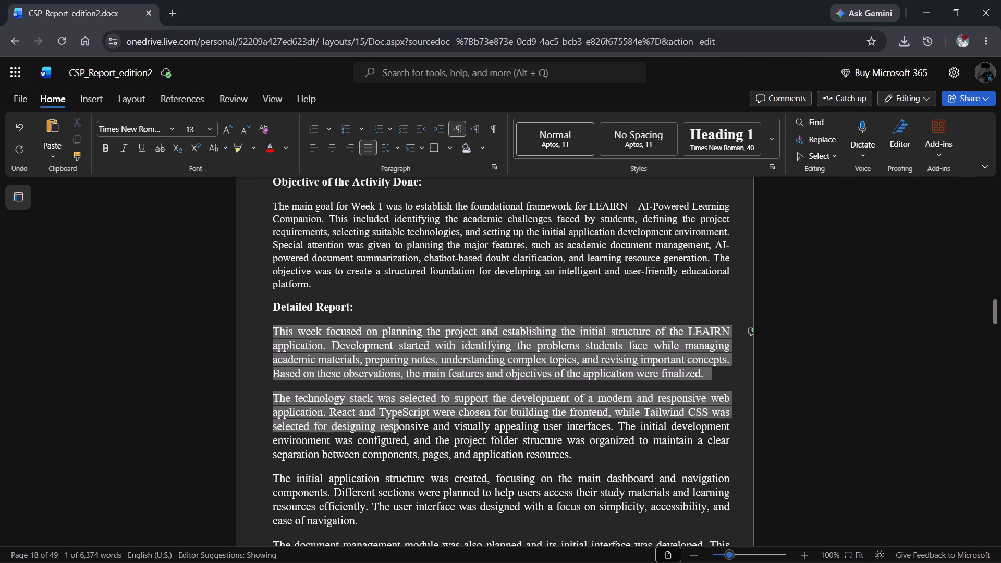
pyautogui.moveTo(401, 425); pyautogui.dragTo(453, 434)
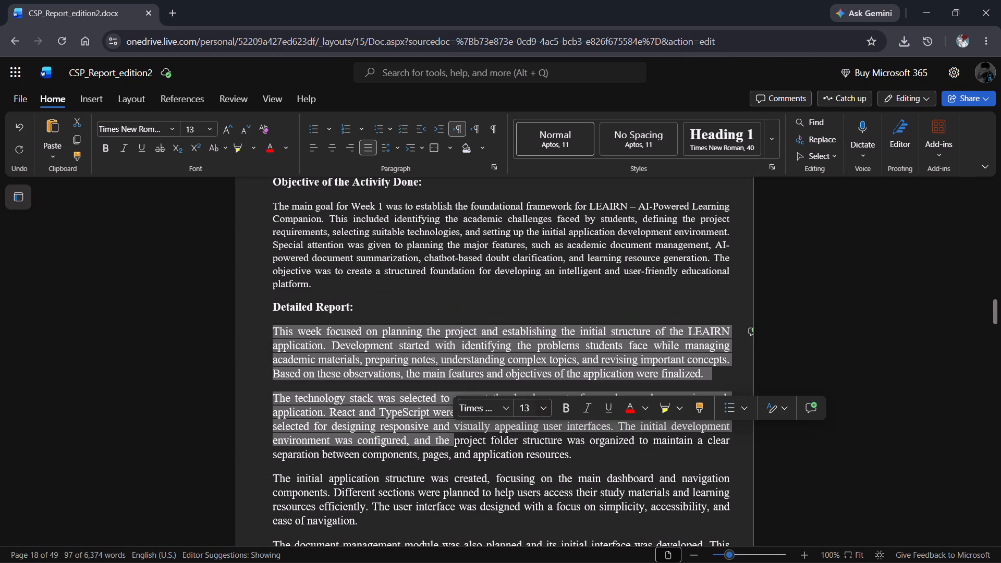
pyautogui.click(525, 407)
pyautogui.write('12')
pyautogui.press('Return')
pyautogui.scroll(-1, 525, 407)
pyautogui.click(478, 393)
# Set the remaining Detailed Report text of the Week-1 Weekly Report, through its last paragraph, to font size 12.
pyautogui.scroll(-1, 478, 393)
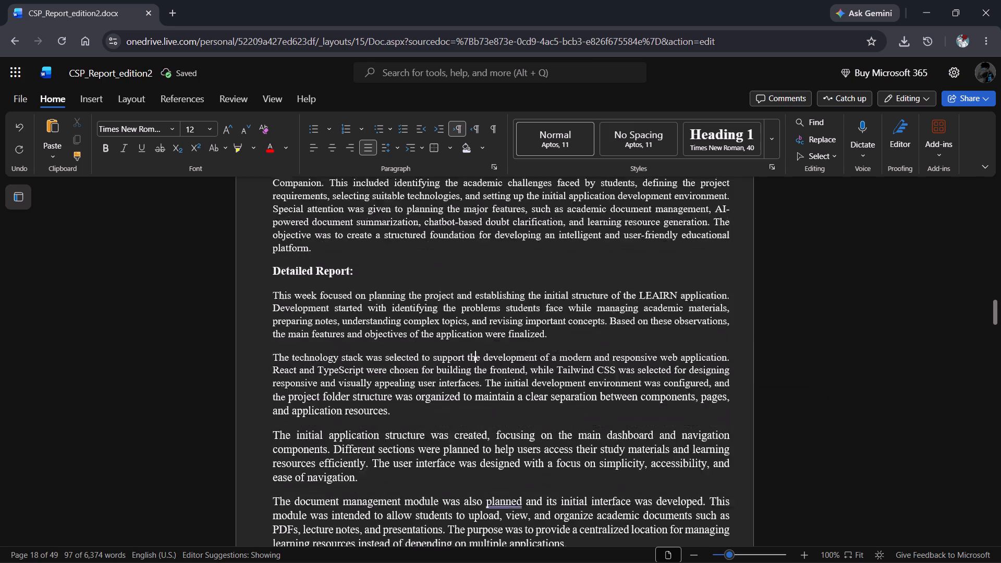
pyautogui.scroll(-1, 478, 393)
pyautogui.scroll(-1, 482, 297)
pyautogui.moveTo(494, 254); pyautogui.dragTo(533, 325)
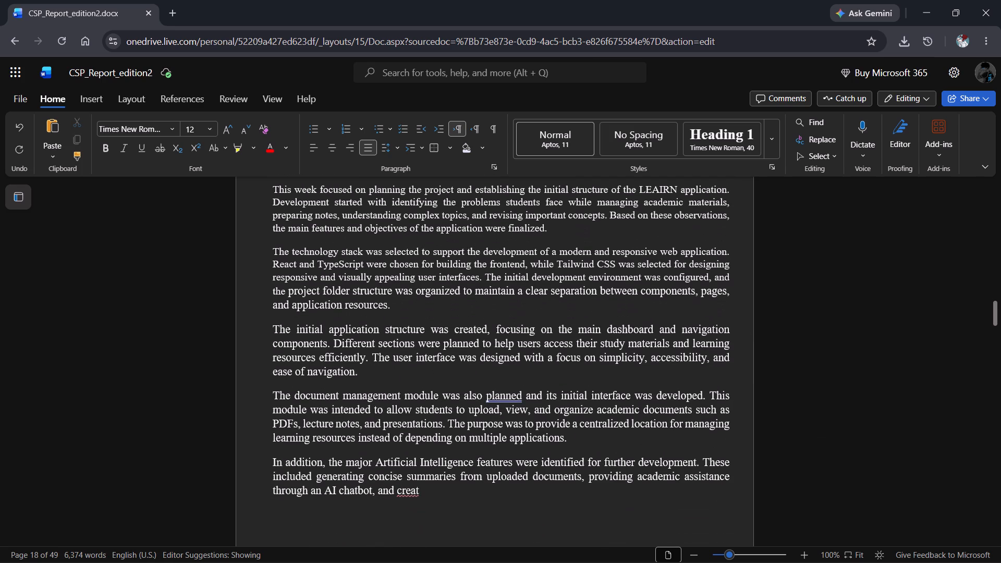
pyautogui.moveTo(533, 325); pyautogui.dragTo(461, 495)
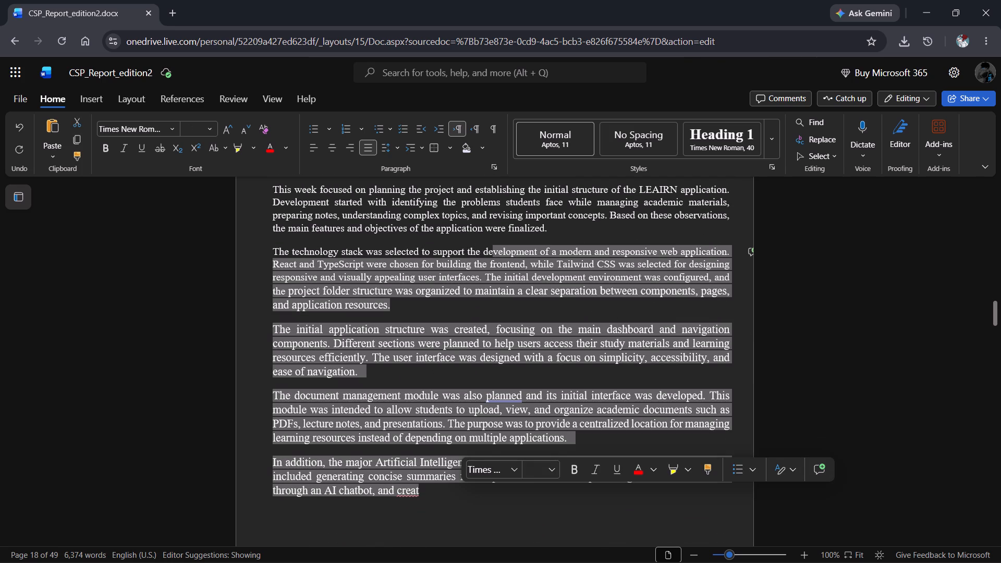
pyautogui.click(539, 472)
pyautogui.write('12')
pyautogui.press('Return')
pyautogui.click(421, 431)
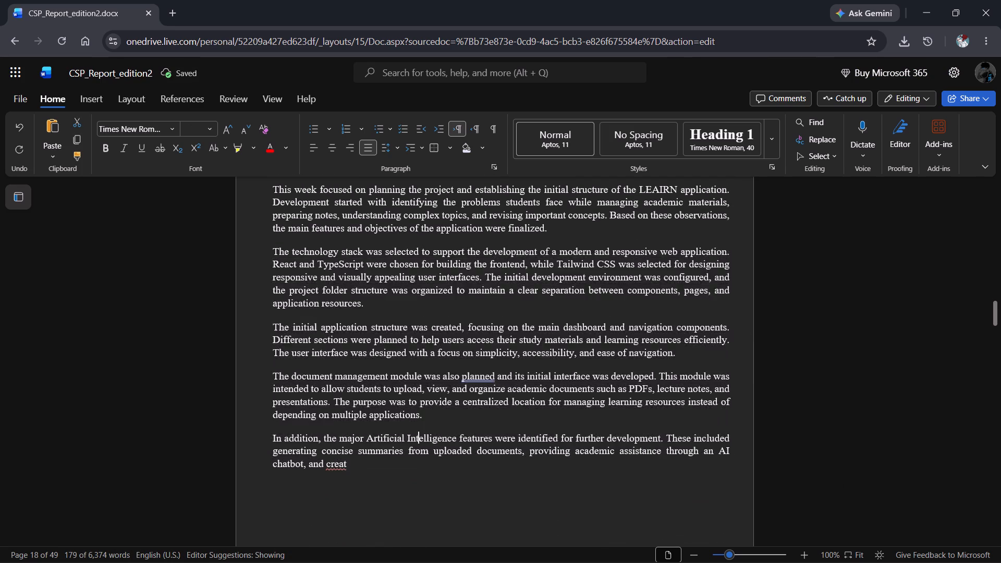
pyautogui.scroll(-5, 421, 431)
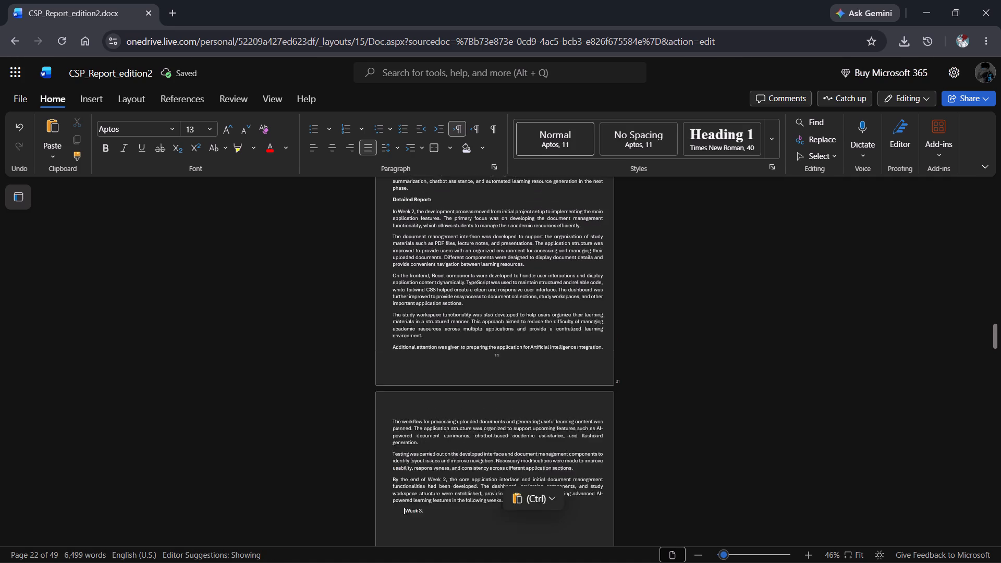
pyautogui.scroll(2, 459, 305)
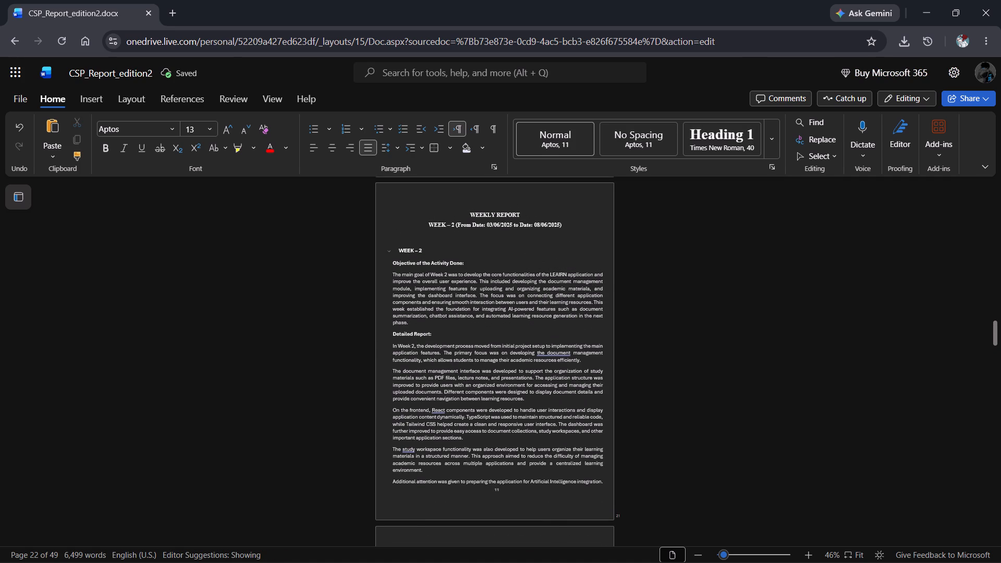
pyautogui.click(379, 272)
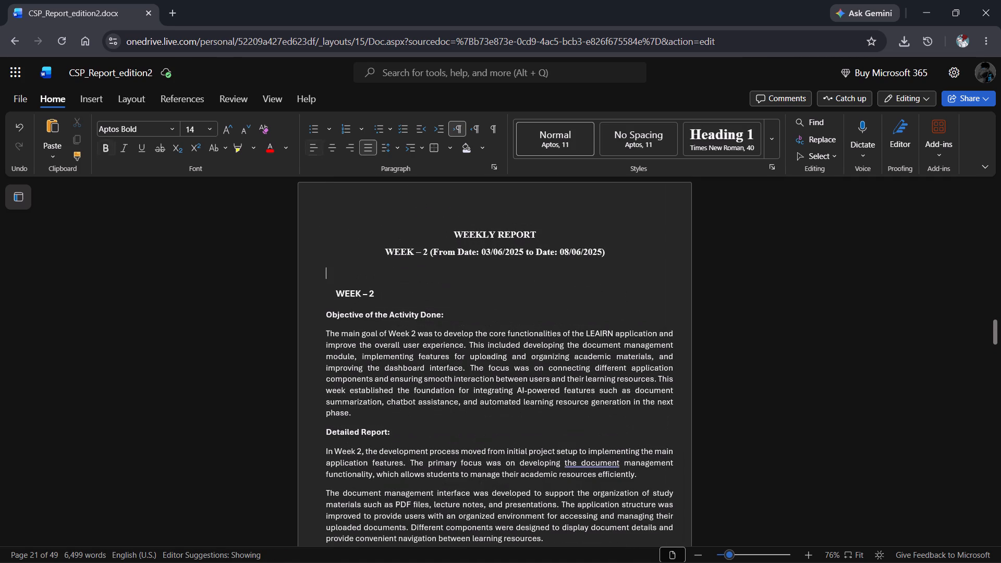
pyautogui.press('BackSpace')
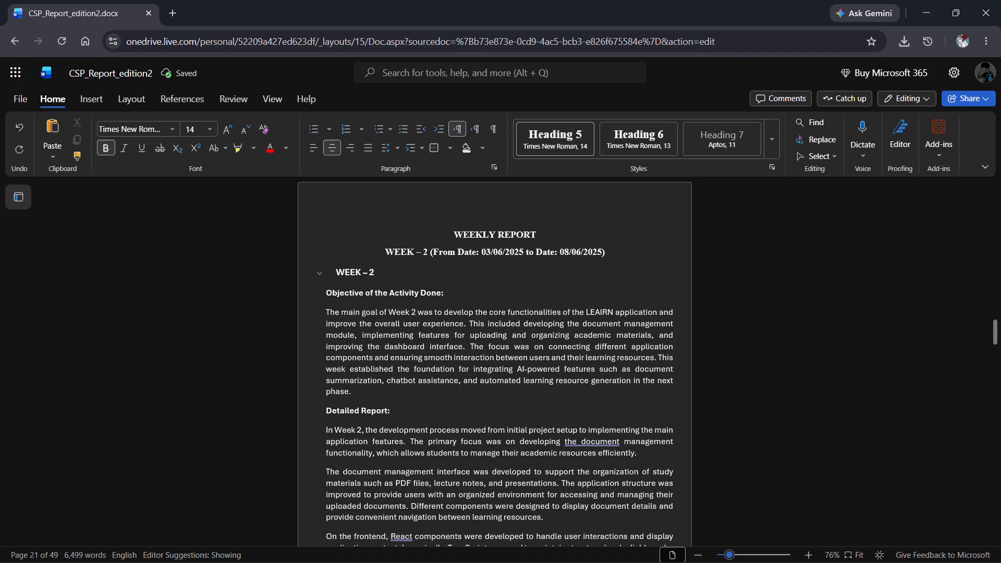
pyautogui.press('Delete')
pyautogui.press('Delete')
pyautogui.press('Delete')
pyautogui.press('Delete')
pyautogui.press('Delete')
pyautogui.press('Delete')
pyautogui.press('Delete')
pyautogui.press('Delete')
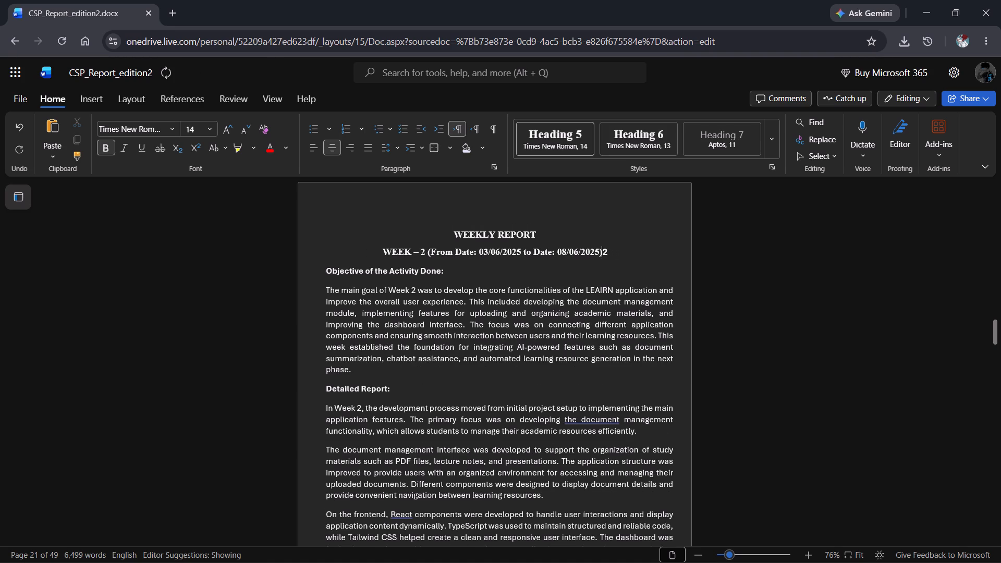
pyautogui.press('Delete')
pyautogui.press('Down')
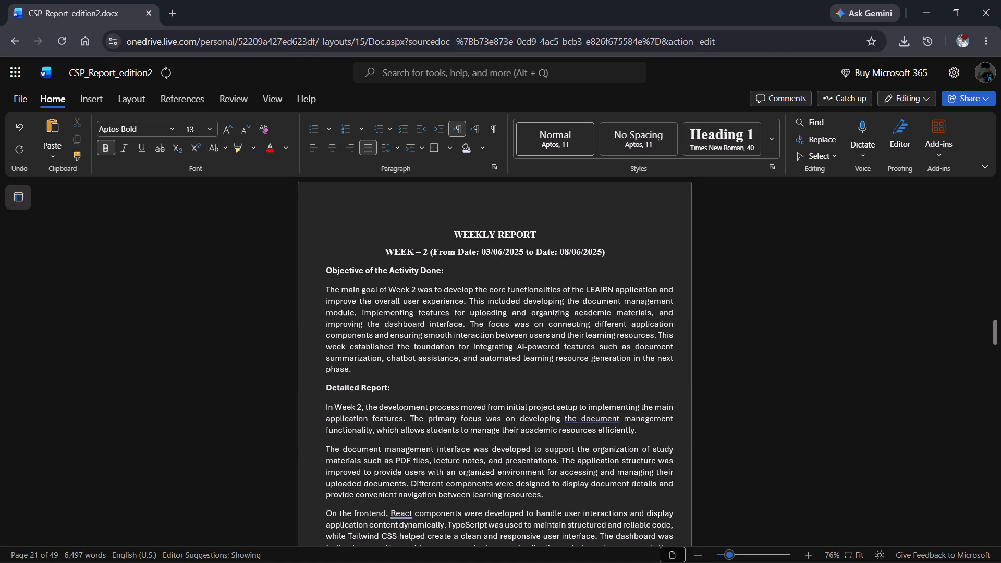
# Set the font of the entire Week-2 Weekly Report to Times New Roman.
pyautogui.click(352, 275)
pyautogui.hotkey('ctrl', 'a')
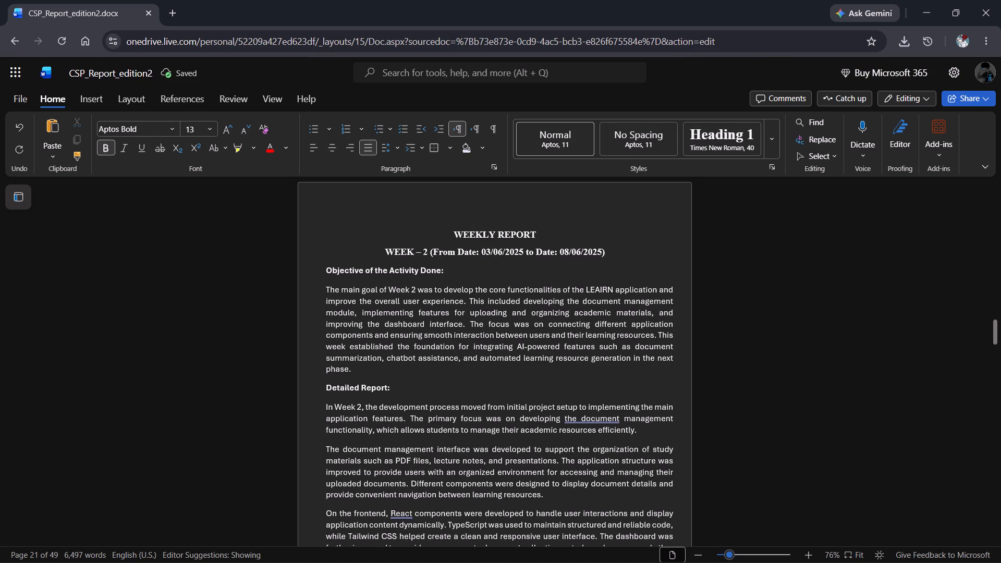
pyautogui.click(136, 132)
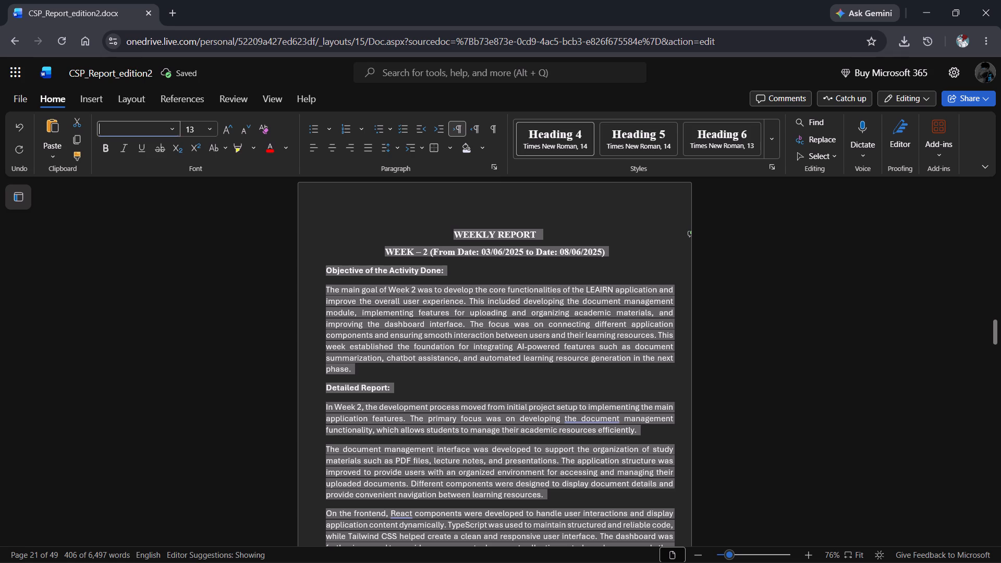
pyautogui.write('times')
pyautogui.press('Down')
pyautogui.press('Down')
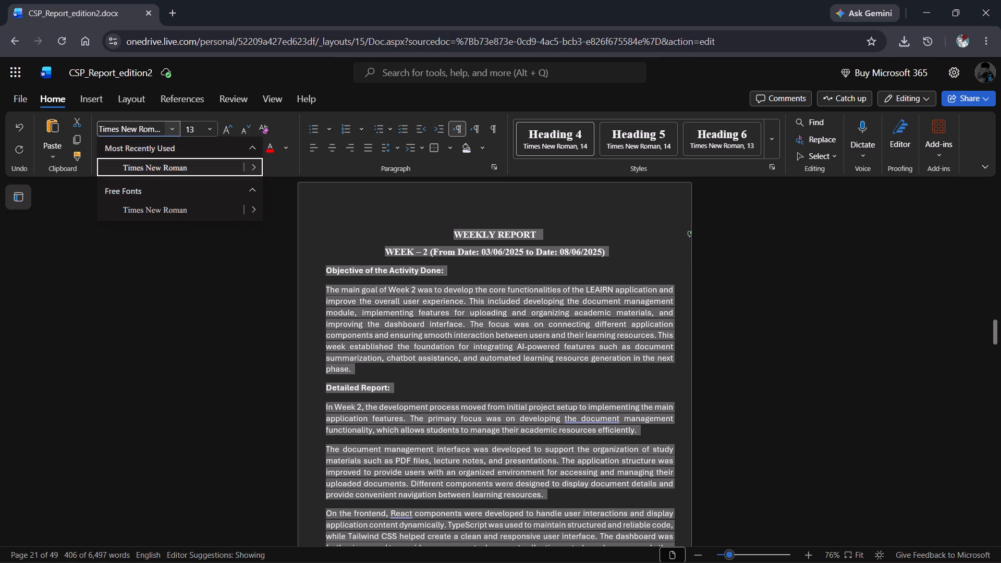
pyautogui.press('Return')
pyautogui.click(372, 301)
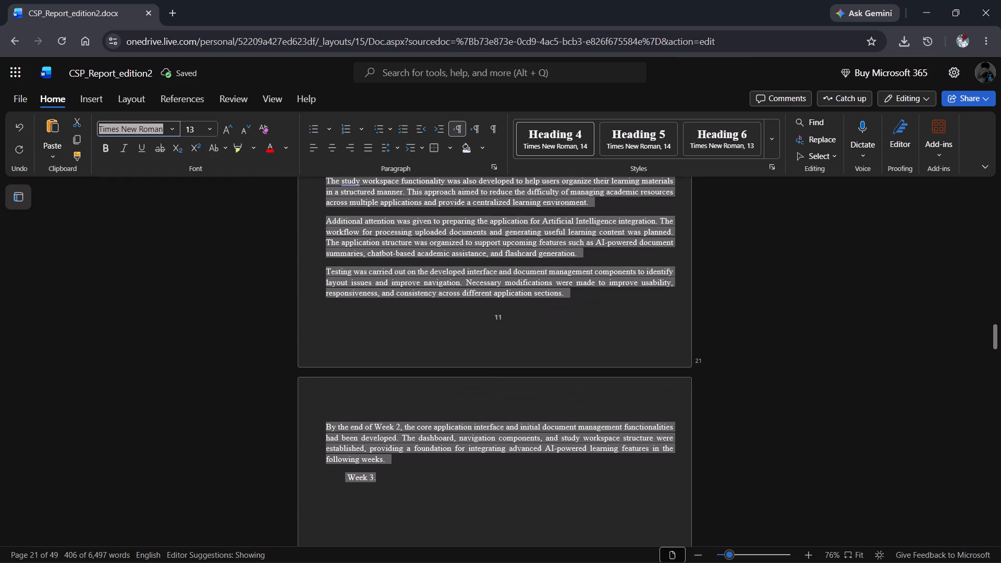
# Set the Week-2 objective paragraph, "The main goal of Week 2", to font size 12.
pyautogui.scroll(3, 372, 301)
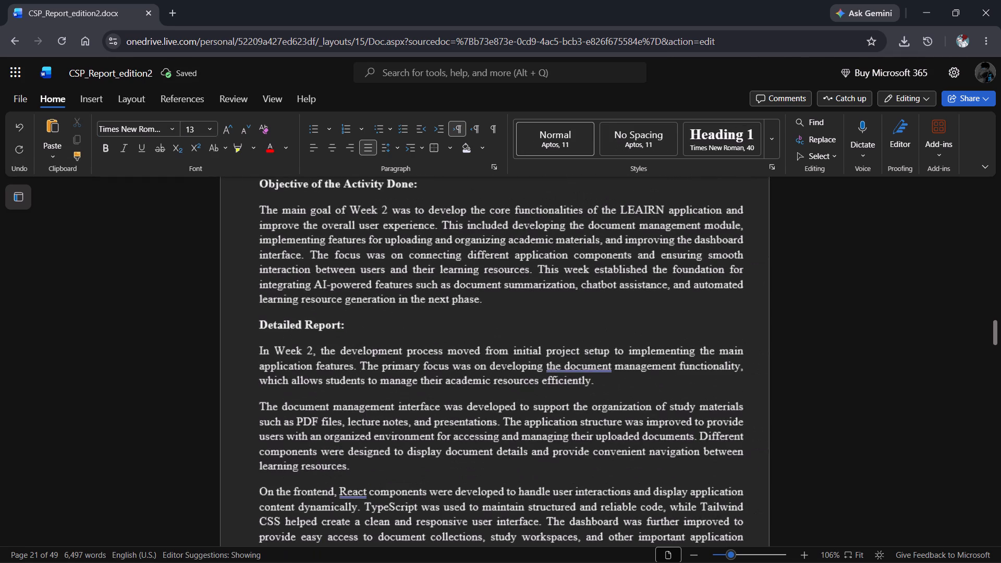
pyautogui.scroll(1, 377, 213)
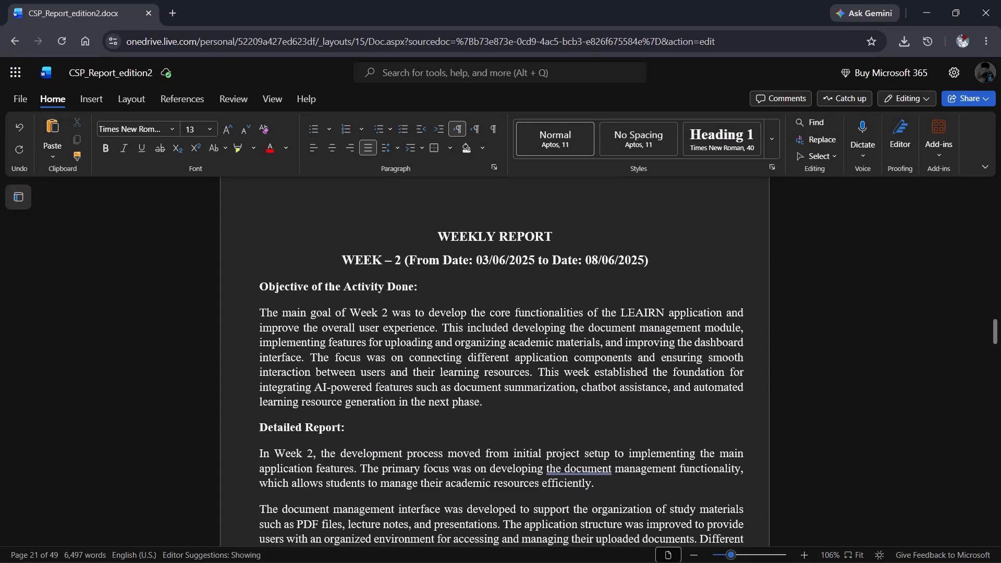
pyautogui.click(346, 289)
pyautogui.press('Down')
pyautogui.tripleClick(352, 342)
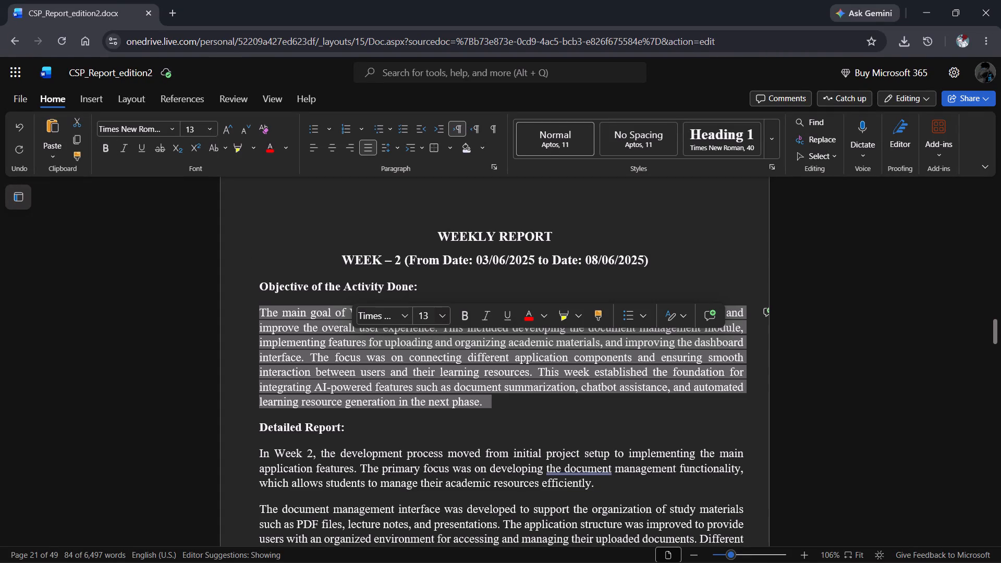
pyautogui.click(428, 318)
pyautogui.write('12')
pyautogui.press('Return')
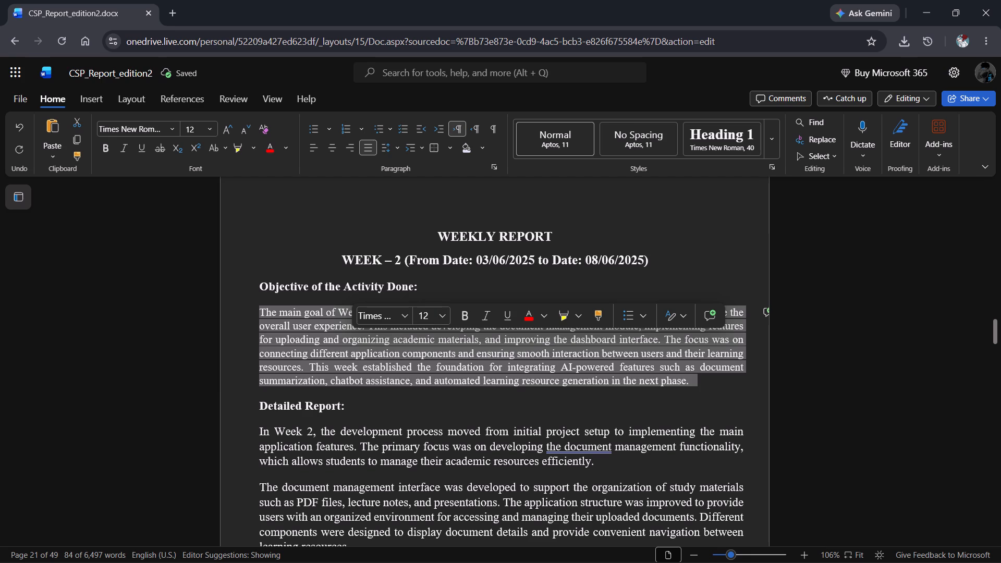
# Set the first three paragraphs of the Week-2 Detailed Report, "In Week 2" through "On the frontend", to font size 12.
pyautogui.scroll(-1, 258, 425)
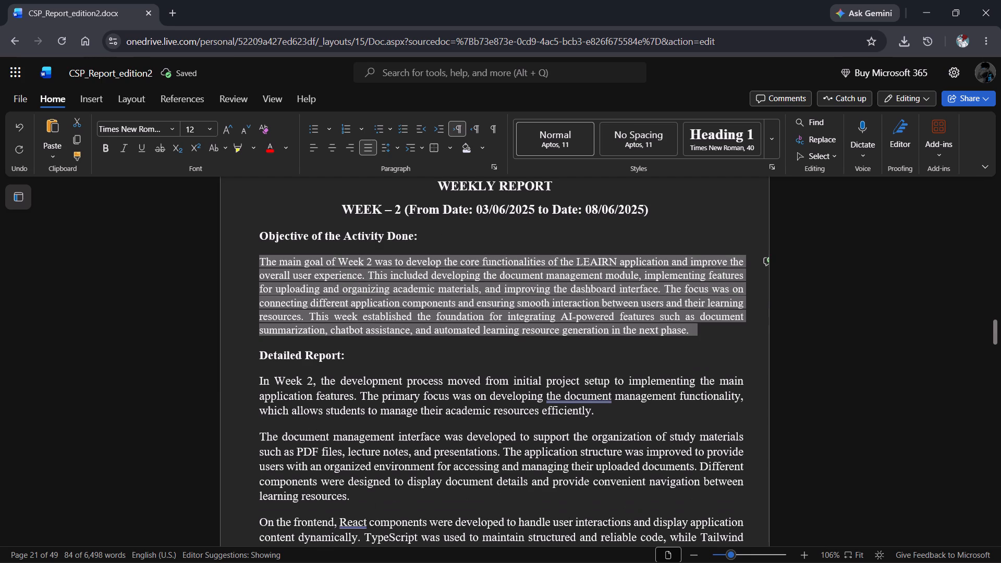
pyautogui.scroll(-1, 267, 377)
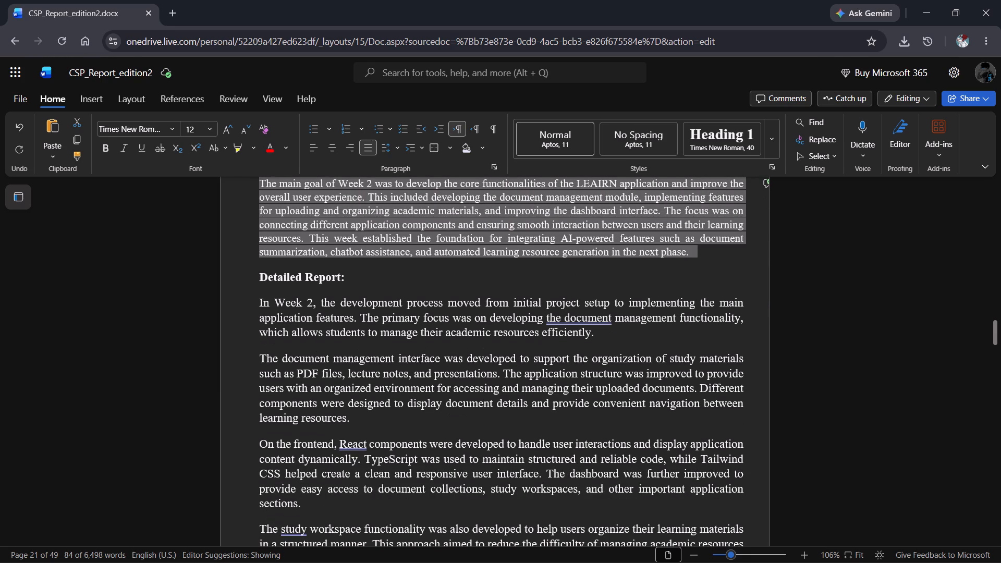
pyautogui.moveTo(260, 297); pyautogui.dragTo(303, 505)
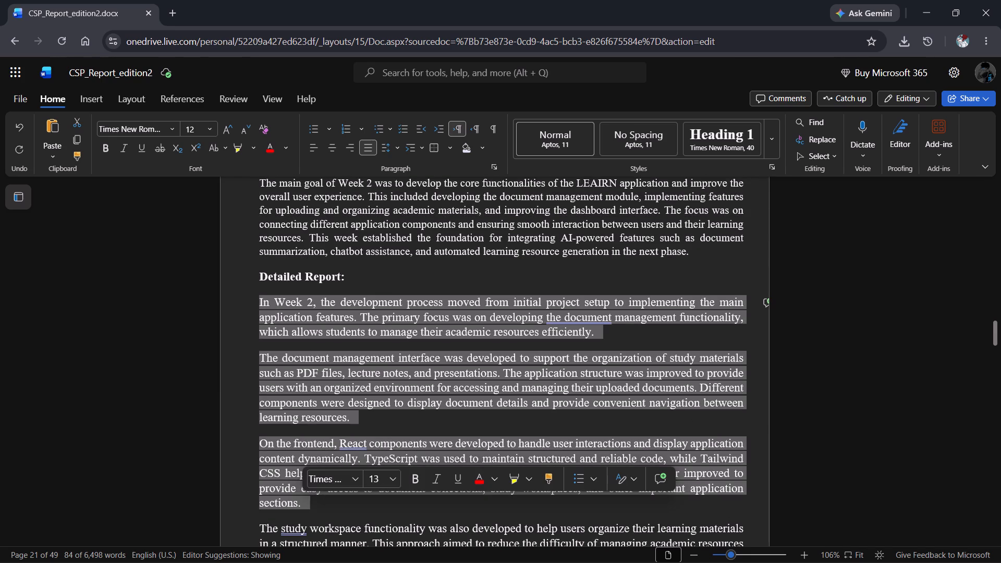
pyautogui.click(372, 476)
pyautogui.press('1')
pyautogui.press('2')
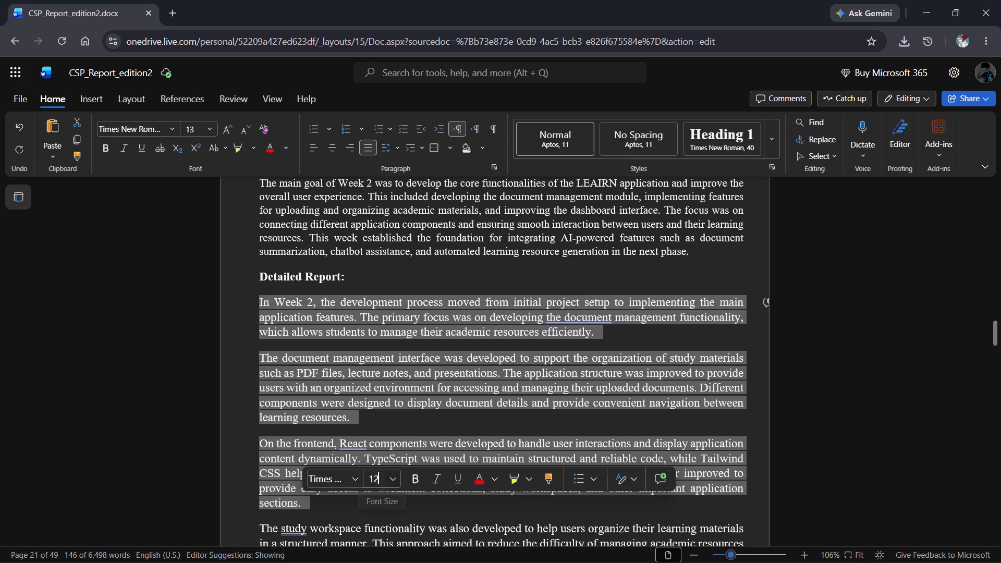
pyautogui.press('Return')
# Accept the grammar suggestion replacing "the document" with "document" in the first Week-2 Detailed Report paragraph.
pyautogui.click(472, 315)
pyautogui.scroll(-1, 472, 315)
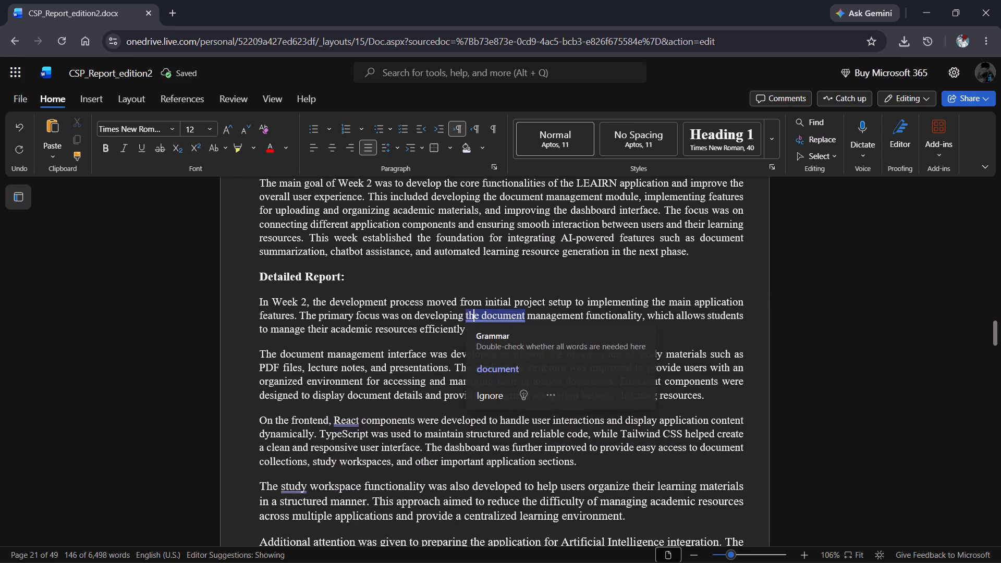
pyautogui.scroll(-1, 472, 315)
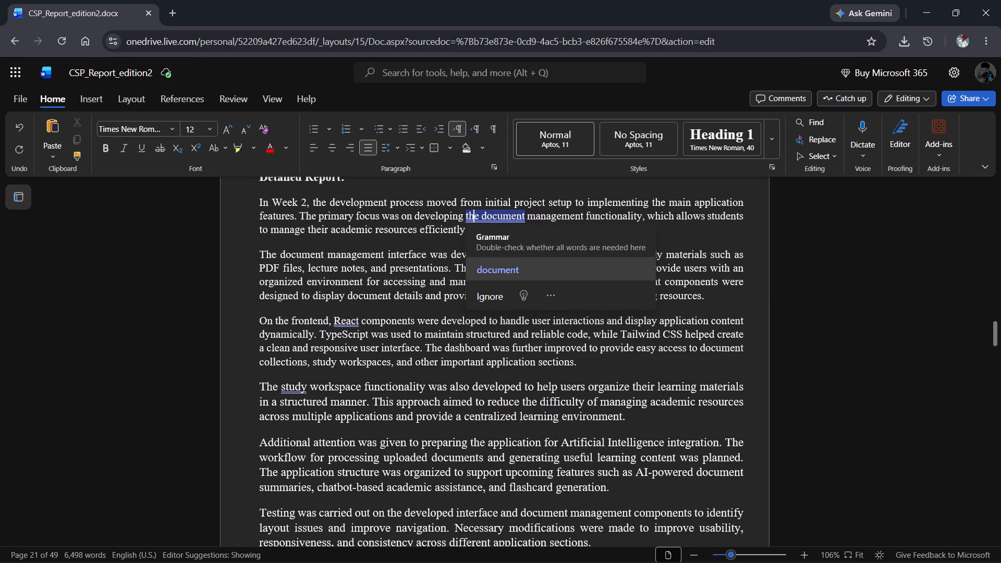
pyautogui.click(521, 277)
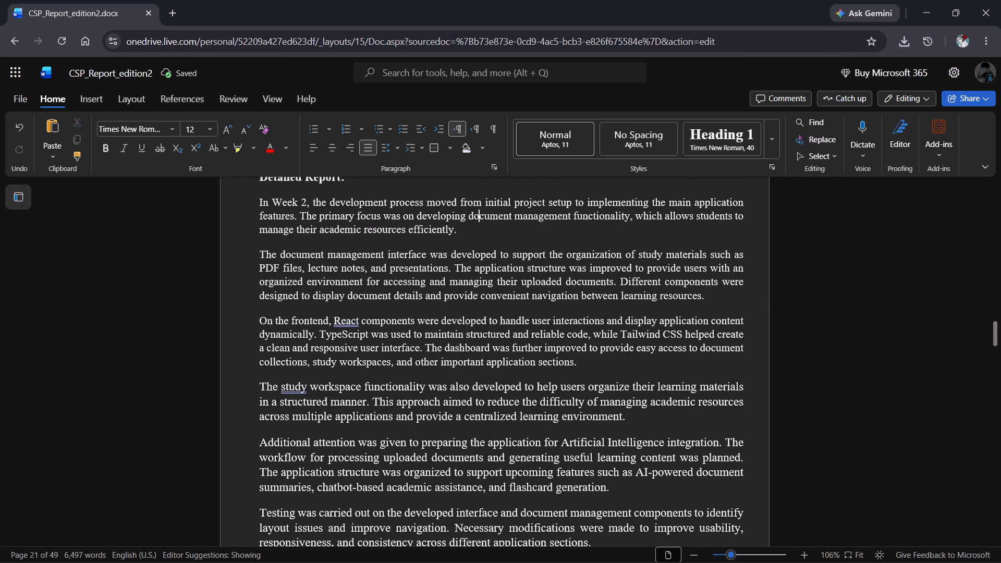
# Set the Week-2 paragraphs on study workspace functionality and Artificial Intelligence integration to font size 12.
pyautogui.moveTo(259, 344); pyautogui.dragTo(628, 491)
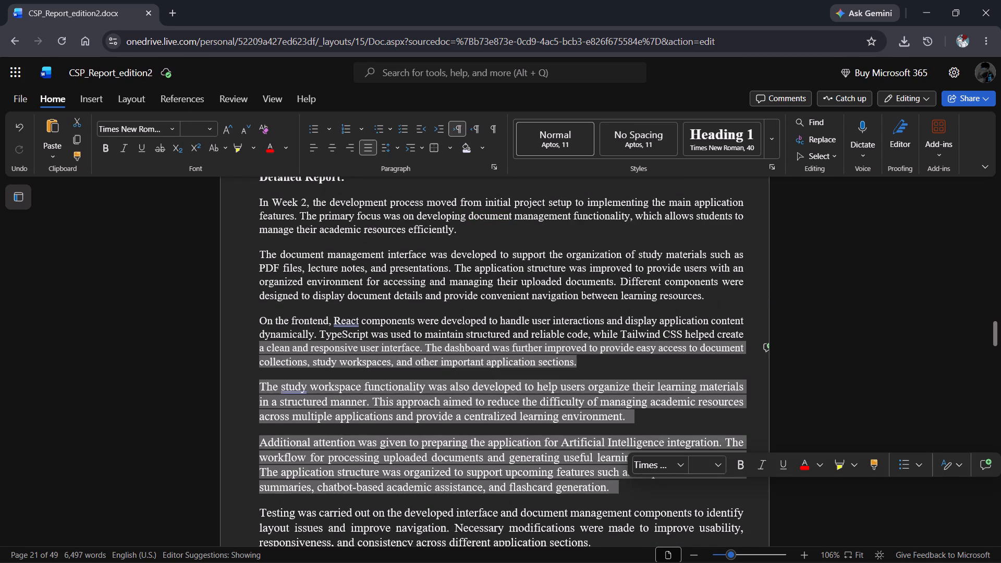
pyautogui.click(701, 466)
pyautogui.press('1')
pyautogui.press('2')
pyautogui.press('Return')
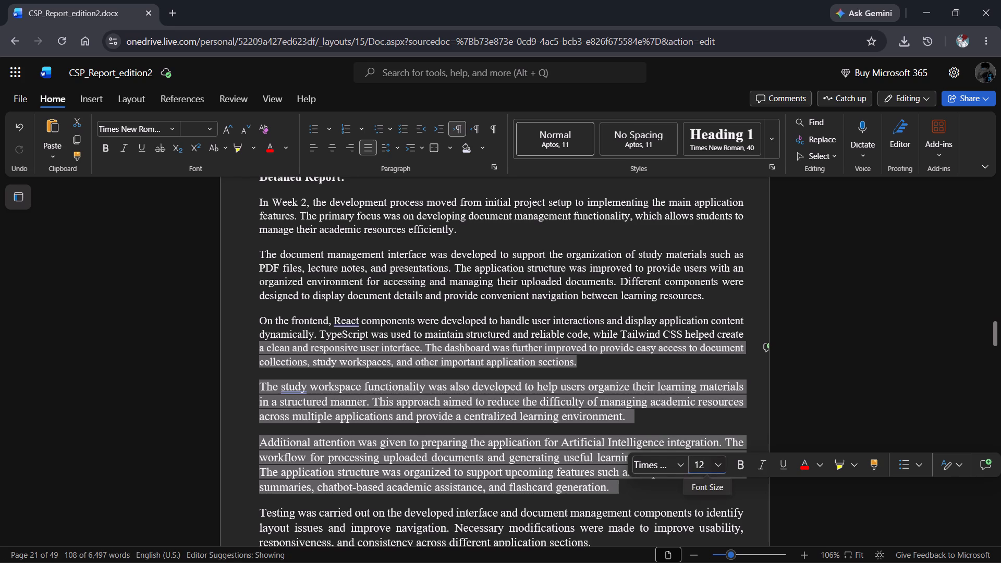
pyautogui.click(624, 399)
# Set the last two Week-2 report paragraphs, "Testing was carried out" and "By the end of Week 2", to font size 12.
pyautogui.scroll(-3, 624, 399)
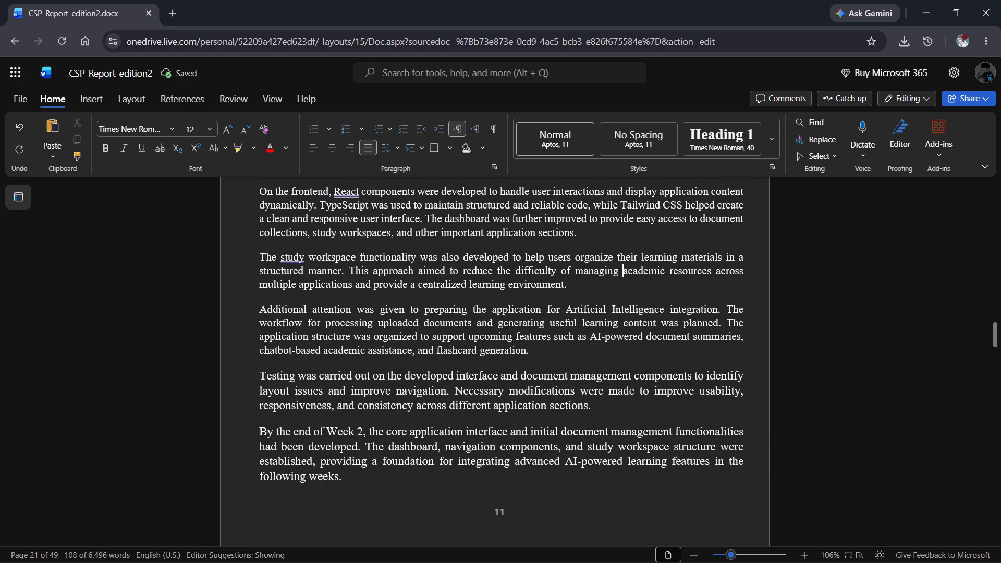
pyautogui.scroll(-1, 624, 399)
pyautogui.moveTo(314, 294); pyautogui.dragTo(547, 369)
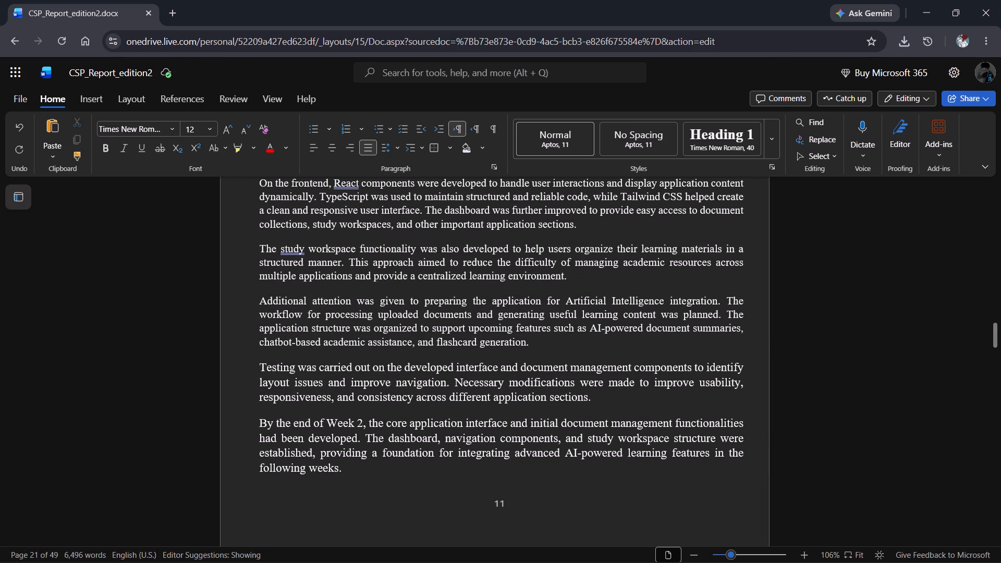
pyautogui.moveTo(547, 369); pyautogui.dragTo(438, 486)
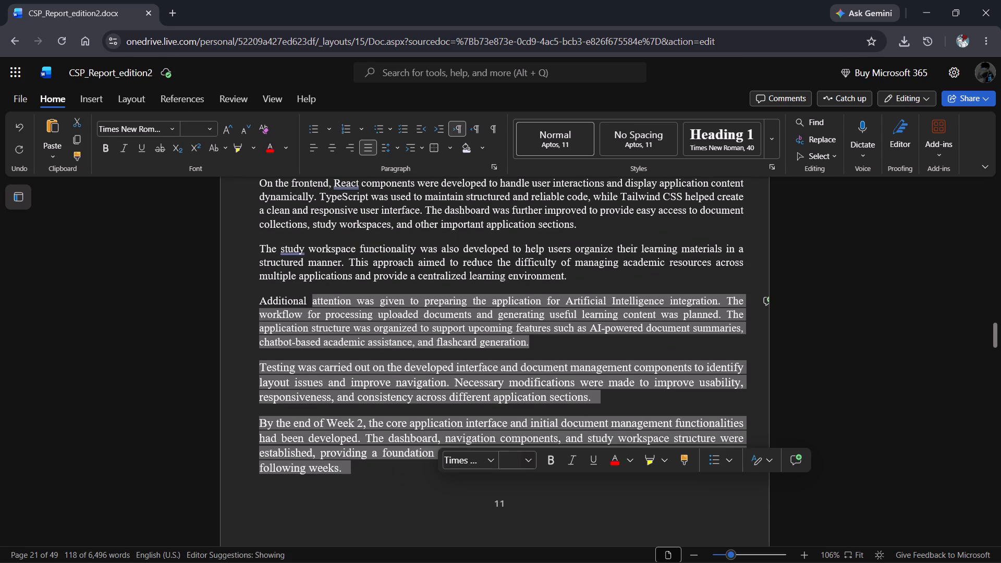
pyautogui.click(507, 463)
pyautogui.write('12')
pyautogui.press('Return')
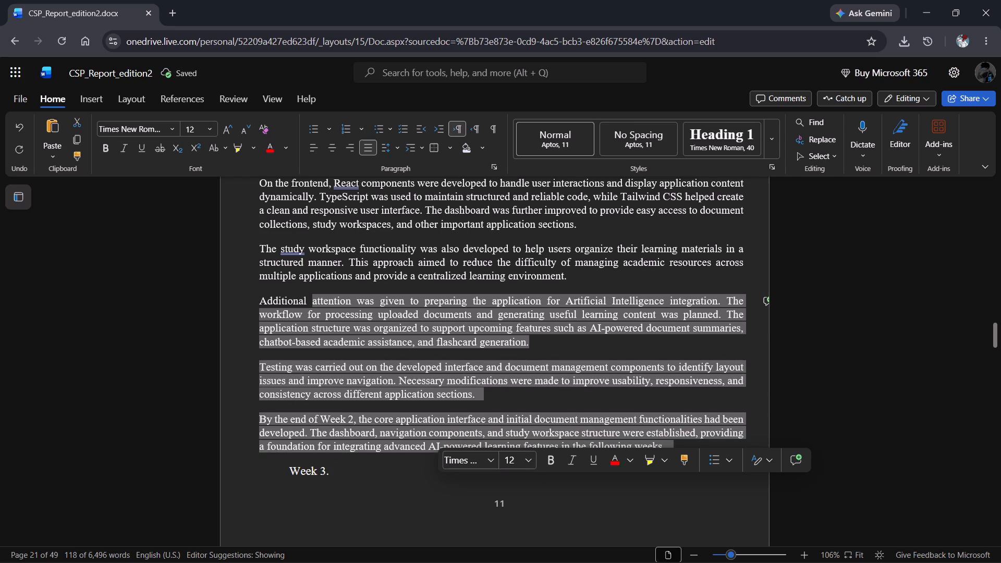
# Delete the leftover "Week 3." line below the final paragraph of the Week-2 Weekly Report.
pyautogui.click(348, 479)
pyautogui.press('BackSpace')
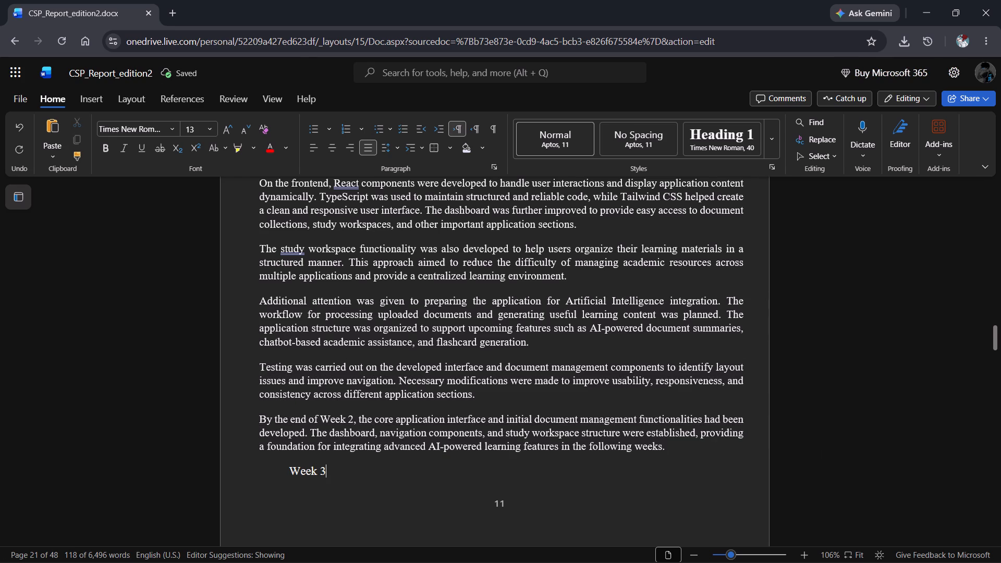
pyautogui.press('BackSpace')
pyautogui.press('BackSpace')
pyautogui.press('BackSpace')
pyautogui.press('BackSpace')
pyautogui.press('BackSpace')
pyautogui.press('BackSpace')
pyautogui.press('BackSpace')
pyautogui.press('BackSpace')
pyautogui.press('BackSpace')
pyautogui.scroll(-6, 348, 479)
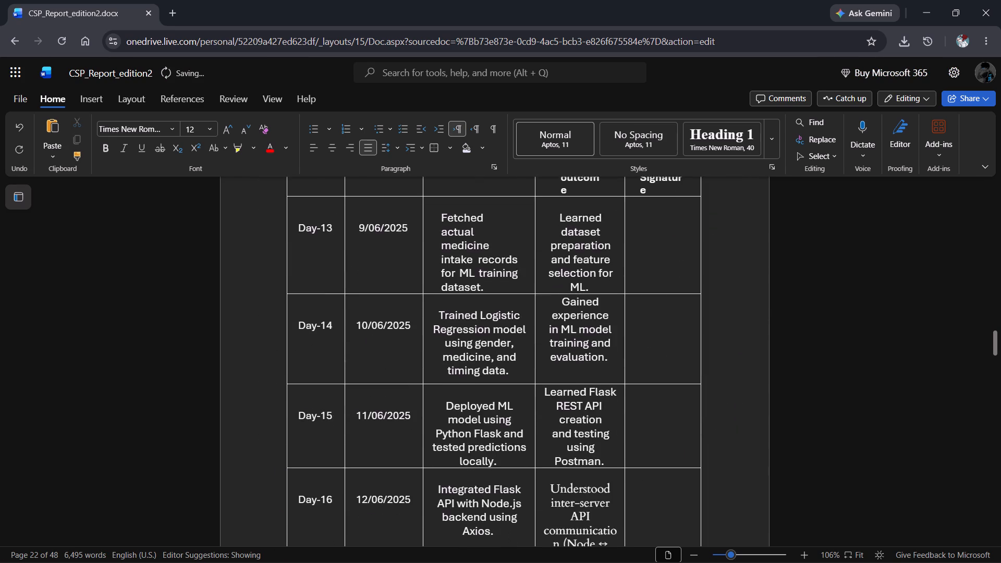
pyautogui.scroll(-1, 348, 479)
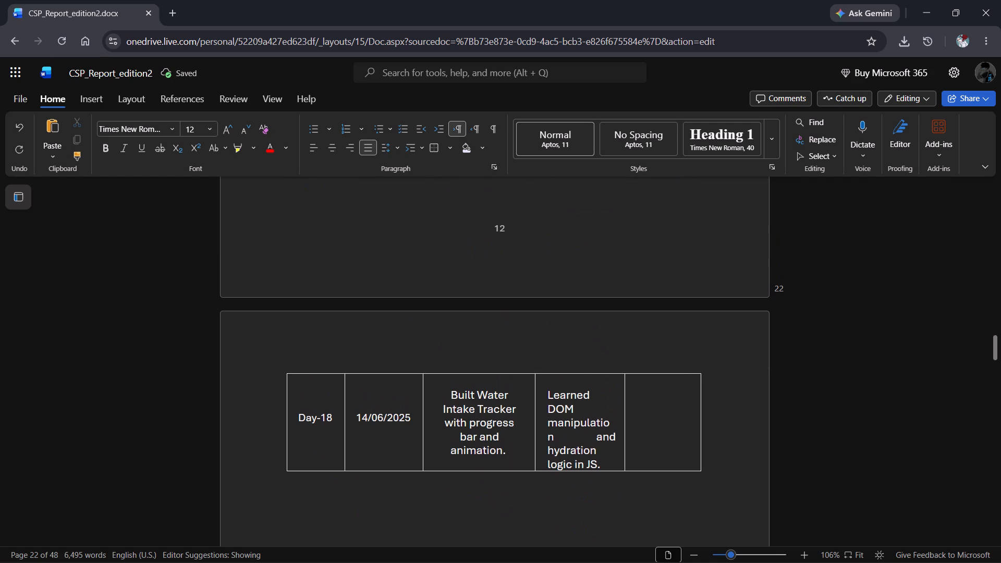
pyautogui.click(481, 315)
pyautogui.scroll(-4, 481, 315)
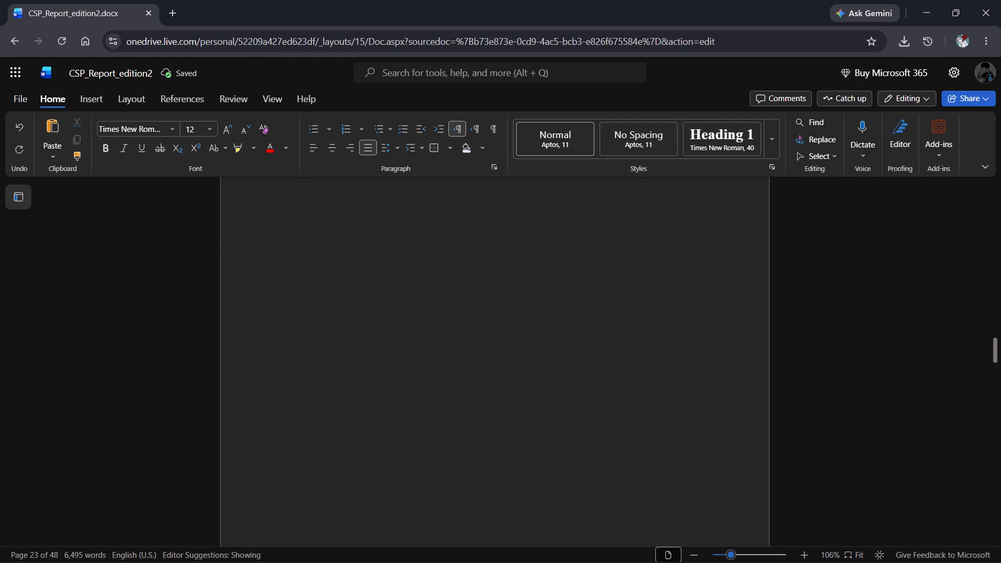
pyautogui.scroll(-4, 481, 315)
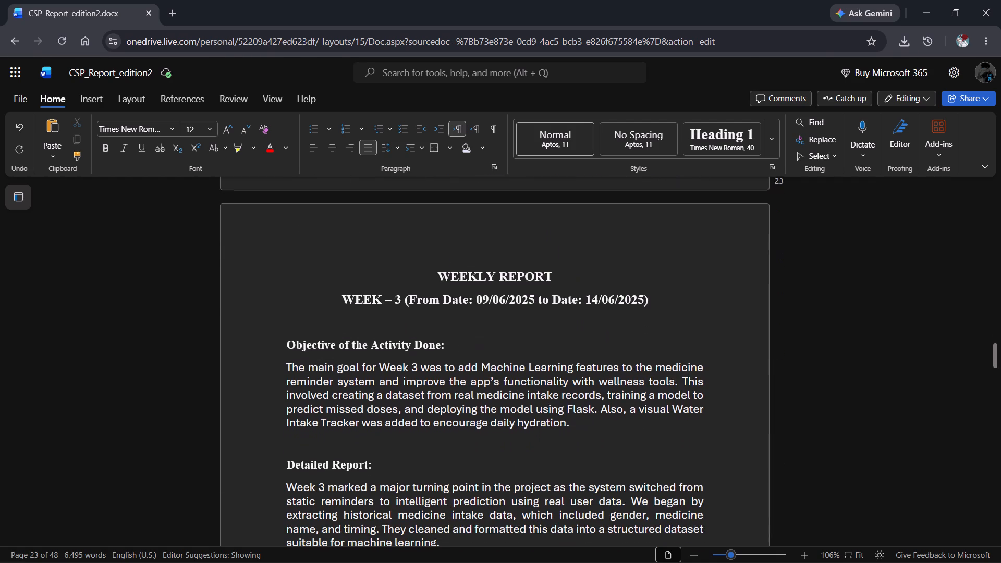
pyautogui.scroll(-1, 481, 315)
pyautogui.click(696, 555)
pyautogui.click(696, 555)
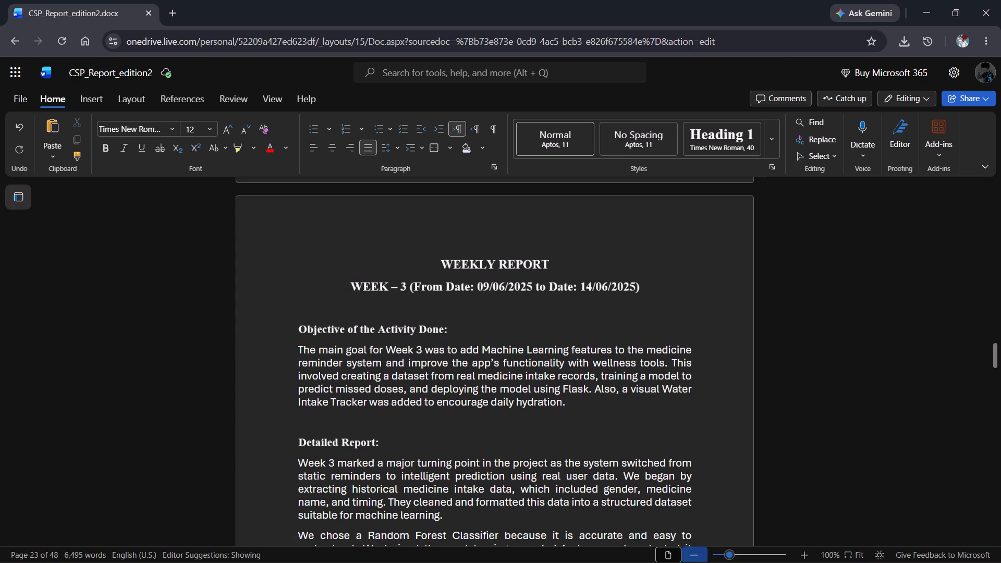
pyautogui.click(696, 555)
pyautogui.click(696, 555)
pyautogui.scroll(-1, 638, 407)
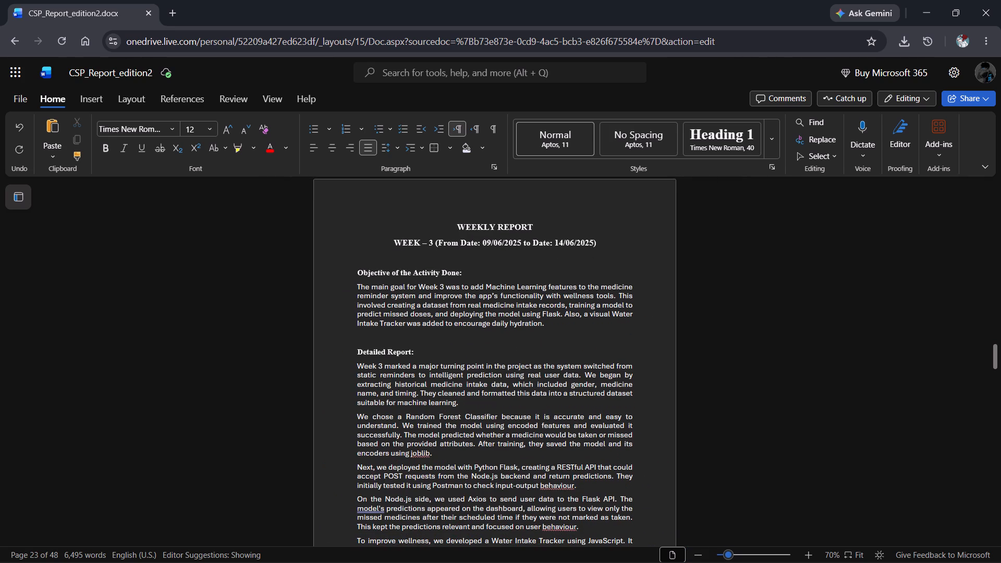
pyautogui.scroll(-1, 638, 407)
pyautogui.moveTo(358, 265); pyautogui.dragTo(568, 412)
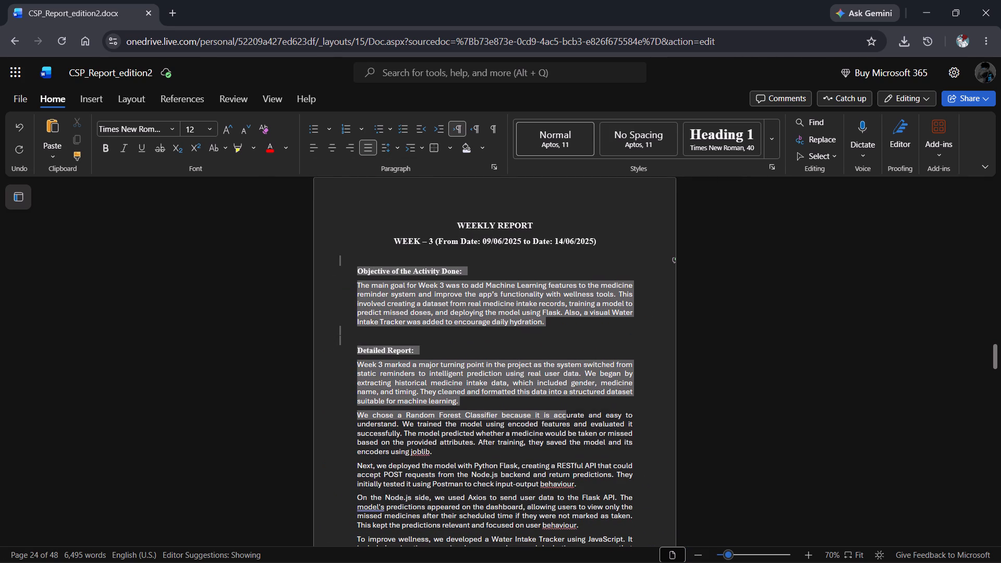
pyautogui.click(568, 412)
pyautogui.scroll(-1, 568, 412)
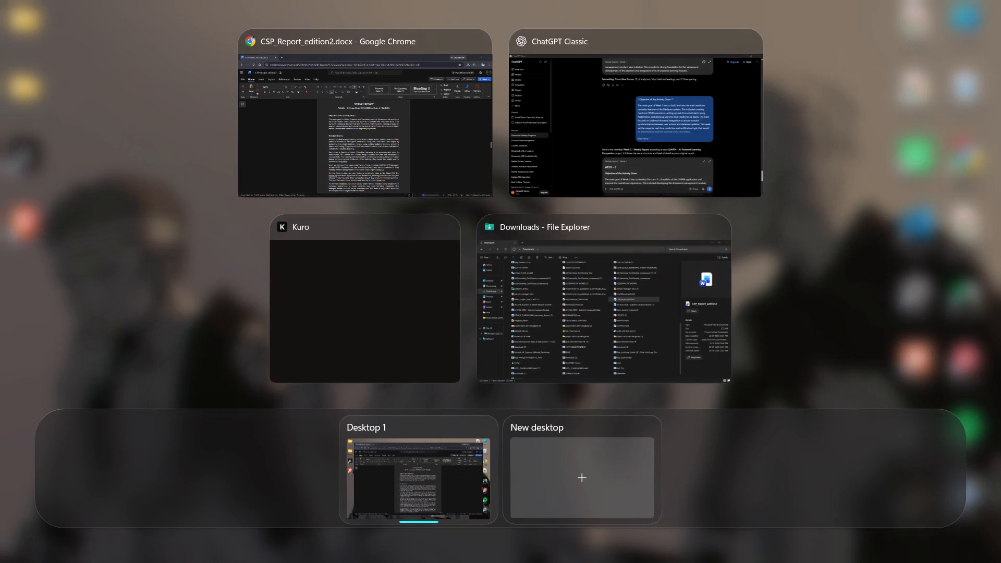
pyautogui.click(368, 114)
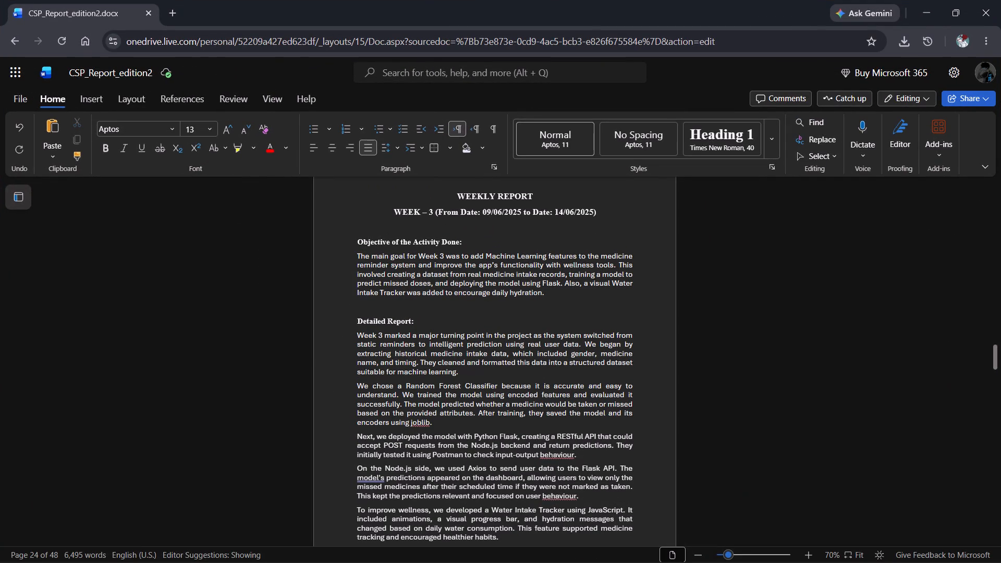
pyautogui.click(695, 556)
pyautogui.click(695, 556)
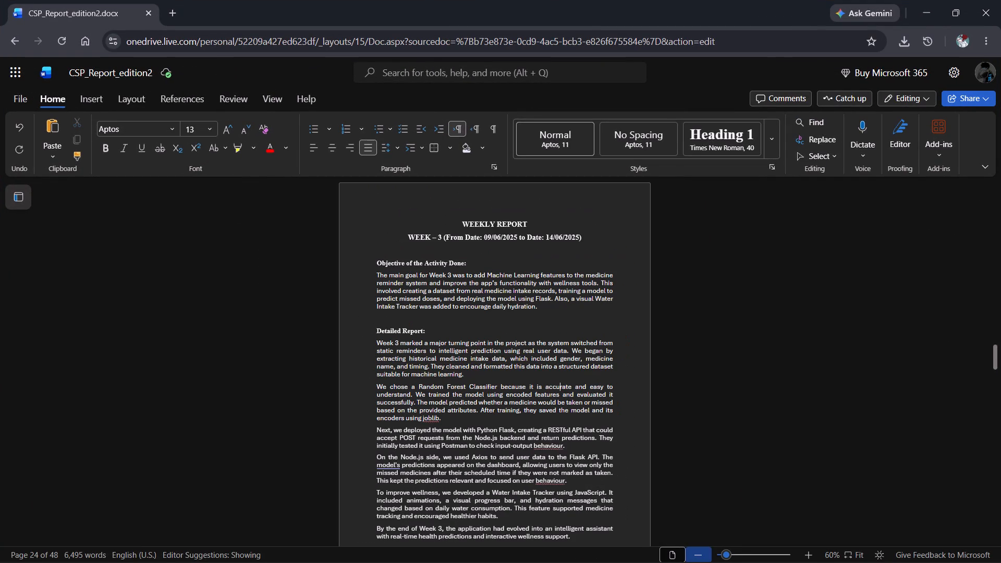
pyautogui.scroll(-1, 572, 443)
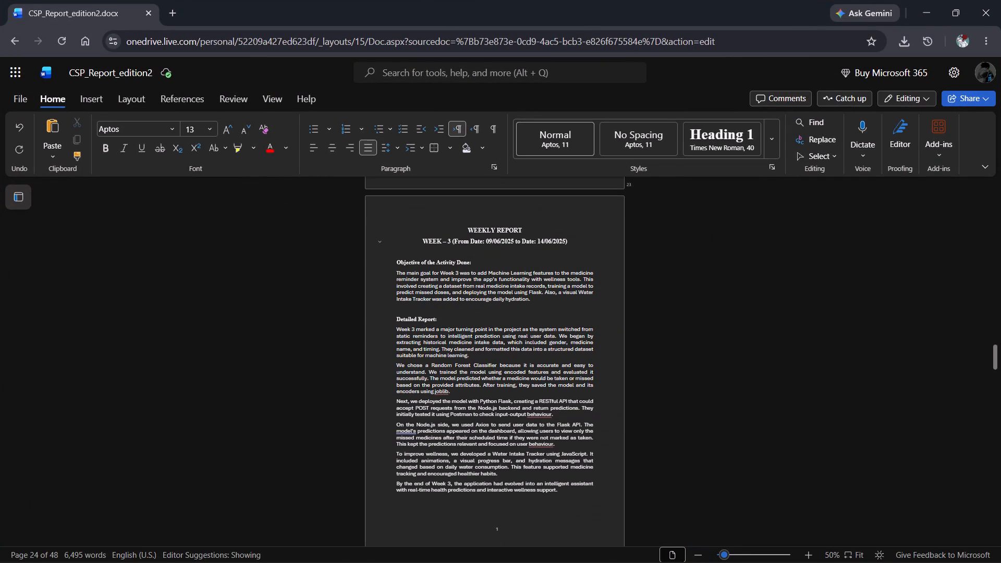
pyautogui.moveTo(396, 261); pyautogui.dragTo(567, 508)
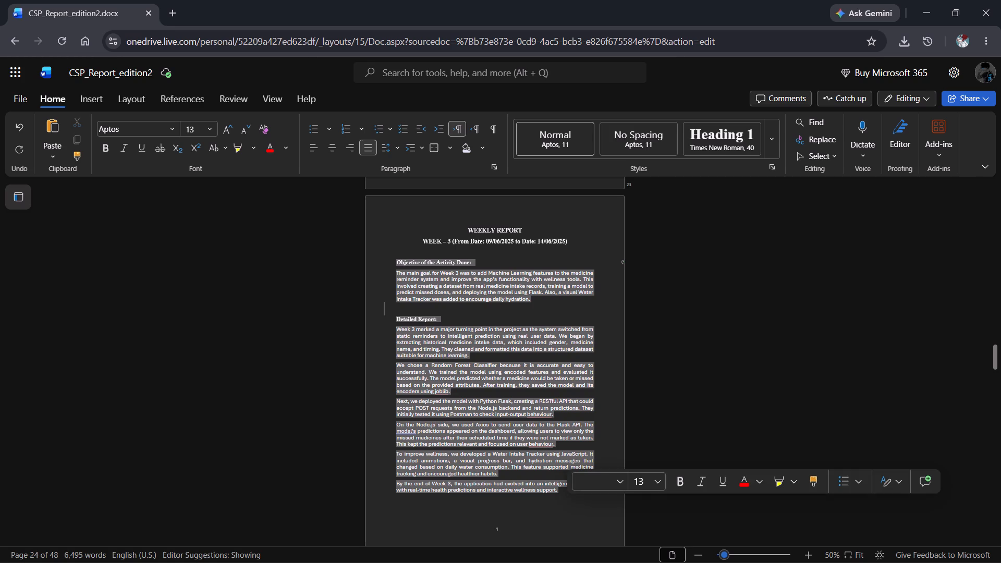
pyautogui.keyDown('ctrl'); pyautogui.click(567, 508); pyautogui.keyUp('ctrl')
pyautogui.hotkey('ctrl', 'c')
pyautogui.scroll(-3, 567, 508)
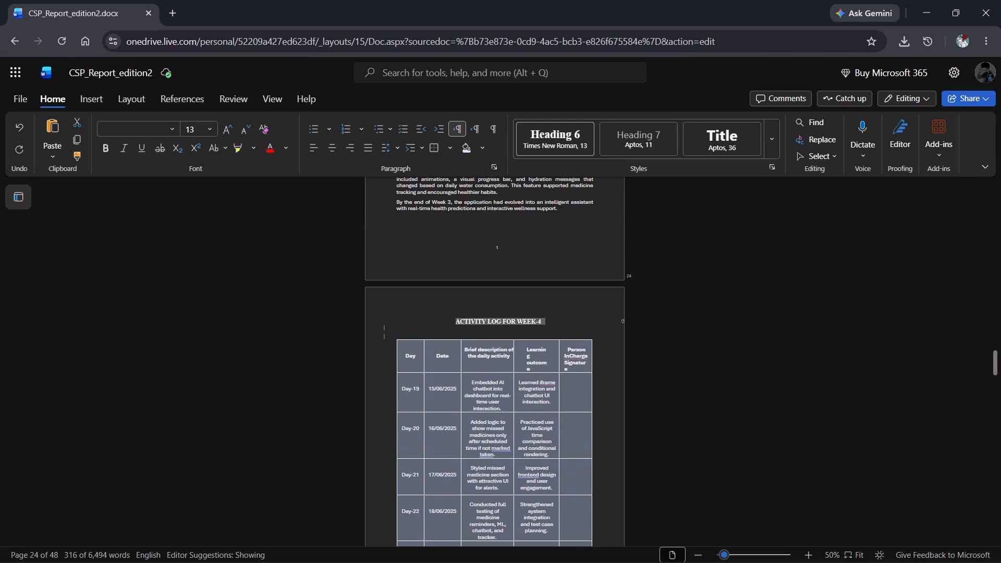
pyautogui.scroll(2, 498, 260)
pyautogui.scroll(1, 497, 305)
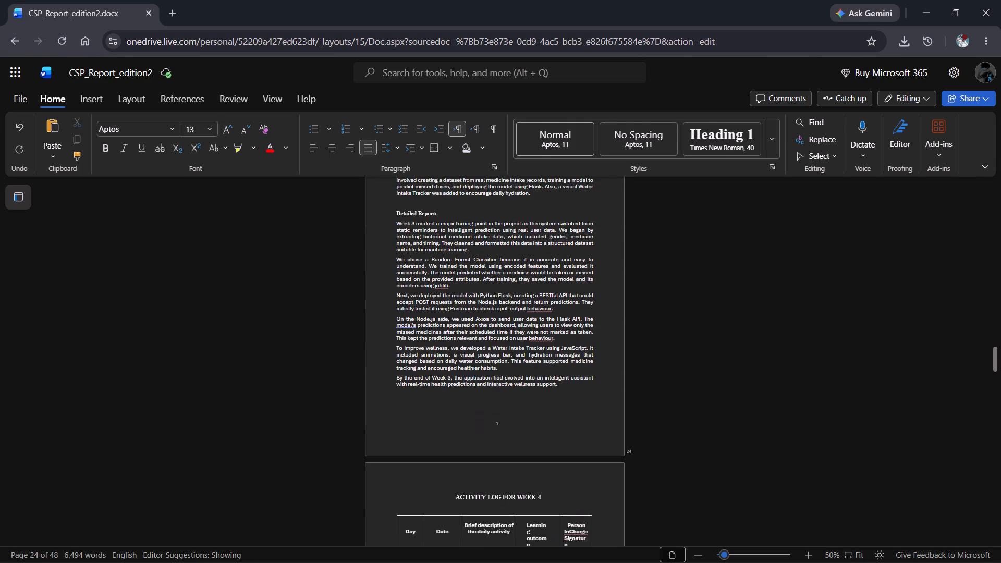
pyautogui.scroll(1, 497, 305)
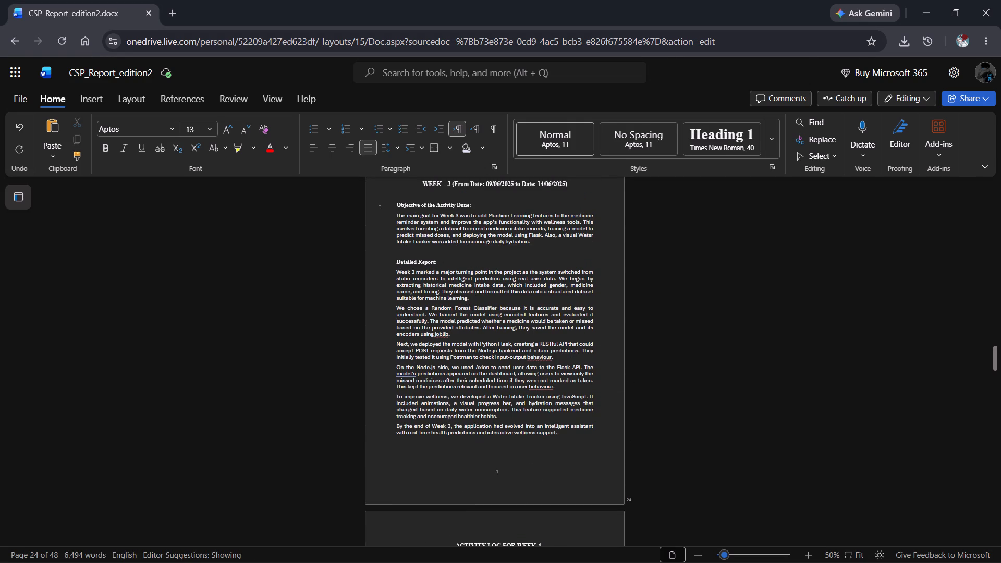
pyautogui.moveTo(397, 206); pyautogui.dragTo(565, 442)
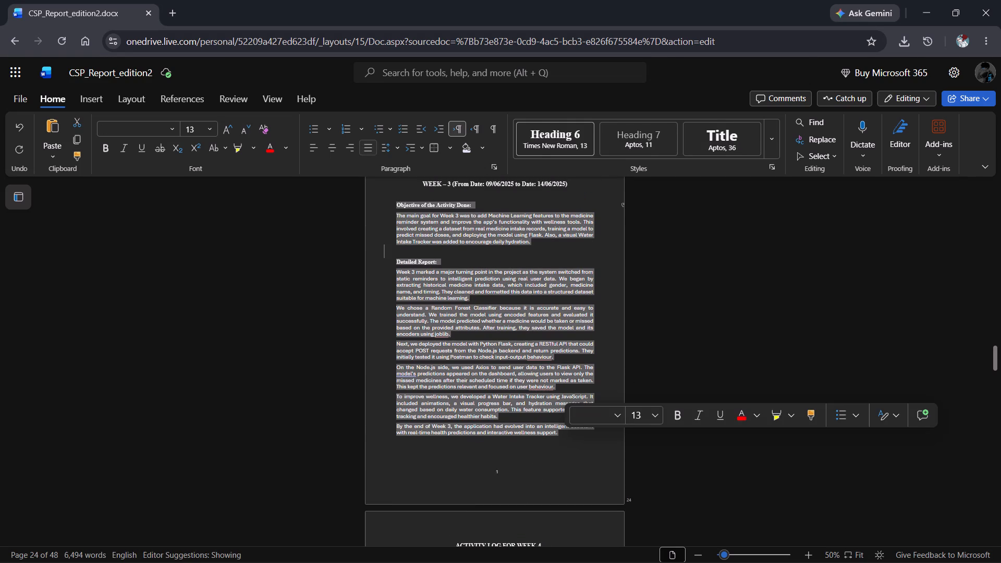
pyautogui.hotkey('ctrl', 'v')
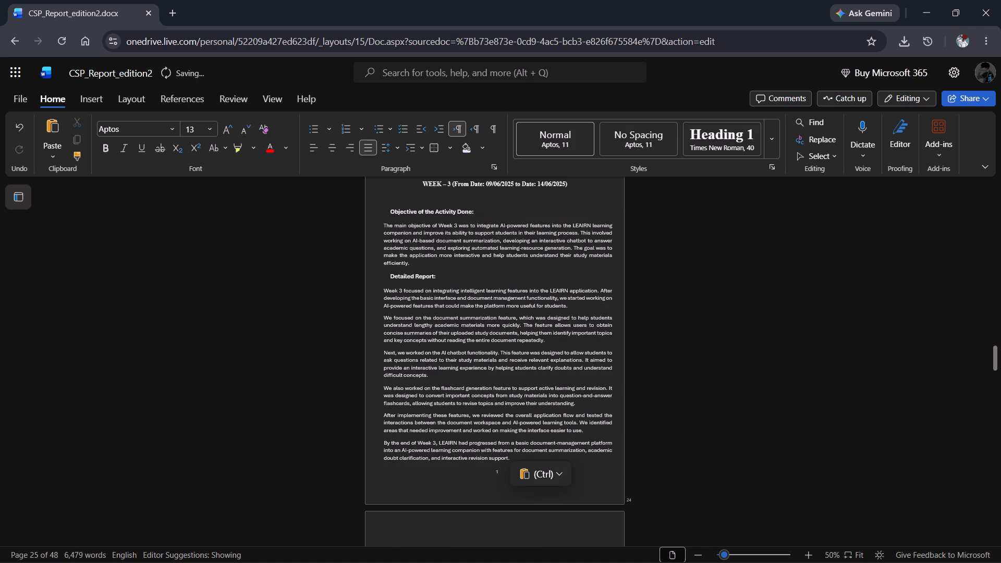
# Set the whole Week-3 Weekly Report section's font to Times New Roman.
pyautogui.click(484, 298)
pyautogui.scroll(1, 484, 298)
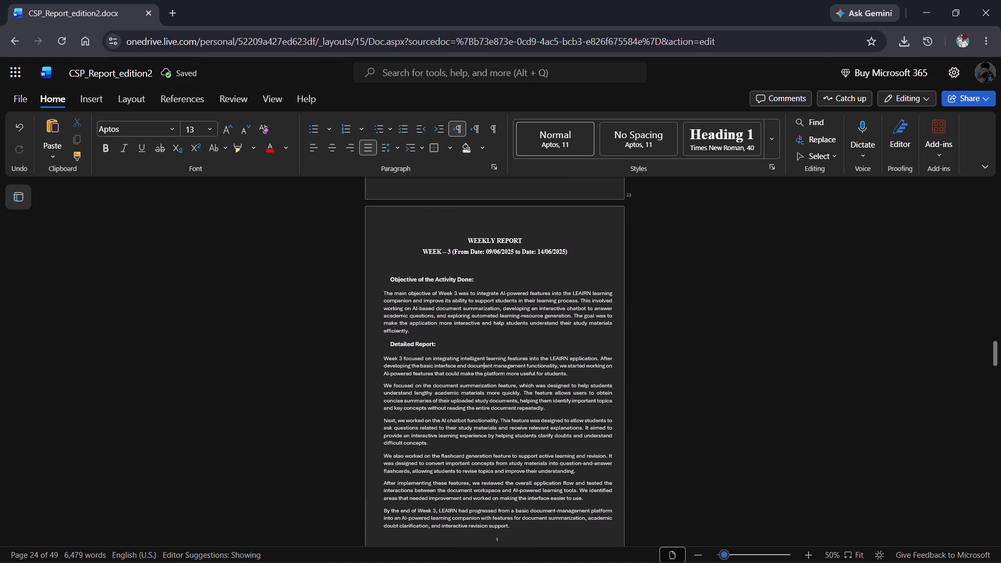
pyautogui.click(438, 269)
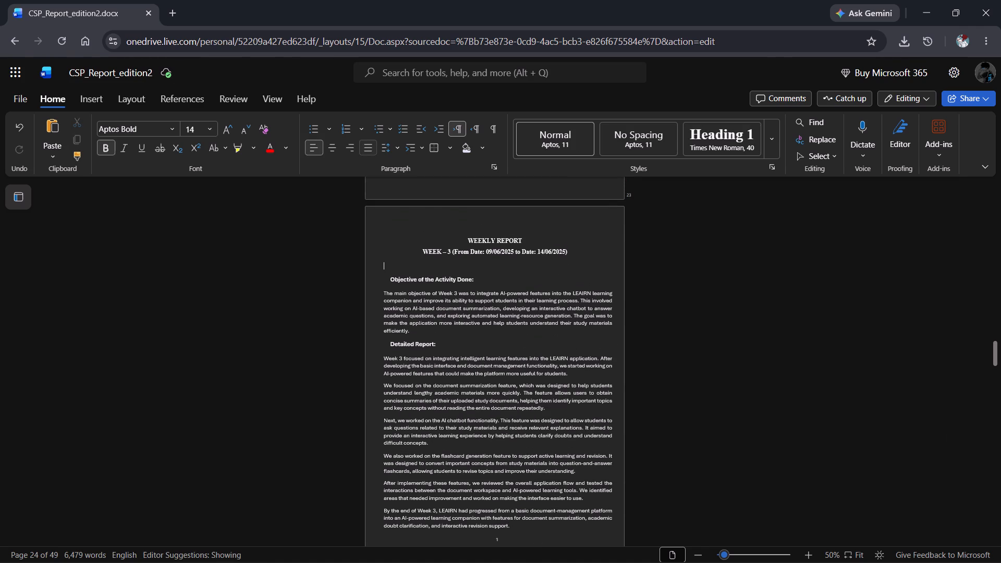
pyautogui.hotkey('ctrl', 'a')
pyautogui.scroll(-1, 148, 175)
pyautogui.click(152, 130)
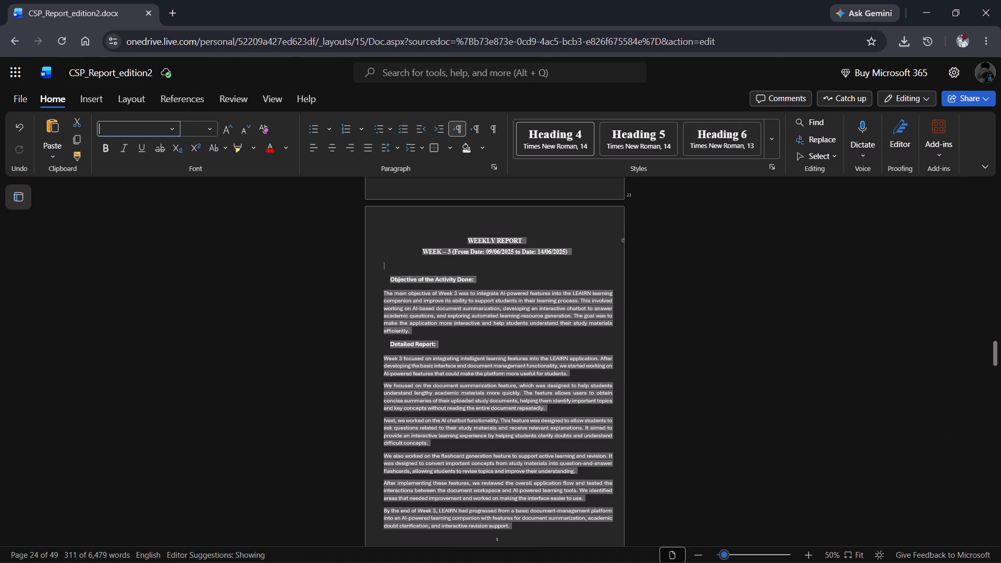
pyautogui.write('times')
pyautogui.press('Down')
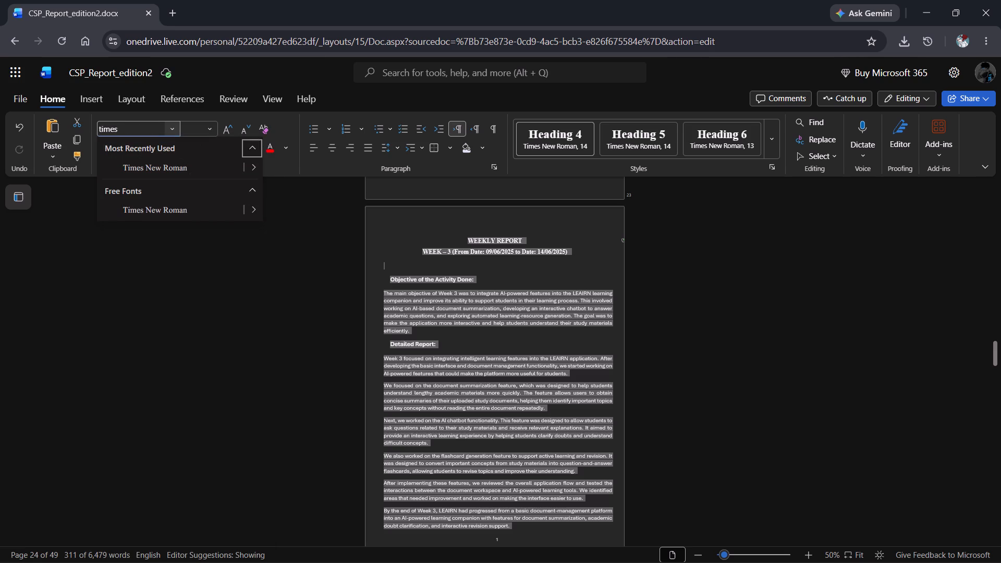
pyautogui.press('Down')
pyautogui.press('Return')
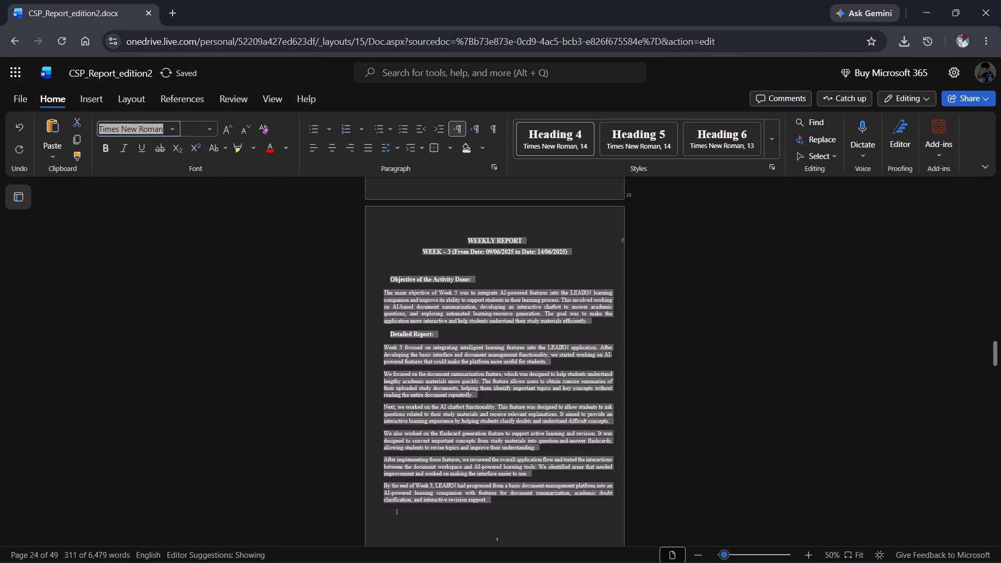
pyautogui.click(486, 302)
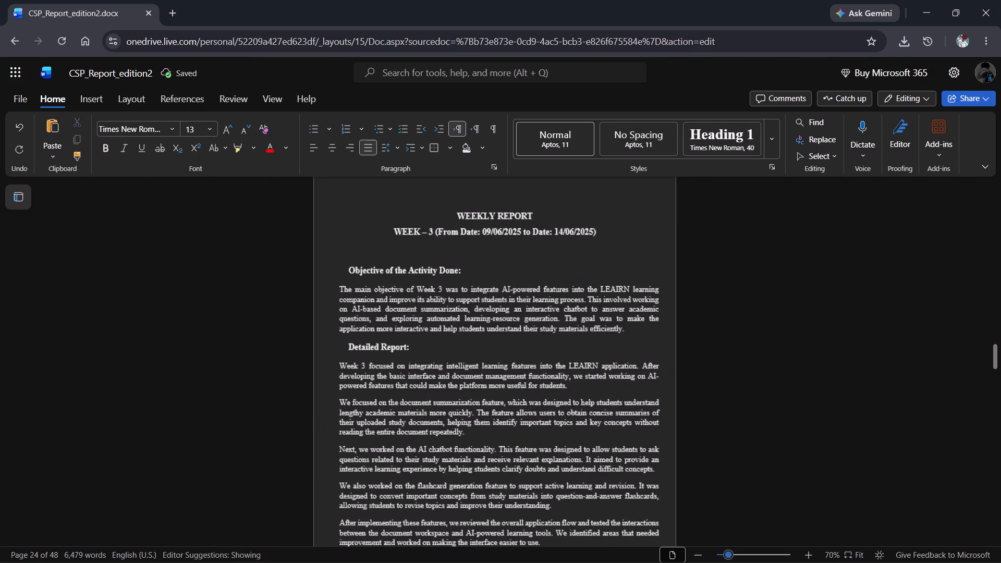
# Set the Week-3 report's paragraph under "Objective of the Activity Done:" to font size 12.
pyautogui.click(454, 273)
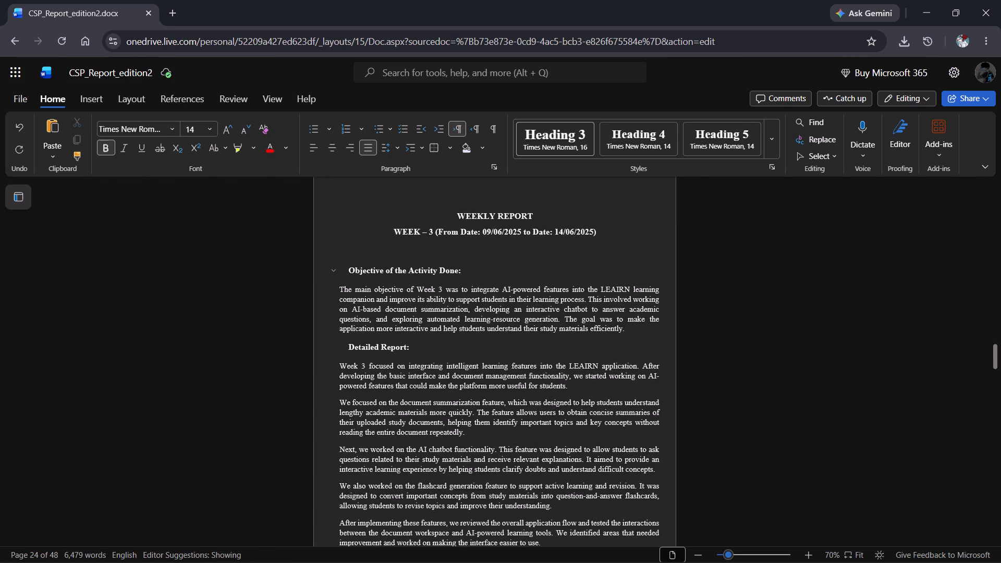
pyautogui.press('Down')
pyautogui.tripleClick(475, 307)
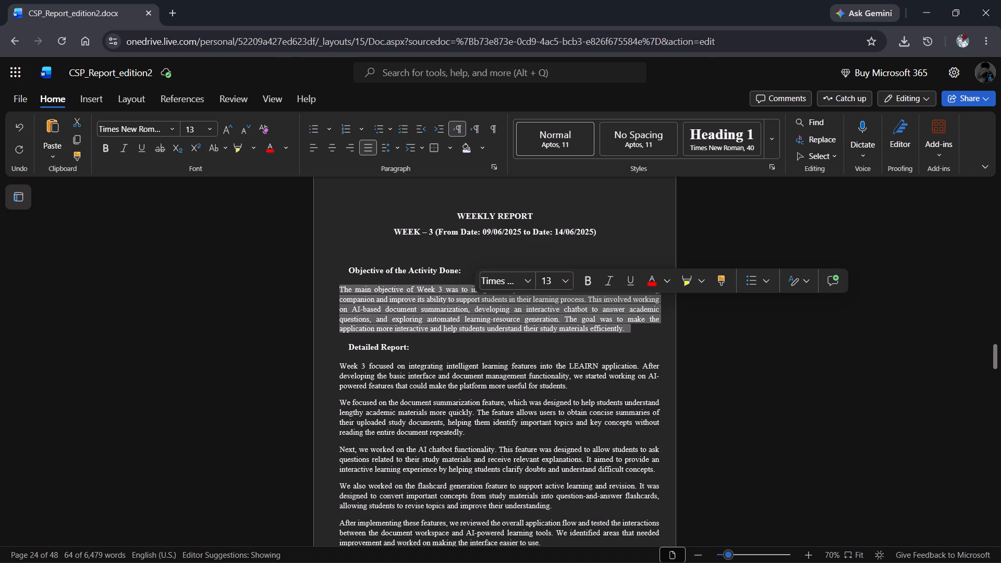
pyautogui.click(545, 276)
pyautogui.write('12')
pyautogui.press('Return')
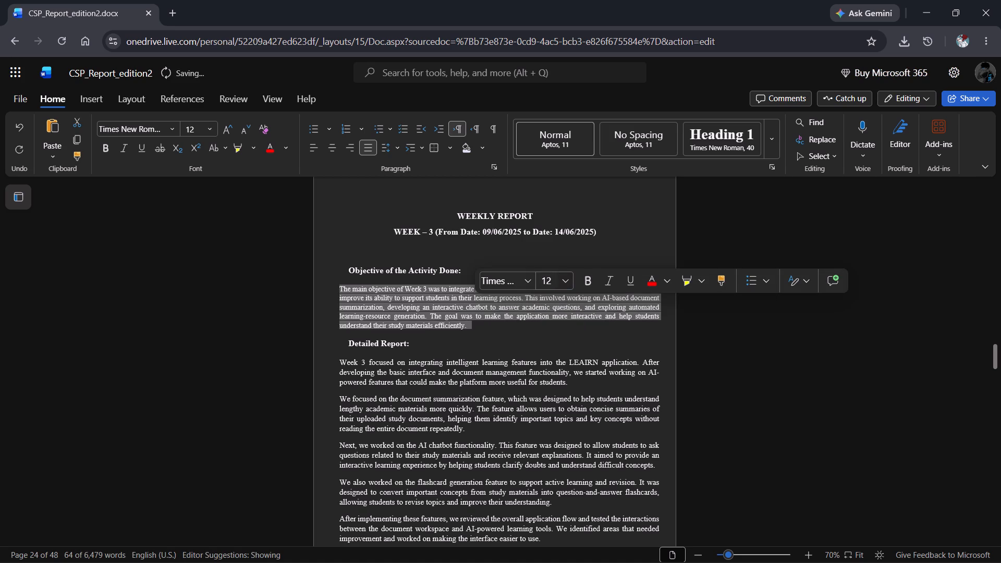
pyautogui.click(505, 348)
# Set all Week-3 paragraphs under "Detailed Report:", through "By the end of Week 3", to font size 12.
pyautogui.scroll(-1, 505, 348)
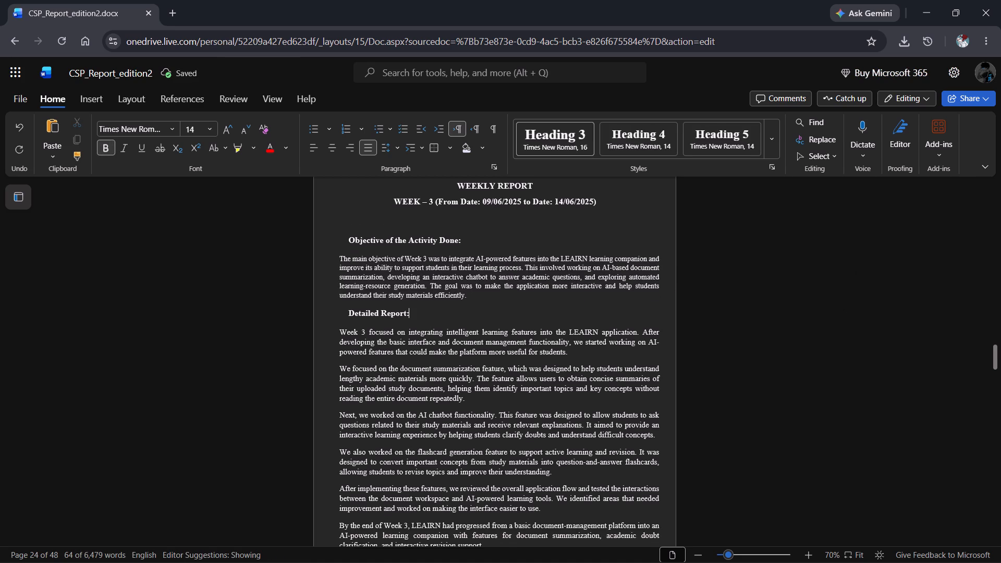
pyautogui.click(276, 345)
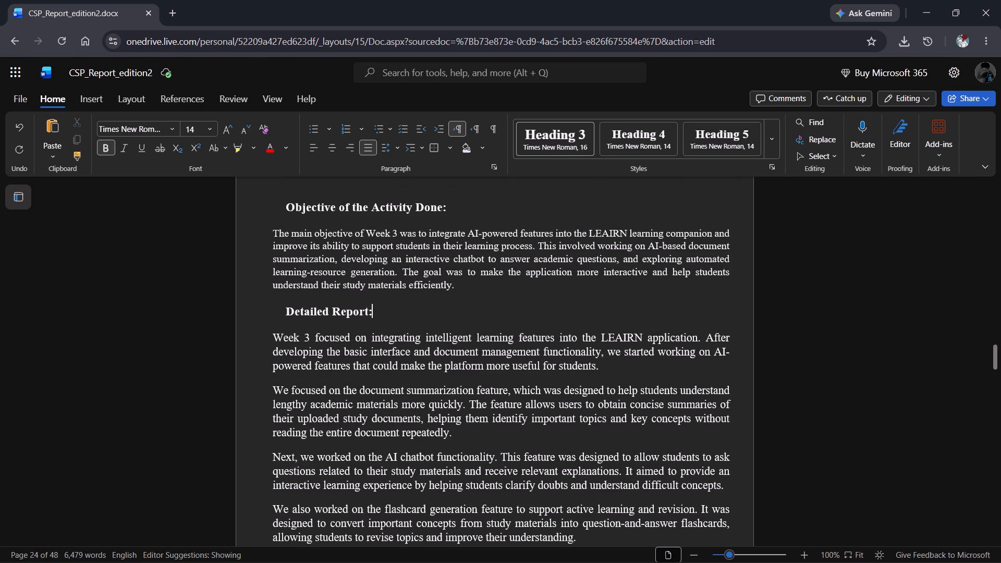
pyautogui.scroll(-1, 278, 317)
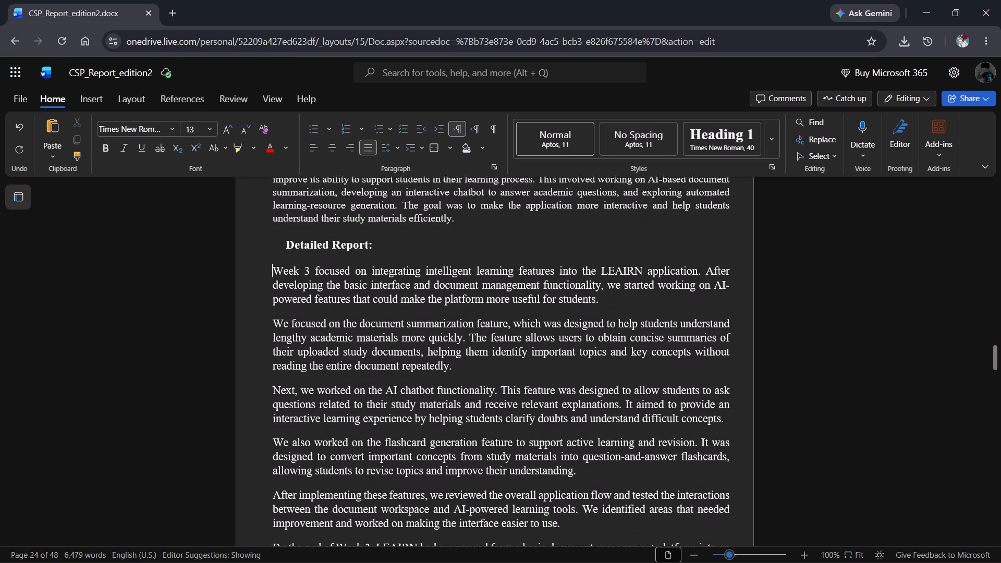
pyautogui.scroll(-2, 287, 291)
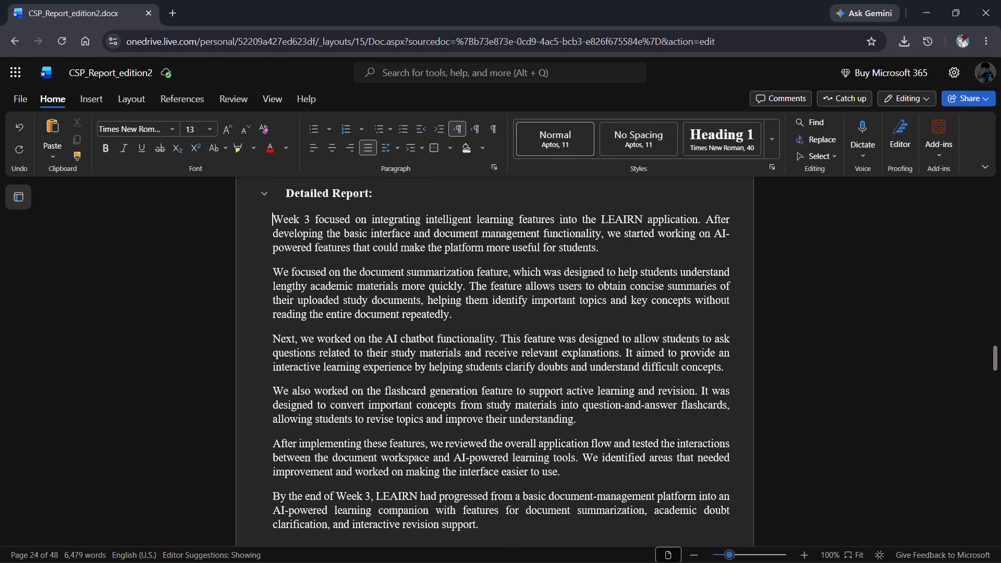
pyautogui.click(317, 195)
pyautogui.scroll(-1, 317, 195)
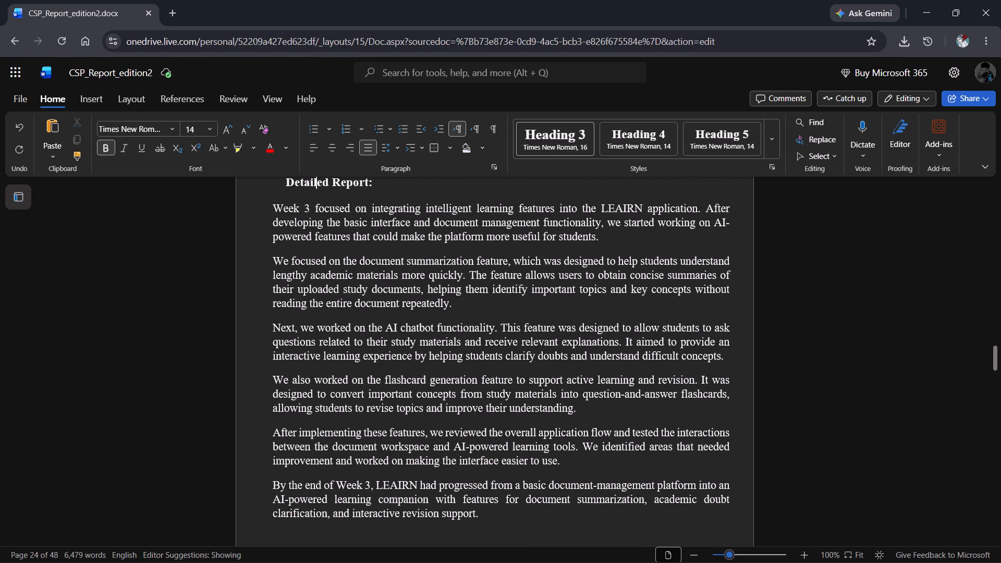
pyautogui.moveTo(273, 207); pyautogui.dragTo(474, 522)
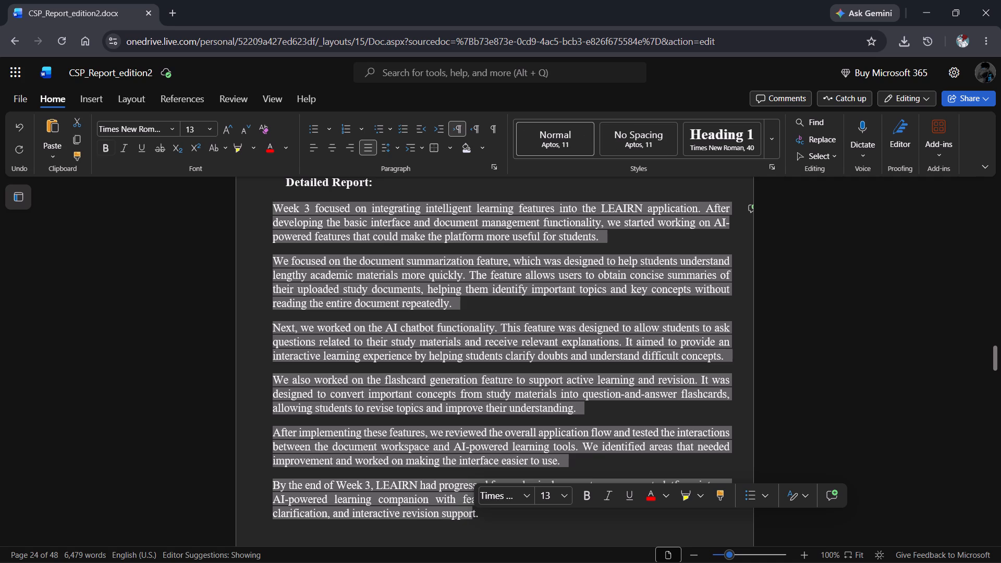
pyautogui.click(543, 498)
pyautogui.write('12')
pyautogui.press('Return')
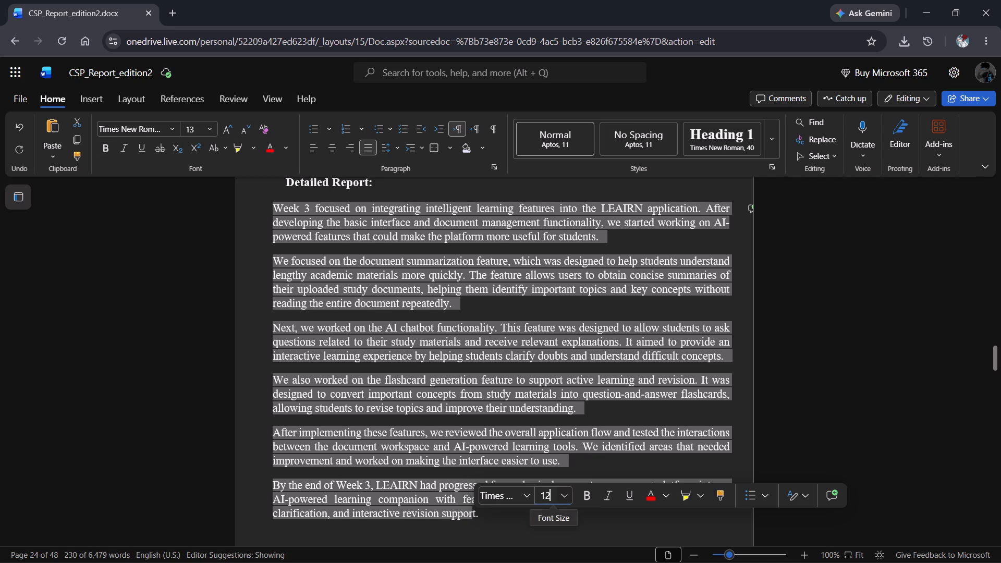
# Retype the final "t." of "interactive revision support." at the end of the Week-3 report.
pyautogui.click(394, 504)
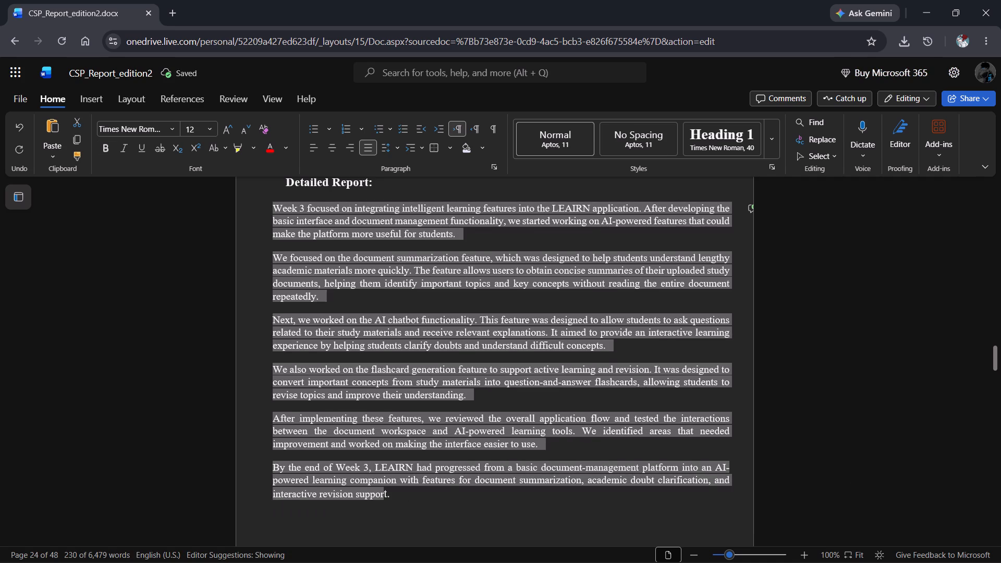
pyautogui.press('BackSpace')
pyautogui.press('BackSpace')
pyautogui.press('t')
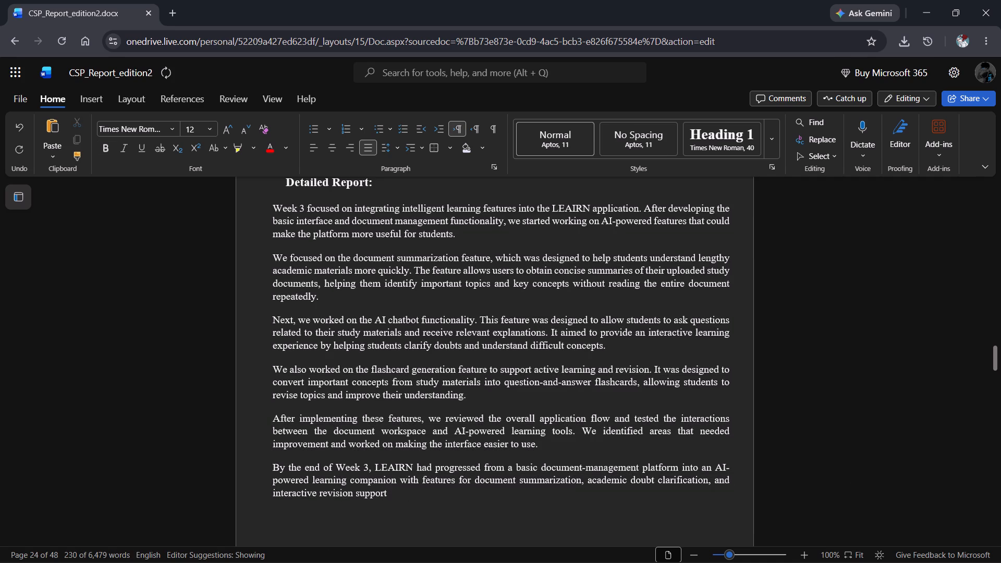
pyautogui.press('.')
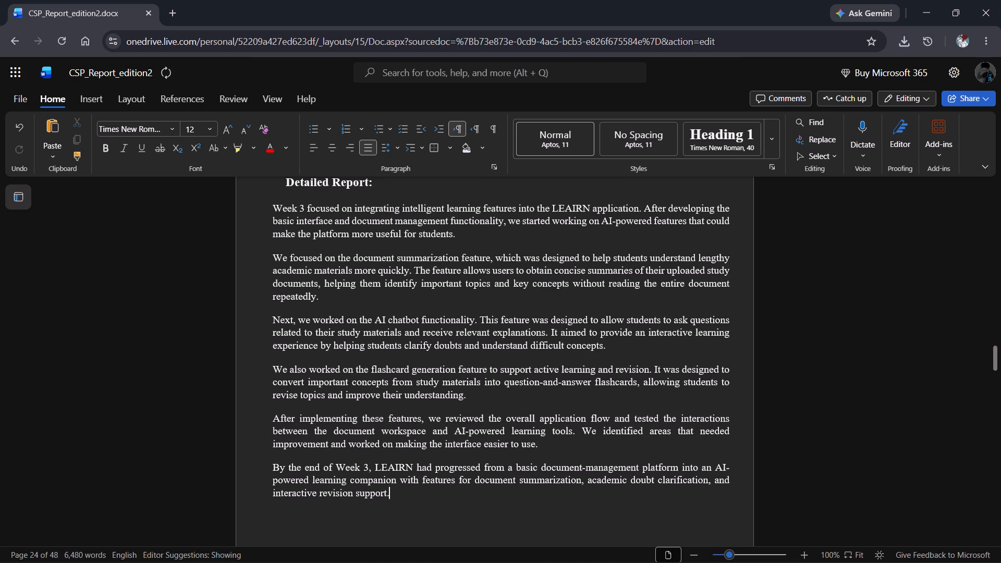
pyautogui.click(514, 376)
pyautogui.scroll(-11, 514, 376)
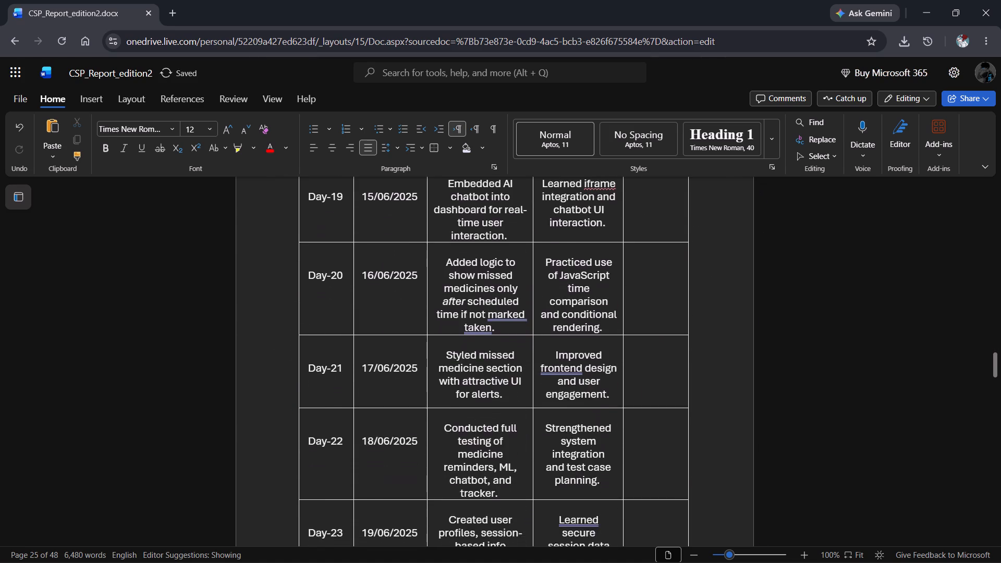
pyautogui.scroll(-7, 514, 376)
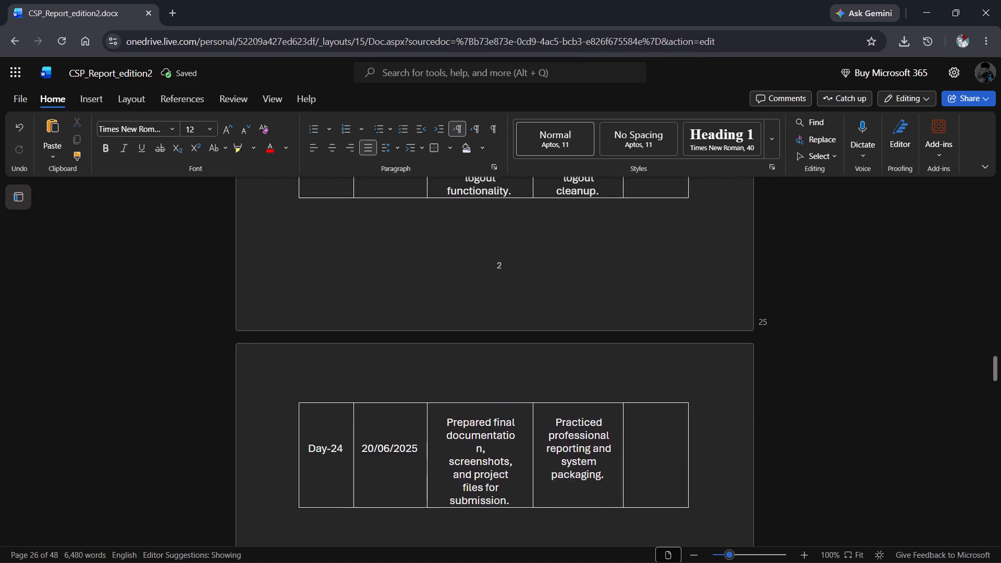
pyautogui.scroll(1, 514, 376)
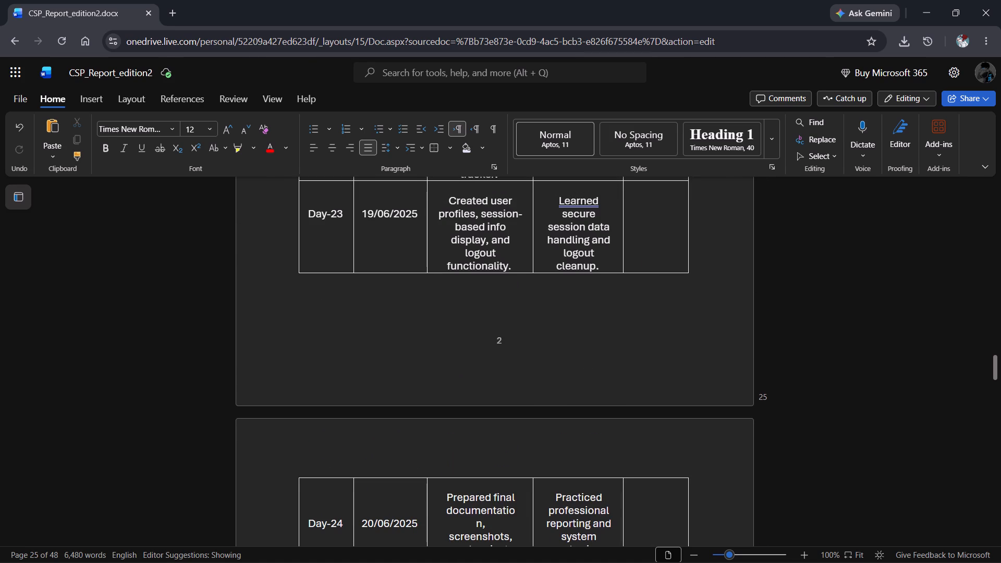
pyautogui.scroll(-8, 514, 376)
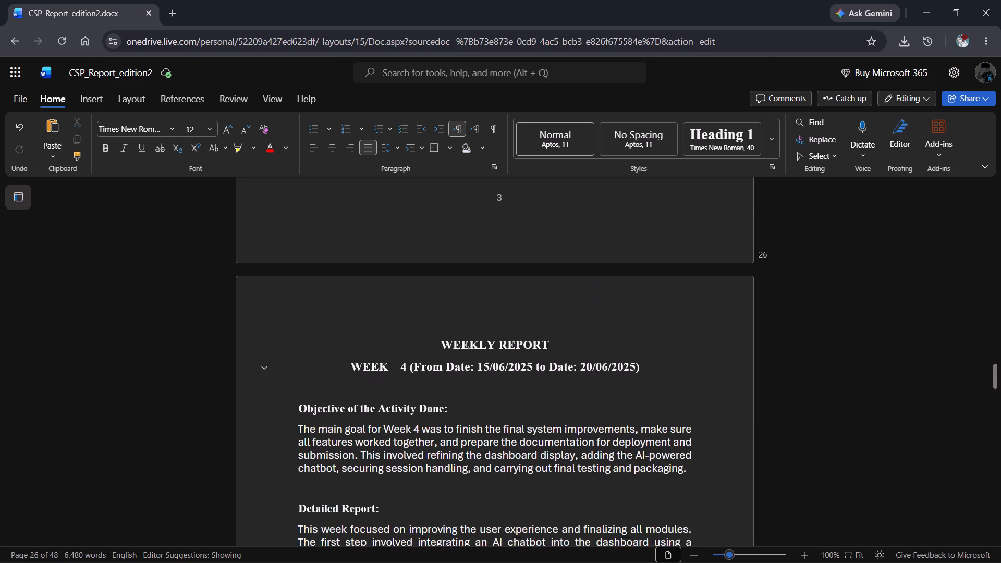
pyautogui.scroll(-2, 514, 376)
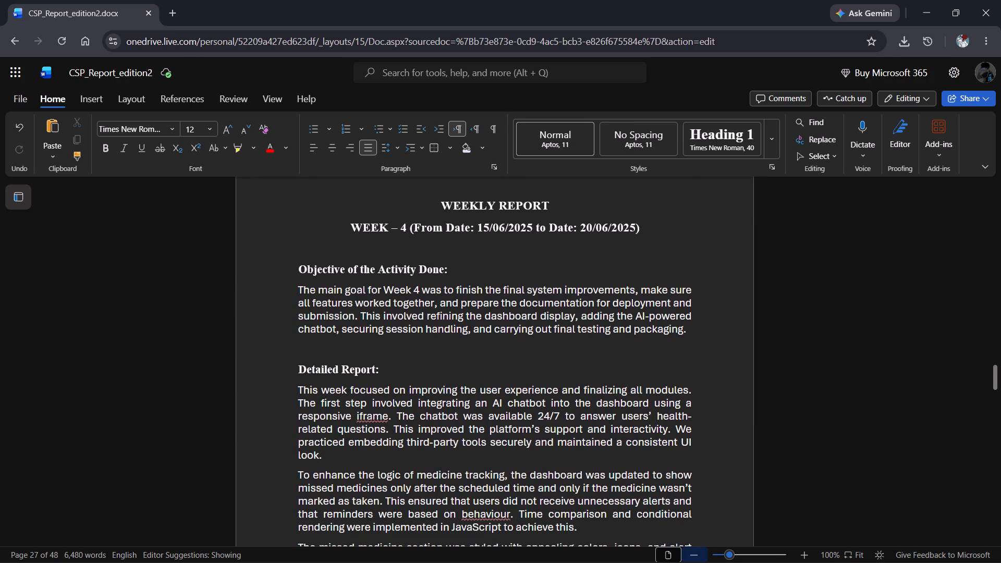
pyautogui.tripleClick(695, 560)
pyautogui.click(695, 560)
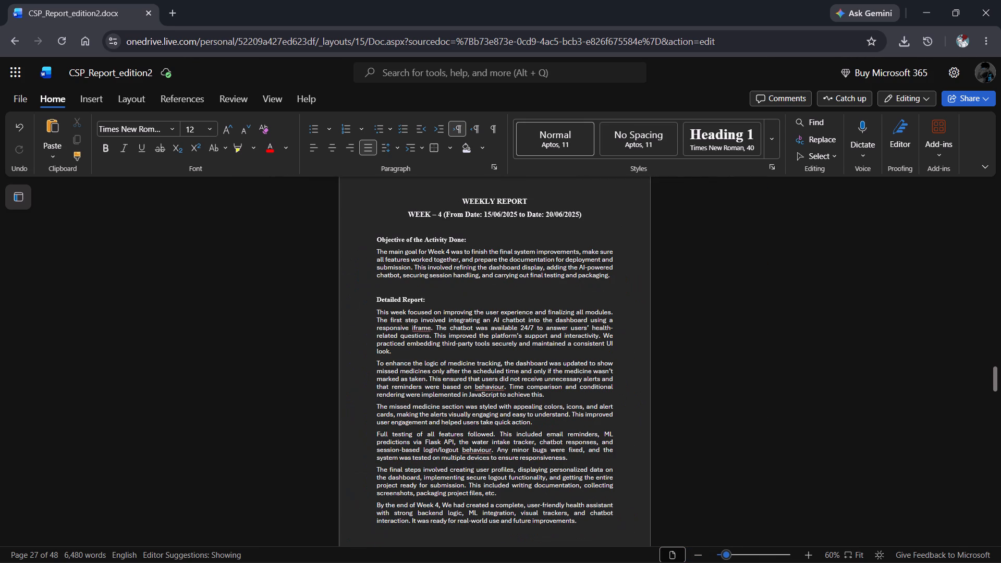
pyautogui.moveTo(376, 240); pyautogui.dragTo(579, 536)
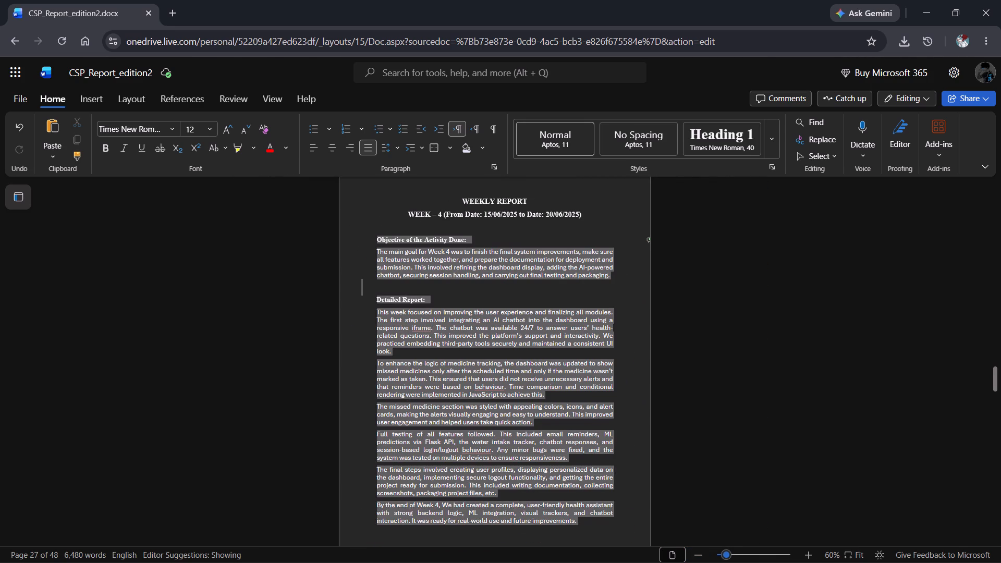
pyautogui.moveTo(579, 536); pyautogui.dragTo(580, 480)
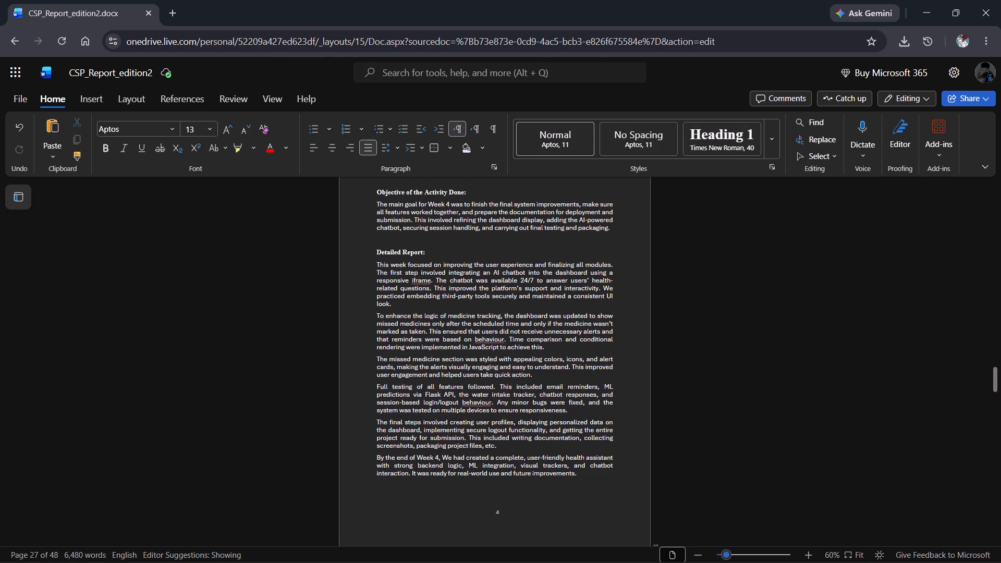
pyautogui.moveTo(582, 475); pyautogui.dragTo(376, 199)
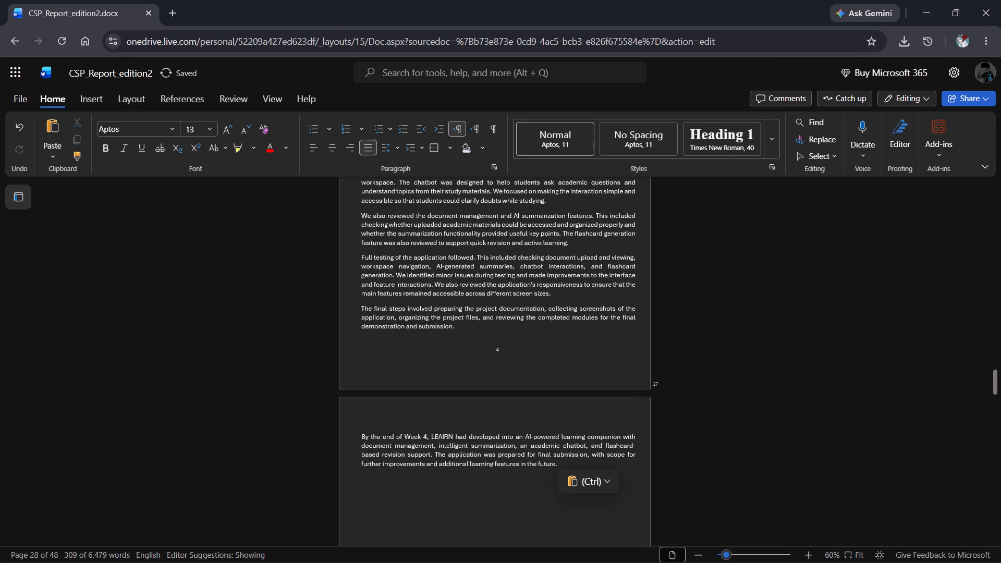
pyautogui.scroll(2, 769, 183)
pyautogui.click(737, 146)
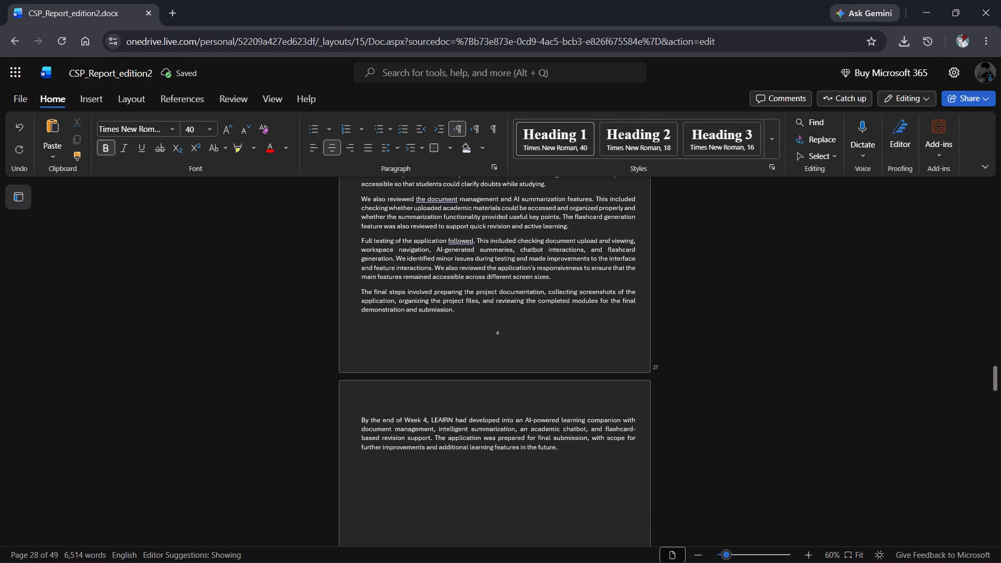
pyautogui.hotkey('ctrl', 'z')
# Set the font of the pasted Week-4 report section to Times New Roman.
pyautogui.hotkey('ctrl', 'a')
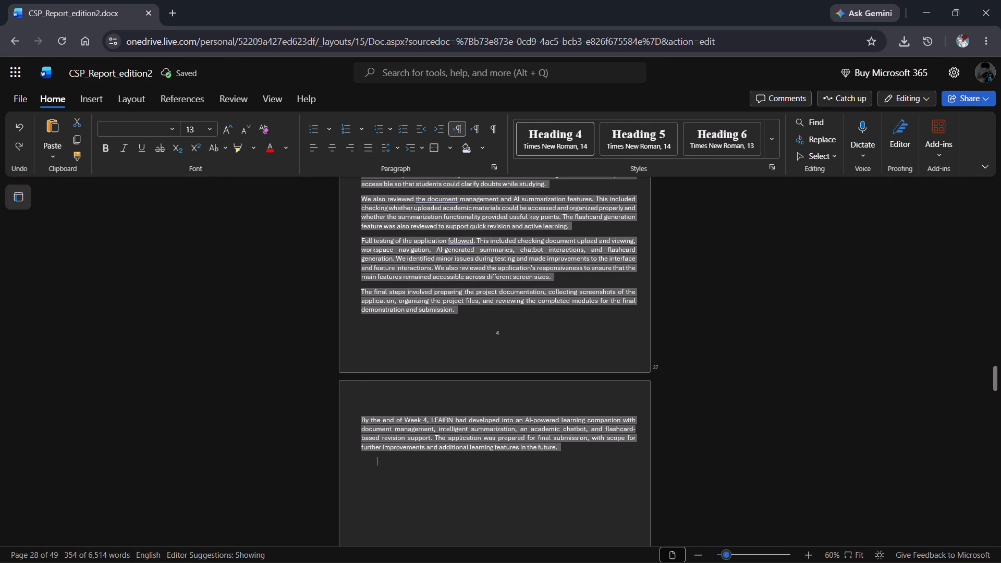
pyautogui.click(149, 126)
pyautogui.write('times')
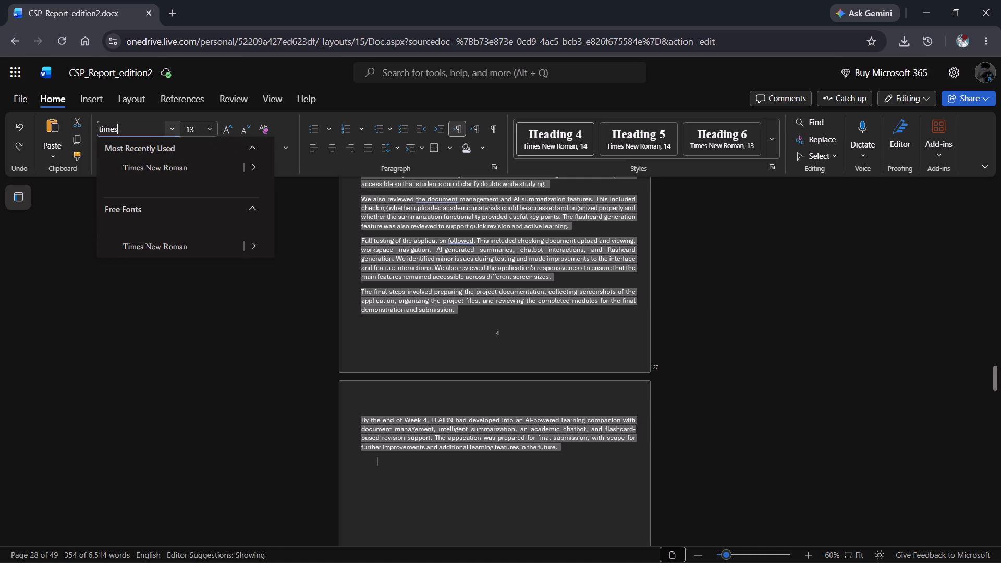
pyautogui.press('Down')
pyautogui.press('Down')
pyautogui.press('Return')
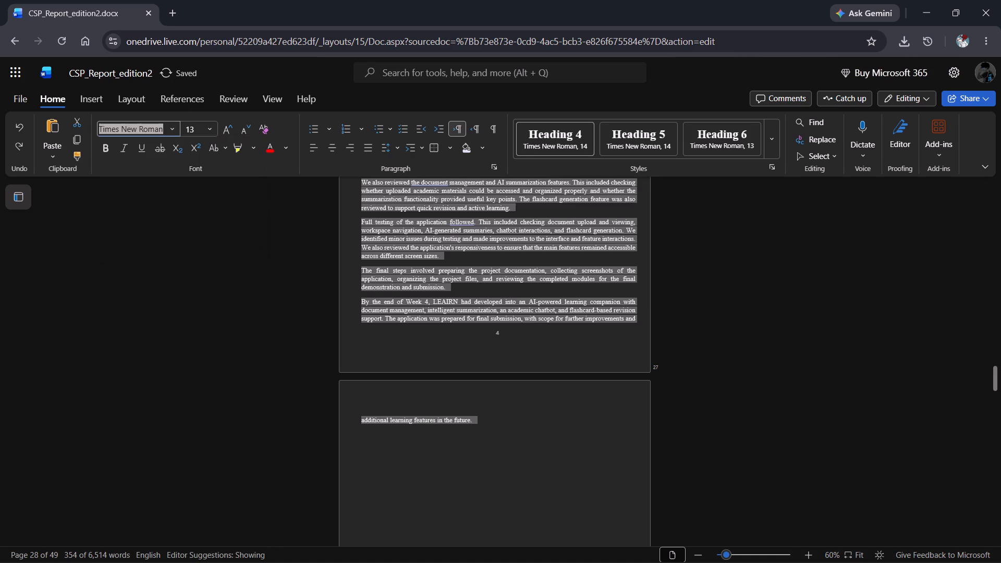
pyautogui.click(152, 133)
pyautogui.scroll(2, 152, 133)
pyautogui.click(152, 133)
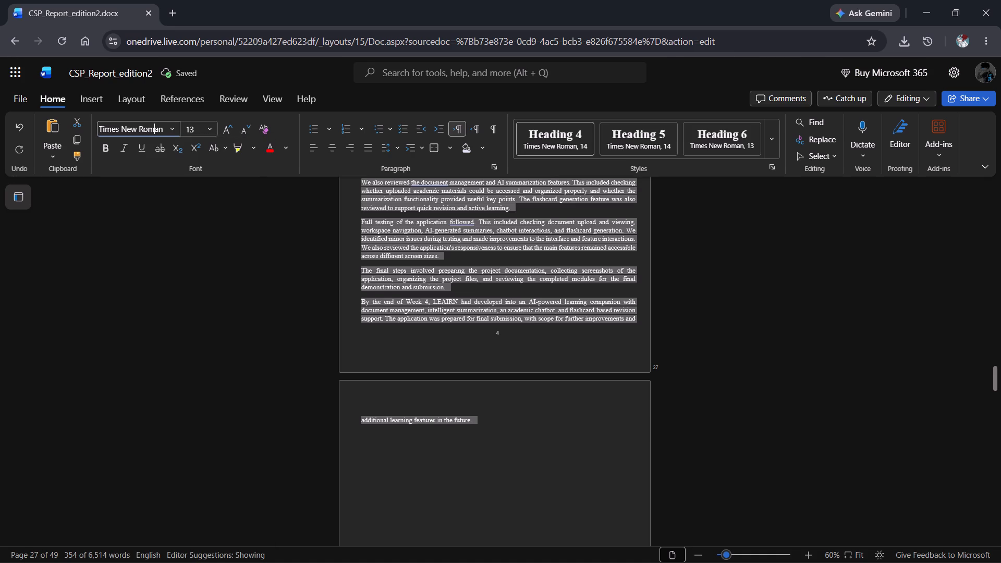
pyautogui.click(381, 266)
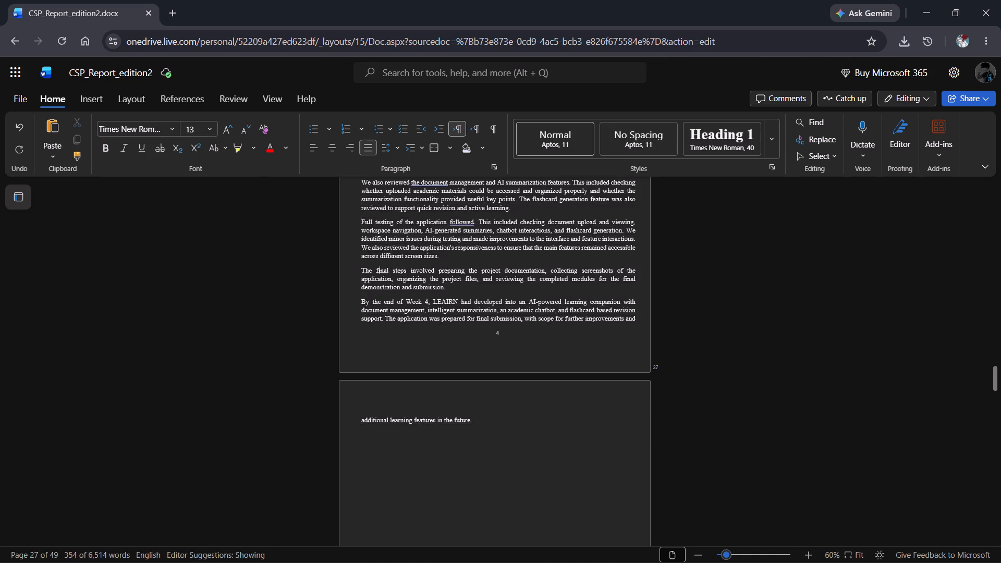
# Remove the indentation and the extra space before the Week-4 heading "Objective of the Activity Done:".
pyautogui.scroll(3, 381, 266)
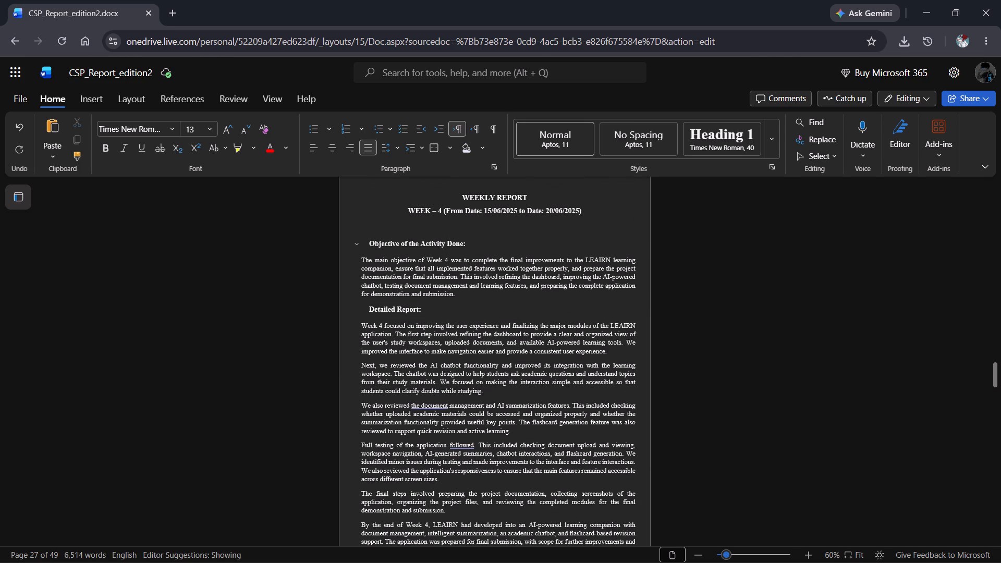
pyautogui.click(369, 243)
pyautogui.press('BackSpace')
pyautogui.press('BackSpace')
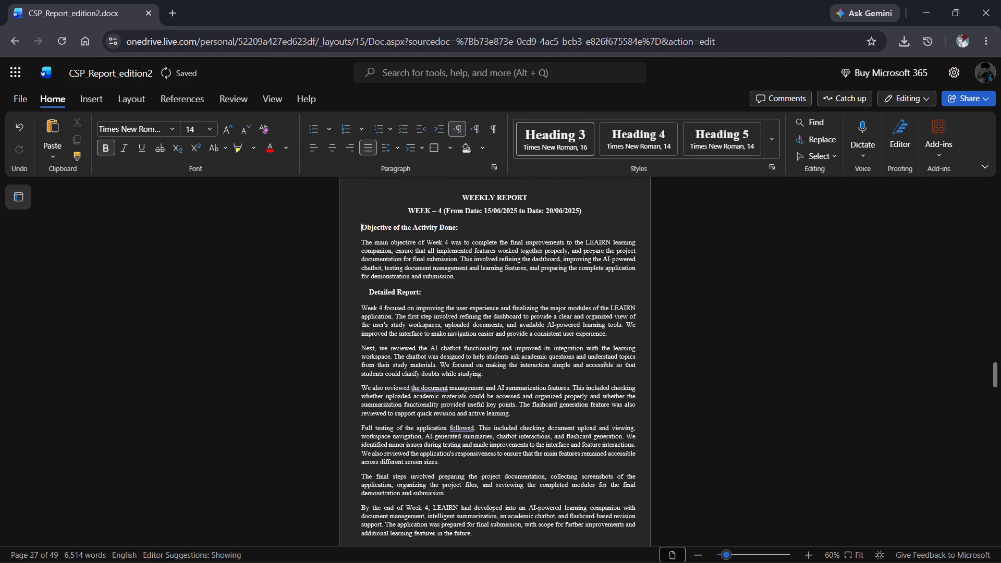
# Remove the indentation before the "WEEKLY REPORT" title of Week 4.
pyautogui.scroll(1, 369, 243)
pyautogui.scroll(1, 458, 238)
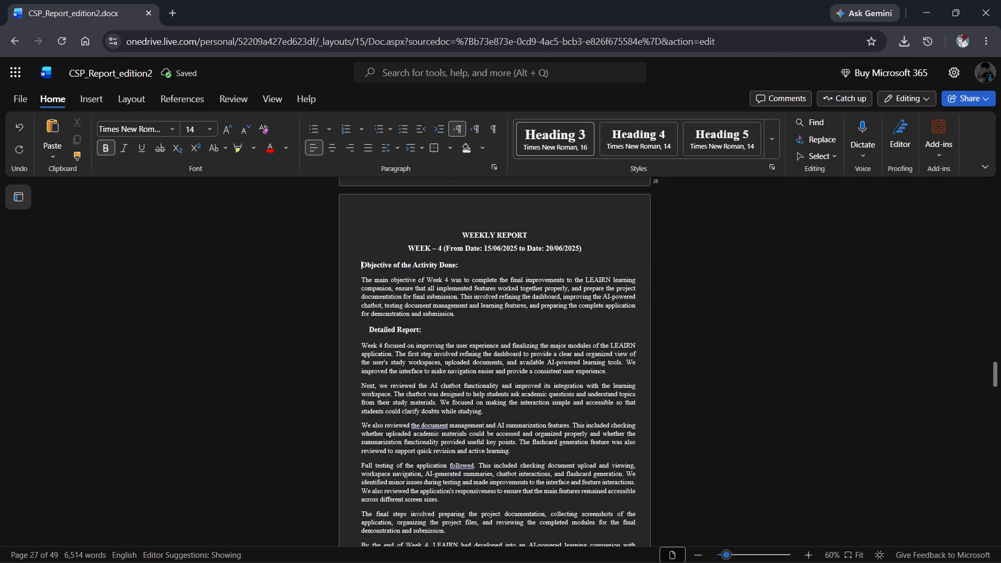
pyautogui.scroll(1, 458, 238)
pyautogui.click(457, 238)
pyautogui.press('BackSpace')
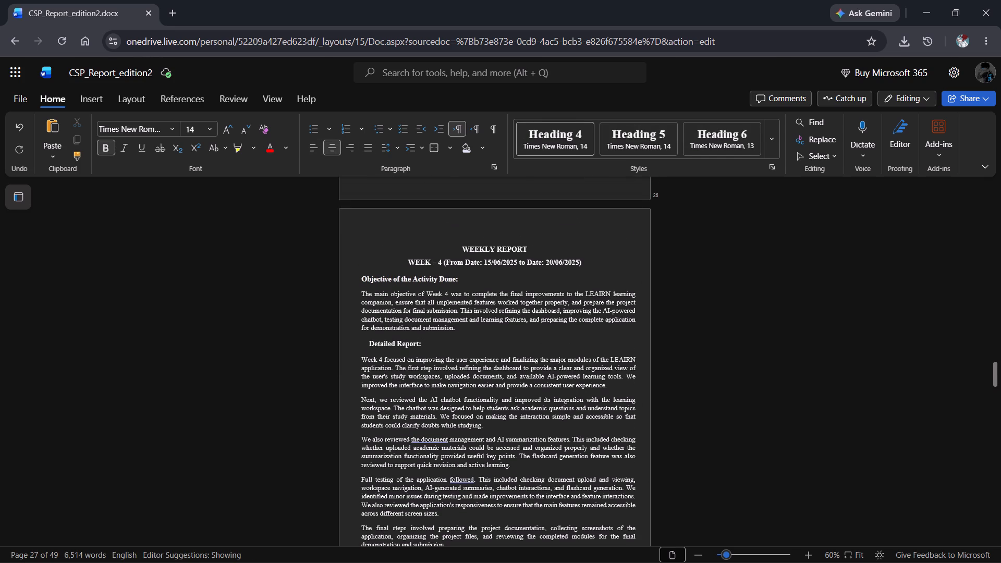
pyautogui.press('BackSpace')
# Check the layout of the Week-4 report and the pages following it, up to the Chapter 5 title page.
pyautogui.press('Up')
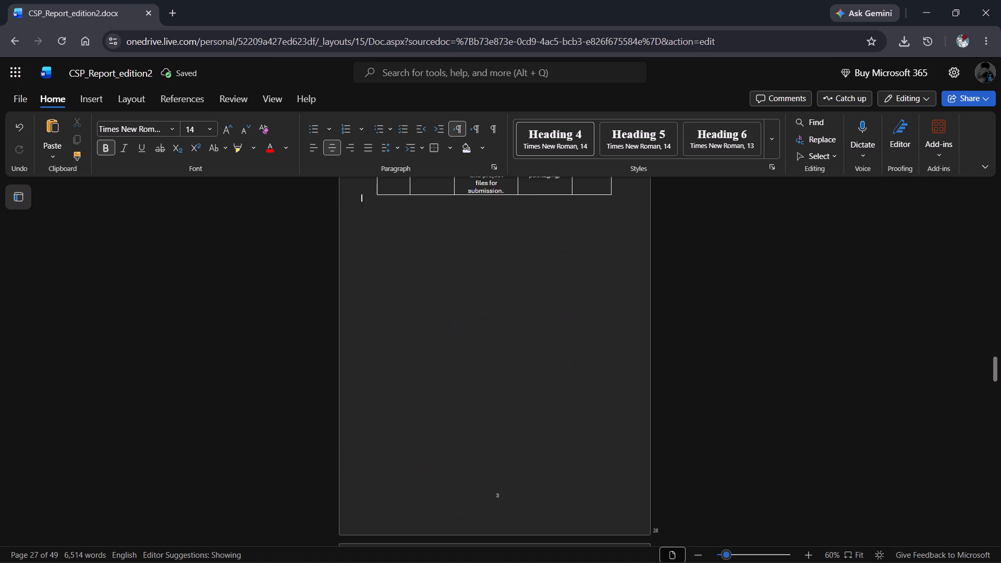
pyautogui.press('Down')
pyautogui.press('Up')
pyautogui.press('Down')
pyautogui.press('Down')
pyautogui.press('Down')
pyautogui.press('Down')
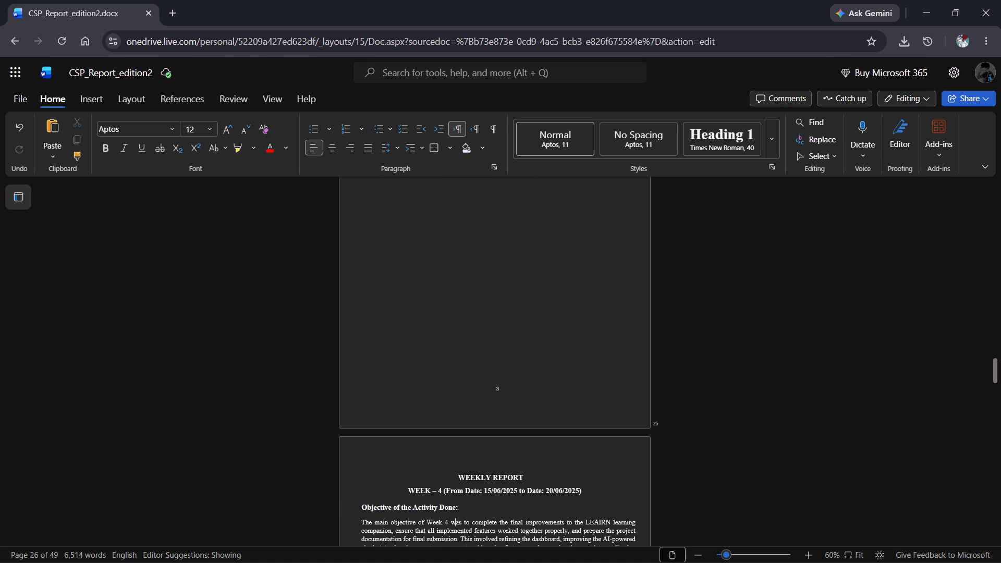
pyautogui.press('Down')
pyautogui.press('Down')
pyautogui.press('Down')
pyautogui.press('Down')
pyautogui.press('Down')
pyautogui.press('Down')
pyautogui.press('Down')
pyautogui.press('Down')
pyautogui.press('Down')
pyautogui.press('Down')
pyautogui.press('Down')
pyautogui.press('Down')
pyautogui.press('Down')
pyautogui.press('Down')
pyautogui.press('Down')
pyautogui.press('Down')
pyautogui.press('Down')
pyautogui.press('Down')
pyautogui.press('Down')
pyautogui.press('Down')
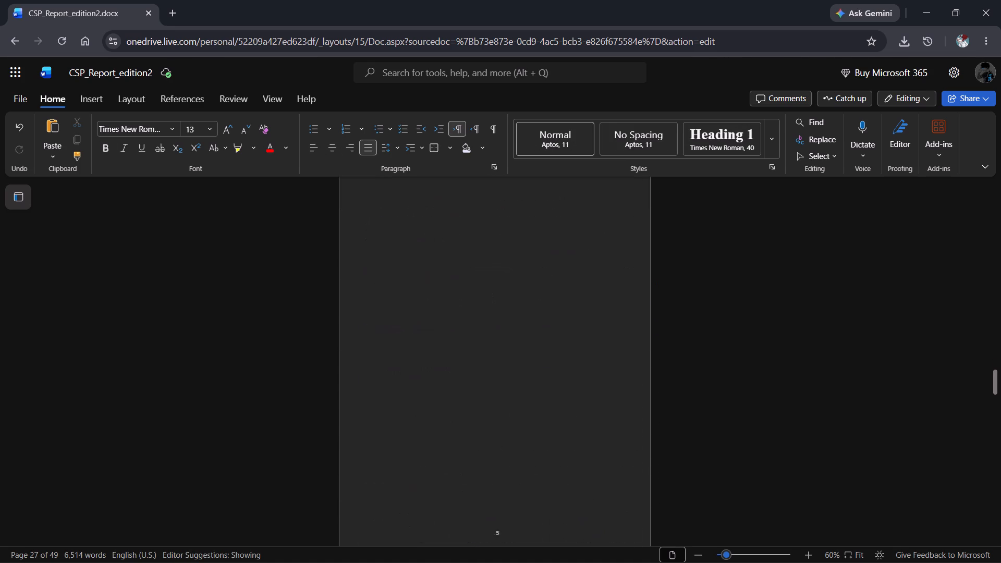
pyautogui.press('Up')
pyautogui.press('Up')
pyautogui.press('Up')
pyautogui.press('Up')
pyautogui.press('Up')
pyautogui.press('Up')
pyautogui.press('Up')
pyautogui.press('Up')
pyautogui.press('Up')
pyautogui.press('Up')
pyautogui.press('Up')
pyautogui.press('Up')
pyautogui.press('Up')
pyautogui.press('Up')
pyautogui.press('Up')
pyautogui.press('Up')
pyautogui.press('Up')
pyautogui.press('Up')
pyautogui.press('Up')
pyautogui.press('Up')
pyautogui.press('Up')
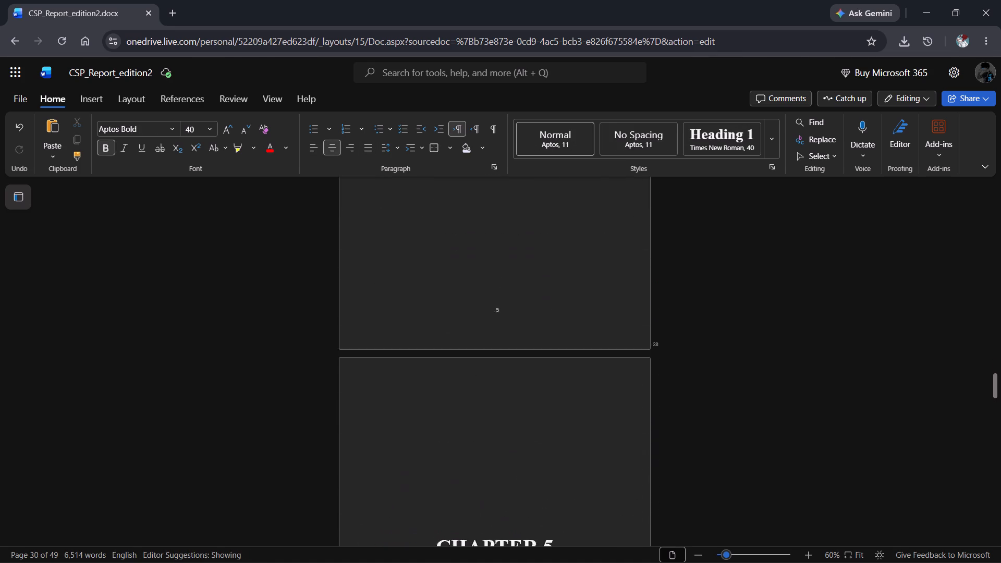
pyautogui.press('Up')
pyautogui.press('Up')
pyautogui.press('Up')
pyautogui.press('Up')
pyautogui.press('Up')
pyautogui.scroll(1, 457, 239)
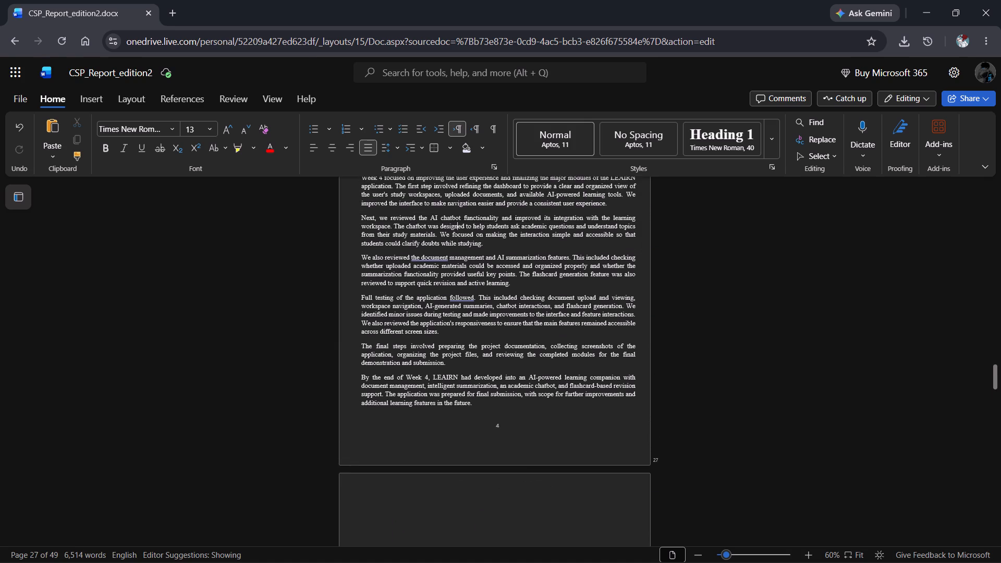
pyautogui.scroll(1, 457, 239)
pyautogui.click(809, 551)
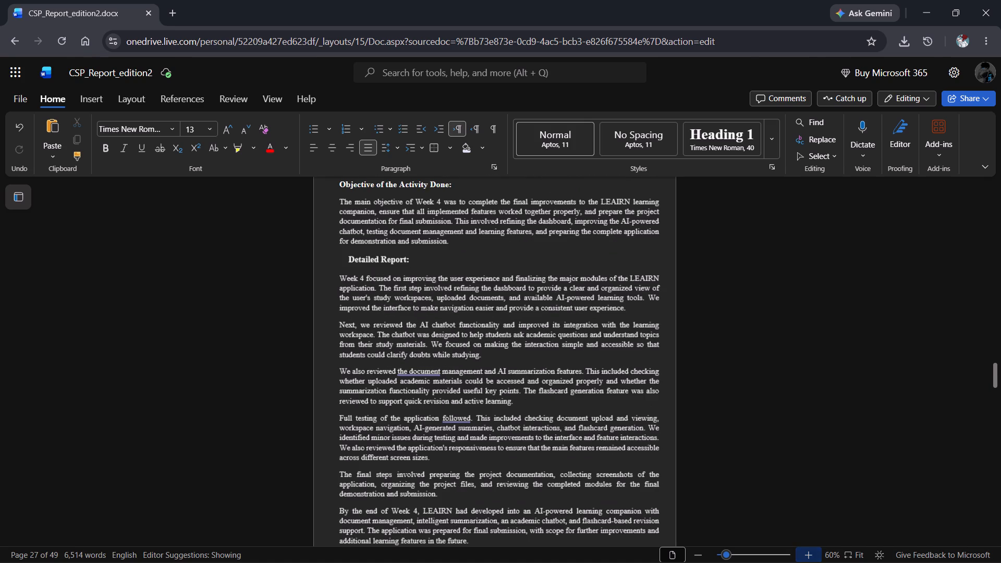
# Set the font size of the Week-4 objective paragraph to 12.
pyautogui.click(809, 551)
pyautogui.scroll(2, 460, 320)
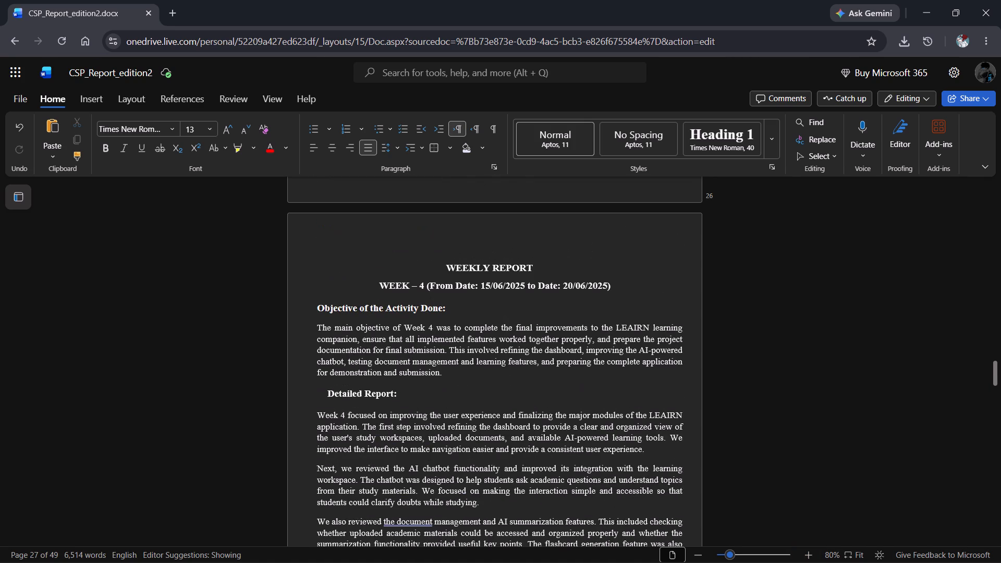
pyautogui.click(321, 309)
pyautogui.press('Down')
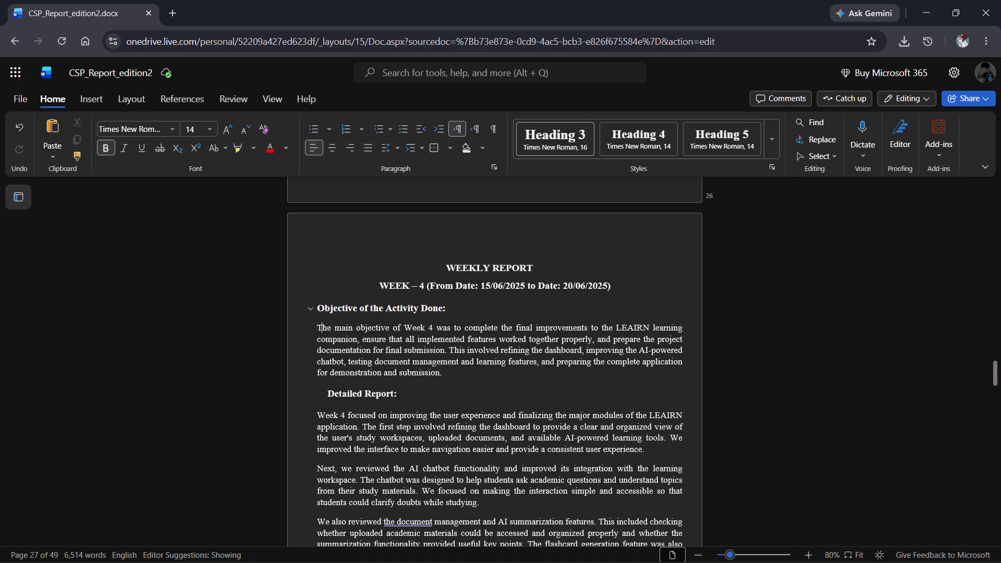
pyautogui.tripleClick(358, 352)
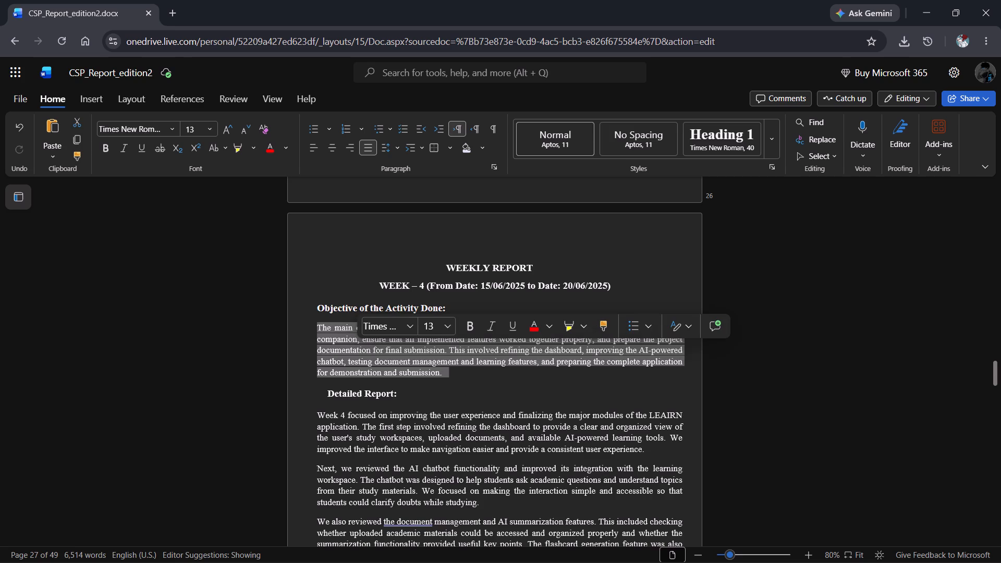
pyautogui.click(437, 324)
pyautogui.press('1')
pyautogui.press('2')
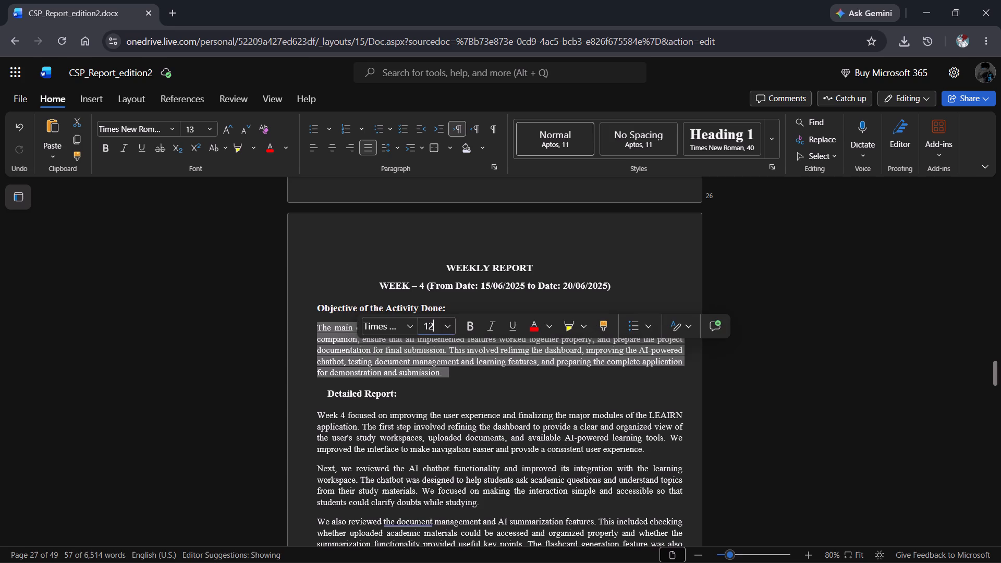
pyautogui.press('Return')
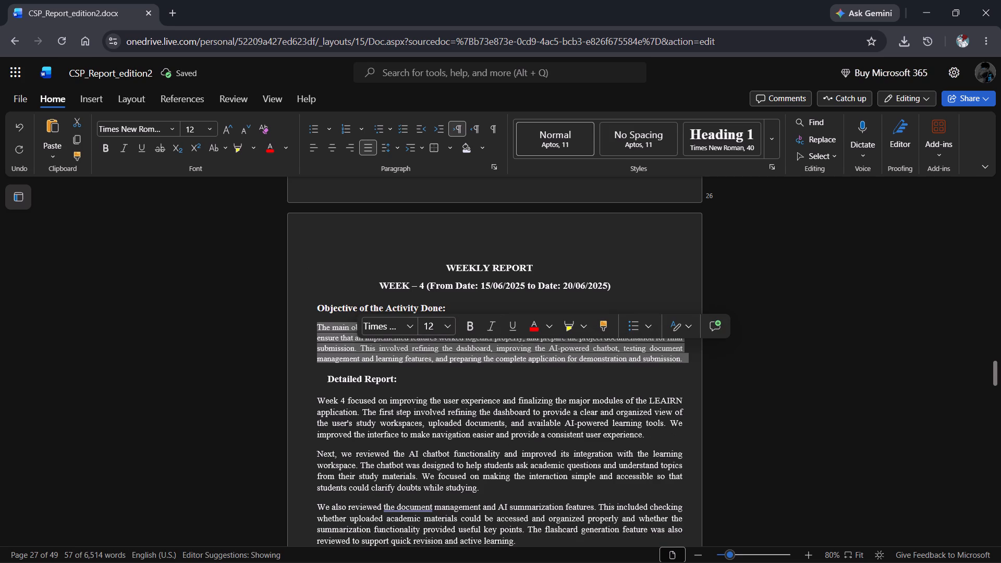
# Remove the indentation before the Week-4 heading "Detailed Report:".
pyautogui.scroll(-2, 573, 261)
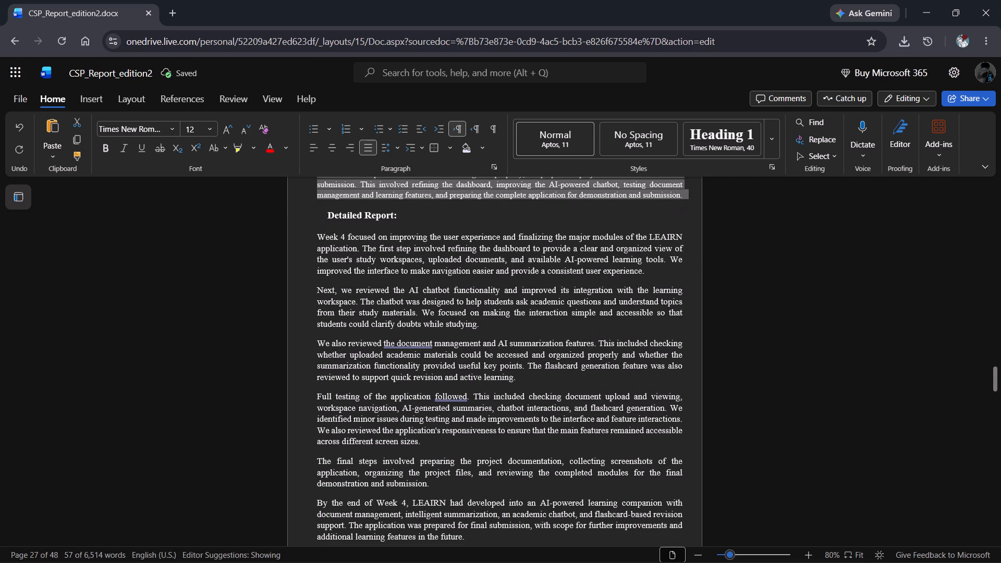
pyautogui.scroll(-2, 573, 261)
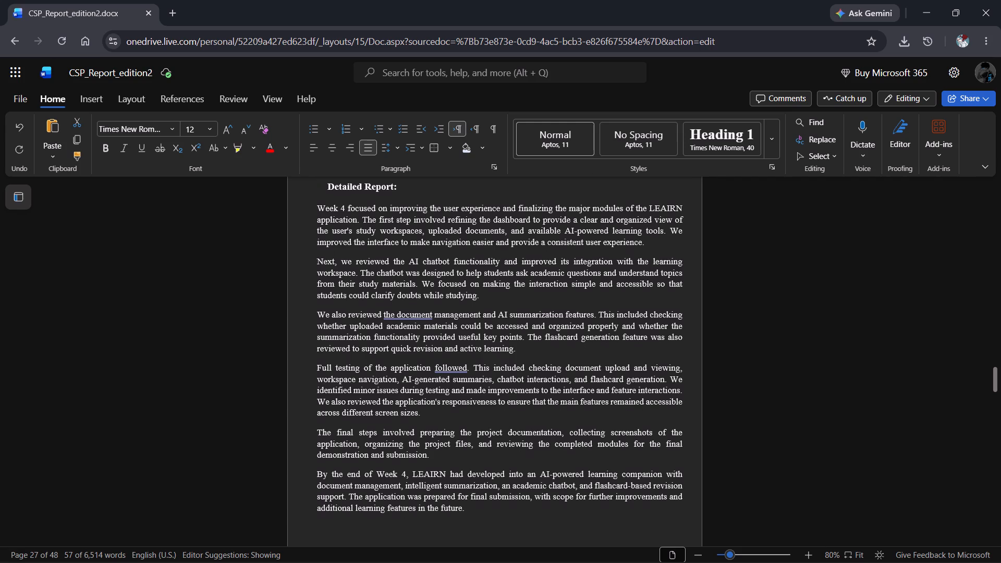
pyautogui.click(327, 189)
pyautogui.press('BackSpace')
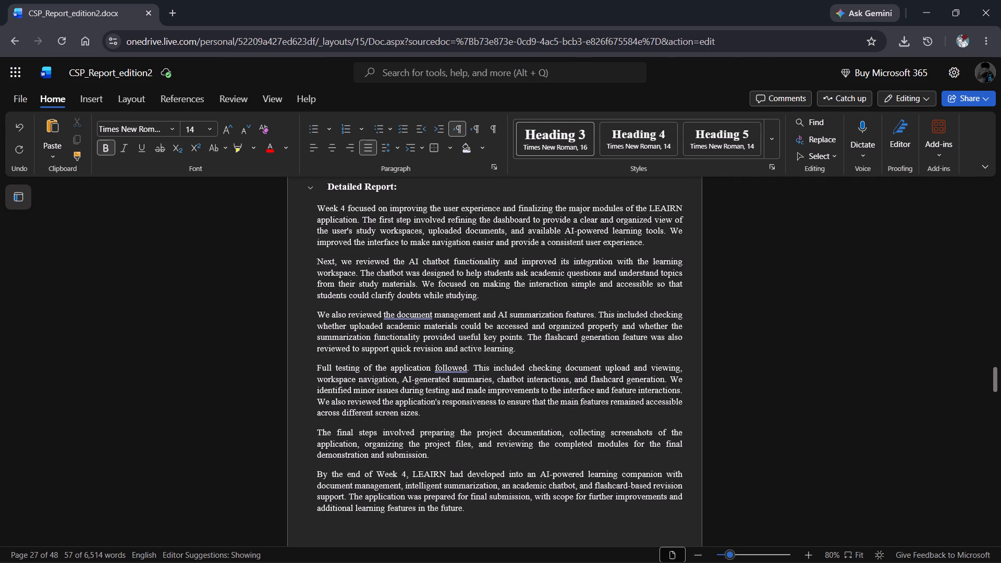
# Set the font size of all Week-4 Detailed Report paragraphs to 12.
pyautogui.tripleClick(337, 208)
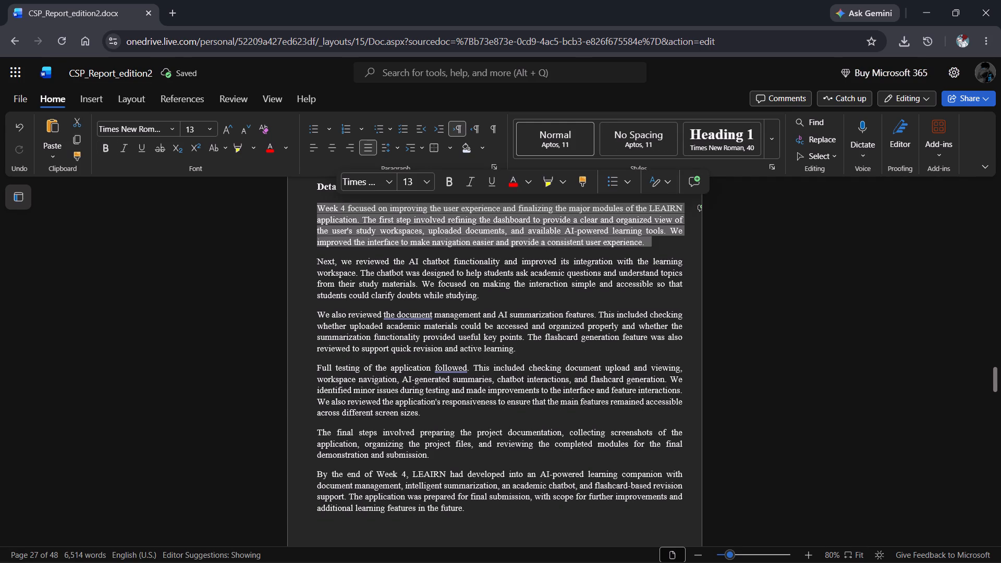
pyautogui.click(337, 208)
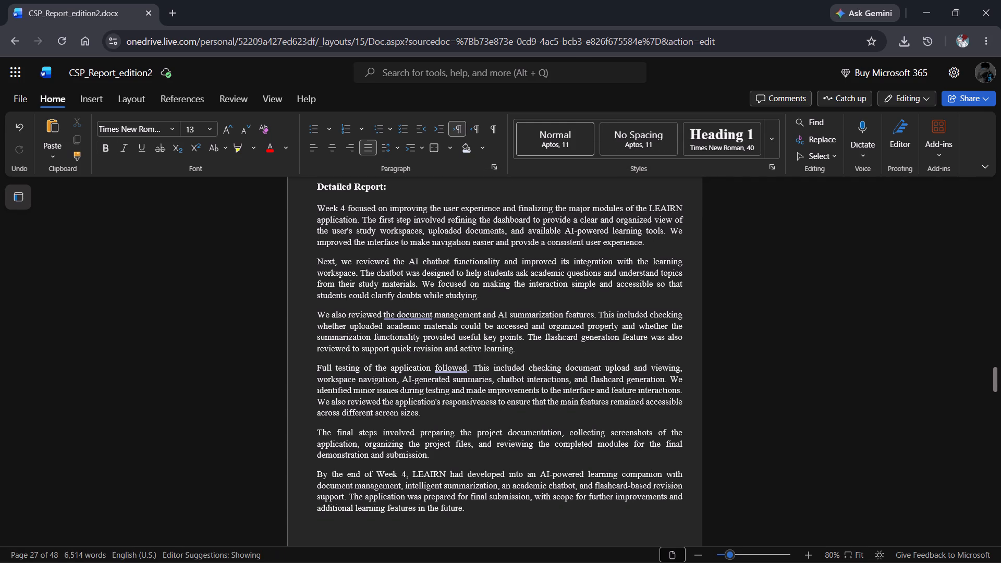
pyautogui.moveTo(318, 210); pyautogui.dragTo(482, 507)
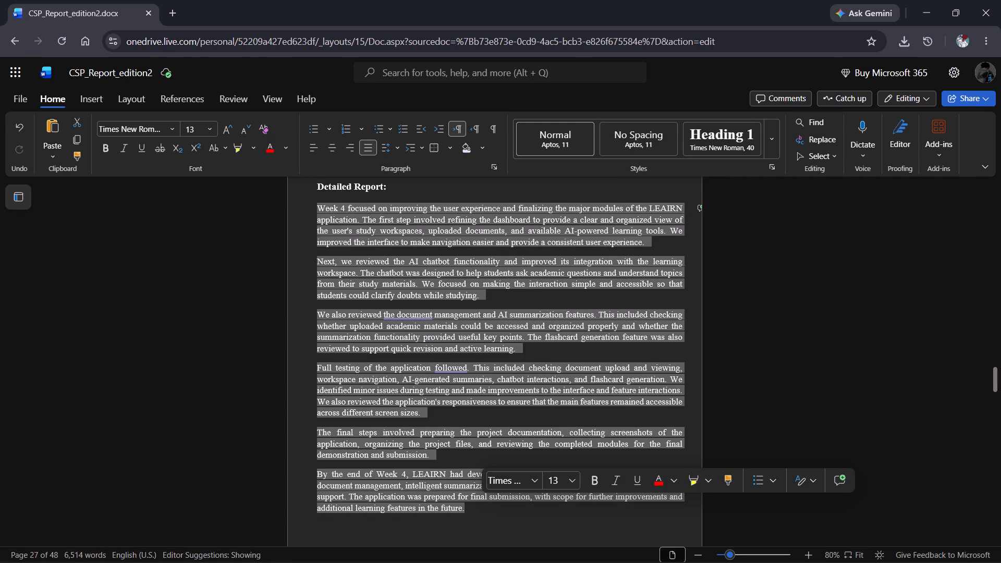
pyautogui.click(554, 479)
pyautogui.press('1')
pyautogui.press('2')
pyautogui.press('Return')
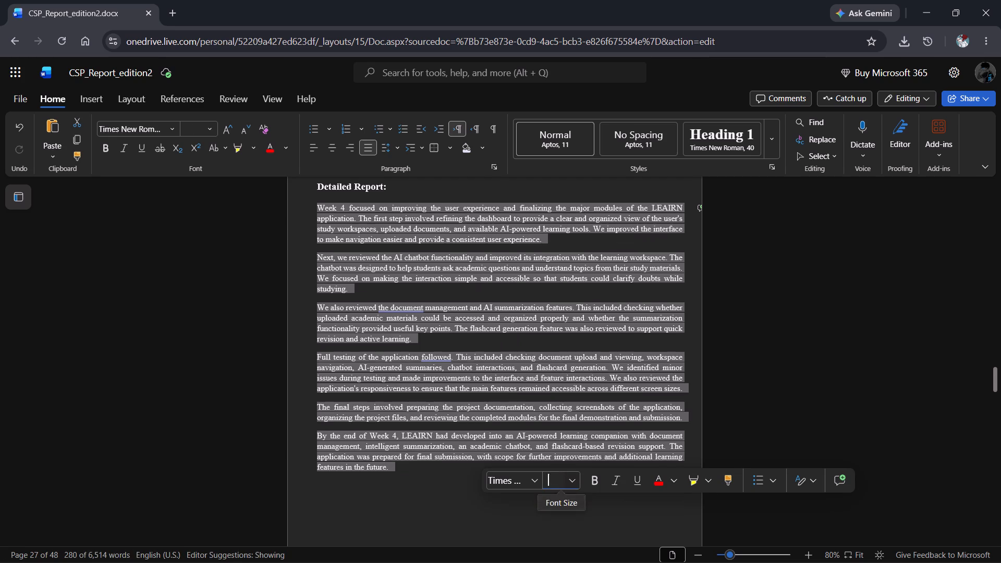
pyautogui.click(459, 462)
# Set the font of the full "CHAPTER 5 OUTCOMES DESCRIPTION" title to Times New Roman.
pyautogui.scroll(-3, 459, 462)
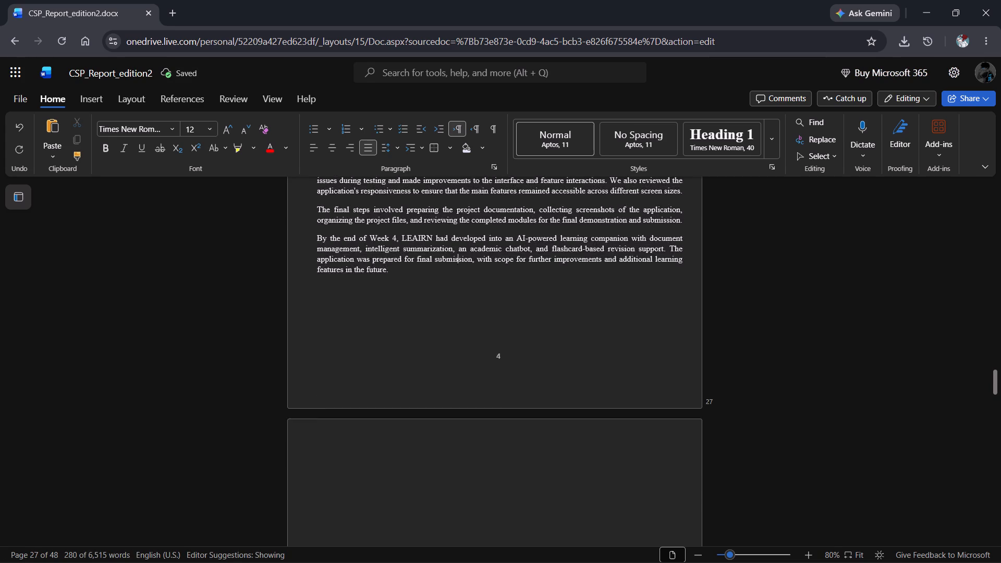
pyautogui.scroll(-4, 459, 462)
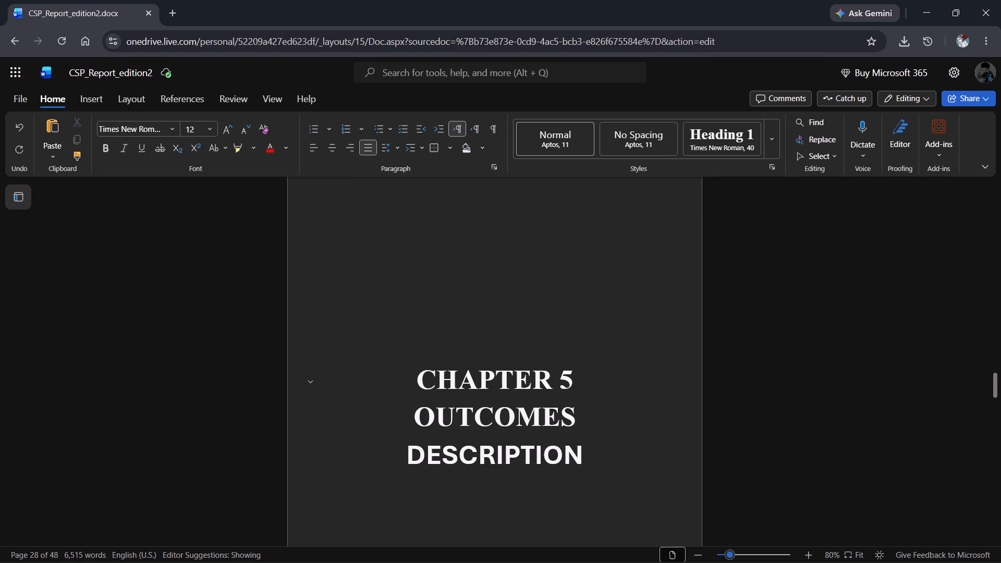
pyautogui.click(504, 431)
pyautogui.click(581, 461)
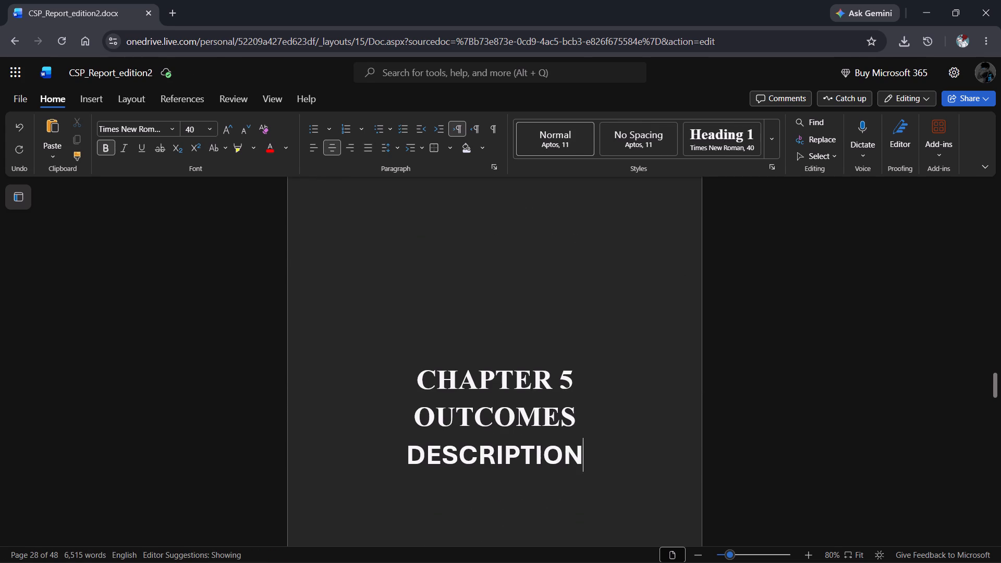
pyautogui.moveTo(581, 461); pyautogui.dragTo(425, 381)
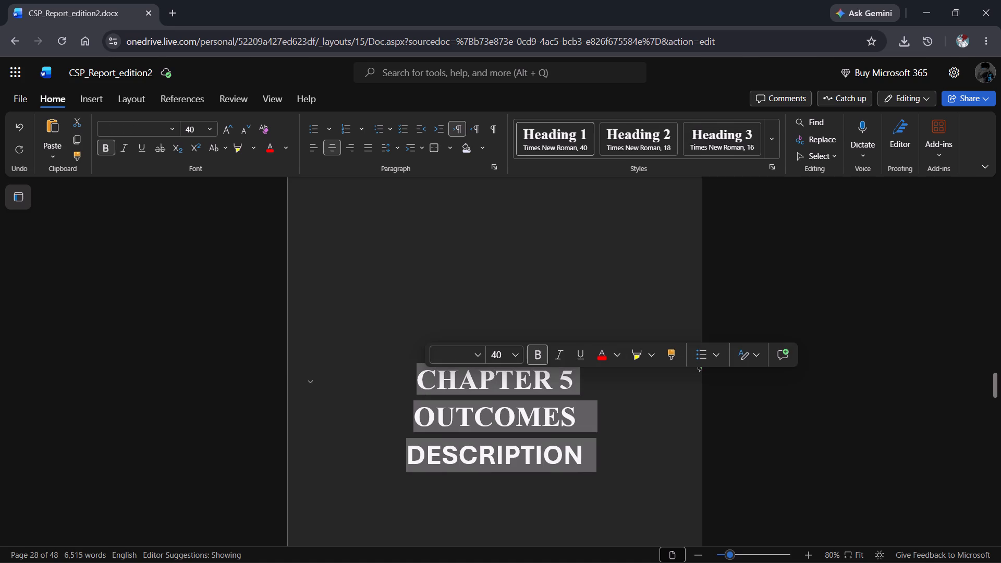
pyautogui.click(446, 354)
pyautogui.write('times')
pyautogui.press('Down')
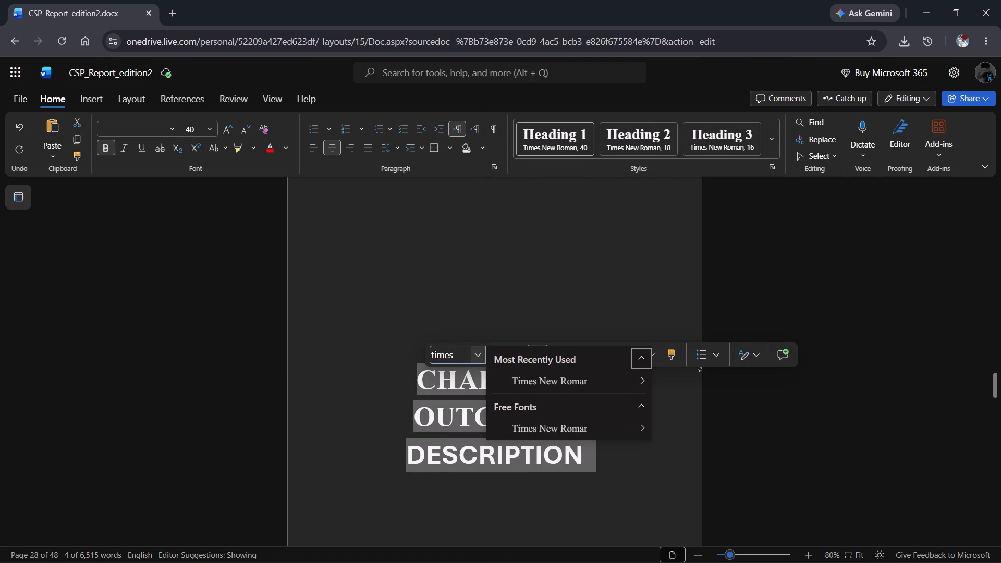
pyautogui.press('Down')
pyautogui.press('Return')
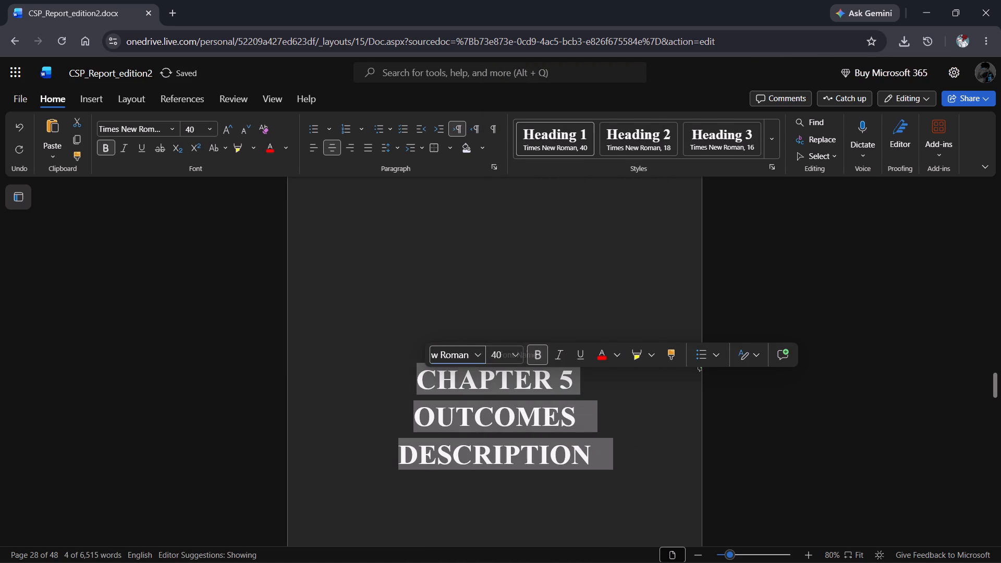
pyautogui.click(531, 317)
pyautogui.scroll(-6, 531, 317)
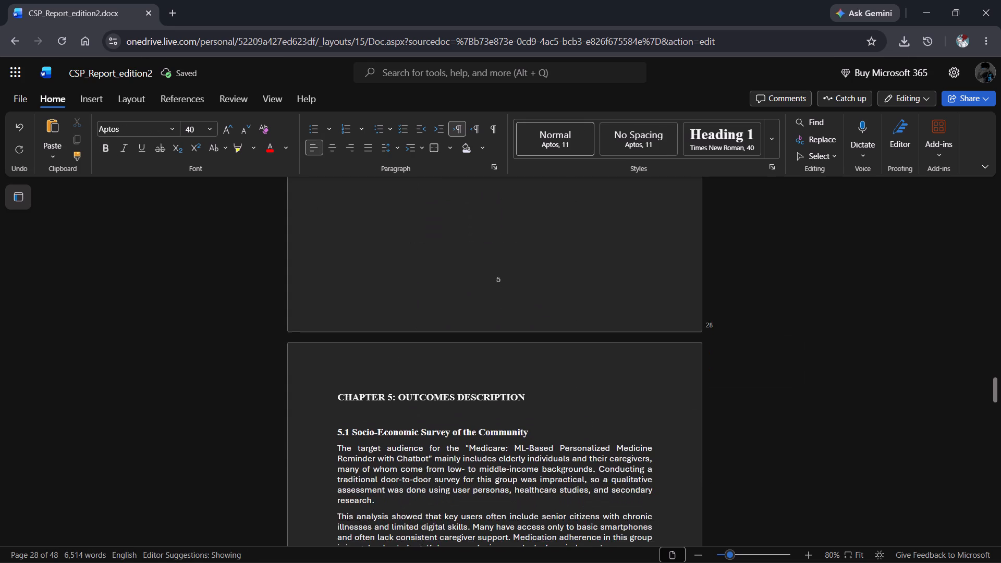
pyautogui.scroll(-2, 531, 317)
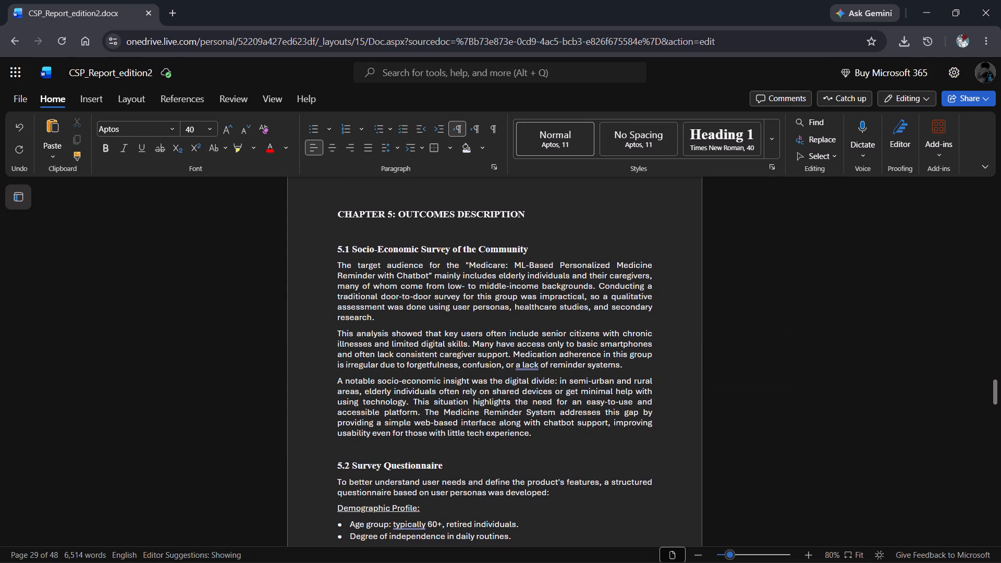
pyautogui.moveTo(337, 215); pyautogui.dragTo(517, 556)
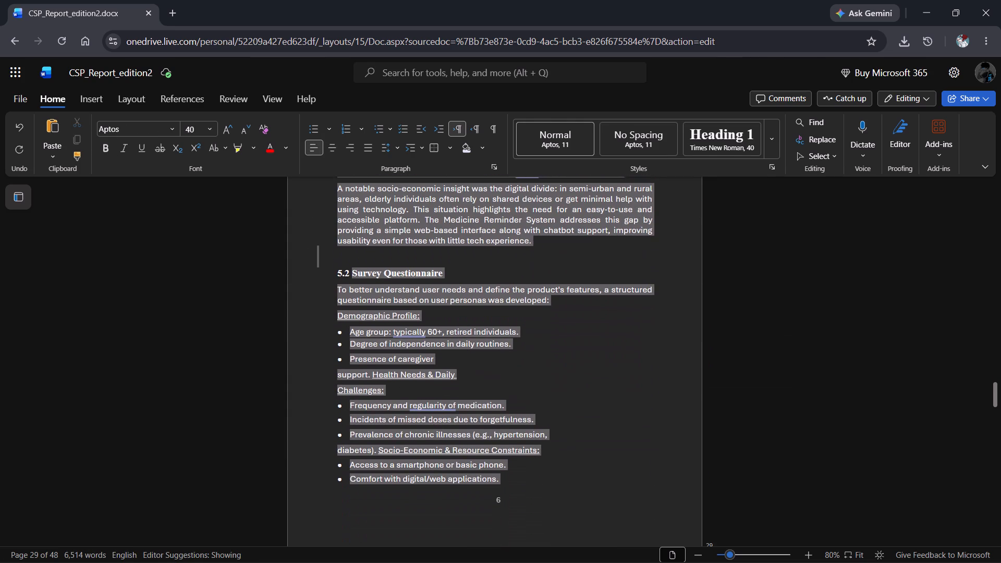
pyautogui.moveTo(517, 556); pyautogui.dragTo(510, 482)
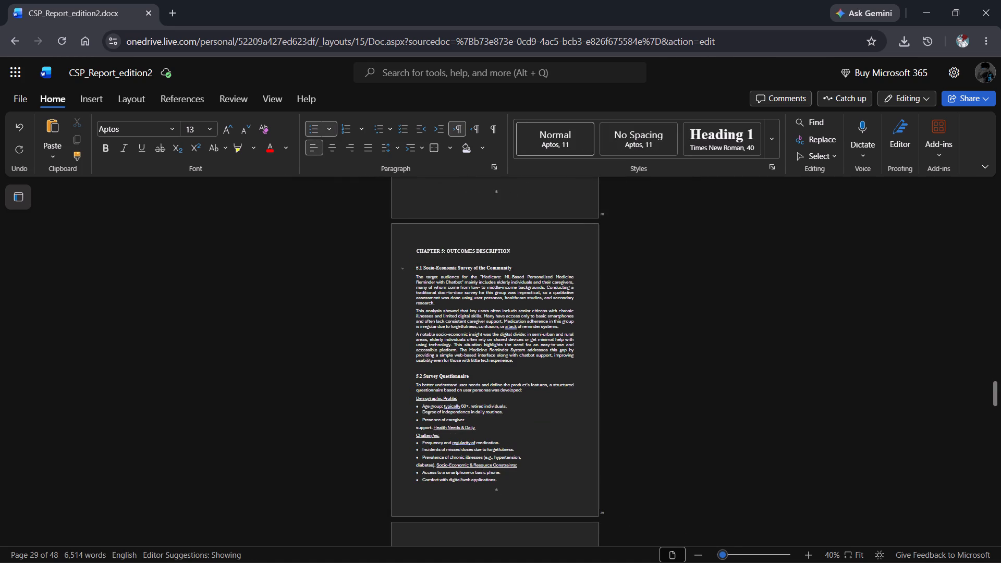
pyautogui.click(416, 250)
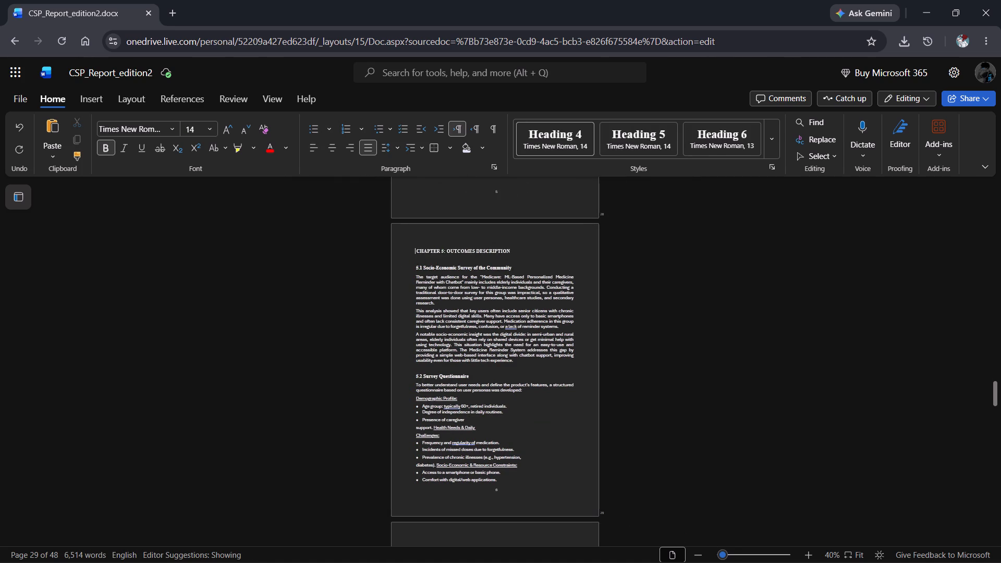
pyautogui.click(416, 263)
pyautogui.click(414, 268)
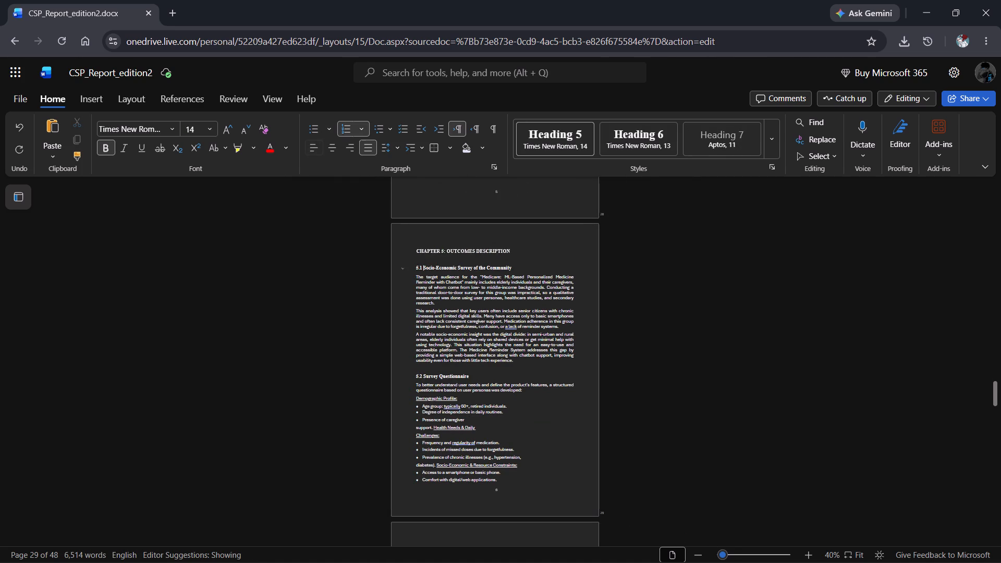
pyautogui.click(414, 268)
pyautogui.moveTo(414, 268); pyautogui.dragTo(503, 482)
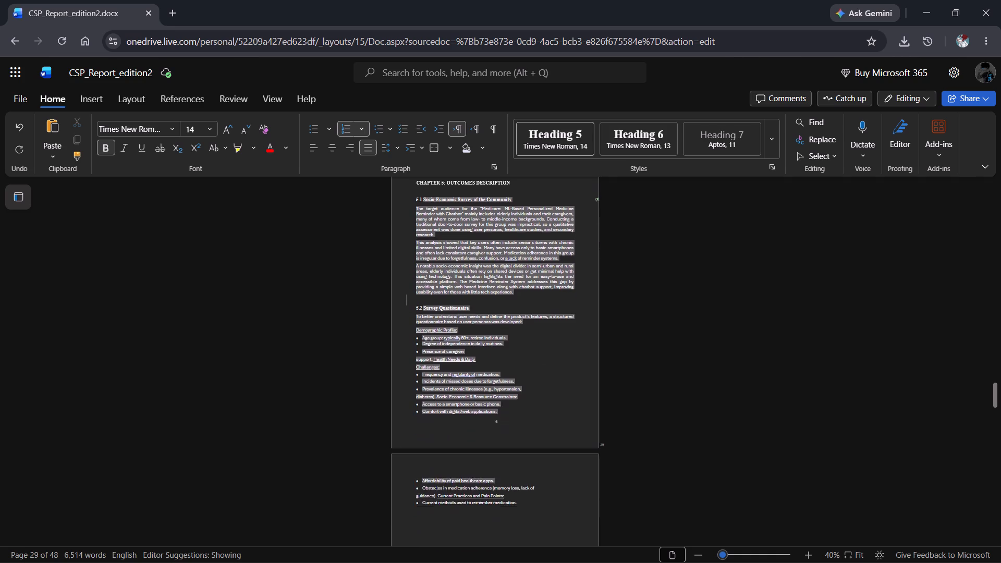
pyautogui.moveTo(503, 482); pyautogui.dragTo(517, 395)
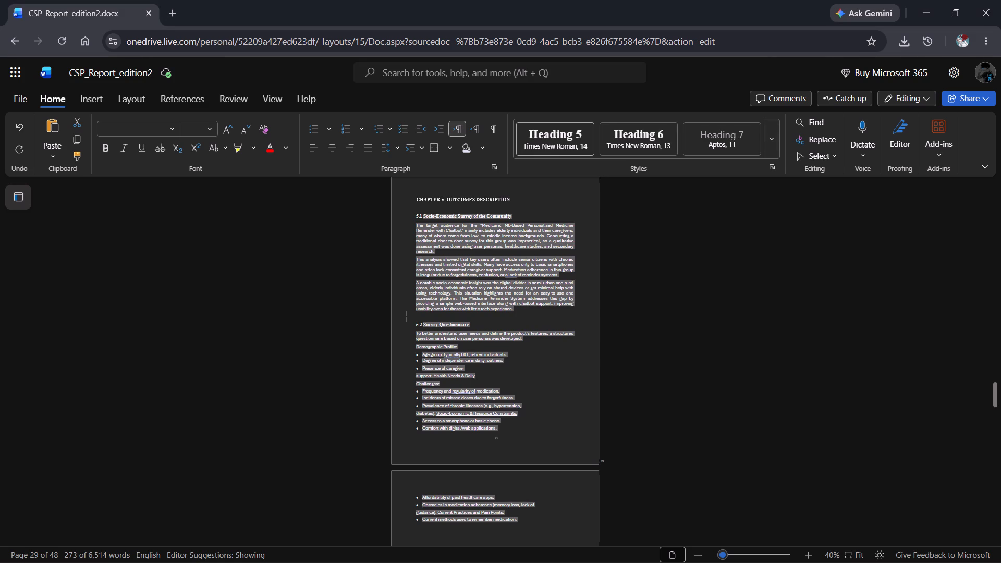
pyautogui.click(444, 319)
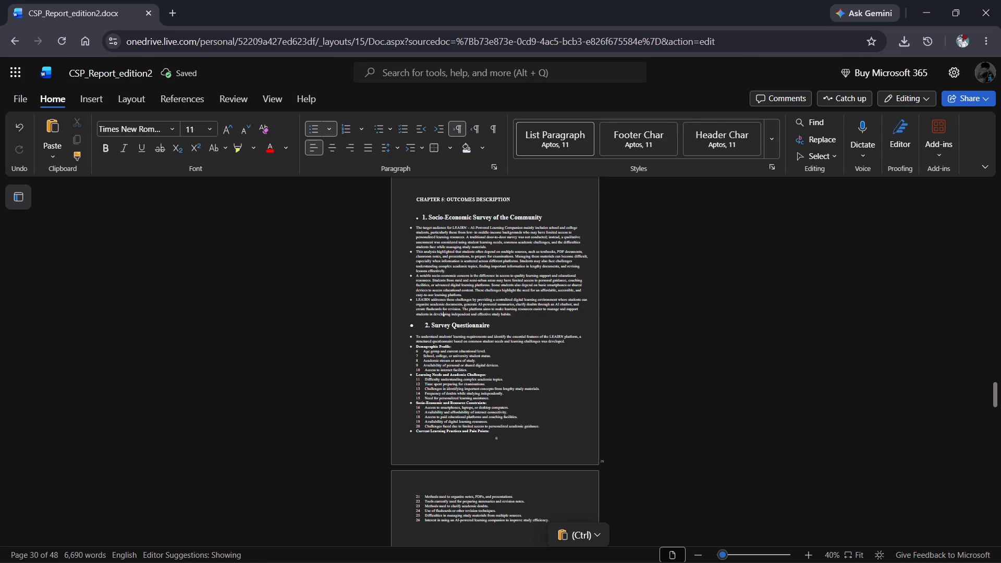
# Set the font of all the Chapter 5 text, from the chapter title through the pasted questionnaire, to Times New Roman.
pyautogui.hotkey('ctrl', 'a')
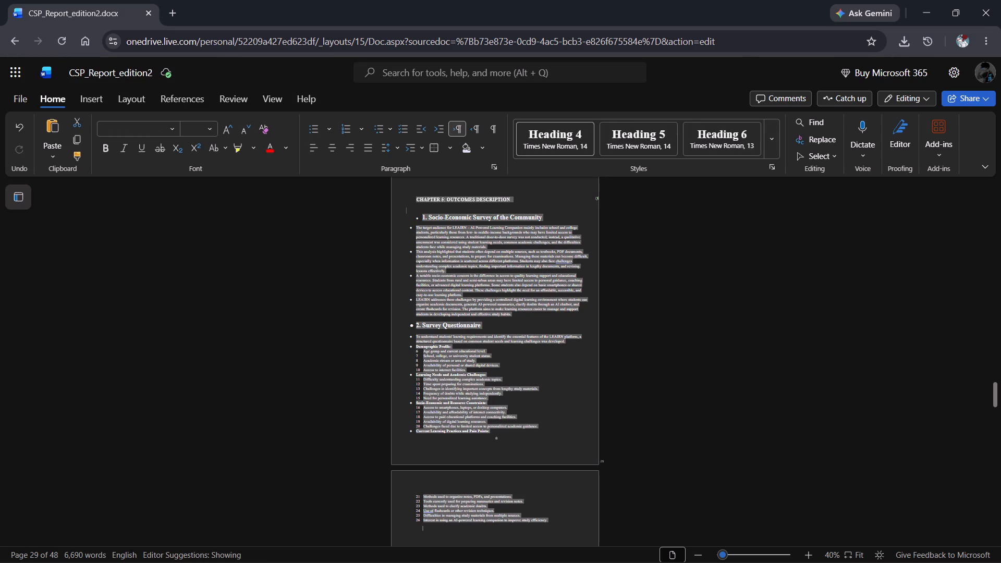
pyautogui.click(136, 127)
pyautogui.write('times')
pyautogui.press('Left')
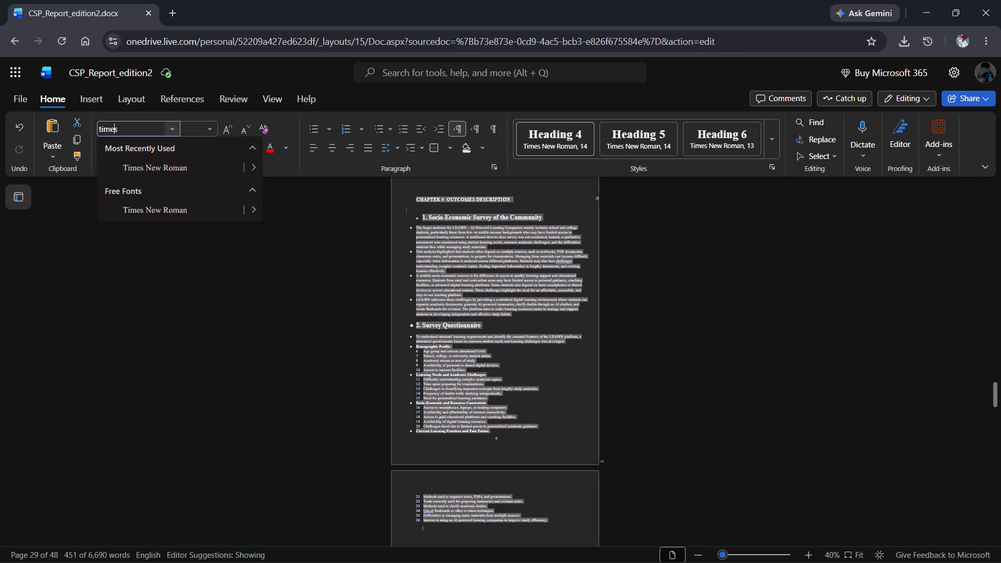
pyautogui.press('Down')
pyautogui.press('Down')
pyautogui.press('Return')
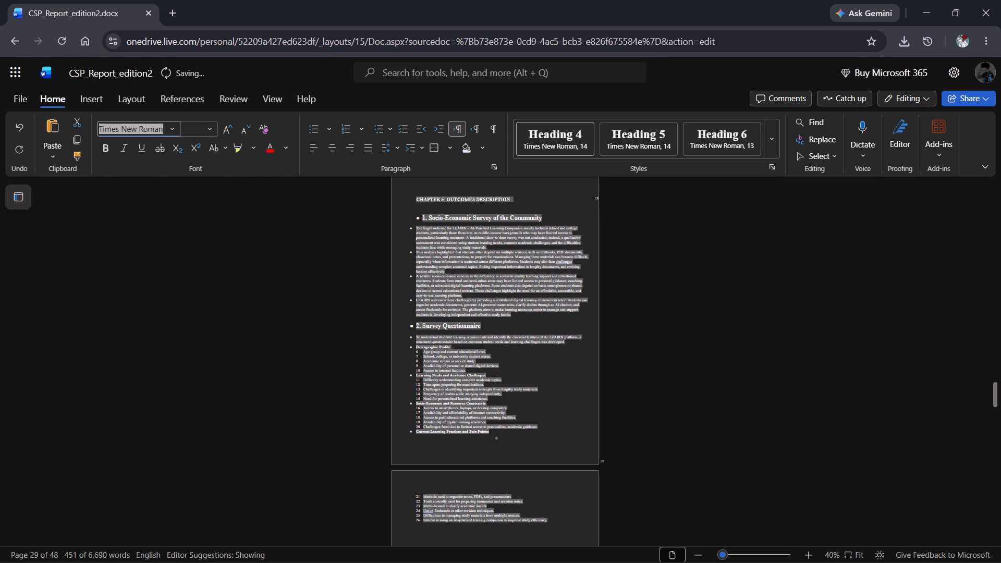
pyautogui.click(457, 234)
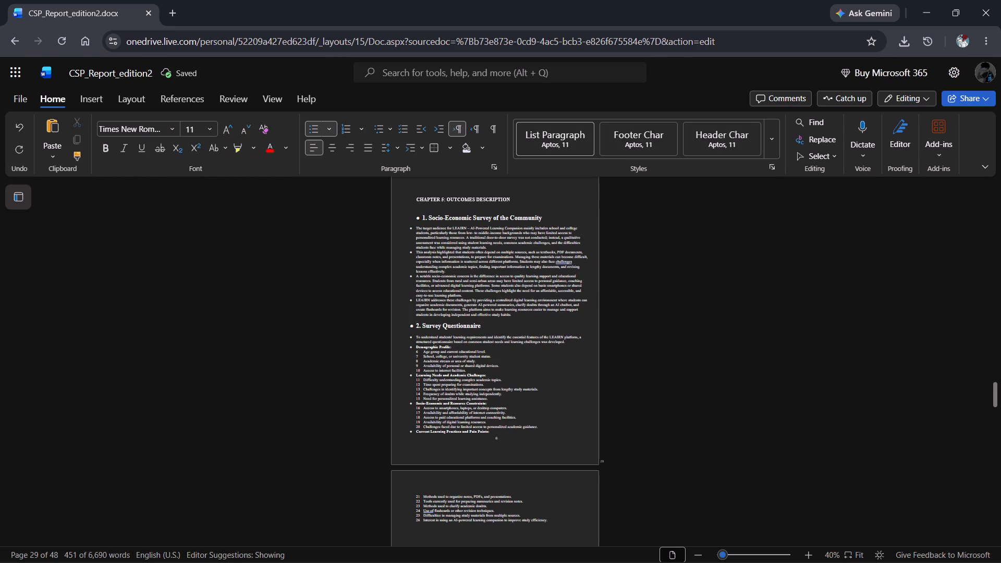
# Remove the bullet from the Socio-Economic Survey of the Community heading and renumber it as 5.1.
pyautogui.click(461, 239)
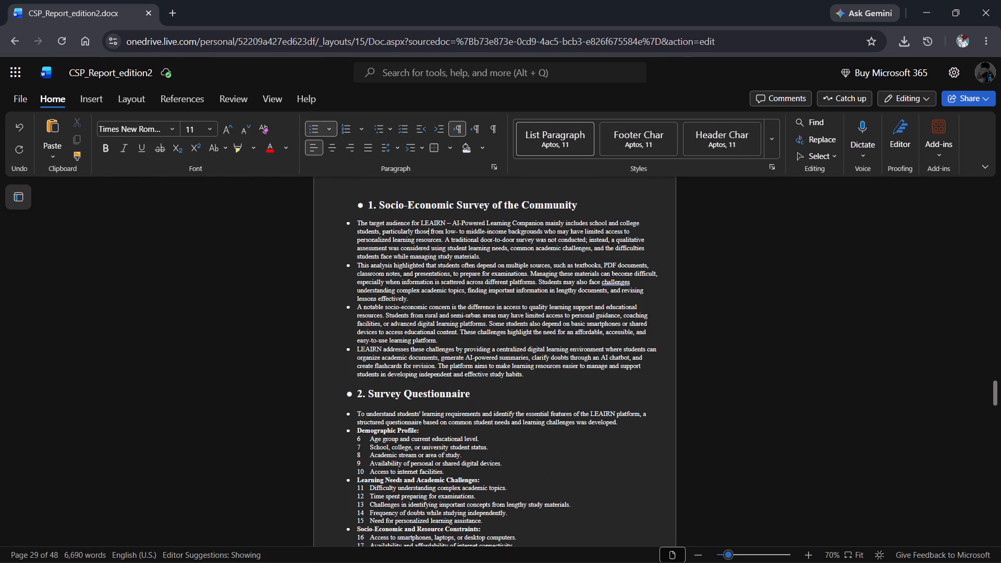
pyautogui.scroll(1, 461, 239)
pyautogui.click(397, 231)
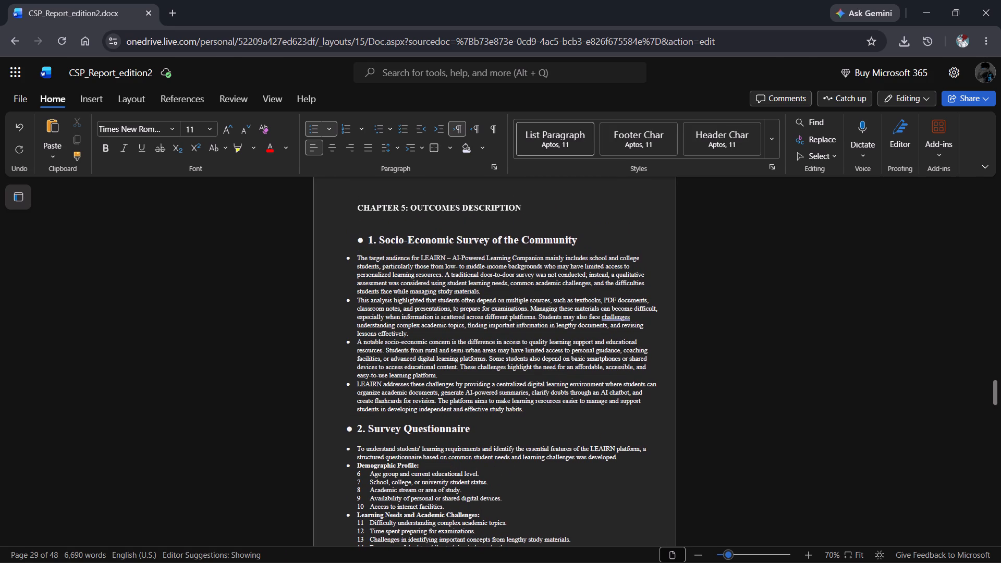
pyautogui.click(368, 243)
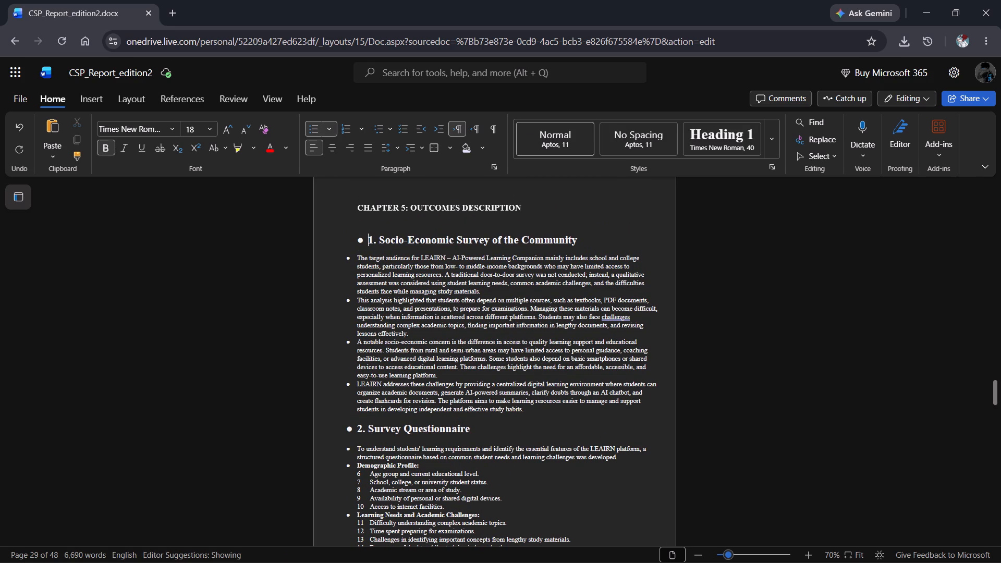
pyautogui.press('Right')
pyautogui.press('BackSpace')
pyautogui.press('BackSpace')
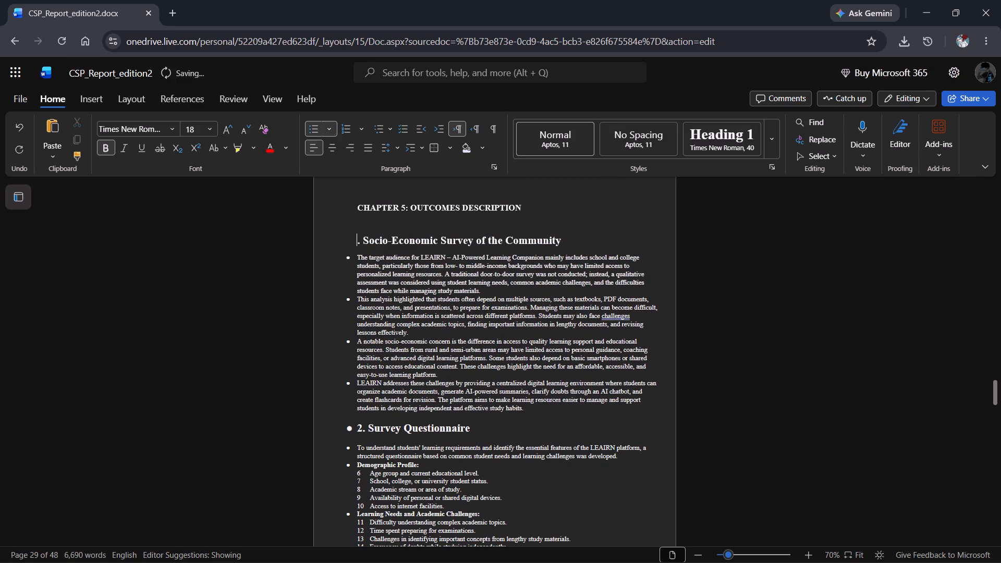
pyautogui.press('BackSpace')
pyautogui.write('5.2')
pyautogui.press('BackSpace')
pyautogui.press('1')
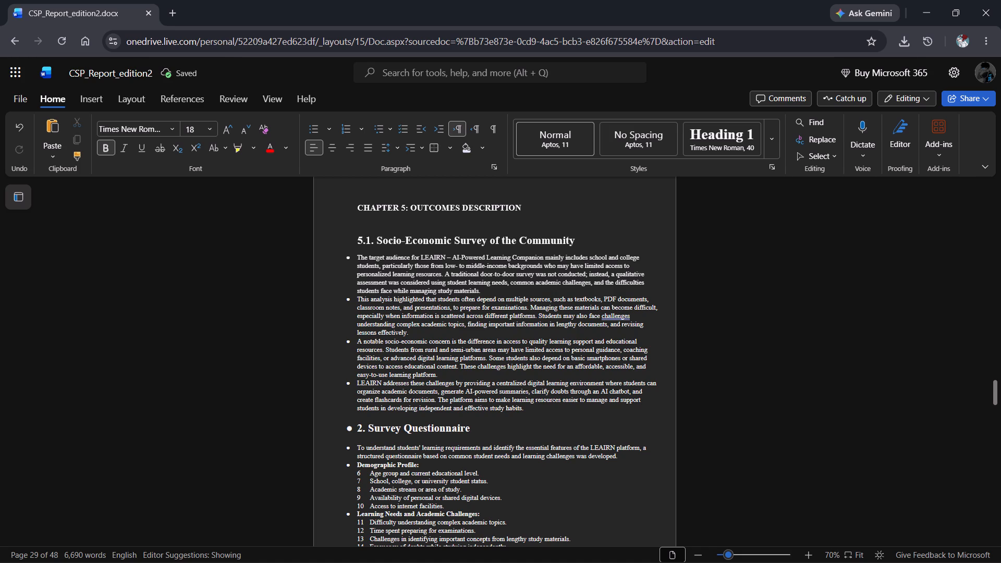
# Tighten the blank gap between the CHAPTER 5 title and the 5.1 heading by replacing the empty line.
pyautogui.doubleClick(580, 244)
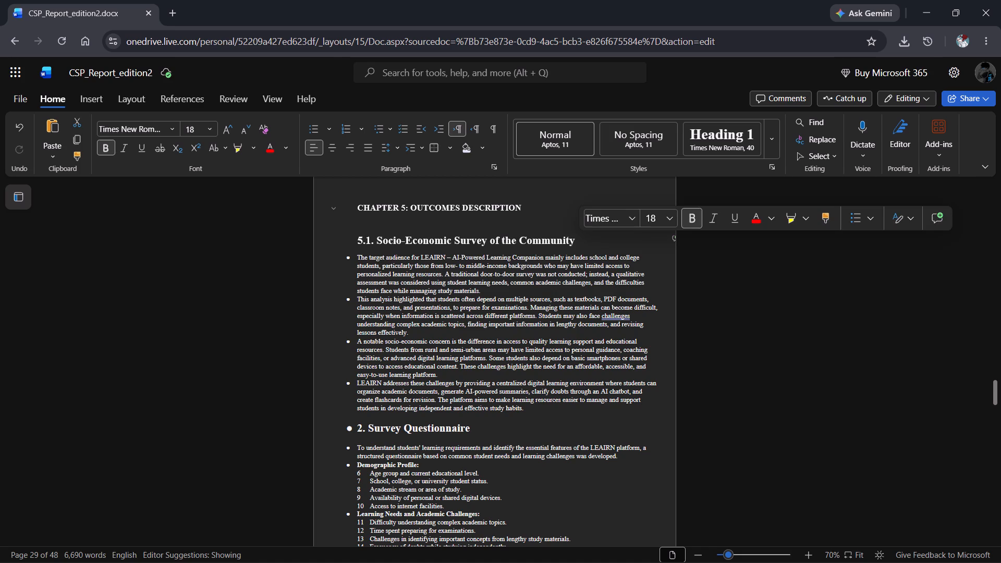
pyautogui.click(376, 218)
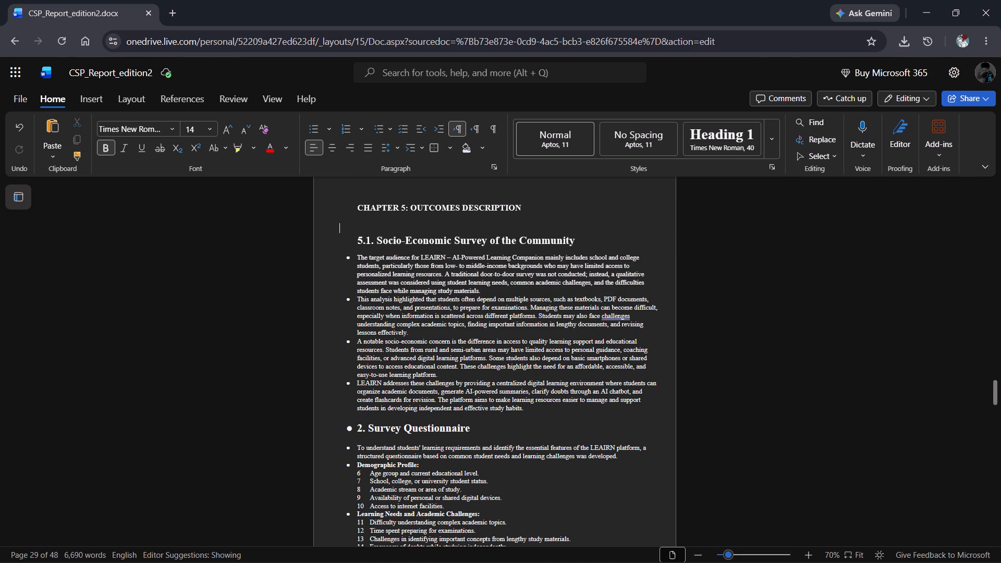
pyautogui.press('BackSpace')
pyautogui.press('Return')
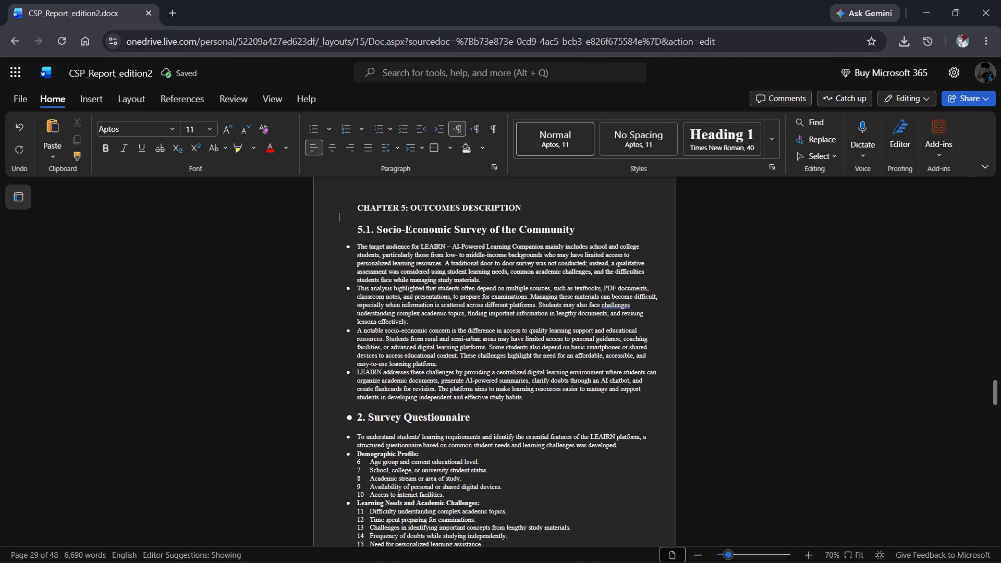
pyautogui.click(423, 229)
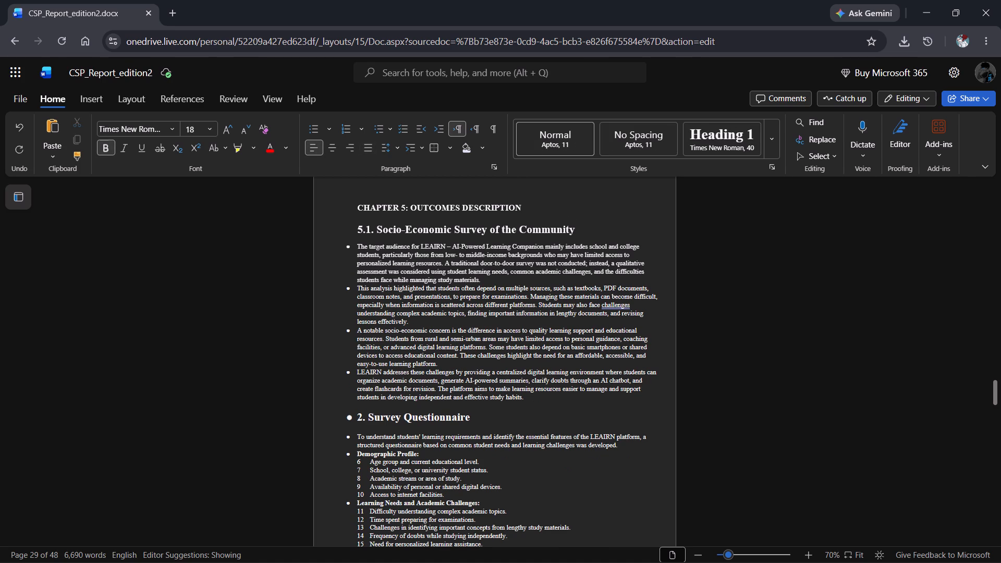
pyautogui.click(409, 251)
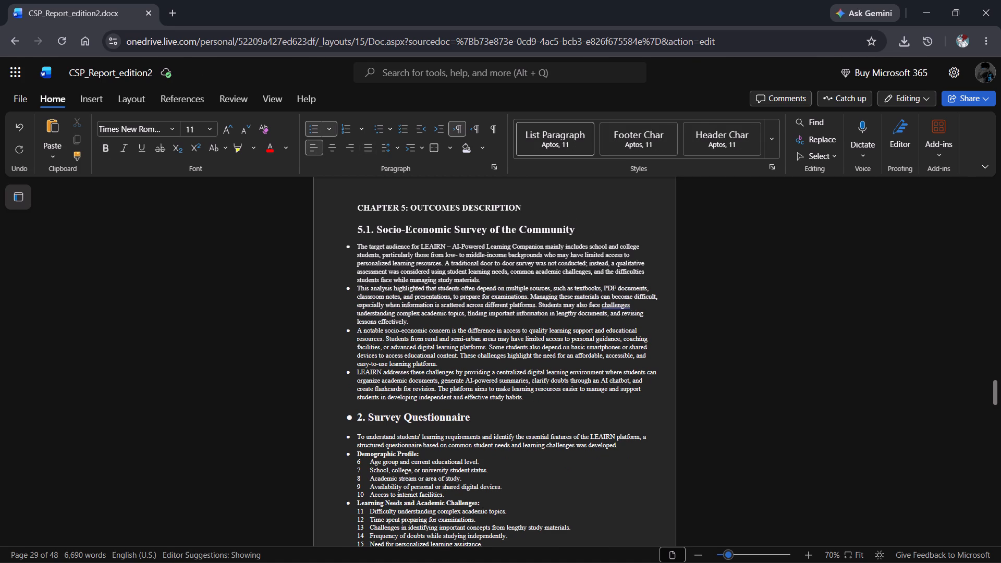
pyautogui.click(460, 200)
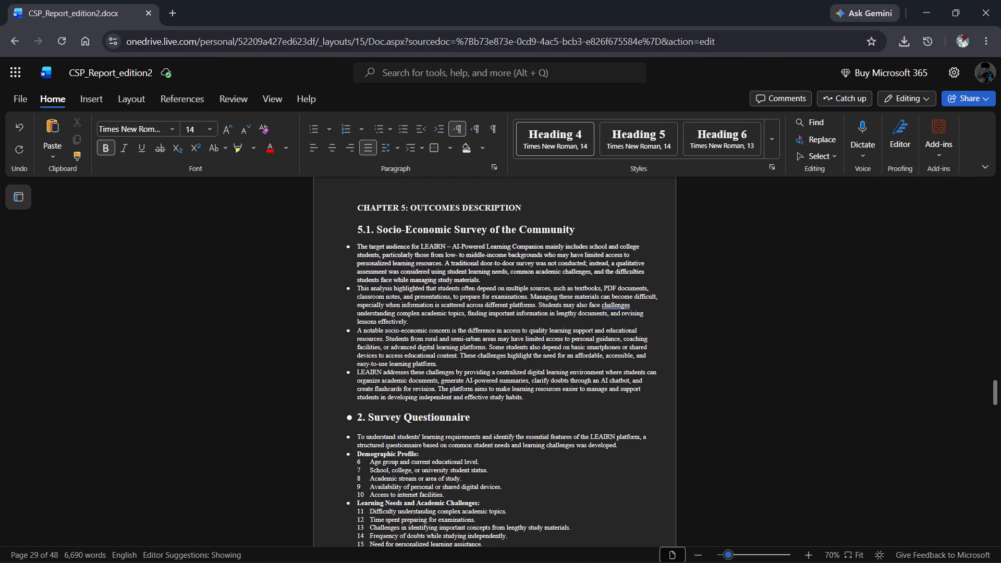
# Set the font size to 14 from the 5.1 heading through the Survey Questionnaire heading.
pyautogui.moveTo(357, 229); pyautogui.dragTo(484, 421)
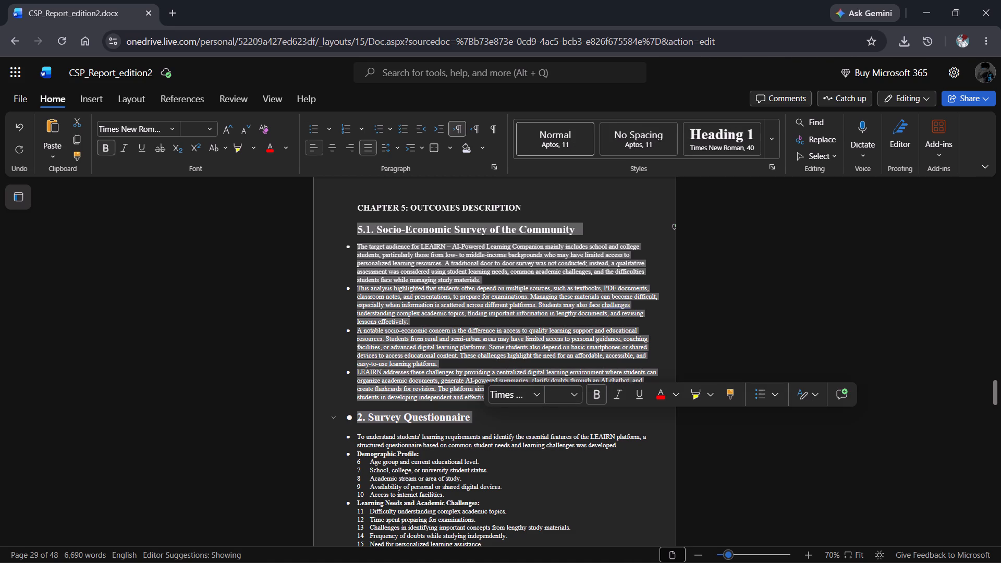
pyautogui.click(548, 398)
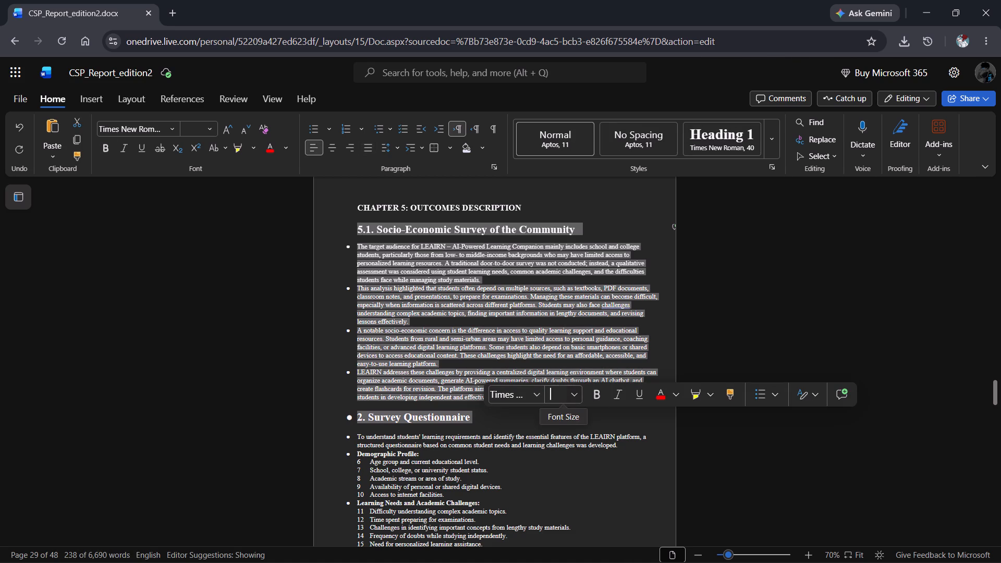
pyautogui.press('1')
pyautogui.press('3')
pyautogui.press('BackSpace')
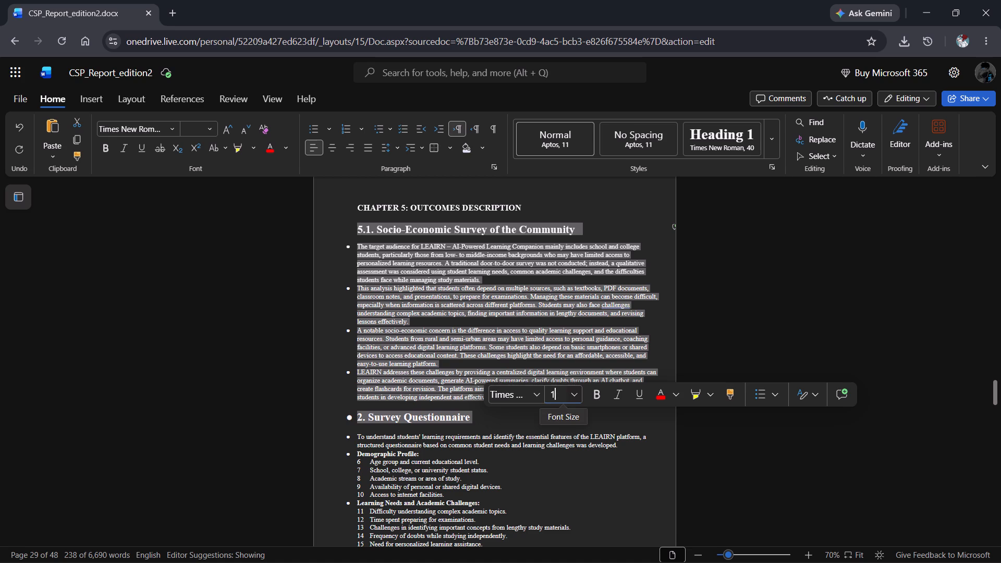
pyautogui.press('4')
pyautogui.press('Return')
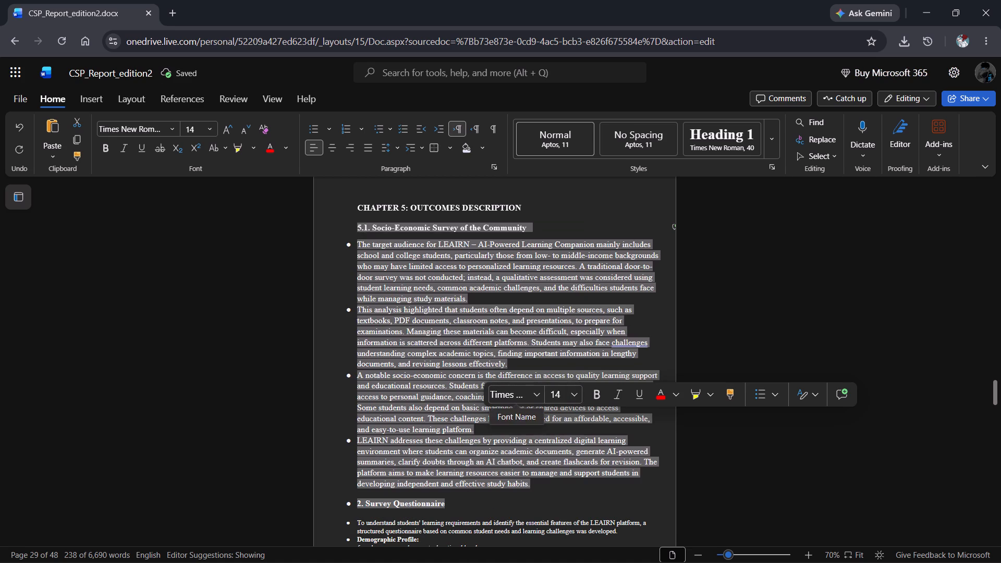
# Set the font size of the four body paragraphs under heading 5.1 to 12.
pyautogui.doubleClick(384, 273)
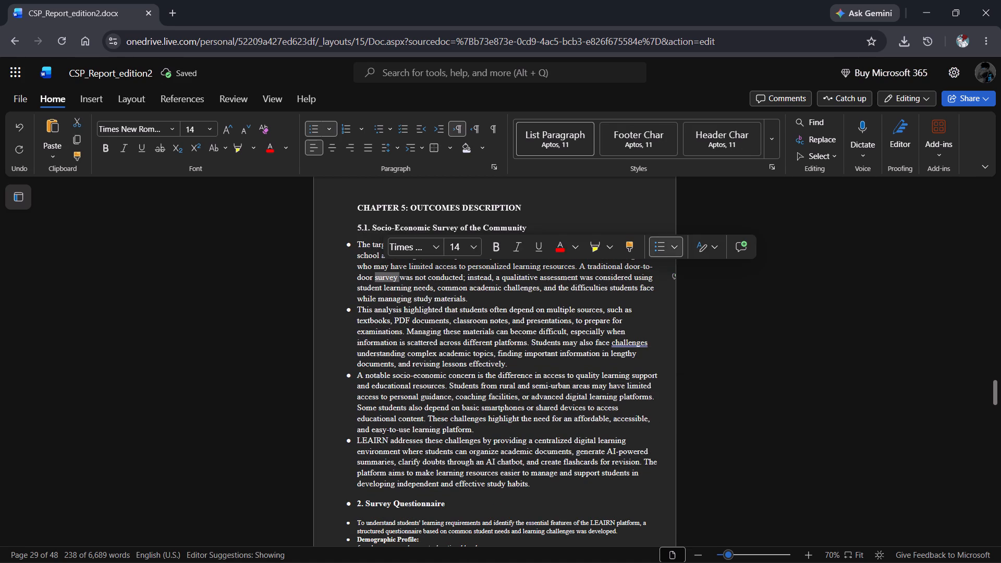
pyautogui.moveTo(355, 245); pyautogui.dragTo(542, 482)
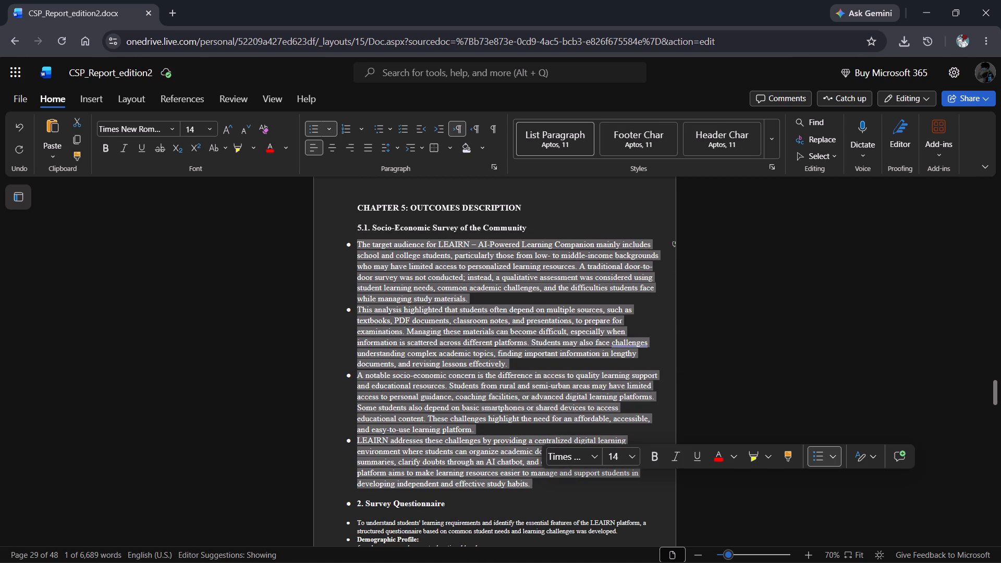
pyautogui.click(611, 455)
pyautogui.write('12')
pyautogui.press('Return')
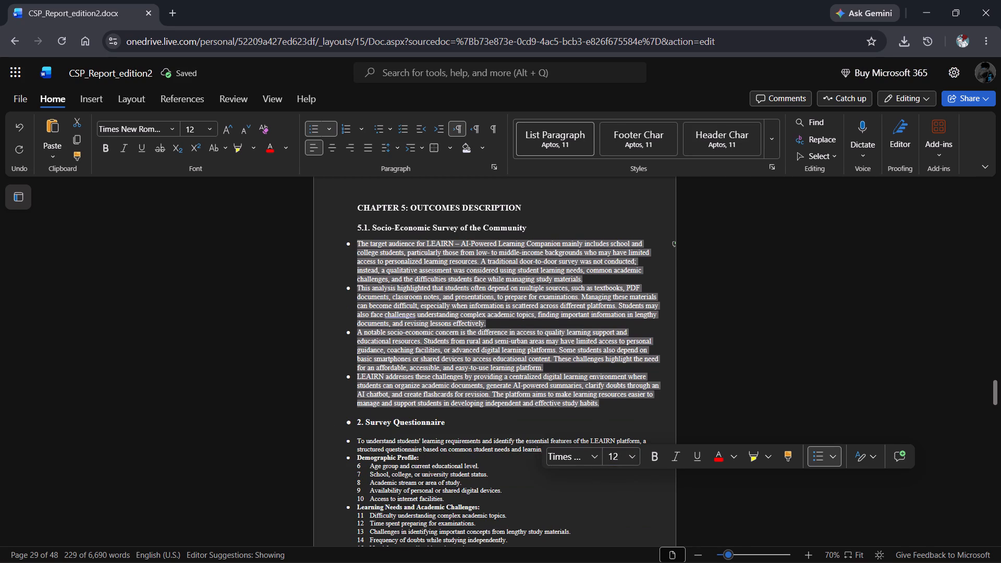
# Insert unbulleted blank lines after the first and second body paragraphs of section 5.1.
pyautogui.click(588, 277)
pyautogui.press('Return')
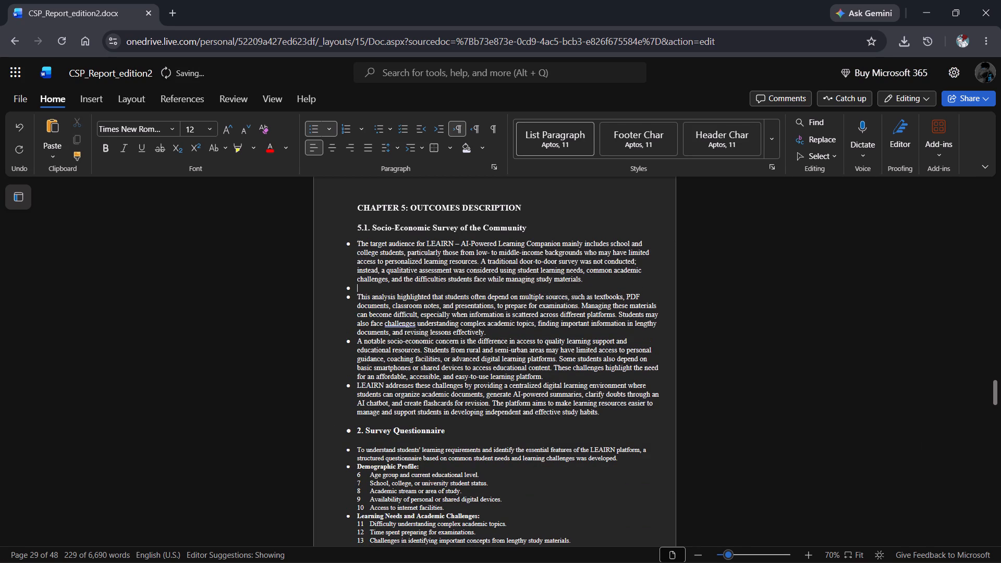
pyautogui.press('BackSpace')
pyautogui.press('Down')
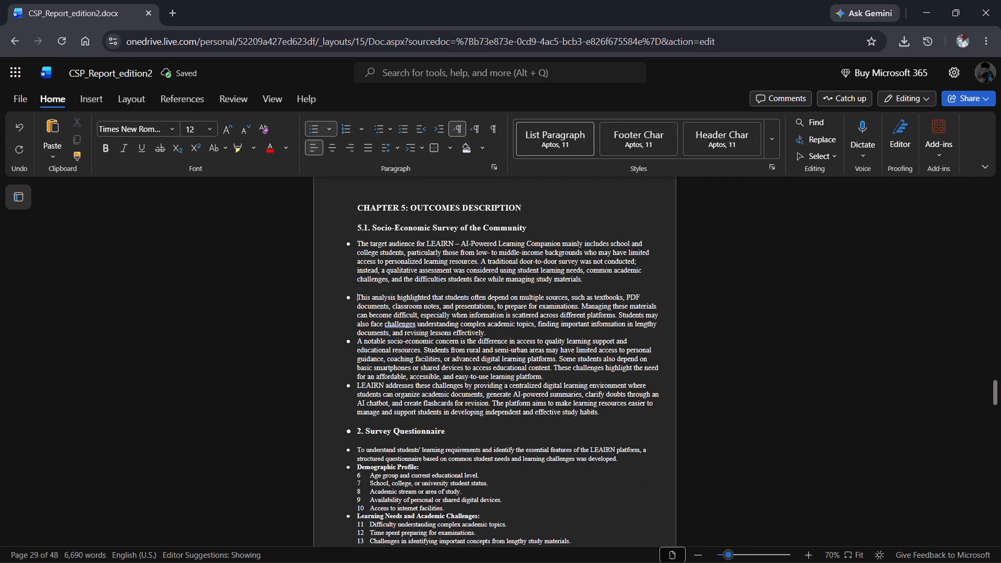
pyautogui.press('Down')
pyautogui.press('Down')
pyautogui.press('Down')
pyautogui.press('Down')
pyautogui.press('Down')
pyautogui.press('Return')
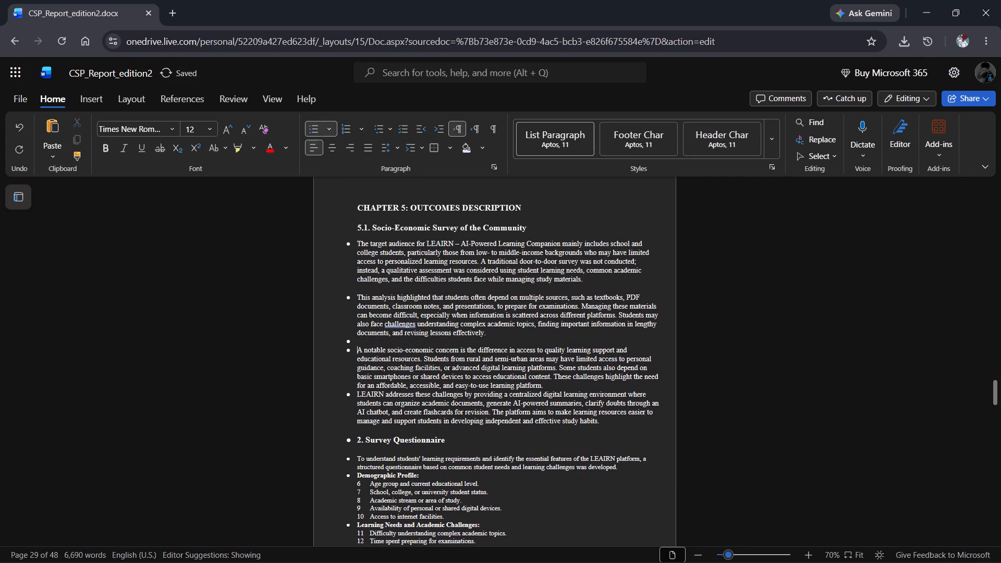
pyautogui.press('Up')
pyautogui.press('BackSpace')
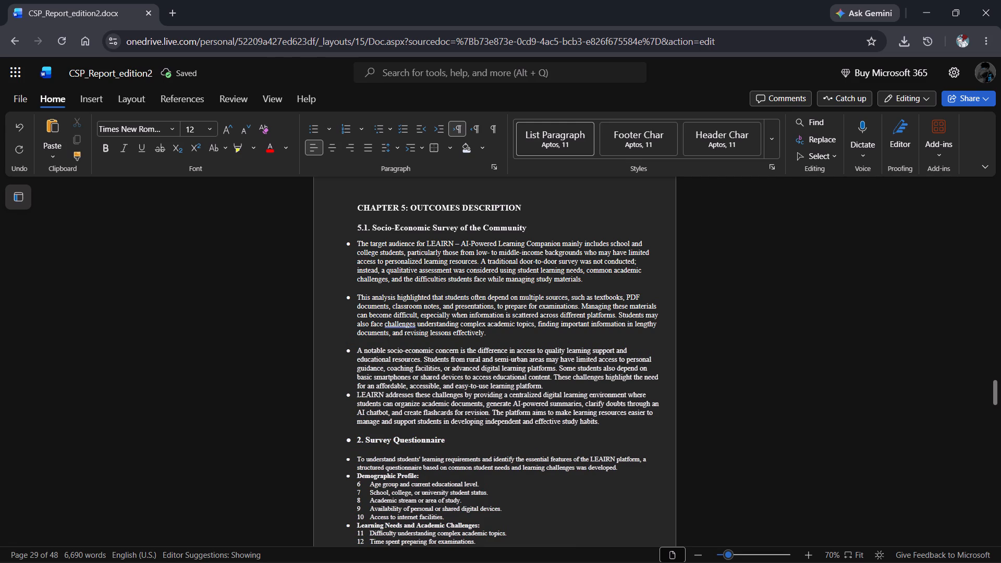
# Delete the last bullet of section 5.1, beginning "LEAIRN addresses these challenges".
pyautogui.moveTo(614, 426); pyautogui.dragTo(349, 398)
pyautogui.press('BackSpace')
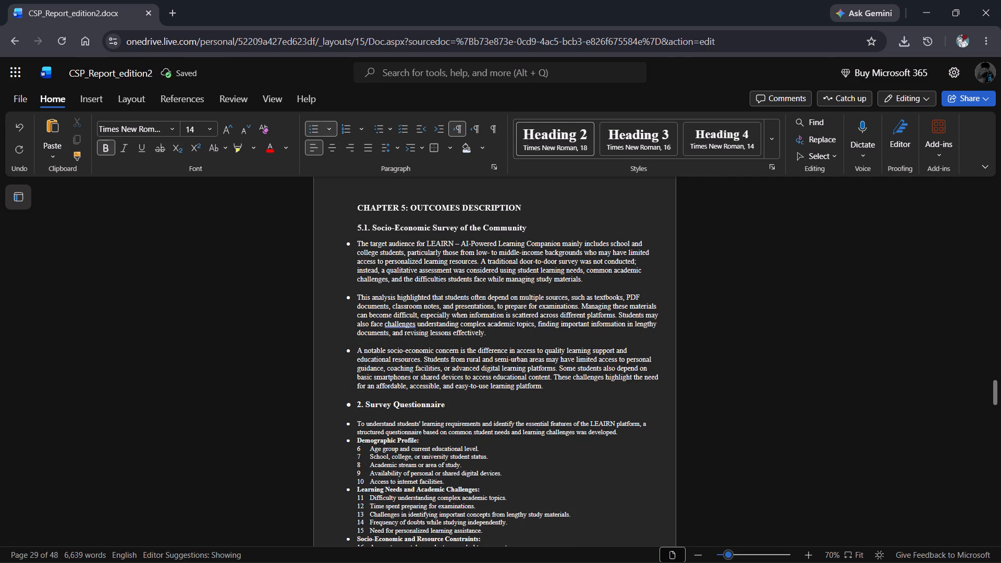
# Renumber the Survey Questionnaire heading as 5.2.
pyautogui.write('5.')
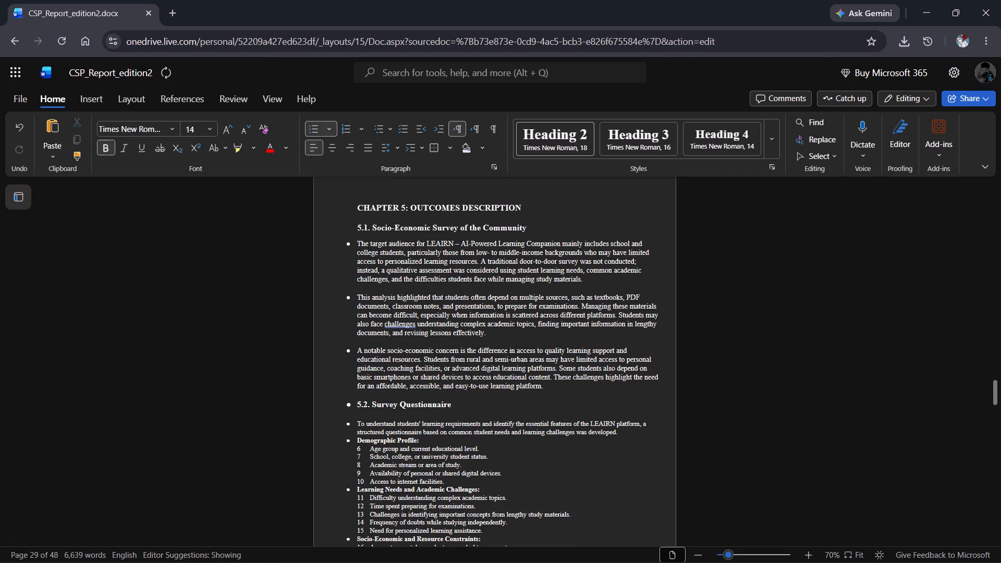
pyautogui.click(460, 403)
# Insert an unbulleted blank line between the introductory paragraph of section 5.2 and the Demographic Profile subheading.
pyautogui.scroll(-3, 460, 403)
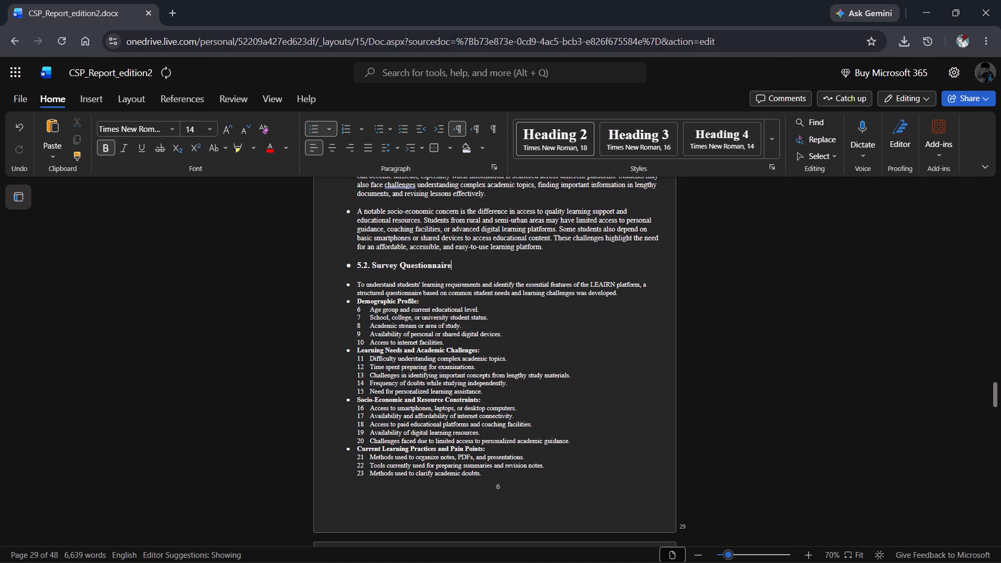
pyautogui.scroll(-1, 460, 403)
pyautogui.click(620, 294)
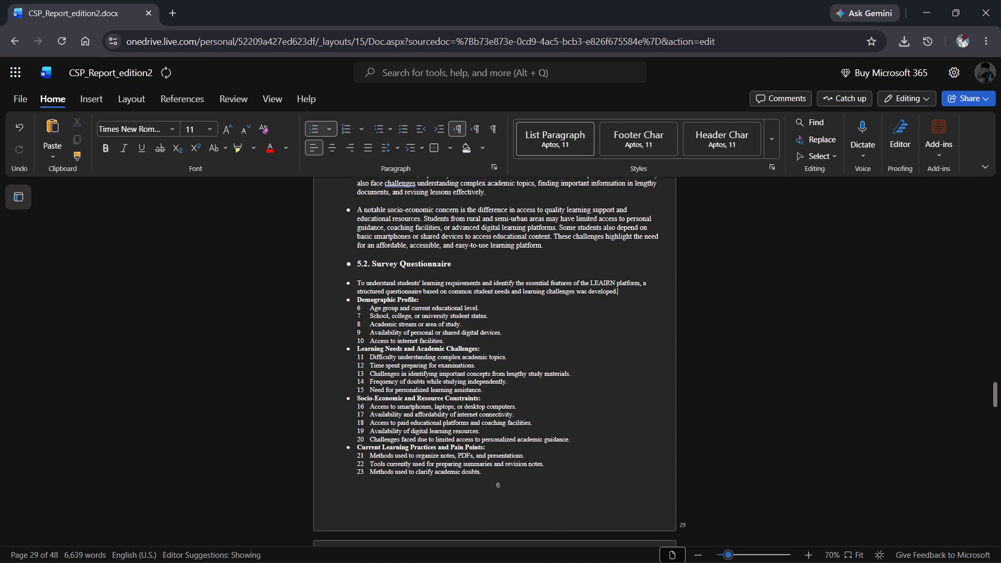
pyautogui.press('Return')
pyautogui.press('BackSpace')
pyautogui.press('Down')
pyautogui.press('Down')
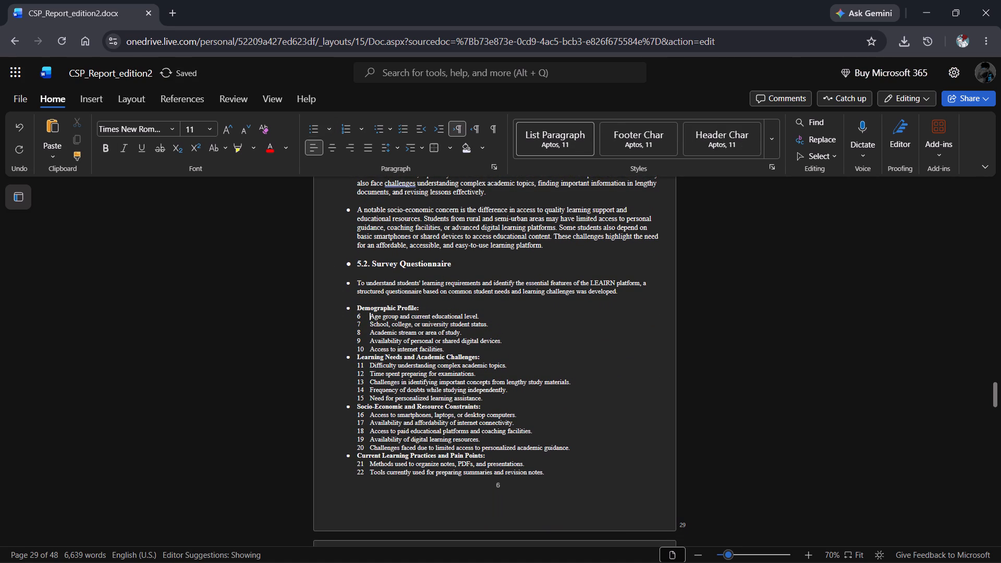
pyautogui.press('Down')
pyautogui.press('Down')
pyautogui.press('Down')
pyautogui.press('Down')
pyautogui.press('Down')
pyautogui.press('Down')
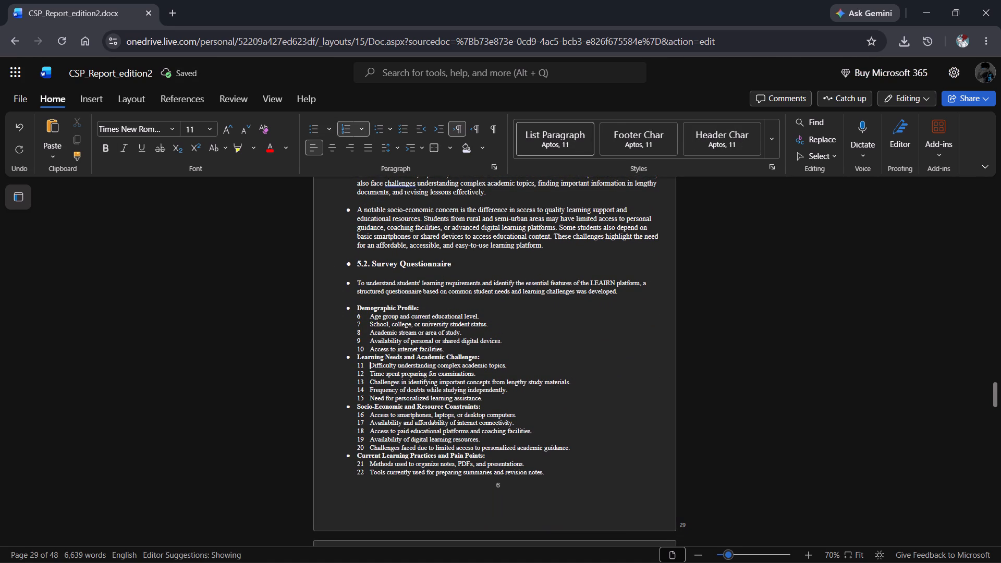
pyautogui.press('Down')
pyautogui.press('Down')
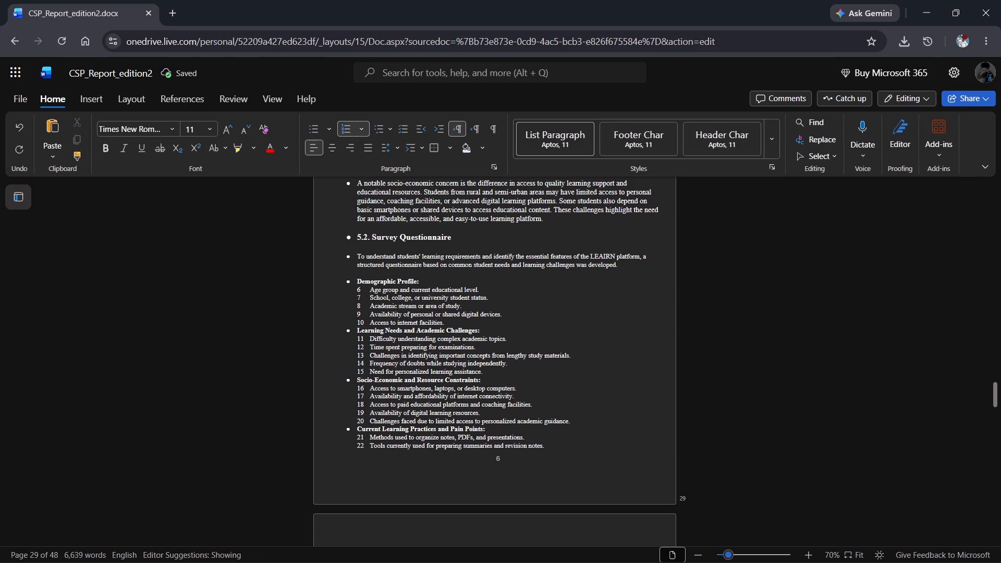
pyautogui.click(364, 297)
pyautogui.click(312, 127)
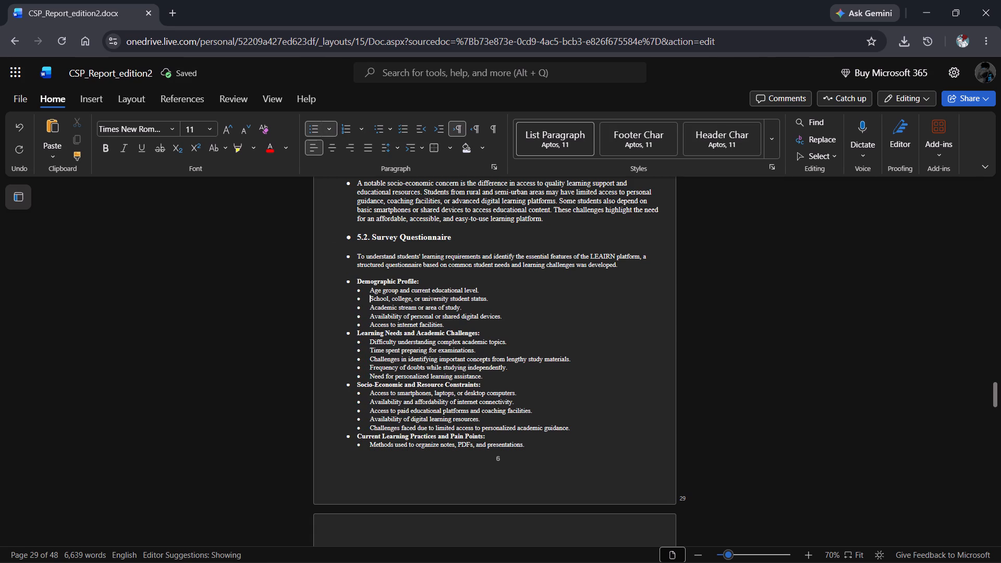
# Insert an unbulleted blank line after "Access to internet facilities." at the end of the Demographic Profile list.
pyautogui.click(471, 325)
pyautogui.press('Return')
pyautogui.press('BackSpace')
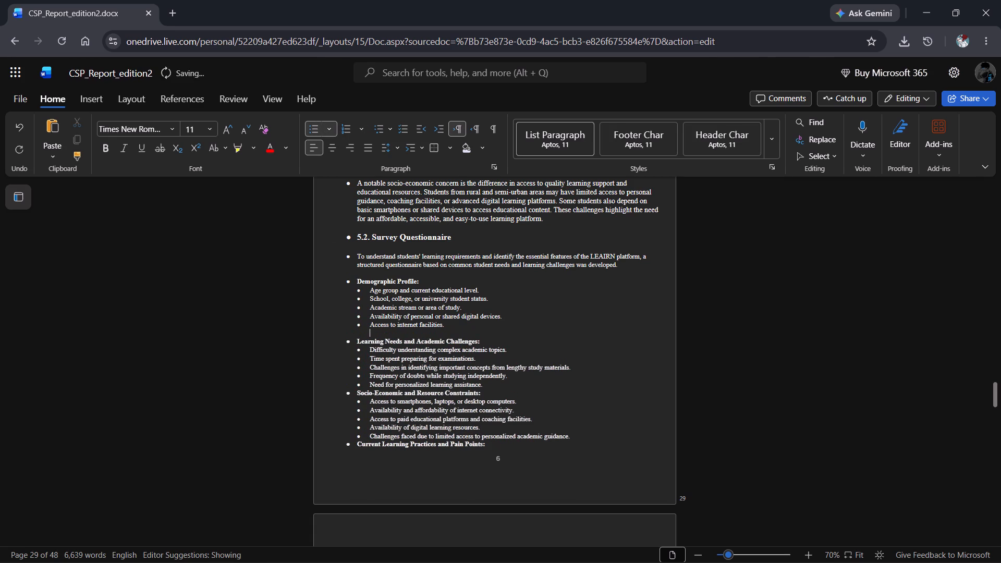
# Insert an unbulleted blank line above the Socio-Economic and Resource Constraints subheading.
pyautogui.press('Down')
pyautogui.press('Down')
pyautogui.press('Down')
pyautogui.press('Down')
pyautogui.press('Down')
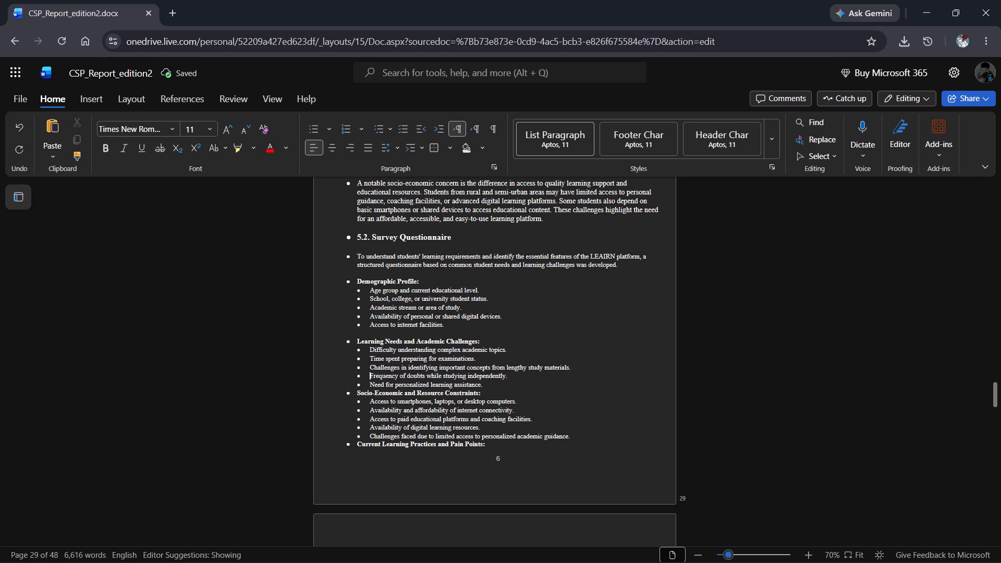
pyautogui.press('Down')
pyautogui.press('Down')
pyautogui.press('Left')
pyautogui.press('Left')
pyautogui.press('Left')
pyautogui.press('Left')
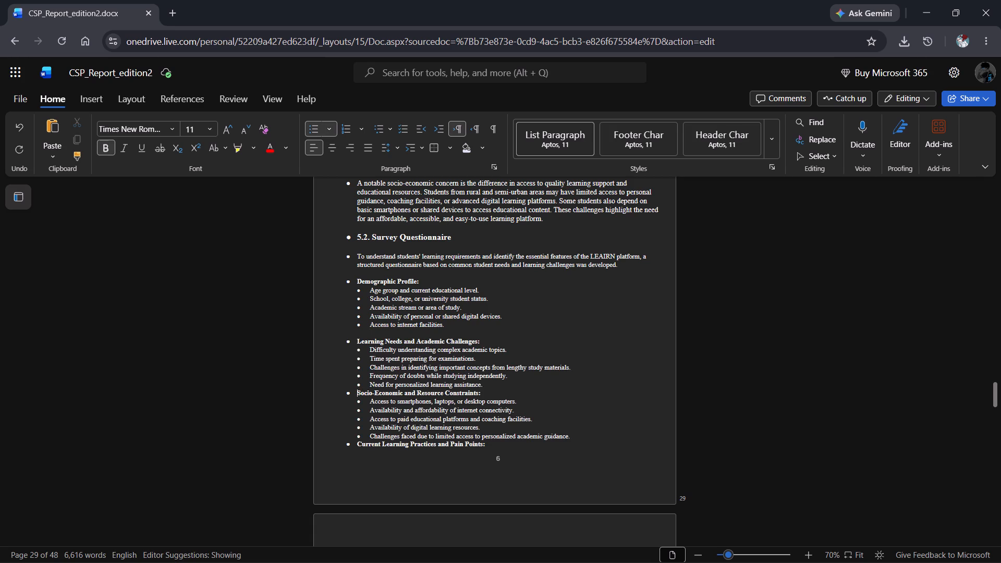
pyautogui.press('Return')
pyautogui.press('Up')
pyautogui.press('BackSpace')
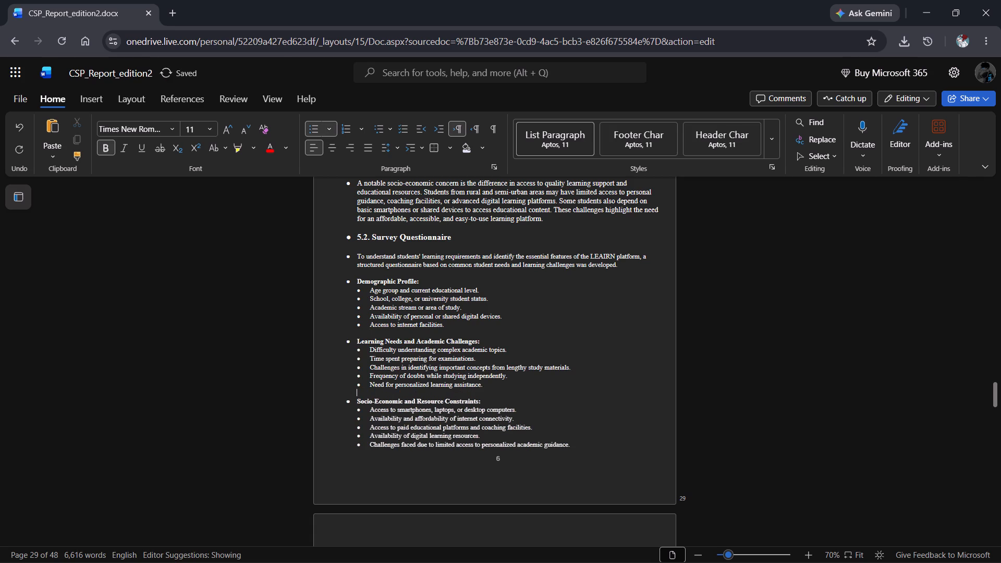
# Review the bullets and spacing of the section 5.2 questionnaire across the page break.
pyautogui.scroll(-2, 471, 325)
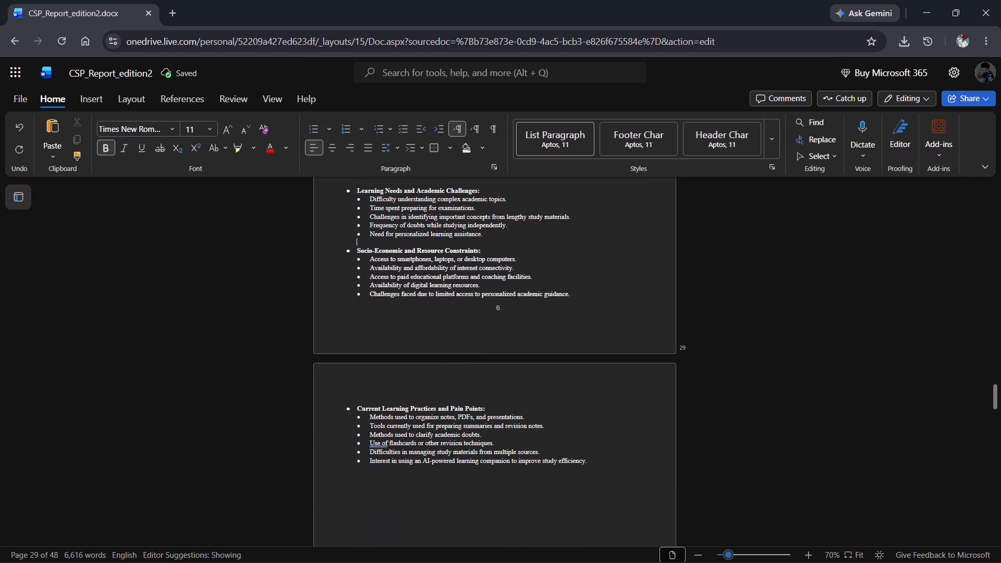
pyautogui.scroll(1, 545, 423)
pyautogui.click(442, 312)
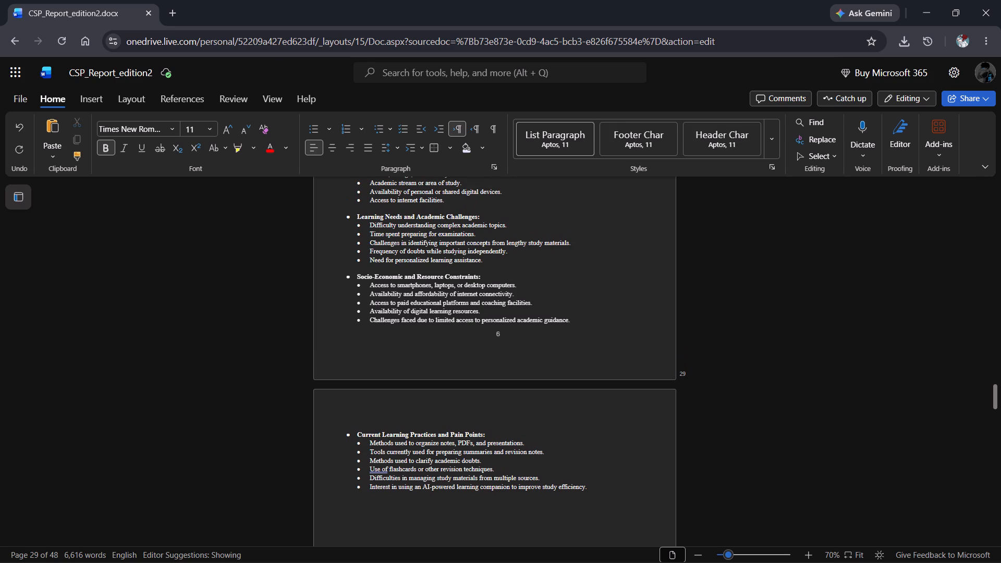
pyautogui.scroll(1, 442, 312)
pyautogui.click(453, 263)
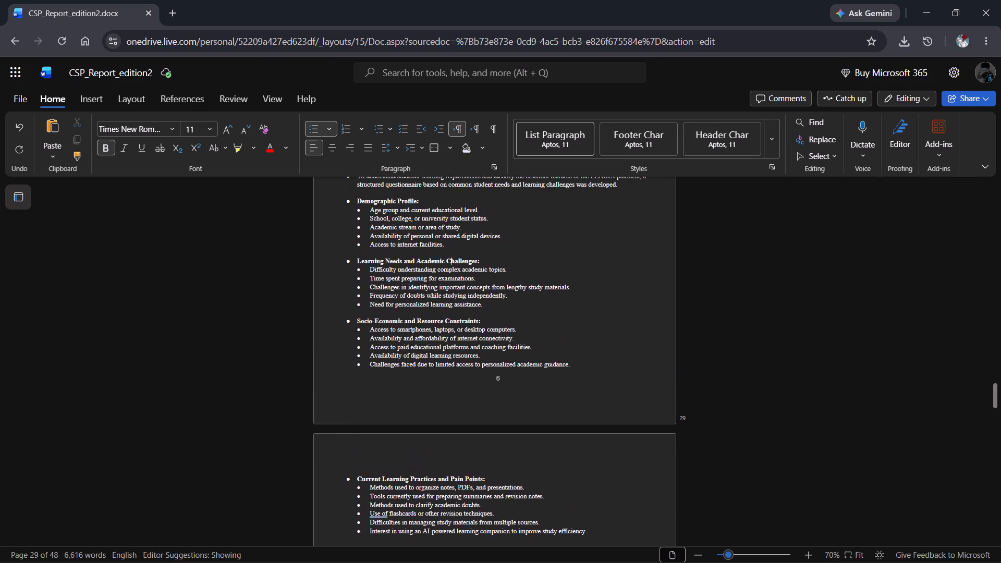
pyautogui.scroll(1, 453, 263)
pyautogui.click(394, 249)
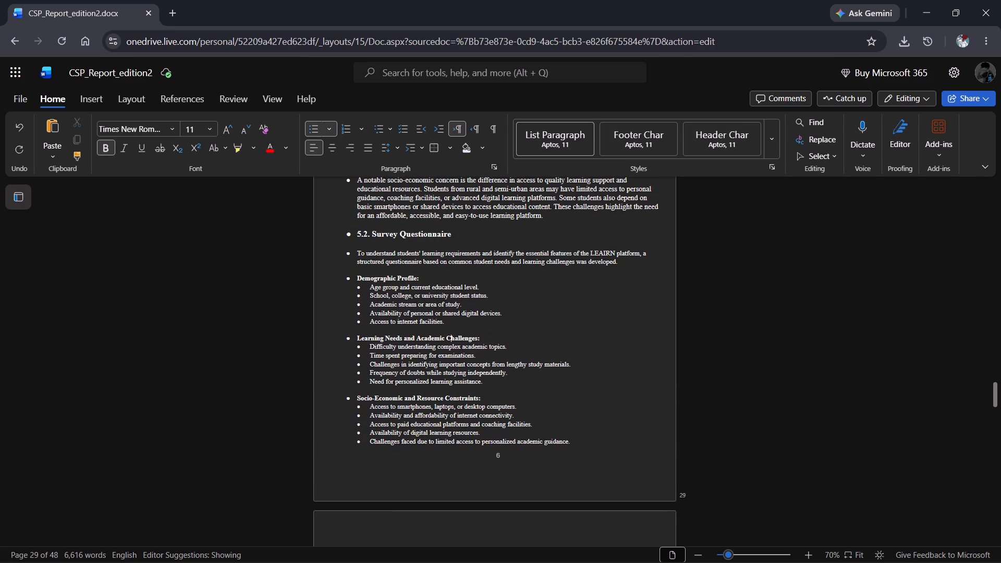
pyautogui.click(388, 201)
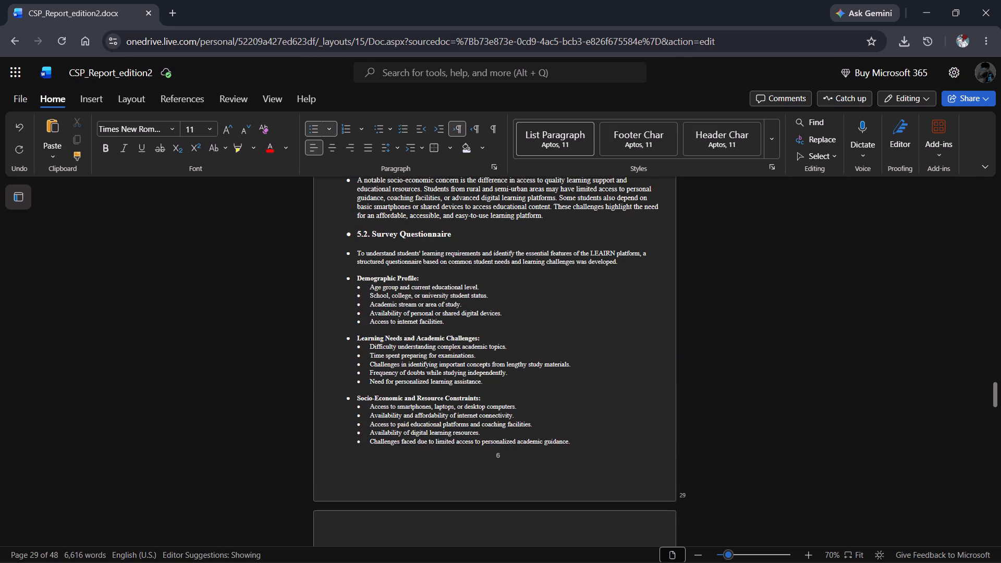
# Remove the bullet and the indent from the "5.2. Survey Questionnaire" heading.
pyautogui.click(356, 255)
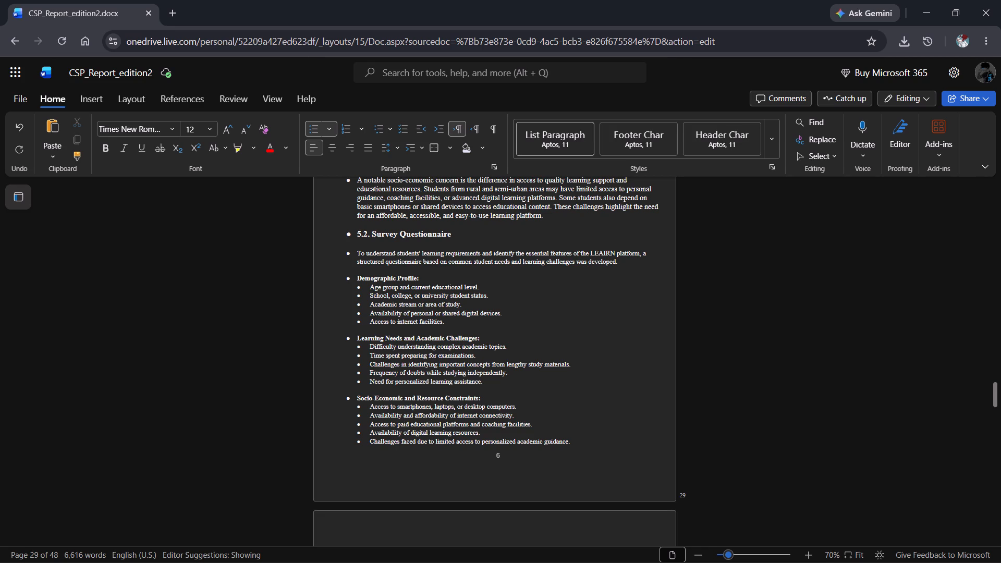
pyautogui.click(382, 238)
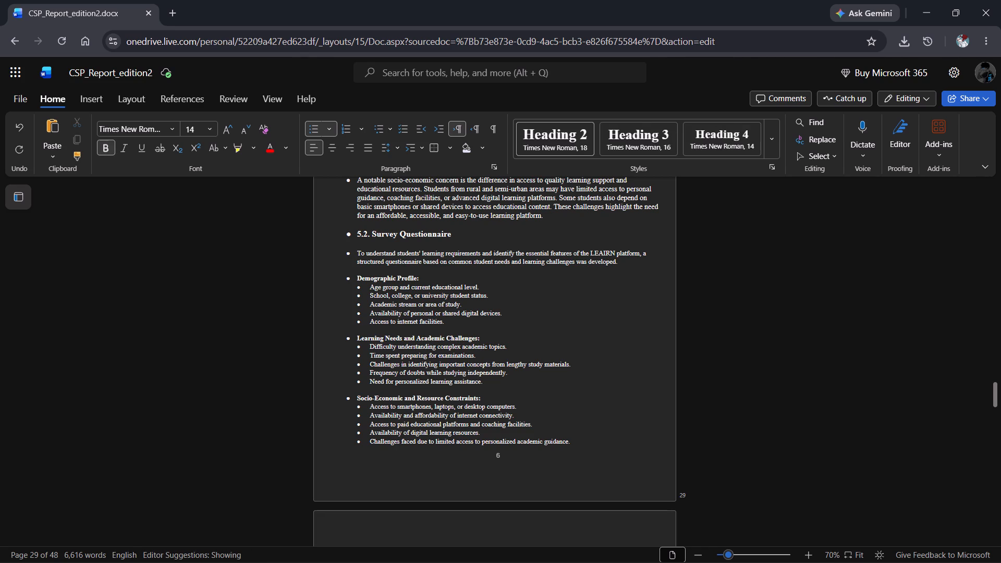
pyautogui.click(357, 234)
pyautogui.click(357, 234)
pyautogui.press('Left')
pyautogui.press('Left')
pyautogui.press('Down')
pyautogui.press('Right')
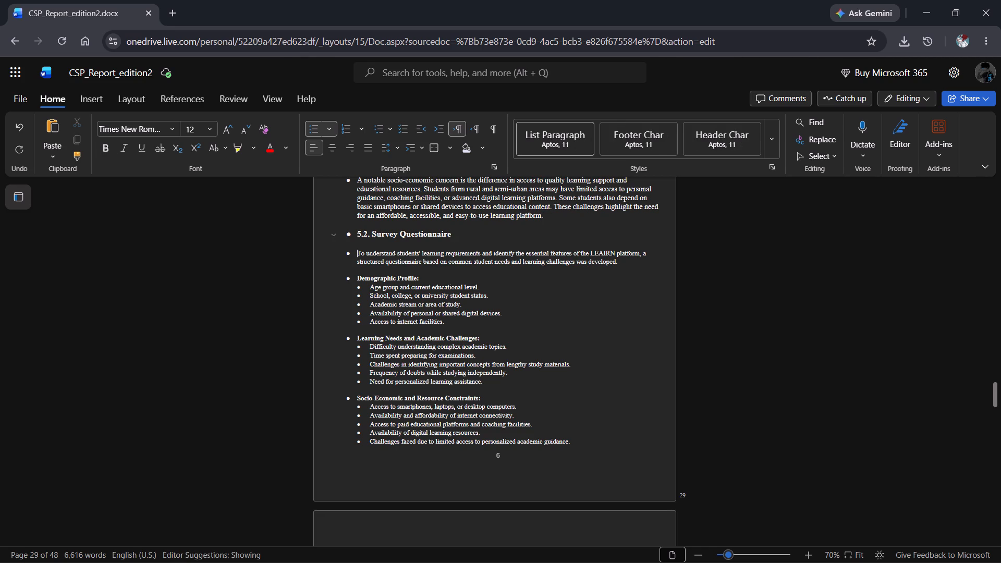
pyautogui.press('Up')
pyautogui.press('Left')
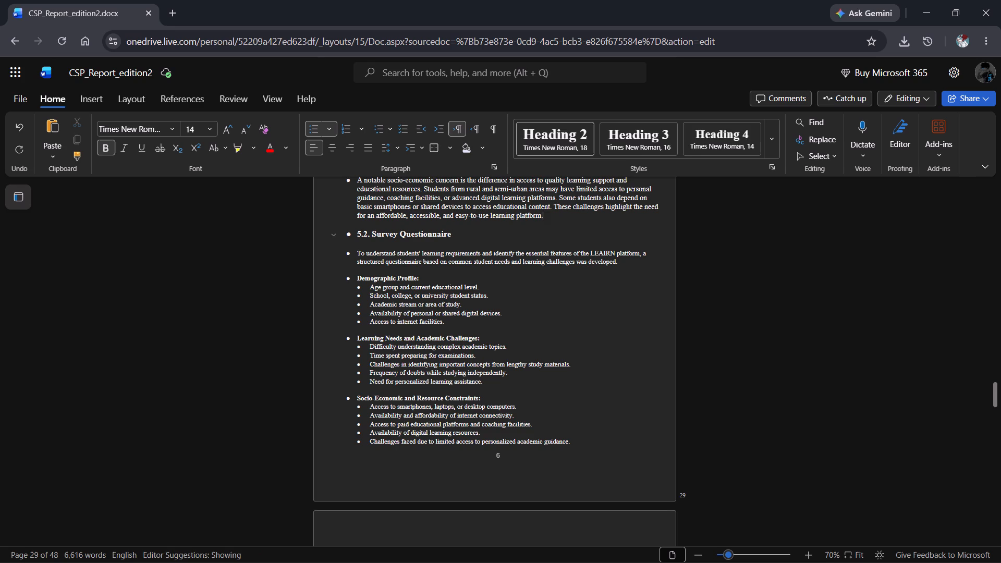
pyautogui.press('Right')
pyautogui.press('BackSpace')
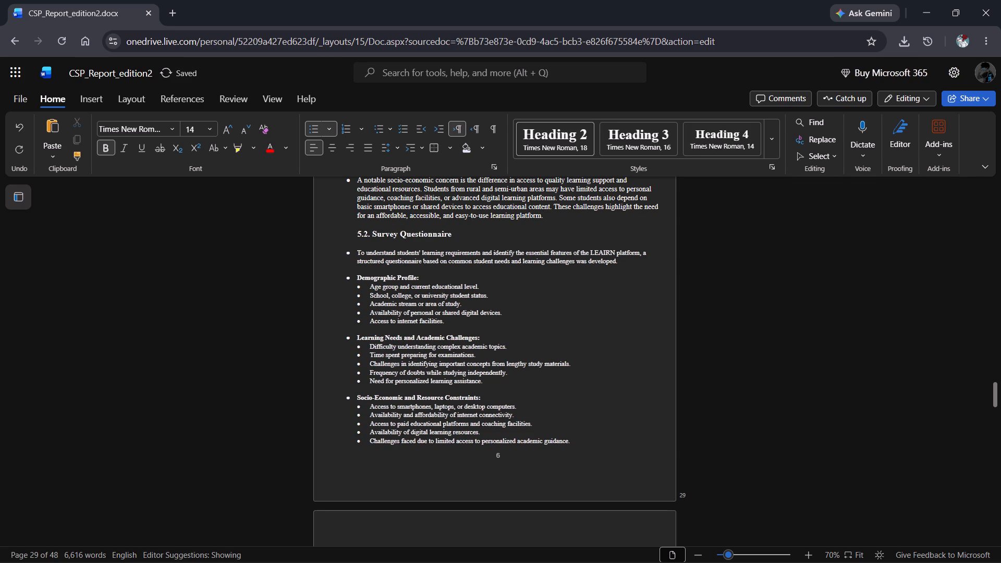
pyautogui.press('BackSpace')
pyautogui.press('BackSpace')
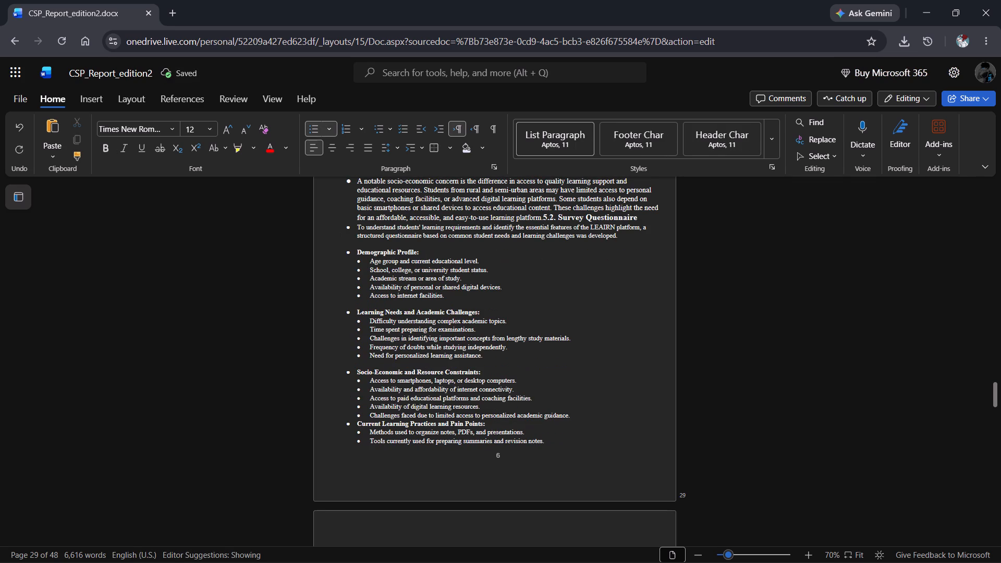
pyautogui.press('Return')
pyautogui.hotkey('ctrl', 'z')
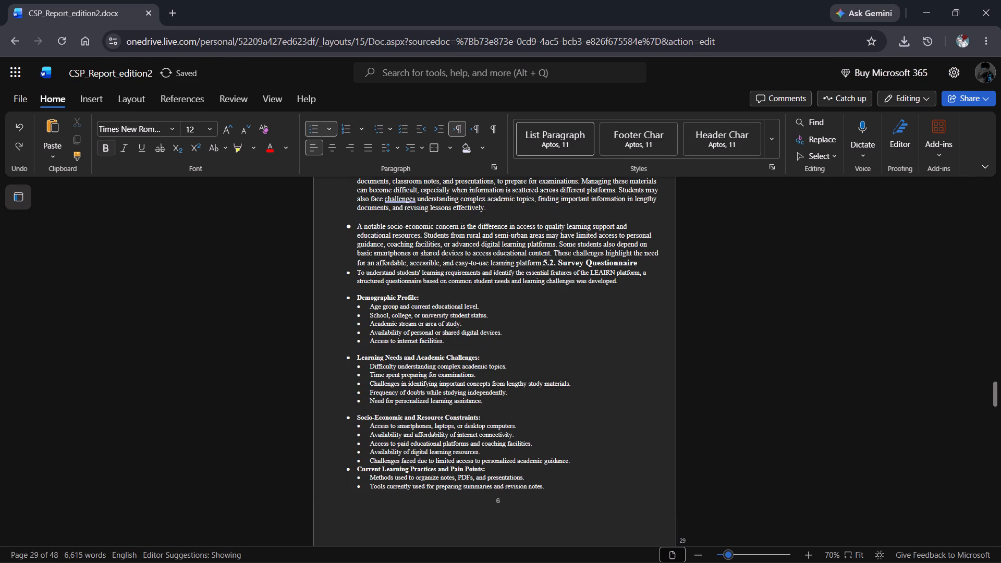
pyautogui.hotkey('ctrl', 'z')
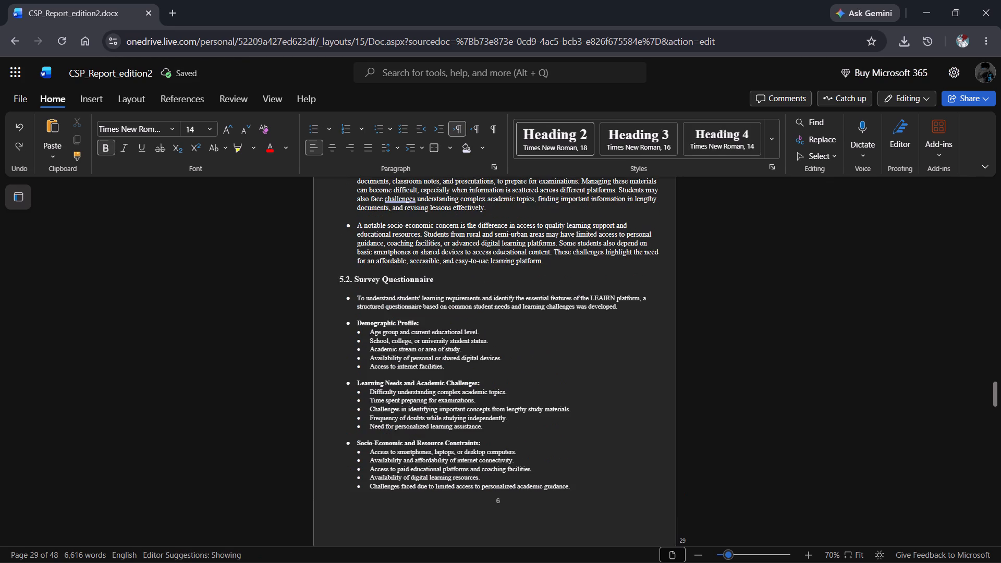
# Remove the indent from the "5.1. Socio-Economic Survey of the Community" heading so it starts at the page margin.
pyautogui.scroll(3, 357, 234)
pyautogui.click(356, 320)
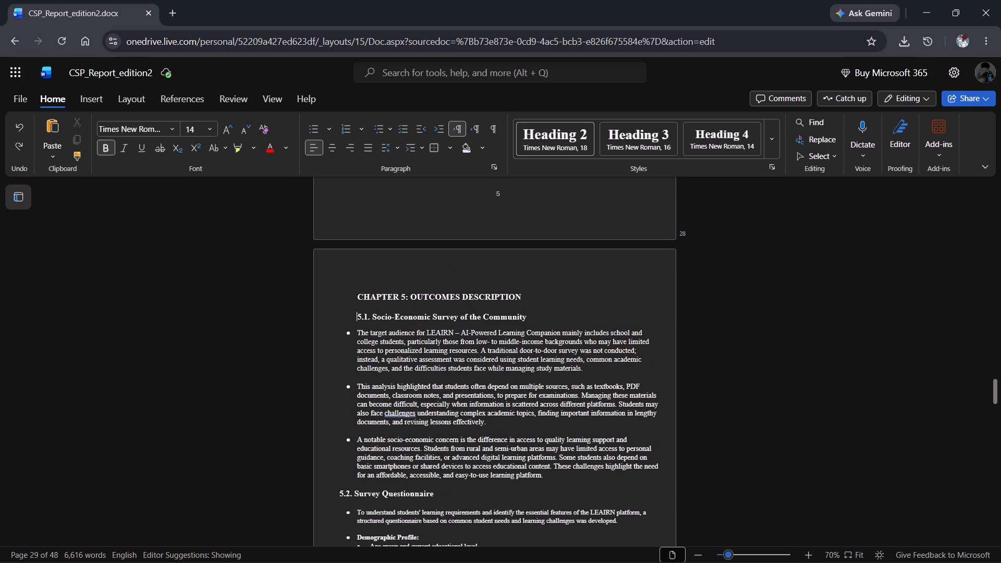
pyautogui.press('BackSpace')
# Set the font size of the "Demographic Profile:" subheading in section 5.2 to 13.
pyautogui.scroll(-2, 356, 320)
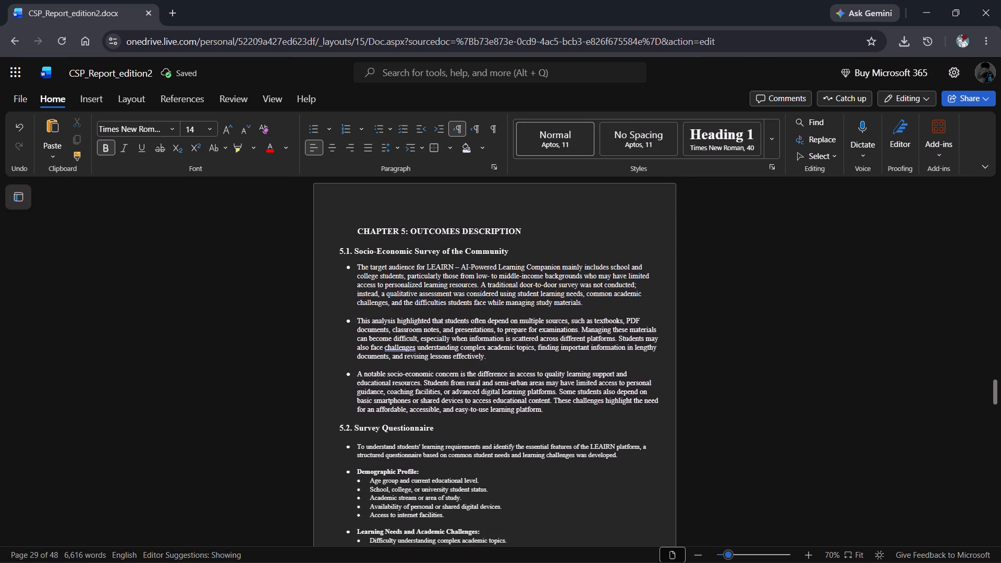
pyautogui.scroll(-1, 356, 320)
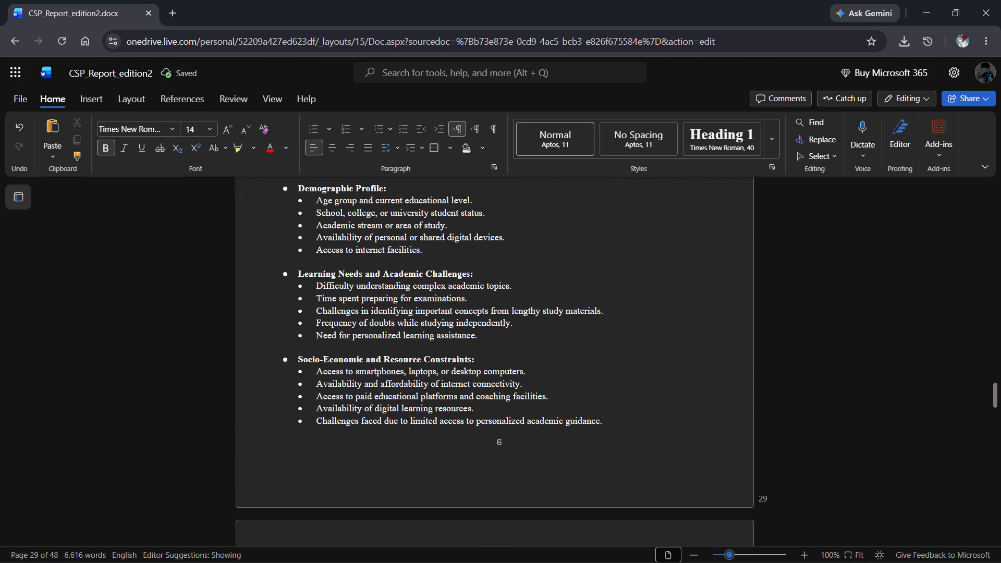
pyautogui.scroll(1, 275, 244)
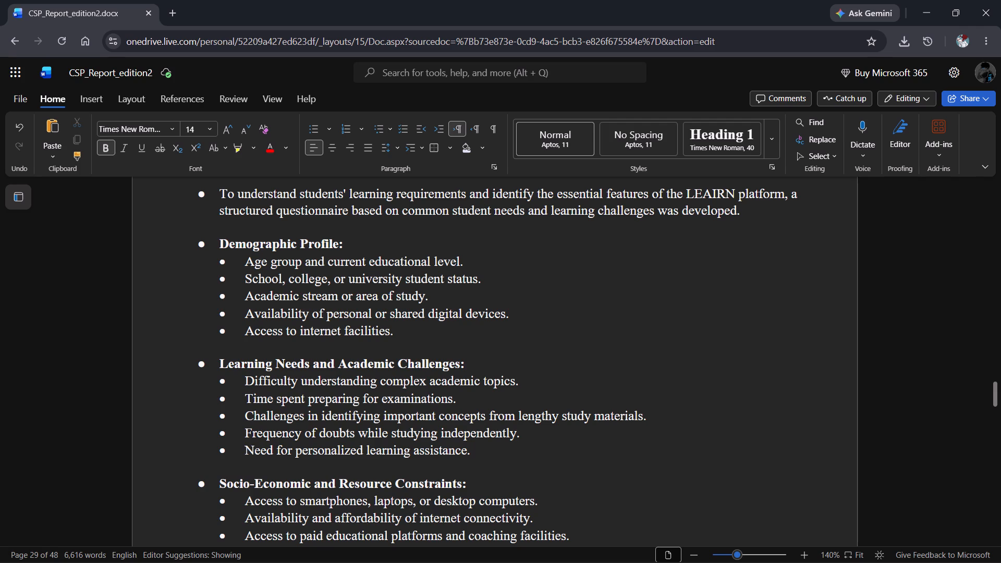
pyautogui.moveTo(219, 243); pyautogui.dragTo(343, 241)
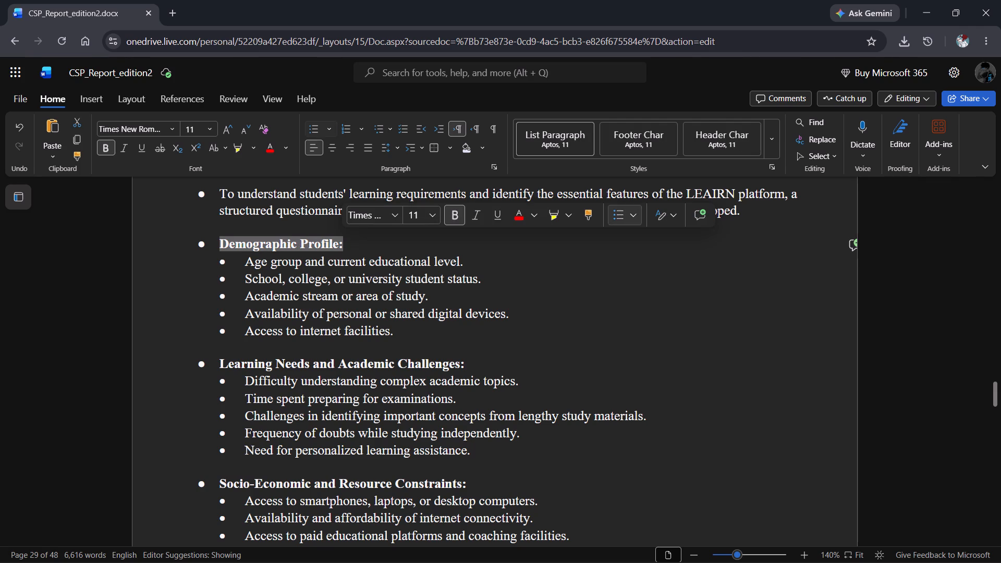
pyautogui.click(411, 221)
pyautogui.write('13')
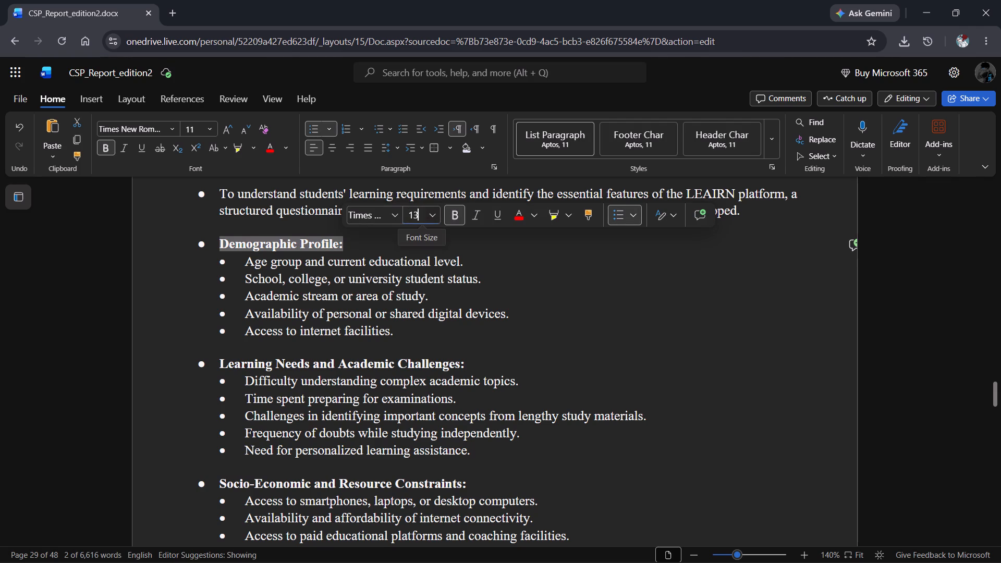
pyautogui.press('Return')
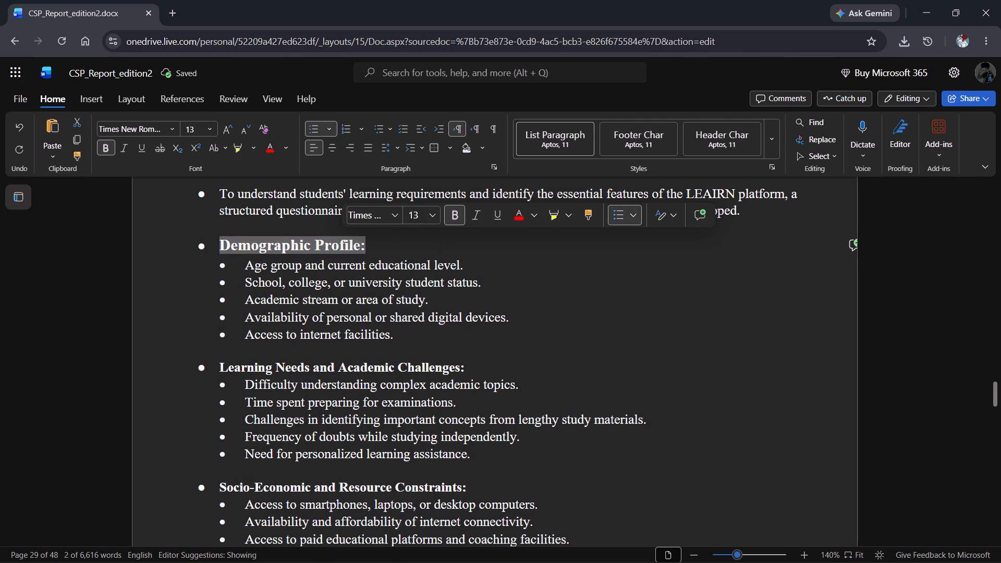
# Set the font size of the "Learning Needs and Academic Challenges:" subheading to 13.
pyautogui.tripleClick(284, 365)
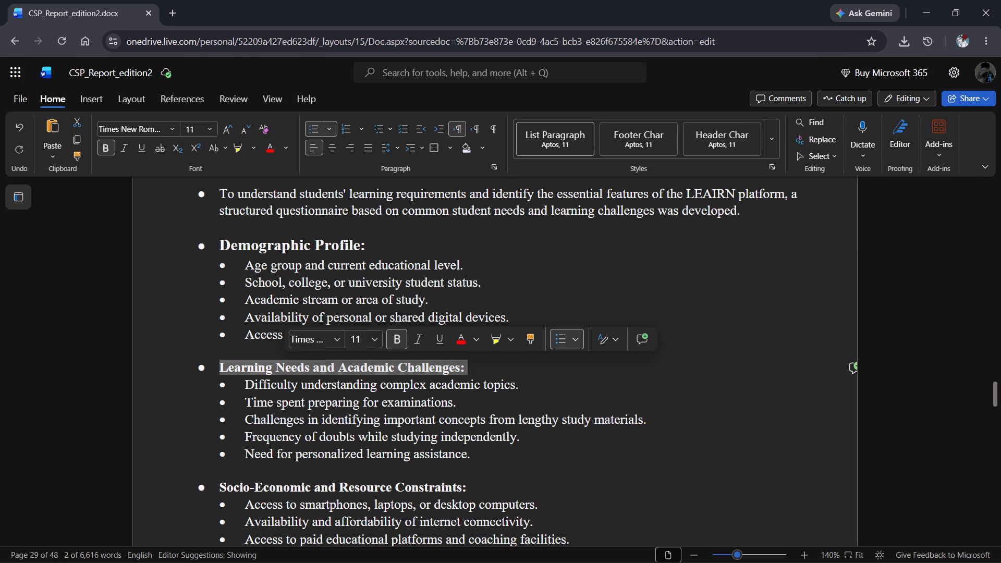
pyautogui.click(361, 331)
pyautogui.press('`')
pyautogui.press('BackSpace')
pyautogui.write('13')
pyautogui.press('Return')
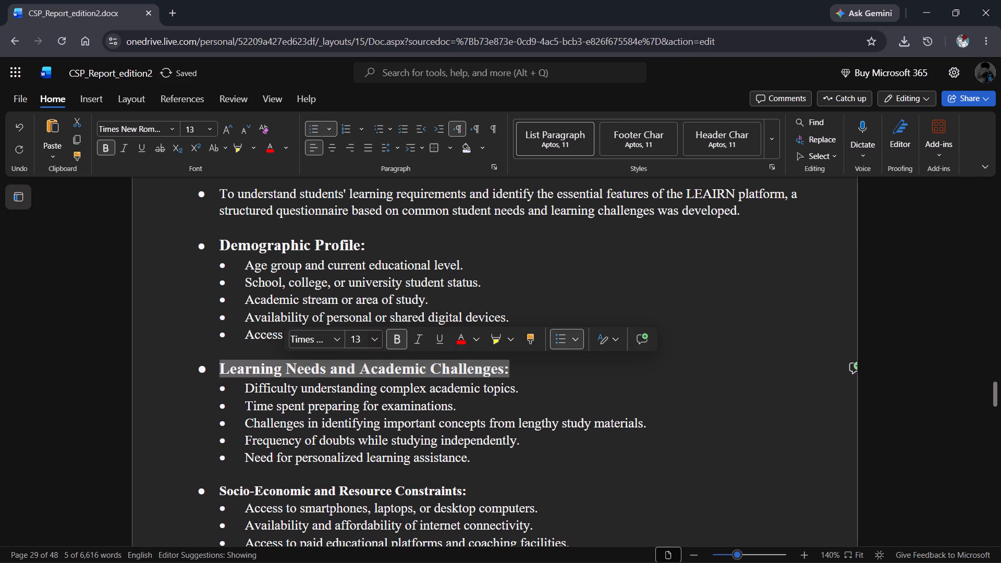
# Set the font size of the five bulleted items under Demographic Profile to 12.
pyautogui.click(371, 285)
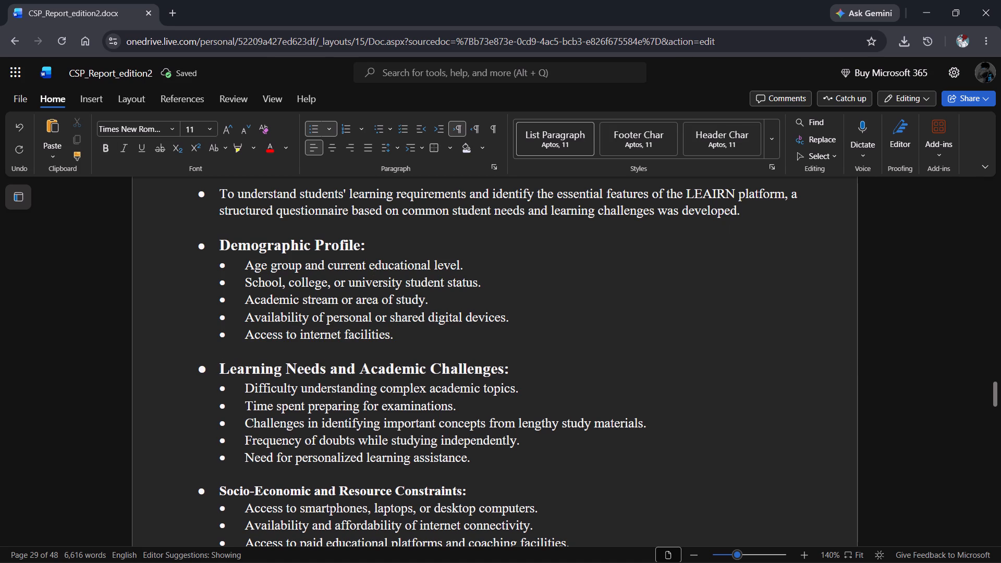
pyautogui.moveTo(407, 345); pyautogui.dragTo(244, 269)
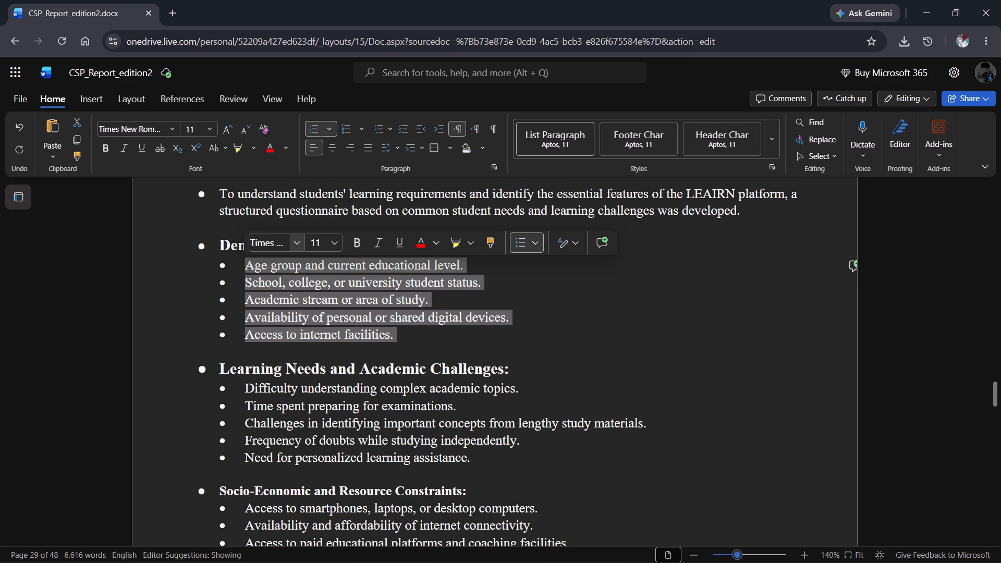
pyautogui.click(320, 242)
pyautogui.write('12')
pyautogui.press('Return')
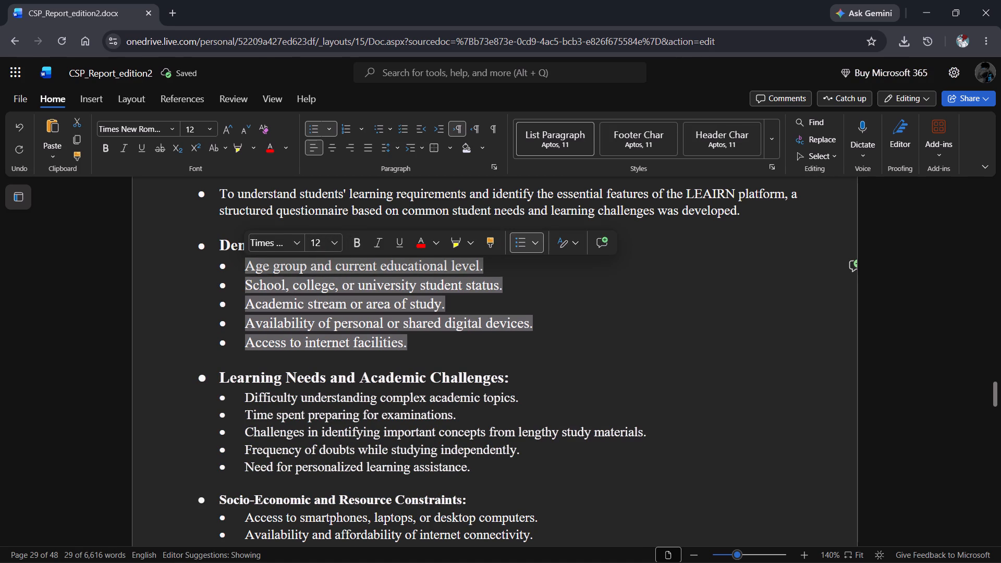
# Set the font size of the five bulleted items under Learning Needs and Academic Challenges to 12.
pyautogui.moveTo(474, 468); pyautogui.dragTo(241, 398)
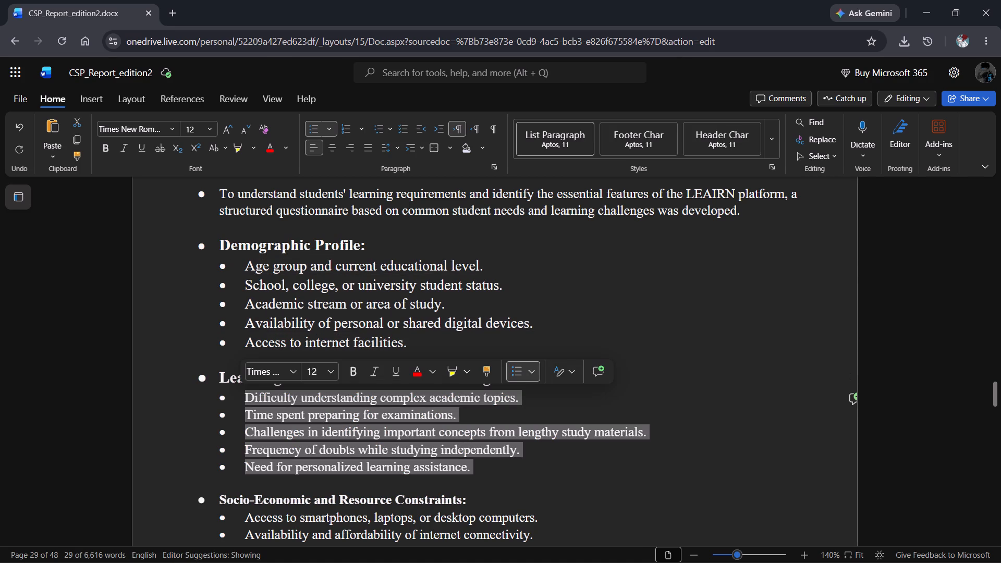
pyautogui.click(313, 373)
pyautogui.press('1')
pyautogui.press('2')
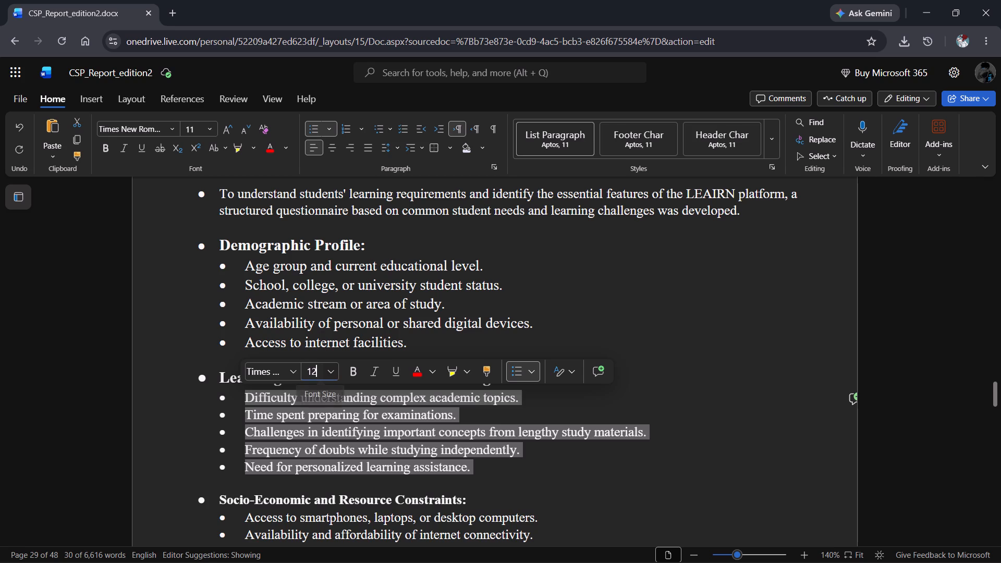
pyautogui.press('Return')
pyautogui.scroll(-3, 313, 373)
pyautogui.click(393, 270)
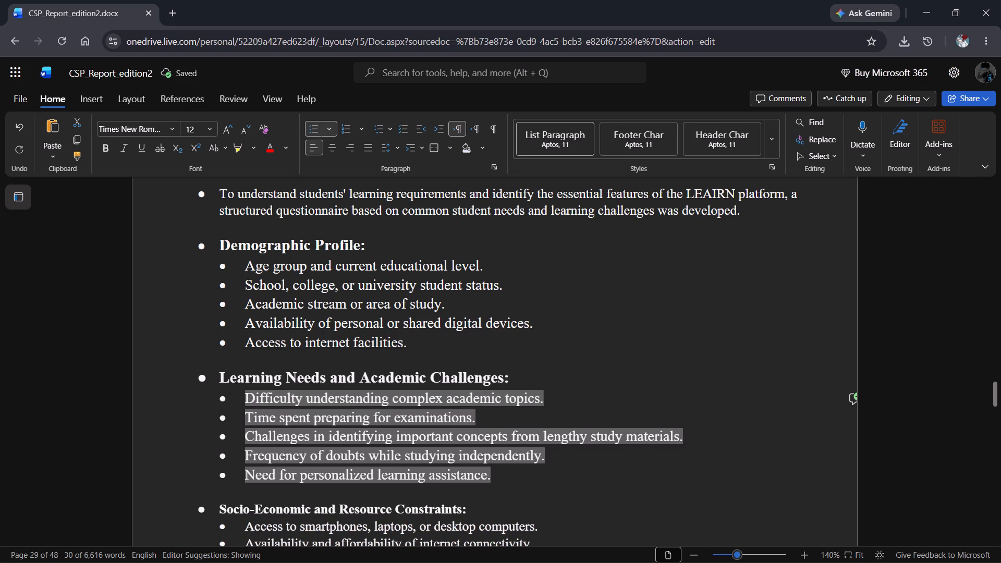
# Set the font size of the "Socio-Economic and Resource Constraints:" subheading to 13.
pyautogui.scroll(-5, 393, 270)
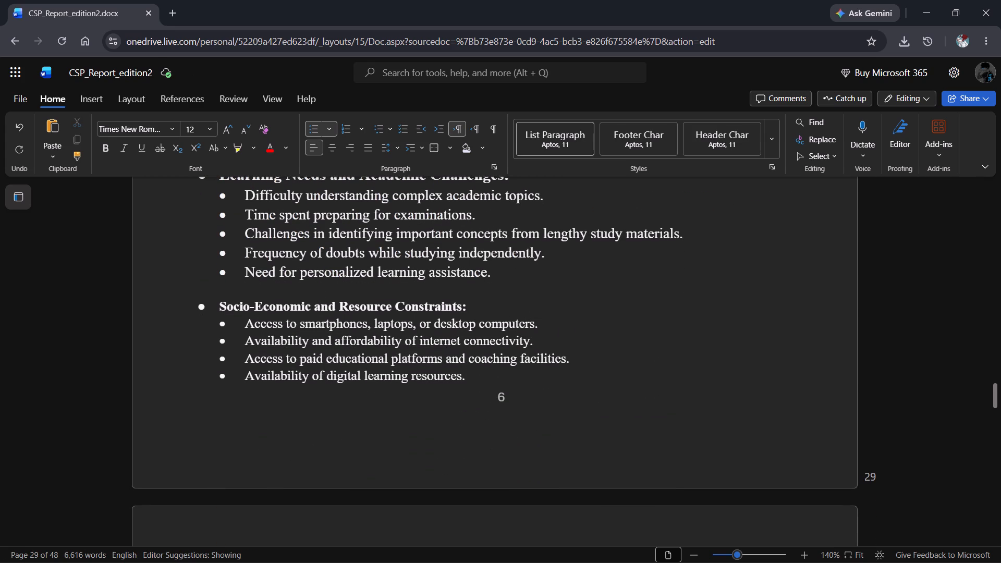
pyautogui.moveTo(477, 308); pyautogui.dragTo(180, 303)
pyautogui.click(262, 276)
pyautogui.press('1')
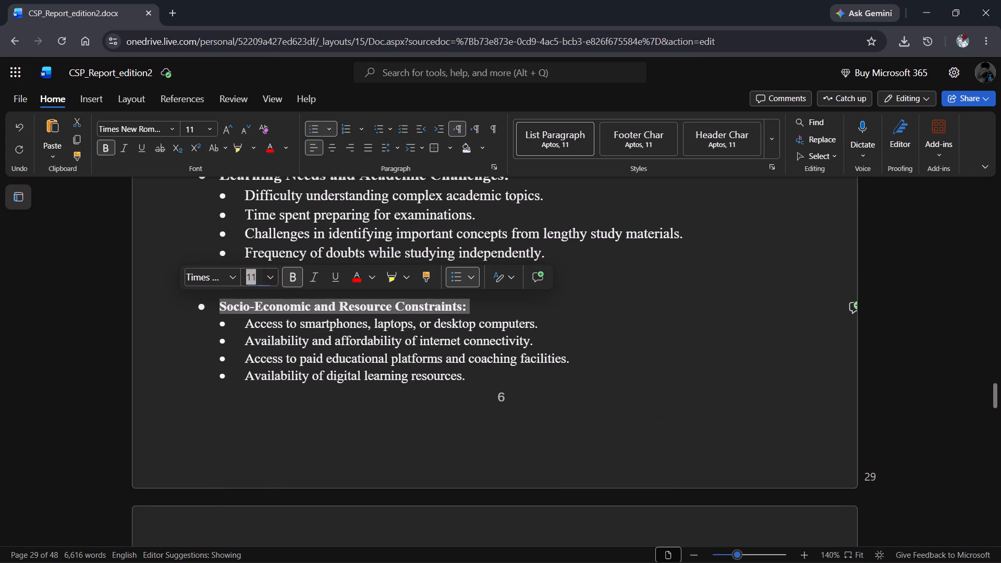
pyautogui.press('3')
pyautogui.press('Return')
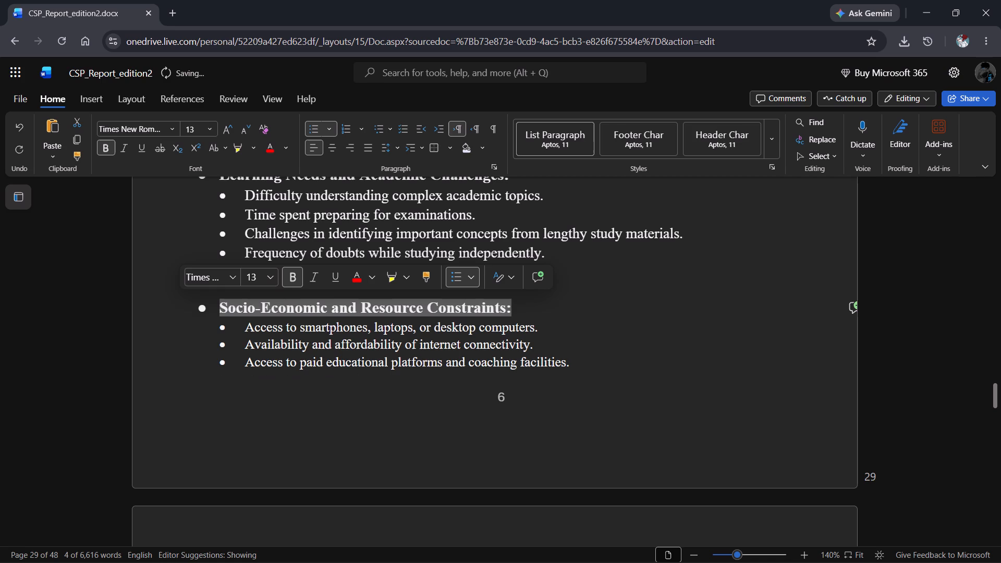
# Set the font size of the first three bulleted items under Socio-Economic and Resource Constraints to 12.
pyautogui.moveTo(247, 332); pyautogui.dragTo(252, 333)
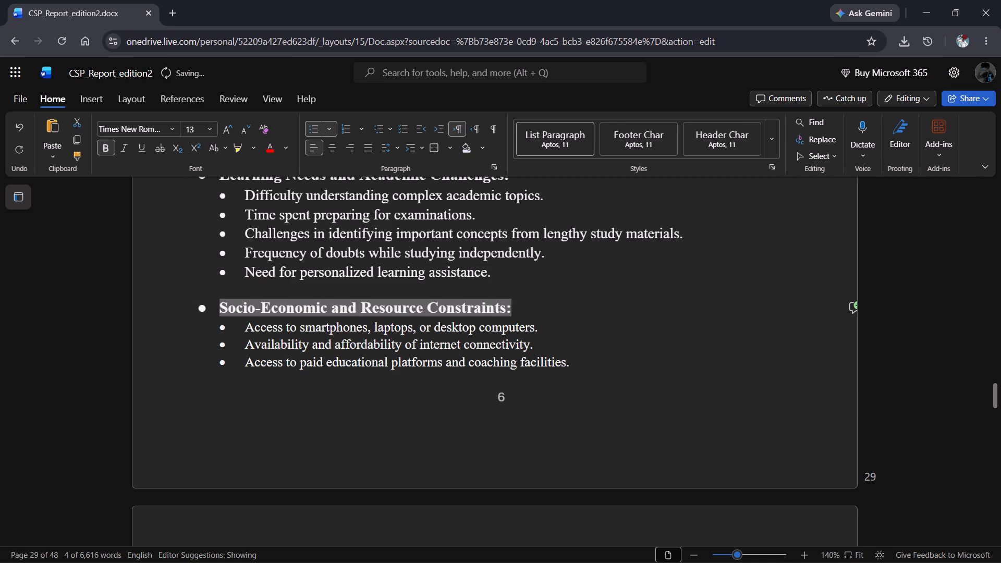
pyautogui.moveTo(252, 333); pyautogui.dragTo(593, 369)
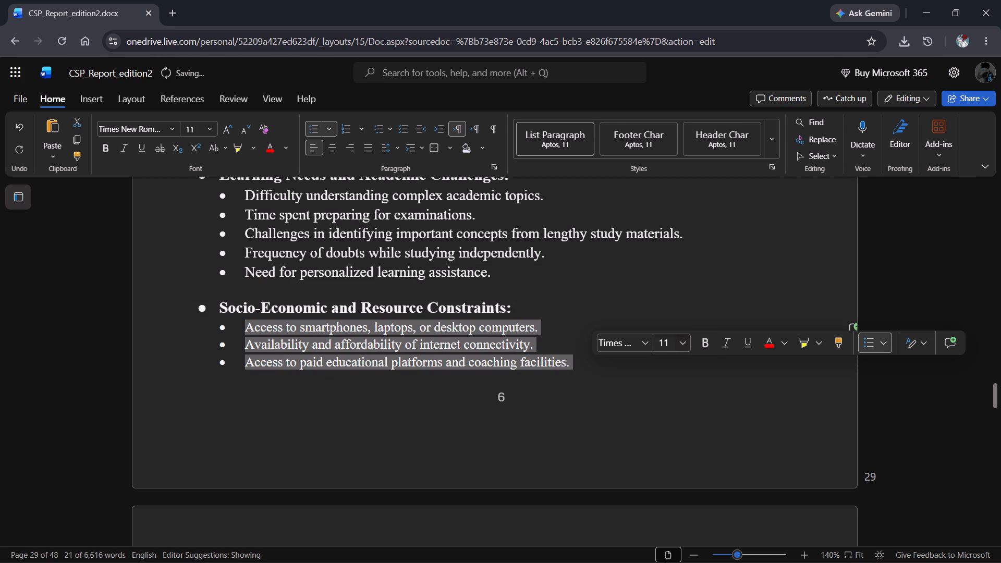
pyautogui.click(668, 333)
pyautogui.click(658, 341)
pyautogui.write('12')
pyautogui.press('Return')
pyautogui.click(582, 382)
# Insert an unbulleted blank line above the "Current Learning Practices and Pain Points:" subheading.
pyautogui.scroll(-4, 582, 382)
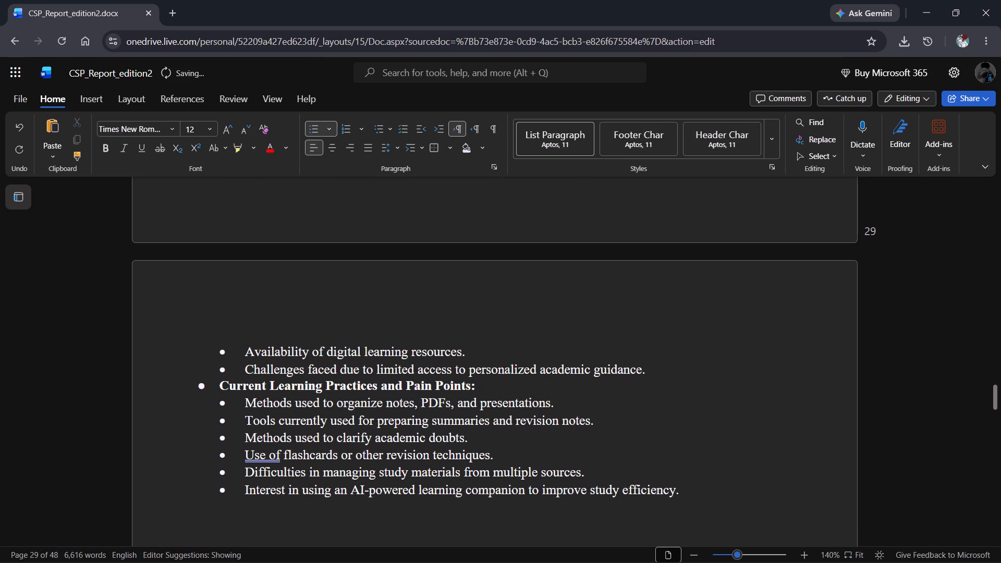
pyautogui.click(650, 368)
pyautogui.press('Return')
pyautogui.press('BackSpace')
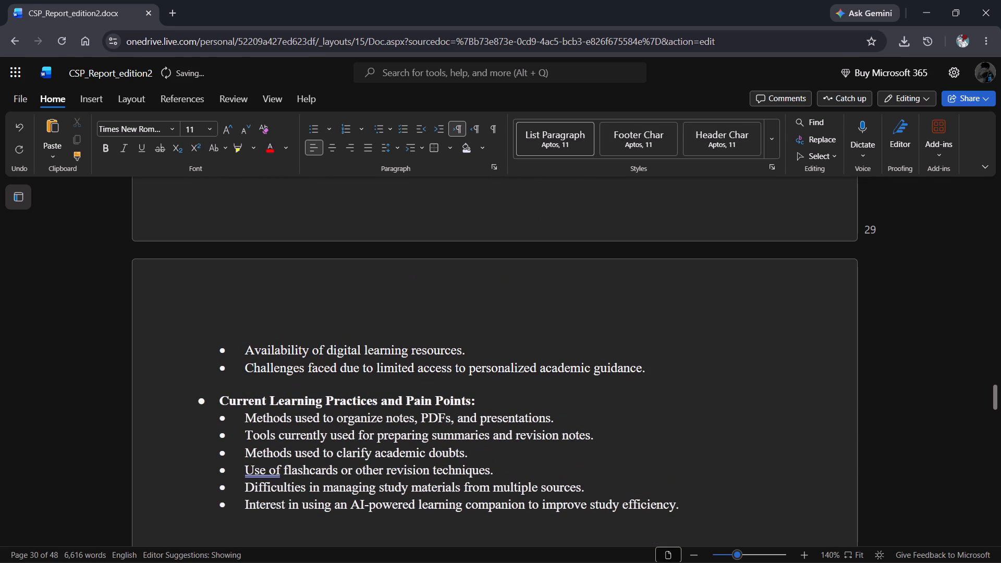
# Set the font size of the last two bulleted items under Socio-Economic and Resource Constraints to 12.
pyautogui.moveTo(654, 376); pyautogui.dragTo(270, 336)
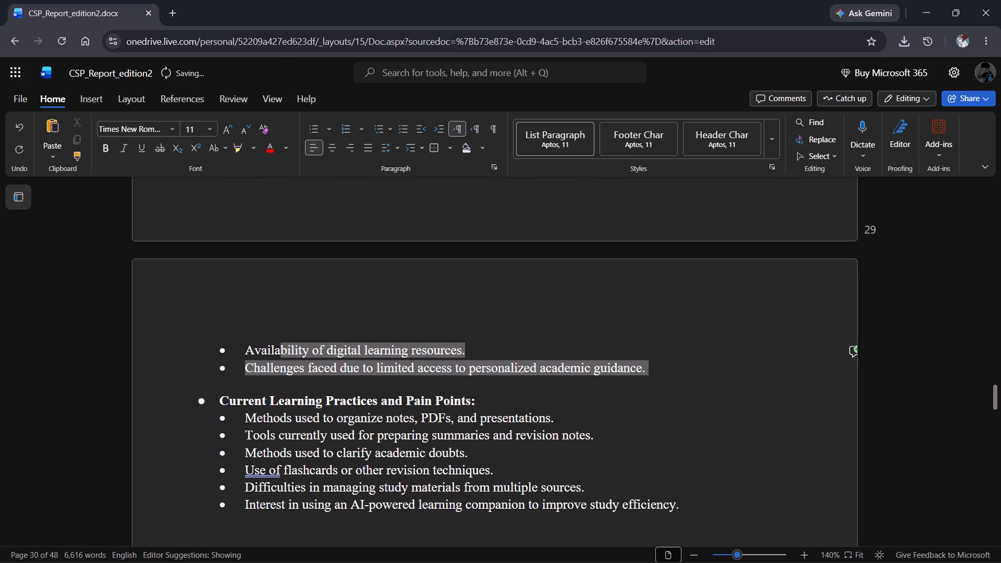
pyautogui.moveTo(270, 336); pyautogui.dragTo(243, 334)
pyautogui.click(313, 306)
pyautogui.press('1')
pyautogui.press('2')
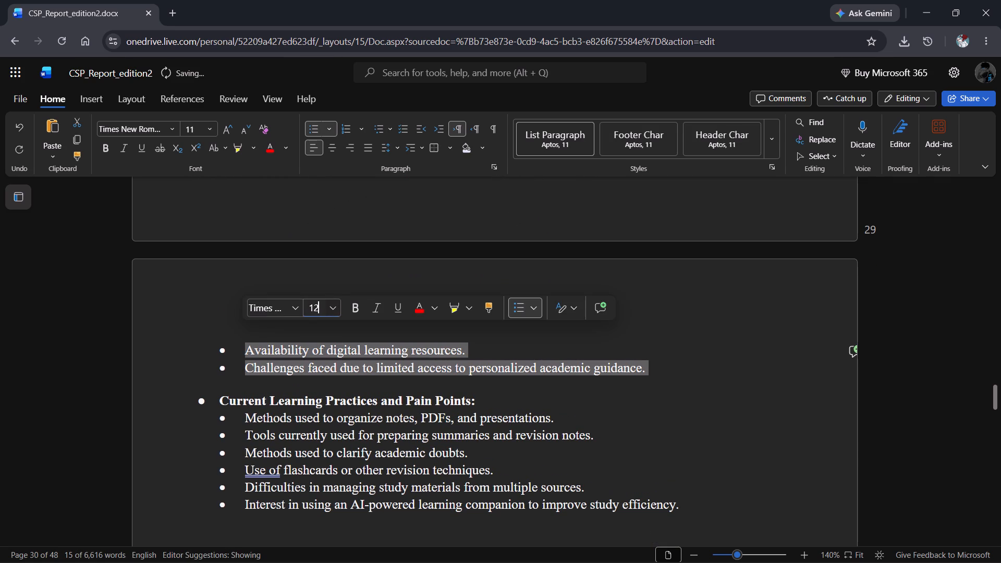
pyautogui.press('Return')
# Set the font size of the "Current Learning Practices and Pain Points:" subheading to 13.
pyautogui.moveTo(480, 407); pyautogui.dragTo(217, 402)
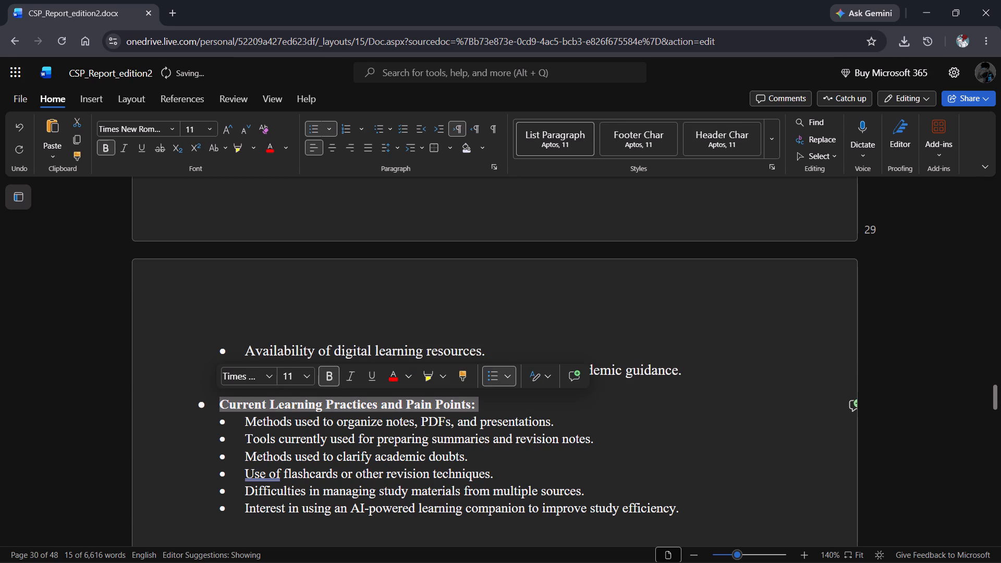
pyautogui.click(292, 372)
pyautogui.press('1')
pyautogui.press('3')
pyautogui.press('Return')
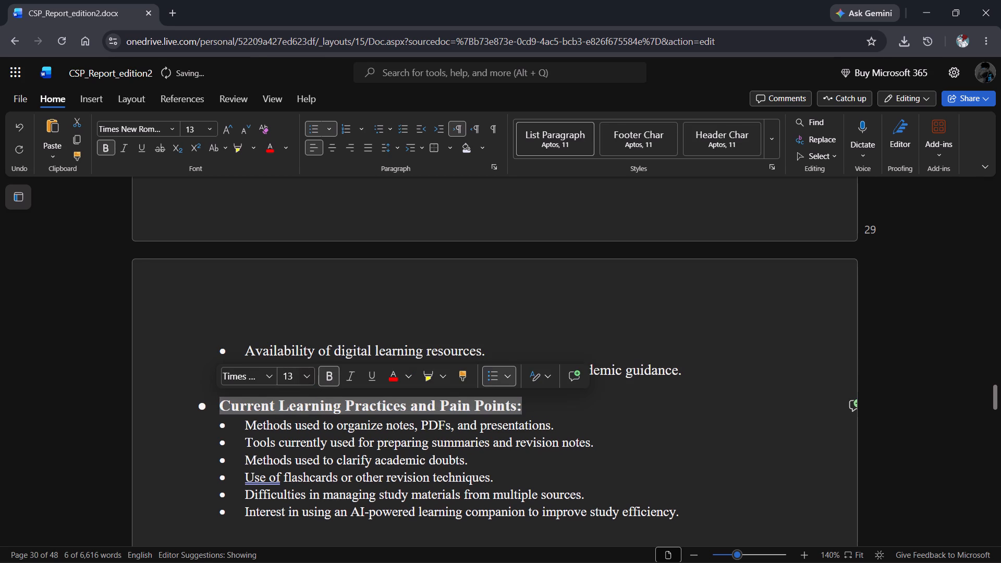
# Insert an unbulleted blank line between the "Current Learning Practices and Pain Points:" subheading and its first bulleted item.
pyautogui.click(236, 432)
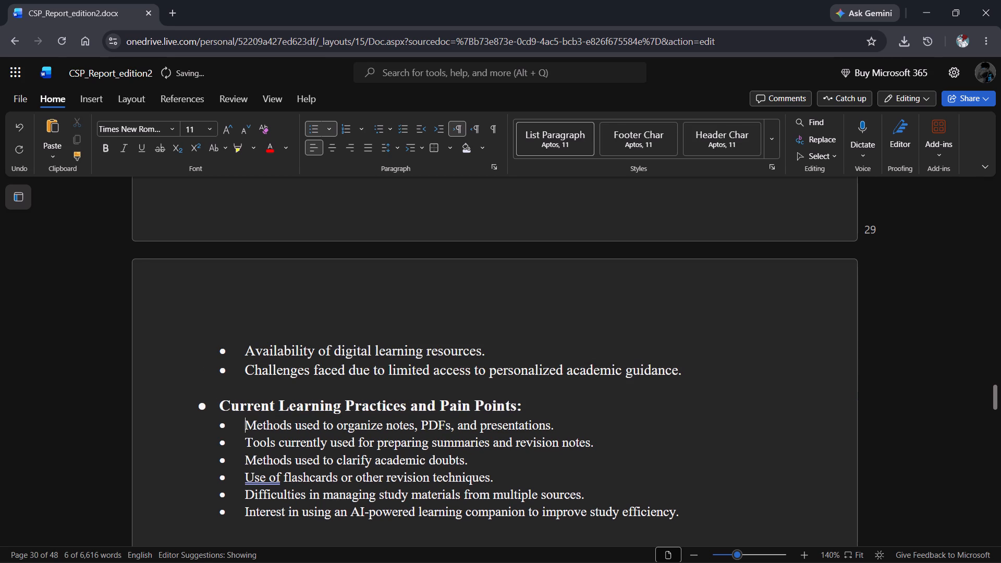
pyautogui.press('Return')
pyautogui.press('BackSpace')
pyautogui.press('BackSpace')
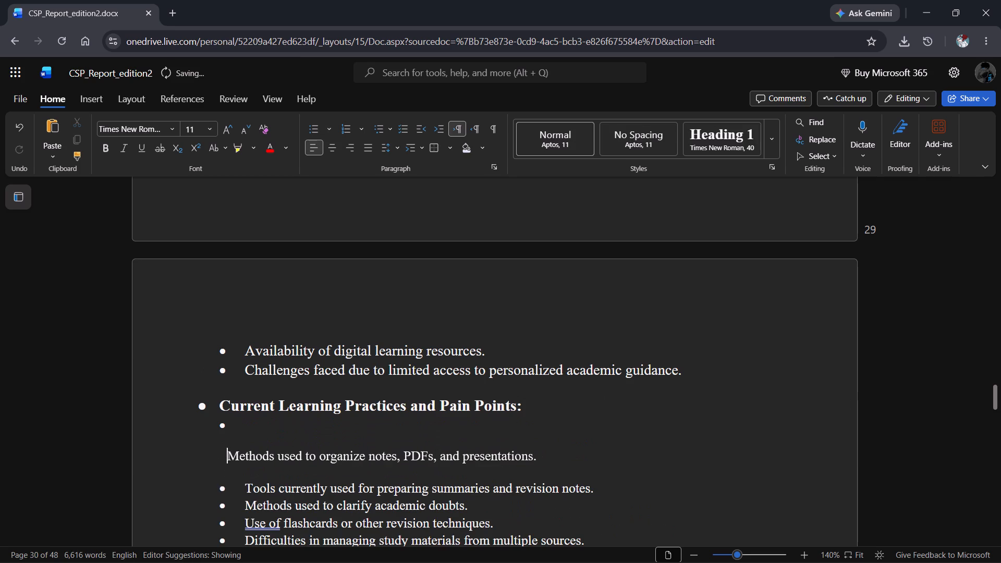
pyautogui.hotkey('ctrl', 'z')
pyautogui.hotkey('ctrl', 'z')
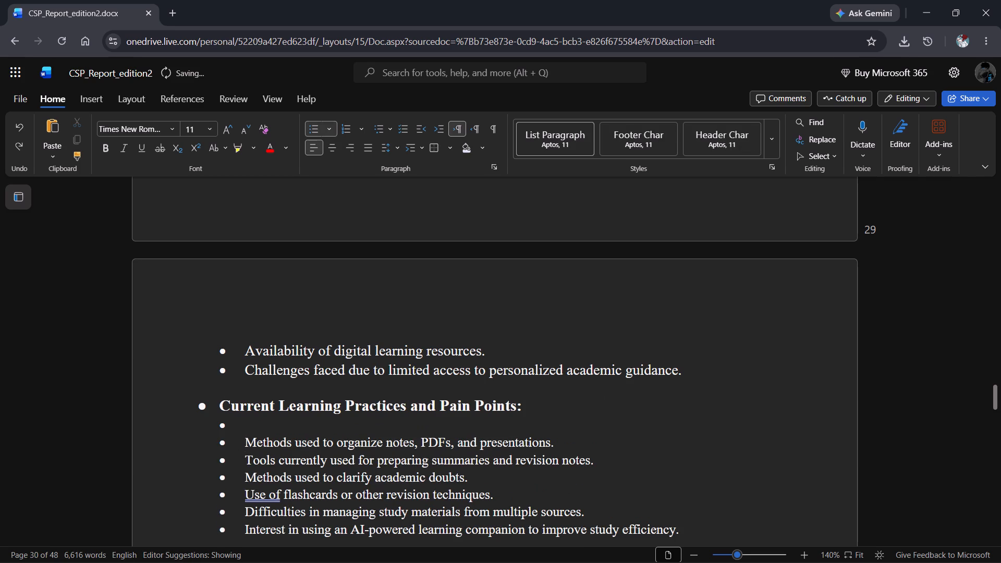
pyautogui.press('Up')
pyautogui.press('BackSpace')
# Set the font size of the six bulleted items under Current Learning Practices and Pain Points to 12.
pyautogui.scroll(-1, 236, 432)
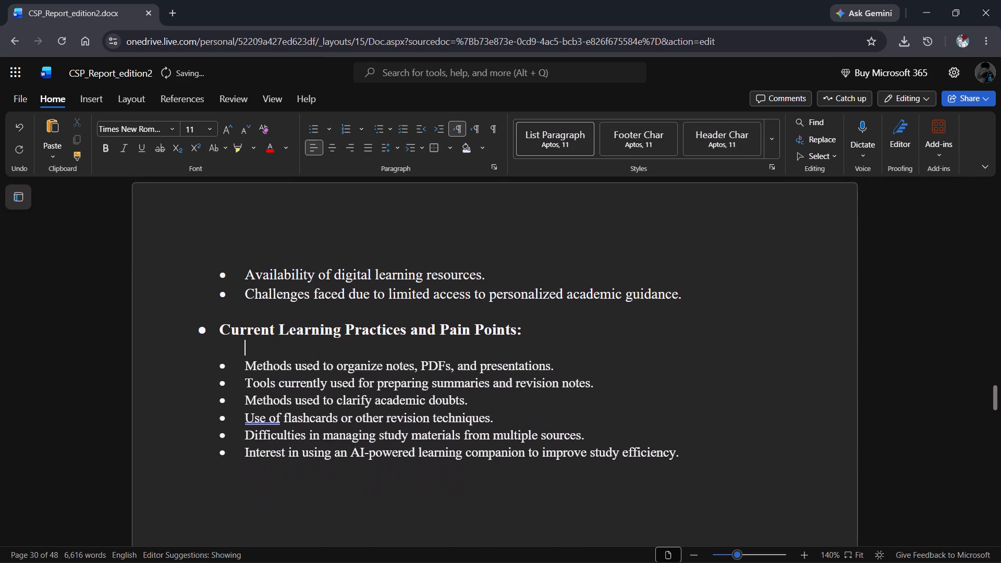
pyautogui.moveTo(246, 365); pyautogui.dragTo(737, 470)
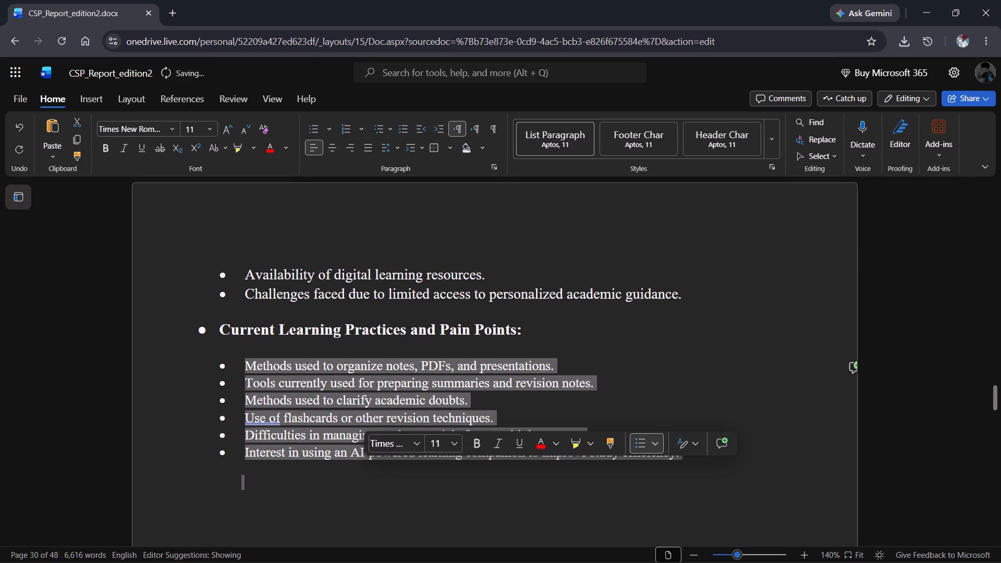
pyautogui.click(441, 438)
pyautogui.write('12')
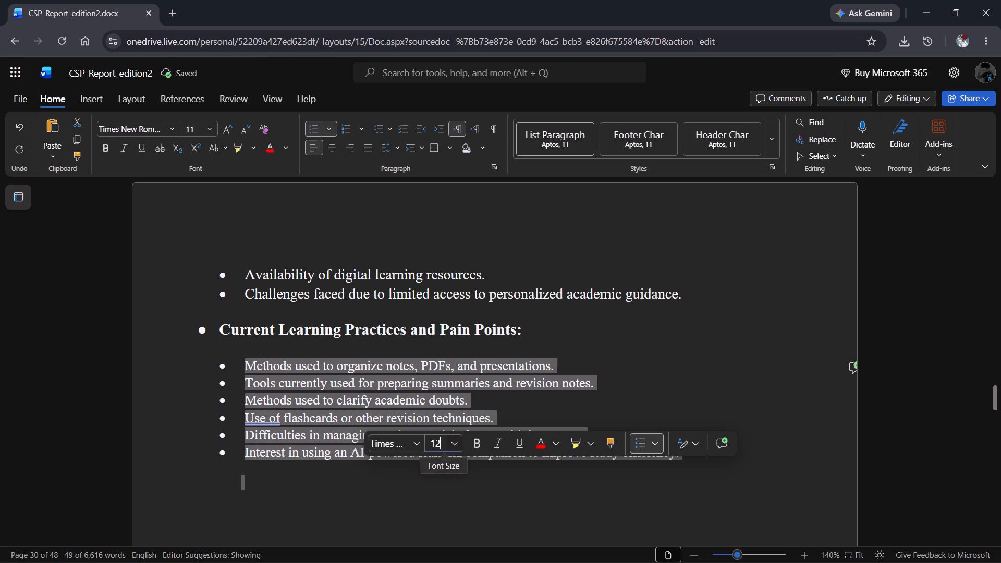
pyautogui.press('Return')
pyautogui.click(582, 374)
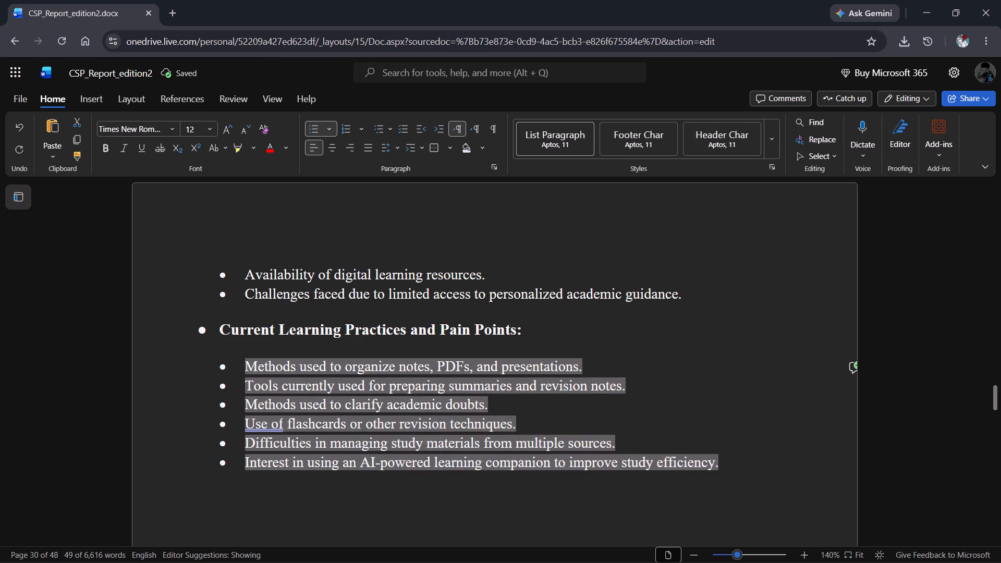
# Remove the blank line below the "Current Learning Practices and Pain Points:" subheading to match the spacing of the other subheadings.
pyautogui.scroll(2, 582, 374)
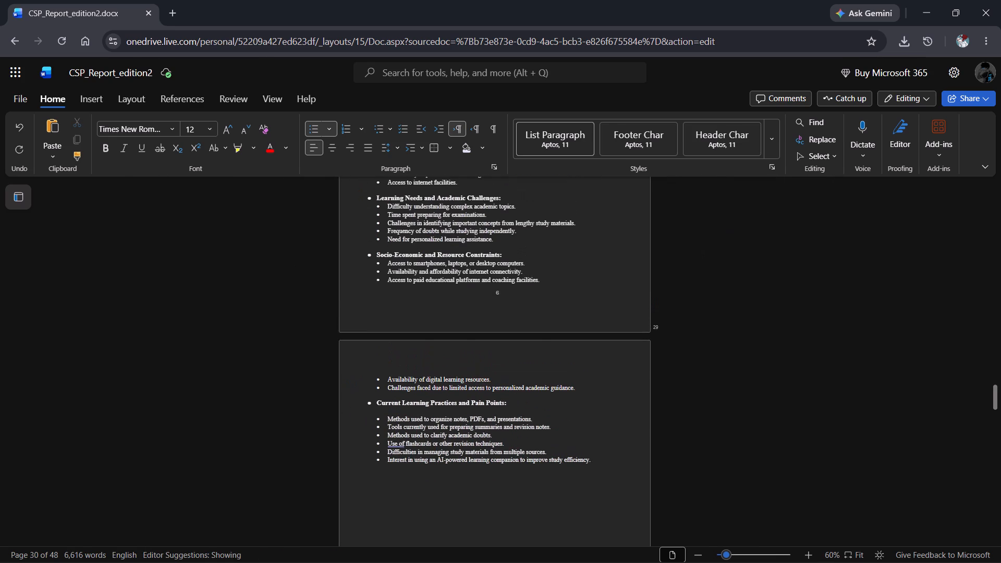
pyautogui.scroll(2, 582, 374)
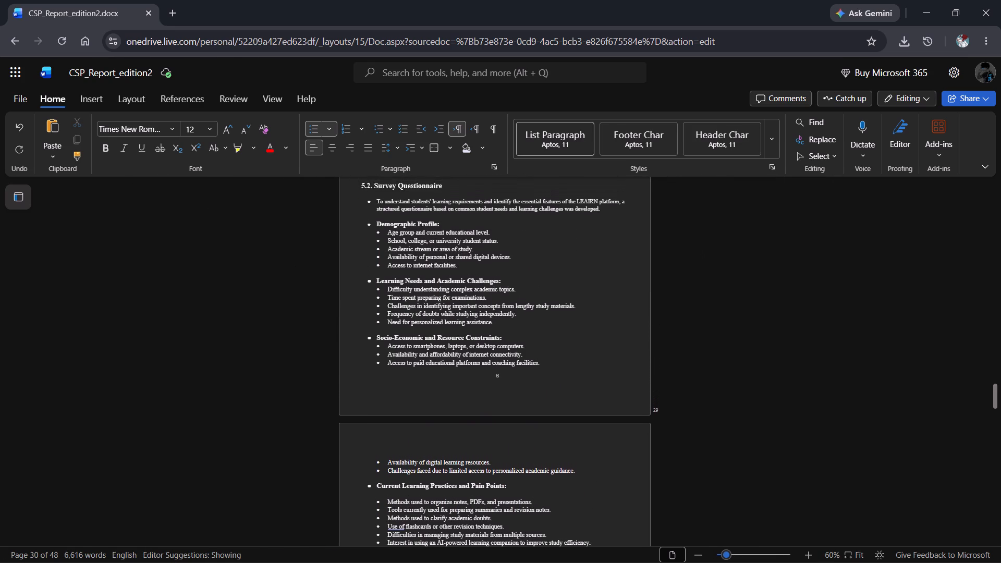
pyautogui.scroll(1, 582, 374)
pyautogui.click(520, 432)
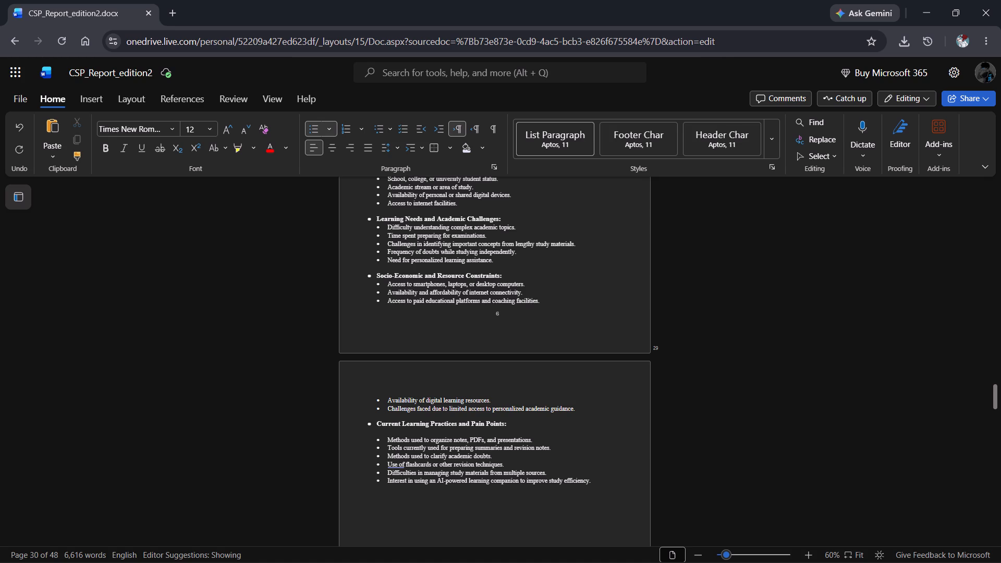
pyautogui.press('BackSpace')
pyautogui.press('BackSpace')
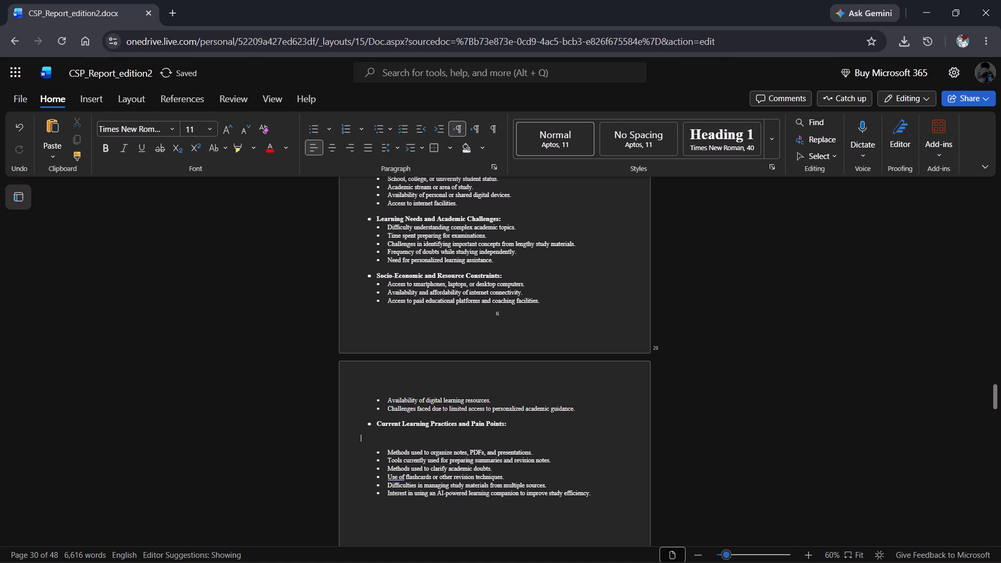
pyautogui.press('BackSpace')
# Set the font size of the introductory bulleted paragraph under "5.2. Survey Questionnaire" to 12.
pyautogui.scroll(2, 520, 432)
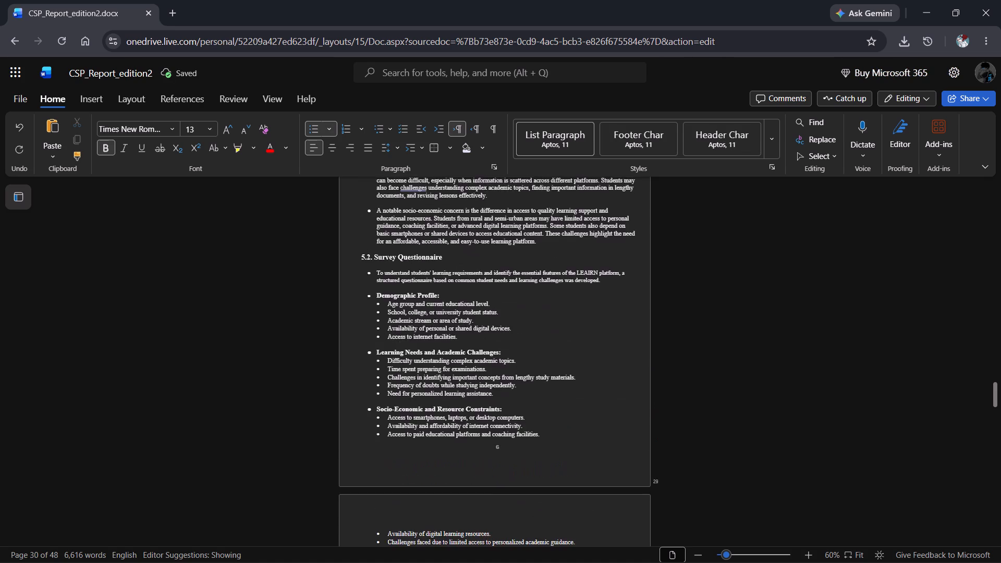
pyautogui.scroll(1, 520, 432)
pyautogui.click(505, 328)
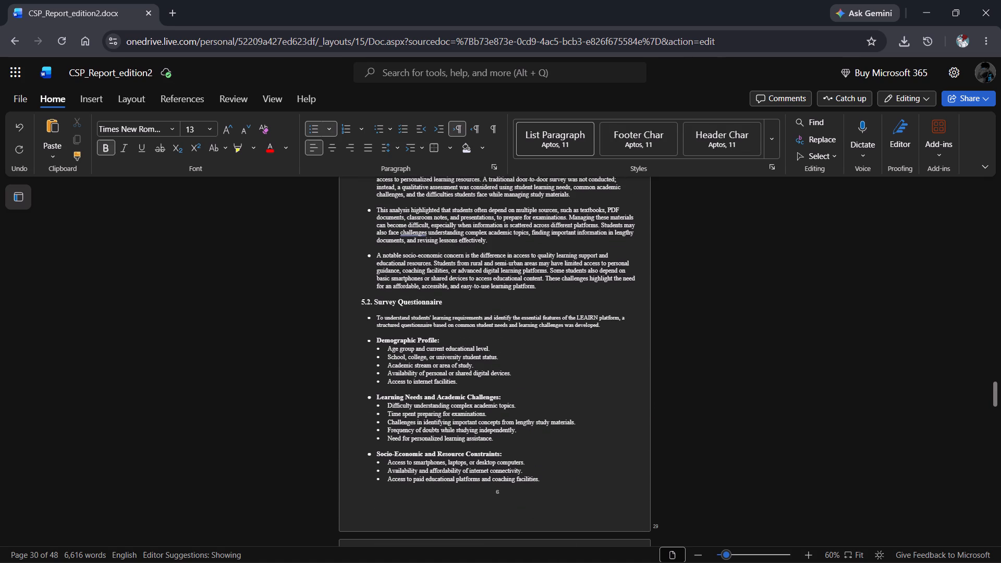
pyautogui.scroll(-4, 505, 328)
pyautogui.scroll(3, 505, 328)
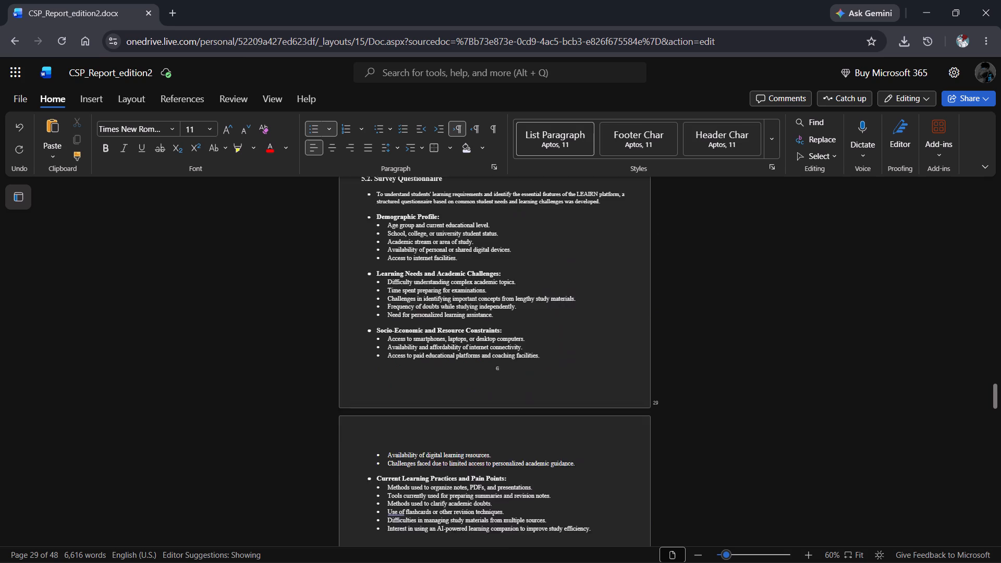
pyautogui.scroll(1, 505, 328)
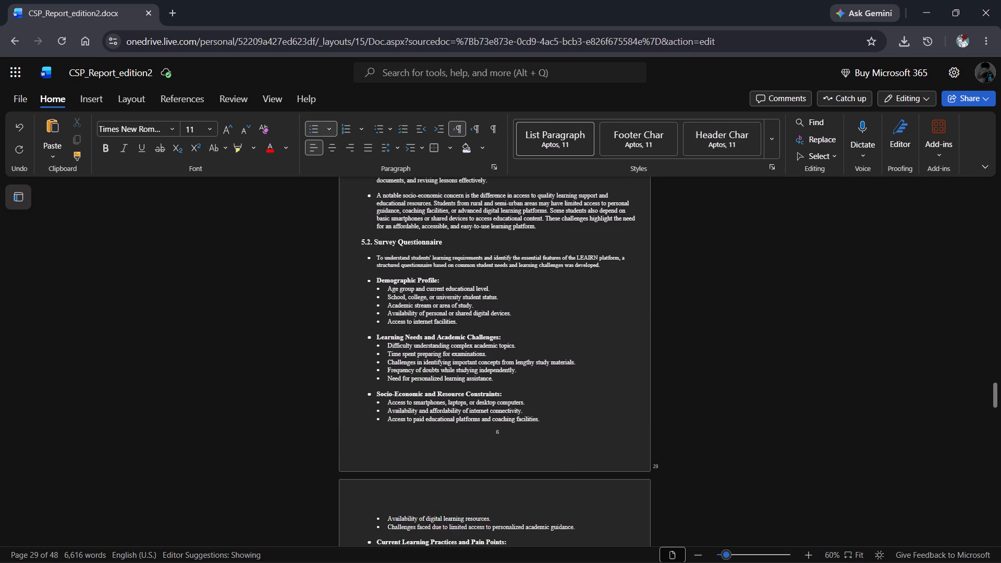
pyautogui.scroll(1, 536, 357)
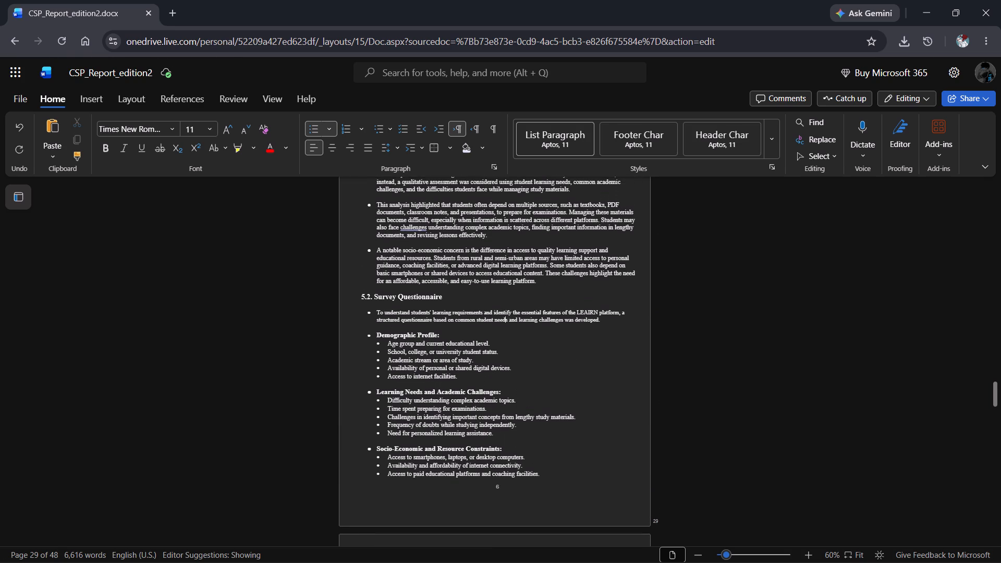
pyautogui.moveTo(604, 322); pyautogui.dragTo(382, 298)
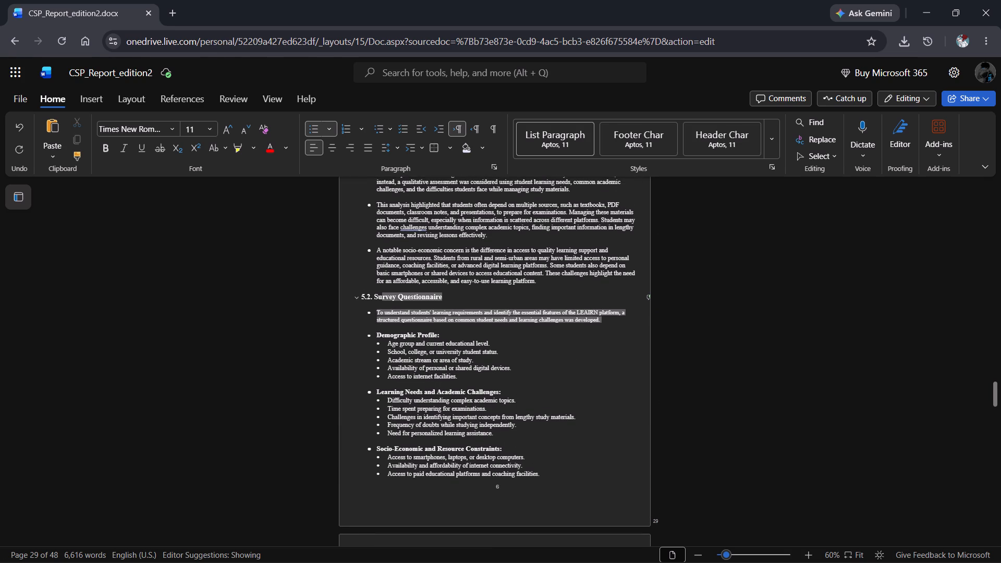
pyautogui.moveTo(382, 298); pyautogui.dragTo(376, 310)
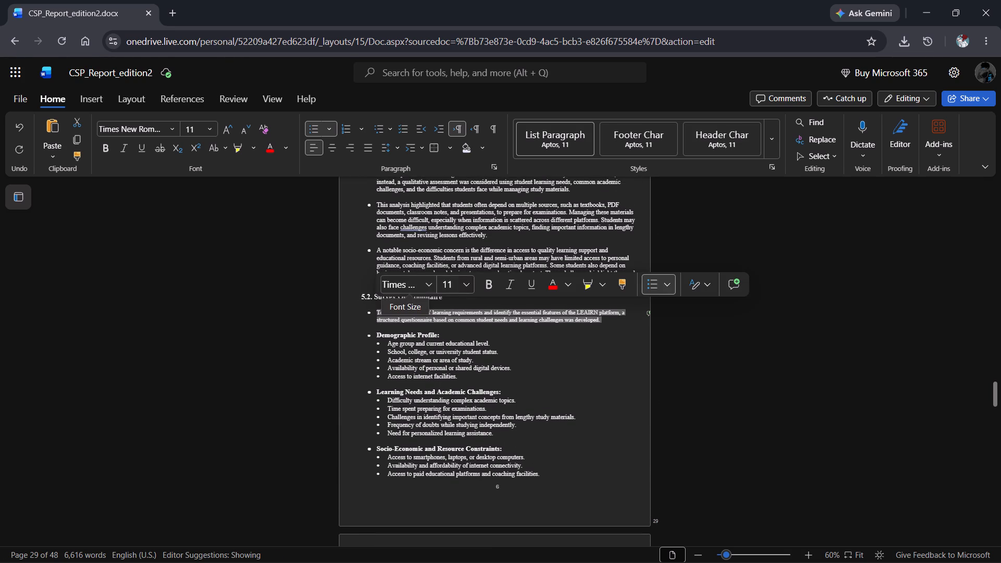
pyautogui.click(445, 286)
pyautogui.write('12')
pyautogui.press('Return')
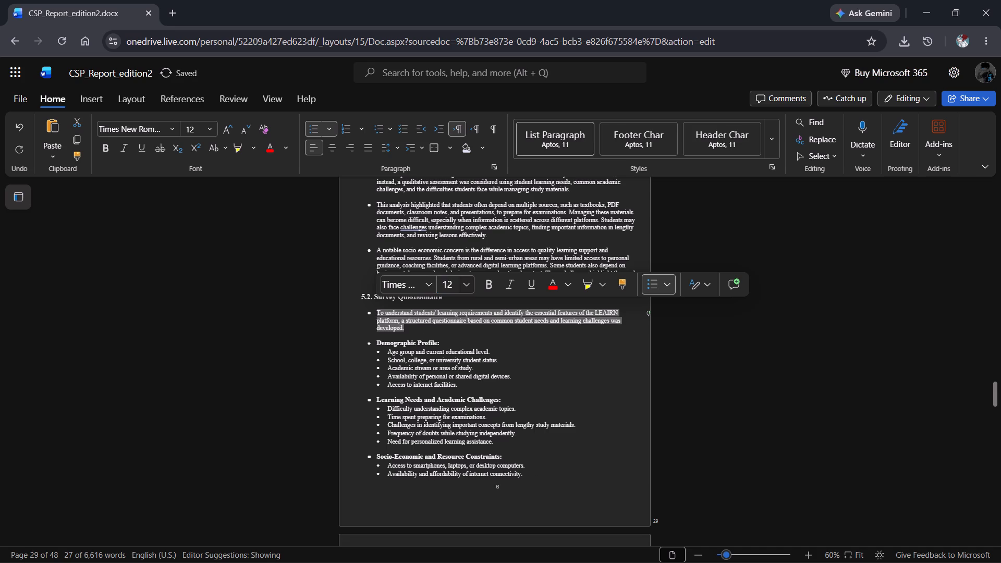
pyautogui.click(615, 381)
# Delete the leftover medicine questionnaire lines from "Issues with manual reminders" through "Definition of a successful reminder experience.".
pyautogui.scroll(-3, 615, 381)
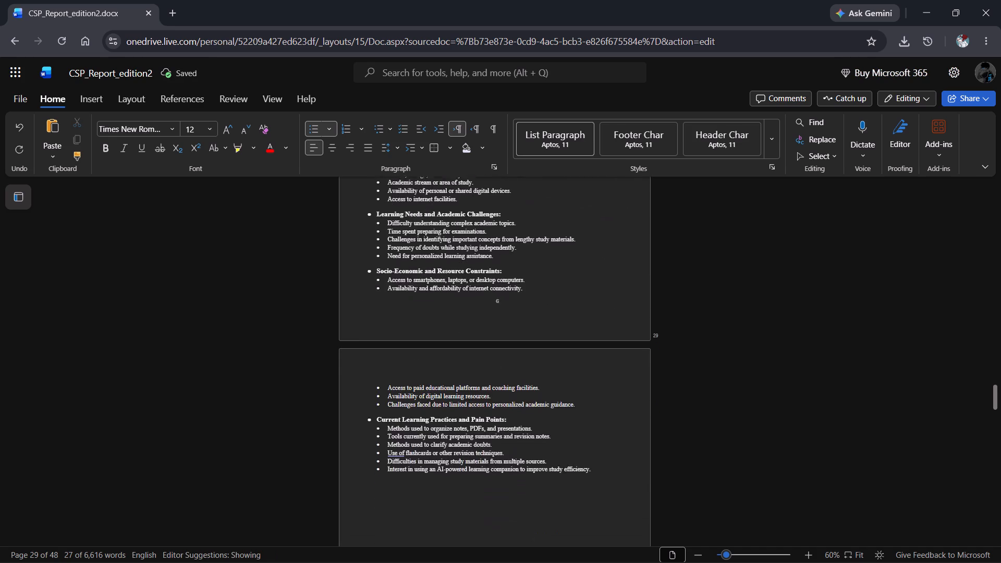
pyautogui.scroll(-1, 615, 381)
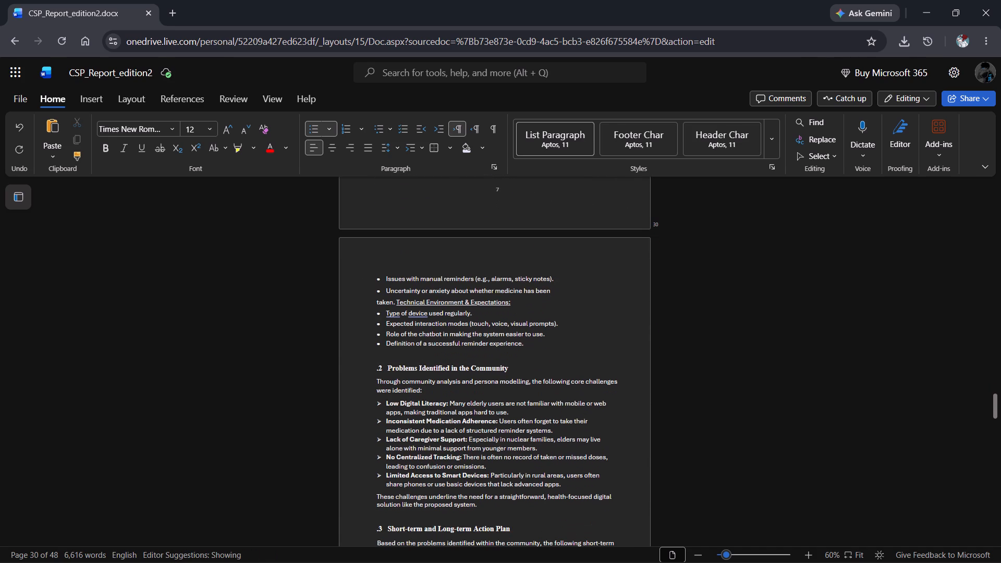
pyautogui.scroll(-2, 615, 381)
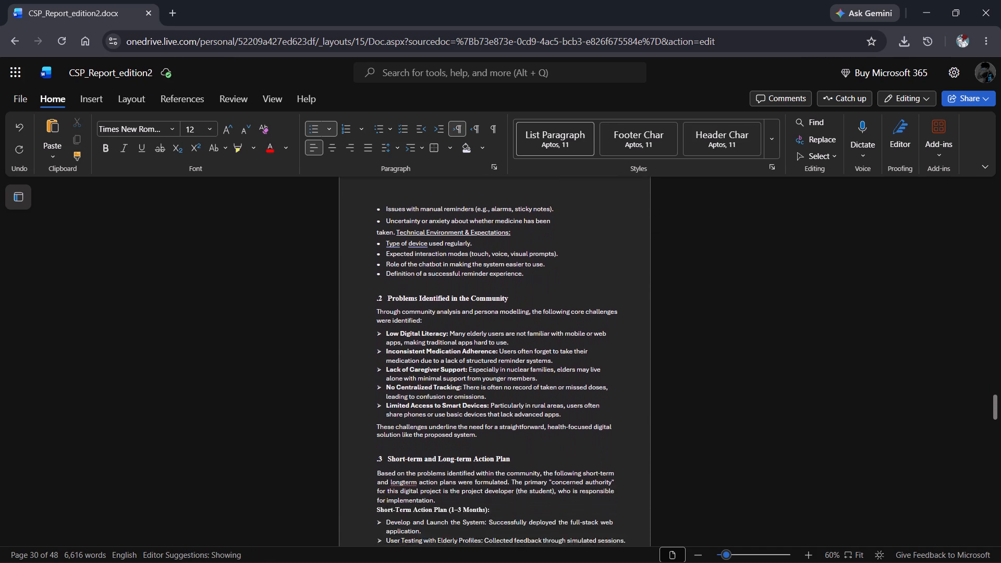
pyautogui.scroll(-1, 615, 381)
pyautogui.scroll(1, 615, 381)
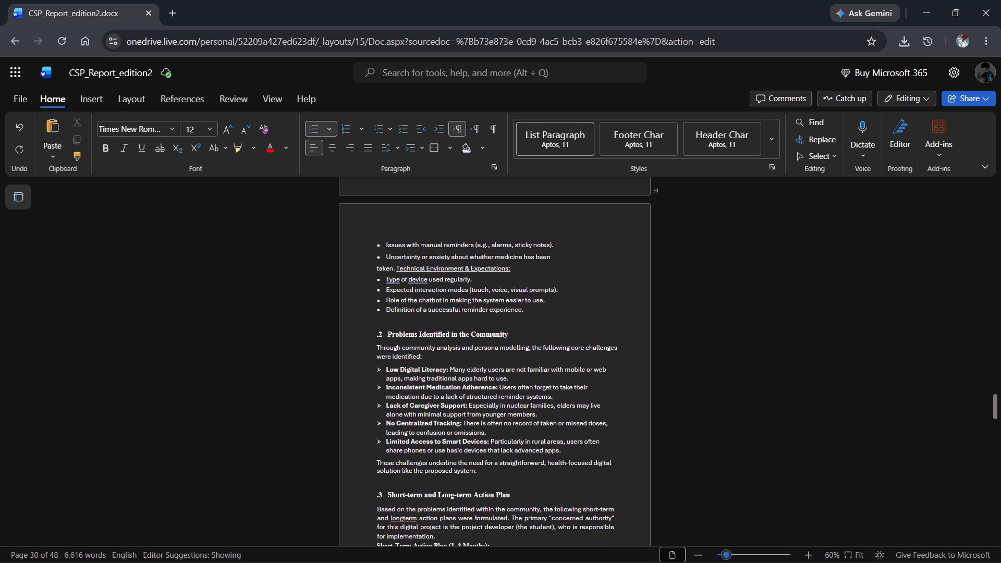
pyautogui.moveTo(528, 313); pyautogui.dragTo(382, 246)
pyautogui.press('BackSpace')
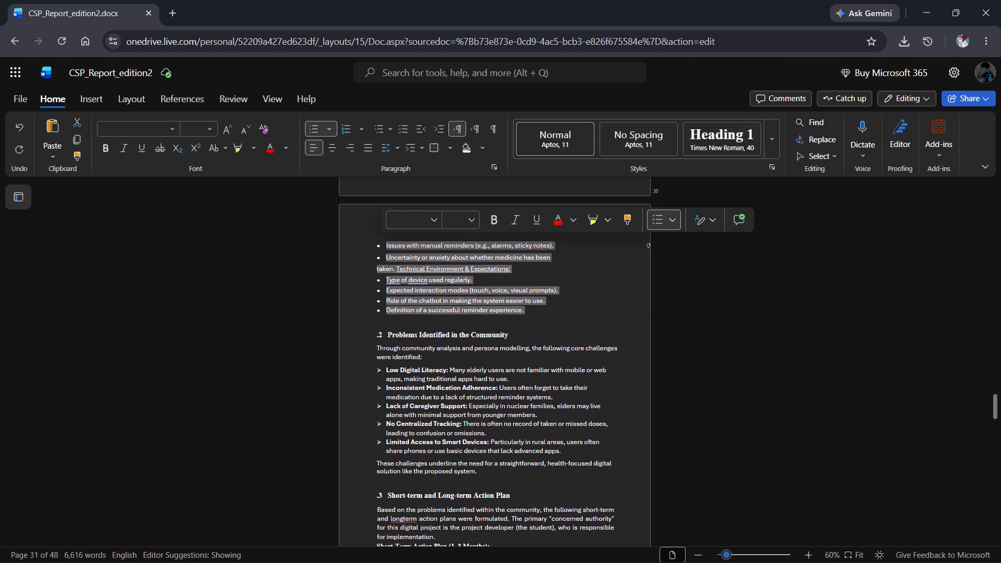
pyautogui.press('BackSpace')
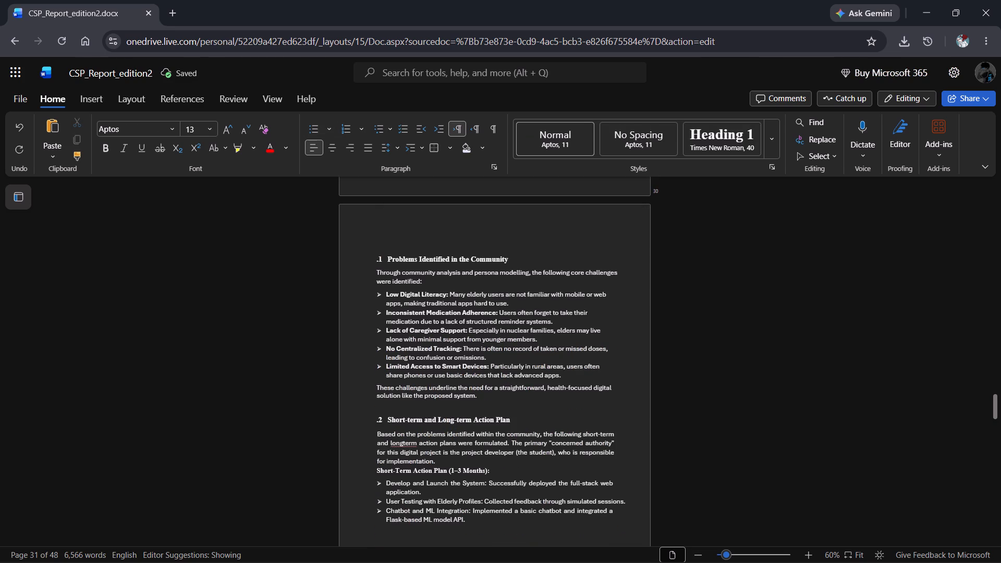
# Look through the remaining old sections, from "Problems Identified in the Community" to the Sample Output Images.
pyautogui.click(466, 272)
pyautogui.scroll(-4, 466, 272)
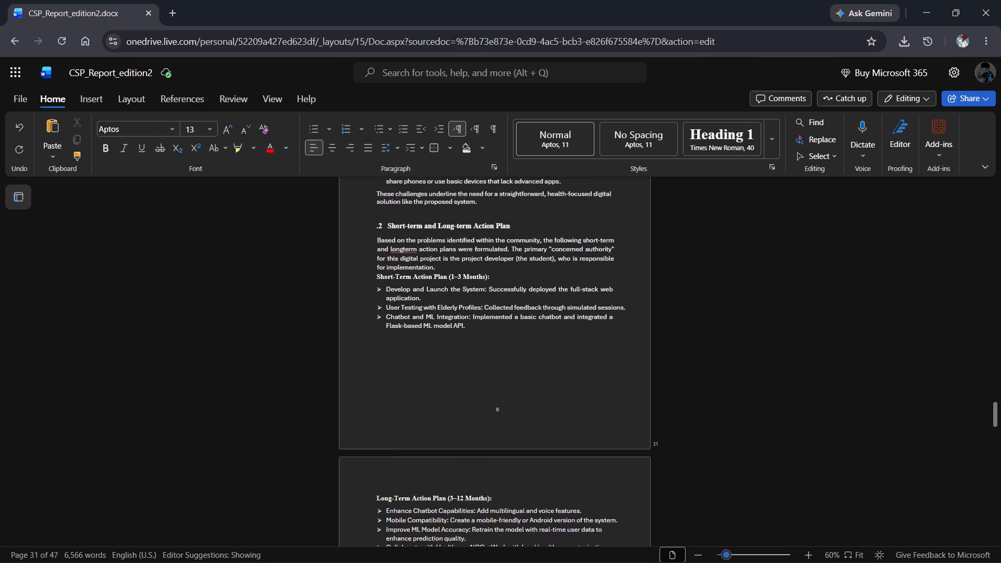
pyautogui.scroll(-11, 466, 272)
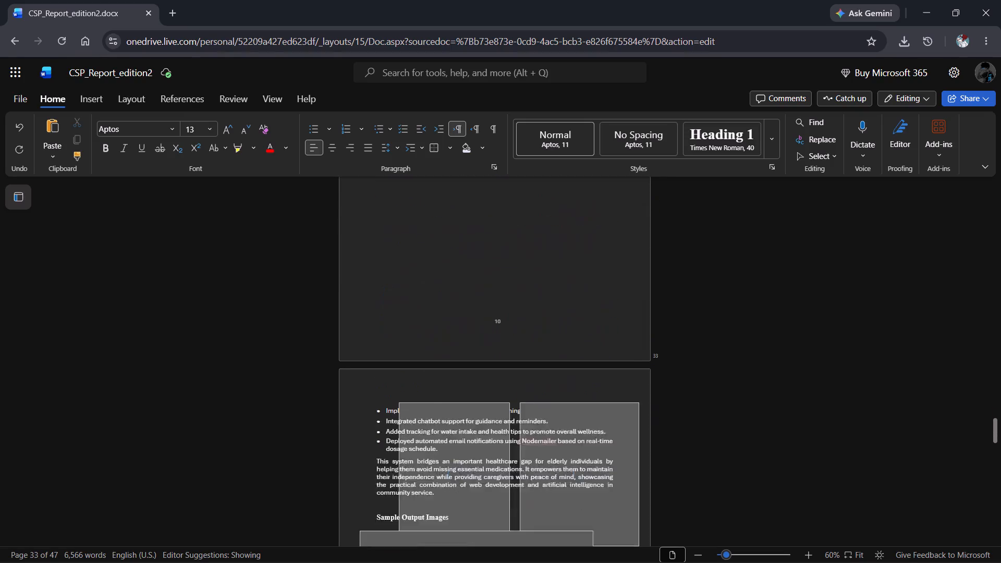
pyautogui.scroll(-1, 466, 272)
pyautogui.click(478, 243)
pyautogui.scroll(-1, 478, 243)
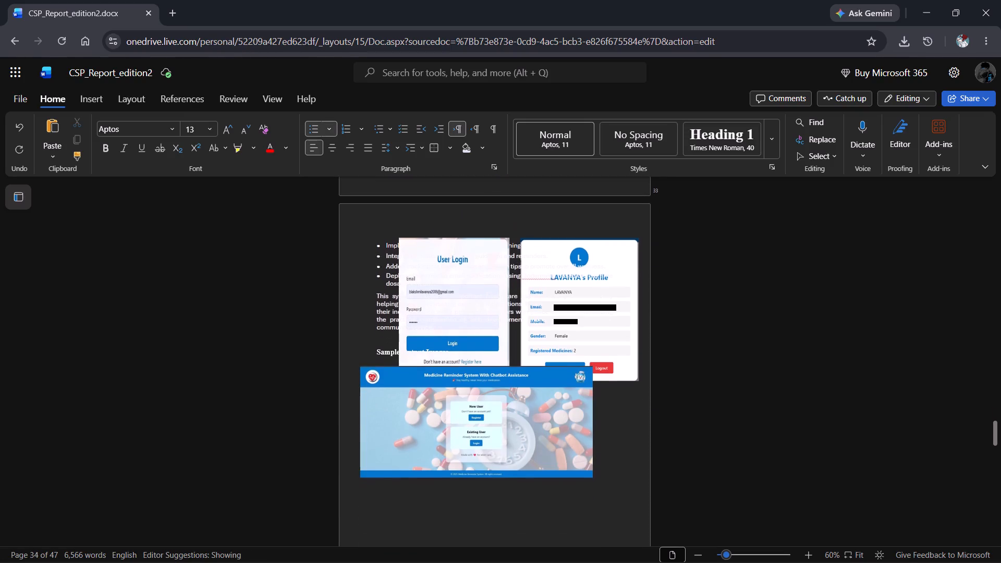
pyautogui.scroll(-1, 478, 243)
pyautogui.click(458, 280)
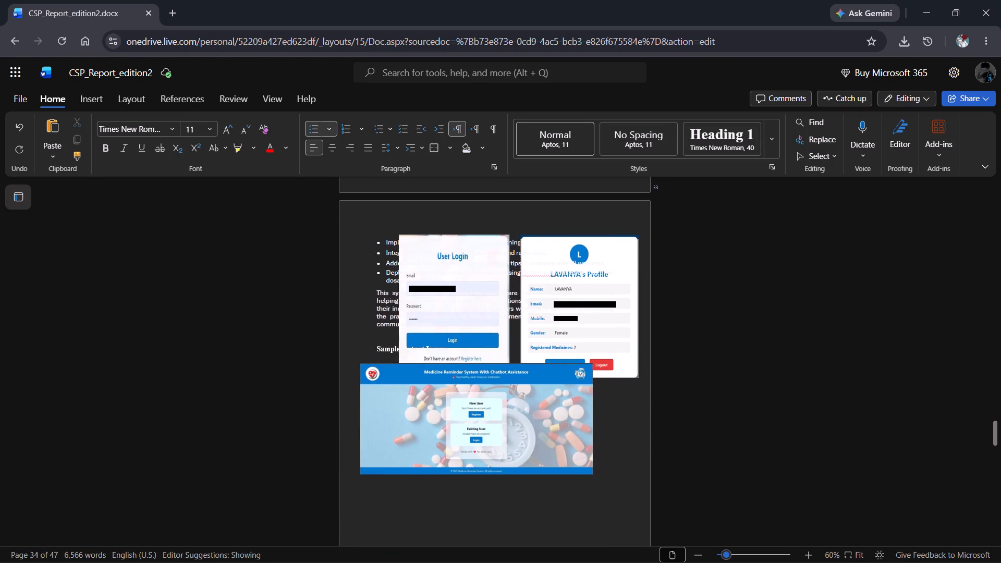
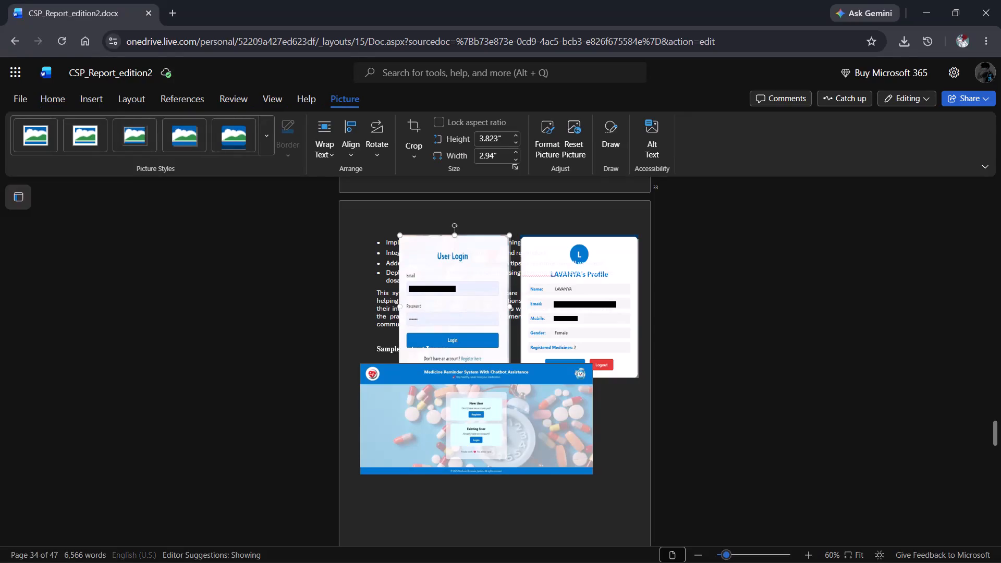
# Set the text wrapping of the User Login screenshot on page 34 to In Line with Text.
pyautogui.click(324, 144)
pyautogui.click(324, 178)
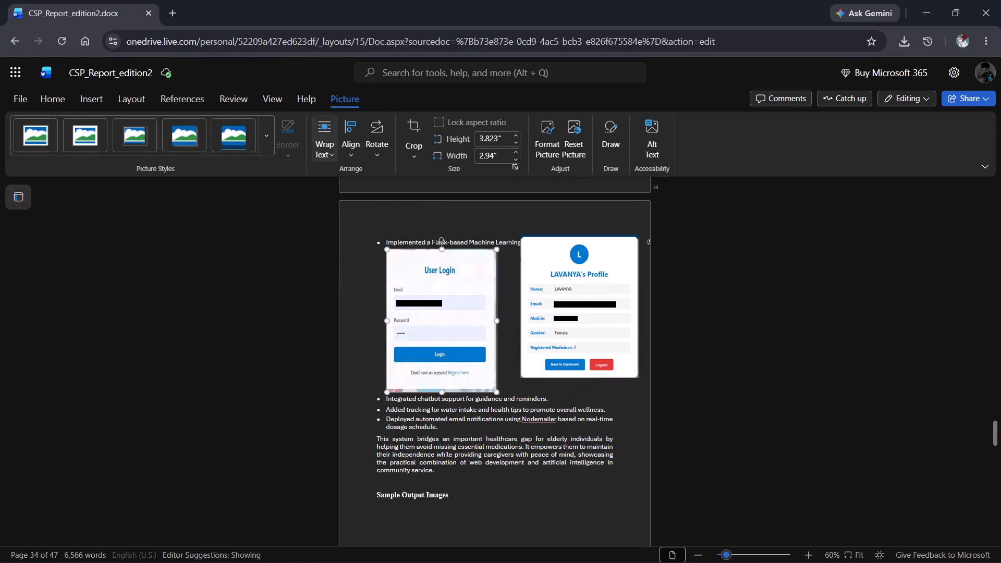
# Set the text wrapping of the user profile screenshot beside the login picture to In Line with Text.
pyautogui.click(570, 300)
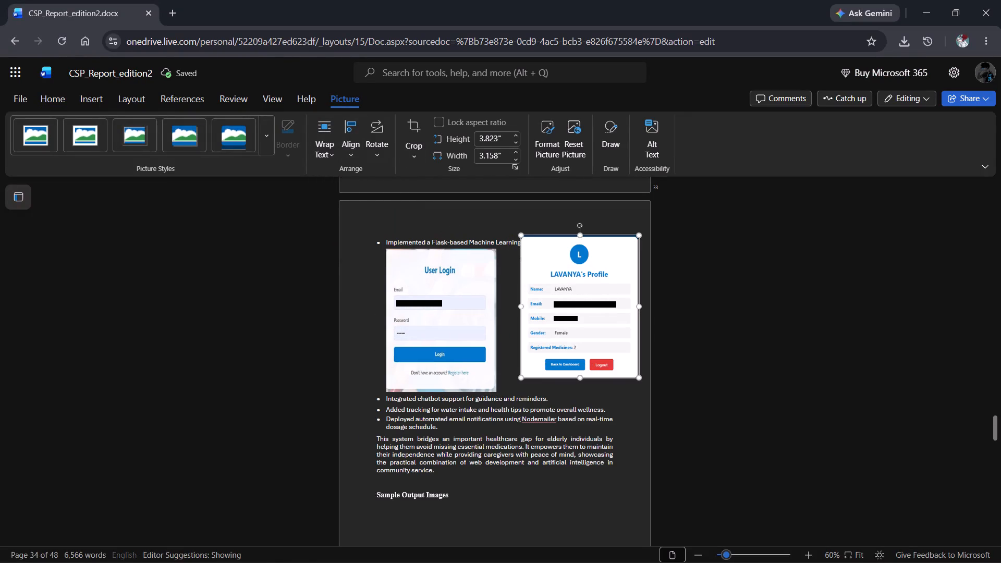
pyautogui.click(318, 134)
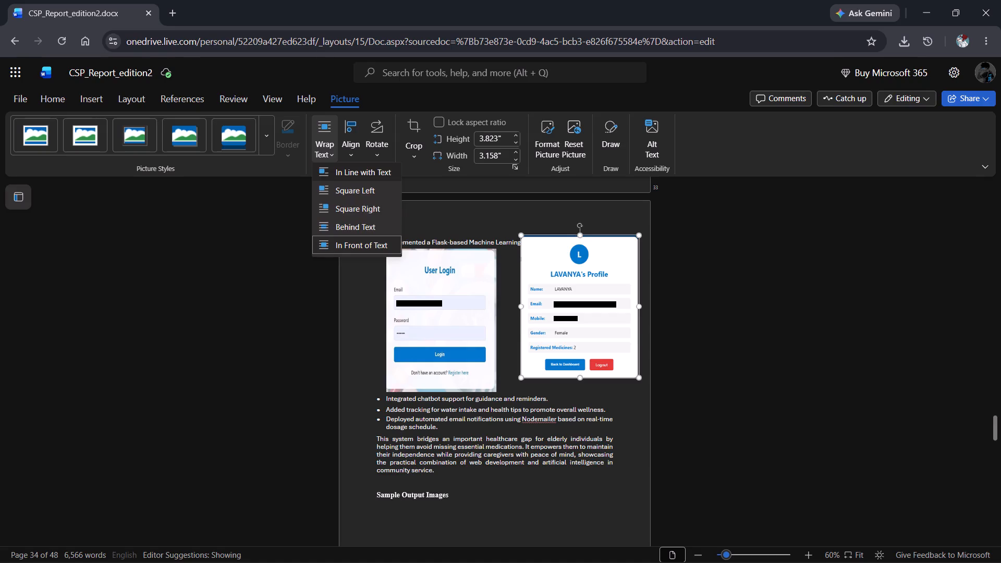
pyautogui.click(323, 178)
pyautogui.click(568, 367)
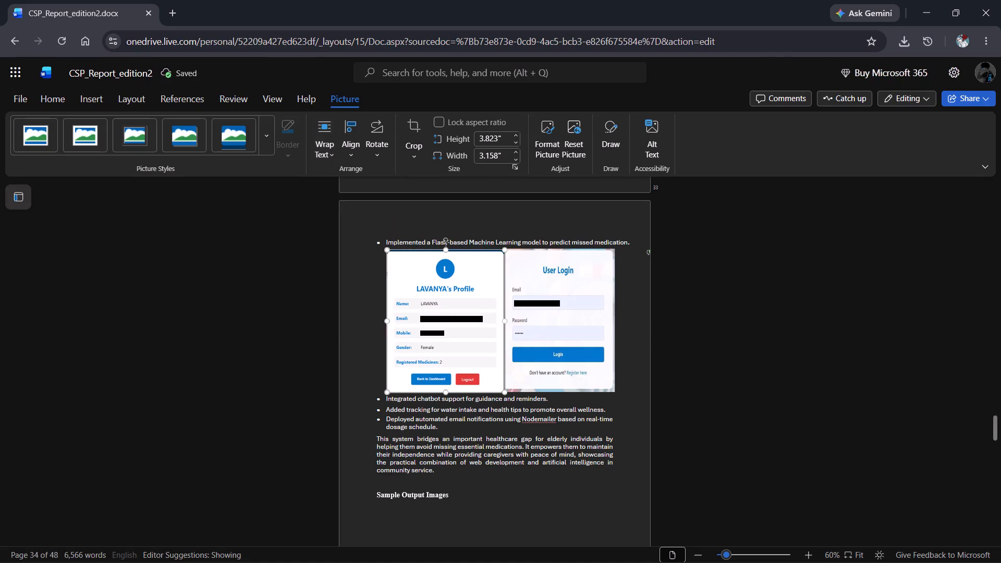
pyautogui.click(661, 364)
# Review the report's page layout and pictures through the last page, and back up to the Short-term and Long-term Action Plan section.
pyautogui.scroll(-5, 661, 364)
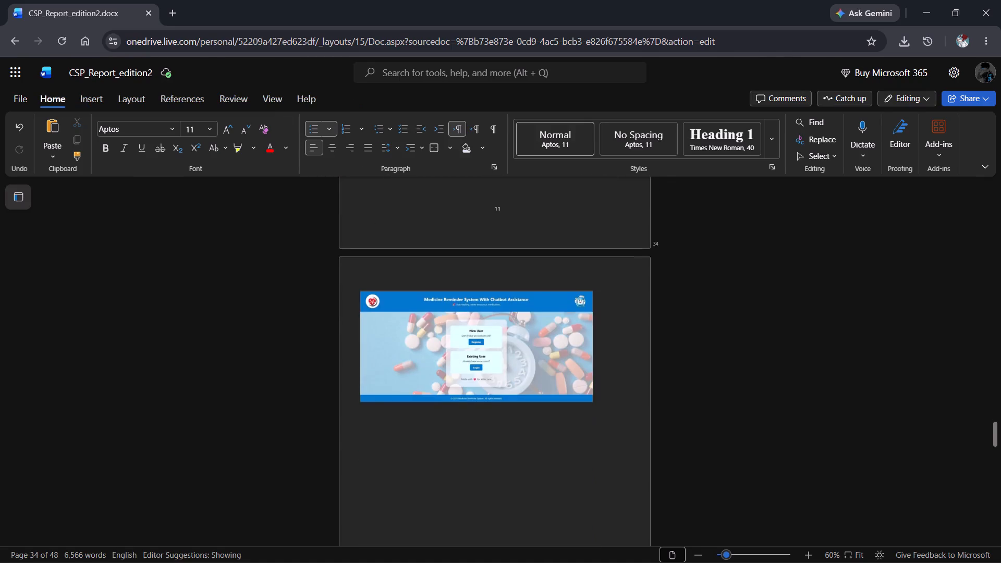
pyautogui.scroll(-13, 662, 363)
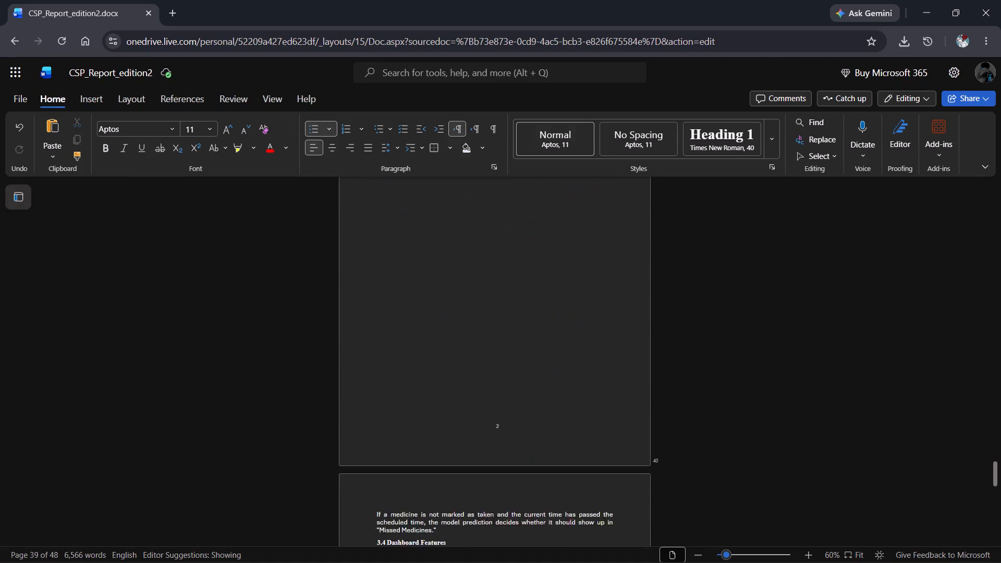
pyautogui.scroll(-15, 662, 363)
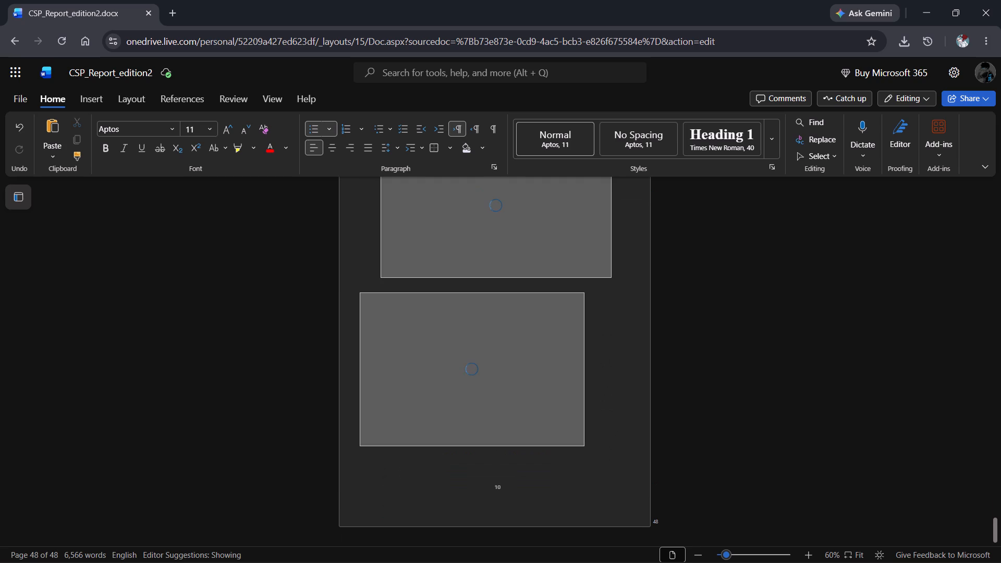
pyautogui.click(612, 365)
pyautogui.scroll(-4, 612, 365)
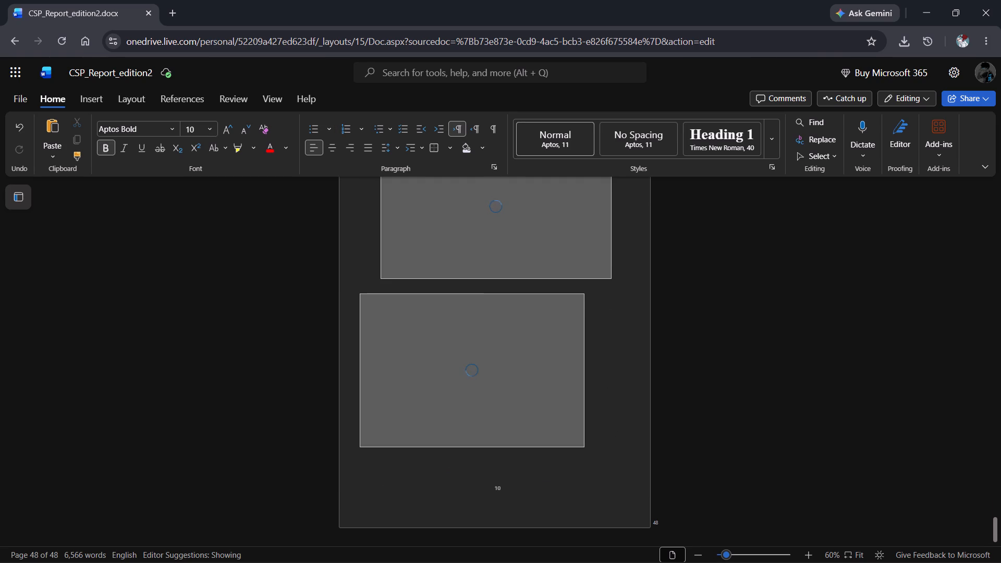
pyautogui.click(612, 365)
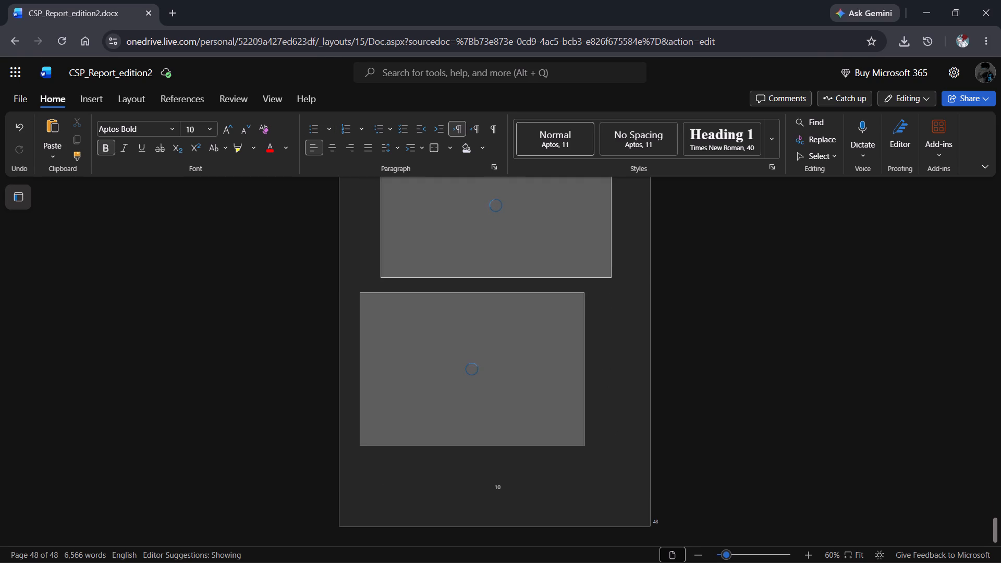
pyautogui.scroll(4, 612, 365)
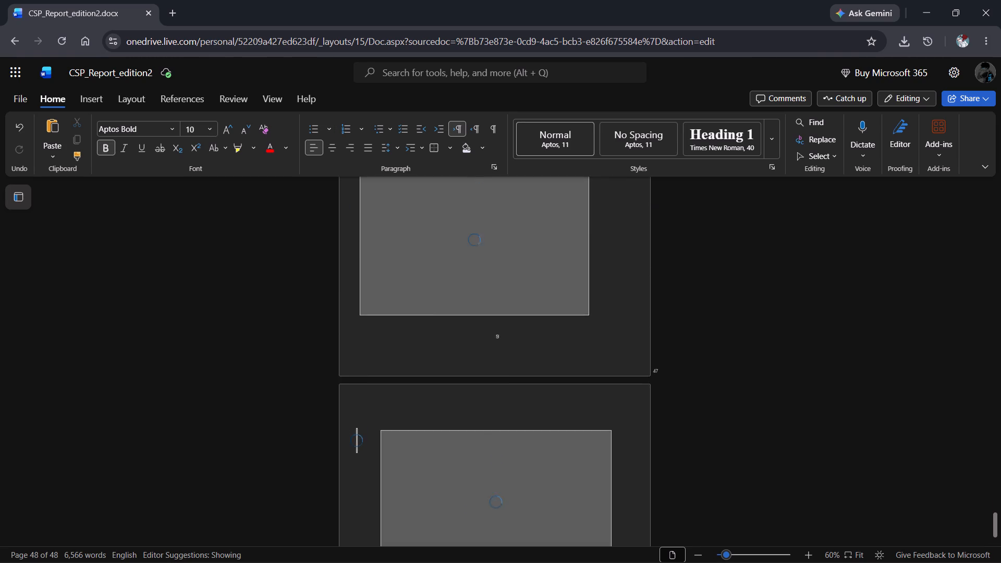
pyautogui.scroll(1, 612, 365)
pyautogui.scroll(-2, 612, 365)
pyautogui.scroll(2, 612, 365)
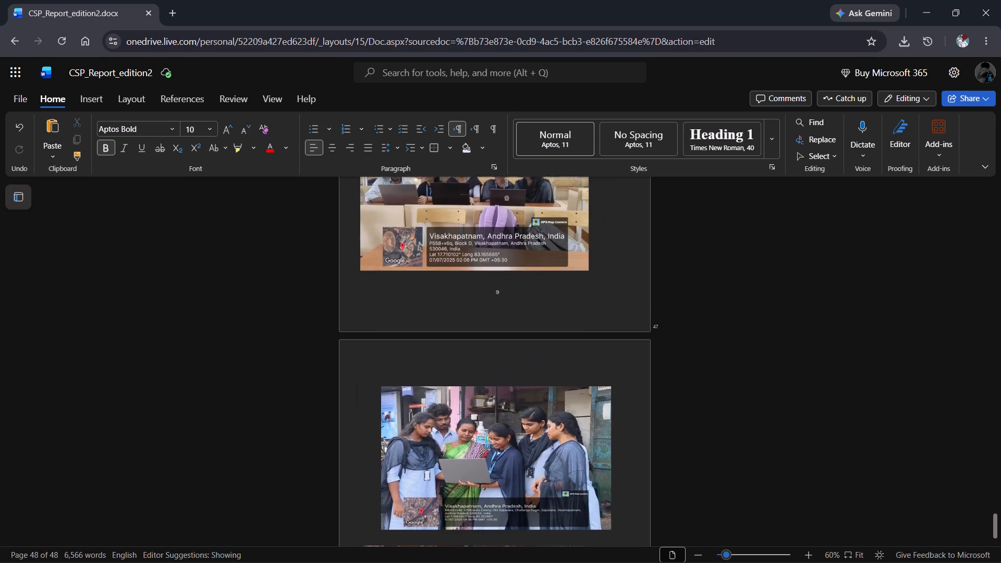
pyautogui.scroll(8, 612, 365)
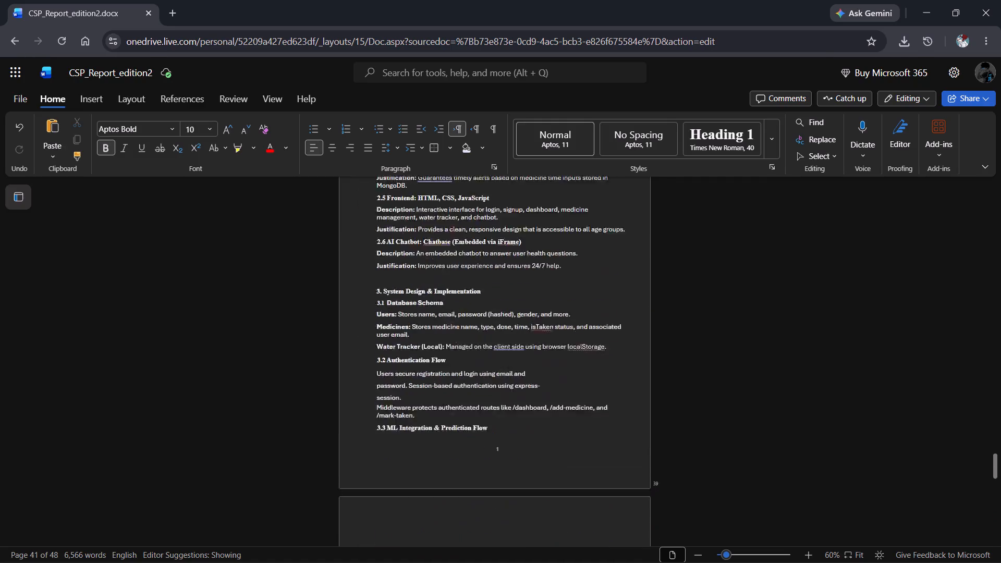
pyautogui.scroll(5, 612, 365)
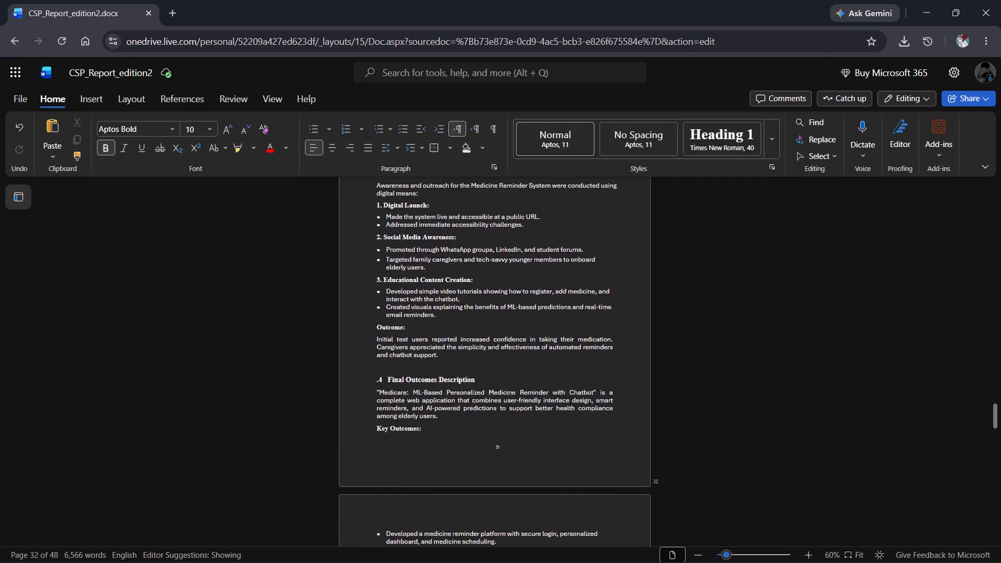
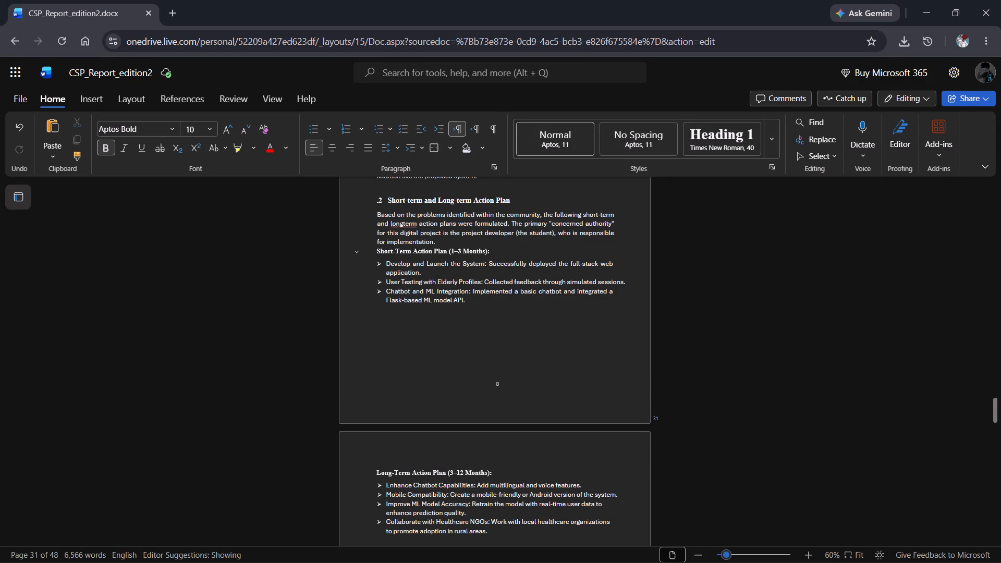
# Examine the pages from the Survey Questionnaire through the Problems Identified and Action Plan sections, checking their layout and numbering.
pyautogui.click(447, 264)
pyautogui.scroll(4, 447, 264)
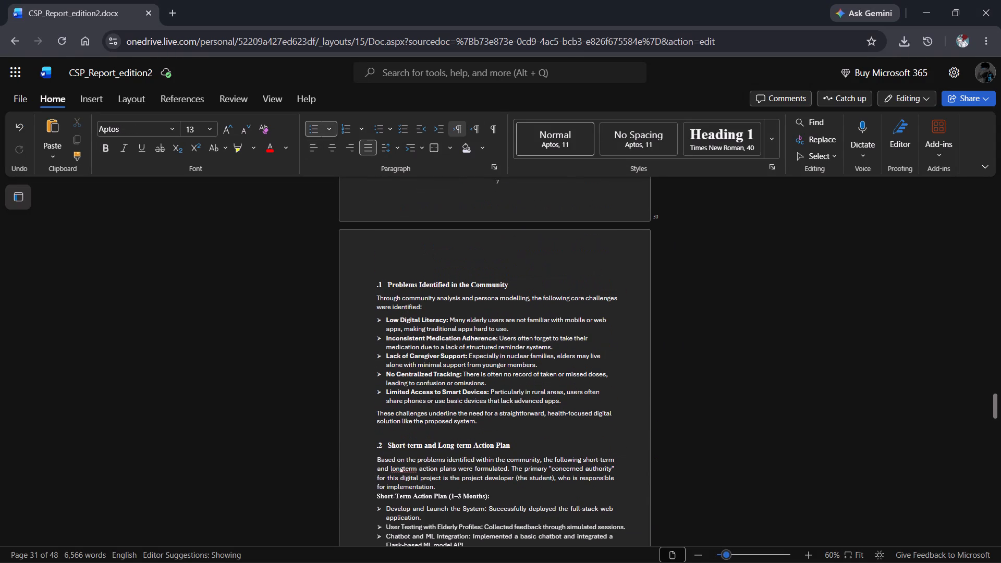
pyautogui.click(417, 283)
pyautogui.scroll(2, 417, 283)
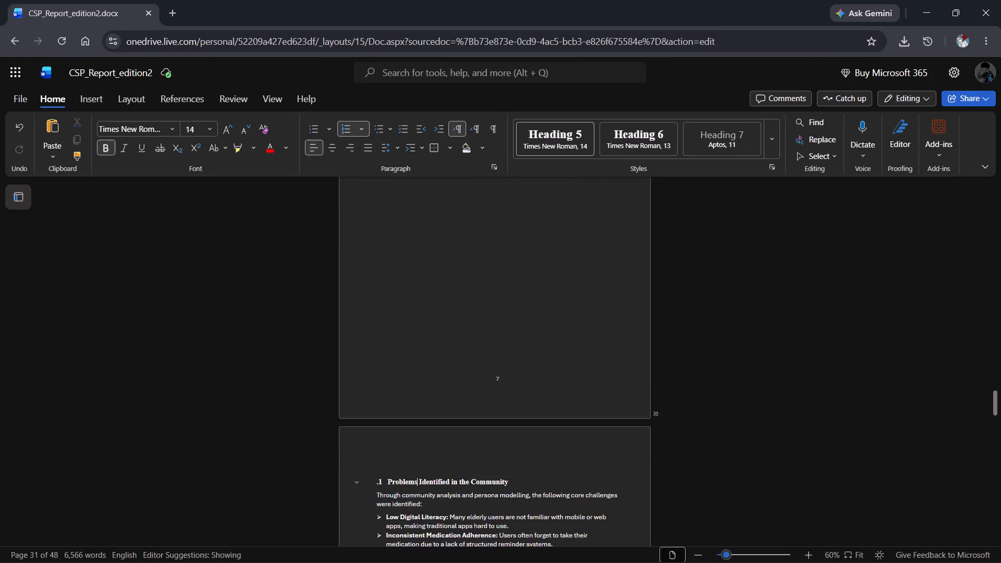
pyautogui.scroll(5, 417, 283)
pyautogui.scroll(-1, 417, 283)
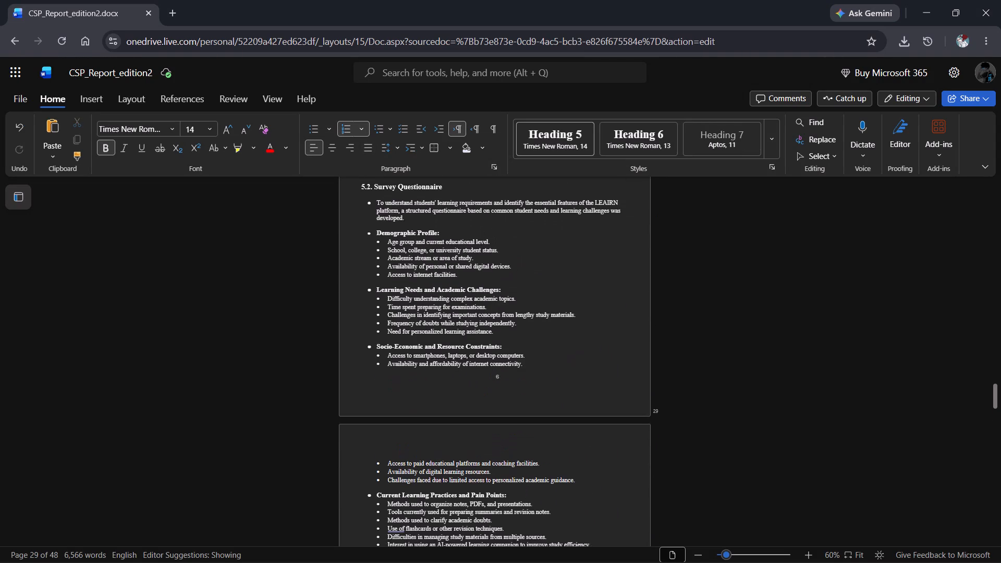
pyautogui.scroll(-2, 417, 283)
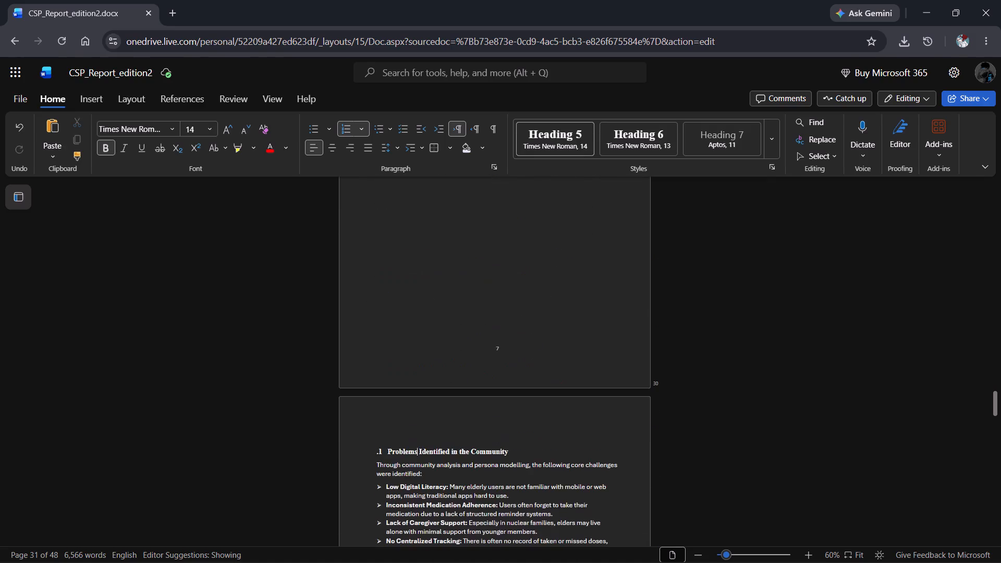
pyautogui.scroll(-1, 417, 283)
# Undo the last four edits, including the deletion of the old medicine survey bullets above Problems Identified in the Community.
pyautogui.hotkey('ctrl', 'z')
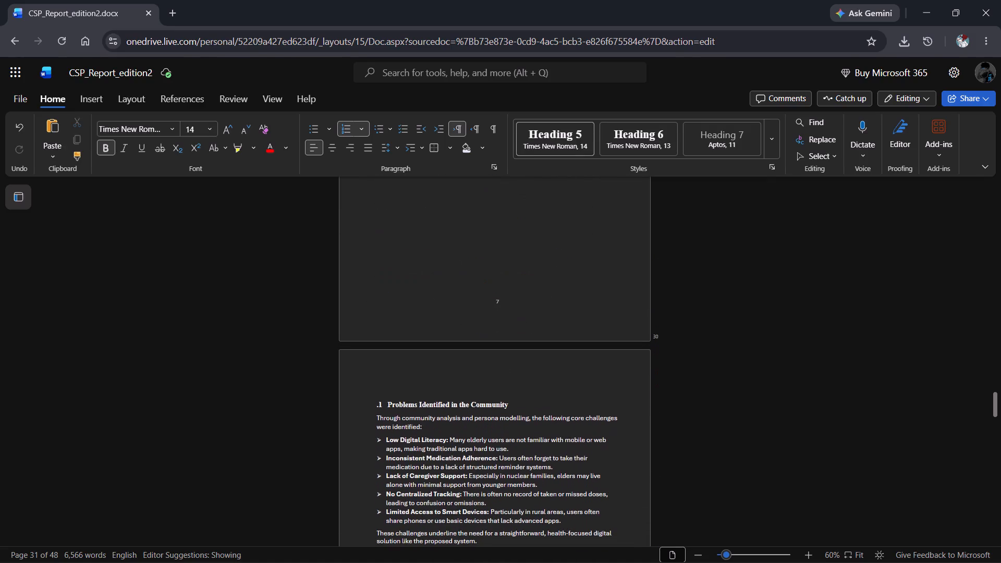
pyautogui.hotkey('ctrl', 'z')
pyautogui.hotkey('ctrl', 'z')
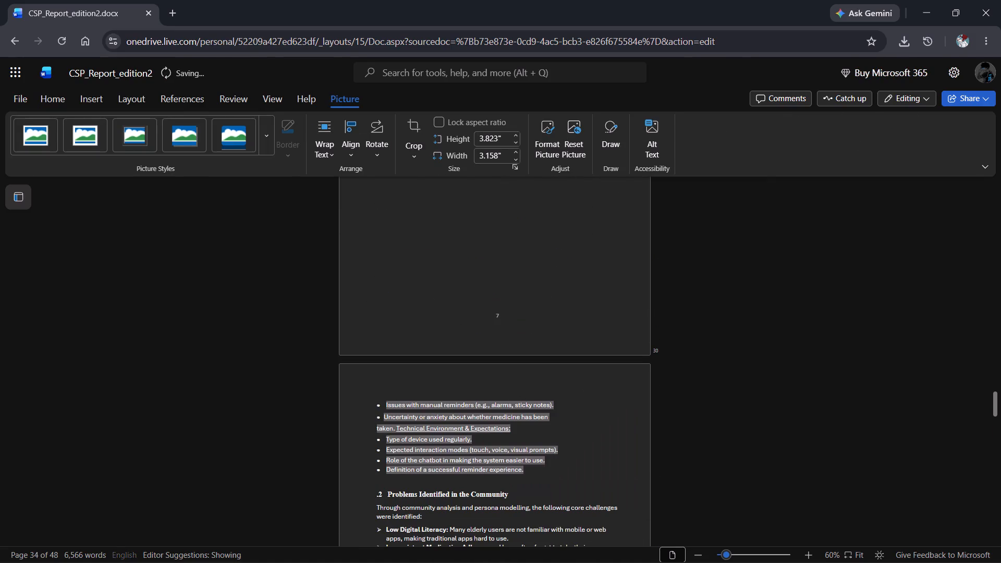
pyautogui.hotkey('ctrl', 'z')
# Review the report from the Survey Questionnaire to the Community Awareness Programs section, checking leftover text, page breaks and section numbering.
pyautogui.click(417, 283)
pyautogui.scroll(-1, 417, 283)
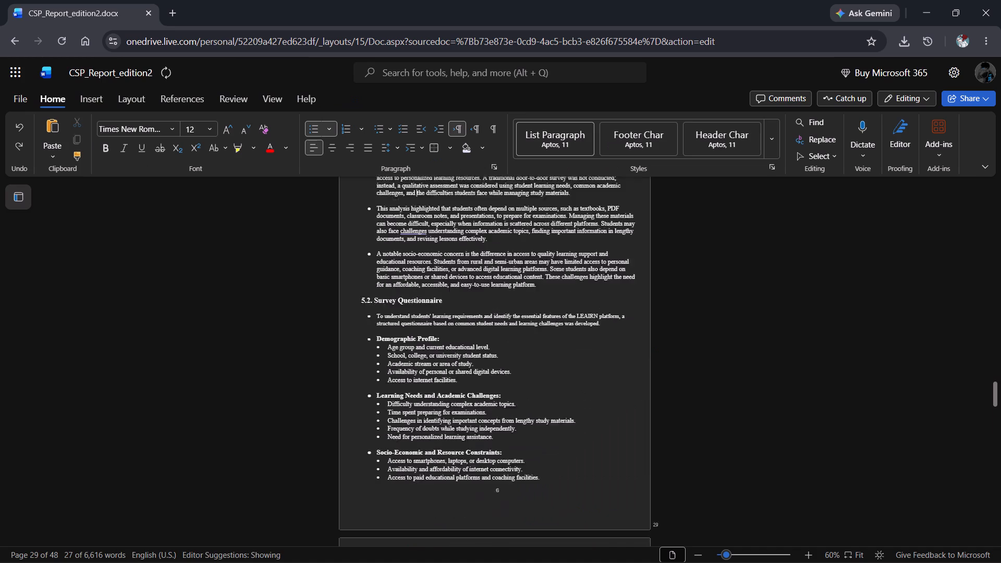
pyautogui.scroll(-6, 417, 283)
pyautogui.hscroll(-1, 417, 283)
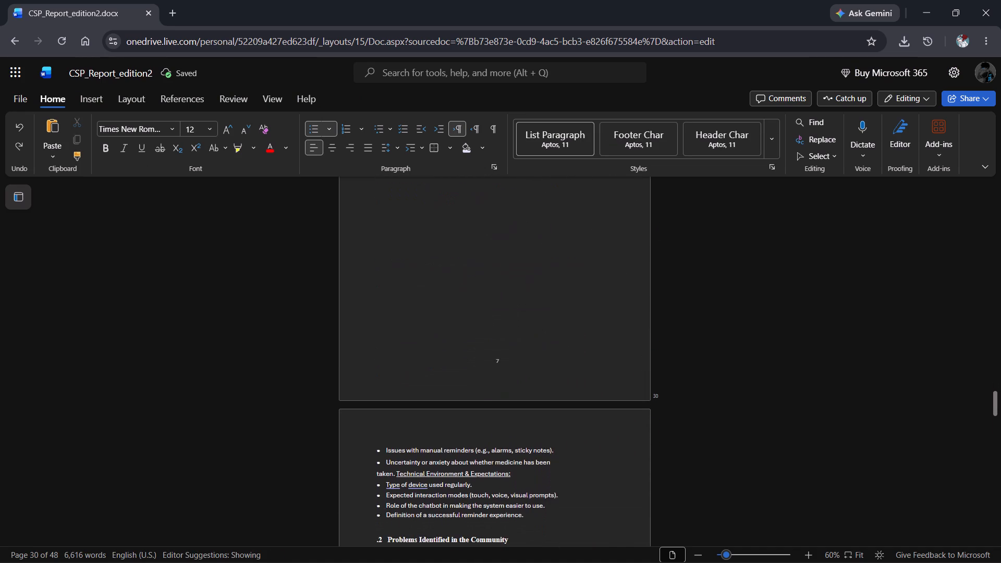
pyautogui.hscroll(-1, 417, 283)
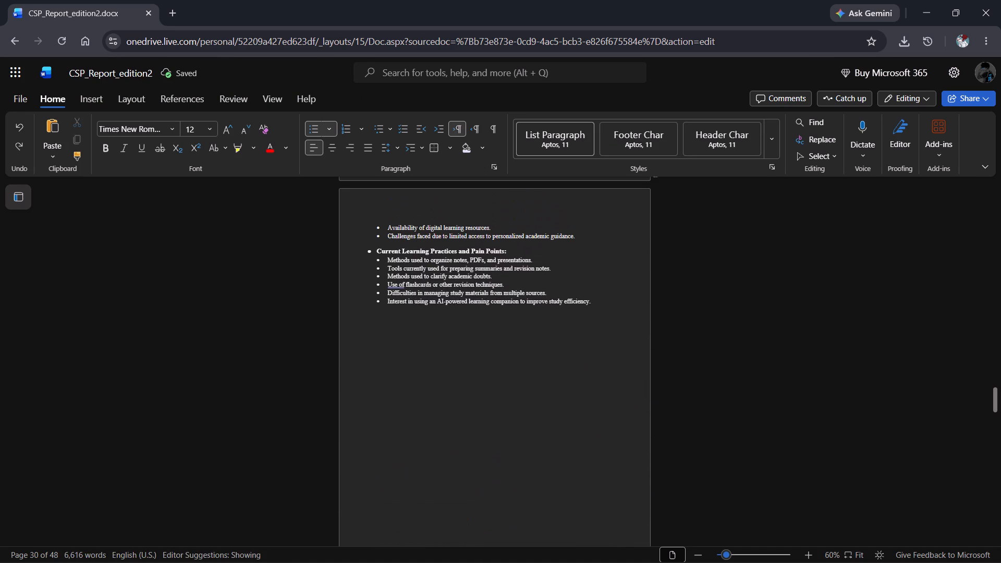
pyautogui.scroll(2, 417, 283)
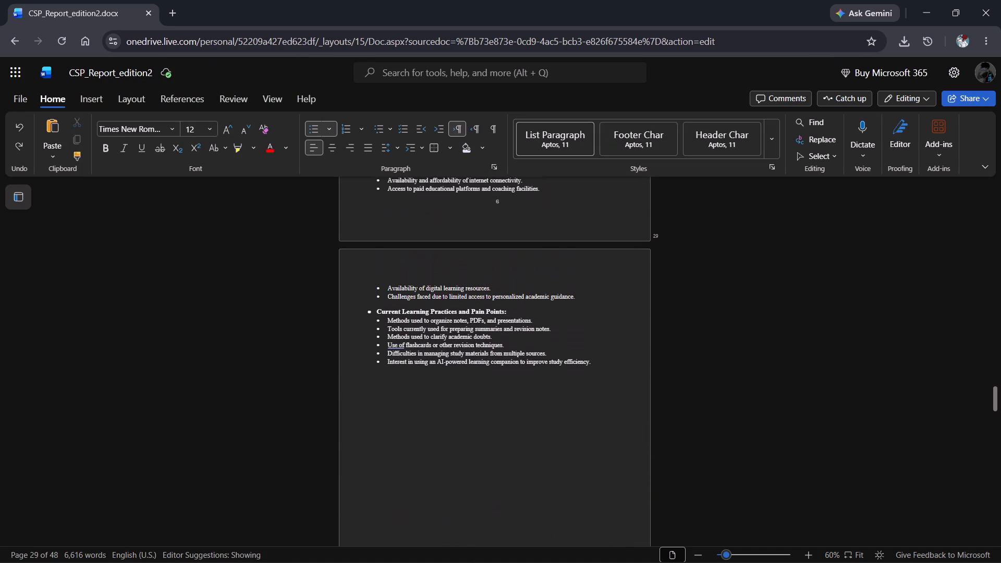
pyautogui.click(422, 351)
pyautogui.click(422, 351)
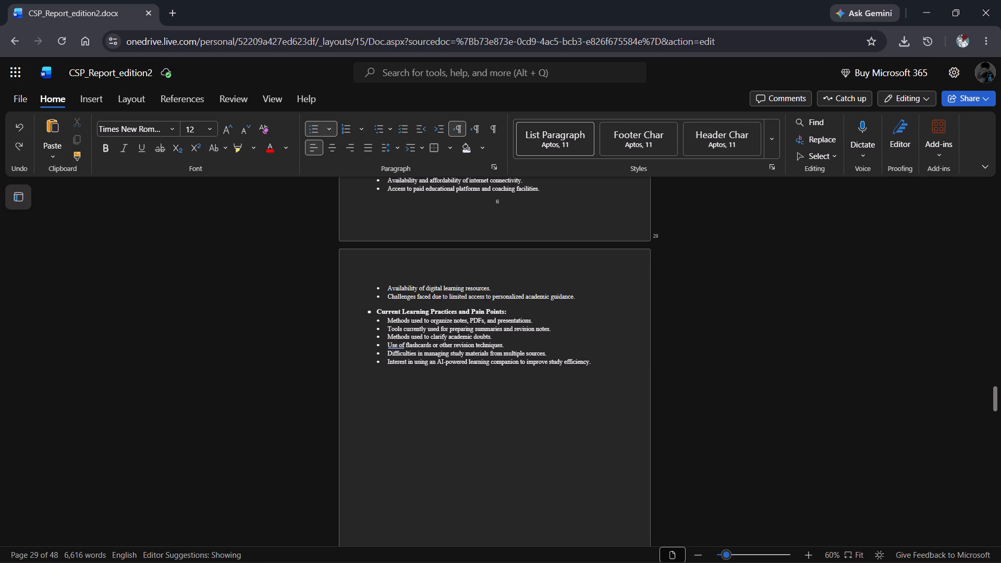
pyautogui.click(422, 351)
pyautogui.scroll(-5, 422, 351)
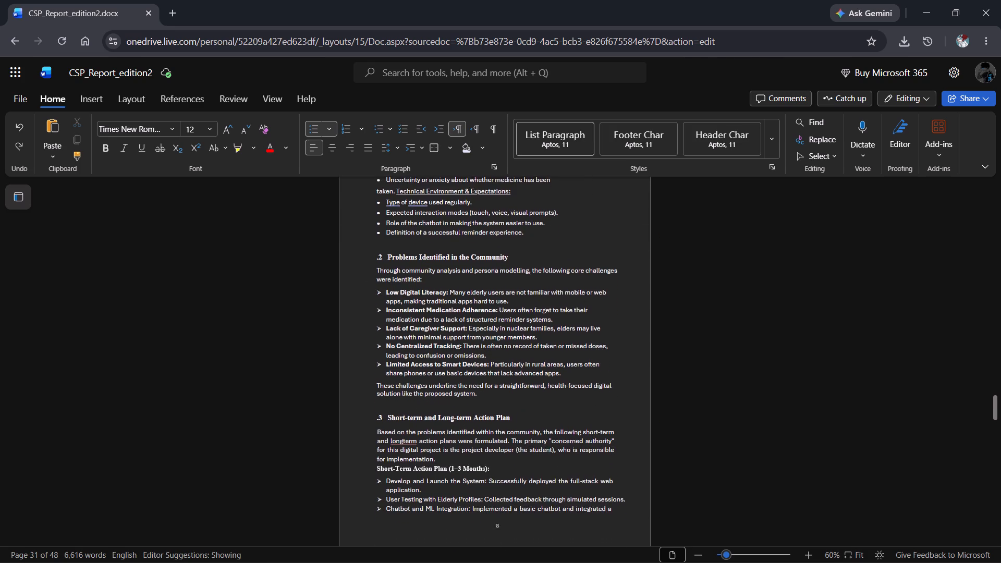
pyautogui.scroll(1, 422, 351)
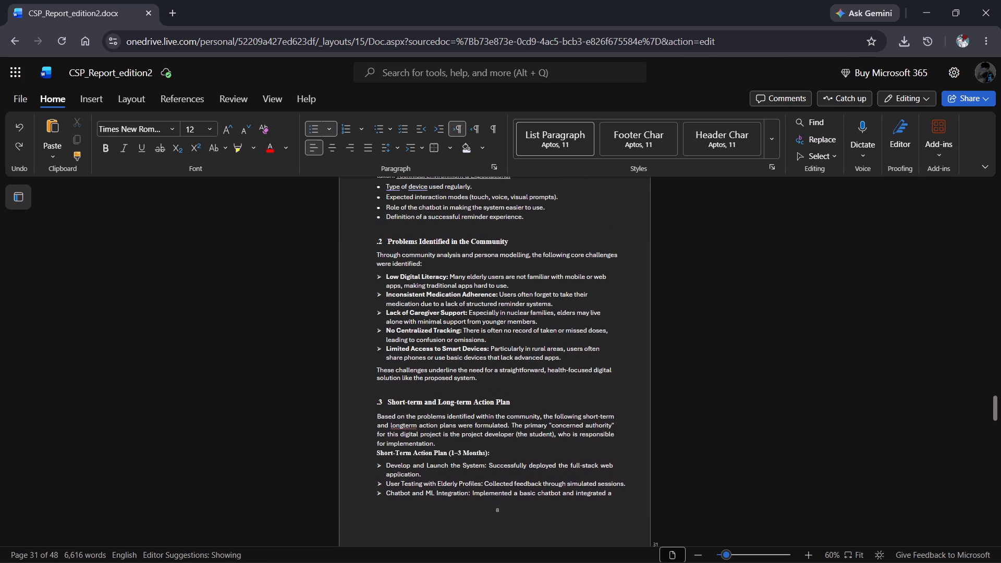
pyautogui.scroll(2, 422, 351)
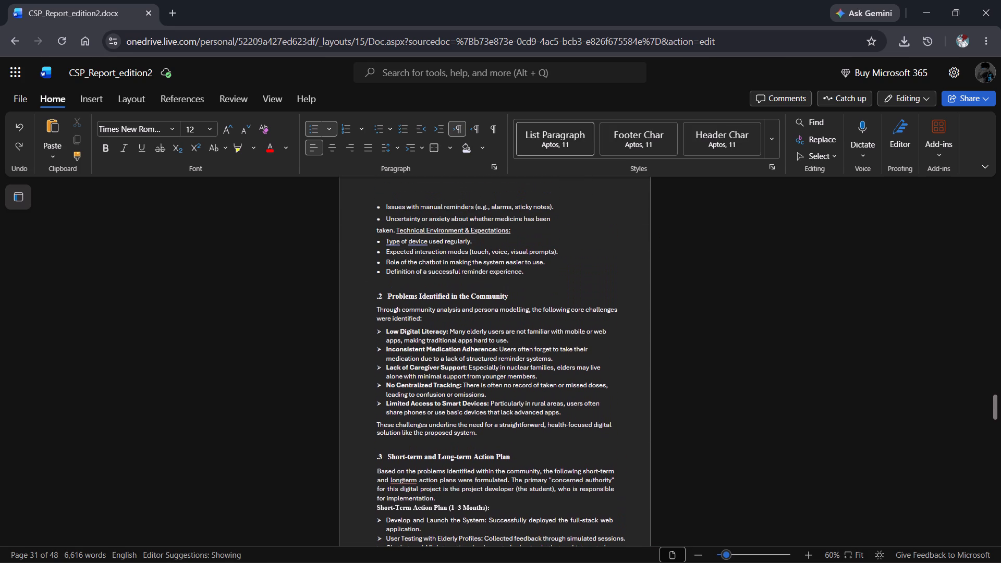
pyautogui.scroll(-5, 422, 351)
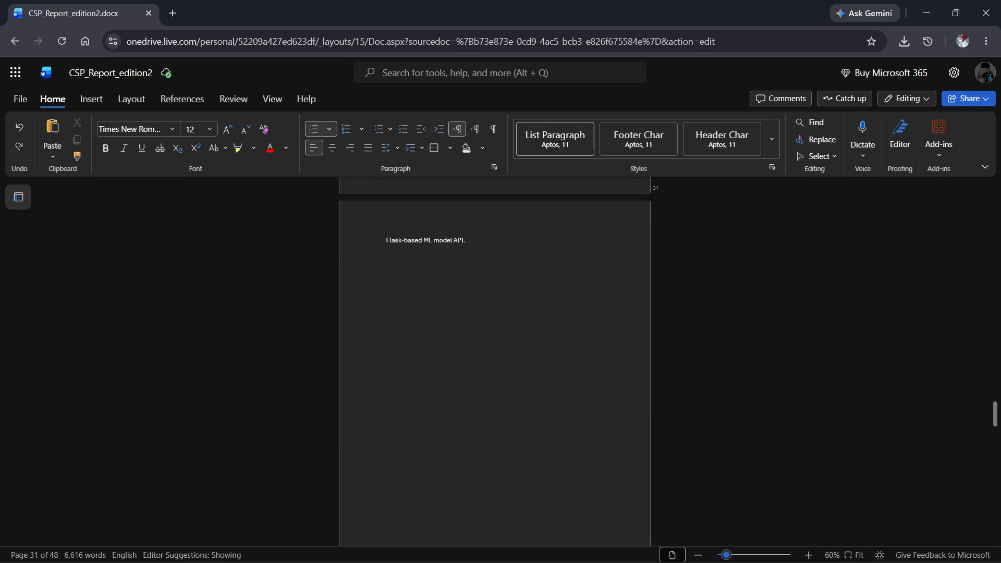
pyautogui.scroll(-3, 422, 351)
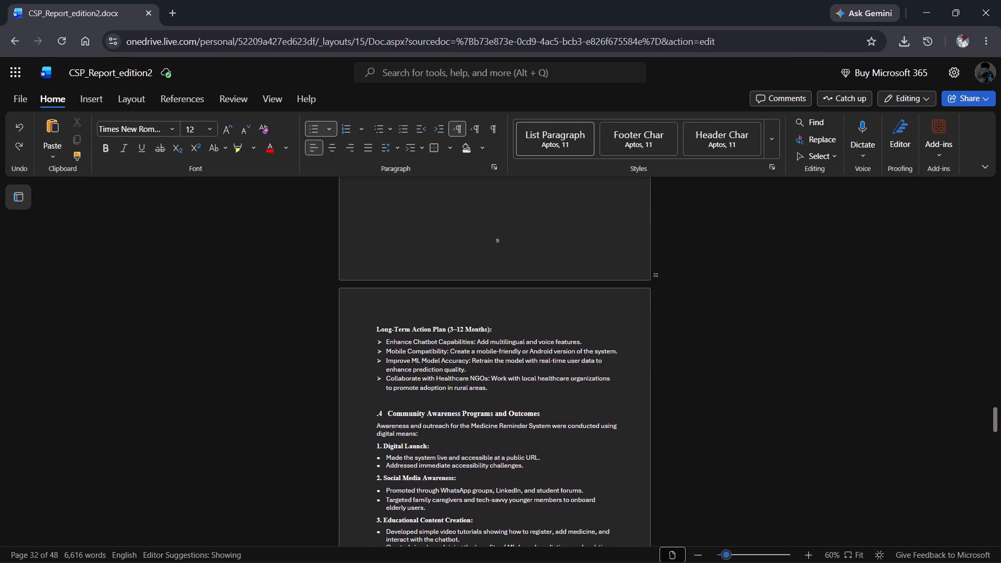
pyautogui.scroll(-1, 422, 351)
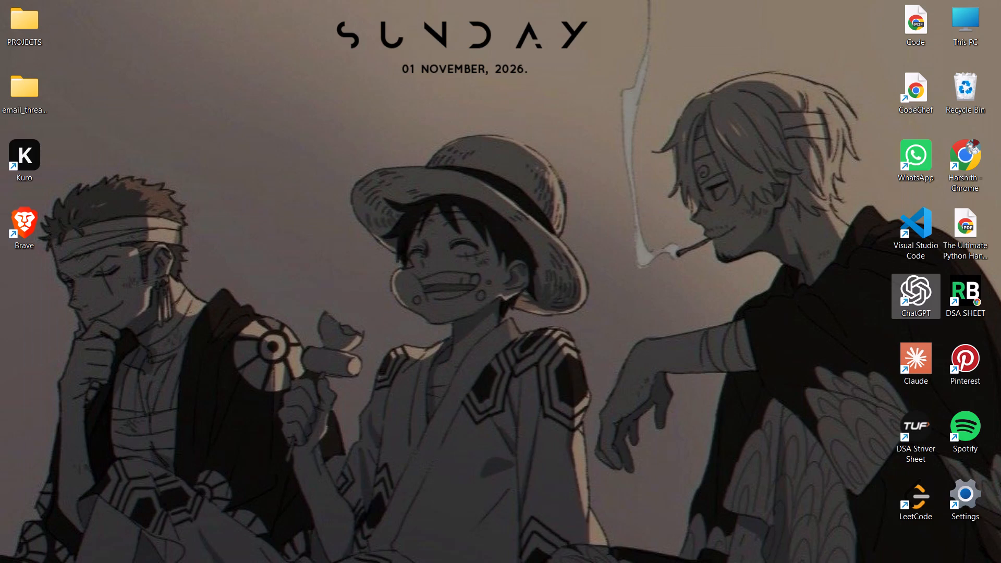
# Open the downloaded CSP_Report_edition2 file from the Downloads folder in desktop Word and dismiss the Microsoft 365 start-up dialog.
pyautogui.click(482, 553)
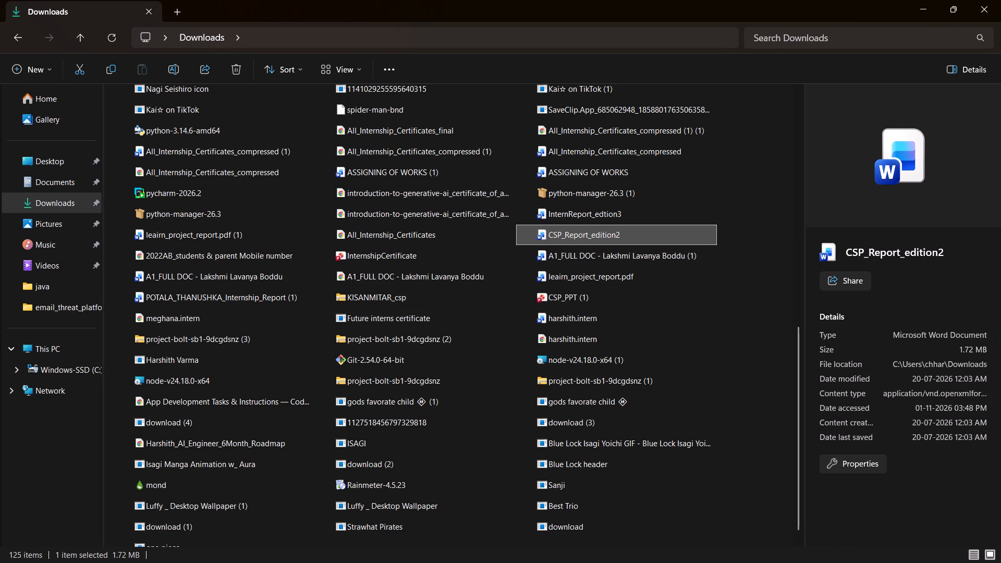
pyautogui.click(591, 236)
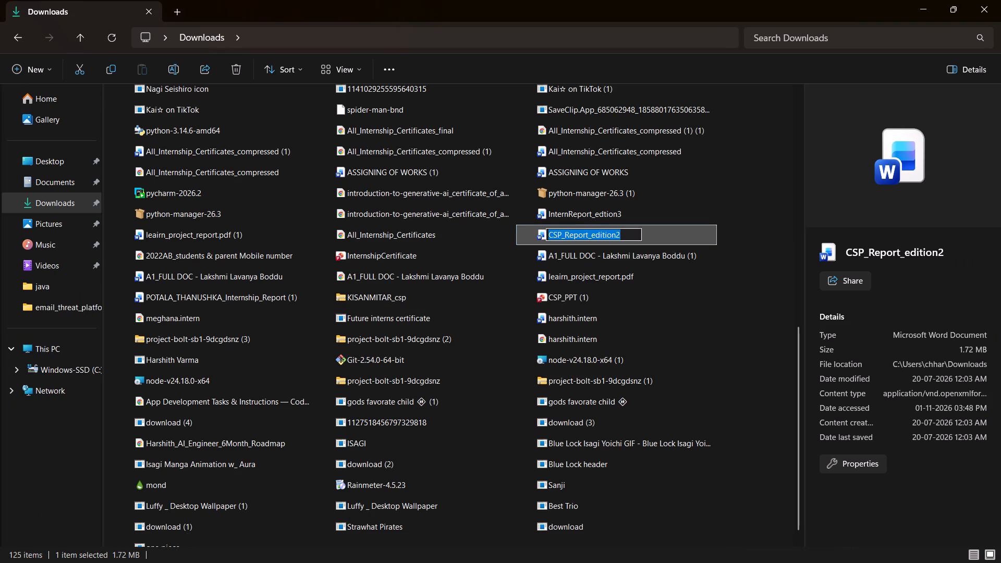
pyautogui.click(649, 243)
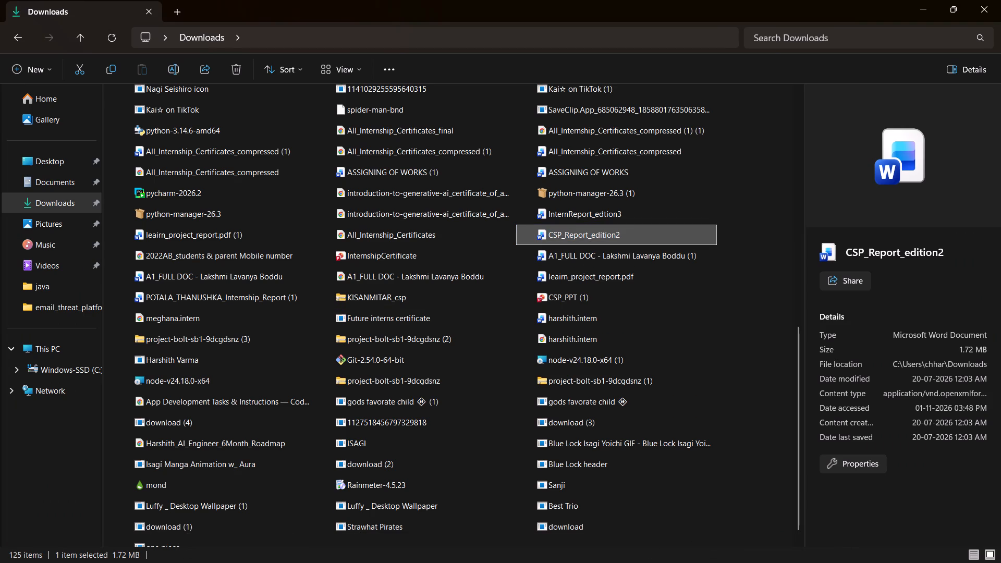
pyautogui.doubleClick(640, 237)
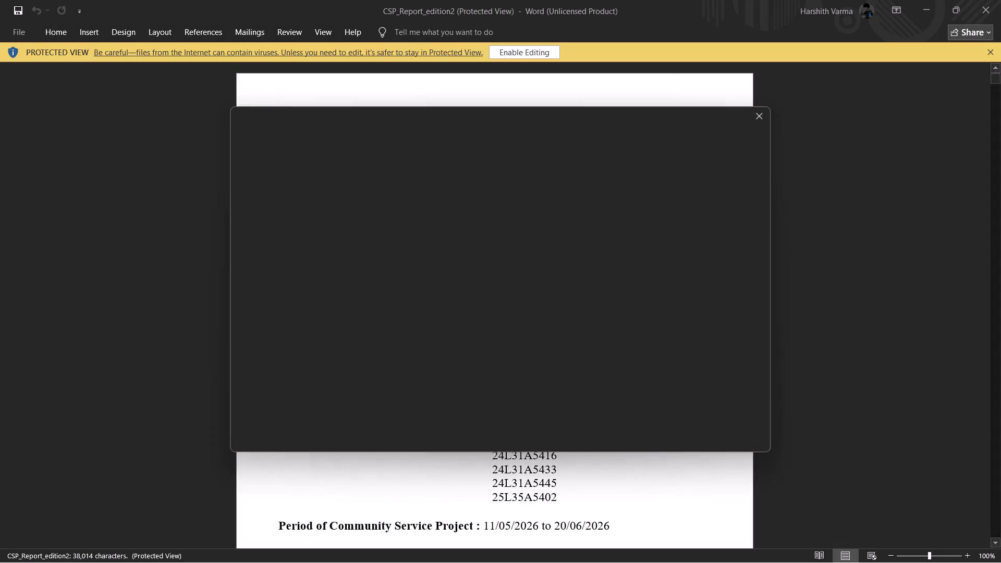
pyautogui.click(754, 111)
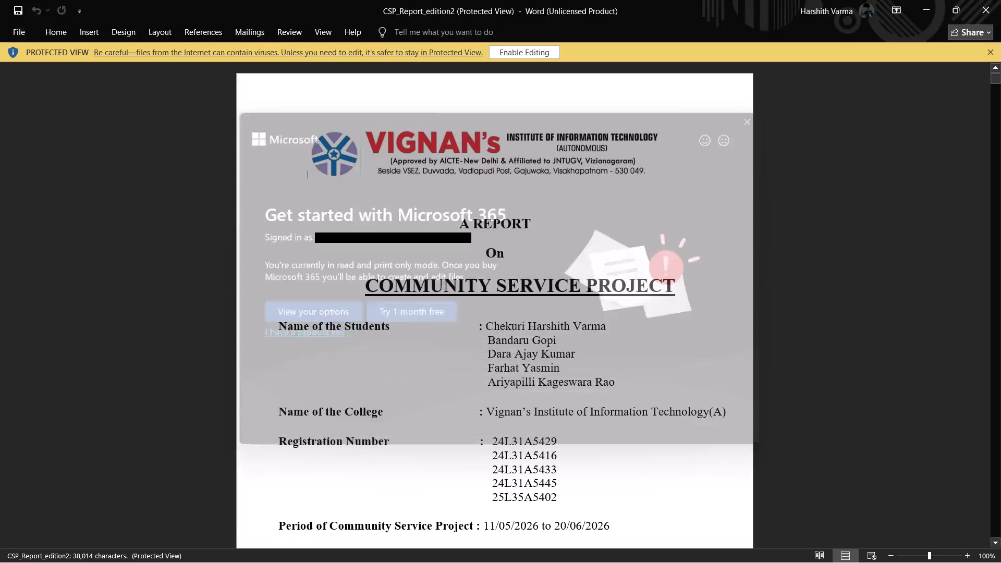
pyautogui.click(563, 354)
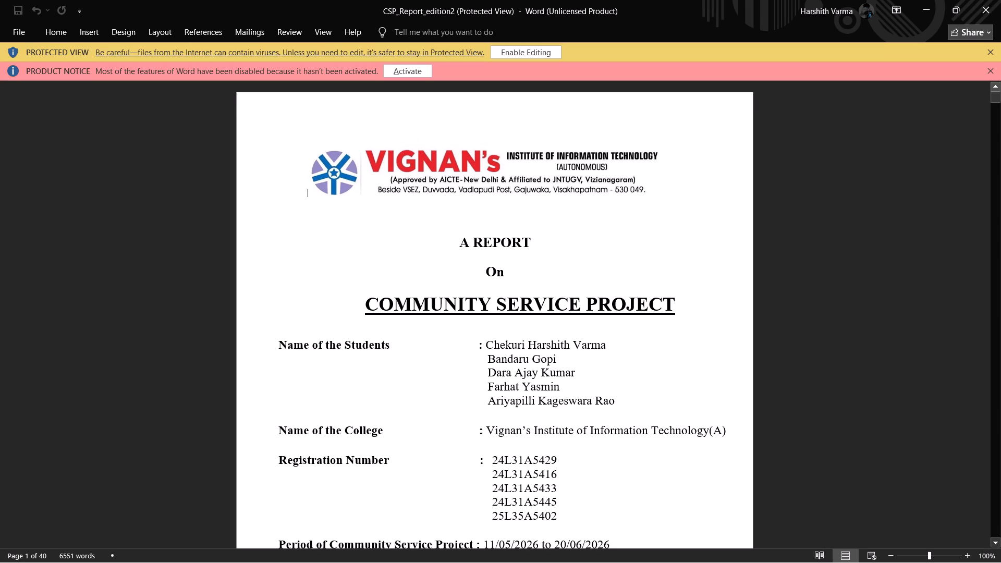
# Look through the weekly logs and reports of the downloaded original to locate the Chapter 5 Outcomes Description title page.
pyautogui.moveTo(994, 95); pyautogui.dragTo(1000, 284)
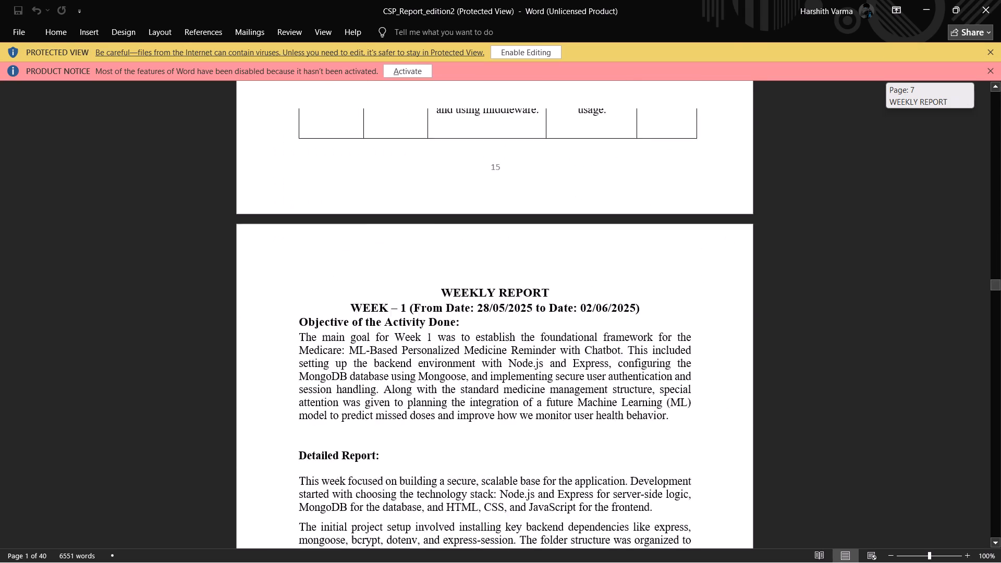
pyautogui.moveTo(1000, 284); pyautogui.dragTo(1000, 292)
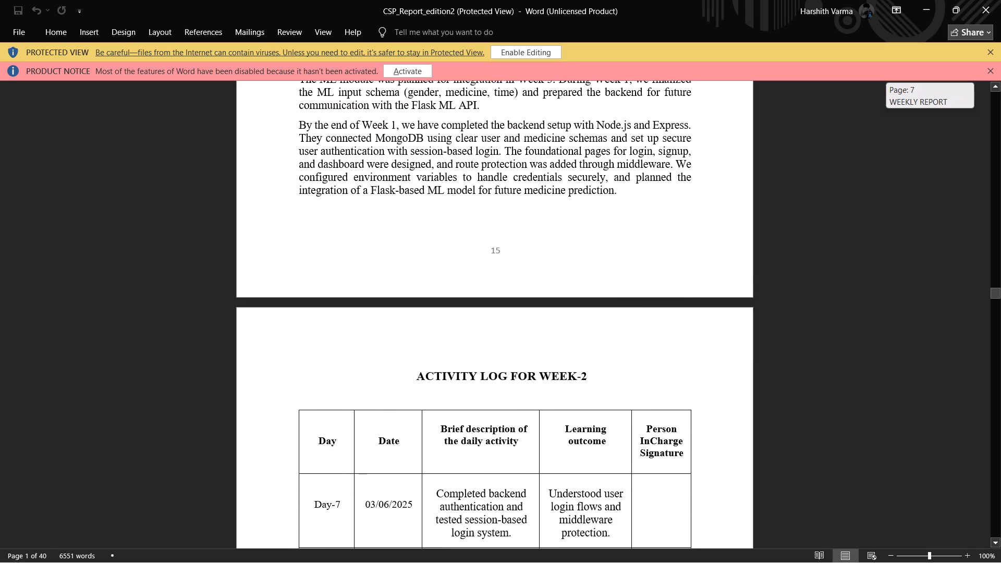
pyautogui.moveTo(1000, 292); pyautogui.dragTo(995, 417)
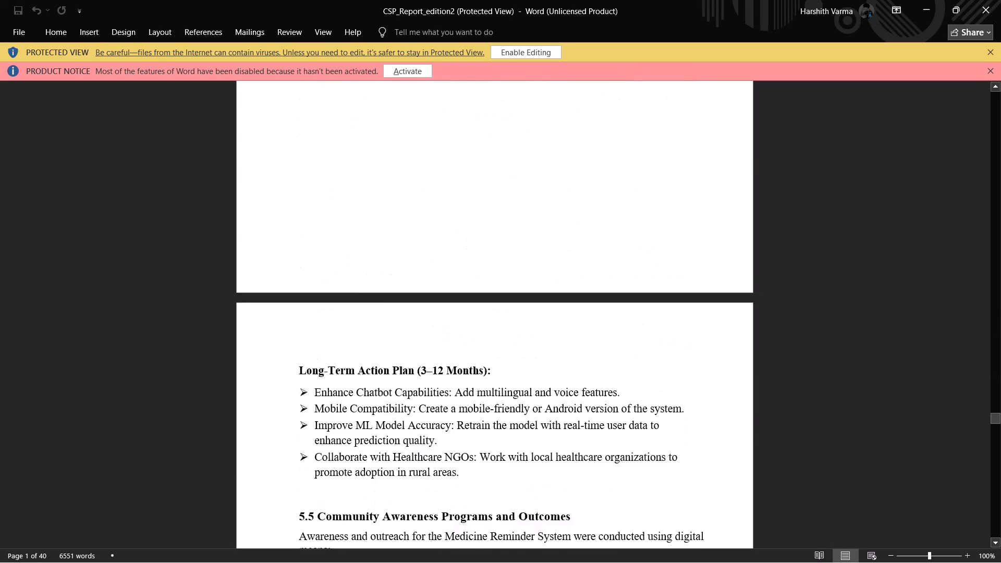
pyautogui.scroll(17, 654, 385)
pyautogui.scroll(-1, 654, 385)
pyautogui.scroll(2, 654, 385)
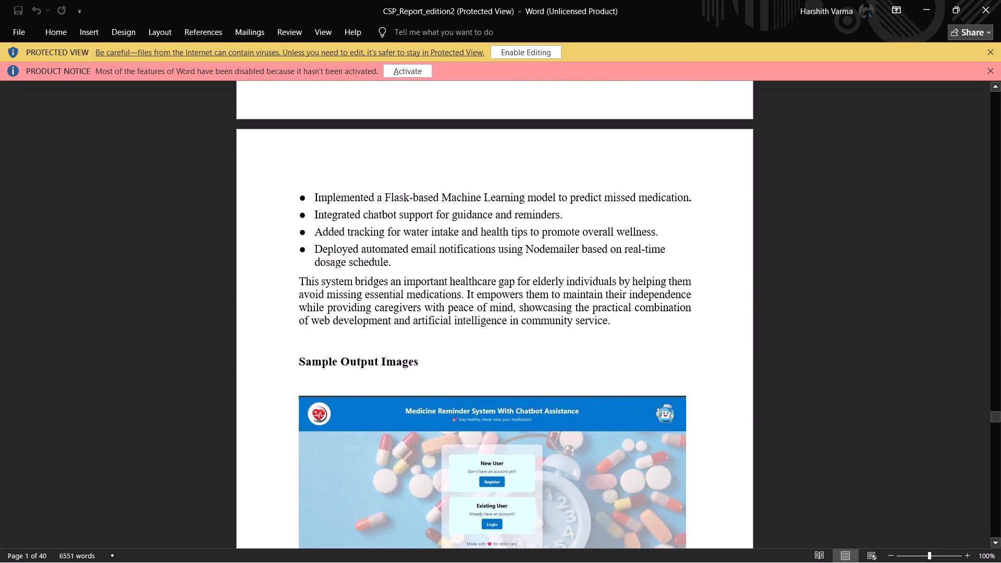
pyautogui.scroll(16, 654, 385)
pyautogui.scroll(-1, 654, 385)
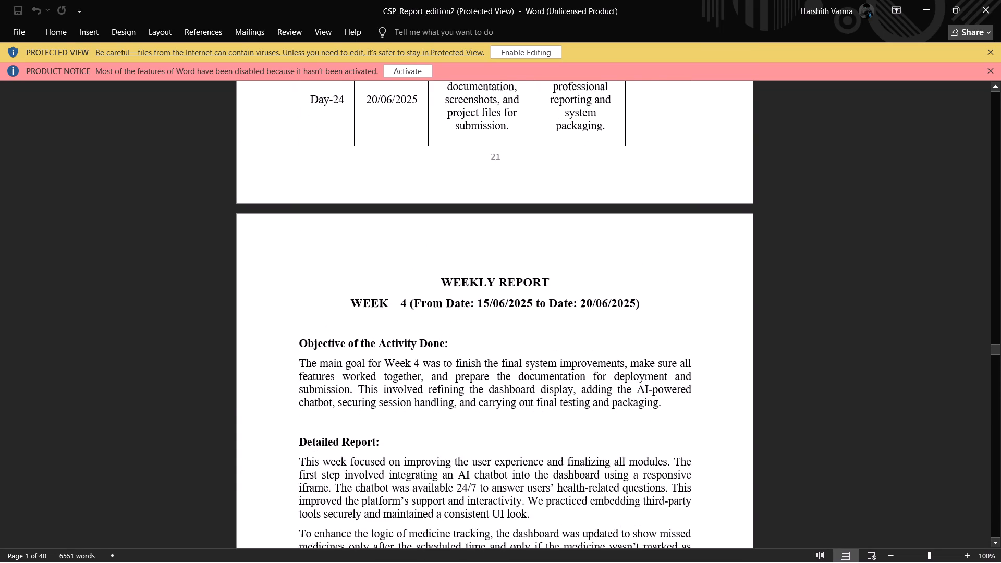
pyautogui.scroll(-2, 654, 385)
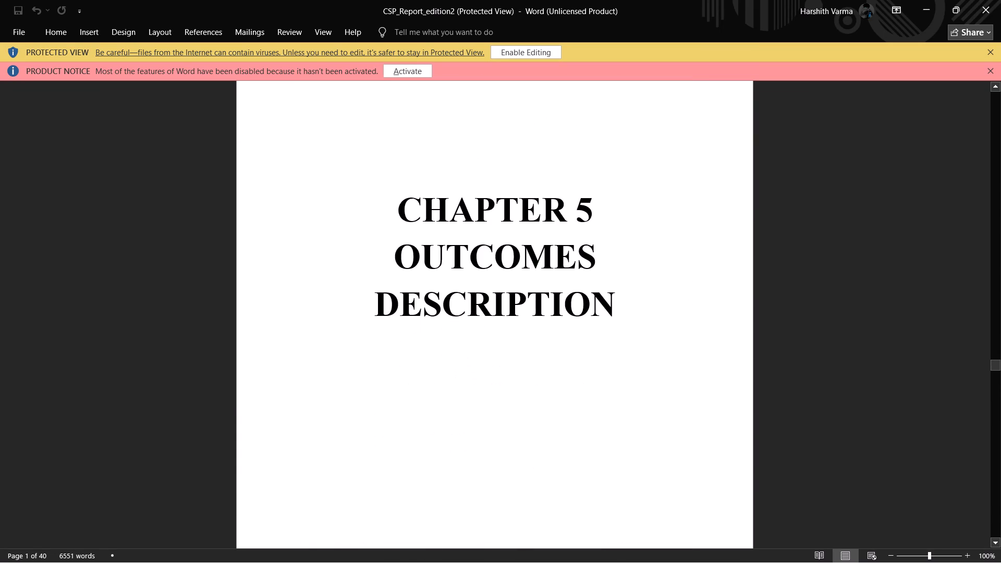
# Examine sections 5.1 to 5.6 and the sample output images in the original, checking their headings, numbering, bullets and page breaks.
pyautogui.scroll(-3, 654, 385)
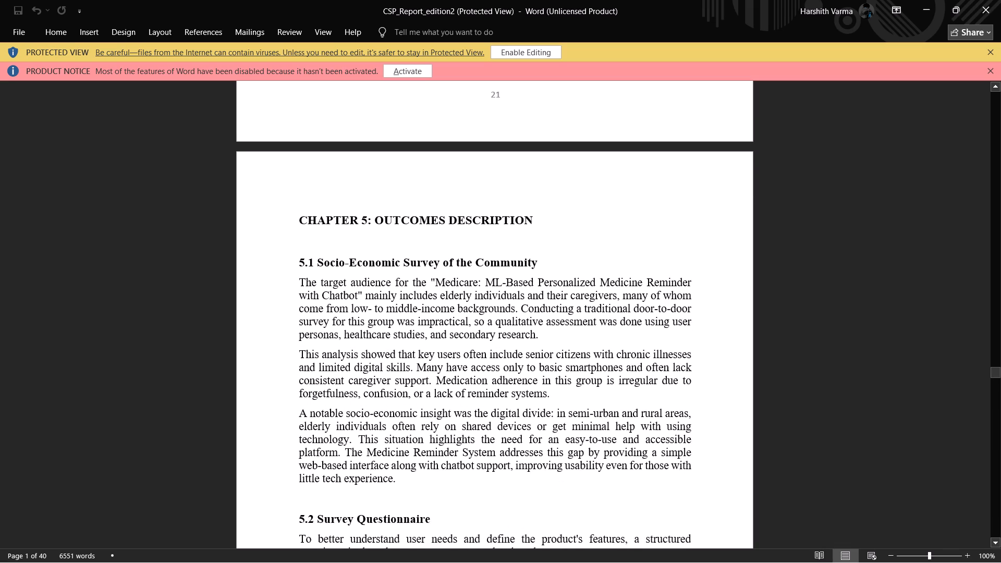
pyautogui.scroll(-7, 654, 385)
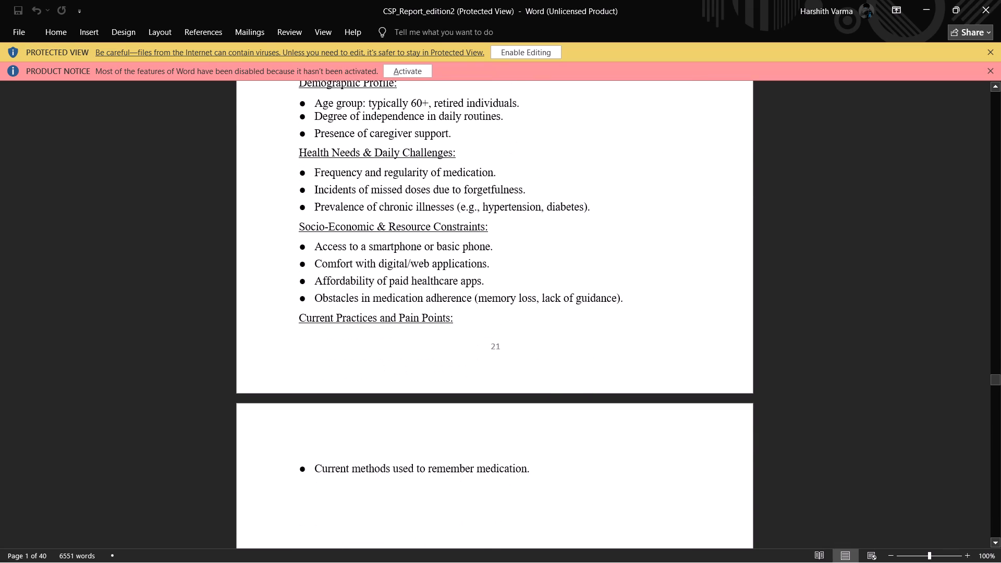
pyautogui.scroll(-7, 654, 385)
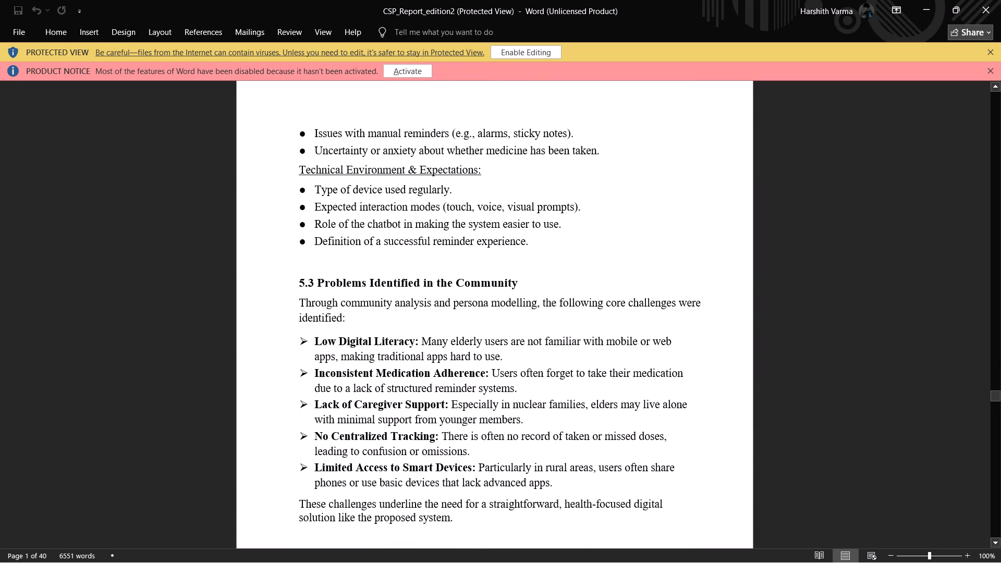
pyautogui.scroll(-2, 654, 385)
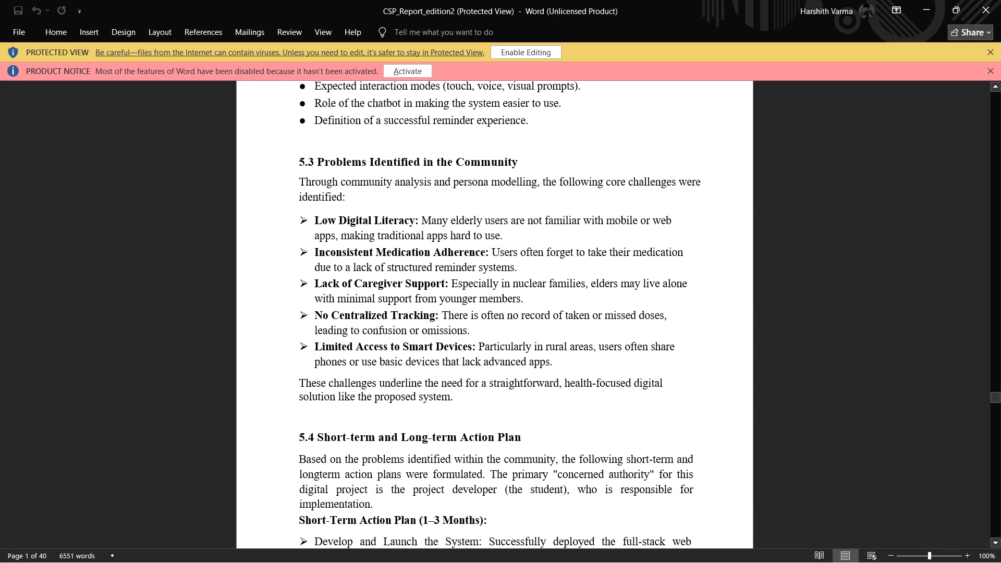
pyautogui.scroll(1, 654, 385)
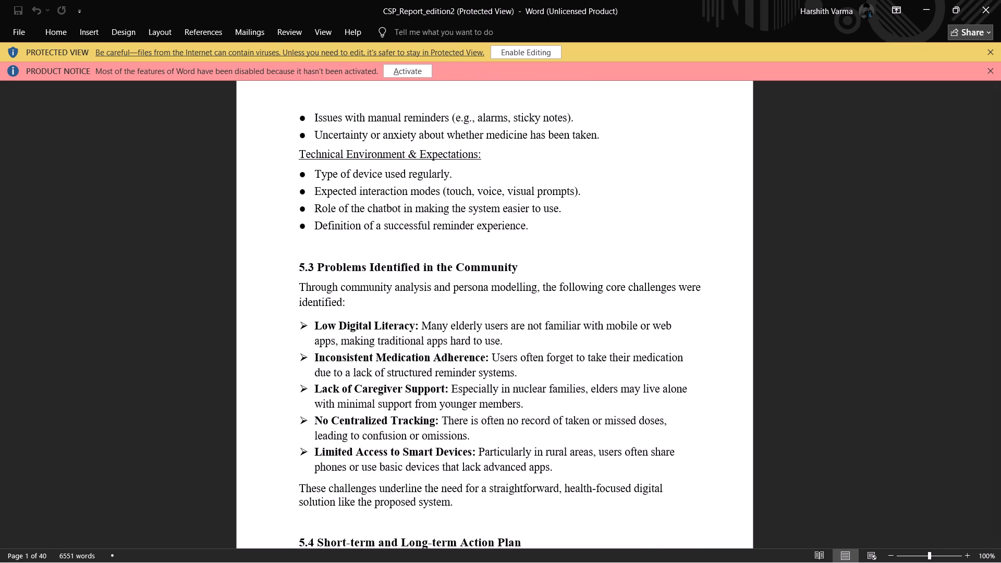
pyautogui.scroll(-2, 654, 385)
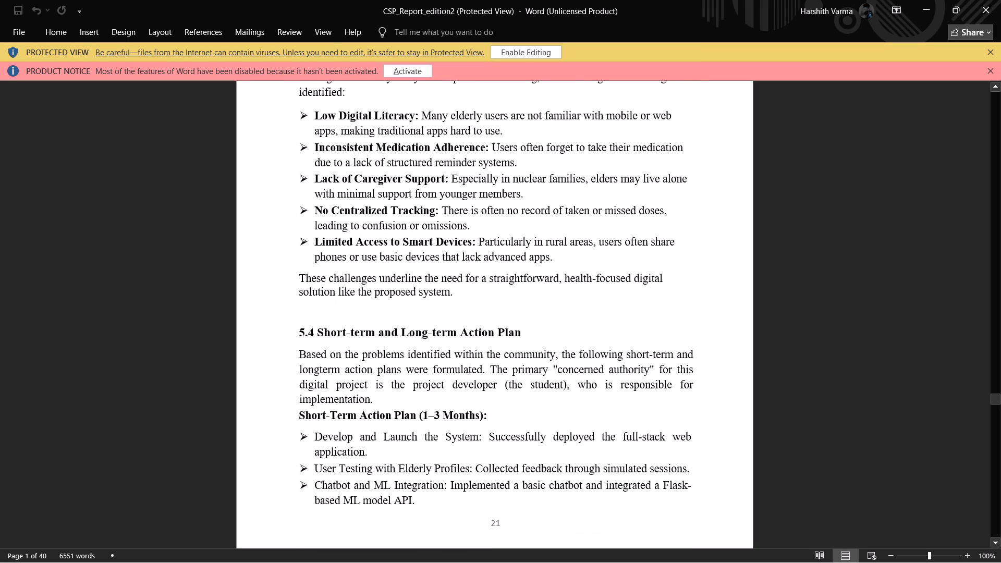
pyautogui.scroll(-6, 654, 385)
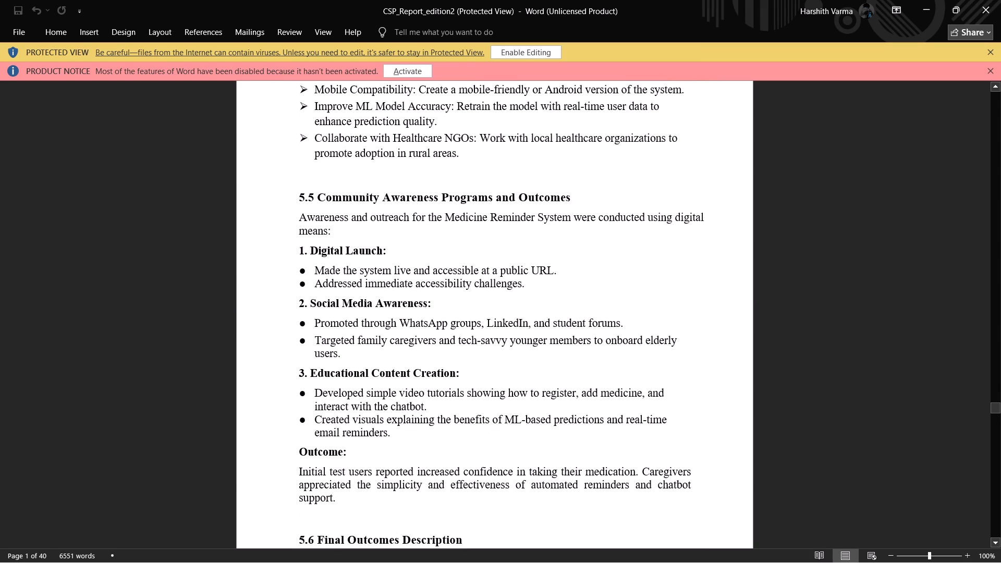
pyautogui.scroll(-8, 654, 385)
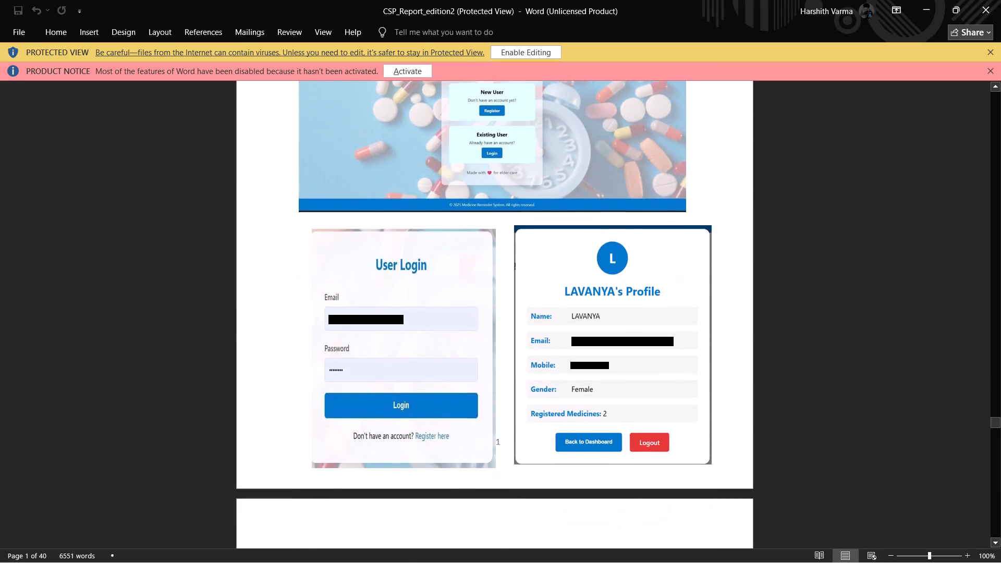
# Examine the original's section 5.7 Mini Project Report and the Chapter 6 recommendations, checking their headings and layout.
pyautogui.scroll(-4, 654, 385)
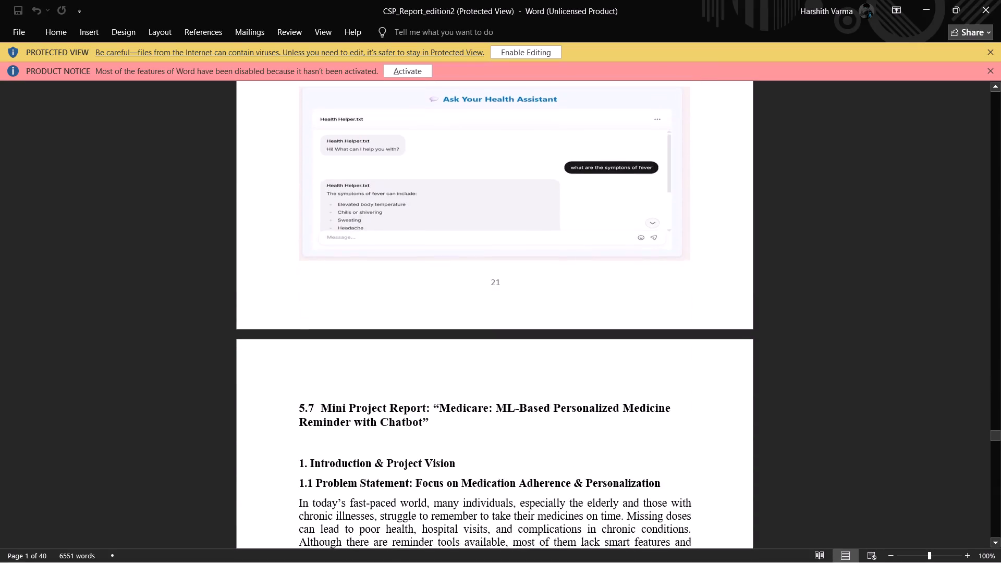
pyautogui.scroll(-5, 654, 385)
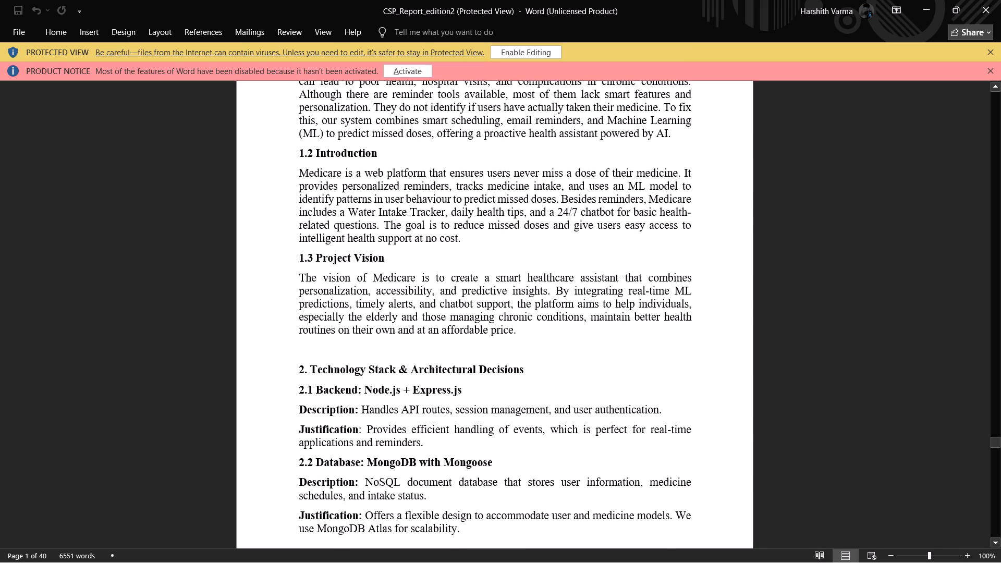
pyautogui.scroll(-5, 654, 385)
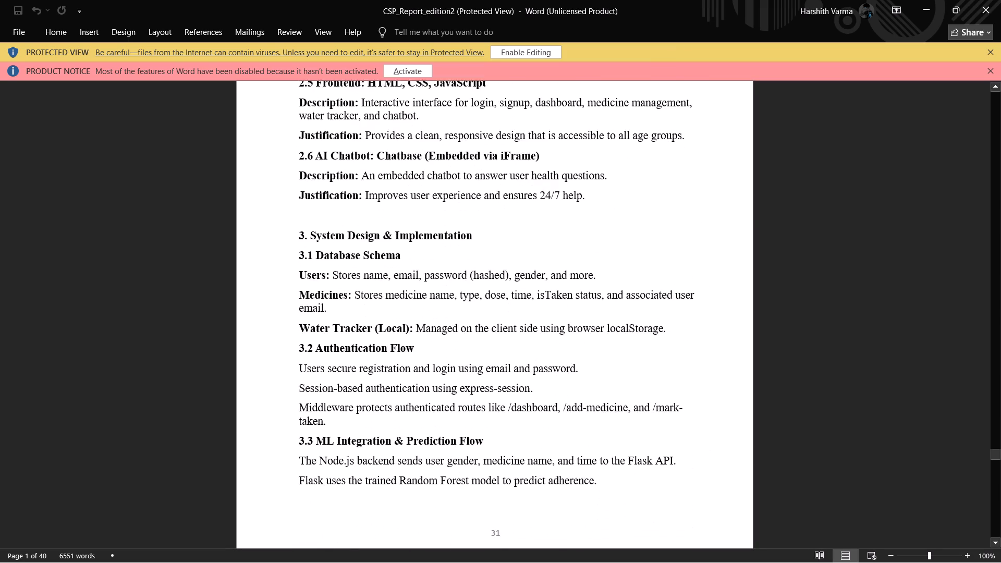
pyautogui.scroll(-1, 654, 385)
pyautogui.scroll(1, 654, 385)
pyautogui.scroll(-1, 654, 385)
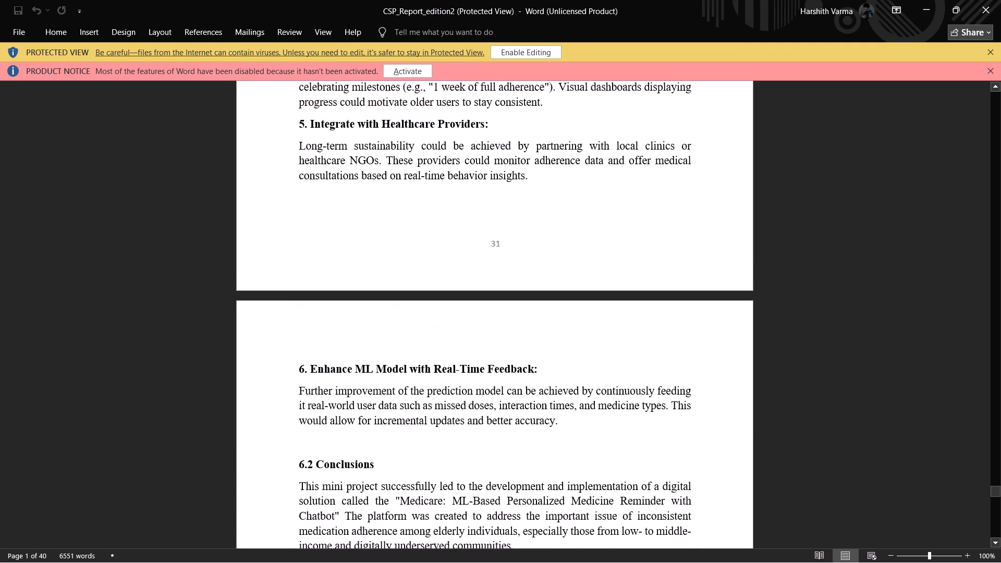
# Examine the original's closing pages, from 6.2 Conclusions through the Student Self-Evaluation form to the project photos.
pyautogui.scroll(-2, 654, 385)
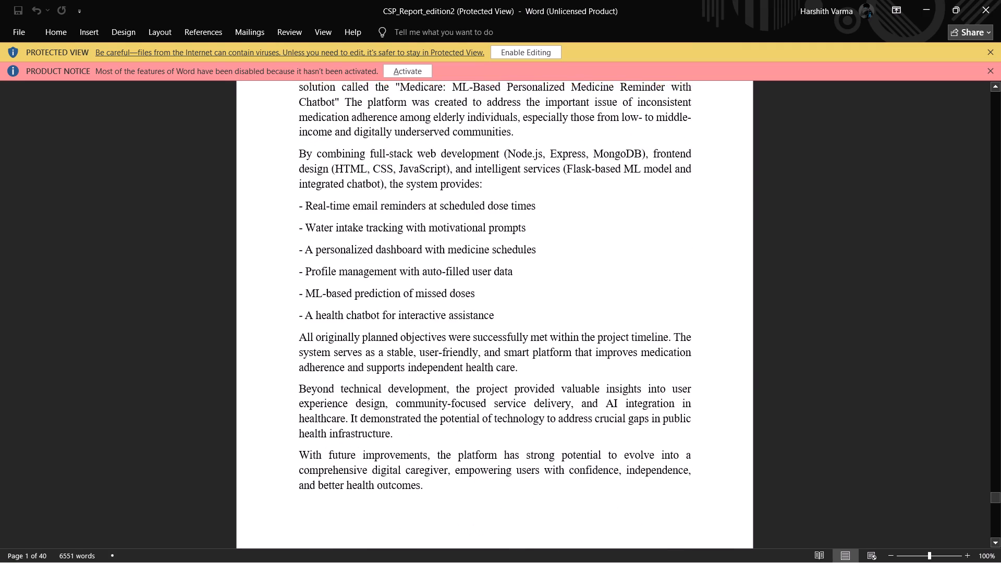
pyautogui.scroll(-3, 654, 385)
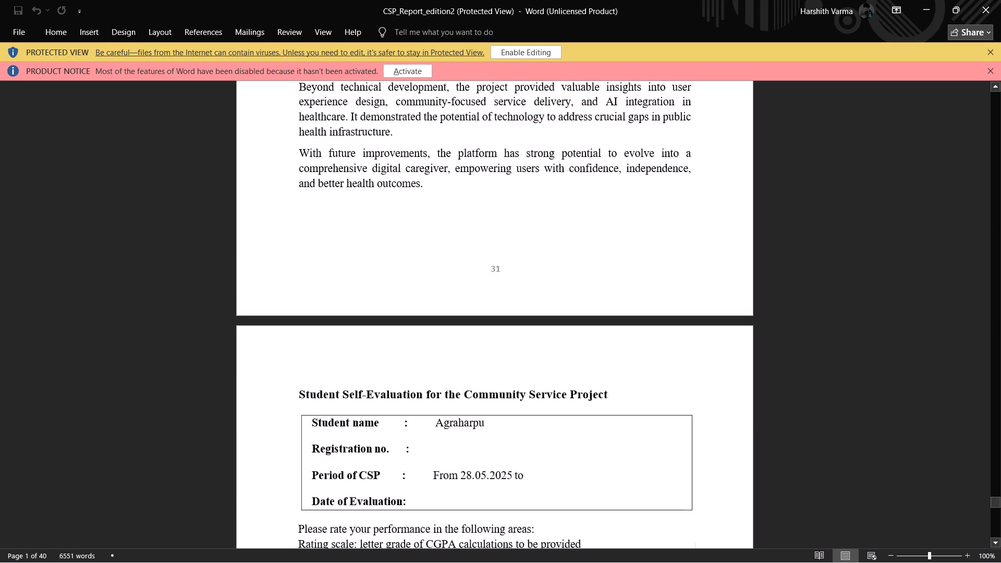
pyautogui.scroll(-1, 654, 385)
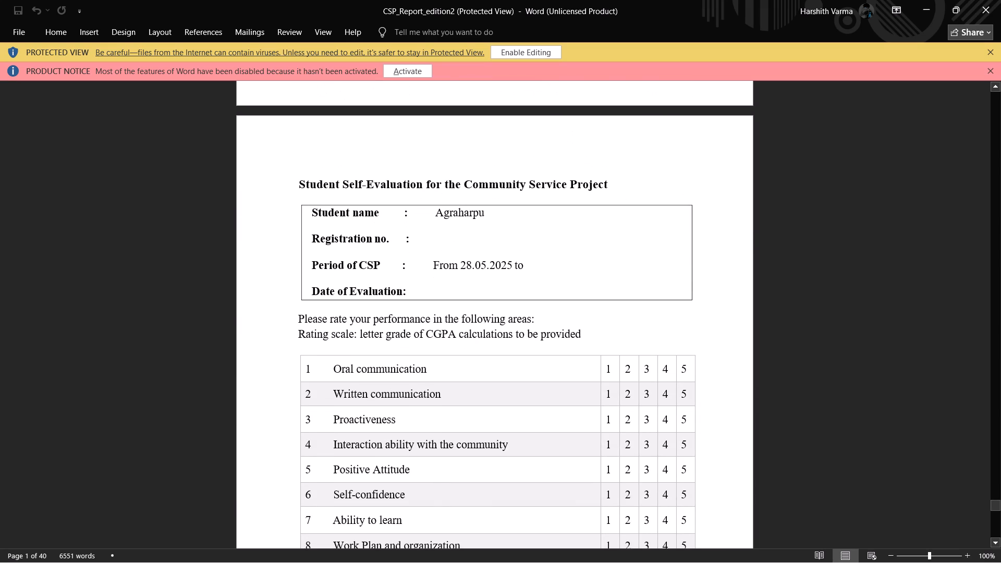
pyautogui.scroll(-2, 654, 385)
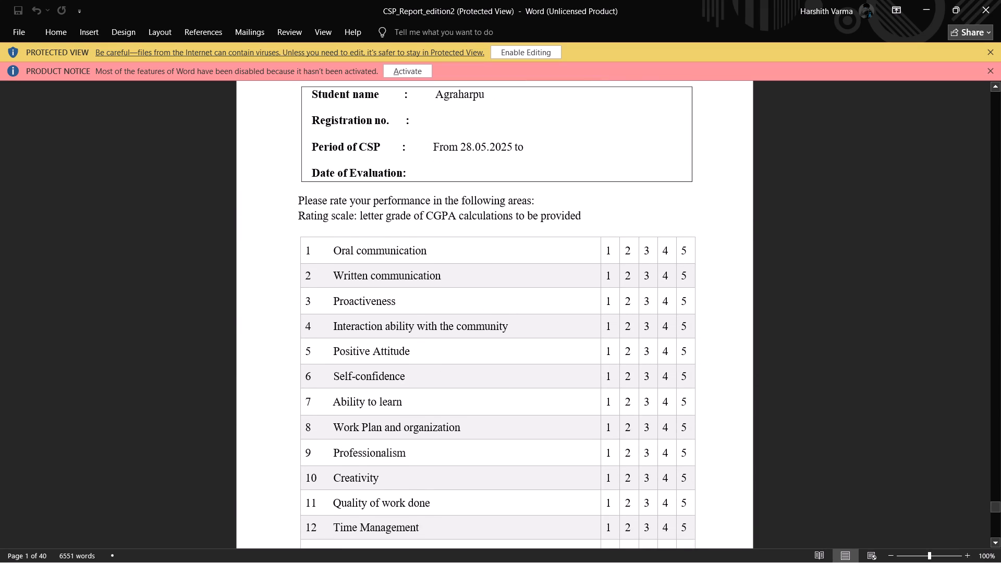
pyautogui.scroll(-2, 654, 385)
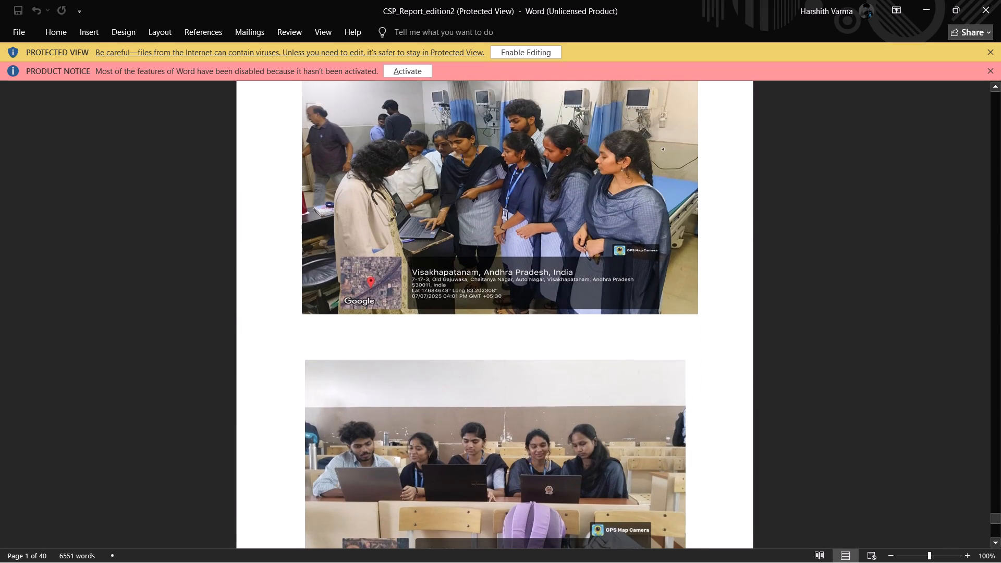
# Switch to the online CSP_Report_edition2 in Chrome and compare its Survey Questionnaire and Problems Identified pages with the original.
pyautogui.hotkey('alt', 'Tab')
pyautogui.hotkey('alt', 'Tab')
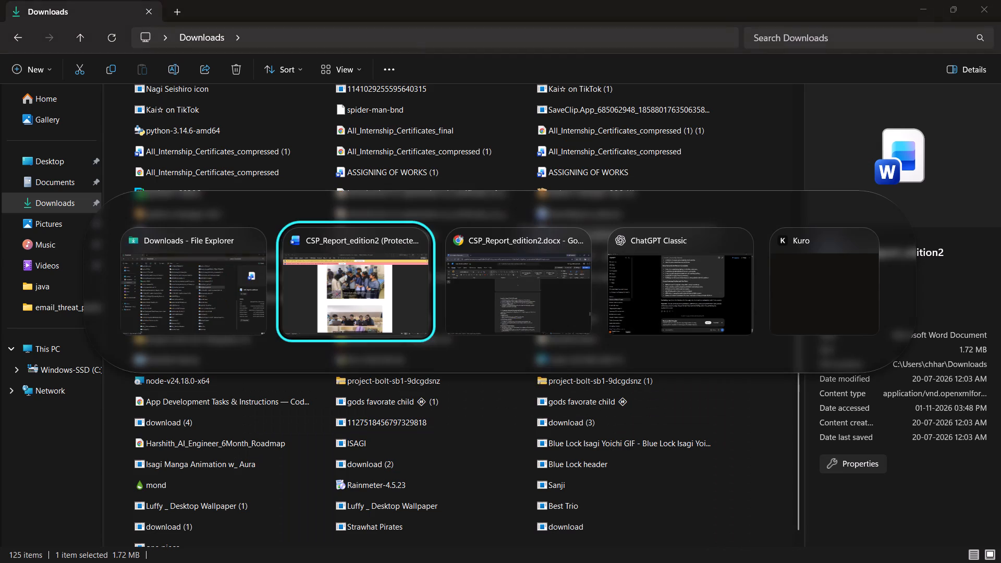
pyautogui.hotkey('alt', 'Tab')
pyautogui.hotkey('alt', 'Tab')
pyautogui.hotkey('alt', 'Tab')
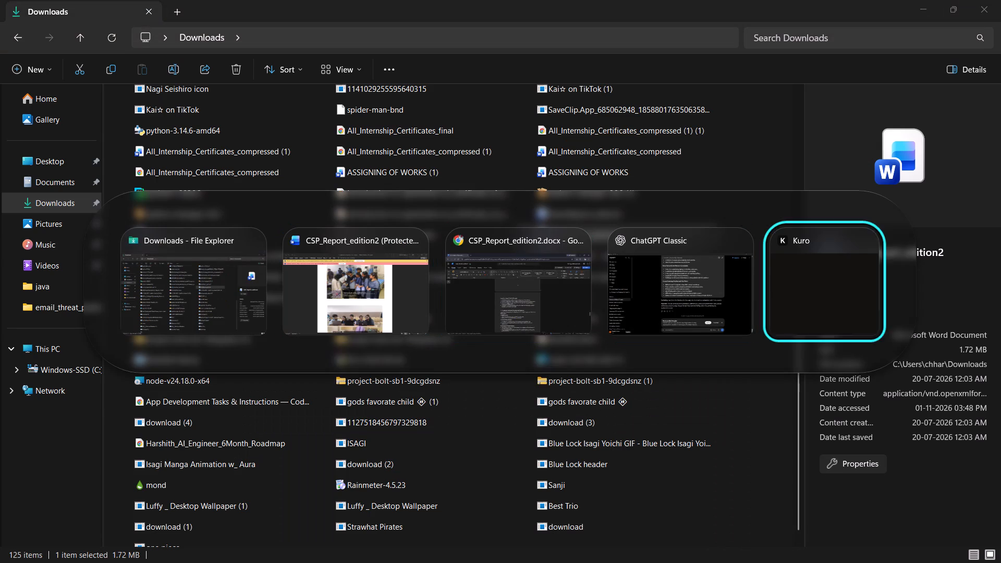
pyautogui.hotkey('alt', 'Tab')
pyautogui.hotkey('alt', 'Tab')
pyautogui.hotkey('alt', 'Tab')
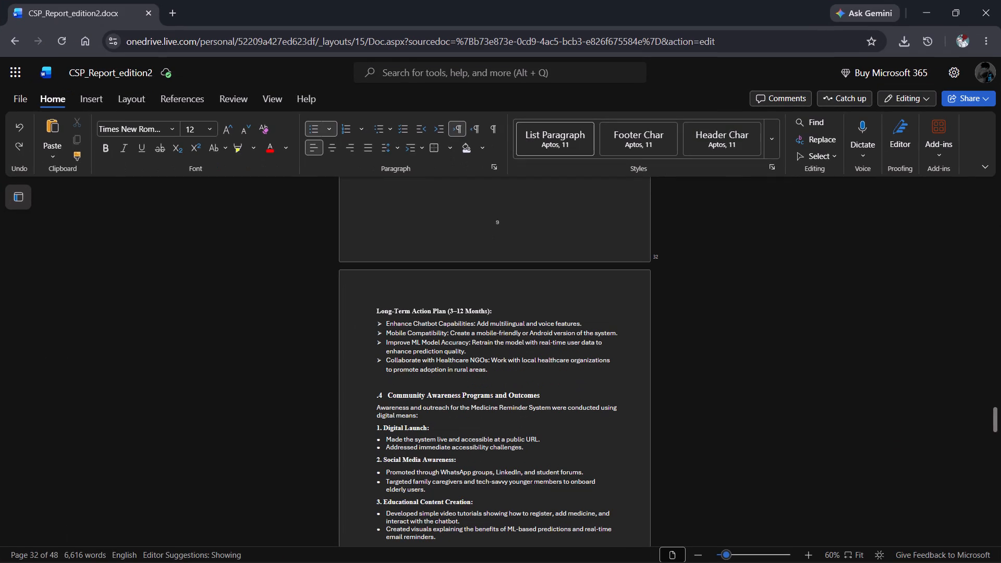
pyautogui.click(469, 379)
pyautogui.scroll(4, 469, 379)
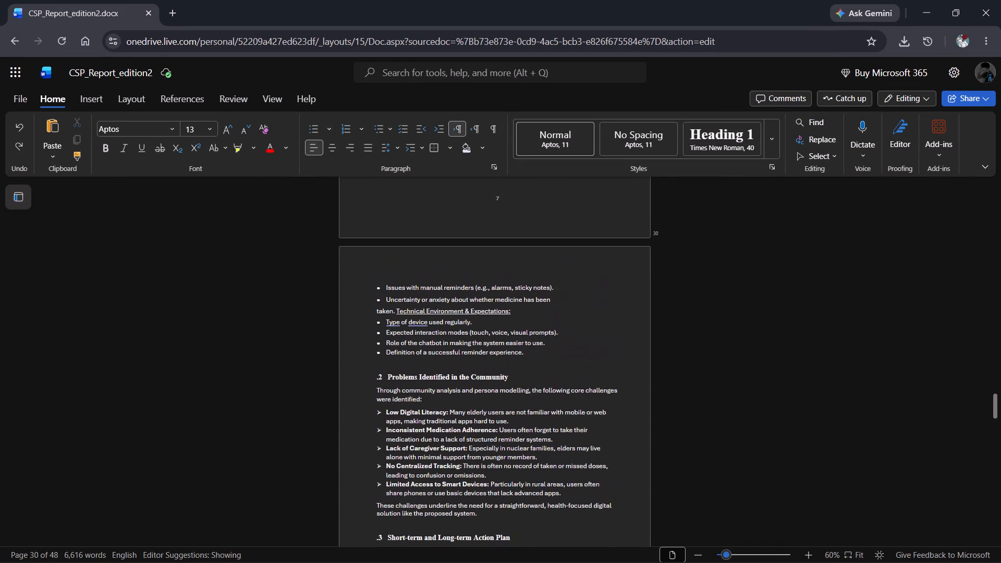
pyautogui.scroll(-1, 469, 379)
pyautogui.scroll(2, 469, 379)
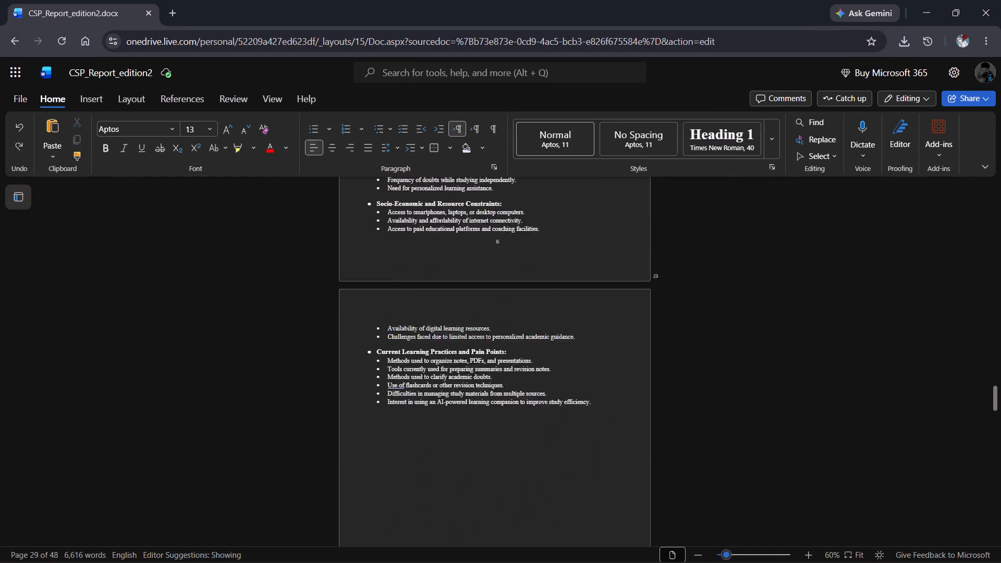
pyautogui.scroll(-3, 469, 379)
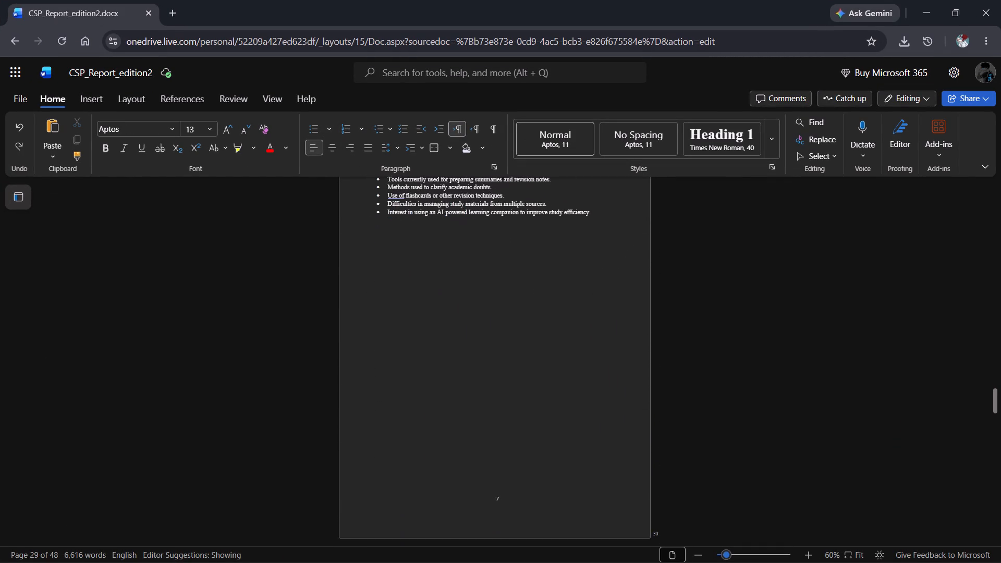
pyautogui.scroll(-2, 469, 379)
# Switch to the downloaded original in Word and go back from the project photos to section 5.2 Survey Questionnaire.
pyautogui.hotkey('alt', 'Tab')
pyautogui.hotkey('alt', 'Tab')
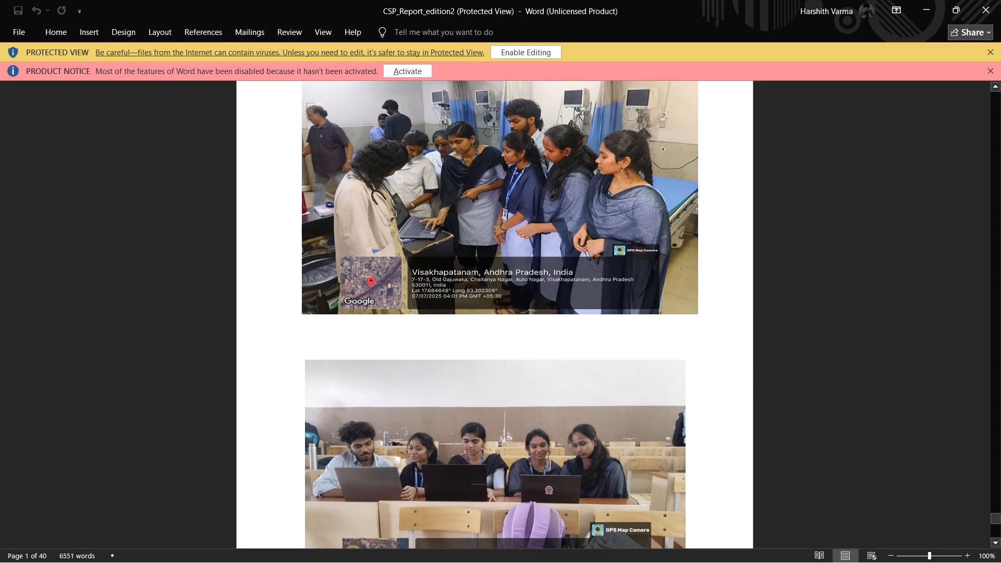
pyautogui.scroll(1, 469, 379)
pyautogui.rightClick(469, 379)
pyautogui.scroll(1, 469, 379)
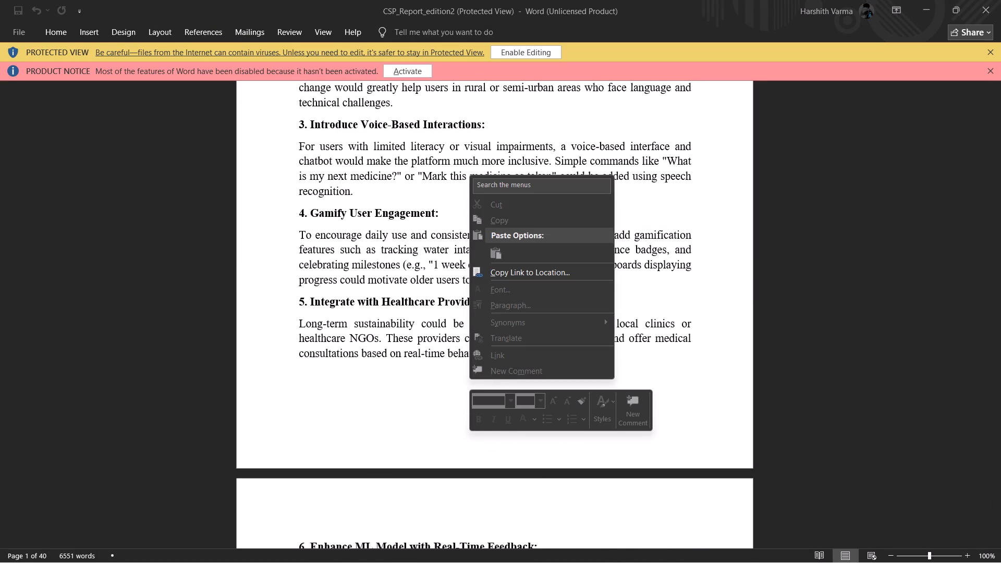
pyautogui.click(394, 359)
pyautogui.scroll(1, 394, 359)
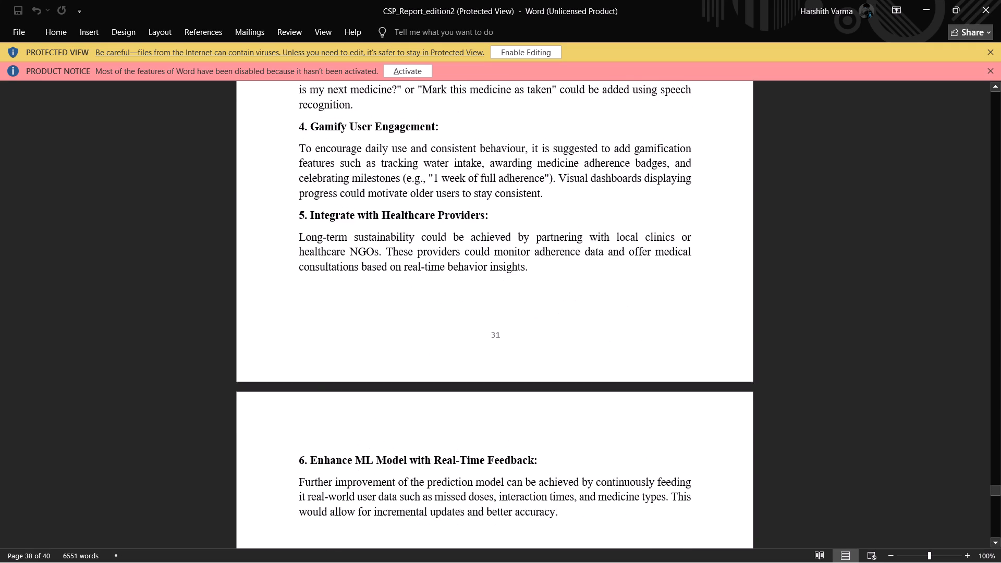
pyautogui.scroll(3, 394, 359)
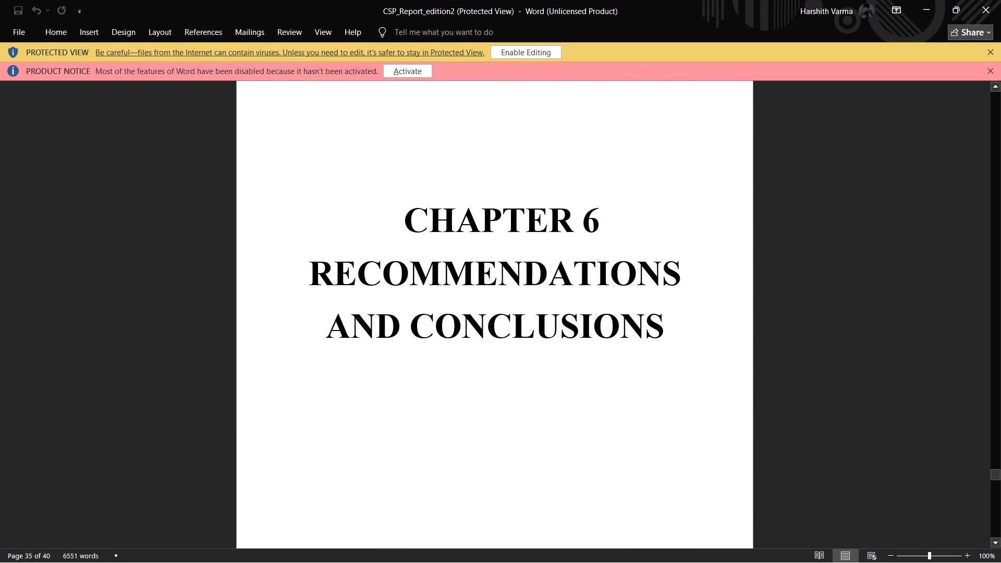
pyautogui.scroll(4, 394, 359)
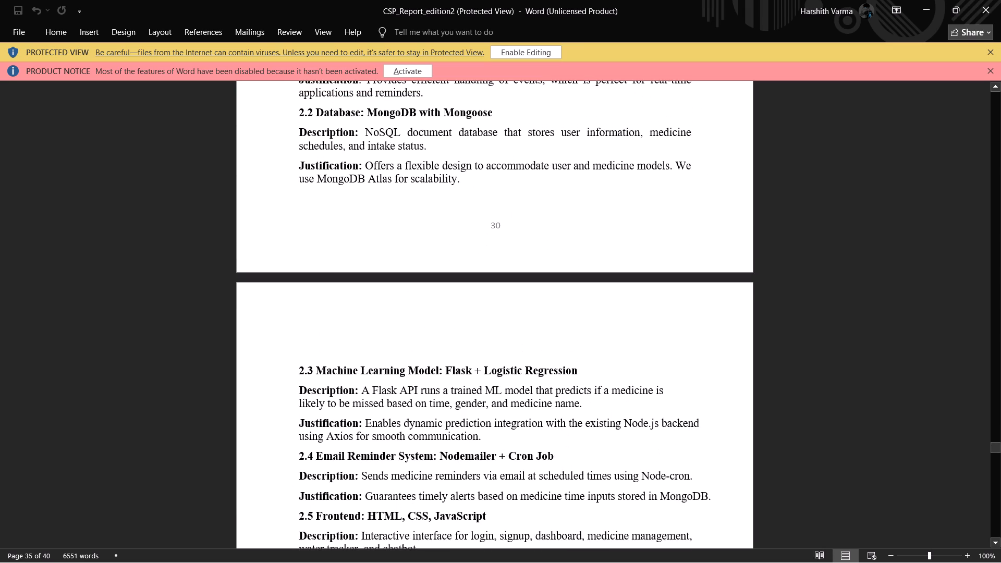
pyautogui.press('Up')
pyautogui.press('Up')
pyautogui.press('Up')
pyautogui.press('Up')
pyautogui.press('Up')
pyautogui.press('Up')
pyautogui.press('Up')
pyautogui.press('Up')
pyautogui.press('Up')
pyautogui.press('Up')
pyautogui.press('Up')
pyautogui.press('Up')
pyautogui.press('Up')
pyautogui.press('Up')
pyautogui.press('Up')
pyautogui.press('Up')
pyautogui.press('Up')
pyautogui.press('Up')
pyautogui.press('Up')
pyautogui.press('Up')
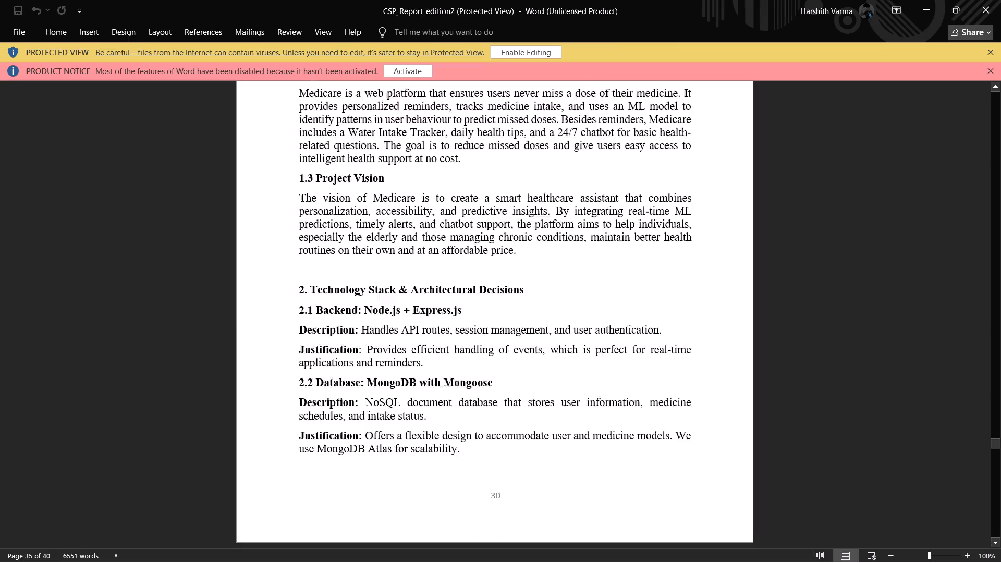
pyautogui.press('Up')
pyautogui.press('Up')
pyautogui.press('Up')
pyautogui.press('Up')
pyautogui.press('Up')
pyautogui.press('Up')
pyautogui.press('Up')
pyautogui.press('Up')
pyautogui.press('Up')
pyautogui.press('Up')
pyautogui.press('Up')
pyautogui.press('Up')
pyautogui.press('Up')
pyautogui.press('Up')
pyautogui.press('Up')
pyautogui.press('Up')
pyautogui.press('Up')
pyautogui.press('Up')
pyautogui.press('Up')
pyautogui.press('Up')
pyautogui.press('Up')
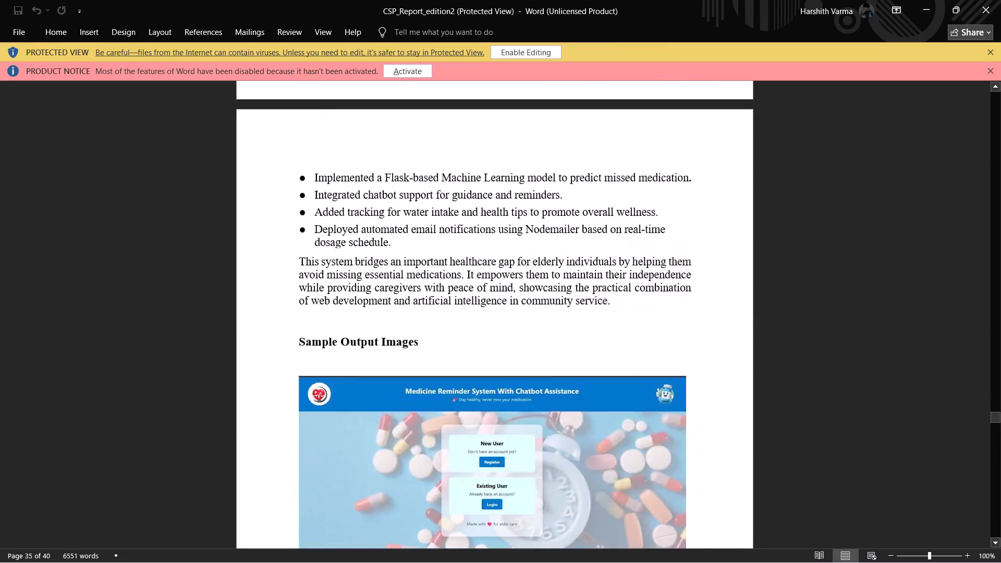
pyautogui.press('Up')
pyautogui.press('Up')
pyautogui.press('Up')
pyautogui.press('Up')
pyautogui.press('Up')
pyautogui.press('Up')
pyautogui.press('Up')
pyautogui.press('Up')
pyautogui.press('Up')
pyautogui.press('Up')
pyautogui.press('Up')
pyautogui.press('Up')
pyautogui.press('Up')
pyautogui.press('Up')
pyautogui.press('Up')
pyautogui.press('Up')
pyautogui.press('Up')
pyautogui.press('Up')
pyautogui.press('Up')
pyautogui.press('Up')
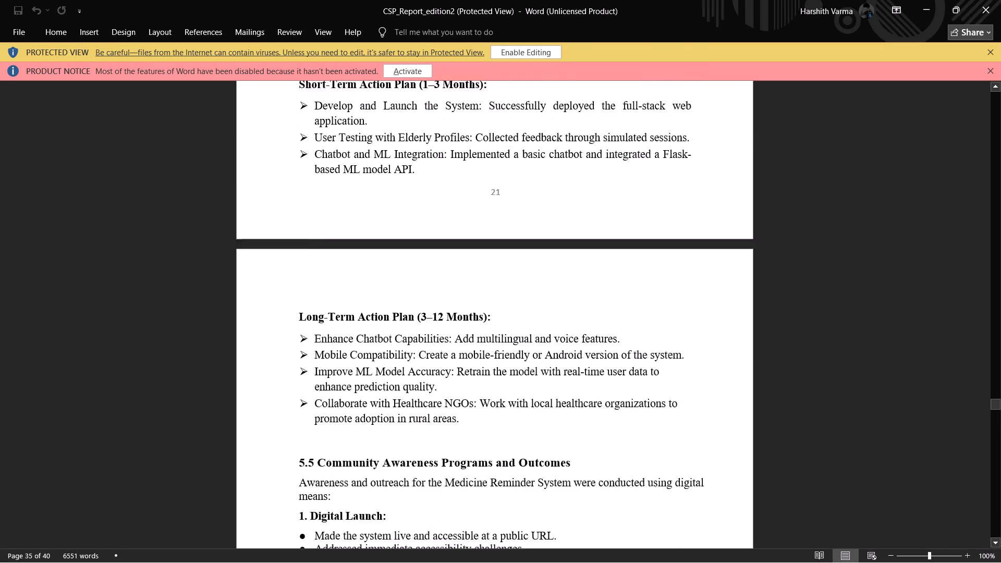
pyautogui.press('Up')
pyautogui.press('Up')
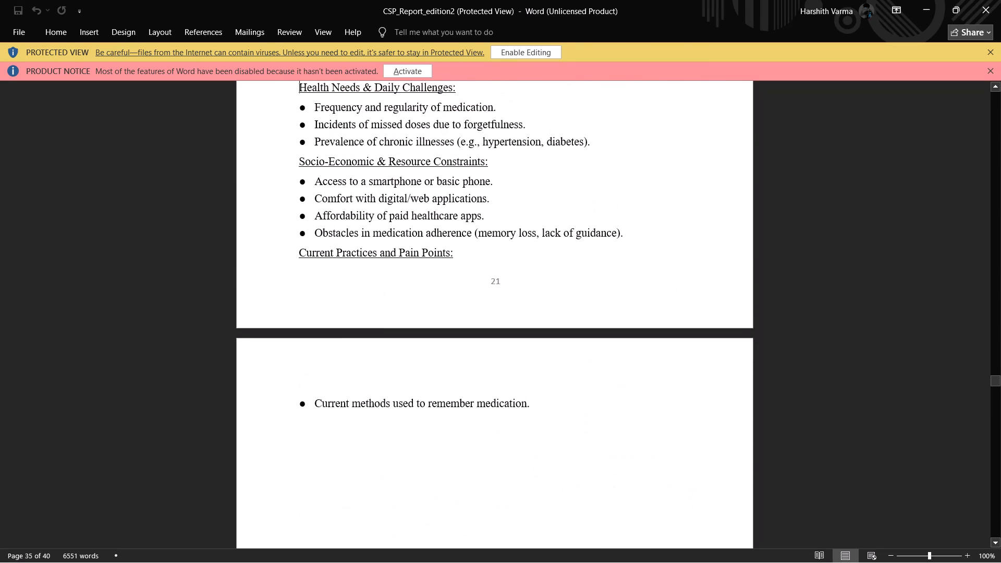
pyautogui.press('Up')
pyautogui.press('Up')
pyautogui.press('Up')
pyautogui.press('Up')
pyautogui.press('Up')
pyautogui.press('Up')
pyautogui.press('Up')
pyautogui.press('Up')
pyautogui.press('Up')
pyautogui.press('Up')
pyautogui.press('Up')
pyautogui.press('Up')
pyautogui.press('Up')
pyautogui.press('Up')
pyautogui.press('Up')
pyautogui.press('Up')
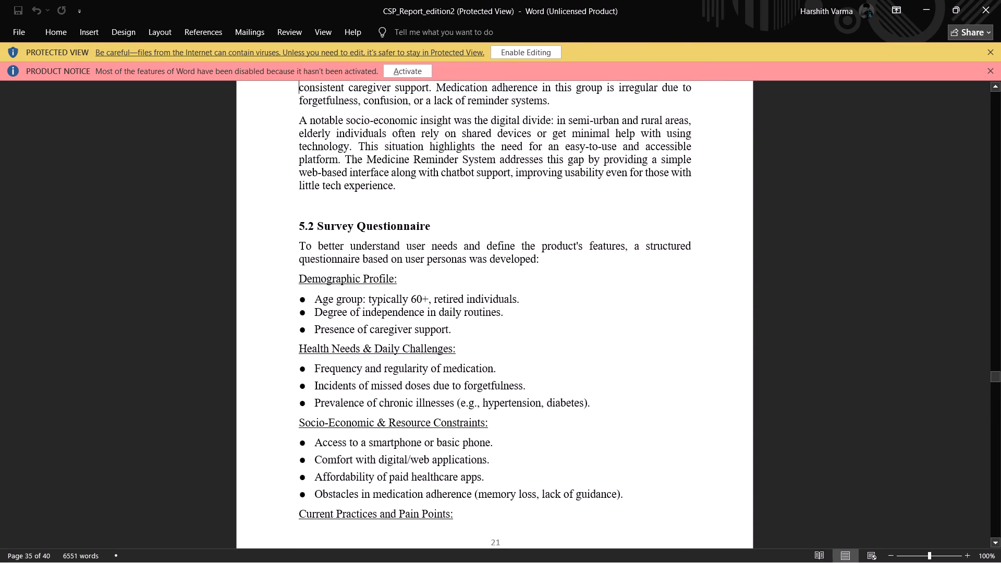
# Examine the original's questionnaire bullets across the page breaks, from Demographic Profile to section 5.3 Problems Identified in the Community.
pyautogui.press('Down')
pyautogui.press('Down')
pyautogui.press('Down')
pyautogui.press('Down')
pyautogui.press('Down')
pyautogui.press('Down')
pyautogui.press('Down')
pyautogui.press('Down')
pyautogui.press('Down')
pyautogui.press('Down')
pyautogui.press('Down')
pyautogui.press('Down')
pyautogui.press('Down')
pyautogui.press('Down')
pyautogui.press('Down')
pyautogui.press('Down')
pyautogui.press('Down')
pyautogui.press('Down')
pyautogui.press('Down')
pyautogui.press('Down')
pyautogui.press('Down')
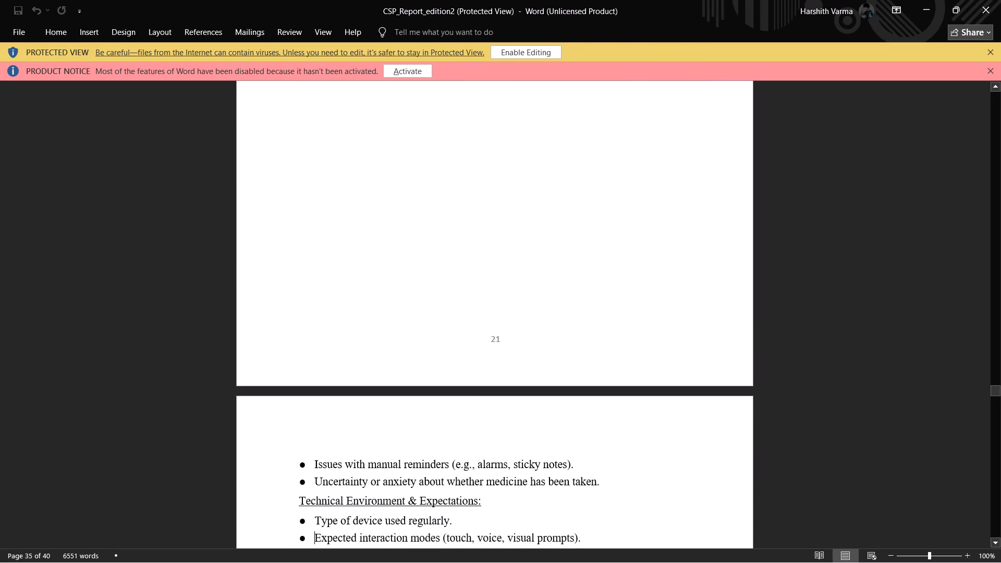
pyautogui.press('Down')
pyautogui.press('Down')
pyautogui.press('Up')
pyautogui.press('Up')
pyautogui.press('Up')
pyautogui.press('Up')
pyautogui.press('Up')
pyautogui.press('Up')
pyautogui.press('Up')
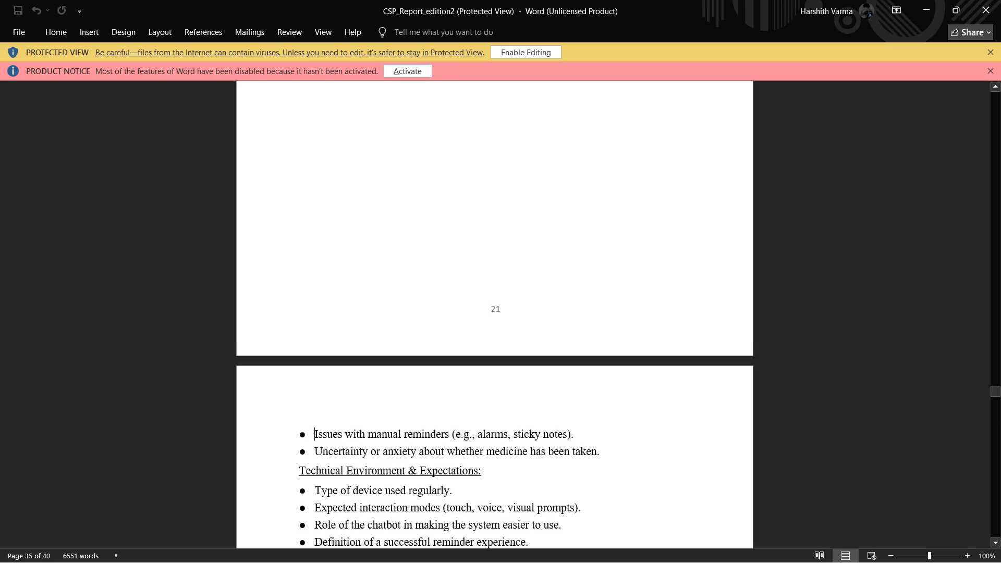
pyautogui.press('Up')
pyautogui.press('Up')
pyautogui.press('Up')
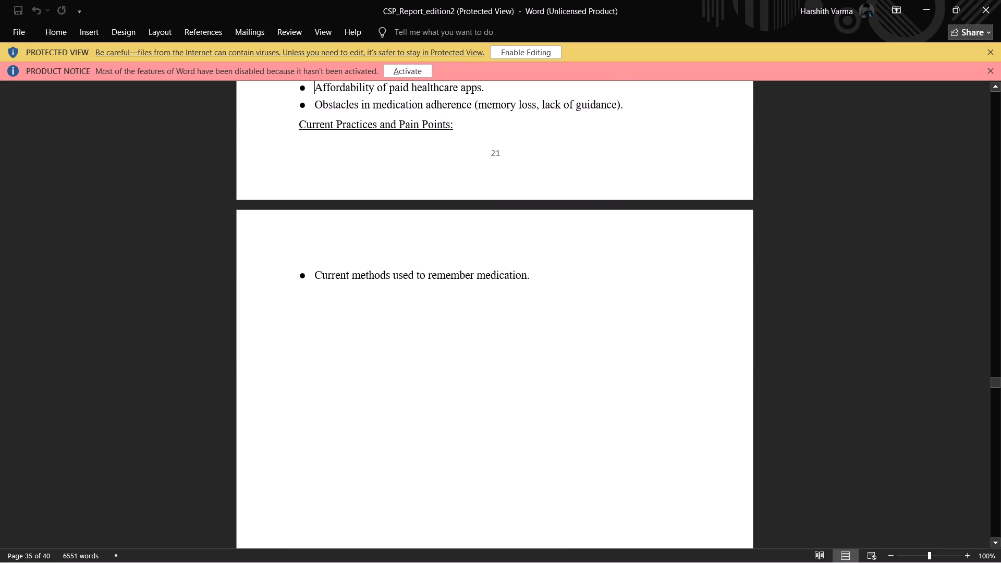
pyautogui.press('Down')
pyautogui.press('Down')
pyautogui.press('Down')
pyautogui.press('Down')
pyautogui.press('Down')
pyautogui.press('Down')
pyautogui.press('Down')
pyautogui.press('Down')
pyautogui.press('Down')
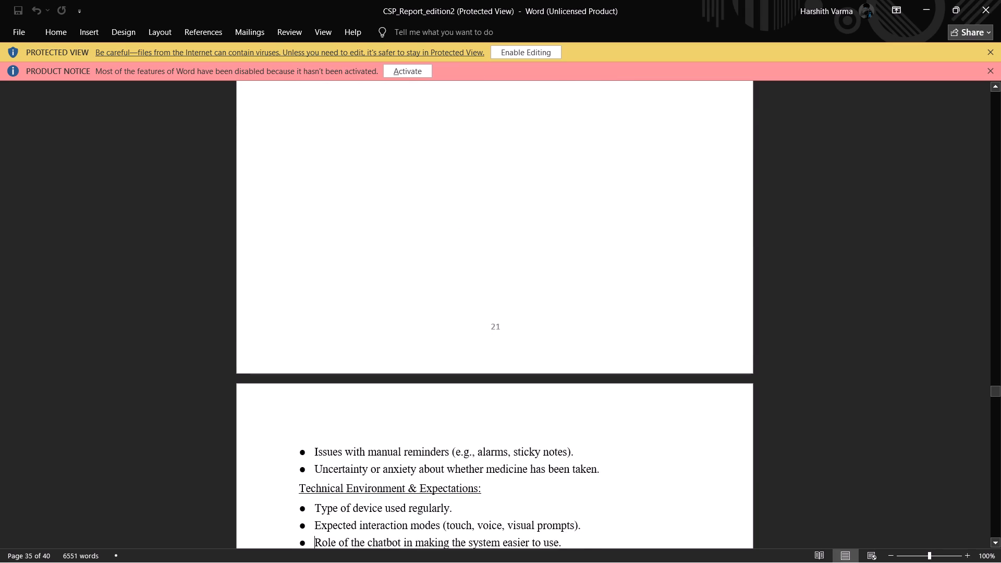
pyautogui.press('Down')
pyautogui.press('Down')
pyautogui.press('Down')
pyautogui.press('Down')
pyautogui.press('Down')
pyautogui.press('Down')
pyautogui.press('Down')
pyautogui.press('Down')
pyautogui.press('Down')
pyautogui.press('Down')
pyautogui.press('Down')
pyautogui.press('Up')
pyautogui.press('Down')
pyautogui.press('Down')
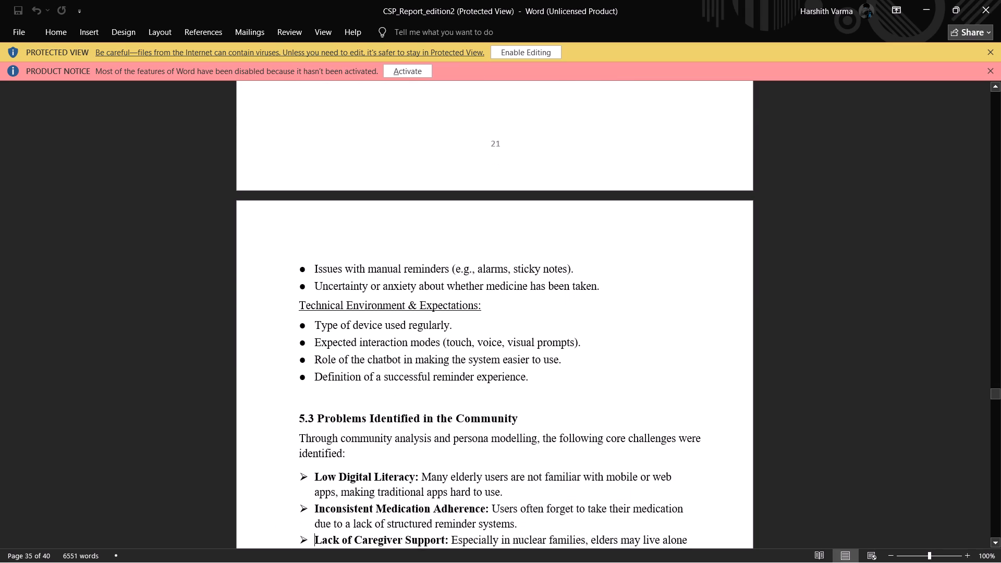
pyautogui.press('Down')
# Switch to the online report in Chrome and delete the old questionnaire text from "Issues with manual reminders" through "Definition of a successful reminder experience.".
pyautogui.hotkey('alt', 'Tab')
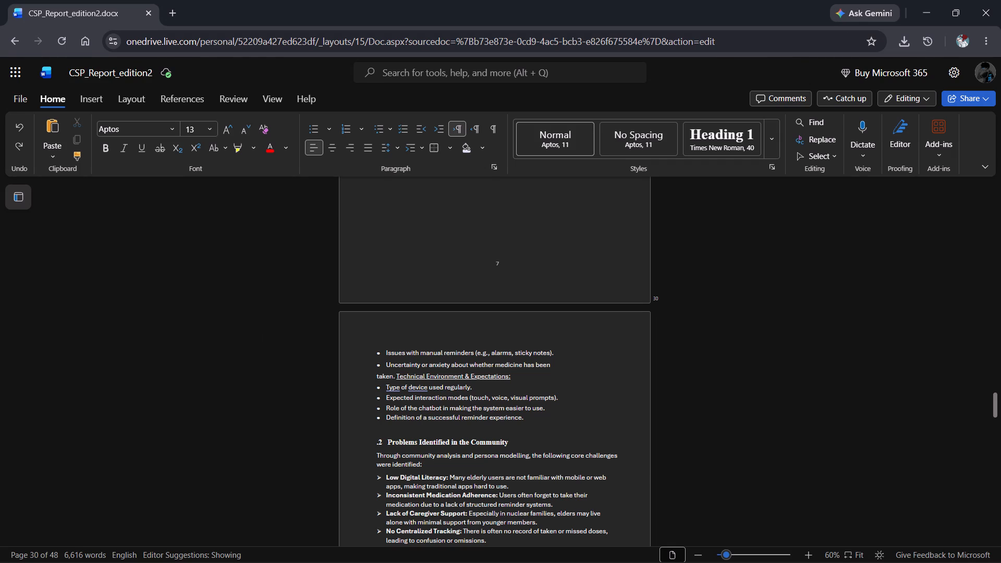
pyautogui.moveTo(527, 412); pyautogui.dragTo(527, 417)
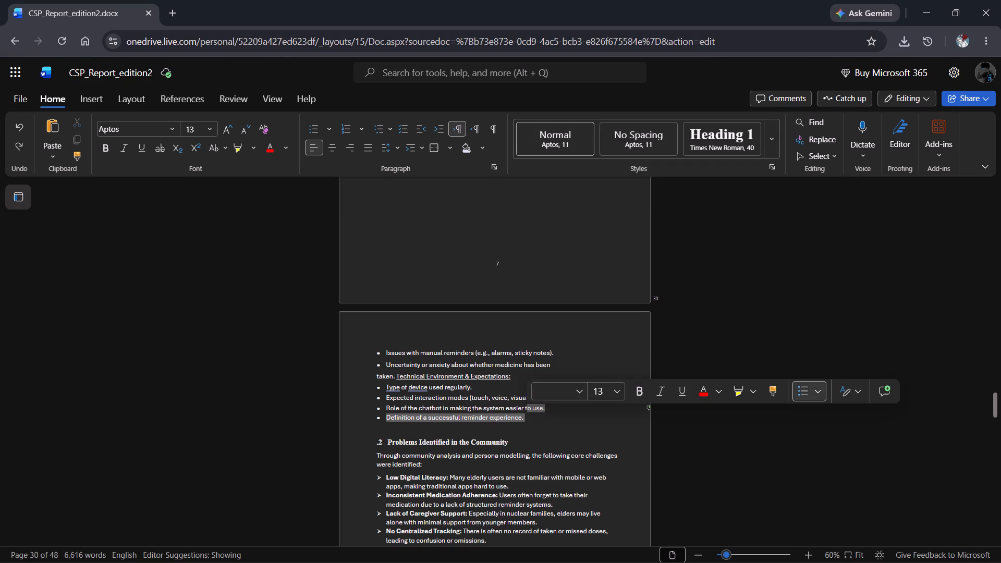
pyautogui.click(527, 417)
pyautogui.moveTo(527, 417); pyautogui.dragTo(369, 355)
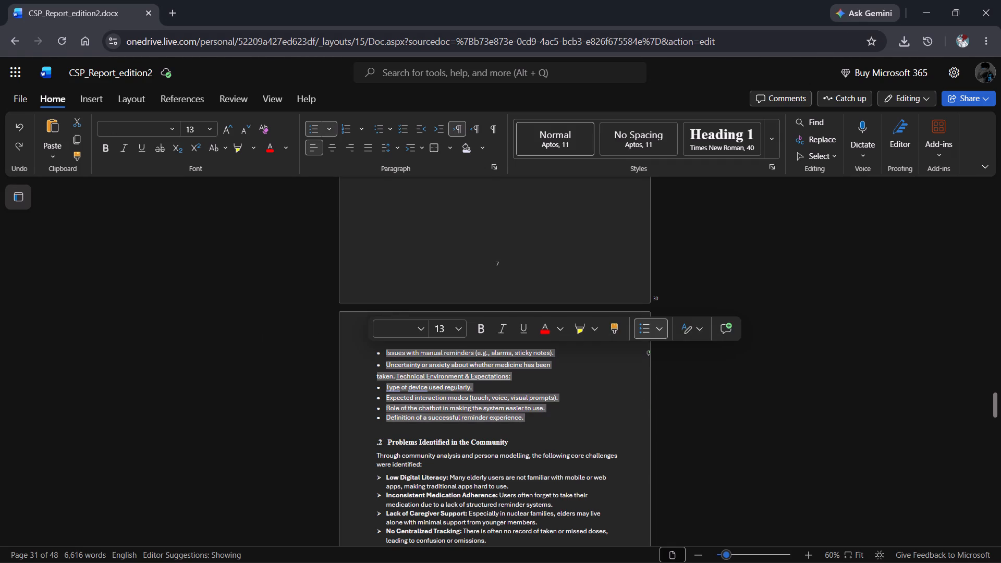
pyautogui.press('BackSpace')
pyautogui.press('BackSpace')
pyautogui.press('BackSpace')
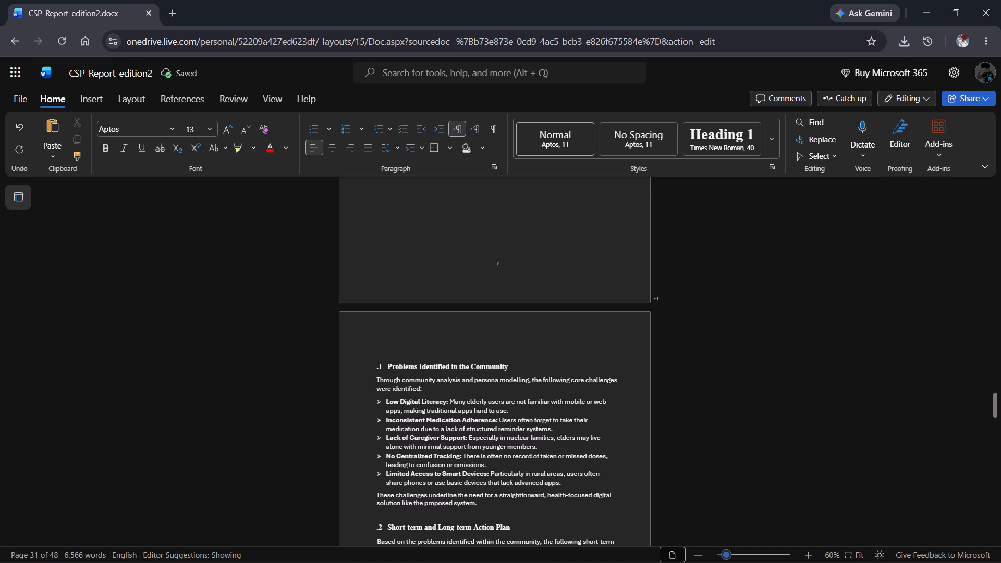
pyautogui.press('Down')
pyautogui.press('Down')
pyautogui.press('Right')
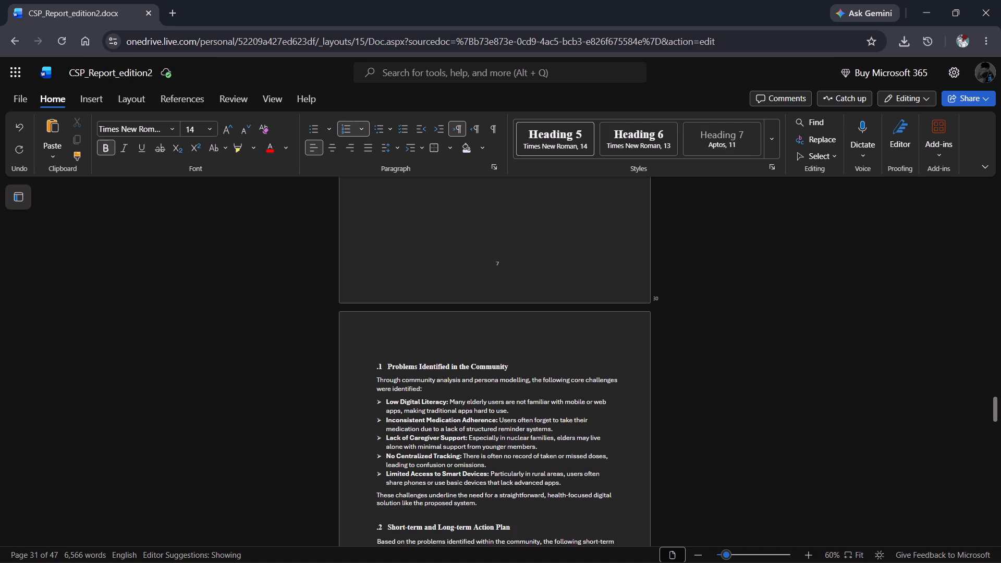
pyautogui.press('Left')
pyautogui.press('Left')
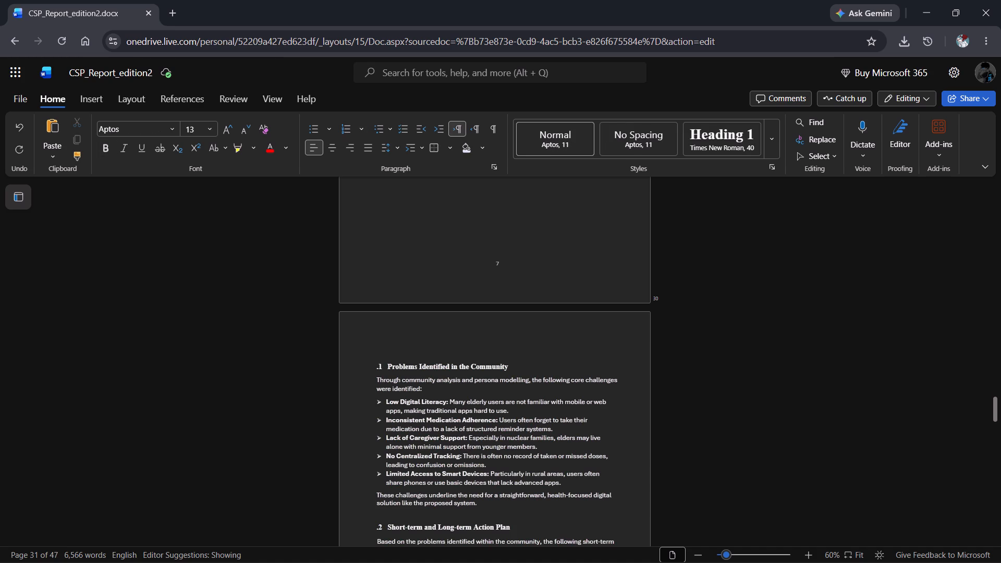
# Copy the old Problems Identified in the Community section, from its heading through the closing paragraph before Short-term and Long-term Action Plan.
pyautogui.scroll(-1, 369, 355)
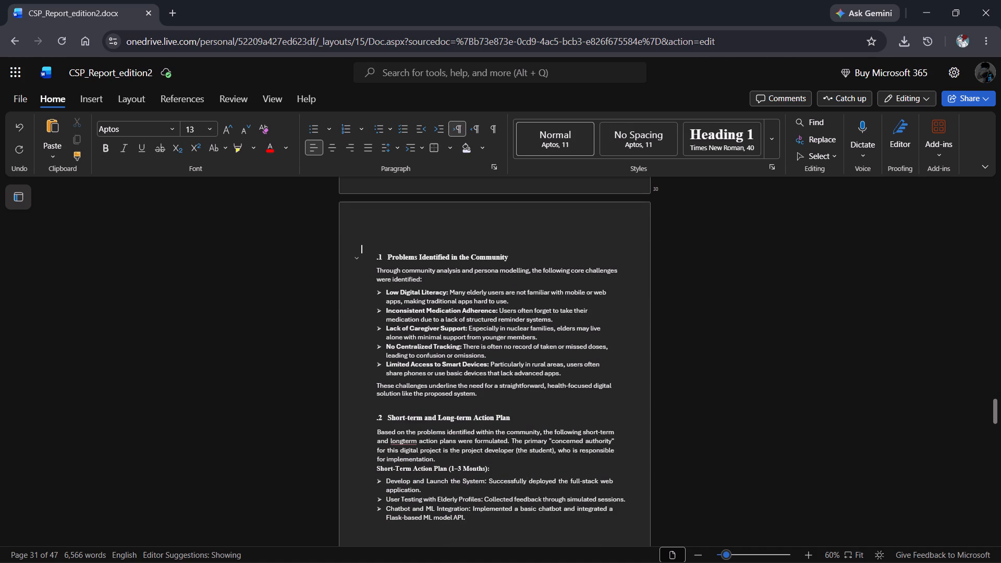
pyautogui.moveTo(388, 255); pyautogui.dragTo(591, 510)
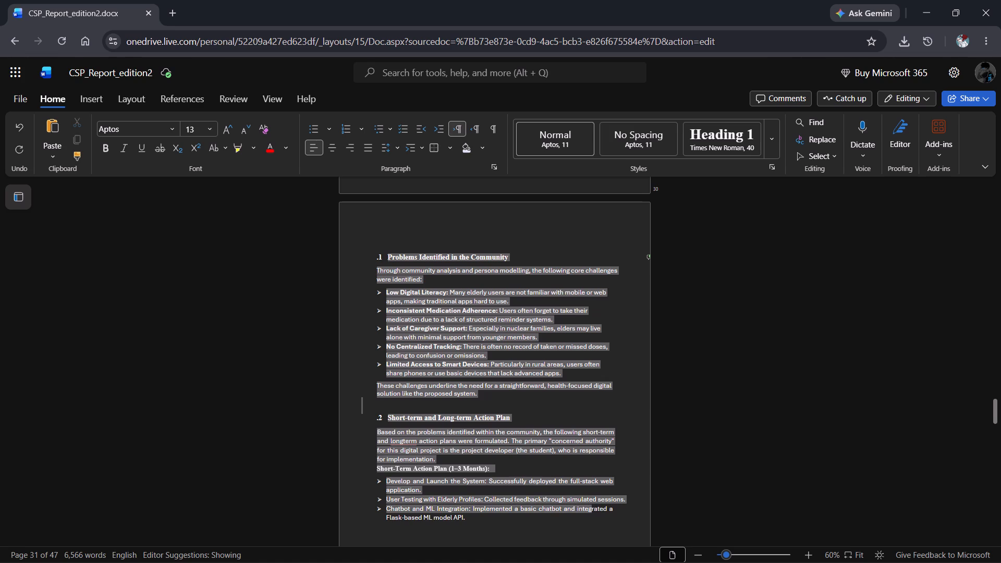
pyautogui.moveTo(591, 510); pyautogui.dragTo(568, 524)
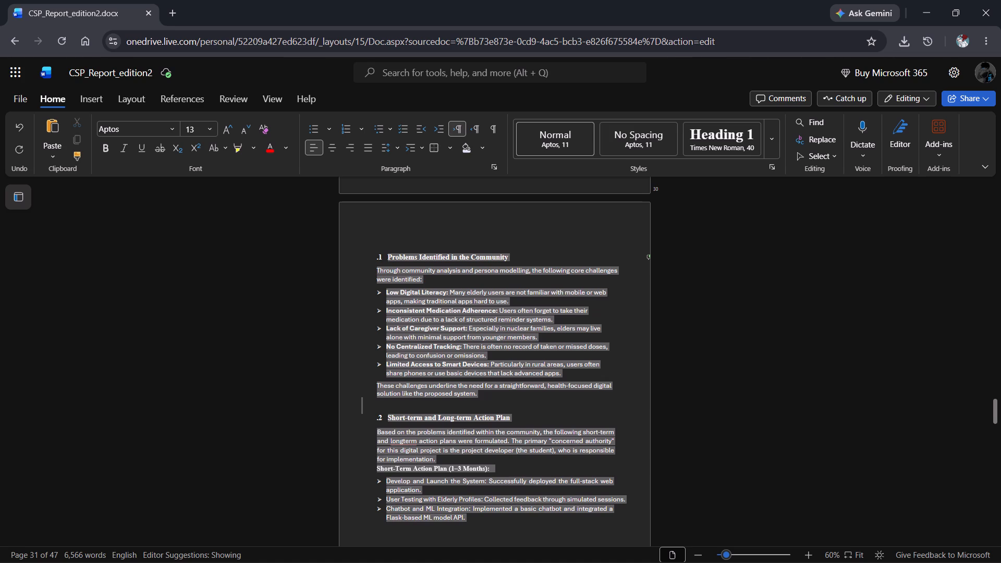
pyautogui.moveTo(568, 524); pyautogui.dragTo(510, 560)
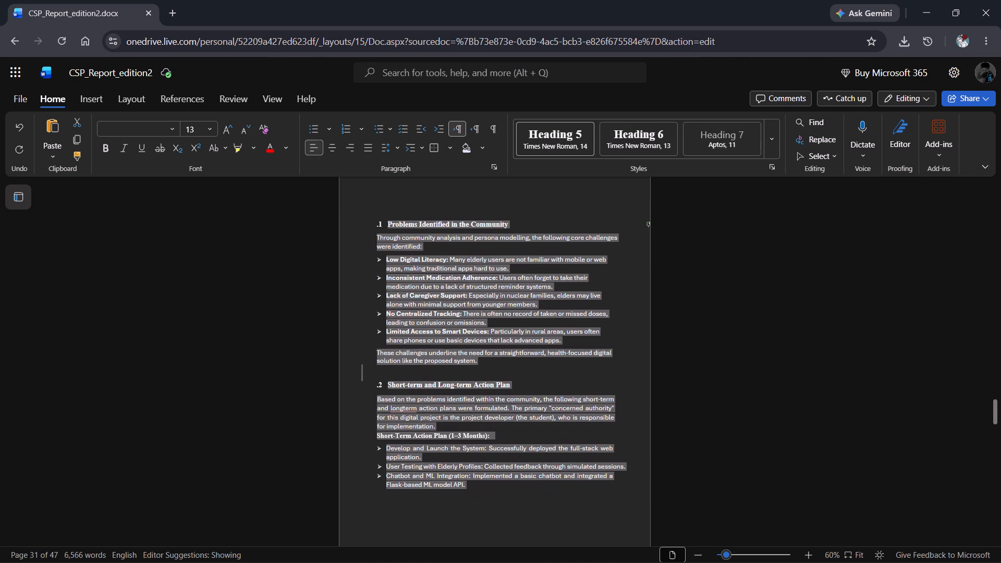
pyautogui.moveTo(510, 560); pyautogui.dragTo(602, 501)
pyautogui.click(602, 501)
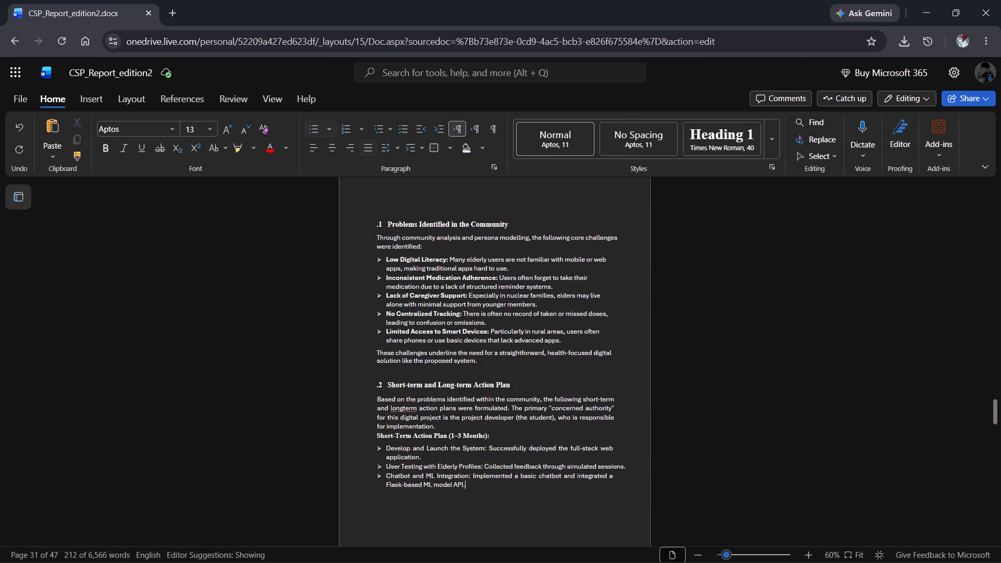
pyautogui.scroll(-1, 463, 291)
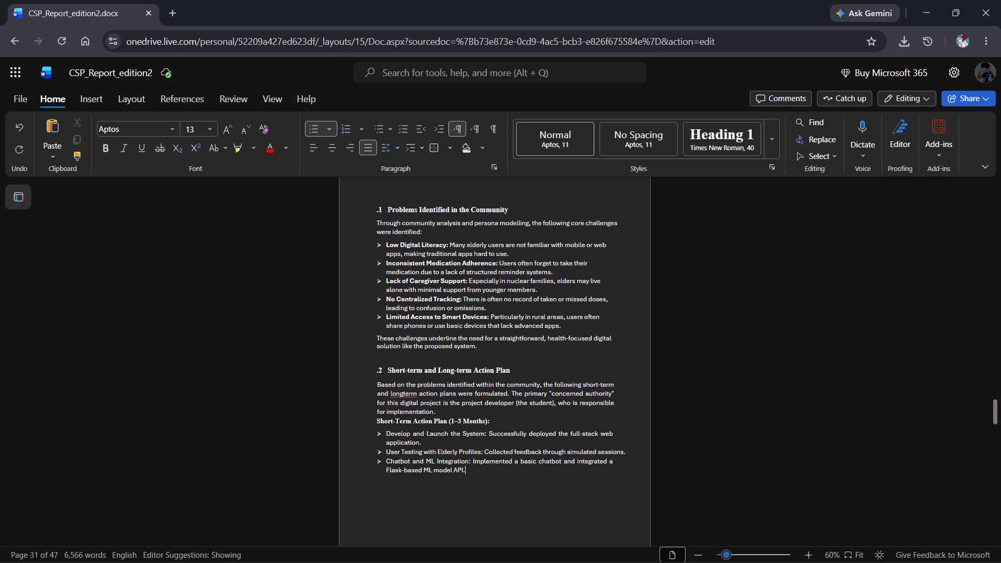
pyautogui.moveTo(388, 207); pyautogui.dragTo(544, 562)
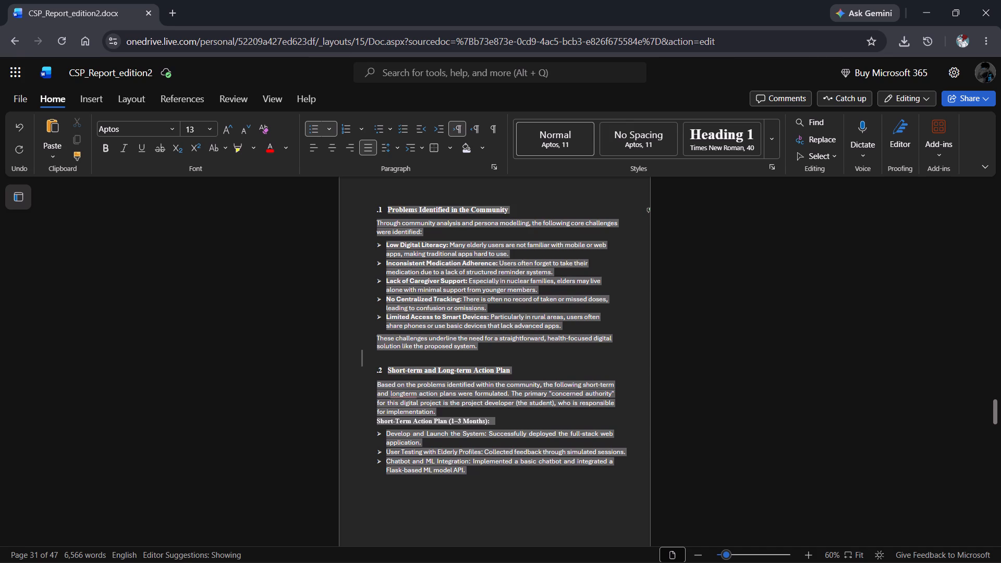
pyautogui.moveTo(544, 562); pyautogui.dragTo(504, 476)
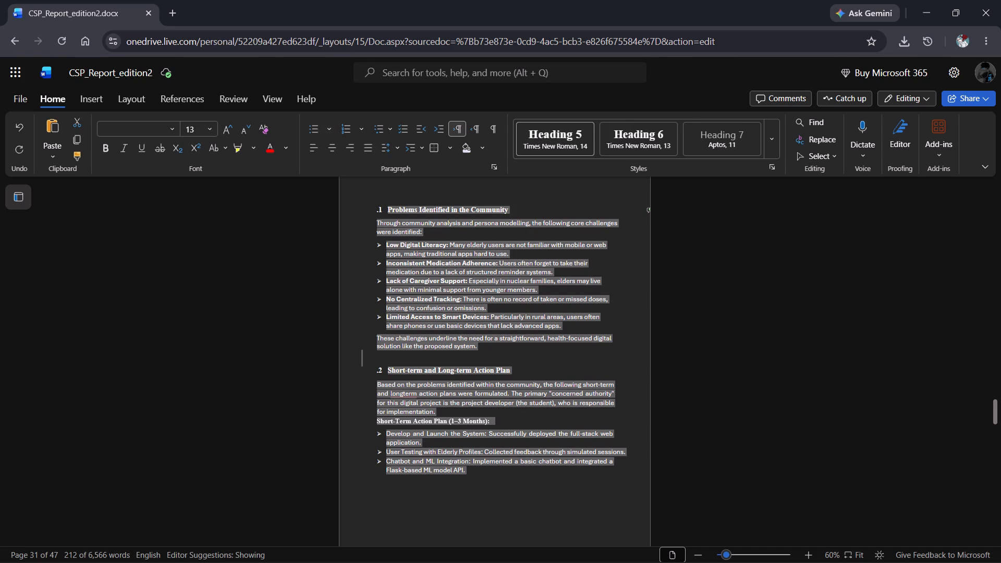
pyautogui.moveTo(504, 476); pyautogui.dragTo(496, 353)
pyautogui.click(496, 353)
pyautogui.moveTo(496, 353); pyautogui.dragTo(389, 206)
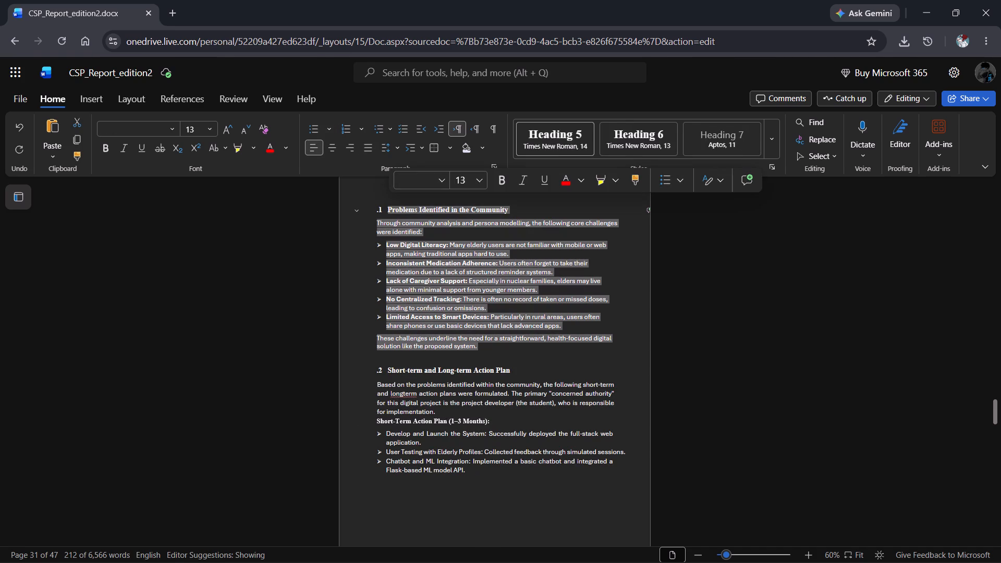
pyautogui.hotkey('ctrl', 'c')
pyautogui.hotkey('alt', 'Tab')
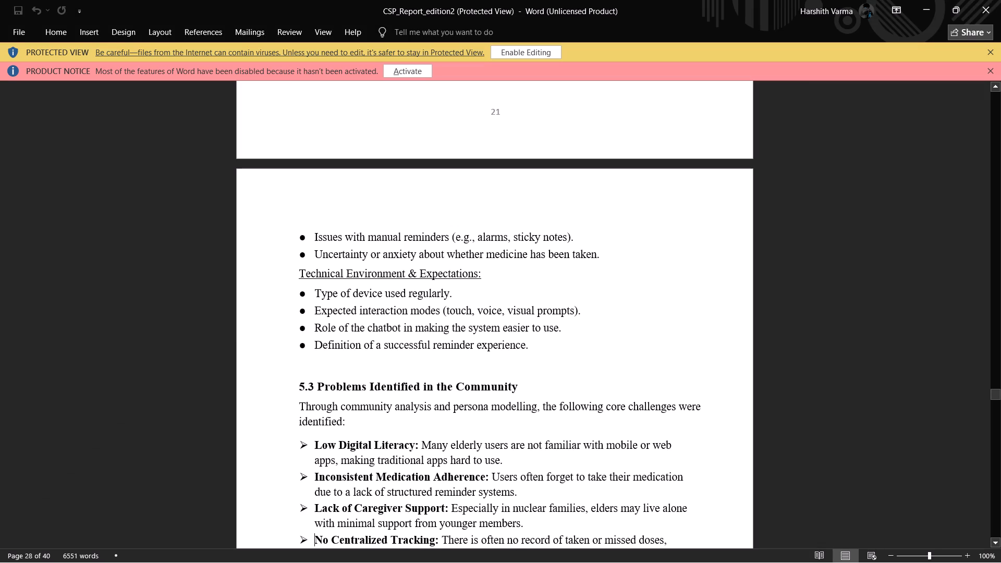
pyautogui.click(1000, 0)
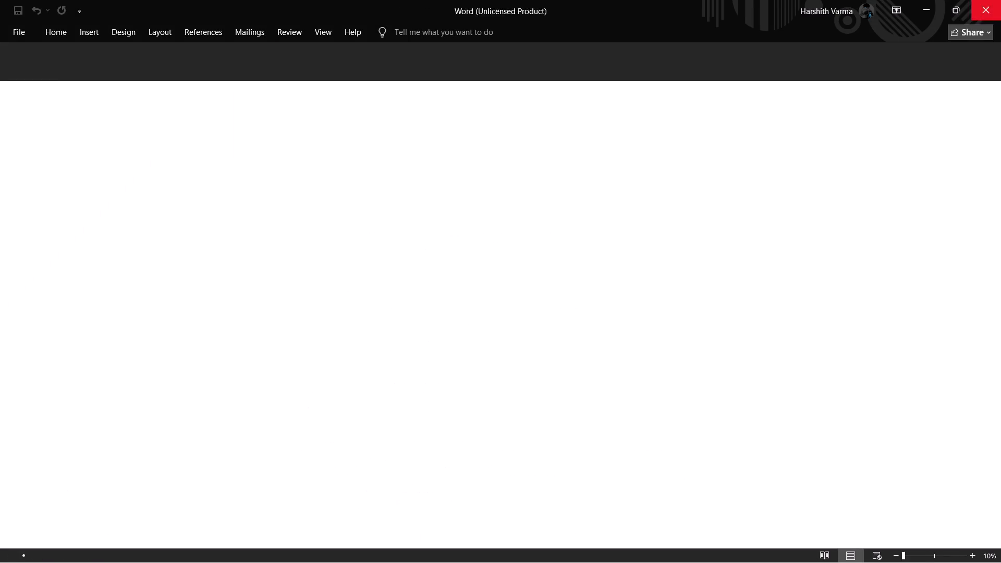
pyautogui.hotkey('alt', 'Tab')
pyautogui.hotkey('alt', 'Tab')
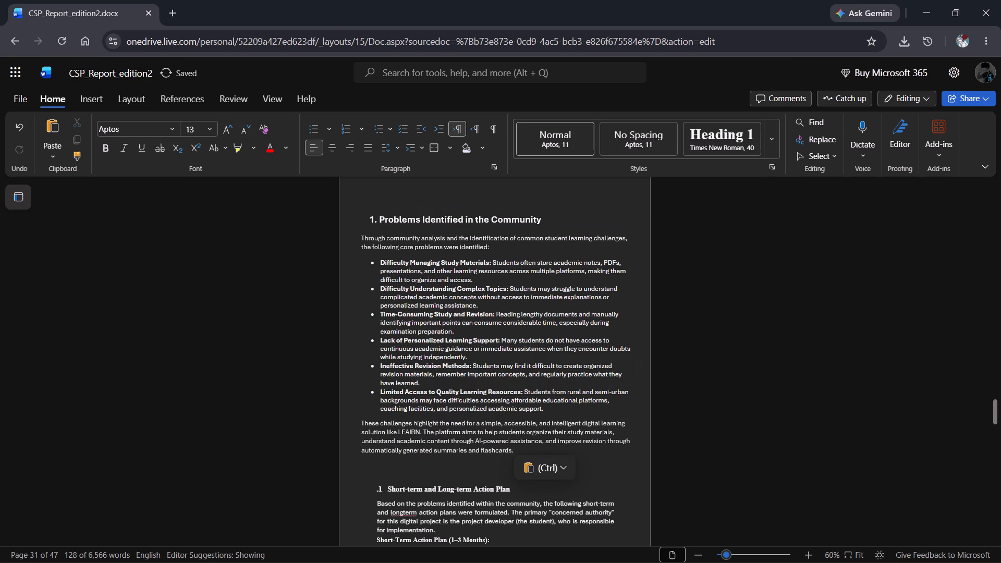
# Change the number of the pasted Problems Identified in the Community heading to 5.3.
pyautogui.click(371, 221)
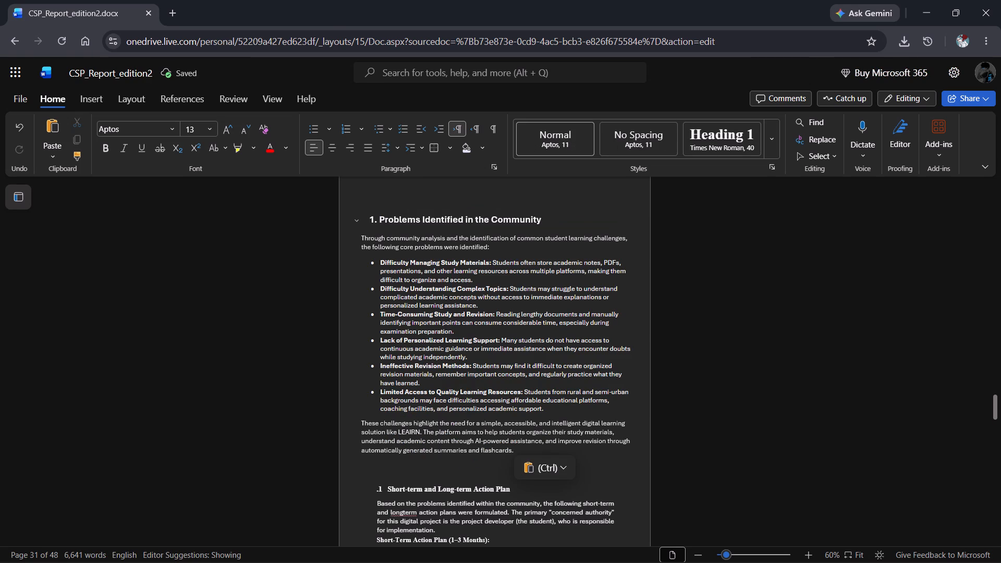
pyautogui.press('Right')
pyautogui.press('Right')
pyautogui.press('BackSpace')
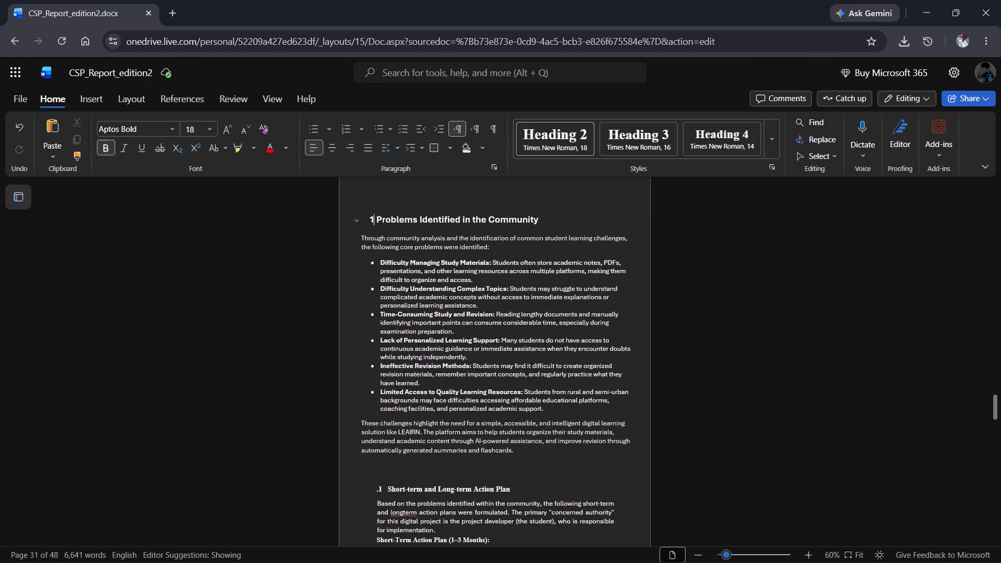
pyautogui.press('BackSpace')
pyautogui.press('BackSpace')
pyautogui.press('5')
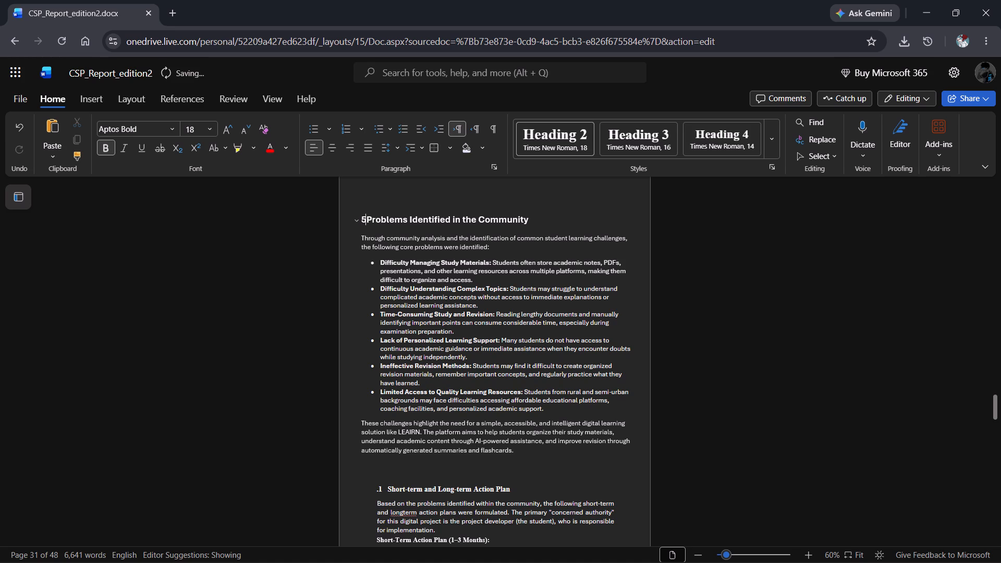
pyautogui.write('.3')
pyautogui.press('space')
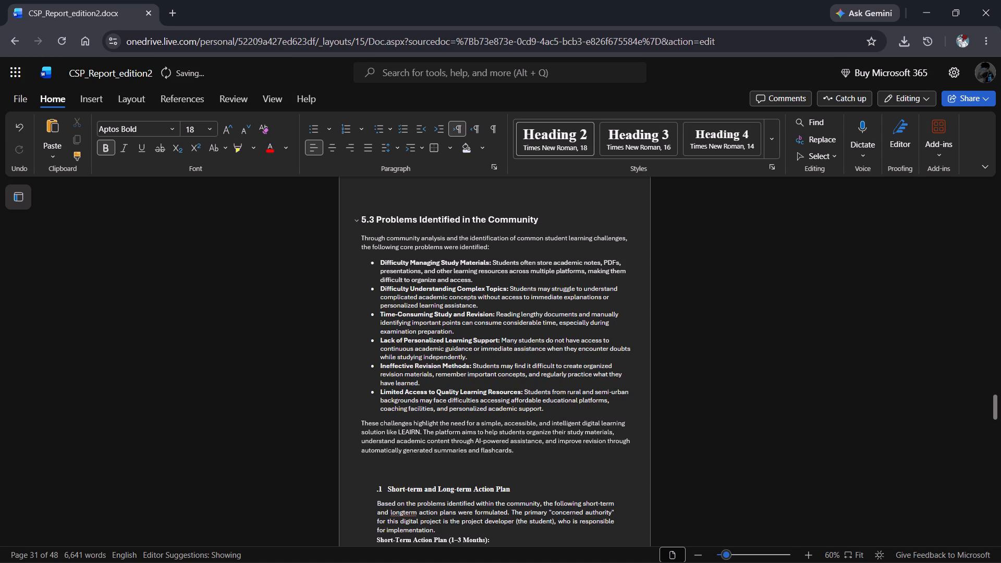
# Set the font size of the 5.3 Problems Identified in the Community heading to 14.
pyautogui.tripleClick(500, 216)
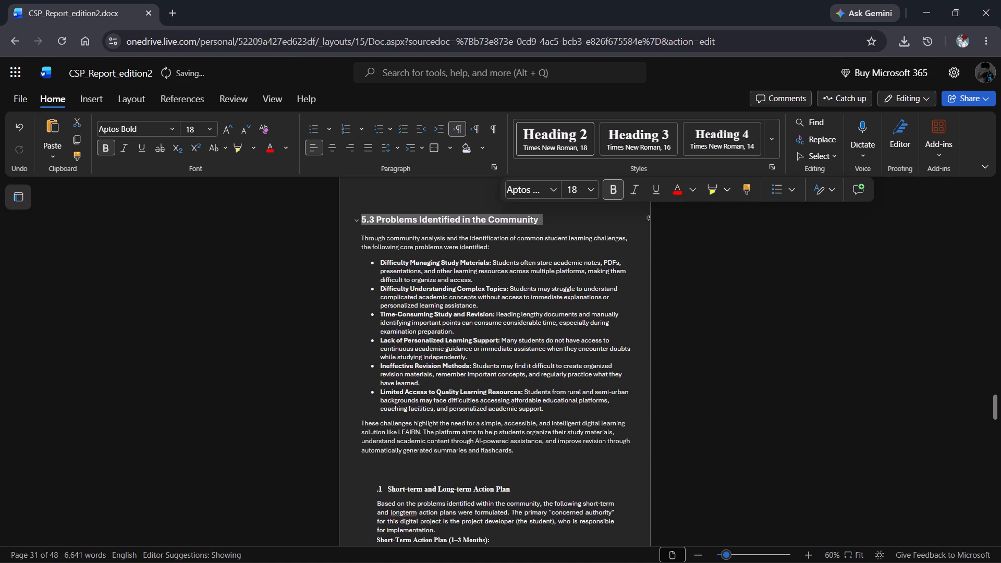
pyautogui.click(578, 189)
pyautogui.write('14')
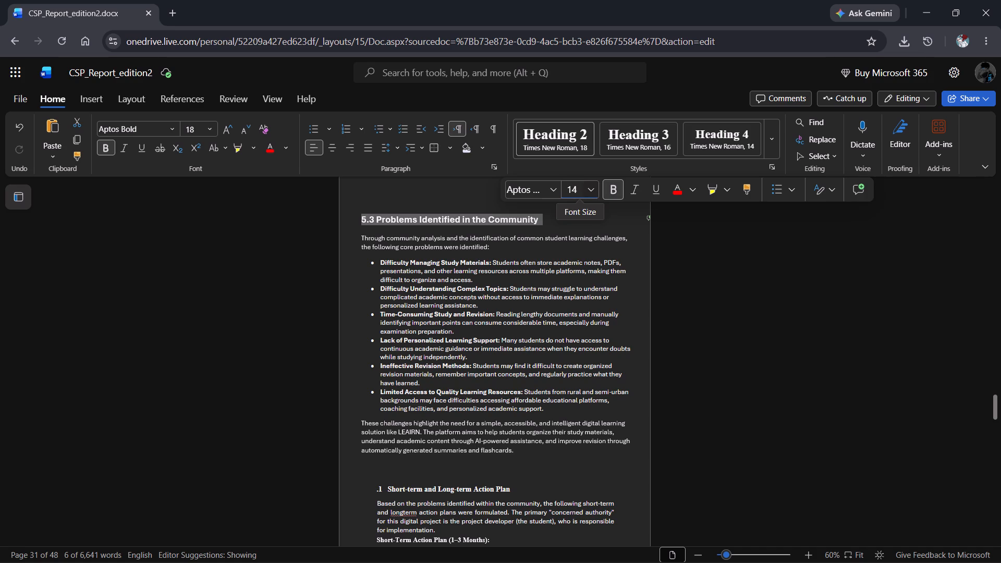
pyautogui.press('Return')
# Select all the text of the section containing 5.3 Problems Identified in the Community and set its font to Times New Roman.
pyautogui.click(463, 228)
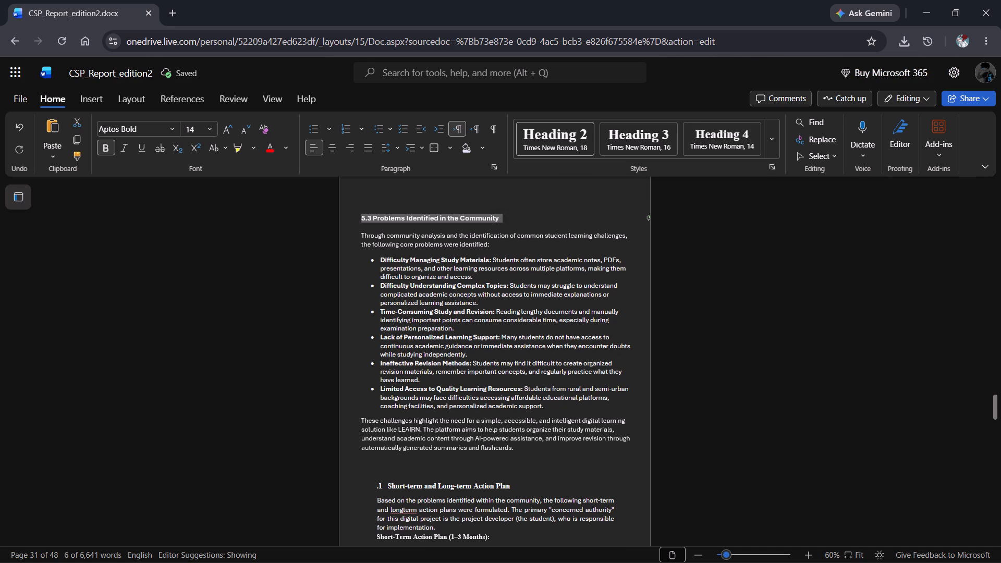
pyautogui.hotkey('ctrl', 'a')
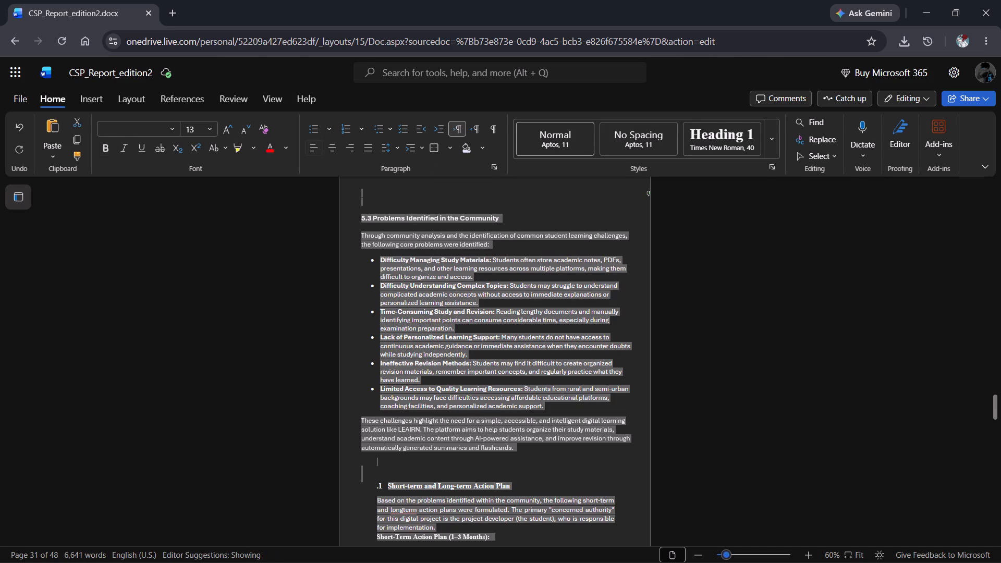
pyautogui.click(136, 128)
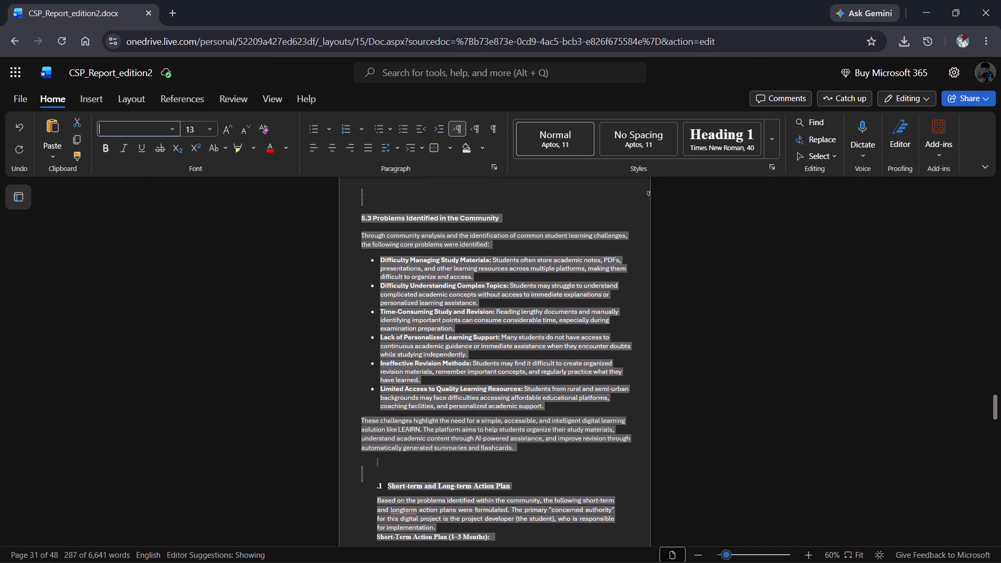
pyautogui.write('times')
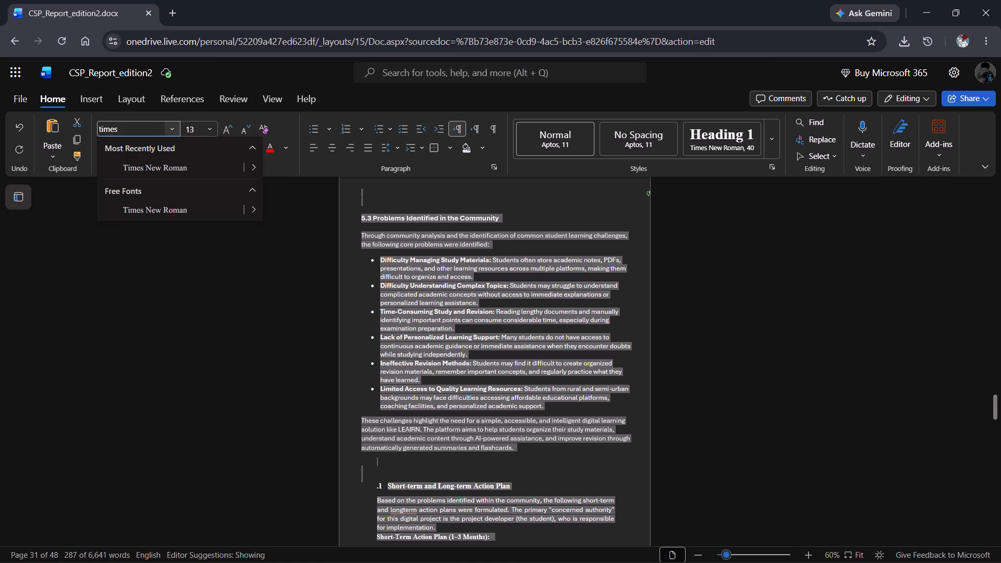
pyautogui.press('Down')
pyautogui.press('Down')
pyautogui.press('Return')
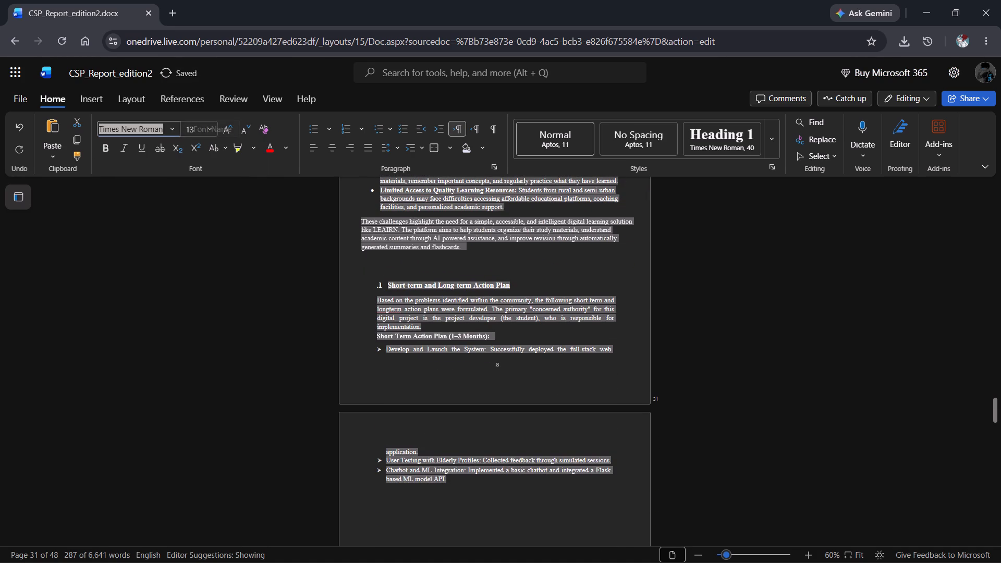
pyautogui.click(420, 267)
pyautogui.scroll(2, 420, 267)
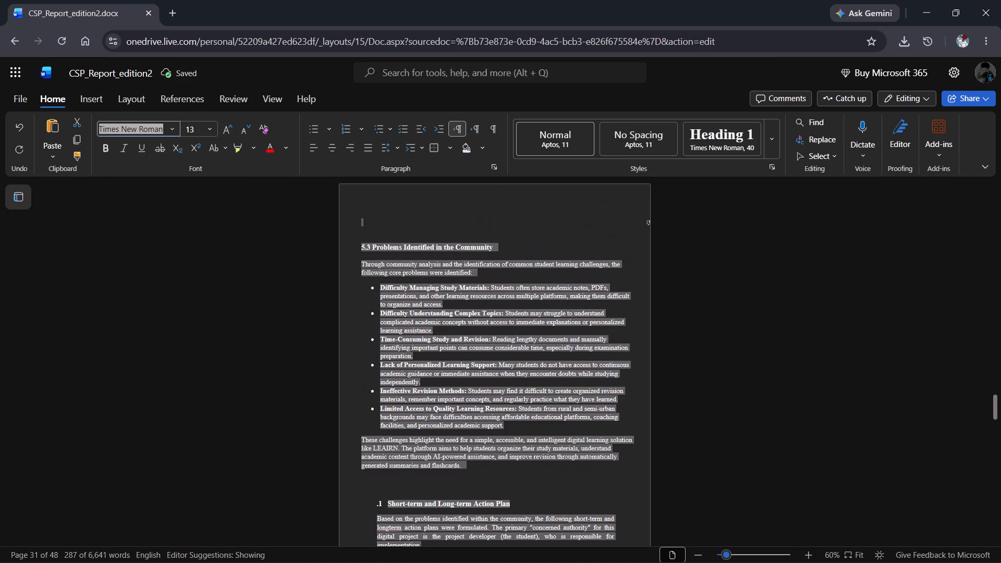
pyautogui.click(420, 267)
pyautogui.scroll(-1, 420, 267)
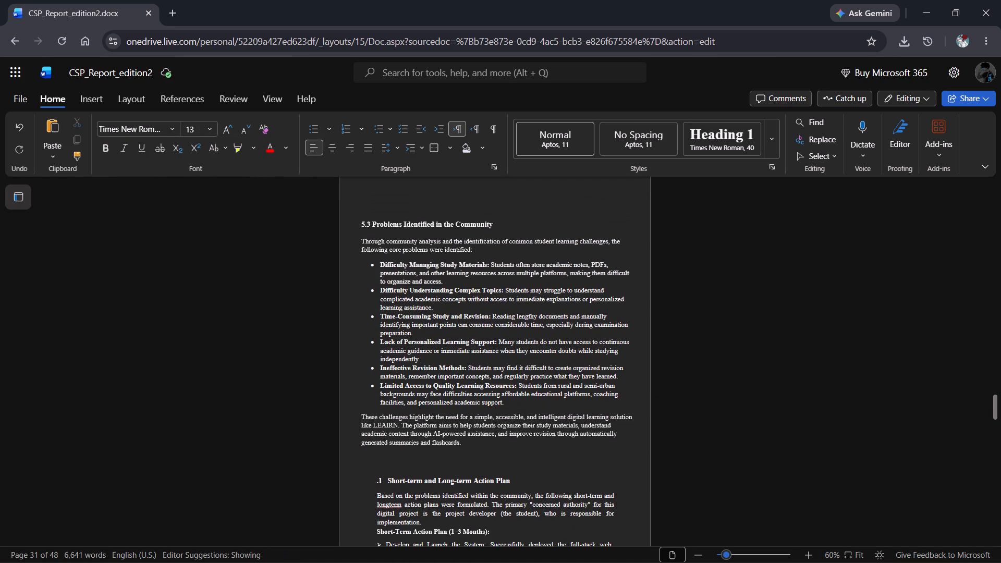
# Set the font size of all body text and bullets below the 5.3 heading, through the closing LEAIRN paragraph, to 12.
pyautogui.moveTo(362, 242); pyautogui.dragTo(512, 276)
pyautogui.click(461, 285)
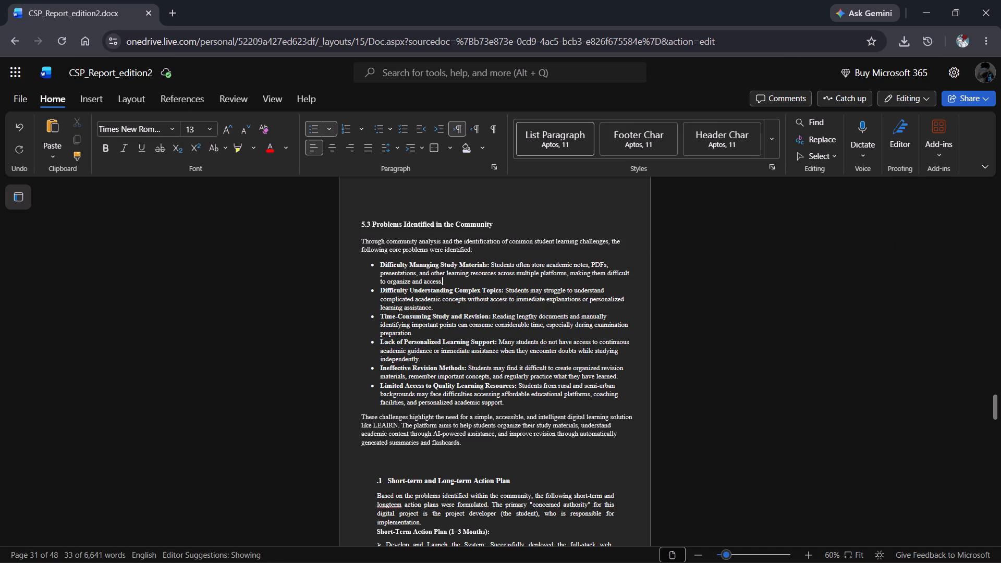
pyautogui.moveTo(469, 446); pyautogui.dragTo(371, 207)
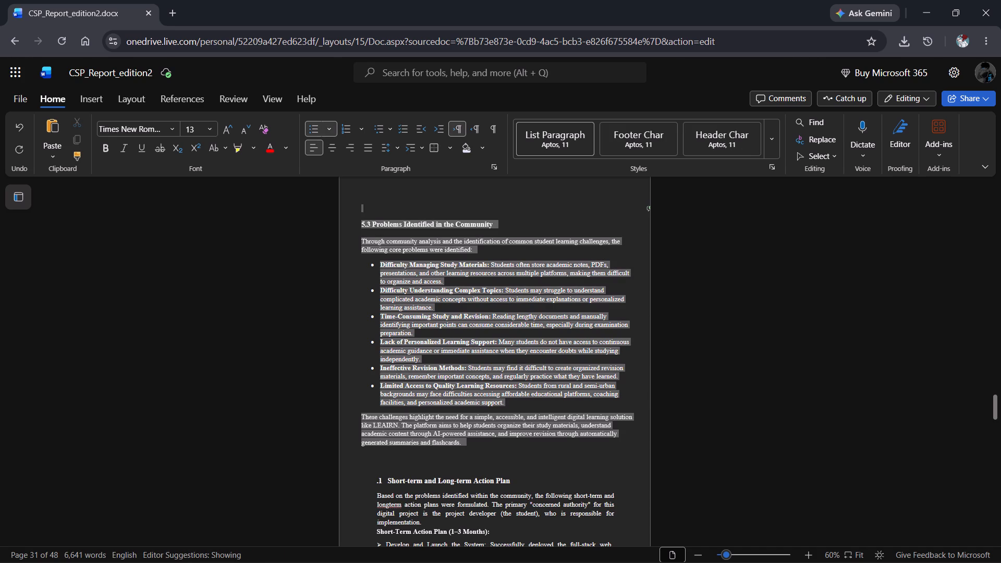
pyautogui.moveTo(371, 207); pyautogui.dragTo(359, 238)
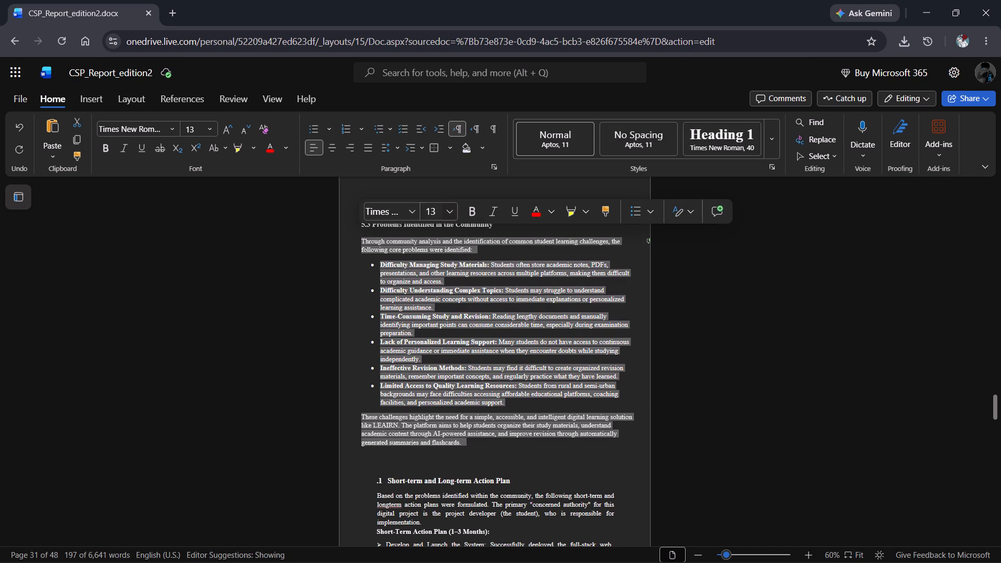
pyautogui.click(434, 212)
pyautogui.write('12')
pyautogui.press('Return')
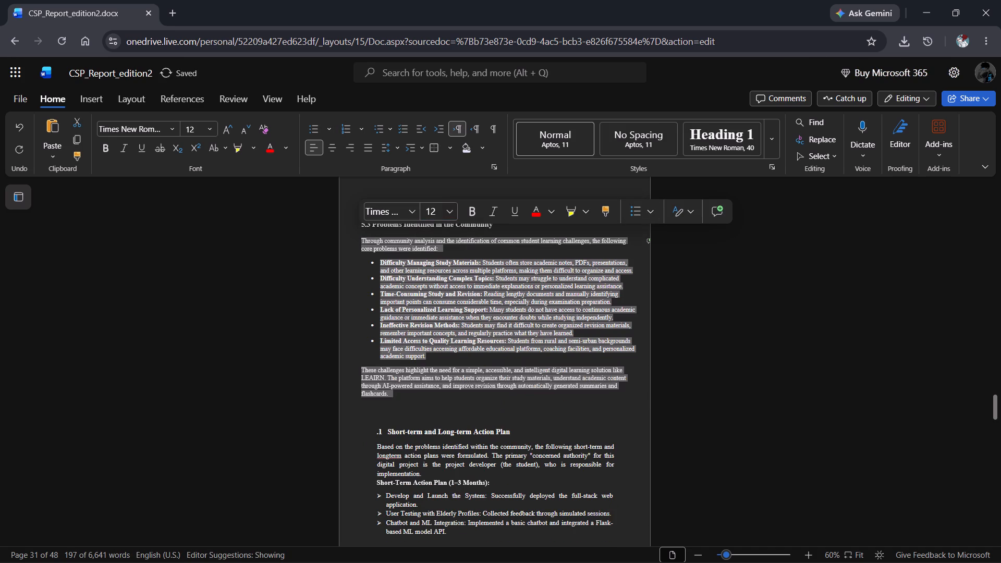
pyautogui.click(458, 253)
# Add a colon at the end of the 5.3 Problems Identified in the Community heading and check its formatting.
pyautogui.click(498, 223)
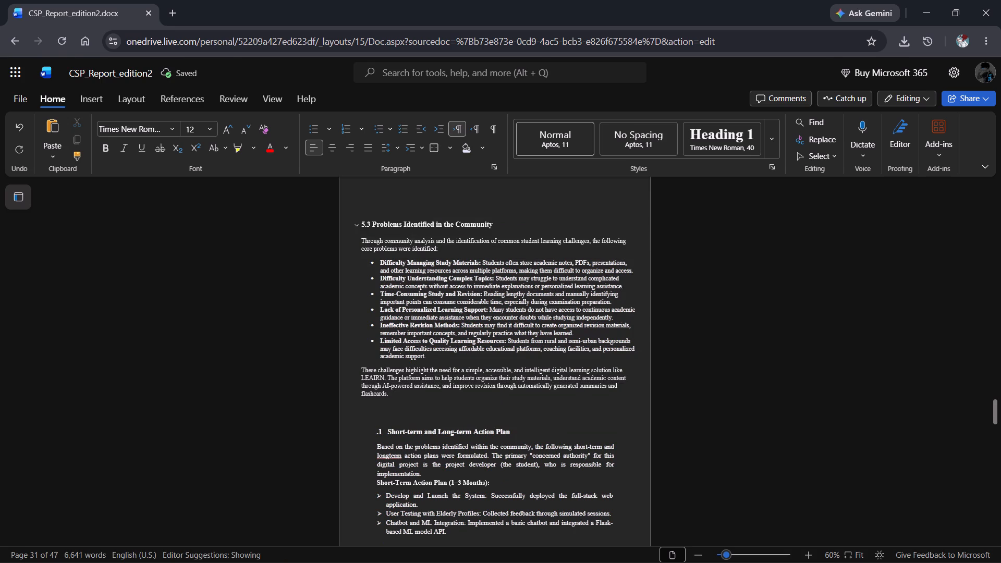
pyautogui.hotkey('shift', ':')
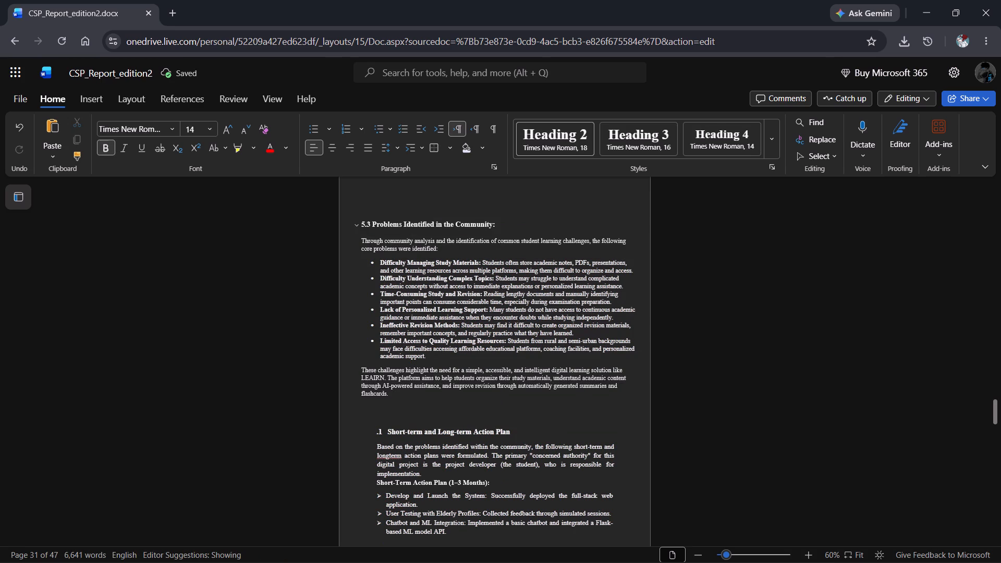
pyautogui.tripleClick(481, 223)
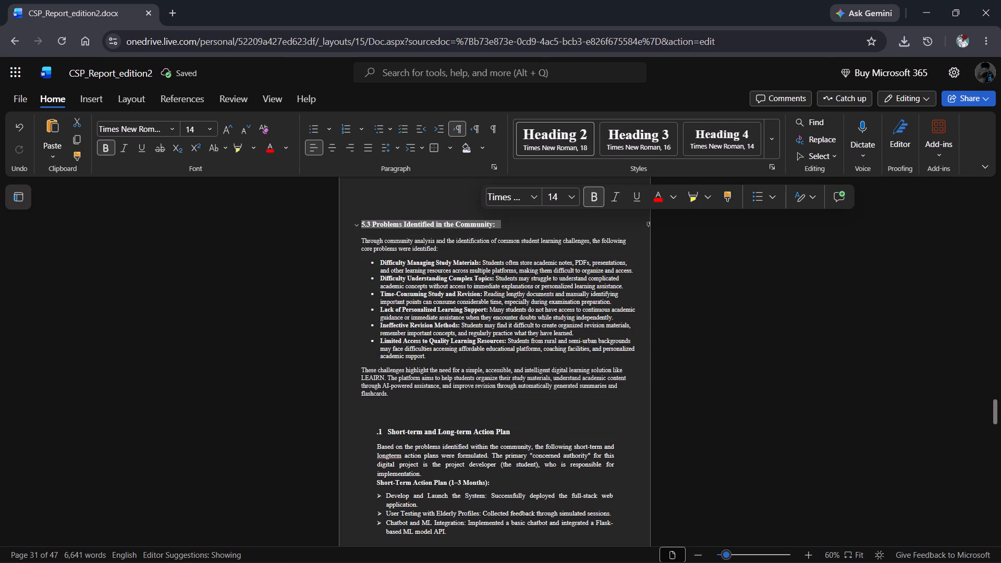
pyautogui.click(554, 226)
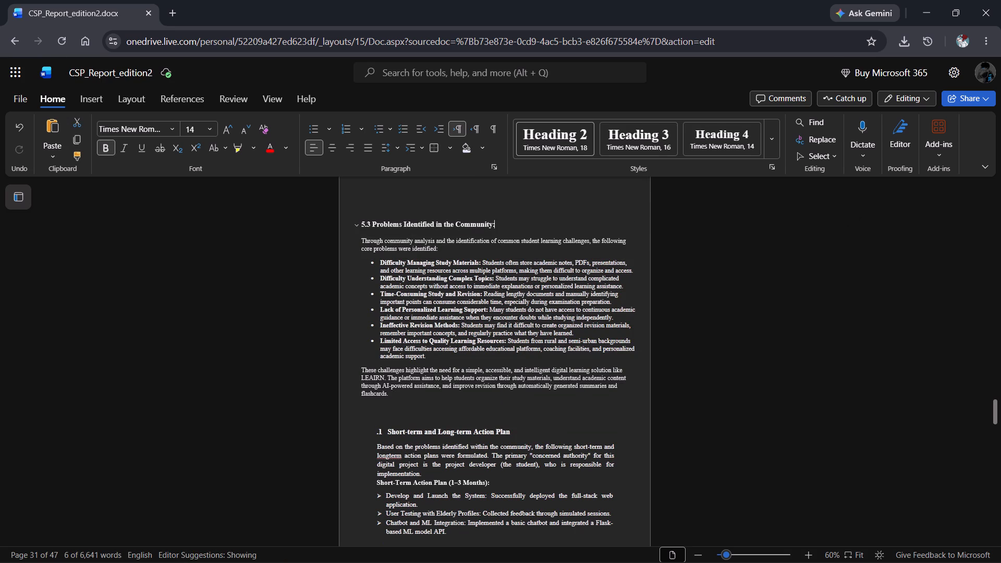
# Remove all bold formatting from the body text and bullet labels below the 5.3 heading, leaving the heading out.
pyautogui.scroll(-1, 554, 226)
pyautogui.click(486, 263)
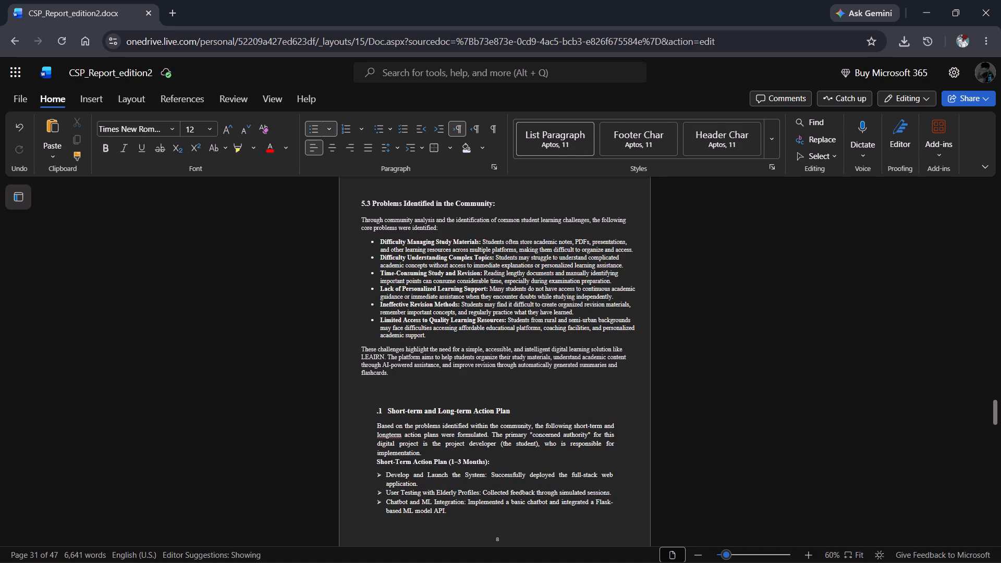
pyautogui.click(433, 266)
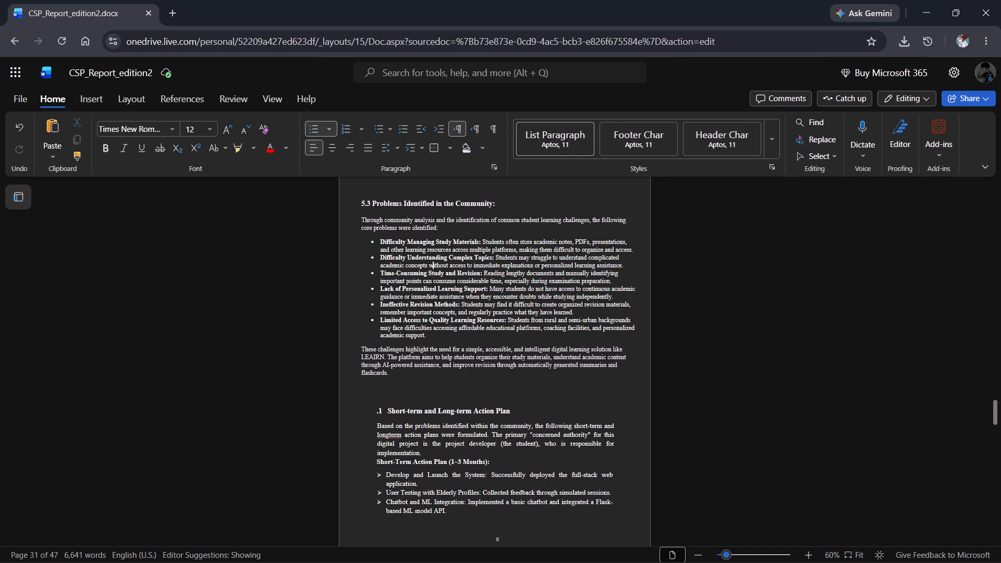
pyautogui.click(410, 238)
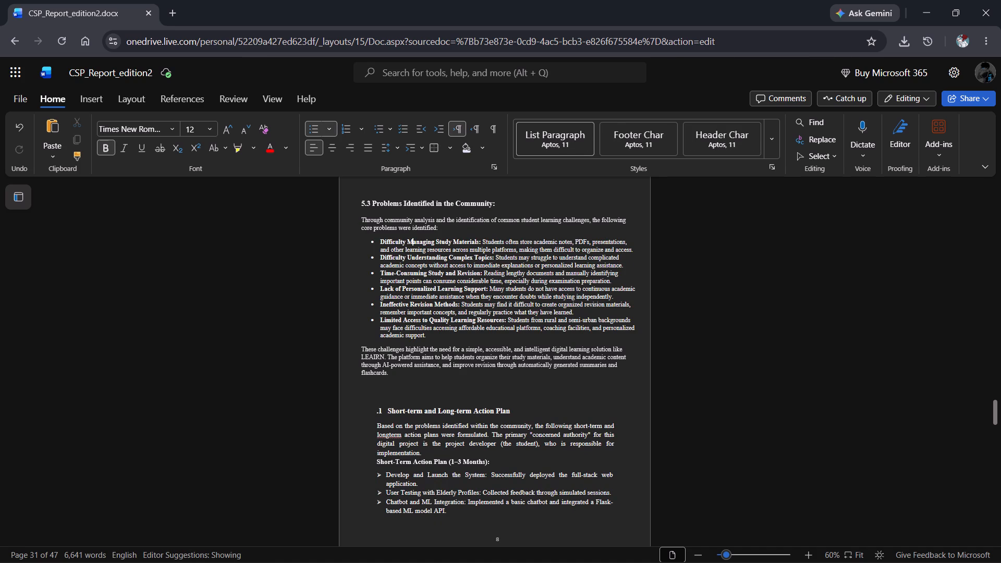
pyautogui.moveTo(398, 371); pyautogui.dragTo(359, 223)
pyautogui.click(475, 195)
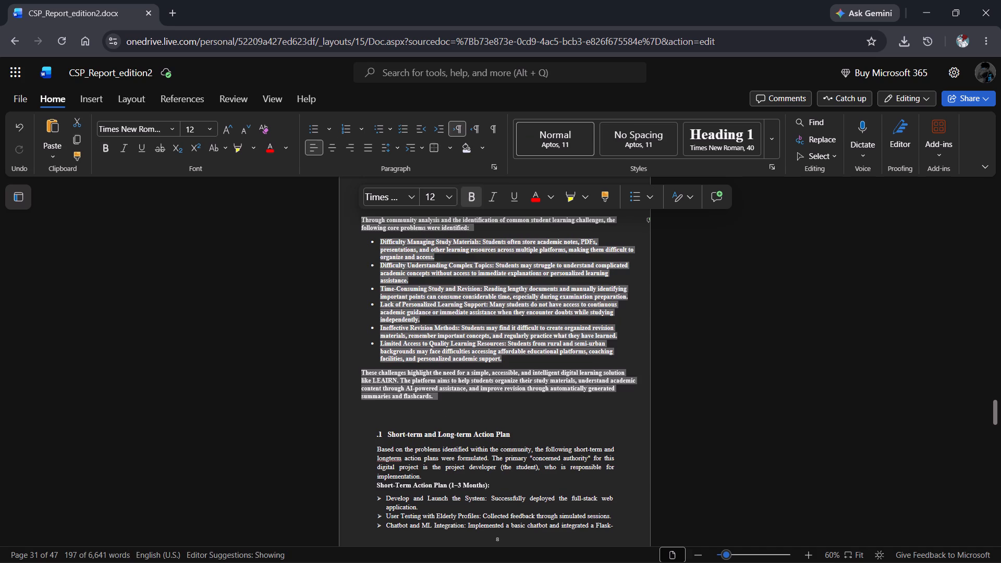
pyautogui.click(475, 195)
pyautogui.click(457, 280)
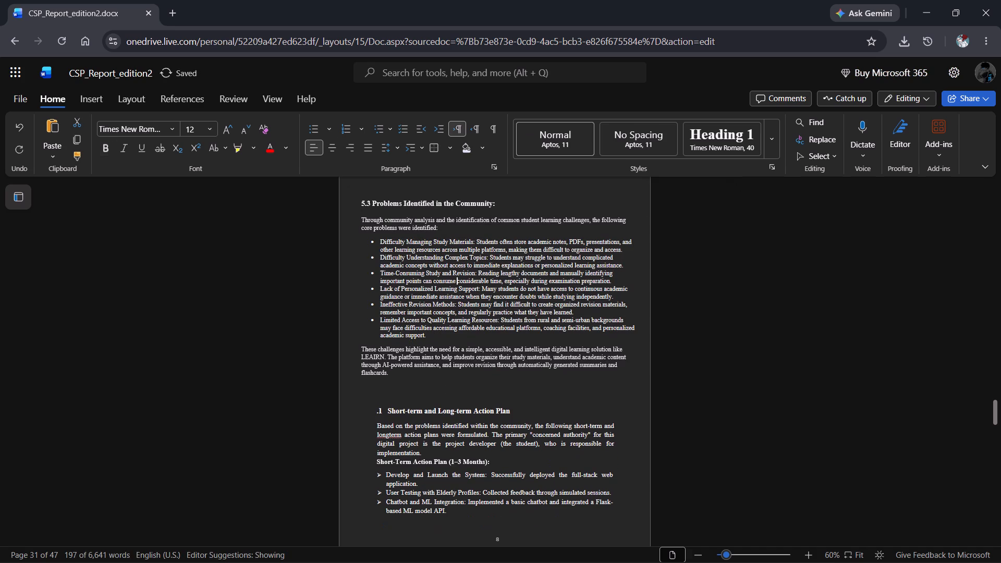
# Insert an unbulleted blank line after the Difficulty Managing Study Materials and Difficulty Understanding Complex Topics bullets.
pyautogui.click(625, 252)
pyautogui.press('Return')
pyautogui.press('BackSpace')
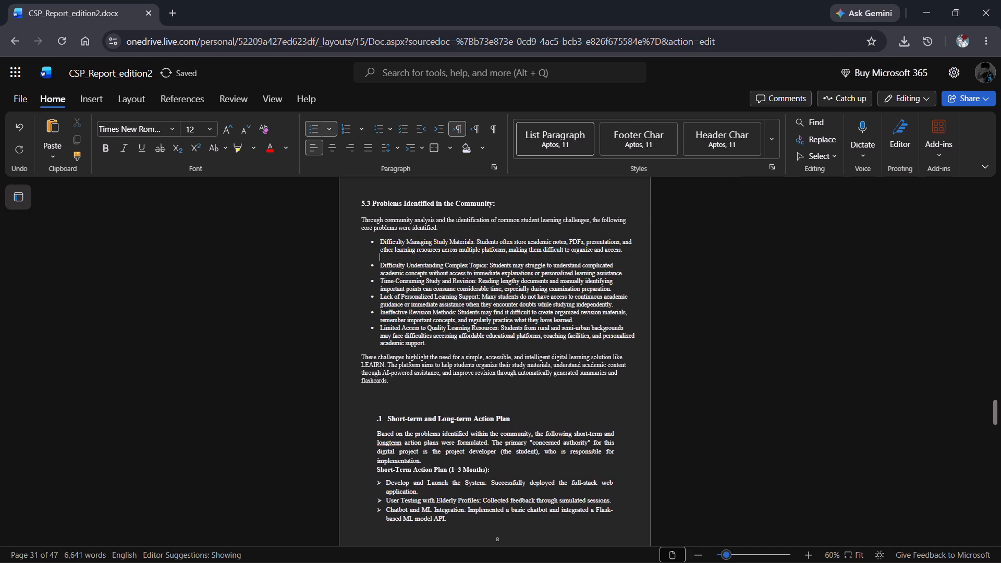
pyautogui.press('BackSpace')
pyautogui.press('BackSpace')
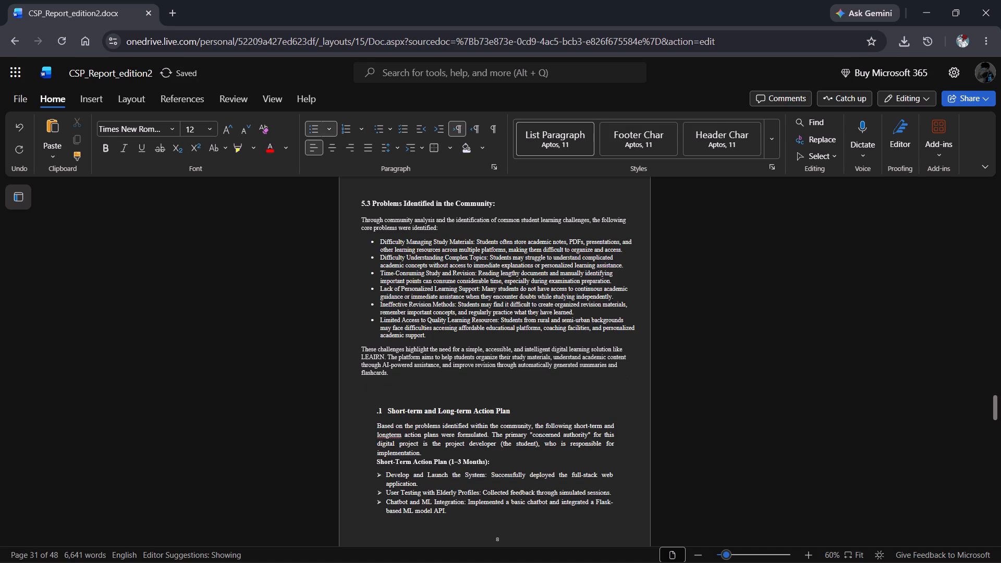
pyautogui.press('Return')
pyautogui.press('BackSpace')
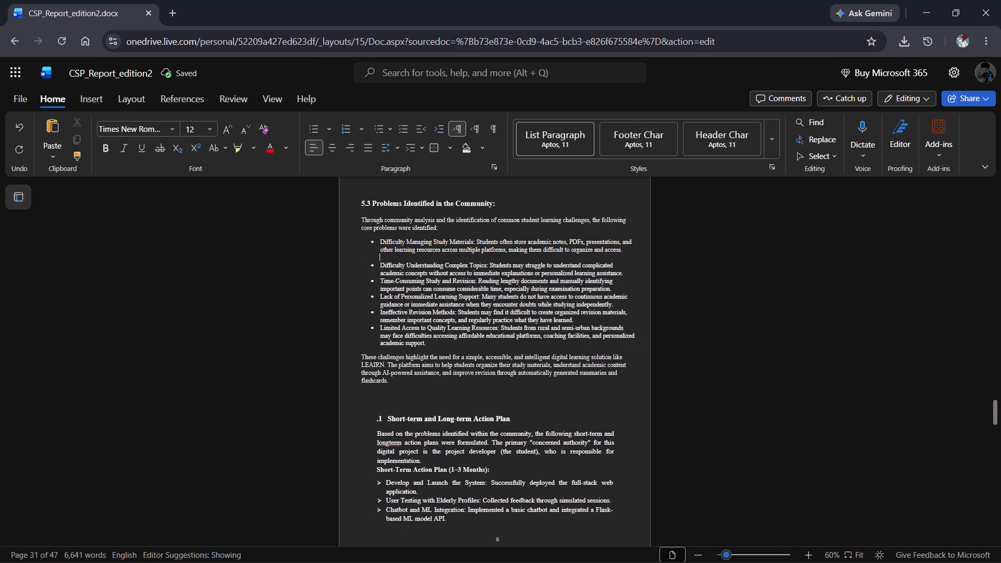
pyautogui.click(627, 275)
pyautogui.press('Return')
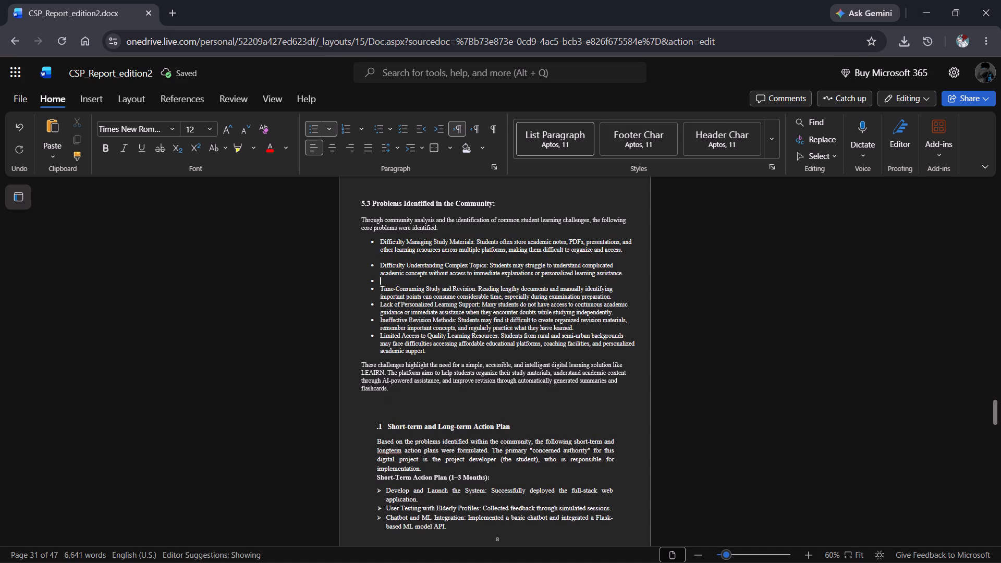
pyautogui.press('BackSpace')
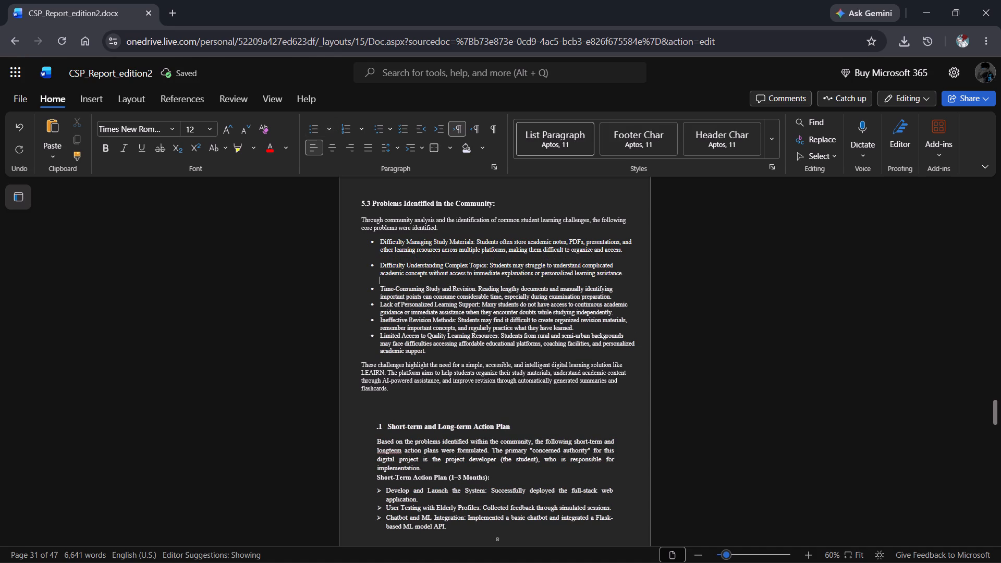
# Insert an unbulleted blank line after the Time-Consuming Study and Revision, Lack of Personalized Learning Support, and Ineffective Revision Methods bullets.
pyautogui.click(617, 298)
pyautogui.press('Return')
pyautogui.press('BackSpace')
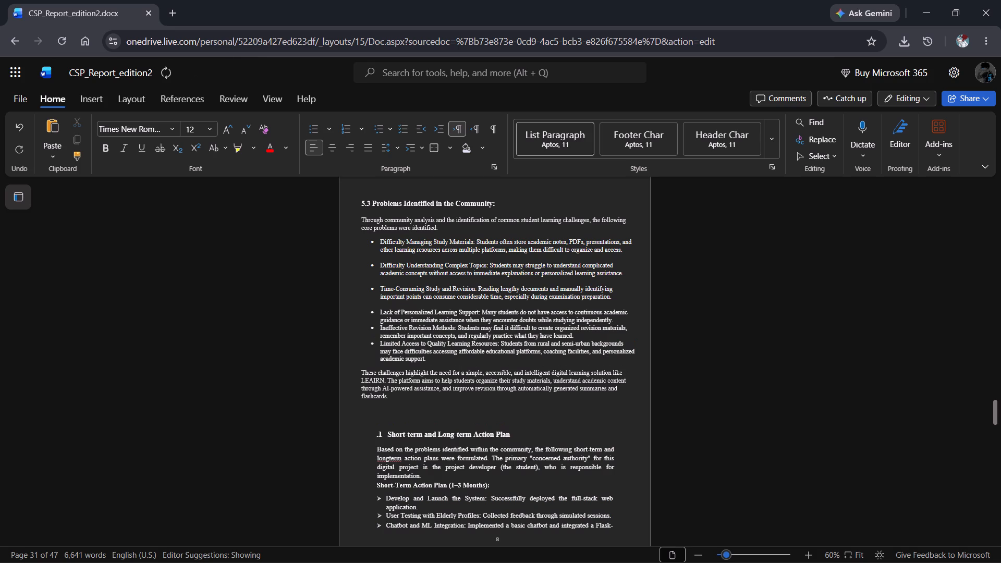
pyautogui.click(621, 322)
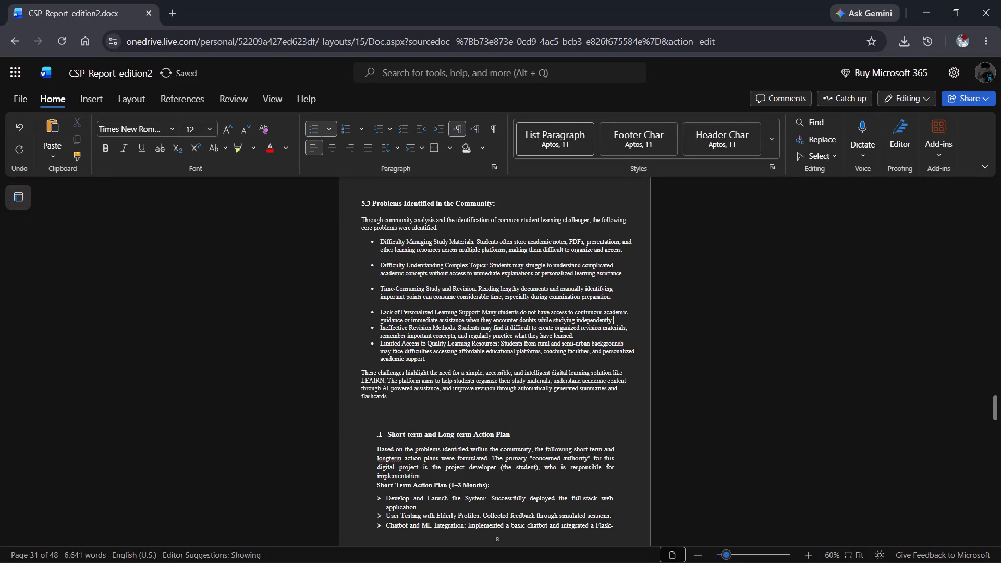
pyautogui.press('Return')
pyautogui.press('BackSpace')
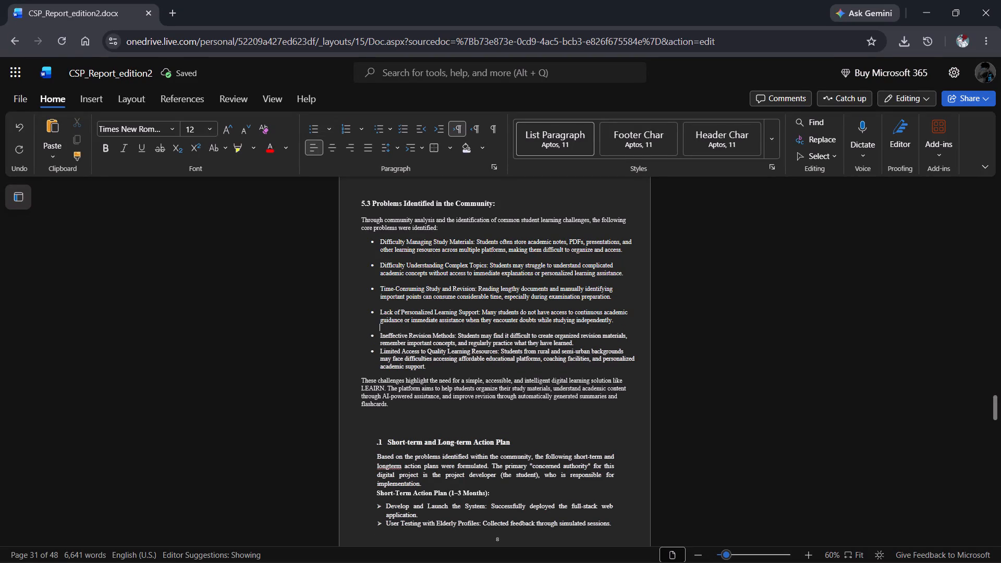
pyautogui.click(581, 343)
pyautogui.press('Return')
pyautogui.press('BackSpace')
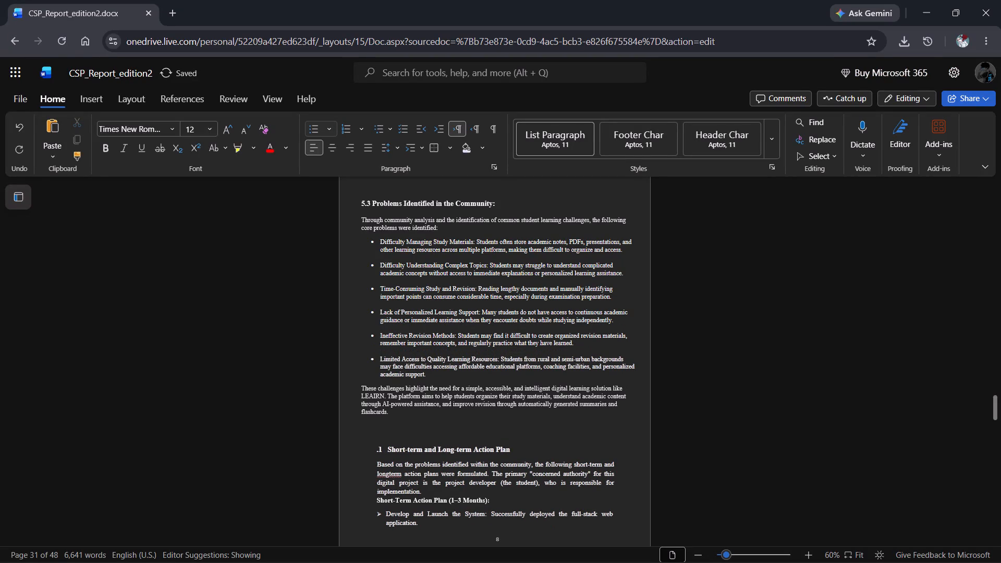
pyautogui.scroll(-3, 581, 343)
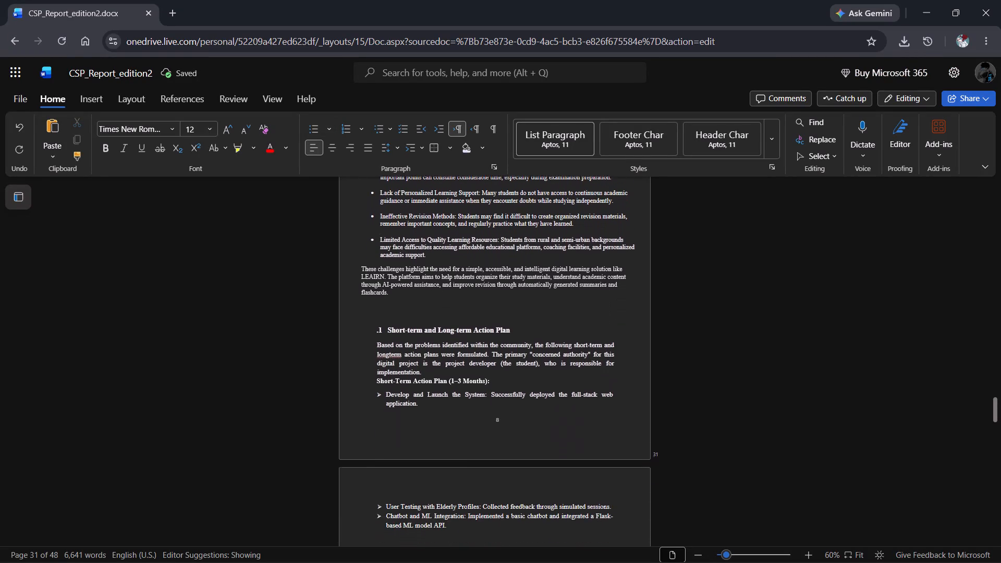
pyautogui.scroll(-1, 581, 343)
pyautogui.moveTo(390, 255); pyautogui.dragTo(449, 450)
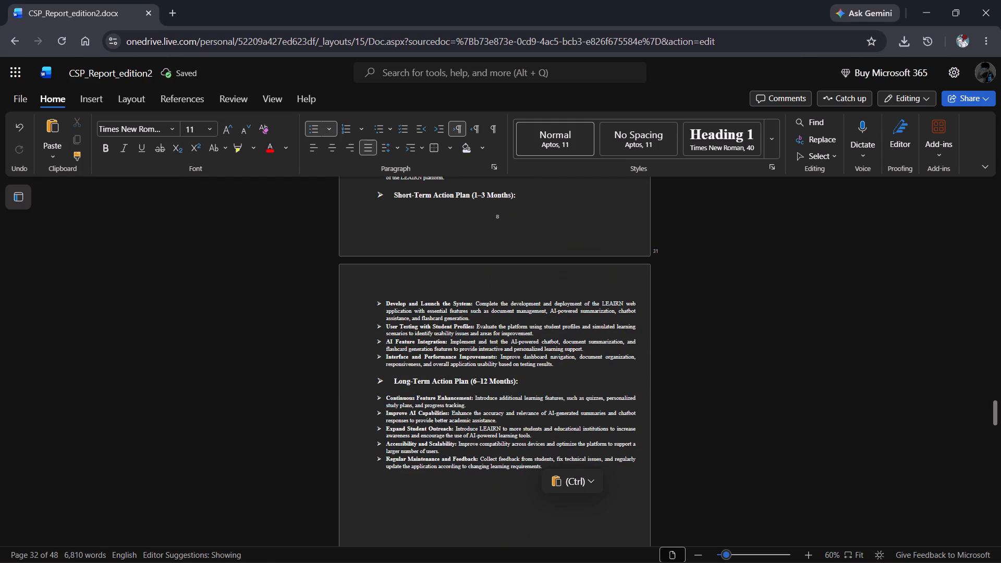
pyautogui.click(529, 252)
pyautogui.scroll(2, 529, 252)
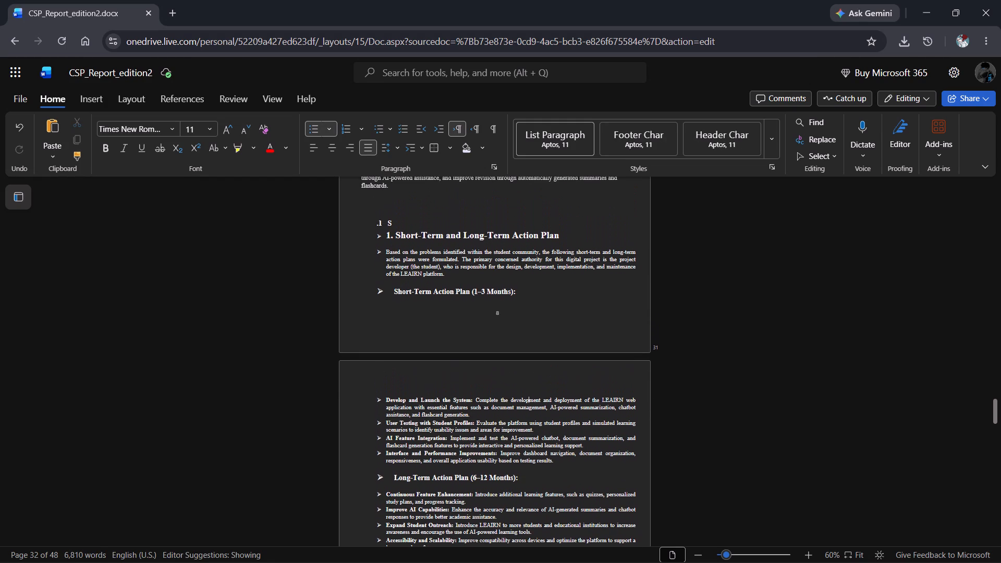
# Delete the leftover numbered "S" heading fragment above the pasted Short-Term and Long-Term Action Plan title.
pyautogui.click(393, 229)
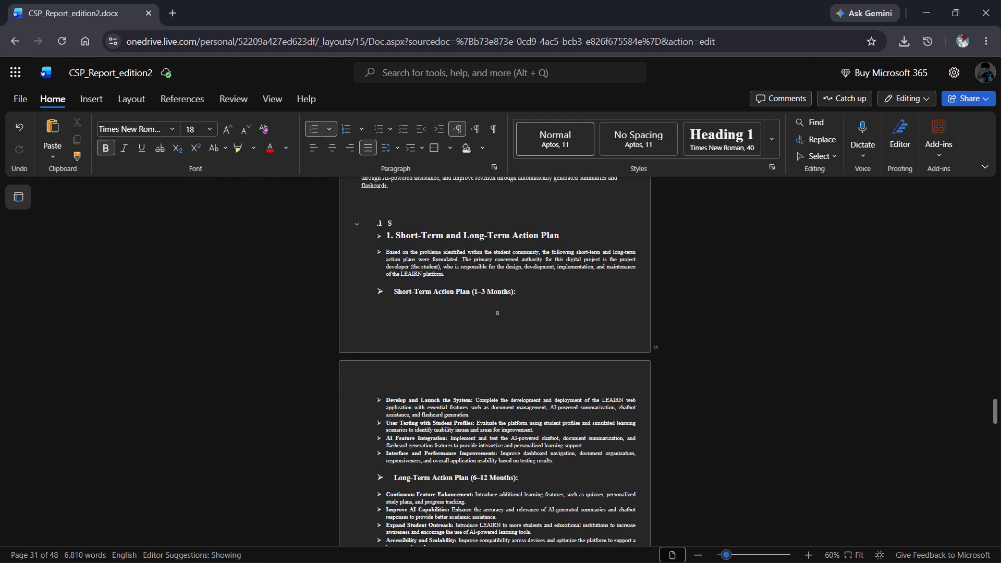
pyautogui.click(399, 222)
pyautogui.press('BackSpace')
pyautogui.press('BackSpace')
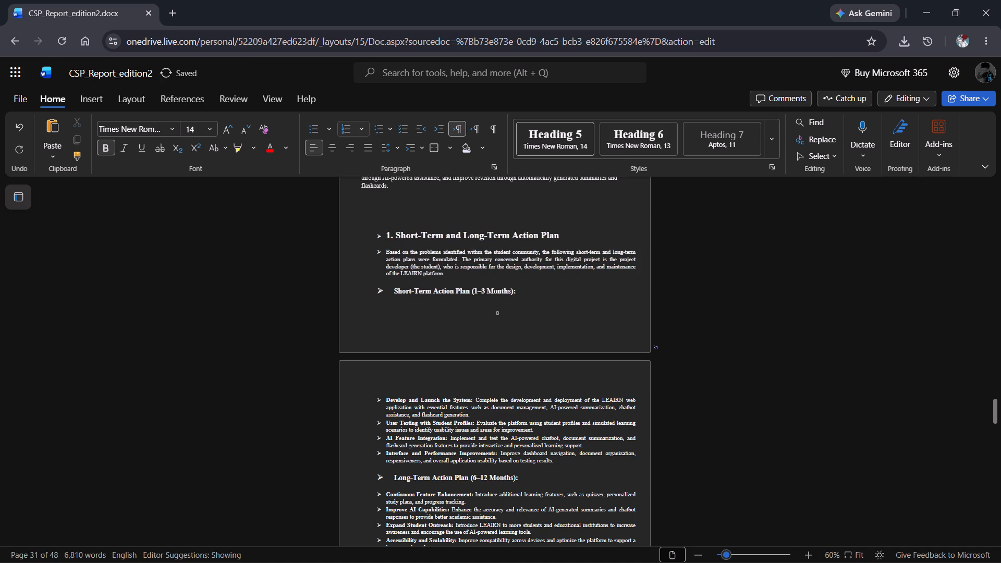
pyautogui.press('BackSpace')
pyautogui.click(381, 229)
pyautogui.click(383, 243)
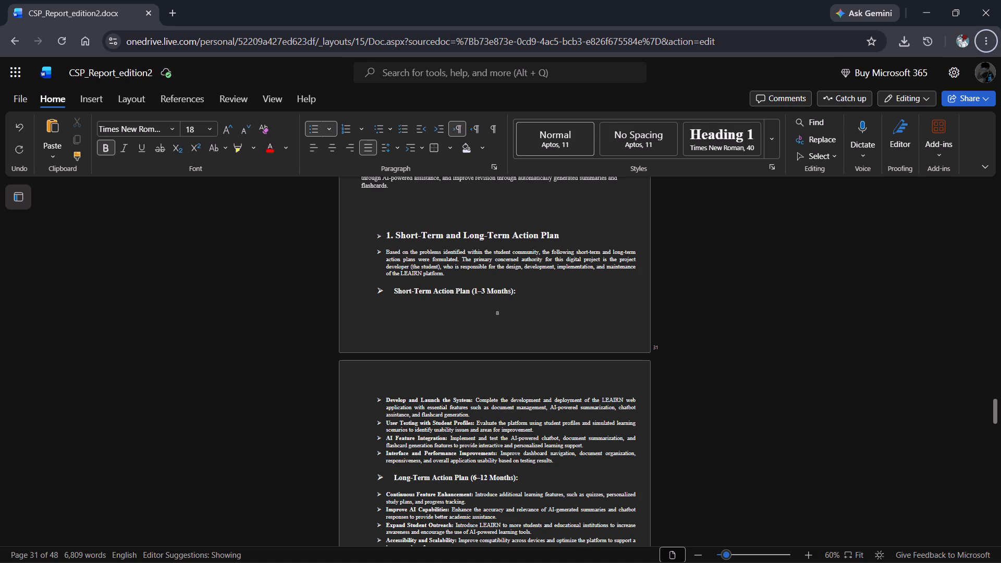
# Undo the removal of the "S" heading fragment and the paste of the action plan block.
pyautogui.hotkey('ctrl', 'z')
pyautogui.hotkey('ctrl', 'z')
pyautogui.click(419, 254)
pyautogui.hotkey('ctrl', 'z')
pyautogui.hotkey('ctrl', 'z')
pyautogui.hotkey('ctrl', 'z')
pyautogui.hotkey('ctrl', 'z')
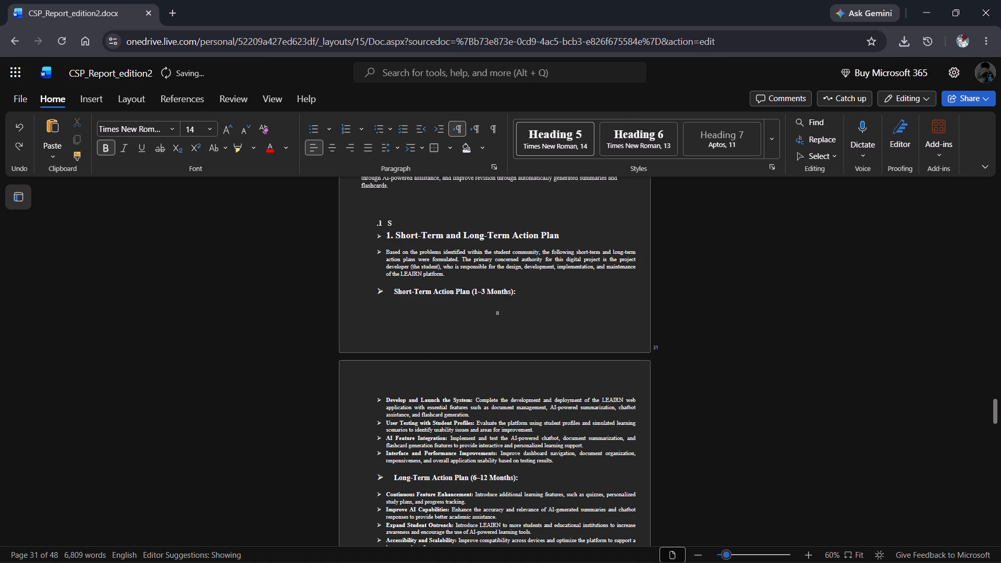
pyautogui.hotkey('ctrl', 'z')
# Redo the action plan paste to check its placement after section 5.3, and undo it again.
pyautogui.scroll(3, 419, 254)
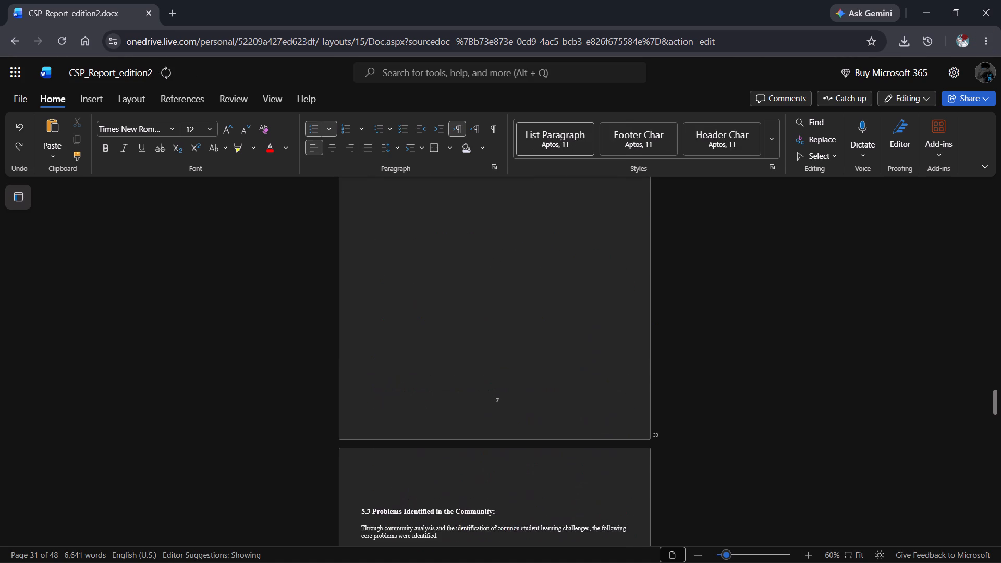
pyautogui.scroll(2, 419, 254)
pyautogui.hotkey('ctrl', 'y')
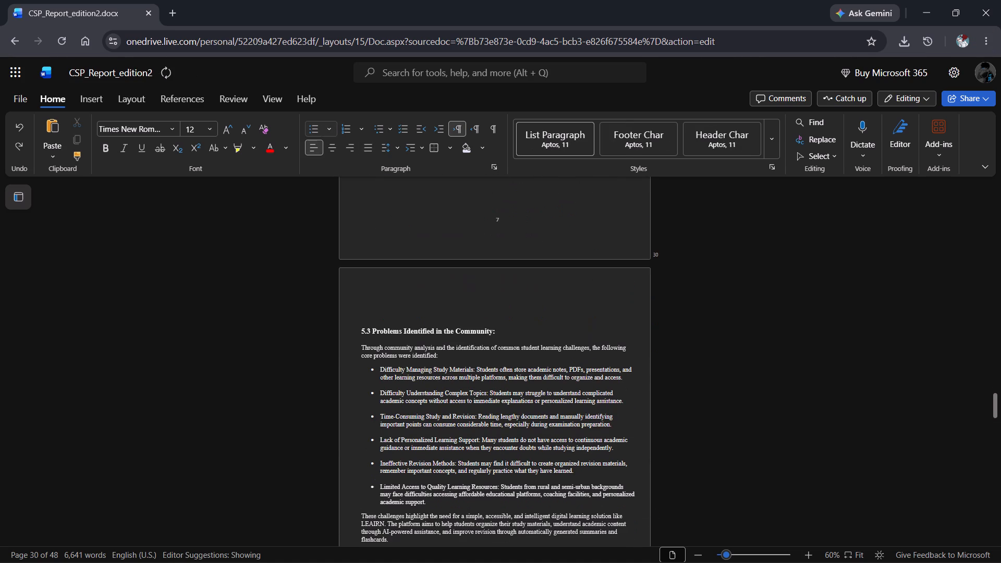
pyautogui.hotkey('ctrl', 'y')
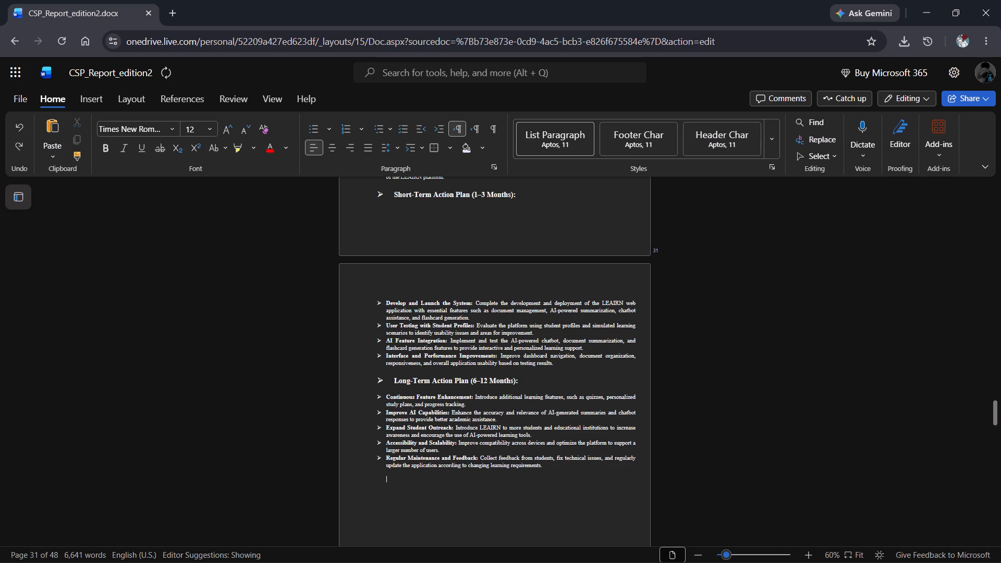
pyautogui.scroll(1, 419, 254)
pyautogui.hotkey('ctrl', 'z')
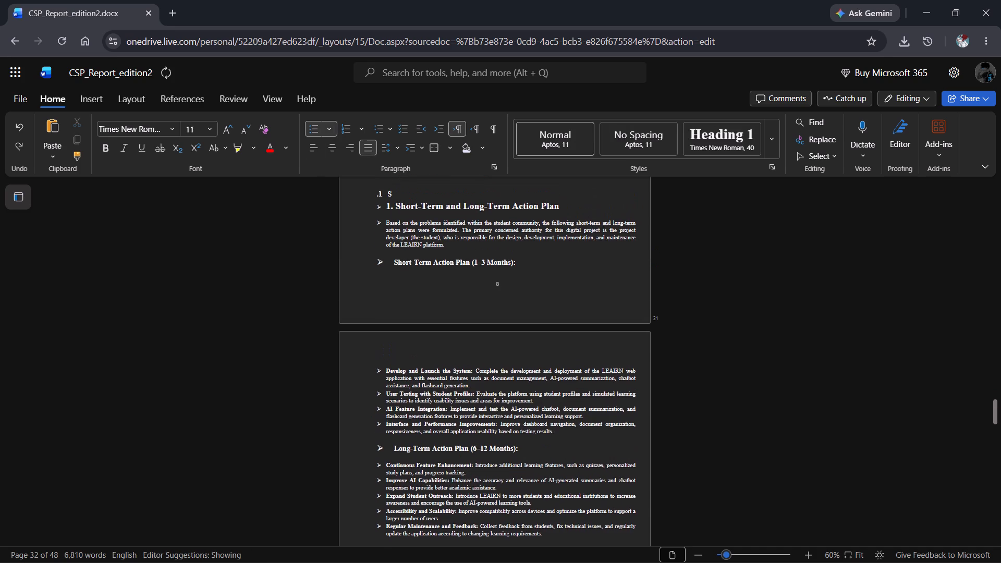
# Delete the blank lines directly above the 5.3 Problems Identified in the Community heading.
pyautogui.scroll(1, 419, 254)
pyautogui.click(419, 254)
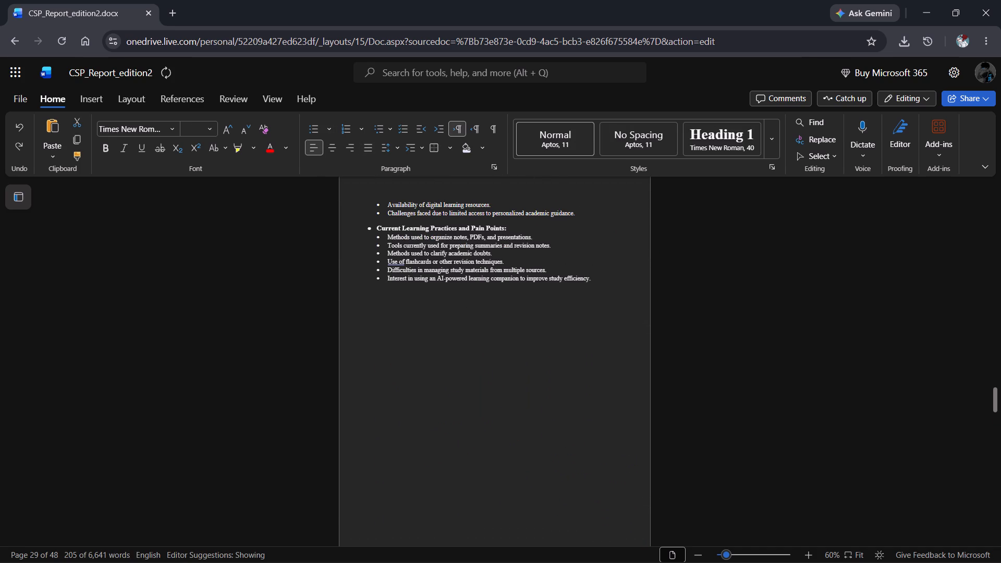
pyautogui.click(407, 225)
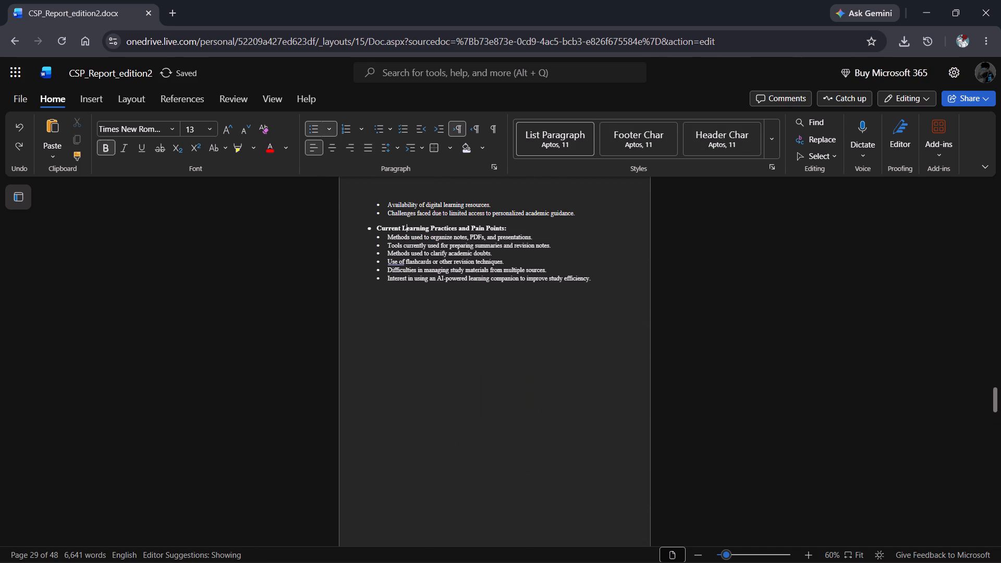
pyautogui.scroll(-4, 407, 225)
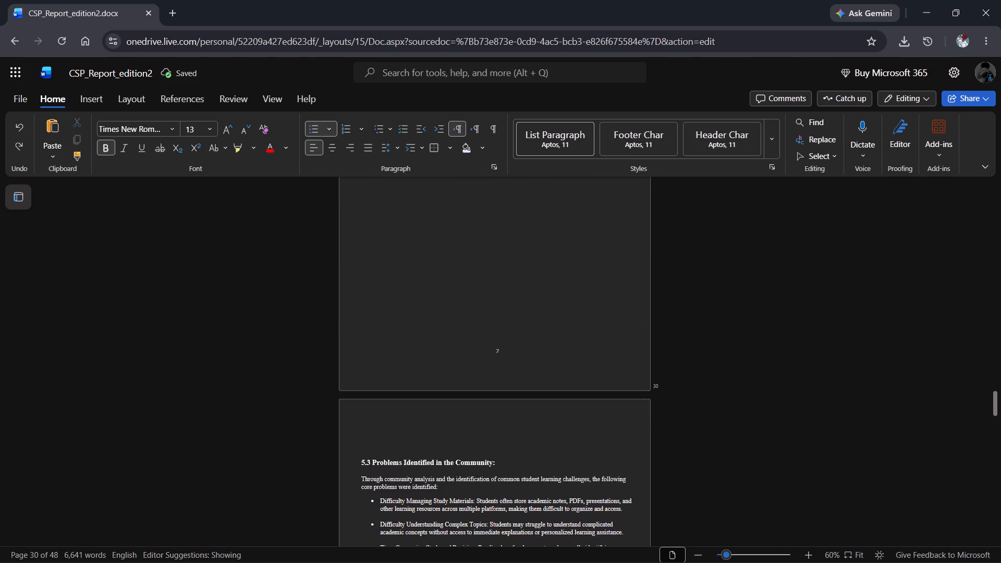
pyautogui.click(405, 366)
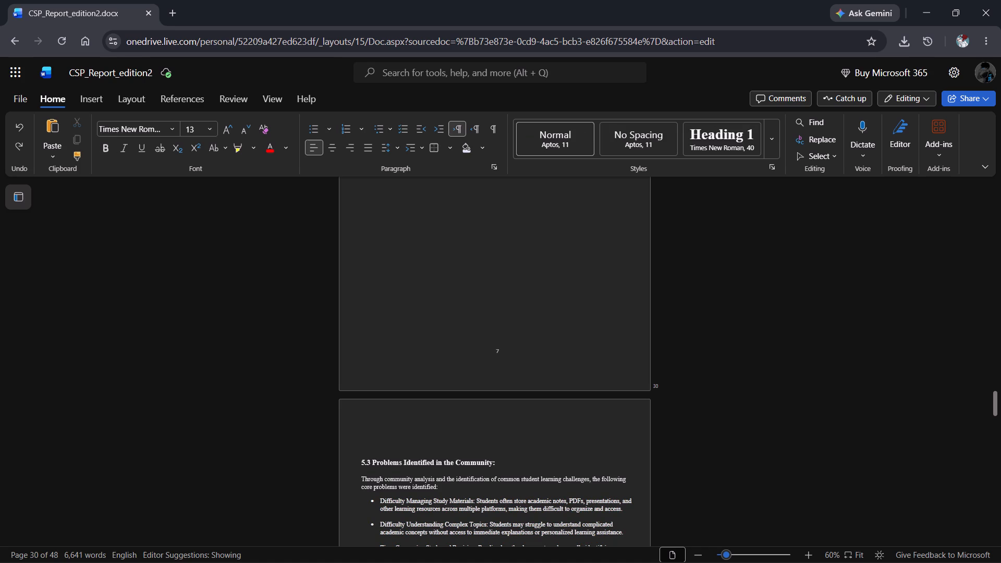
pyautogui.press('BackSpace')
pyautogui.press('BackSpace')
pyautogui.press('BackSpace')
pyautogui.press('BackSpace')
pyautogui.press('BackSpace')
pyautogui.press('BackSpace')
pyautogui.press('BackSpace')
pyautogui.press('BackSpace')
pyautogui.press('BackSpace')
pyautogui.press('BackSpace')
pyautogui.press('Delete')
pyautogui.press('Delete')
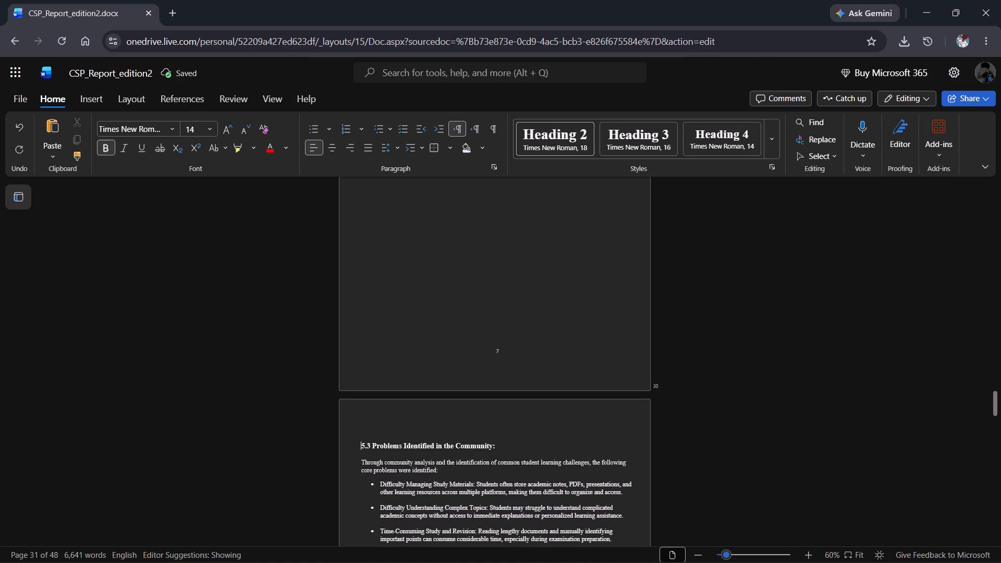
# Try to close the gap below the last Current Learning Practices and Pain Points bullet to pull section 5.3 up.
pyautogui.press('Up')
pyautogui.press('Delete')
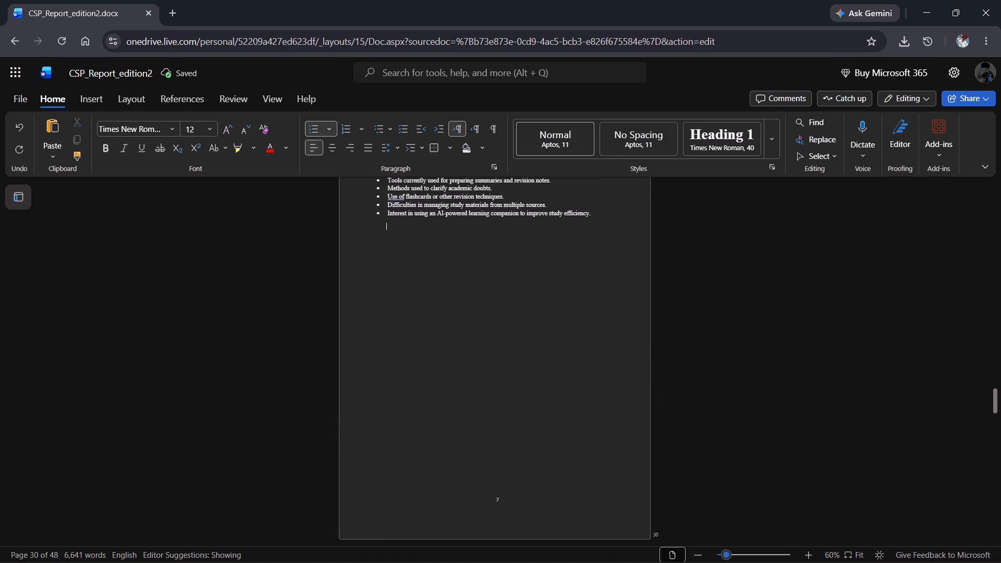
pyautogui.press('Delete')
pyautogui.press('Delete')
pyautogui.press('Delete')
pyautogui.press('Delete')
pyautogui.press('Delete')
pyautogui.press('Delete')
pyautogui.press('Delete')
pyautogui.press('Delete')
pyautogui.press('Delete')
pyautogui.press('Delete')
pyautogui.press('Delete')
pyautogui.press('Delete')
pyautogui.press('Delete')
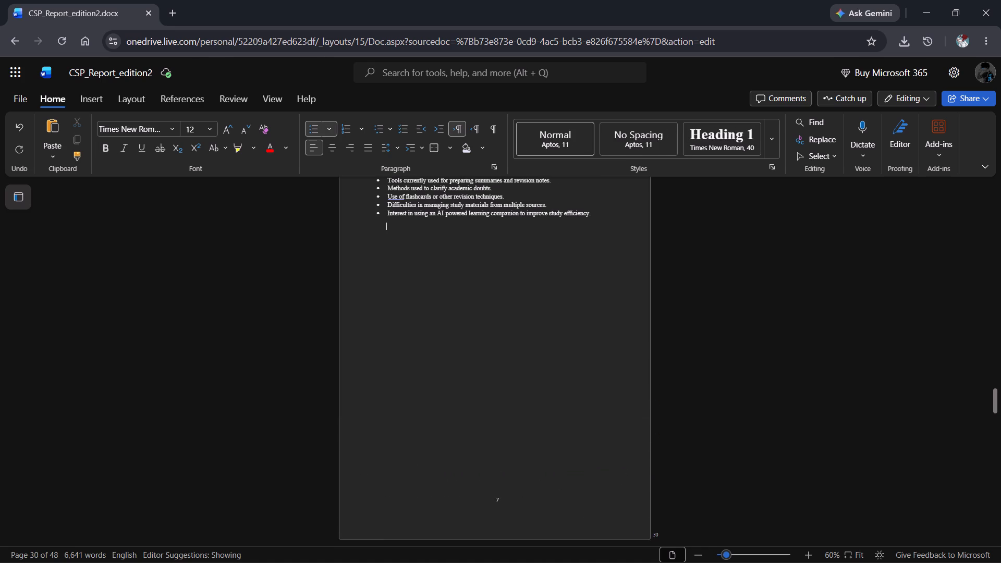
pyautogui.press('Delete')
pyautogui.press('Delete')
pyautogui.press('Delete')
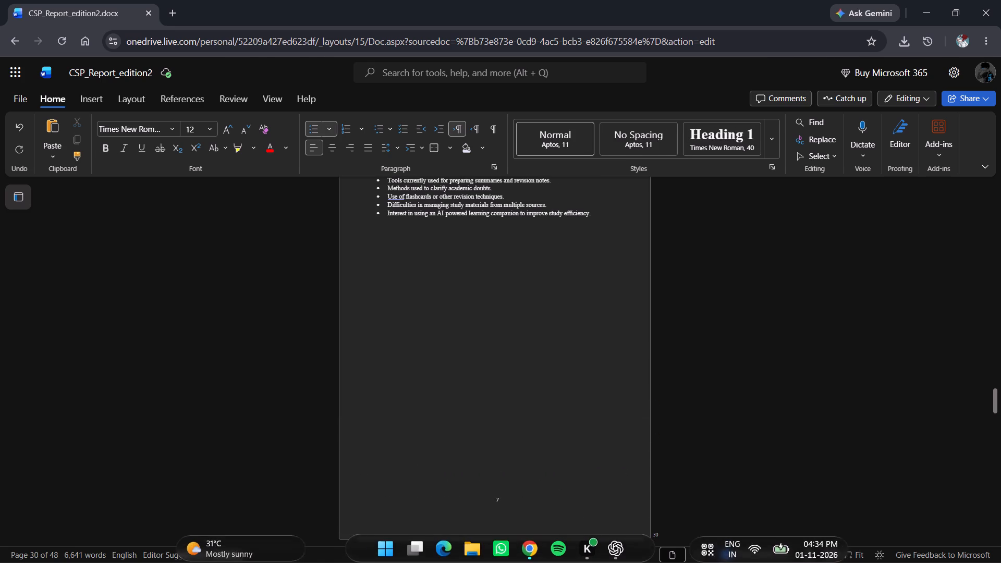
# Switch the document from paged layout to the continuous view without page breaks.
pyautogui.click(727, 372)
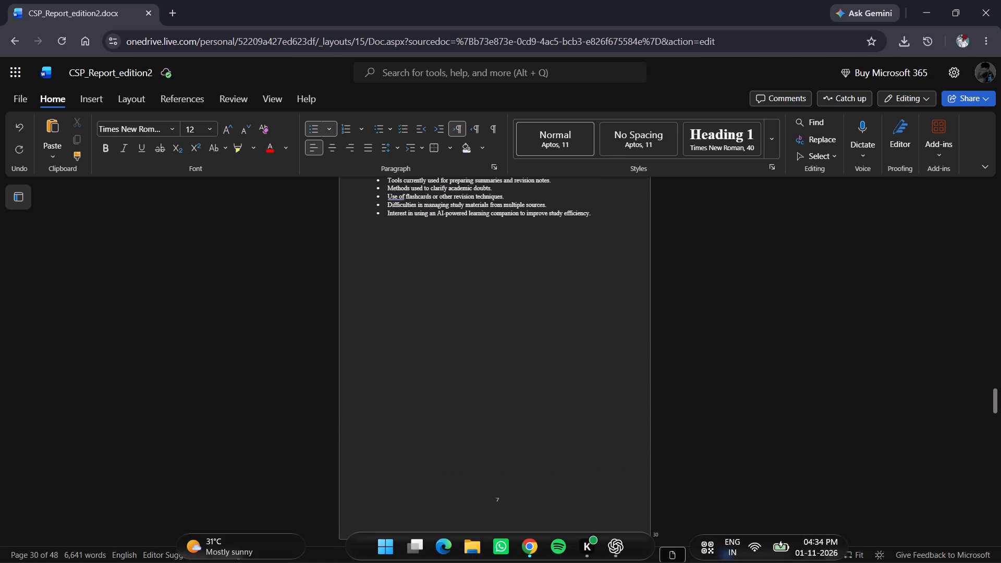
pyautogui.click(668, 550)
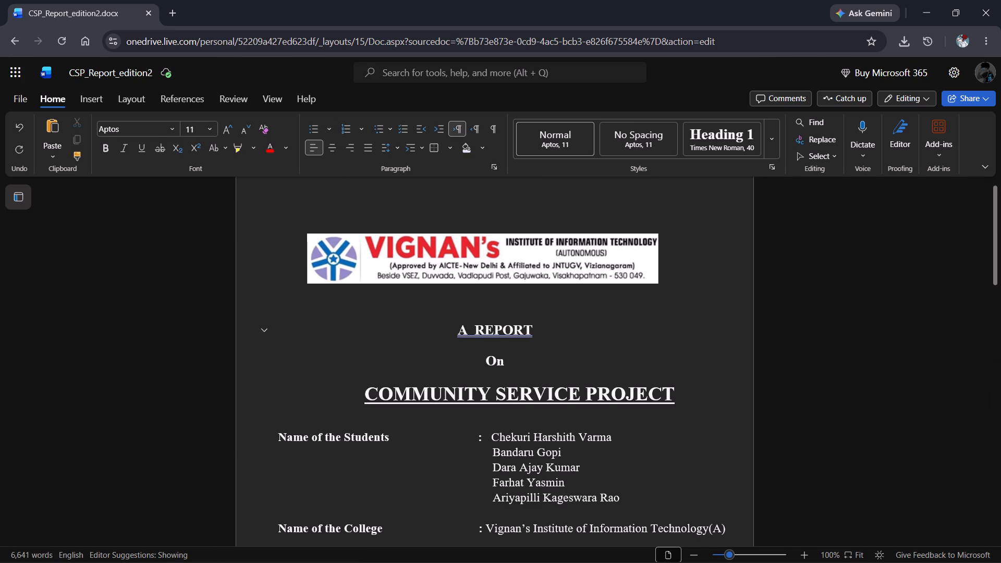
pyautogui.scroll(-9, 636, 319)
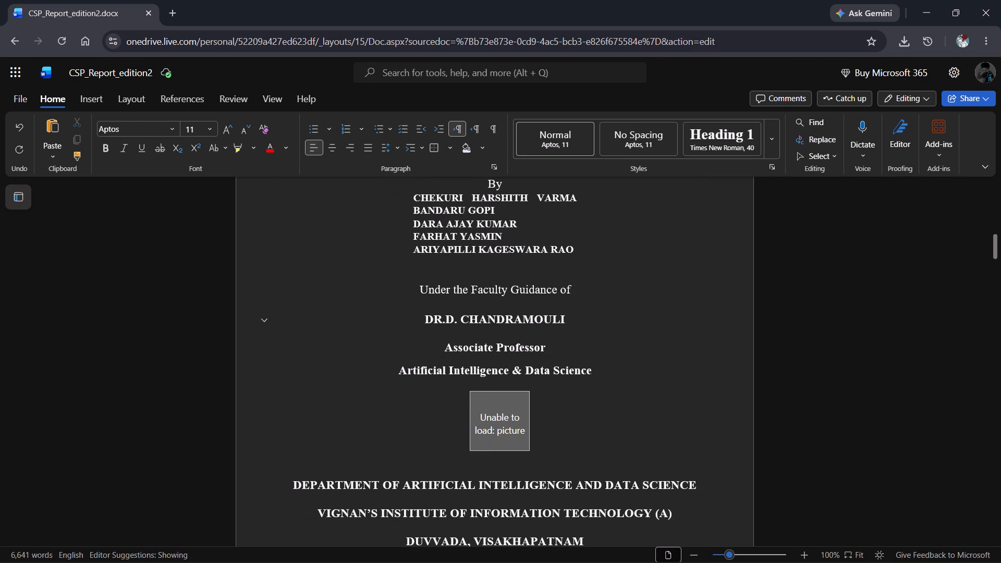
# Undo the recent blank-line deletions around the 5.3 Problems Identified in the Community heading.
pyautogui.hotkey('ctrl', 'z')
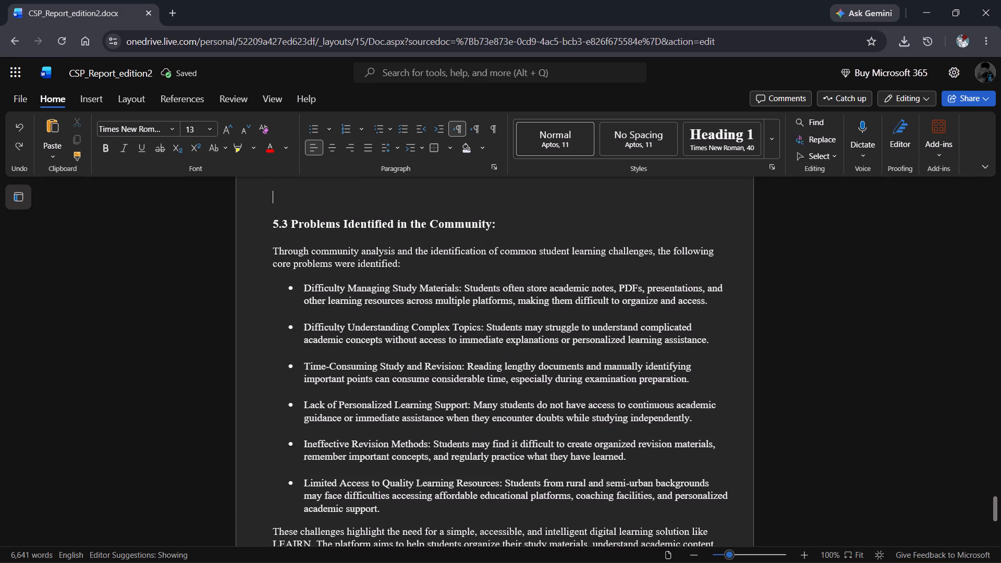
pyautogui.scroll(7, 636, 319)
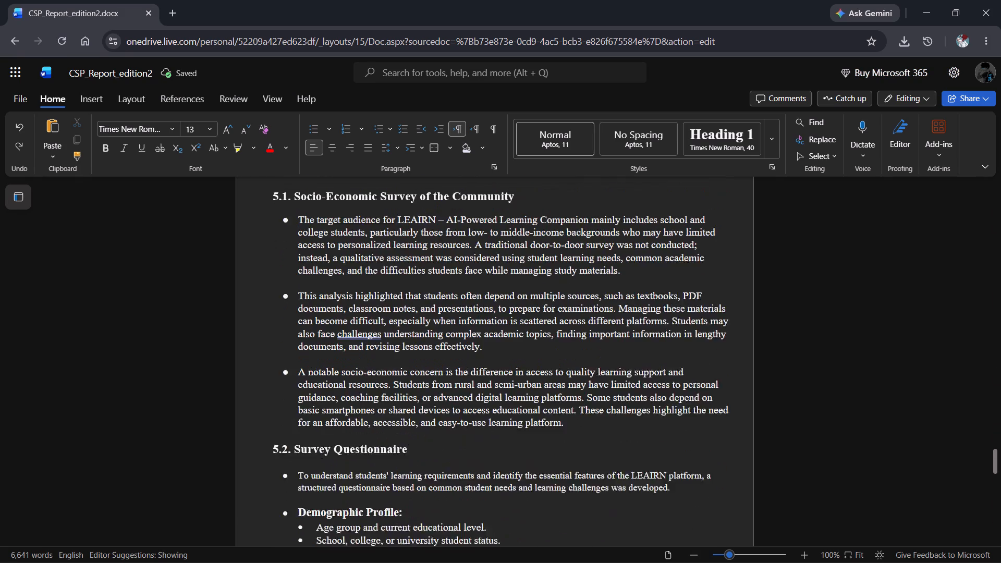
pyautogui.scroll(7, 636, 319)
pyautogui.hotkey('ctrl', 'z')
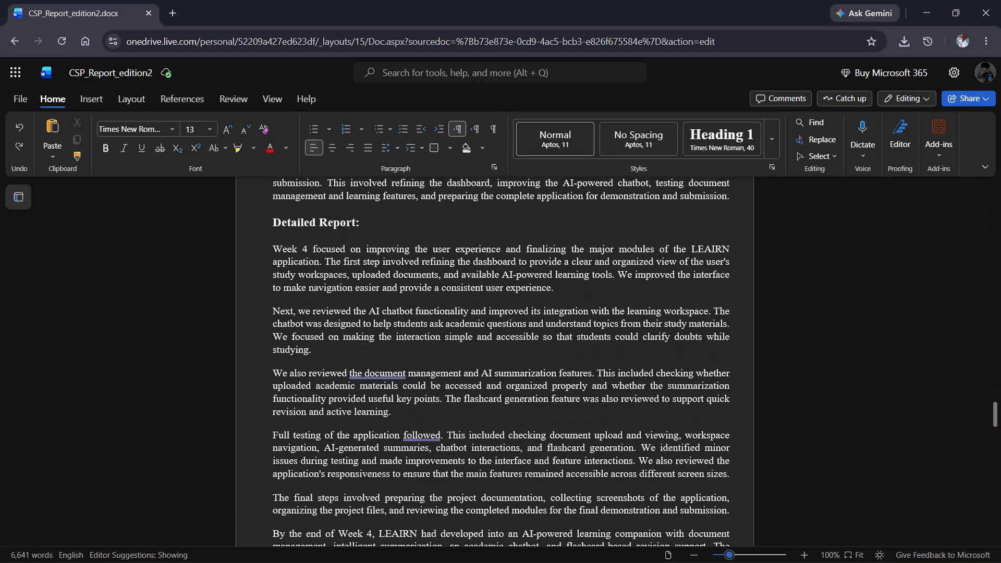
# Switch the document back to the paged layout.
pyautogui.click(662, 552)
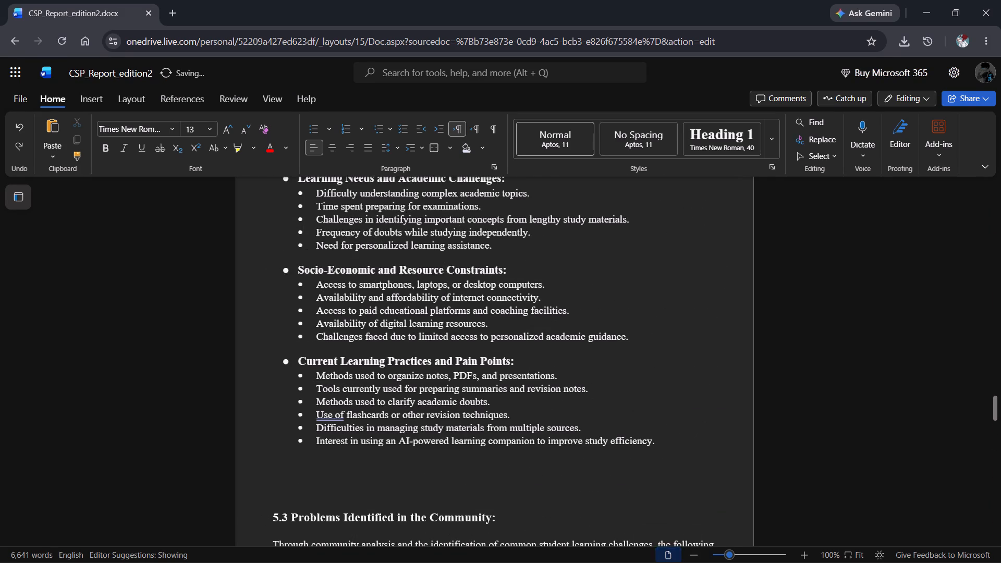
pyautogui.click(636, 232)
# Review the report's page layout from the front pages through section 5.3 Problems Identified in the Community.
pyautogui.scroll(-6, 636, 232)
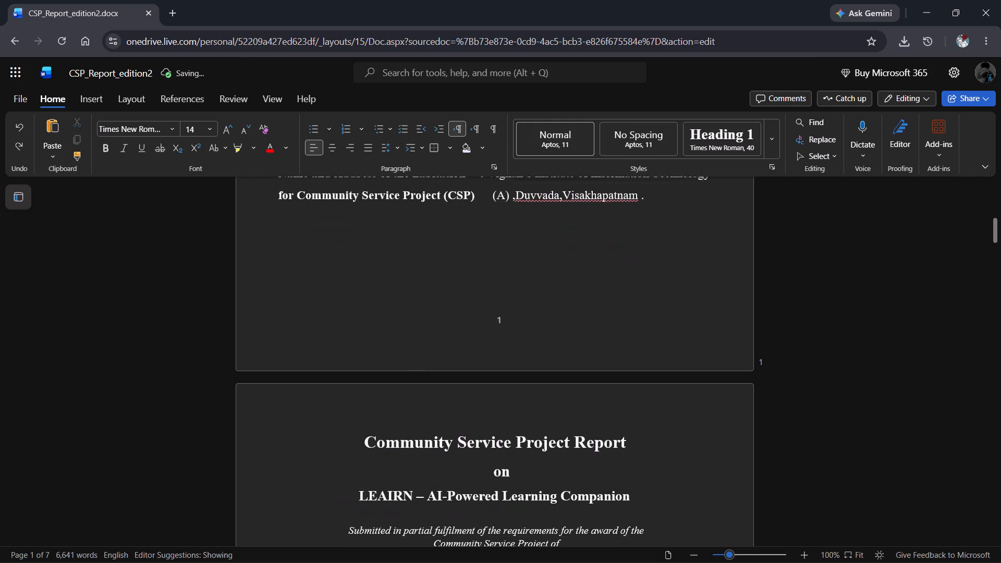
pyautogui.scroll(-1, 636, 232)
pyautogui.scroll(1, 636, 232)
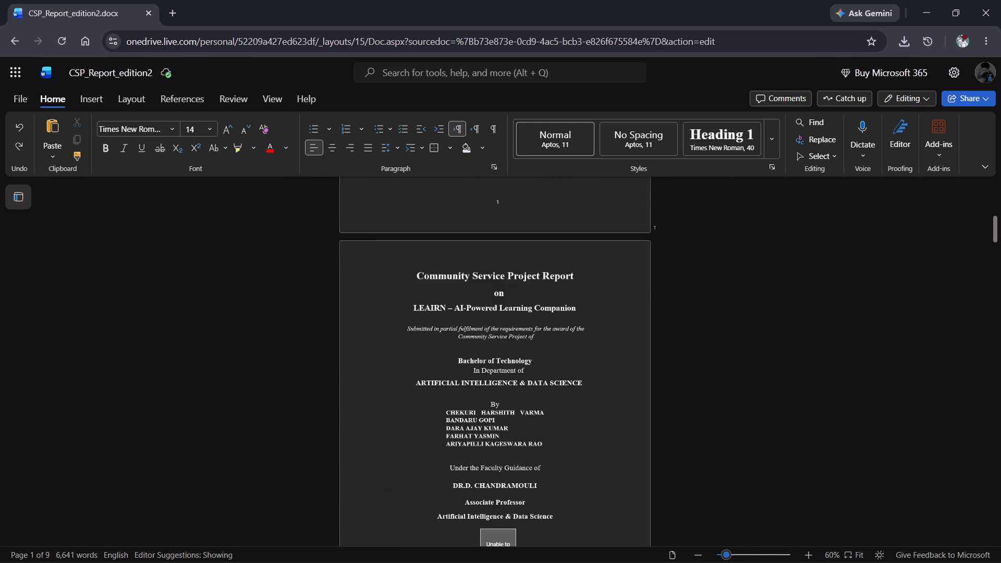
pyautogui.scroll(2, 636, 232)
pyautogui.scroll(-3, 636, 232)
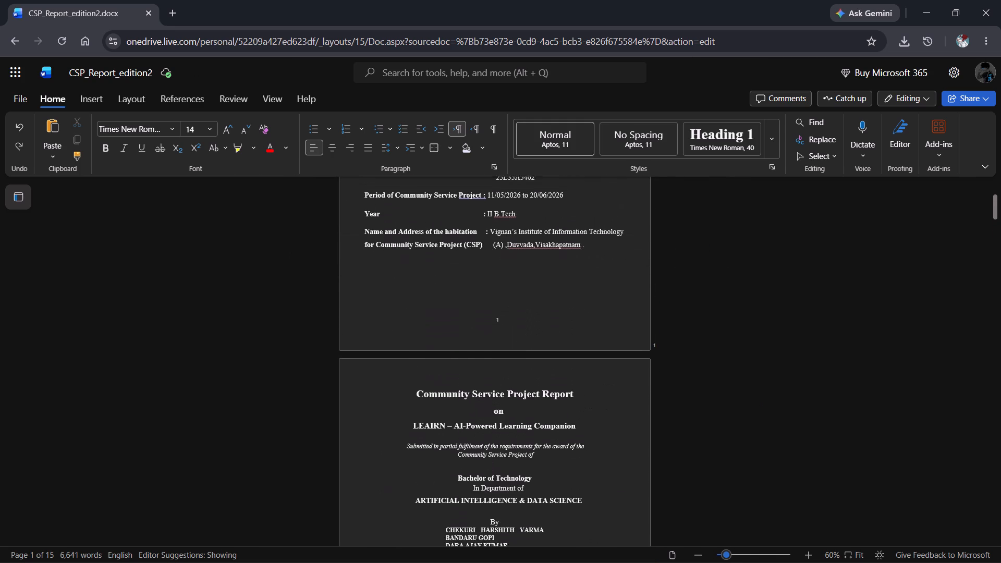
pyautogui.scroll(-2, 636, 232)
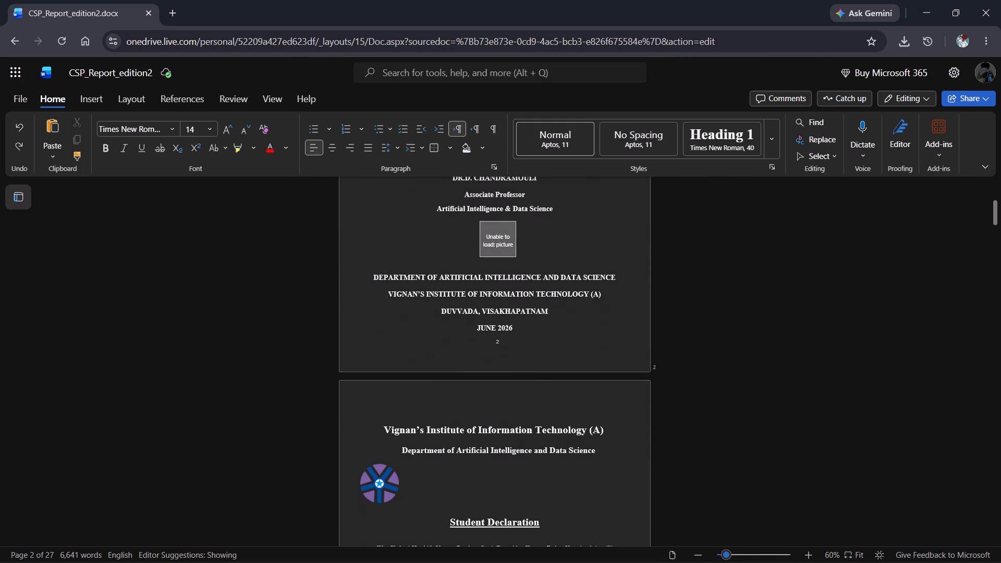
pyautogui.click(500, 247)
pyautogui.click(561, 250)
pyautogui.scroll(-7, 561, 250)
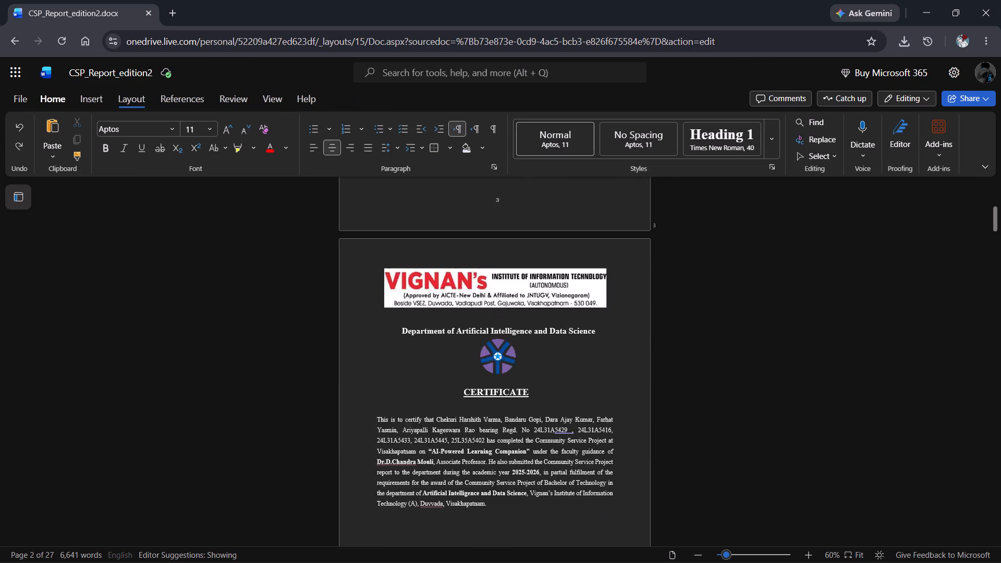
pyautogui.scroll(-6, 561, 250)
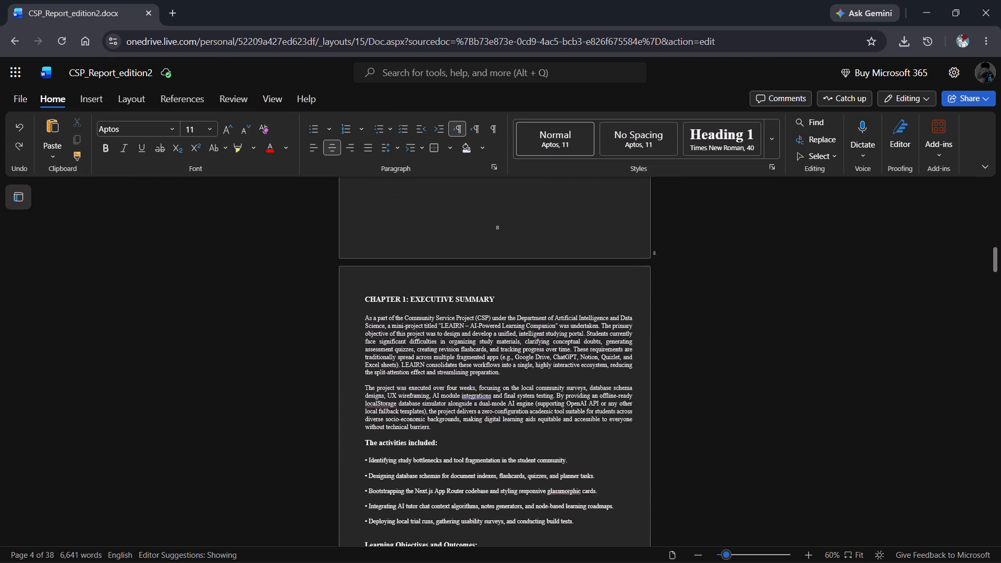
pyautogui.scroll(4, 561, 250)
pyautogui.scroll(-3, 561, 250)
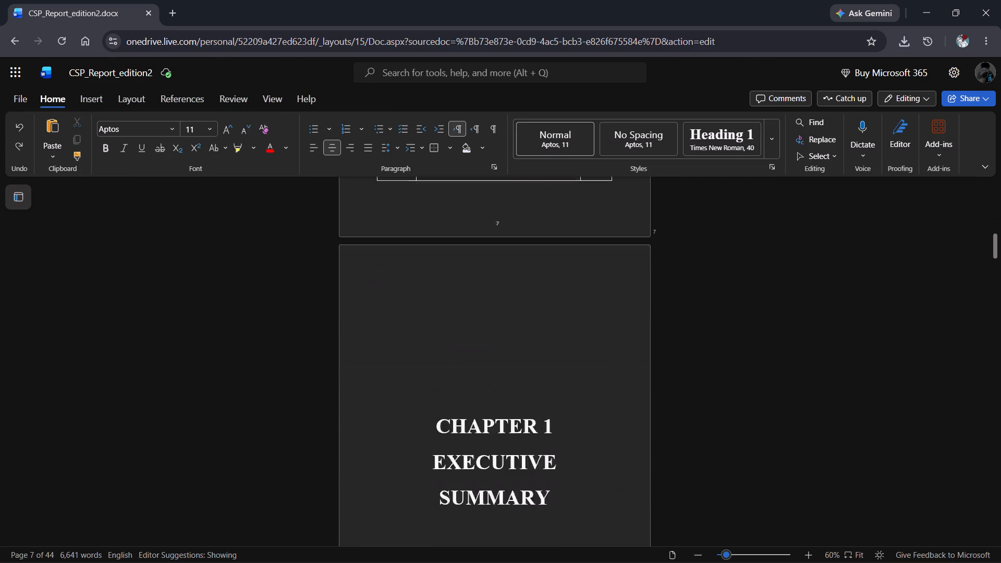
pyautogui.scroll(-6, 561, 250)
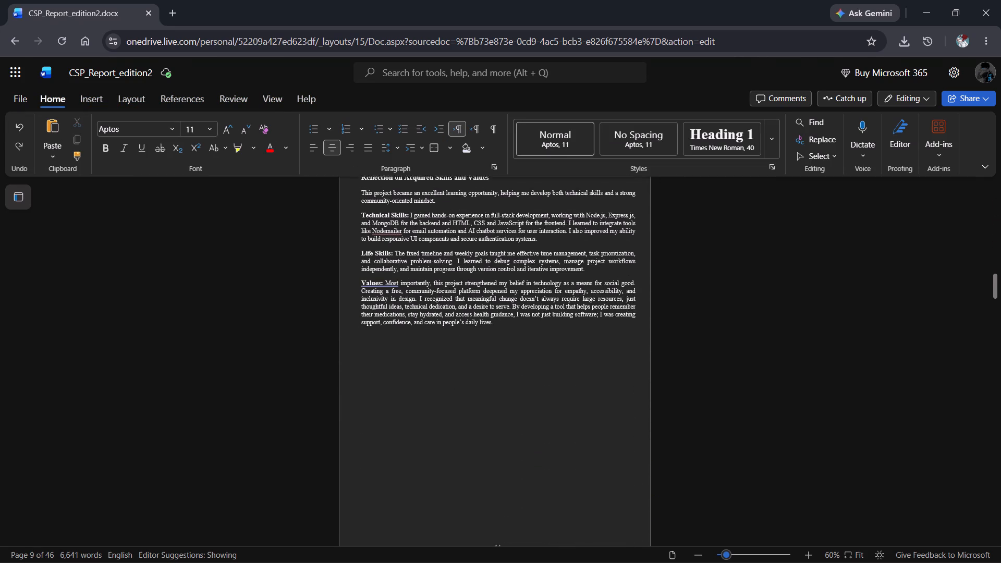
pyautogui.scroll(-11, 561, 250)
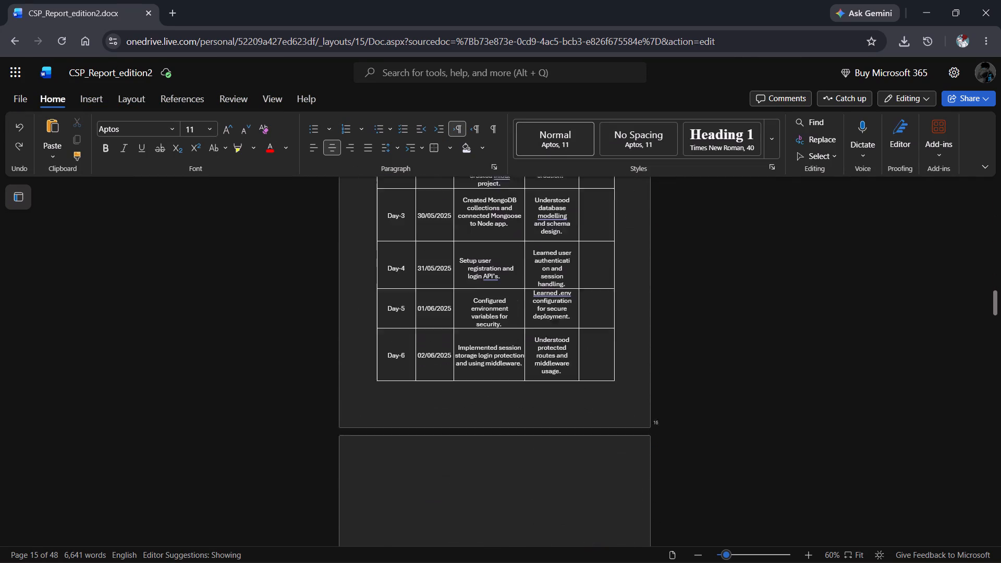
pyautogui.scroll(-9, 561, 250)
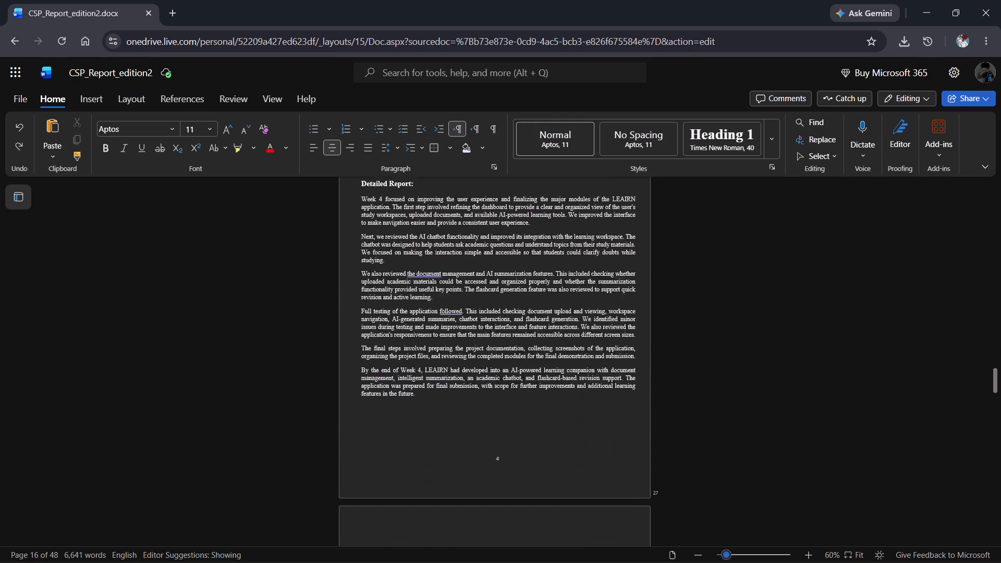
pyautogui.scroll(-8, 561, 250)
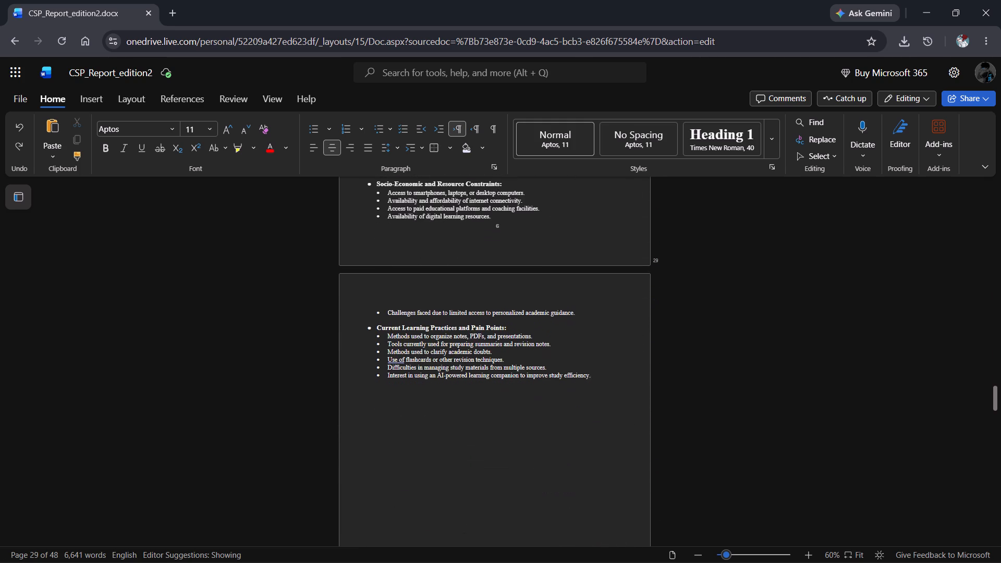
pyautogui.scroll(-4, 561, 250)
pyautogui.scroll(4, 561, 250)
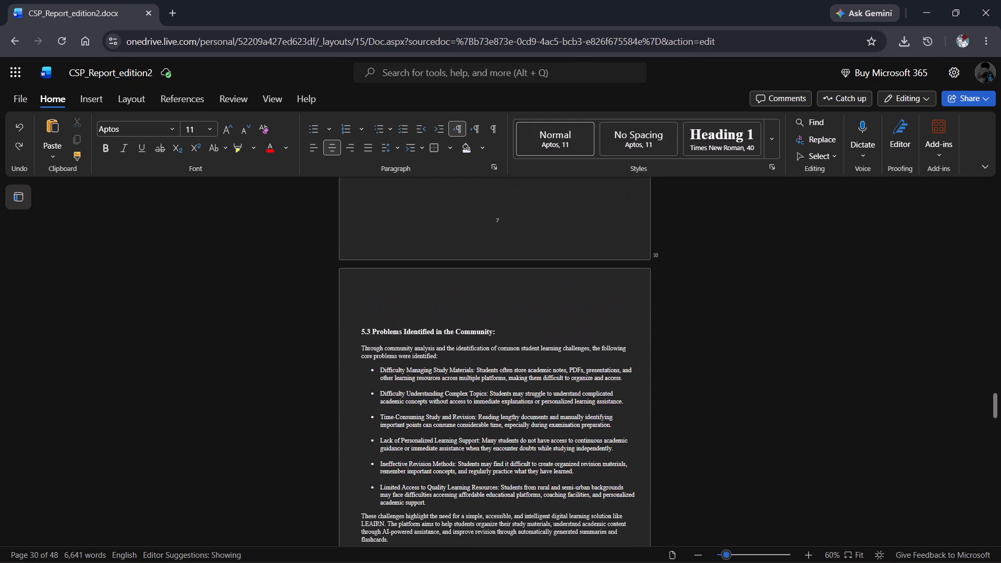
pyautogui.scroll(1, 561, 250)
pyautogui.click(454, 369)
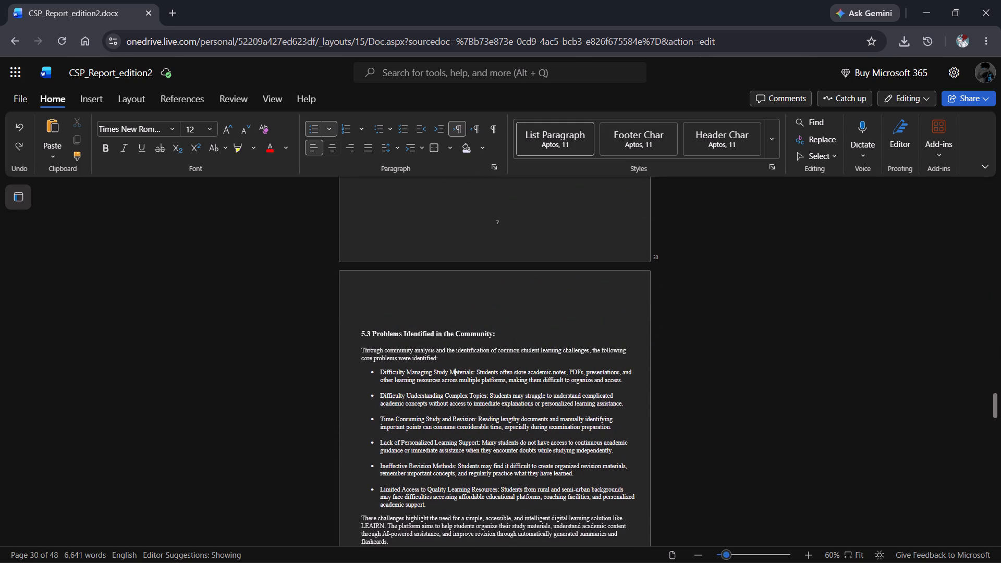
pyautogui.click(525, 234)
# Delete the closing "These challenges highlight the need" paragraph of section 5.3 and the blank lines before the Short-term and Long-term Action Plan heading.
pyautogui.scroll(-2, 525, 234)
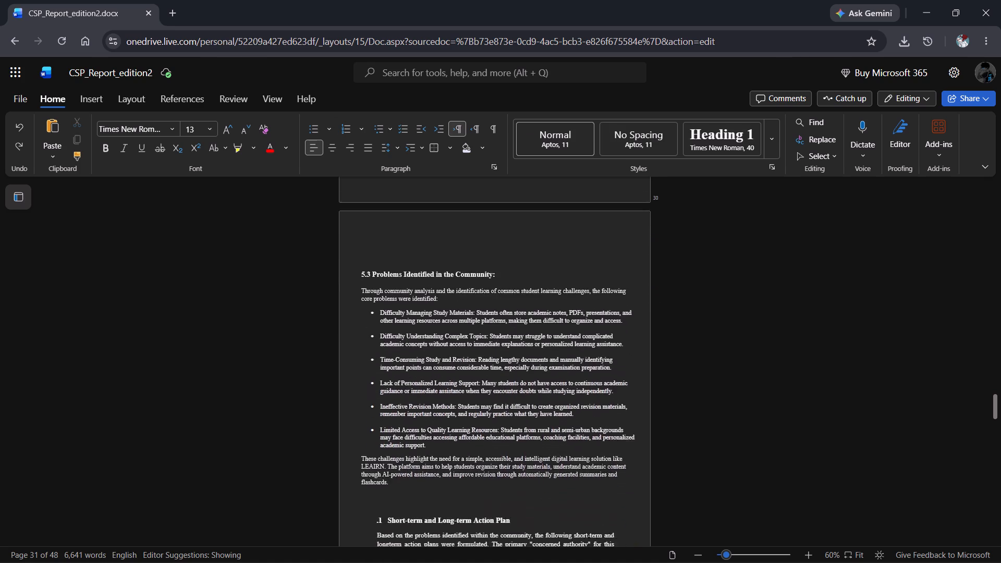
pyautogui.scroll(-3, 525, 234)
pyautogui.click(465, 288)
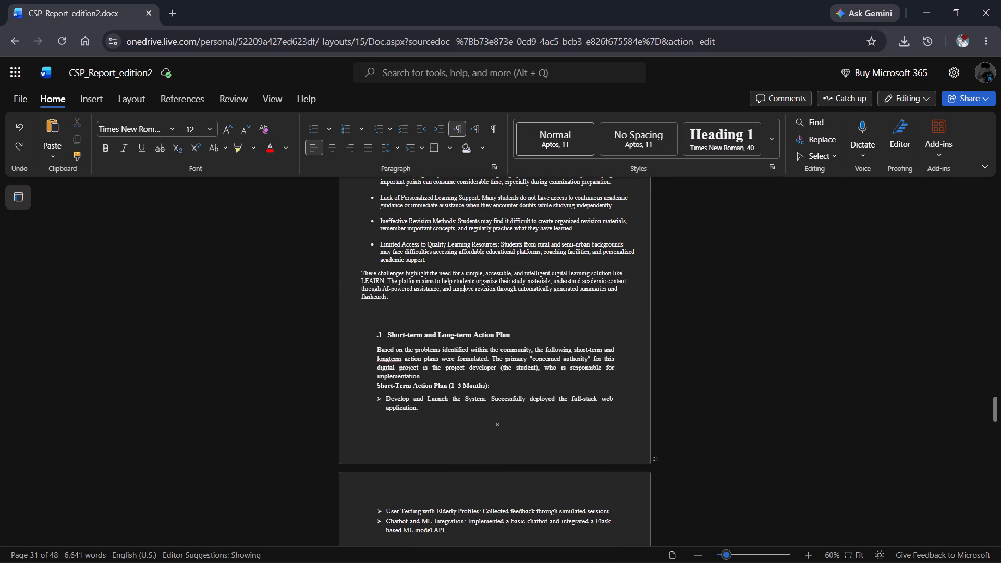
pyautogui.moveTo(394, 298); pyautogui.dragTo(361, 275)
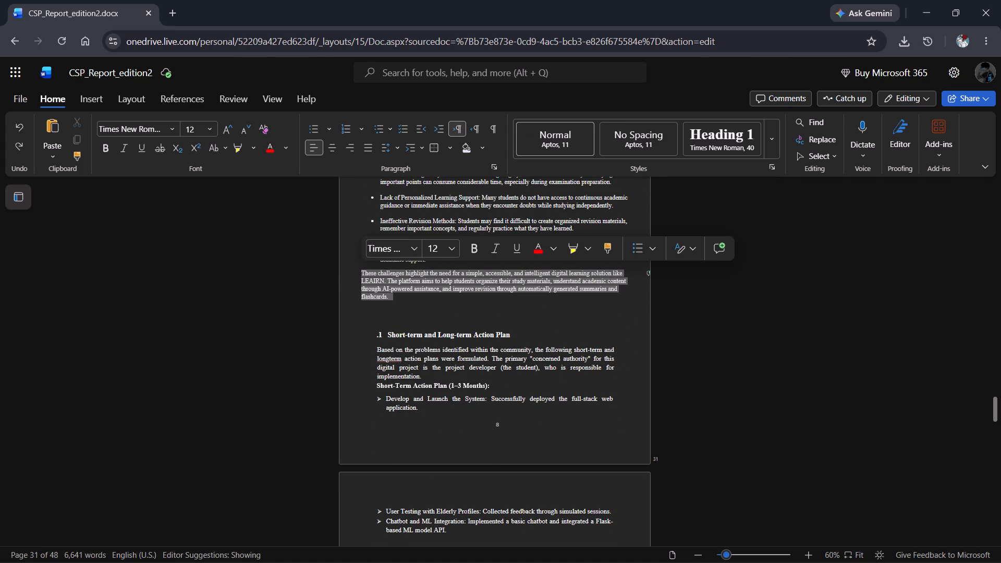
pyautogui.press('BackSpace')
pyautogui.press('Delete')
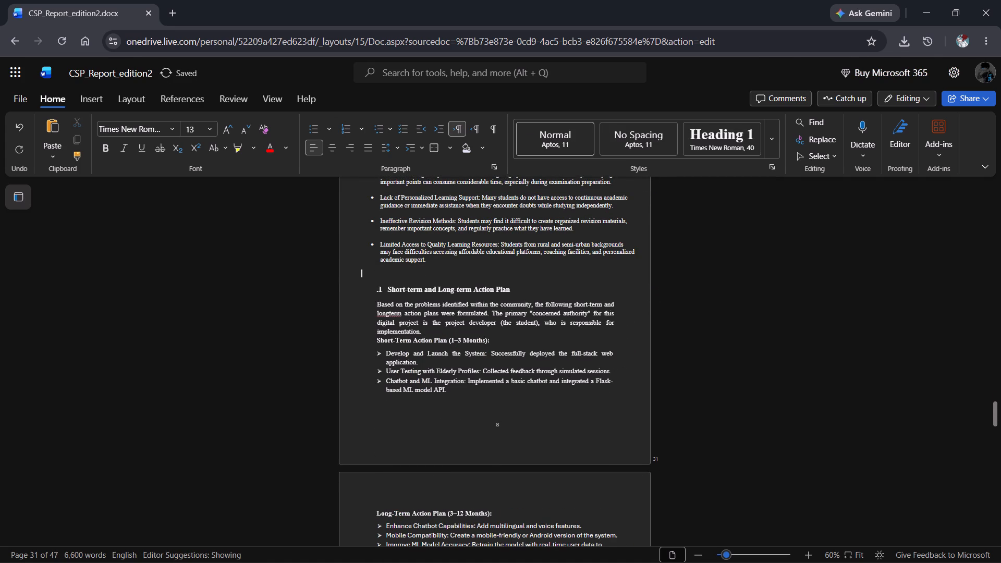
pyautogui.press('Delete')
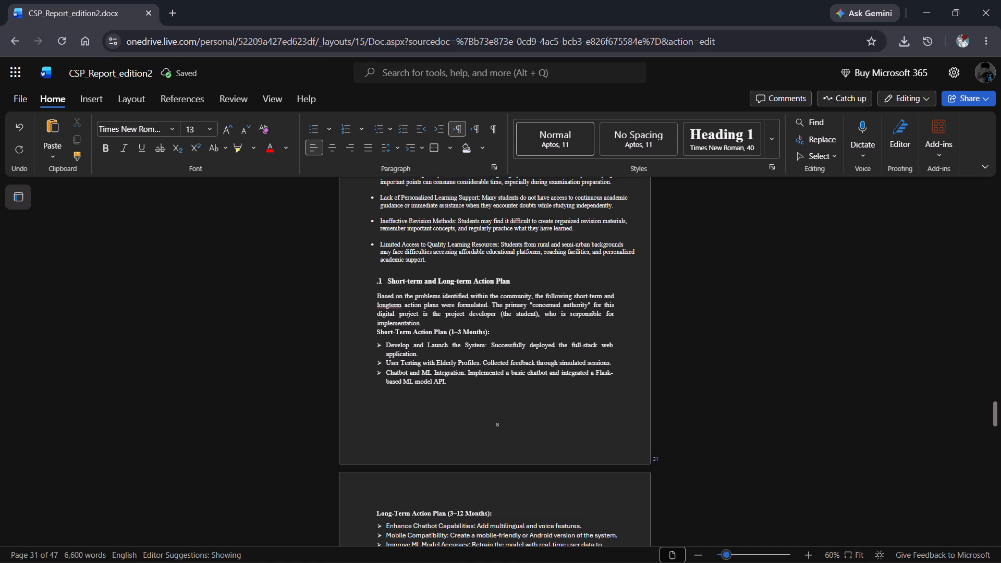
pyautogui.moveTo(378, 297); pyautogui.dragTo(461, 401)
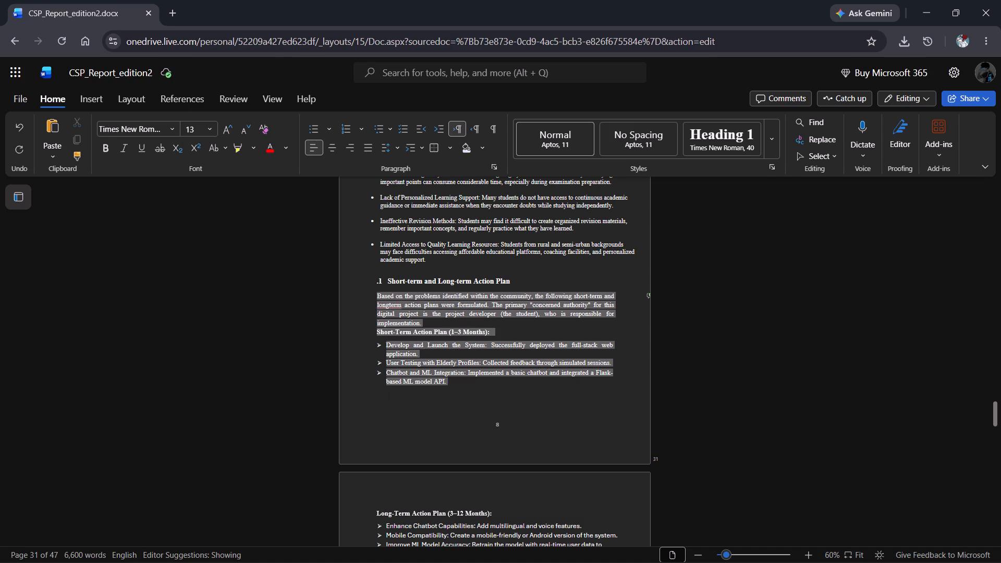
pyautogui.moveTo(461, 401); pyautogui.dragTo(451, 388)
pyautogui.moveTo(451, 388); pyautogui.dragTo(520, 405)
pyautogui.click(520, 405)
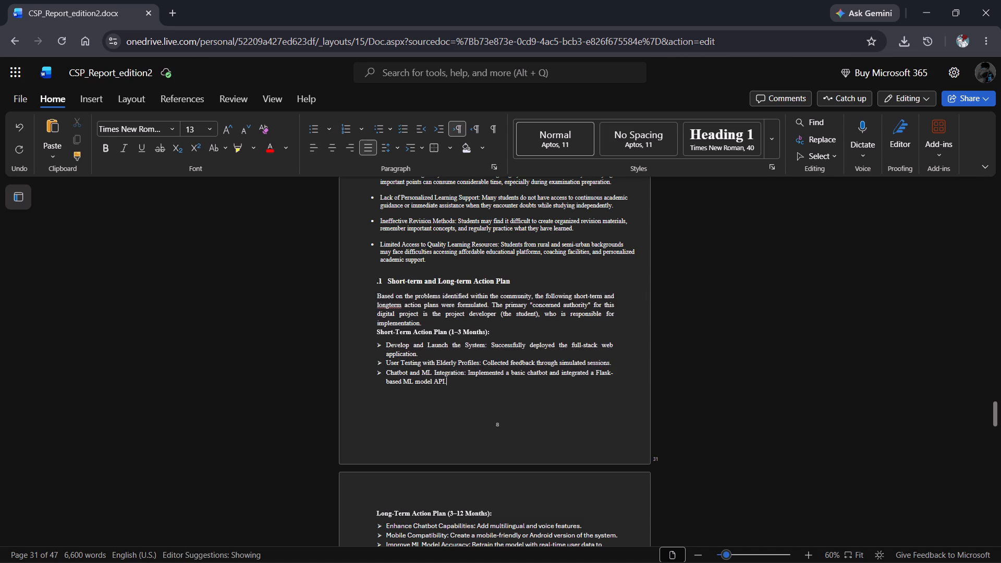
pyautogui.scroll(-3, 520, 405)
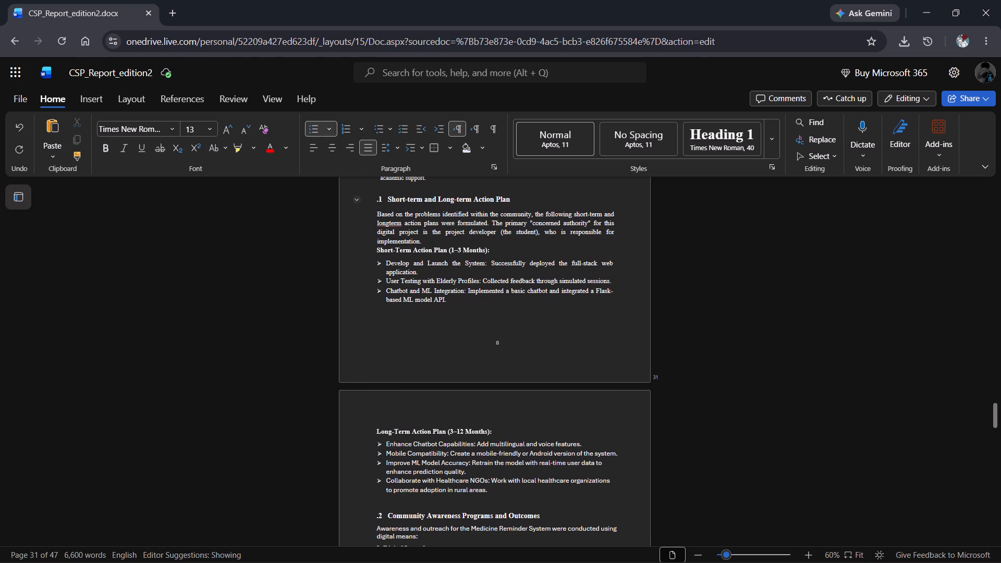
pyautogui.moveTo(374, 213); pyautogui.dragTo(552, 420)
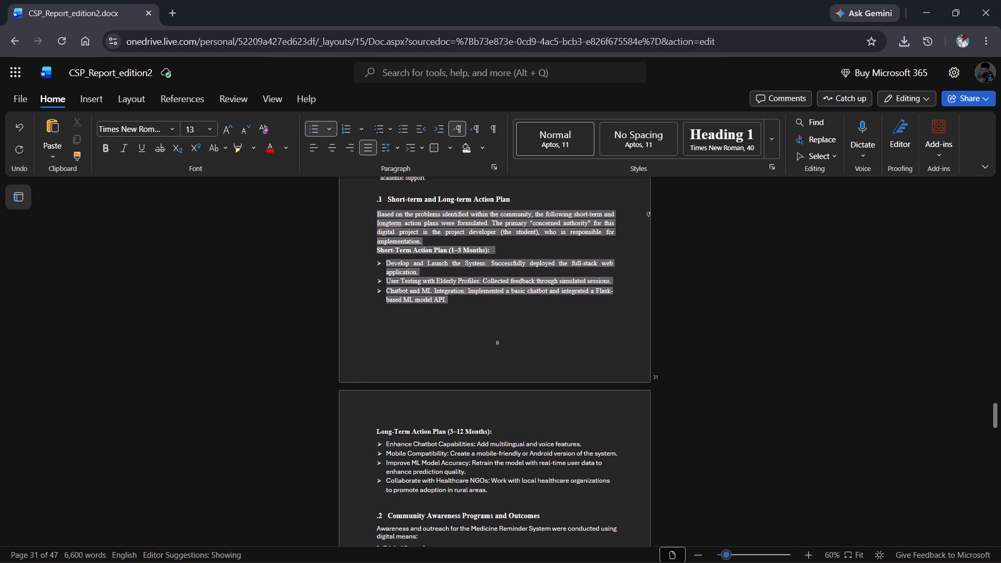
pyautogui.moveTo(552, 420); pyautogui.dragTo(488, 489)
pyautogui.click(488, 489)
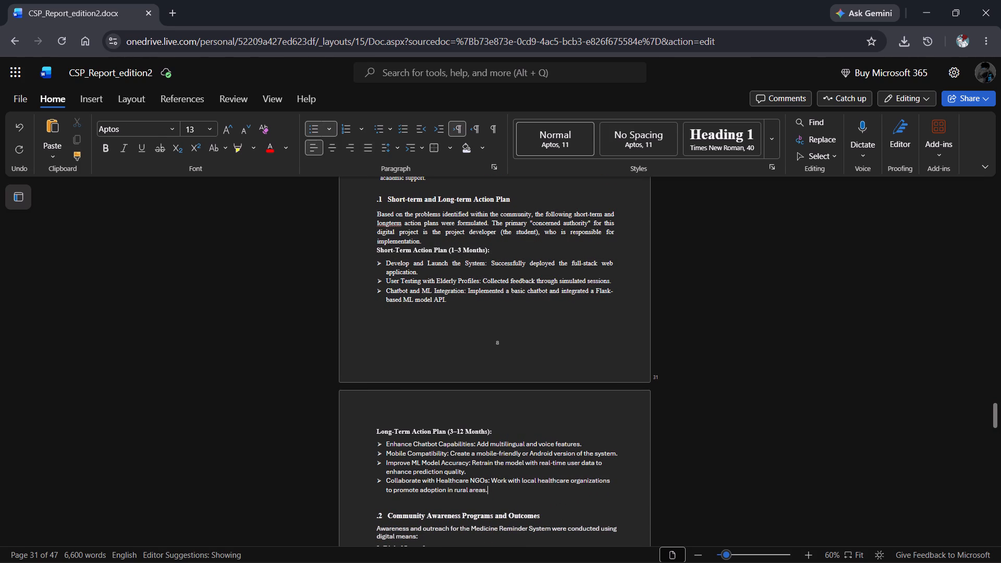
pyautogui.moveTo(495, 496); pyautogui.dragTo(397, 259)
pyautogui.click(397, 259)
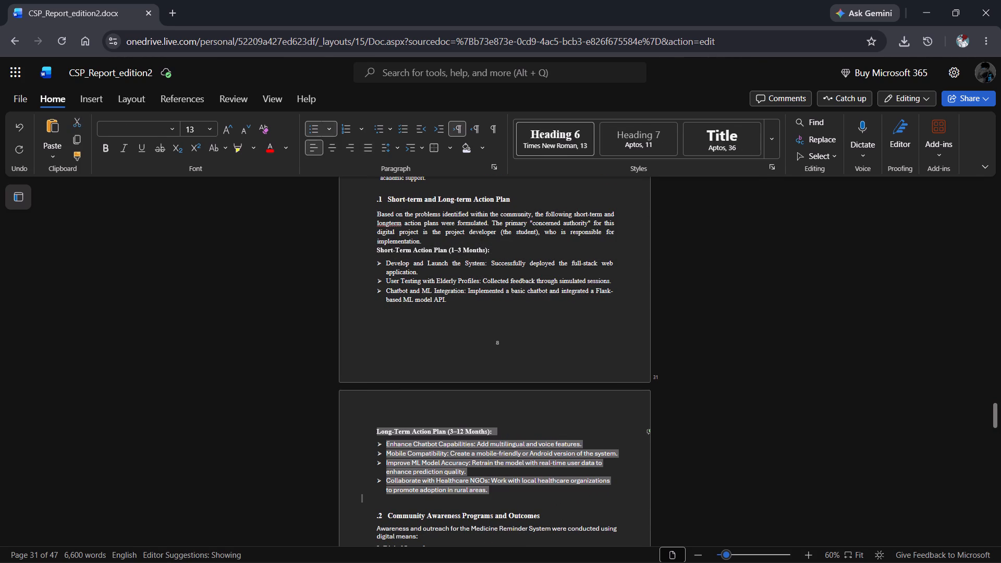
pyautogui.moveTo(377, 208); pyautogui.dragTo(457, 258)
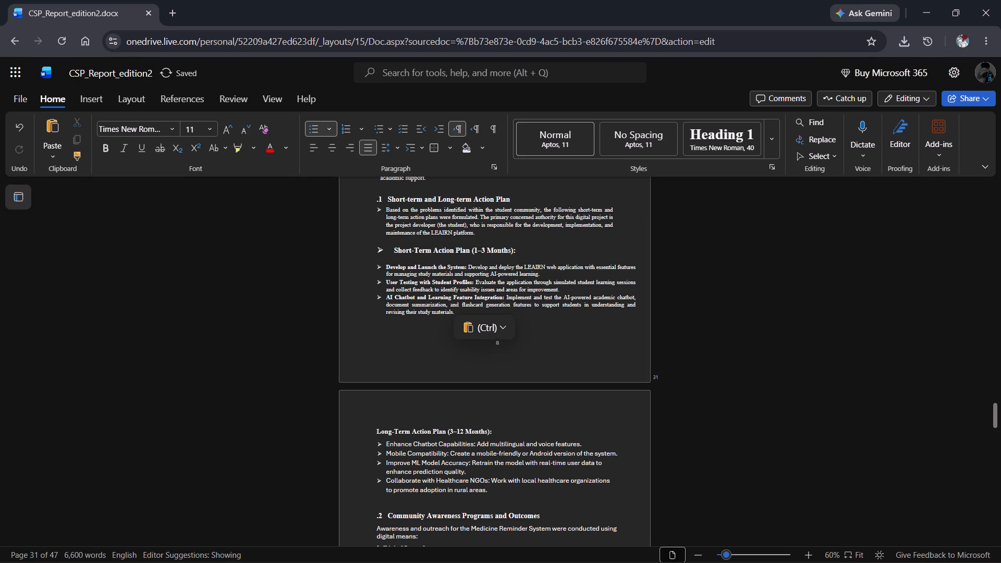
# Remove the arrow bullet from the Short-Term Action Plan (1–3 Months) subheading and reduce its indent.
pyautogui.click(396, 258)
pyautogui.press('Left')
pyautogui.press('BackSpace')
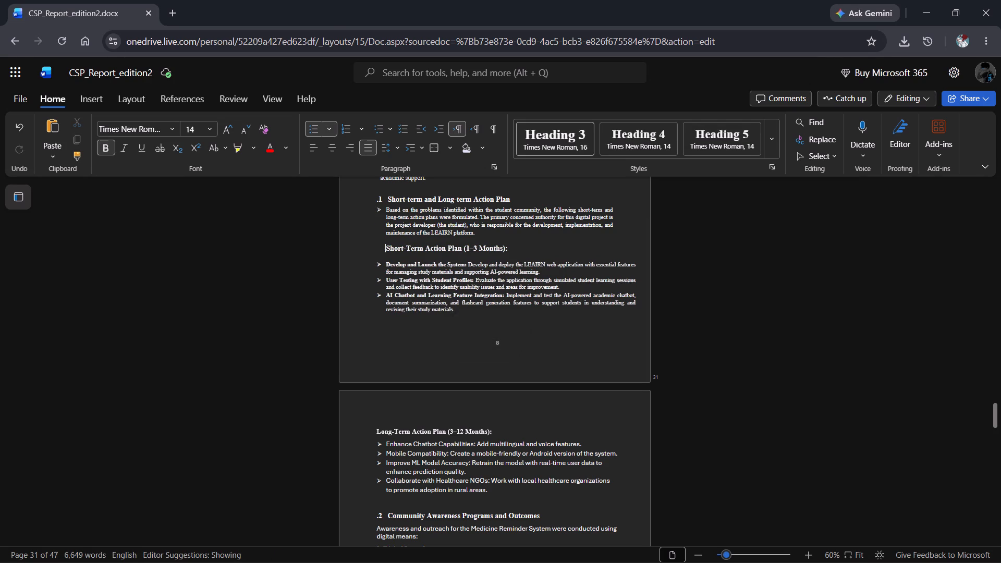
pyautogui.press('BackSpace')
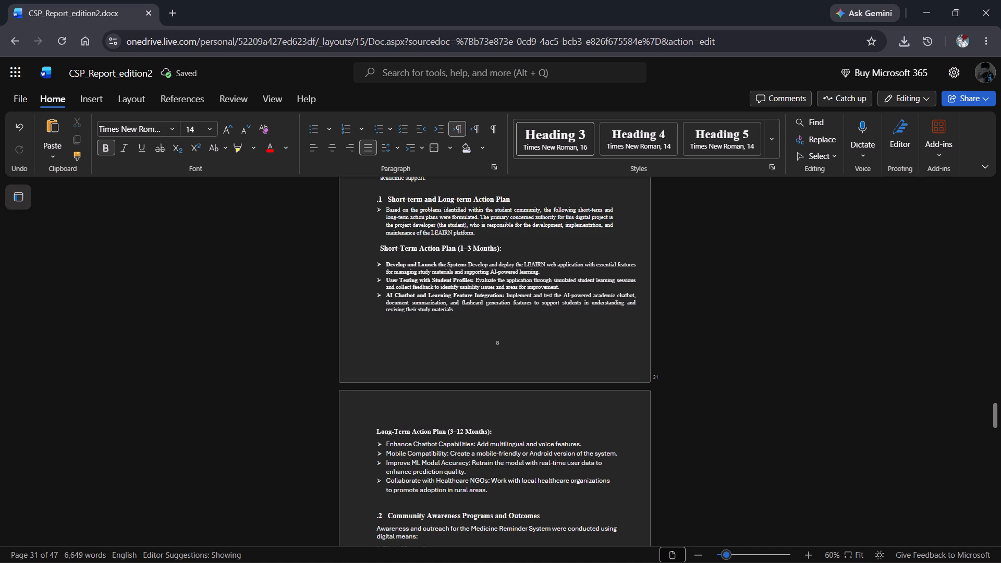
# Add a colon to the end of the Short-term and Long-term Action Plan heading and a blank line below it.
pyautogui.click(516, 199)
pyautogui.hotkey('shift', ':')
pyautogui.press('Return')
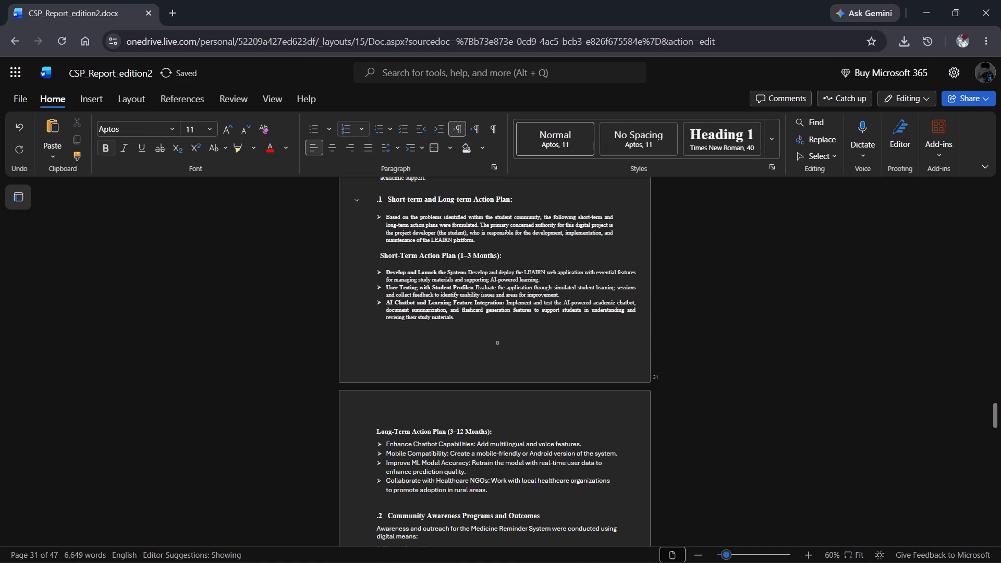
# Replace the automatic numbering of the Short-term and Long-term Action Plan heading with 5.4 and remove the heading's left indent.
pyautogui.click(385, 196)
pyautogui.click(385, 196)
pyautogui.press('BackSpace')
pyautogui.press('BackSpace')
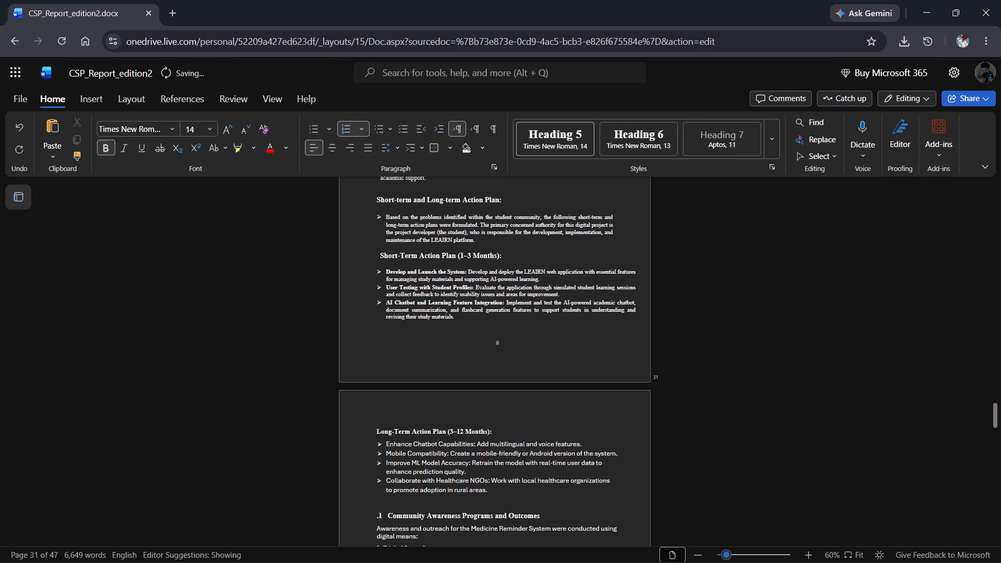
pyautogui.press('5')
pyautogui.write('.4')
pyautogui.press('space')
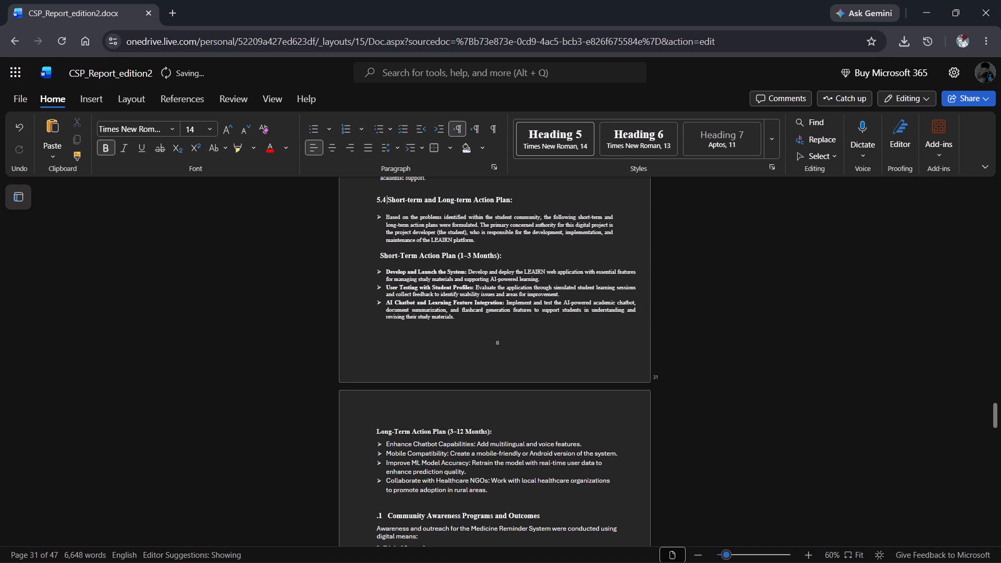
pyautogui.press('Left')
pyautogui.press('Left')
pyautogui.press('Left')
pyautogui.press('Left')
pyautogui.press('BackSpace')
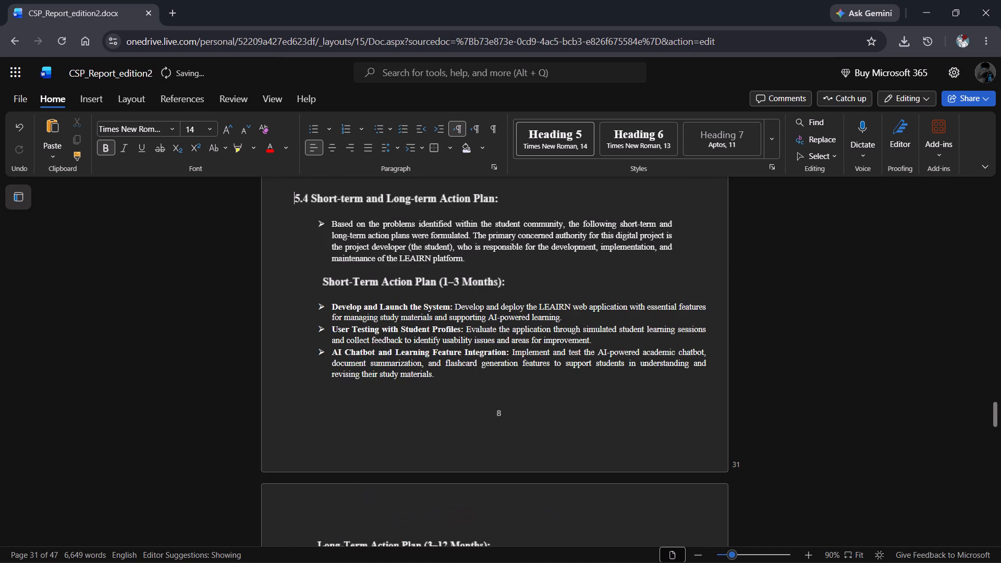
# Set the introductory paragraph under heading 5.4 to 12 pt and change its arrow bullet to a round bullet.
pyautogui.click(472, 261)
pyautogui.moveTo(472, 261); pyautogui.dragTo(332, 227)
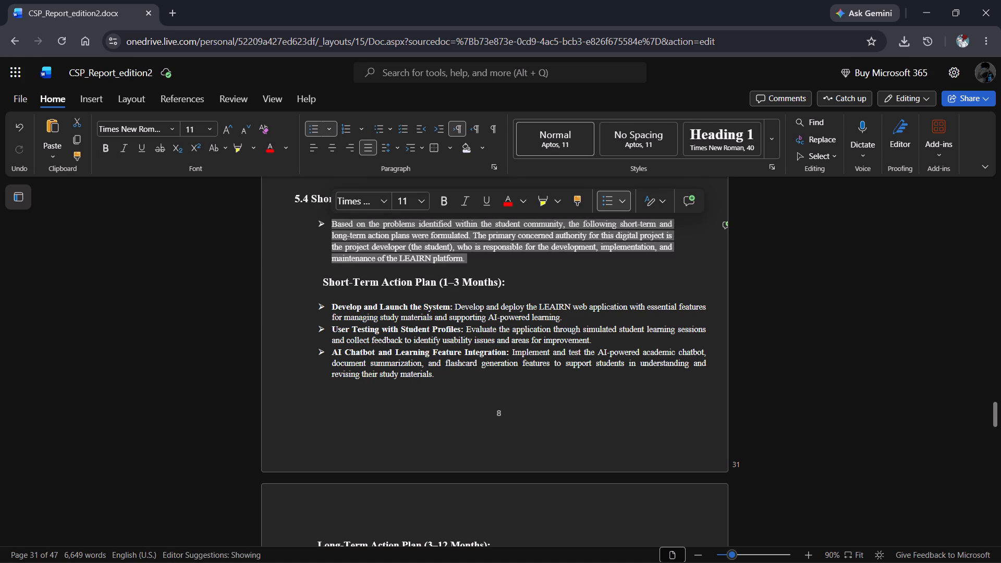
pyautogui.click(401, 202)
pyautogui.write('12')
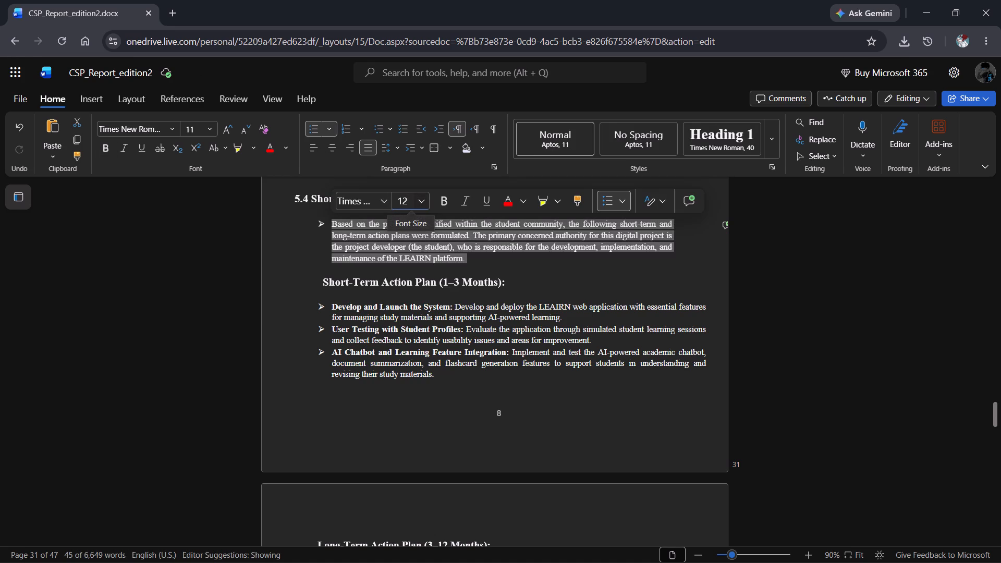
pyautogui.click(603, 206)
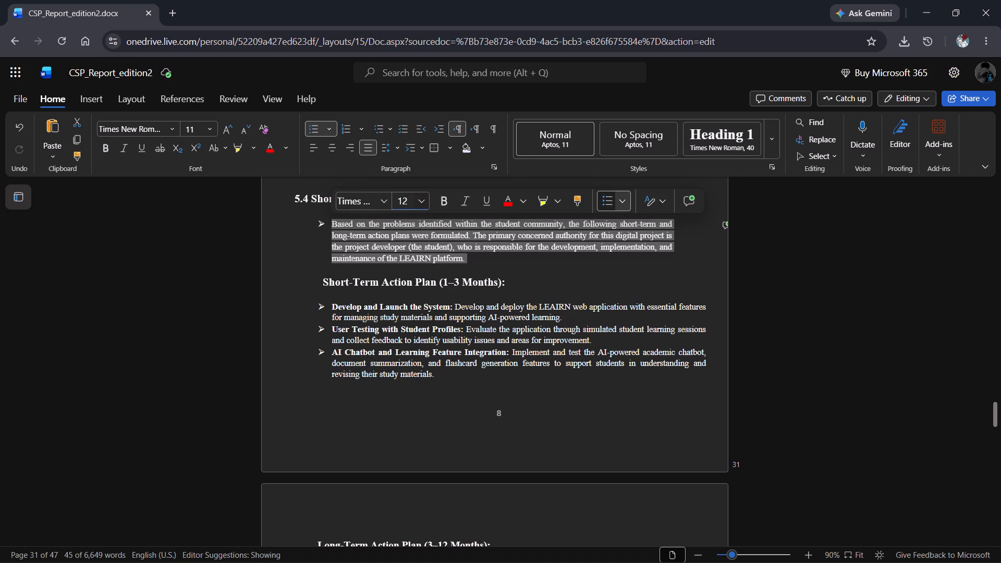
pyautogui.click(603, 206)
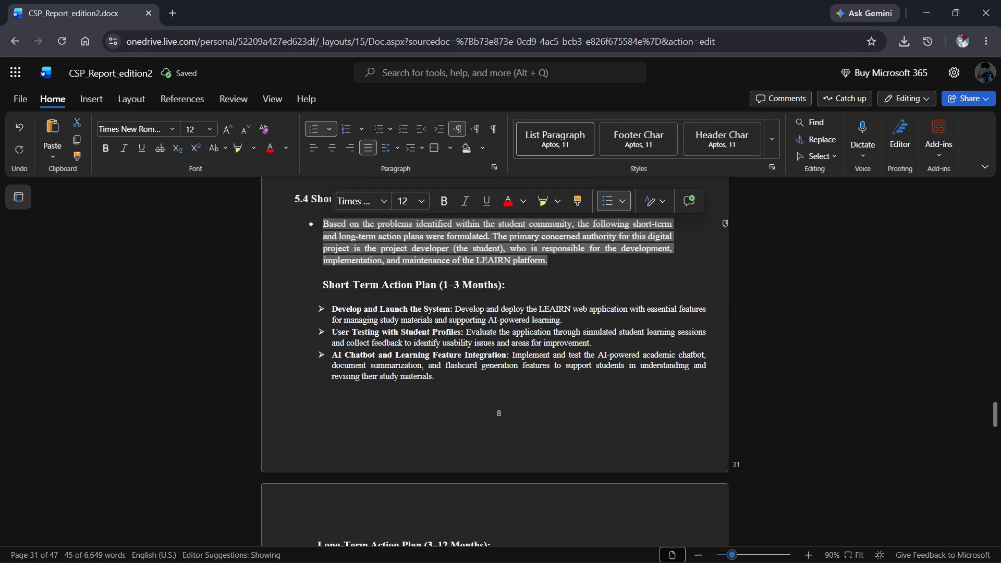
pyautogui.press('Return')
pyautogui.hotkey('ctrl', 'z')
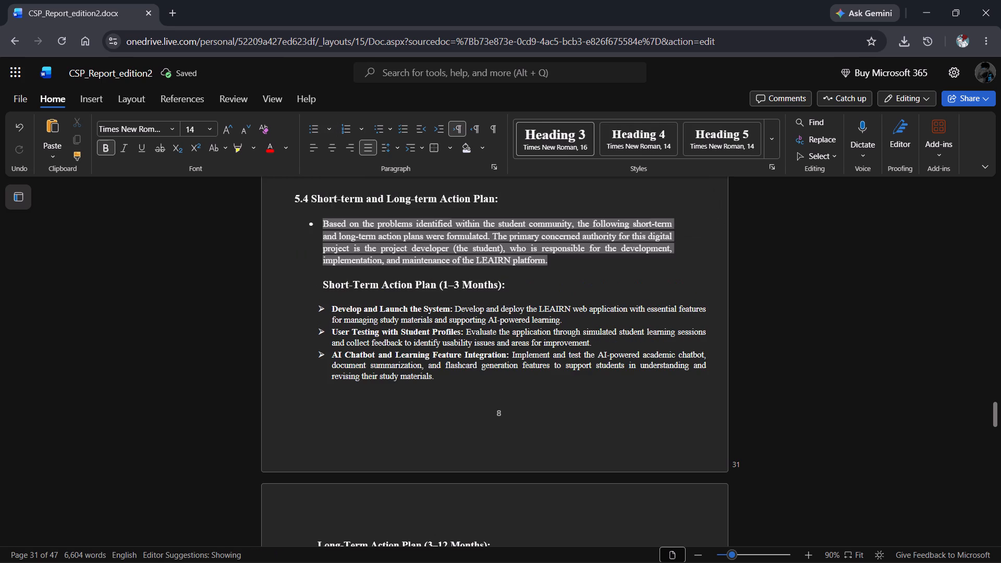
pyautogui.click(521, 246)
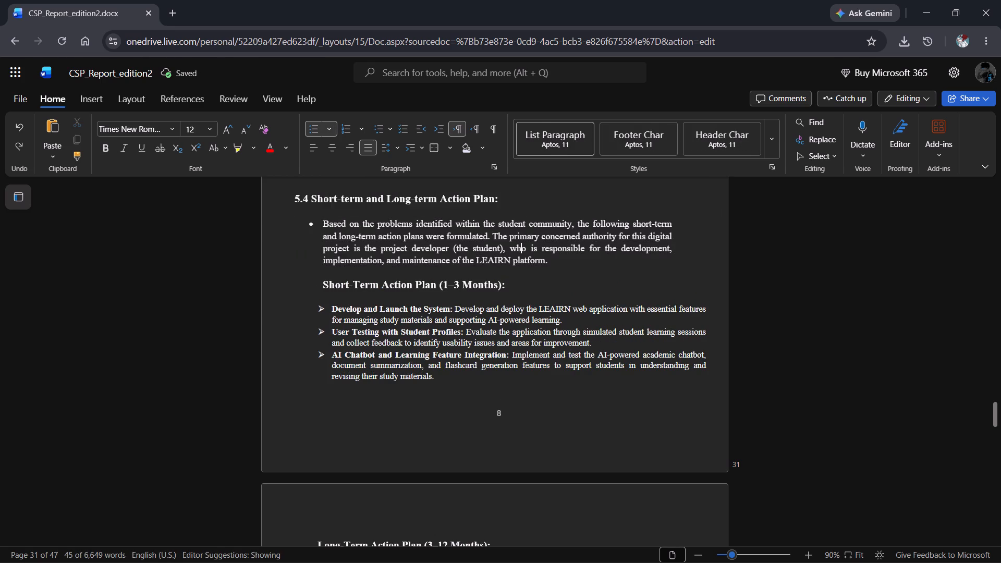
# Set the Short-Term Action Plan (1–3 Months) subheading's font size to 13.
pyautogui.click(324, 281)
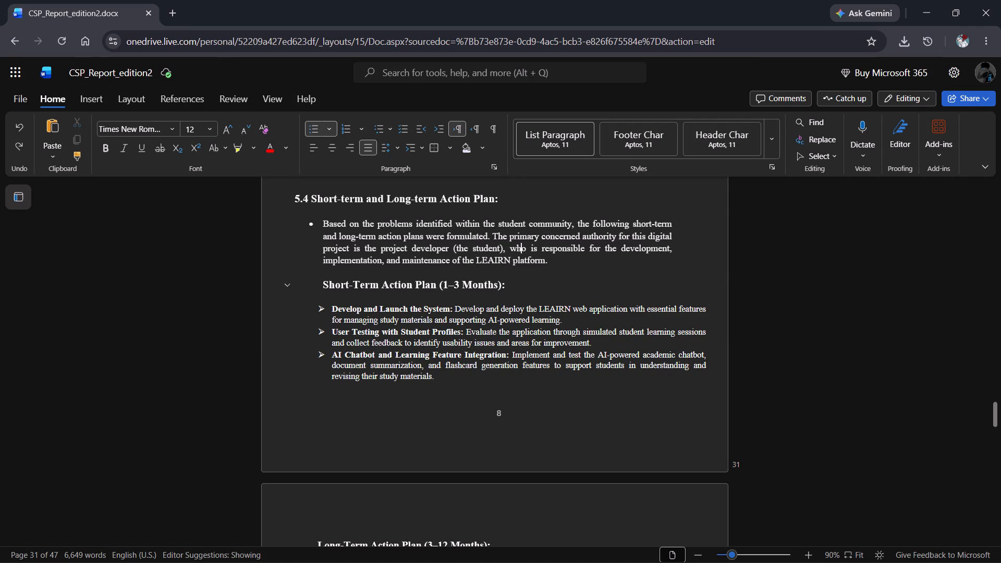
pyautogui.moveTo(324, 281); pyautogui.dragTo(509, 289)
pyautogui.click(582, 270)
pyautogui.write('13')
pyautogui.press('Return')
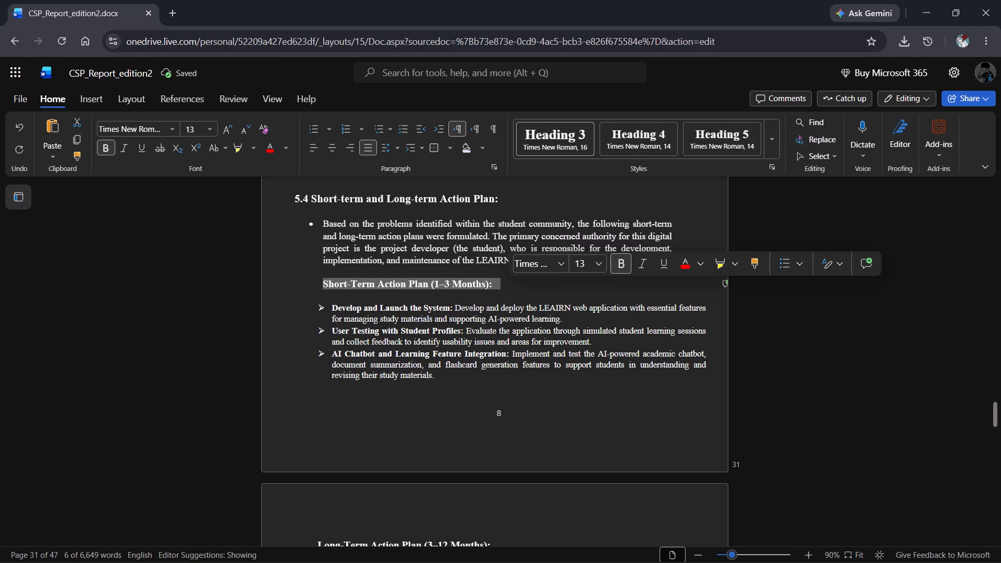
# Format the three Short-Term Action Plan items as 12 pt non-bold text with round bullets instead of arrows.
pyautogui.moveTo(328, 305); pyautogui.dragTo(445, 416)
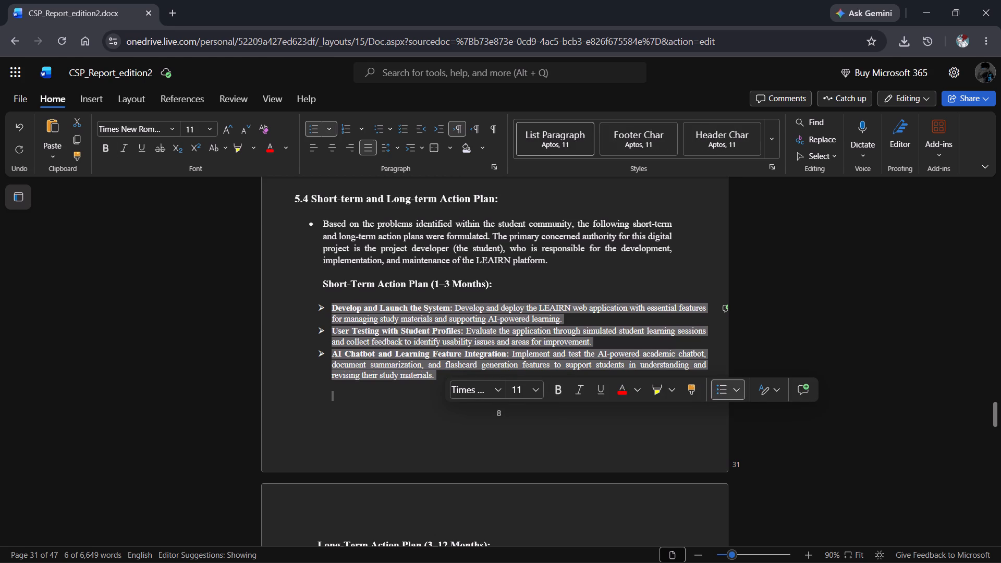
pyautogui.click(554, 385)
pyautogui.click(554, 385)
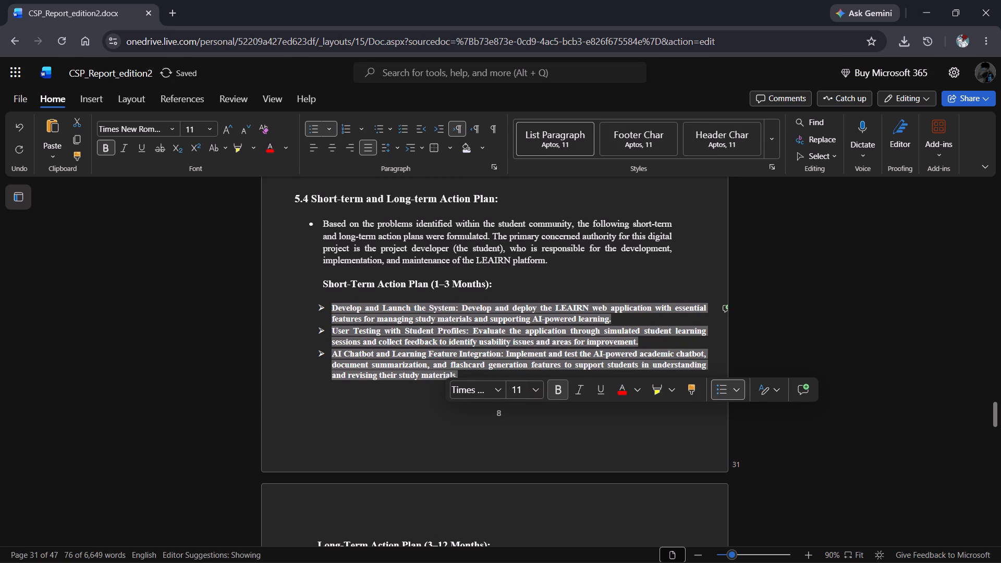
pyautogui.click(510, 389)
pyautogui.write('12')
pyautogui.press('Return')
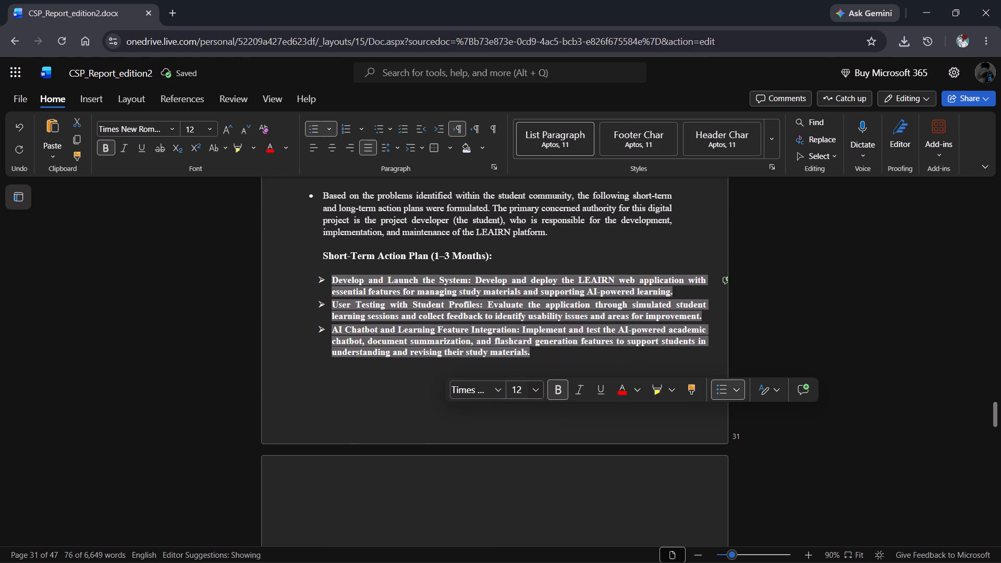
pyautogui.doubleClick(727, 392)
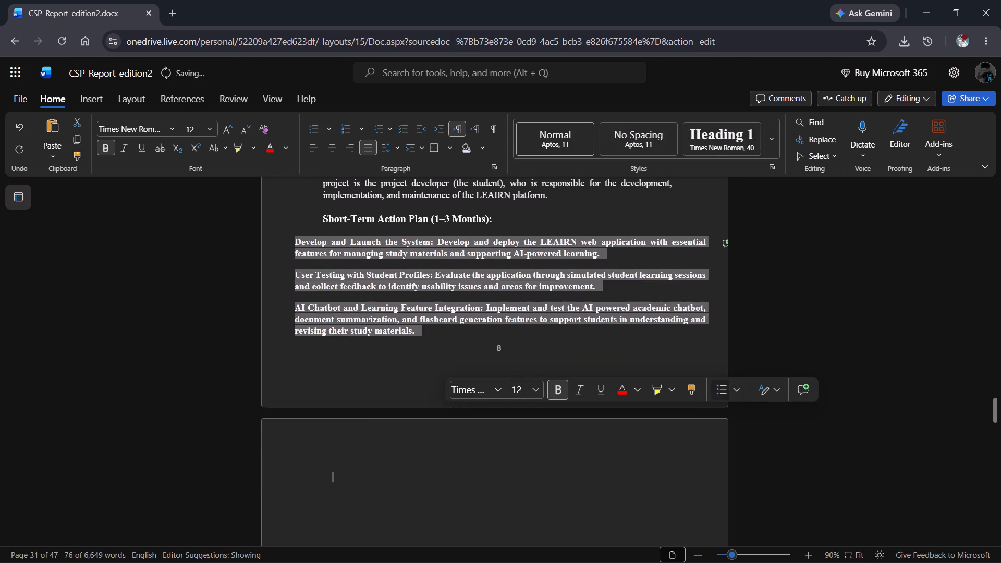
pyautogui.click(516, 289)
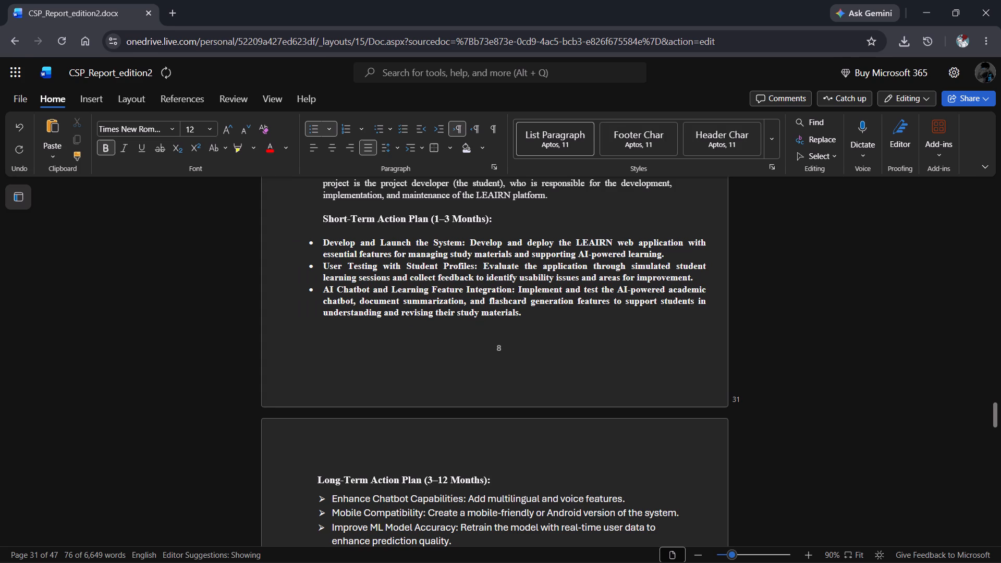
pyautogui.click(485, 291)
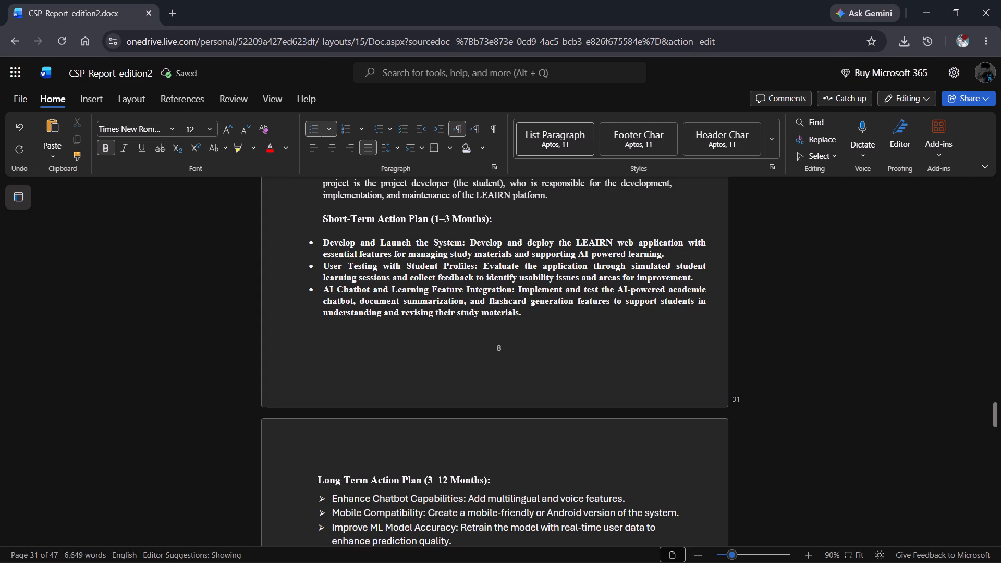
pyautogui.moveTo(523, 309); pyautogui.dragTo(326, 238)
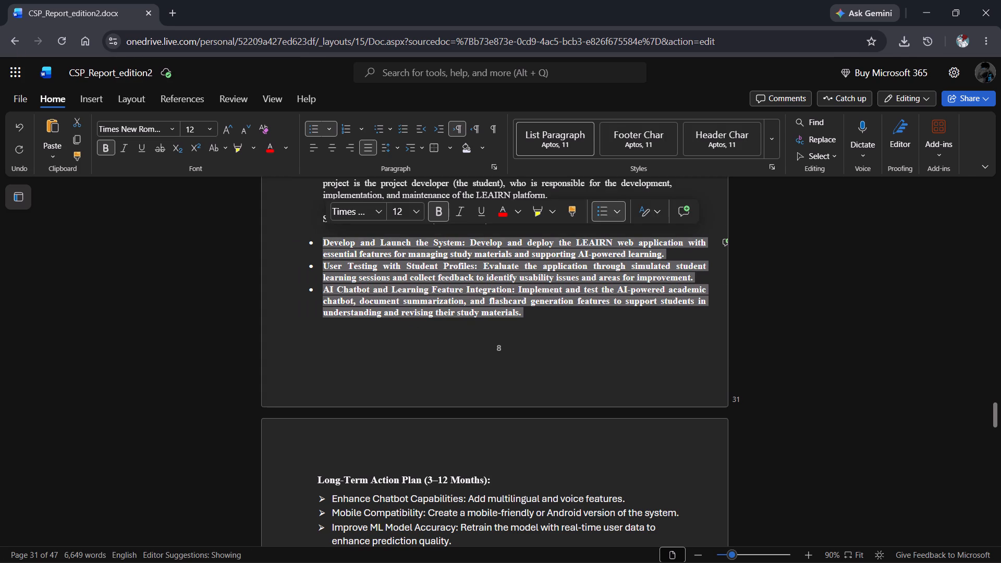
pyautogui.click(444, 220)
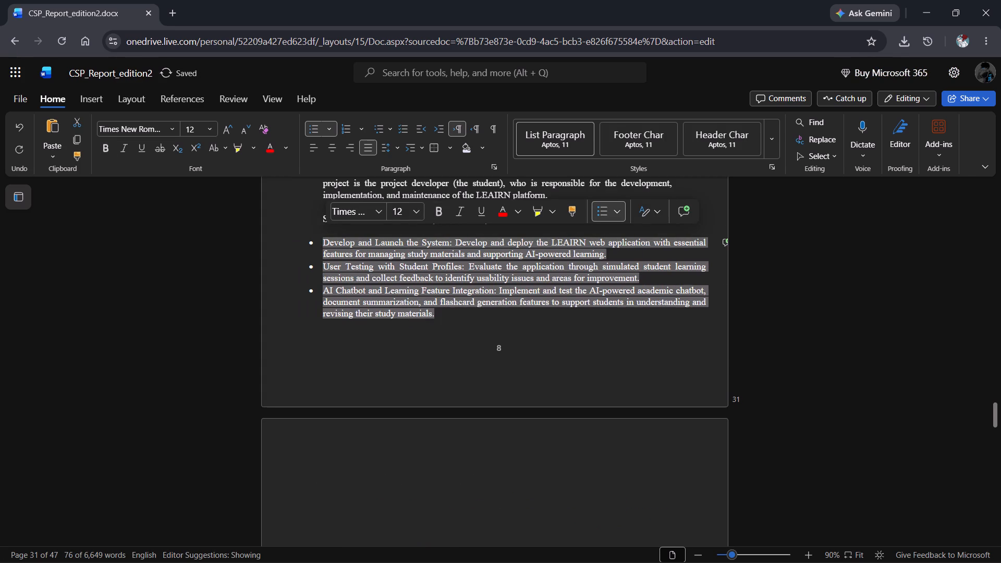
pyautogui.click(489, 347)
# Delete the empty line after the last Short-Term Action Plan item to remove the blank page before the Long-Term Action Plan.
pyautogui.scroll(-7, 489, 347)
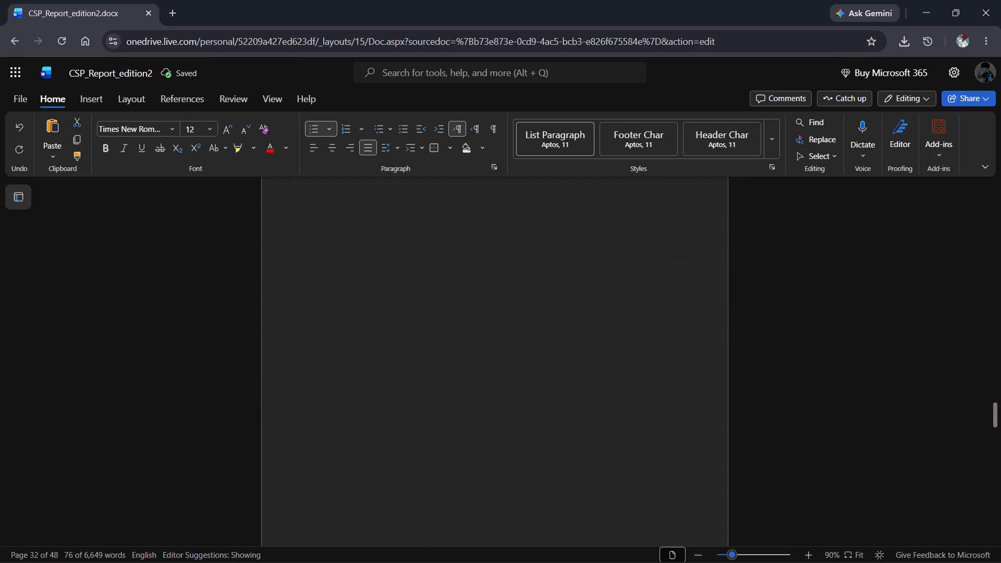
pyautogui.scroll(-1, 489, 347)
pyautogui.click(408, 283)
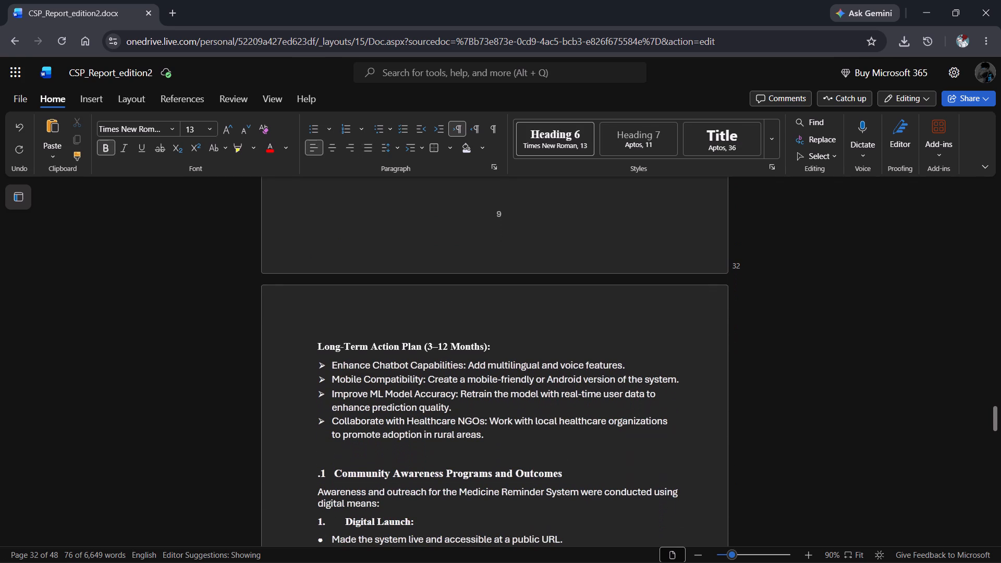
pyautogui.scroll(4, 457, 262)
pyautogui.scroll(1, 407, 346)
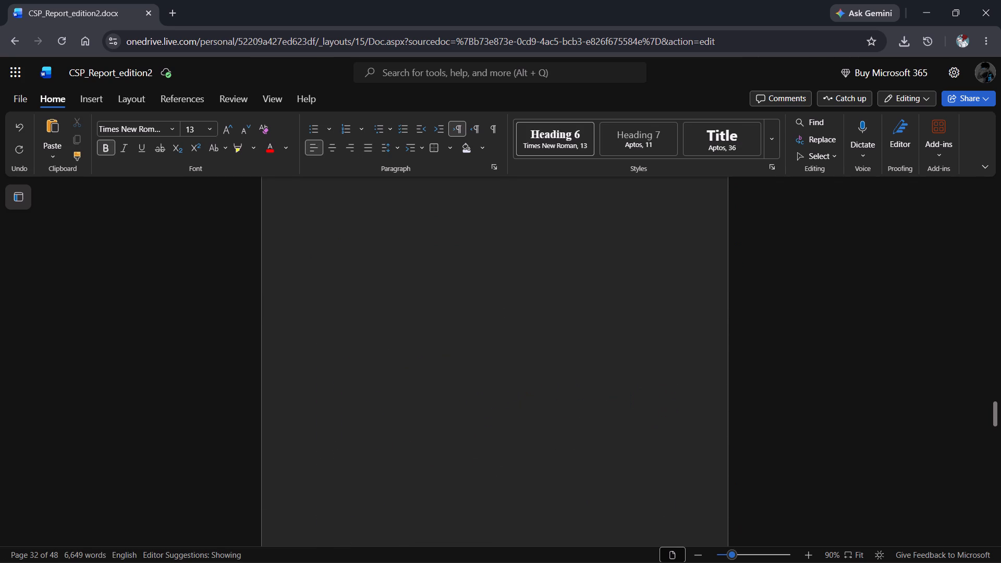
pyautogui.scroll(3, 406, 358)
pyautogui.click(439, 373)
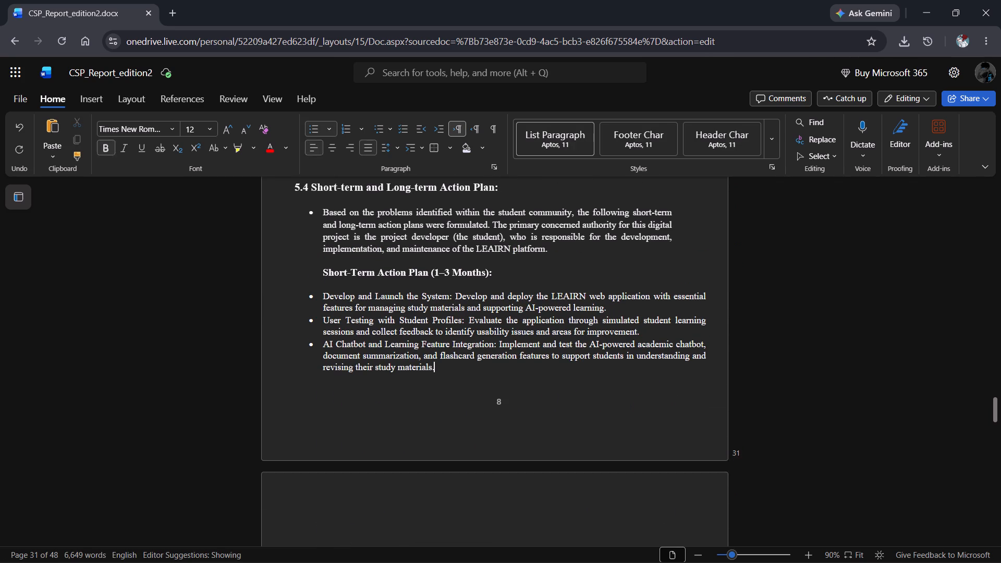
pyautogui.press('Delete')
pyautogui.scroll(-3, 439, 373)
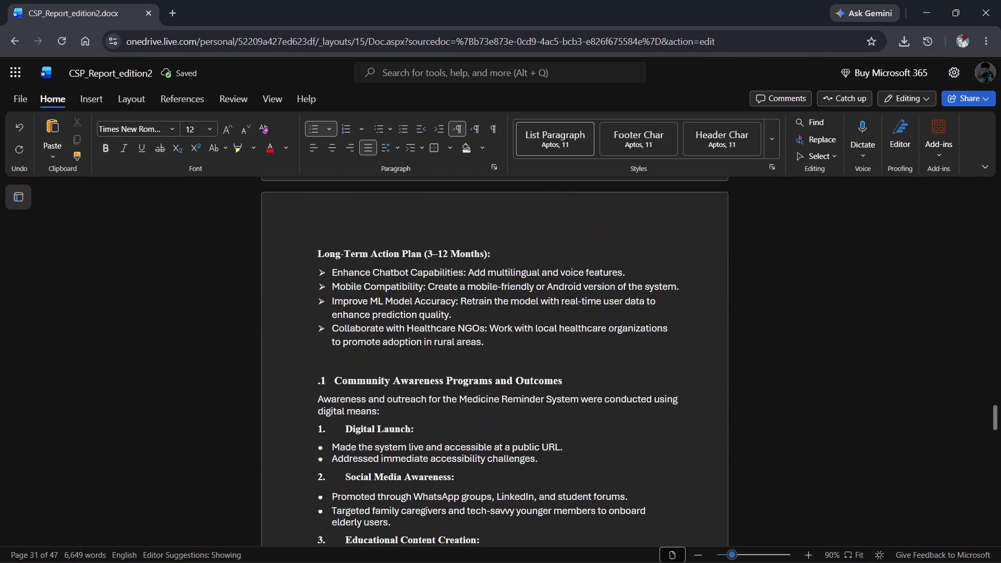
pyautogui.scroll(-1, 439, 373)
pyautogui.moveTo(495, 340); pyautogui.dragTo(319, 253)
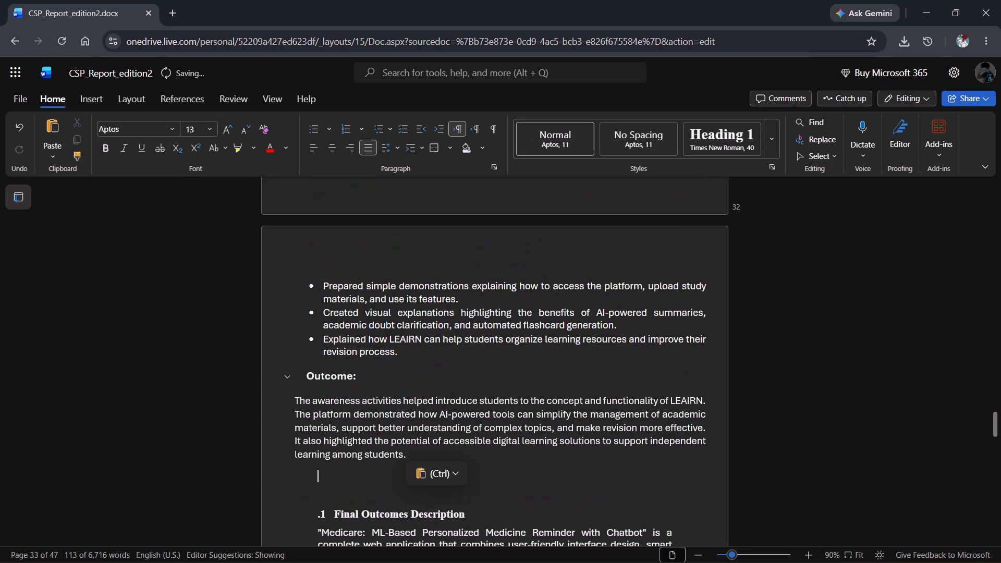
# Select all the text around the pasted Community Awareness section, including Final Outcomes Description, and set its font to Times New Roman.
pyautogui.scroll(4, 521, 375)
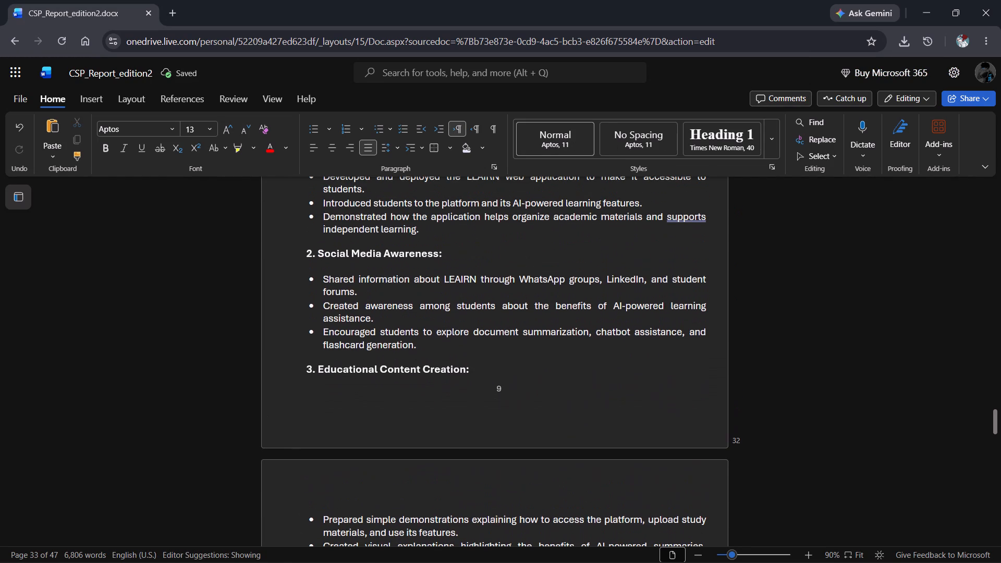
pyautogui.hotkey('ctrl', 'a')
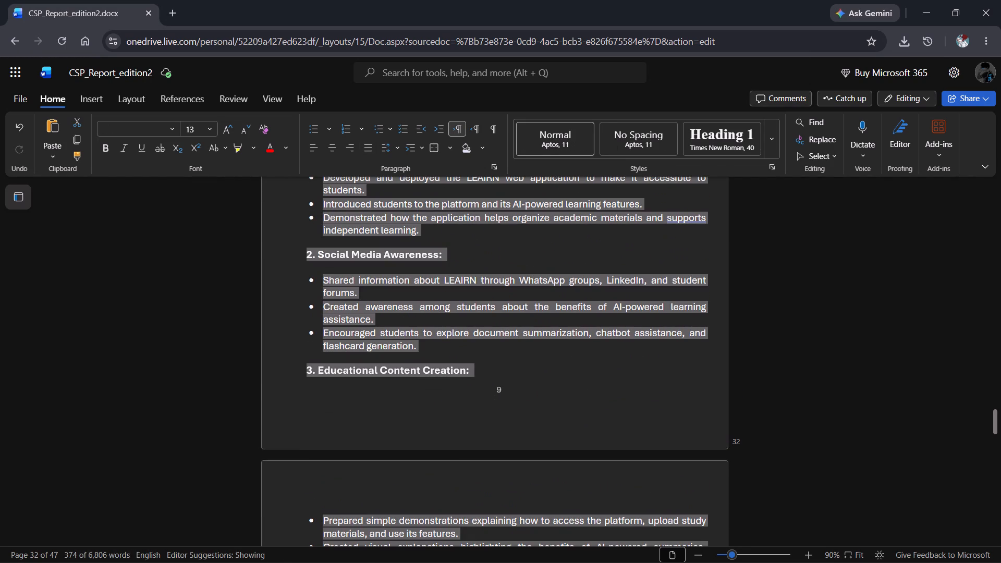
pyautogui.click(122, 126)
pyautogui.write('times')
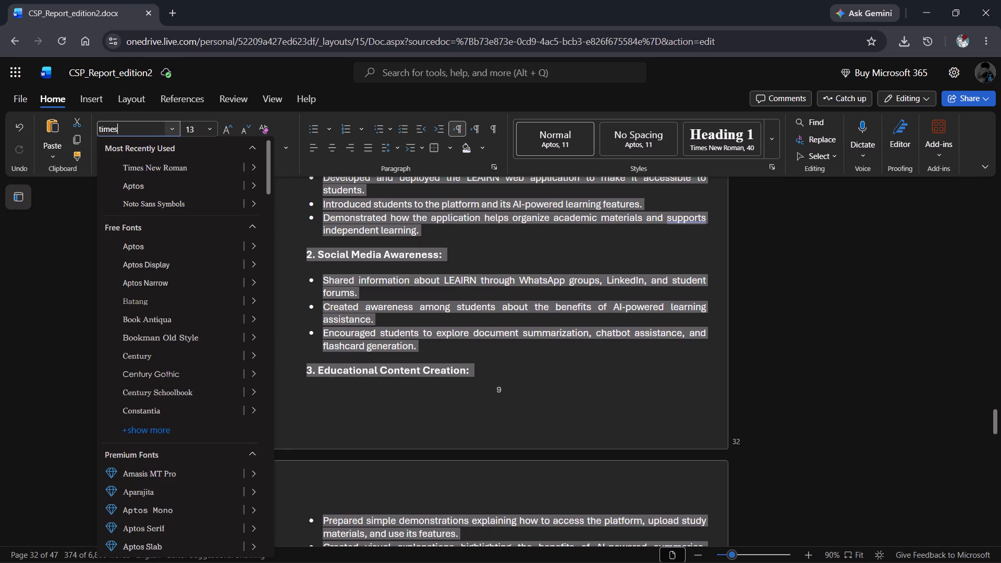
pyautogui.press('Down')
pyautogui.press('Down')
pyautogui.press('Return')
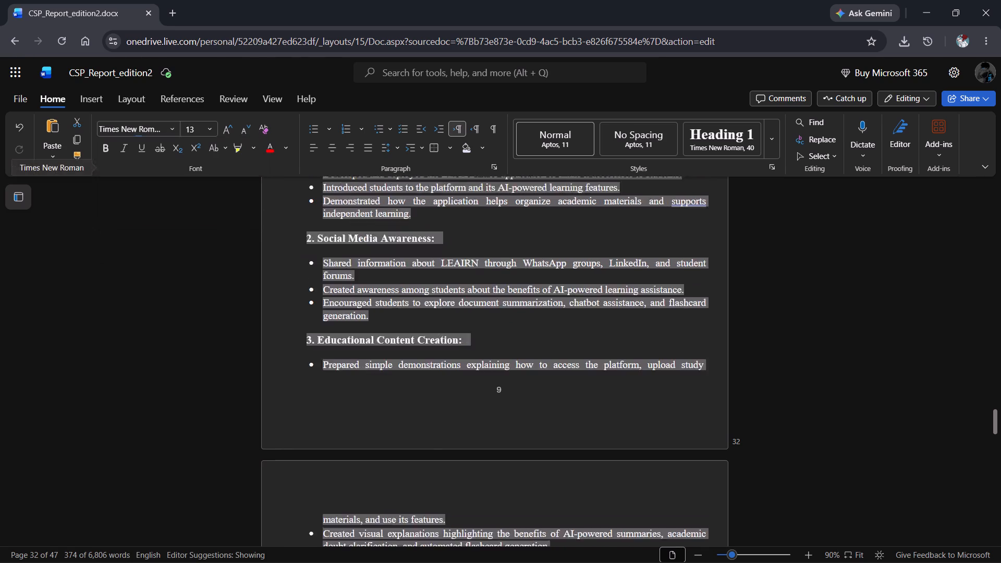
pyautogui.click(408, 250)
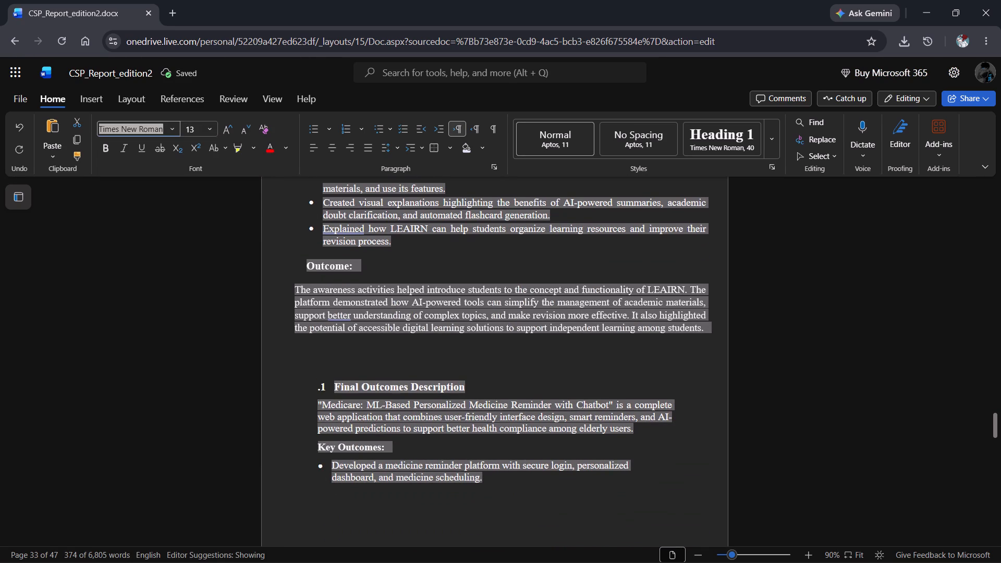
# Check the numbering and font size of the 5.3 Problems Identified and 5.4 Action Plan headings.
pyautogui.scroll(8, 408, 250)
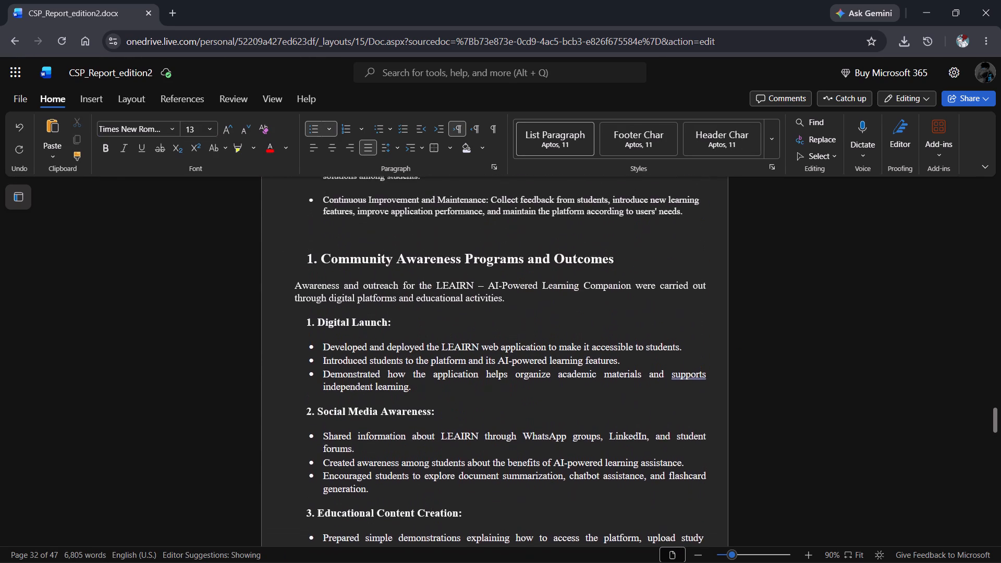
pyautogui.scroll(4, 408, 250)
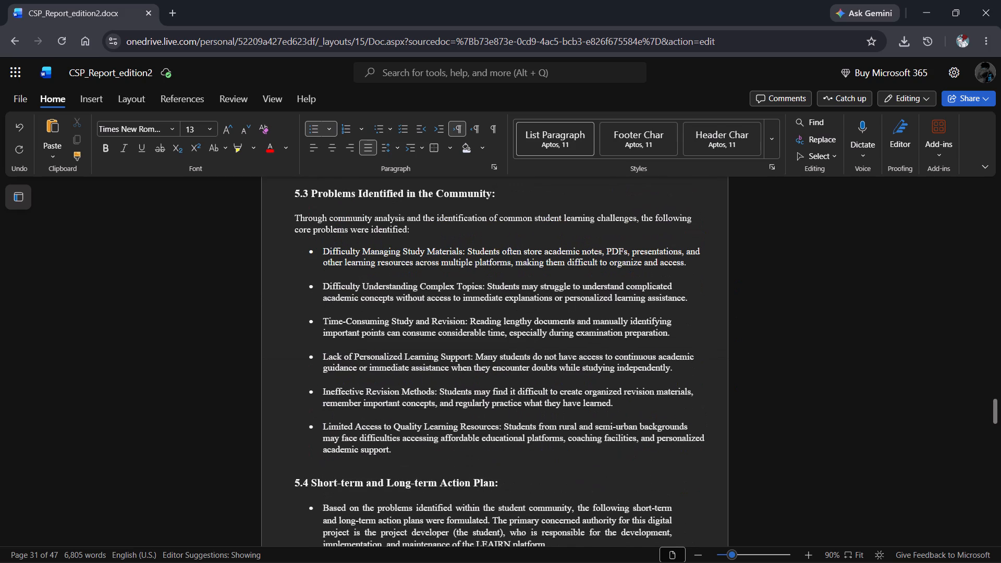
pyautogui.scroll(2, 408, 250)
pyautogui.scroll(-1, 408, 250)
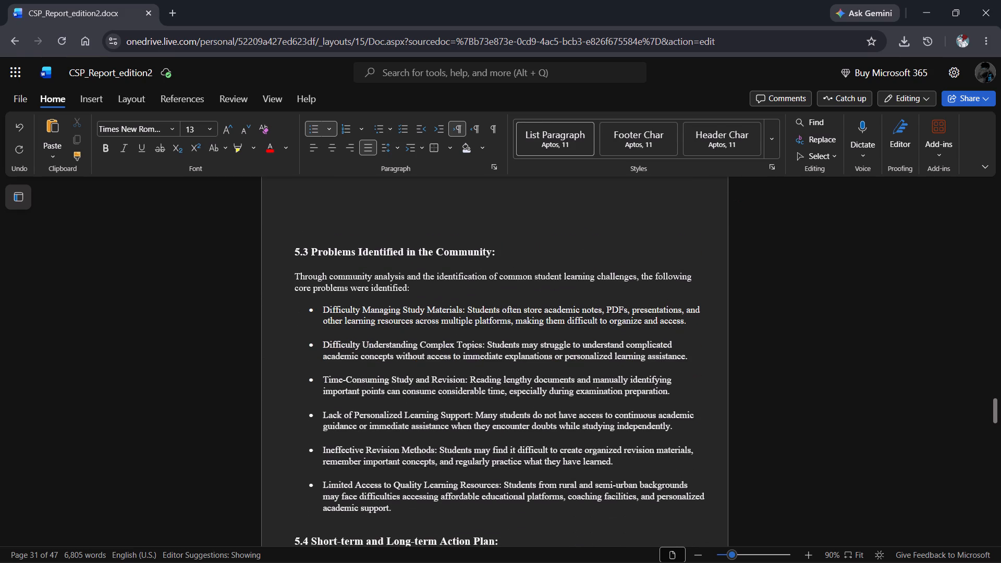
pyautogui.click(408, 250)
pyautogui.scroll(-2, 408, 250)
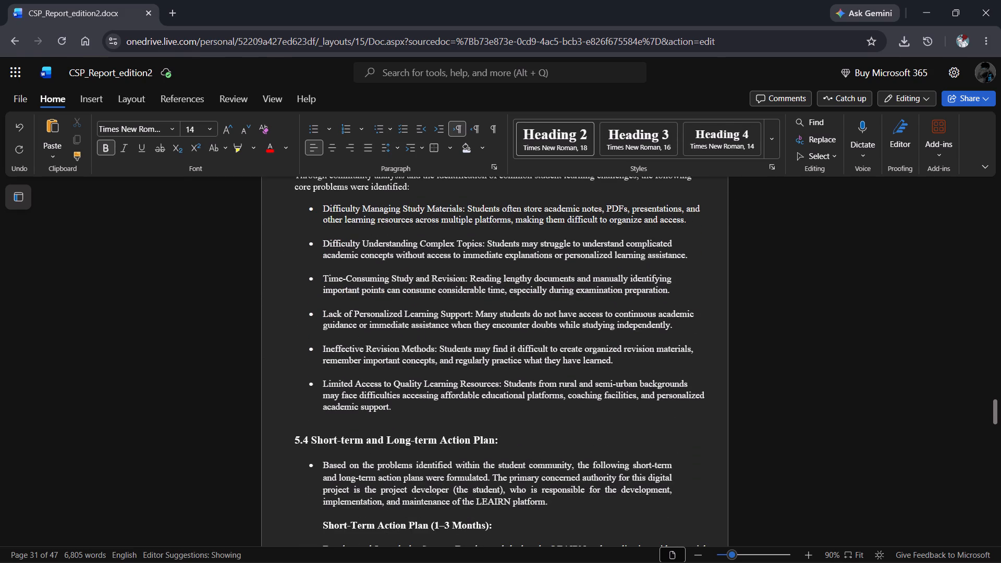
pyautogui.click(328, 434)
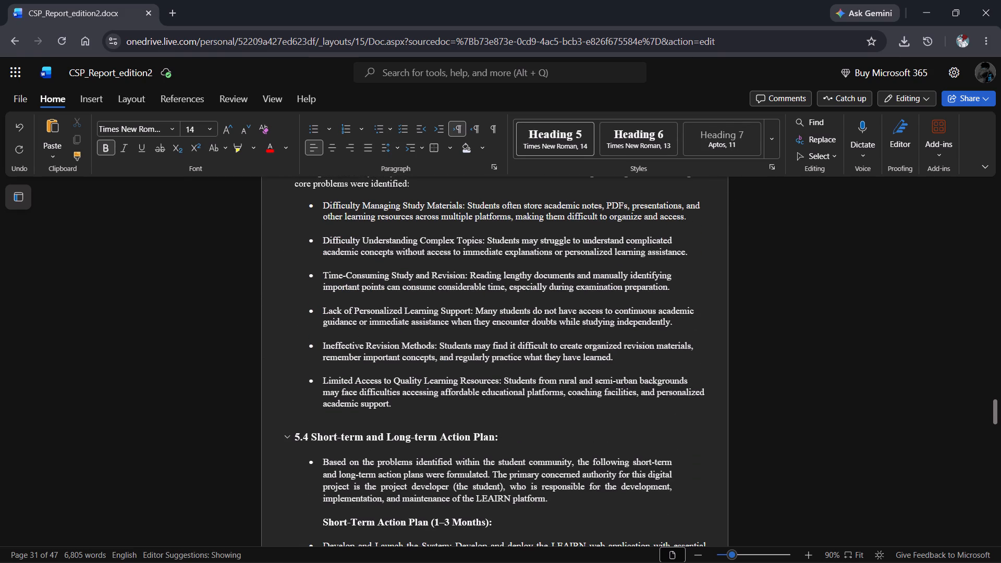
# Replace the number of the Community Awareness Programs and Outcomes heading with 5.5, aligned to the text margin.
pyautogui.scroll(-9, 328, 434)
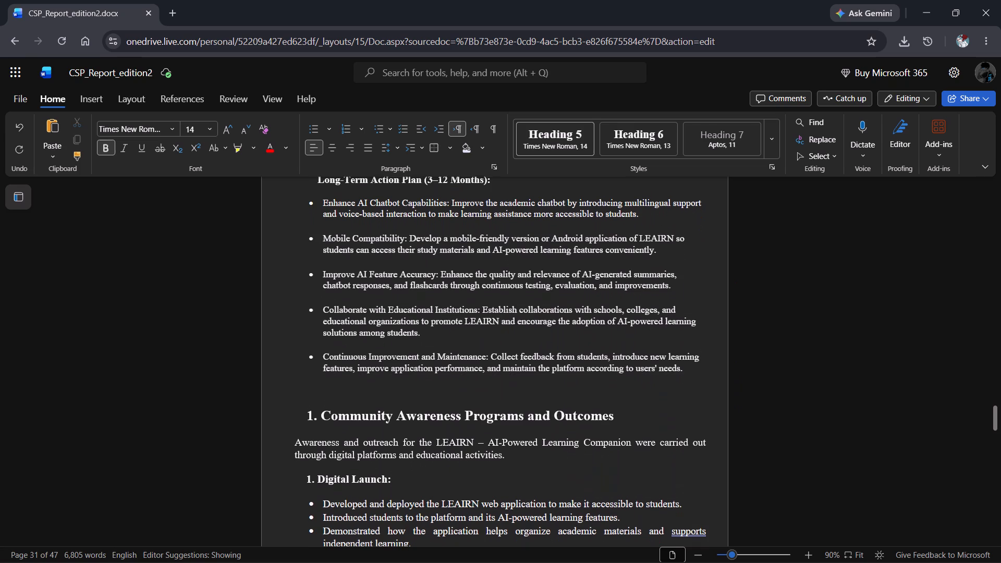
pyautogui.click(316, 417)
pyautogui.press('Right')
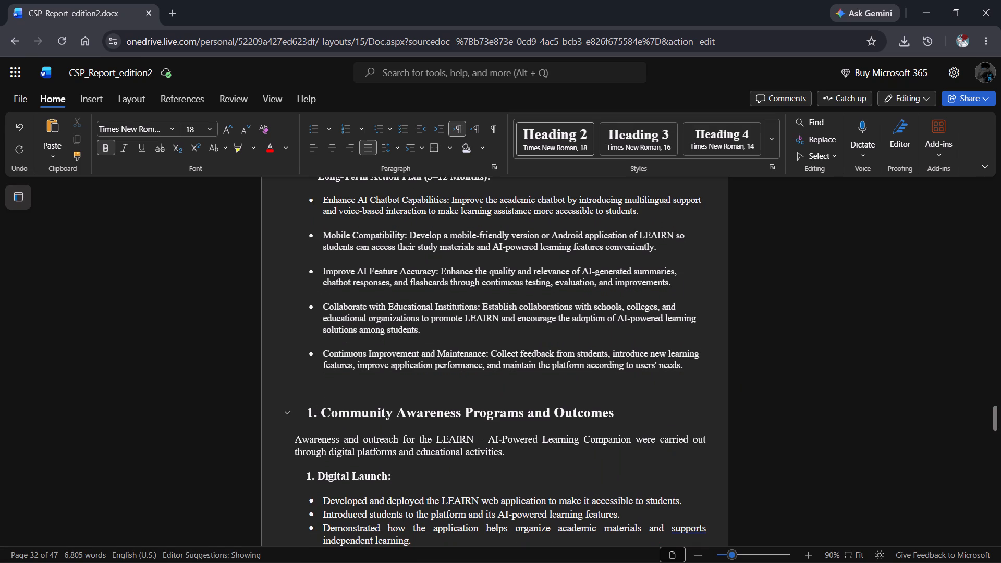
pyautogui.press('BackSpace')
pyautogui.press('BackSpace')
pyautogui.press('BackSpace')
pyautogui.press('BackSpace')
pyautogui.write('5.5')
pyautogui.press('space')
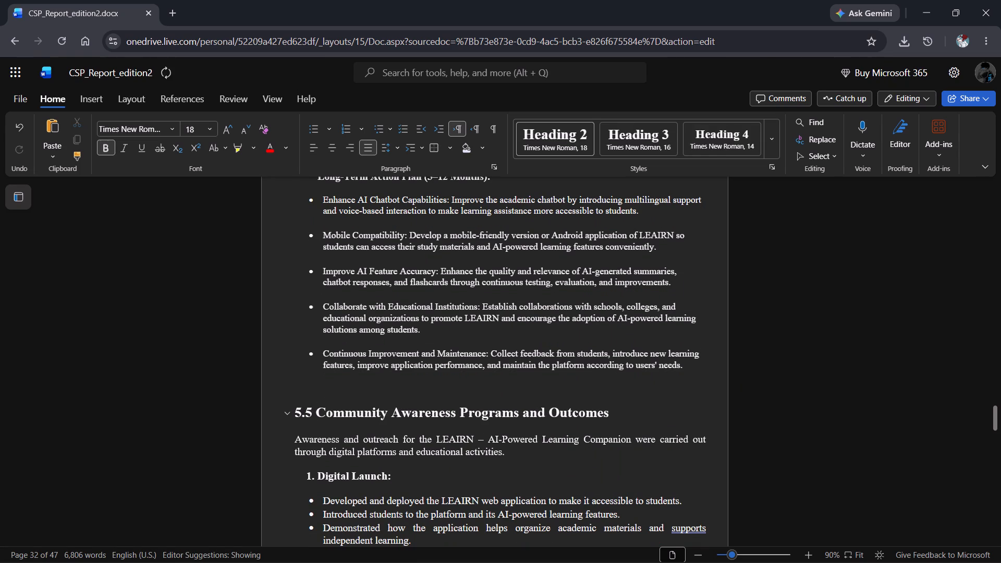
# Set the font size of the 5.5 Community Awareness Programs and Outcomes heading to 14.
pyautogui.moveTo(621, 411); pyautogui.dragTo(289, 405)
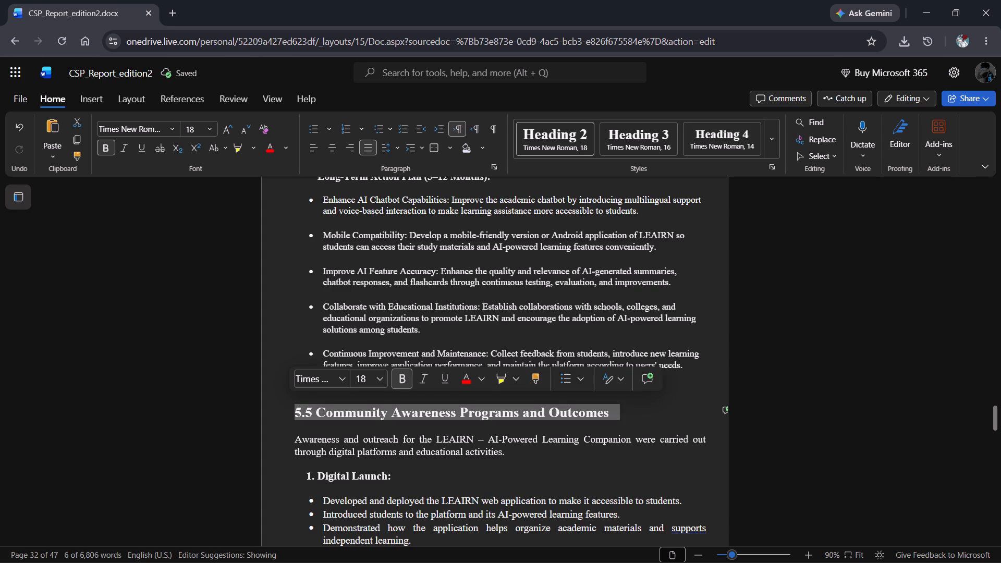
pyautogui.click(364, 369)
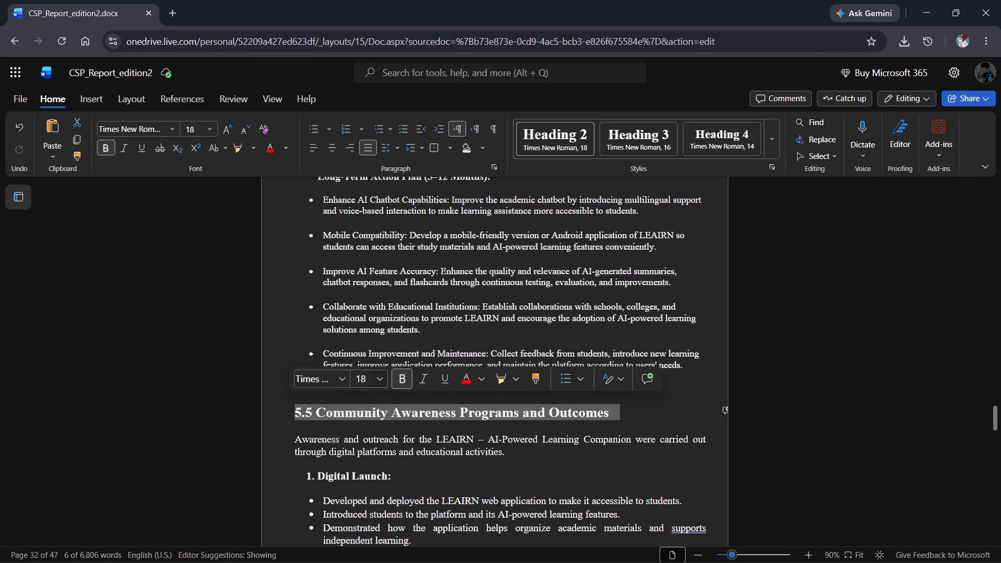
pyautogui.click(364, 376)
pyautogui.write('14')
pyautogui.press('Return')
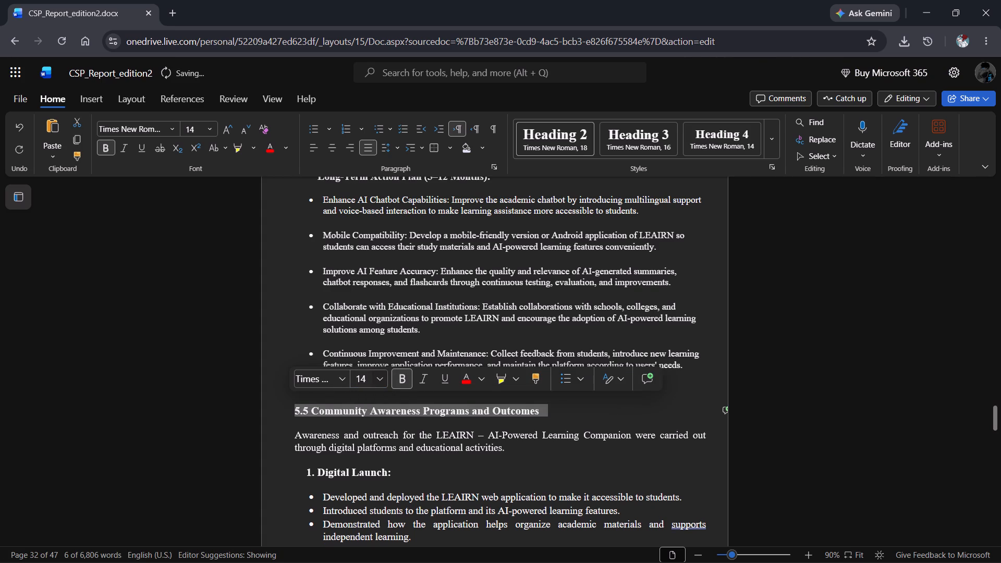
pyautogui.click(563, 406)
# Set the font size of the Digital Launch and Social Media Awareness subheadings to 13.
pyautogui.scroll(-2, 563, 406)
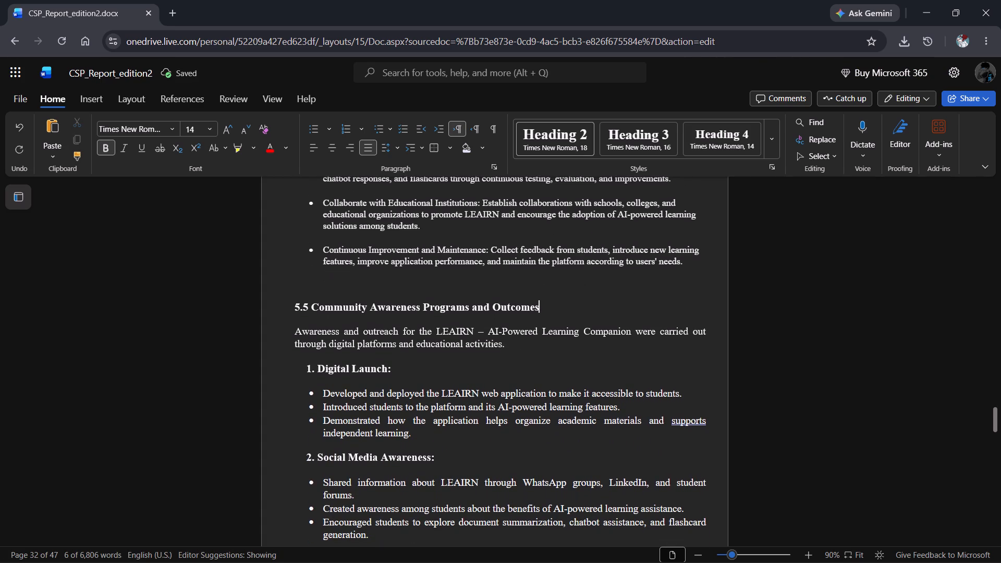
pyautogui.click(392, 368)
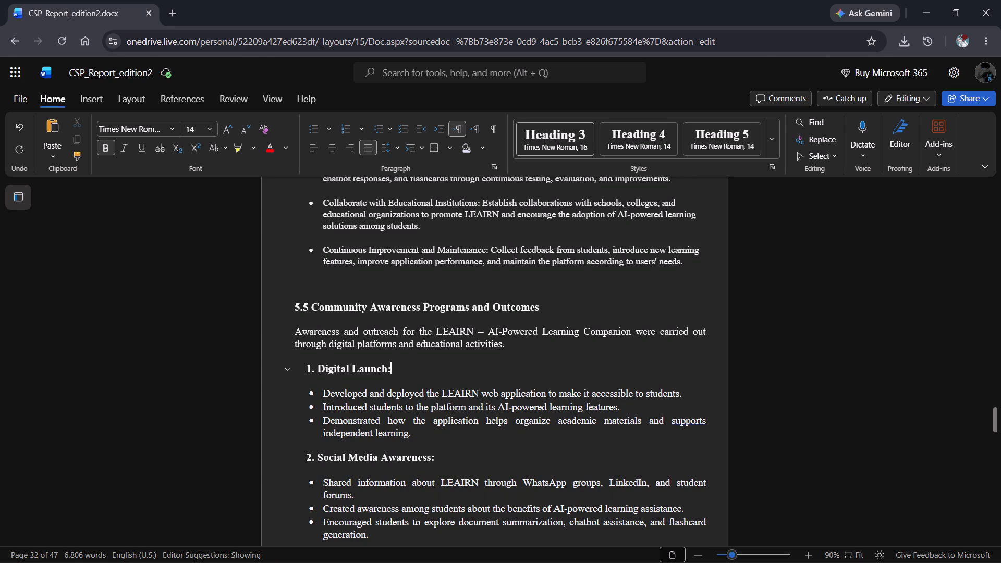
pyautogui.moveTo(398, 376); pyautogui.dragTo(297, 368)
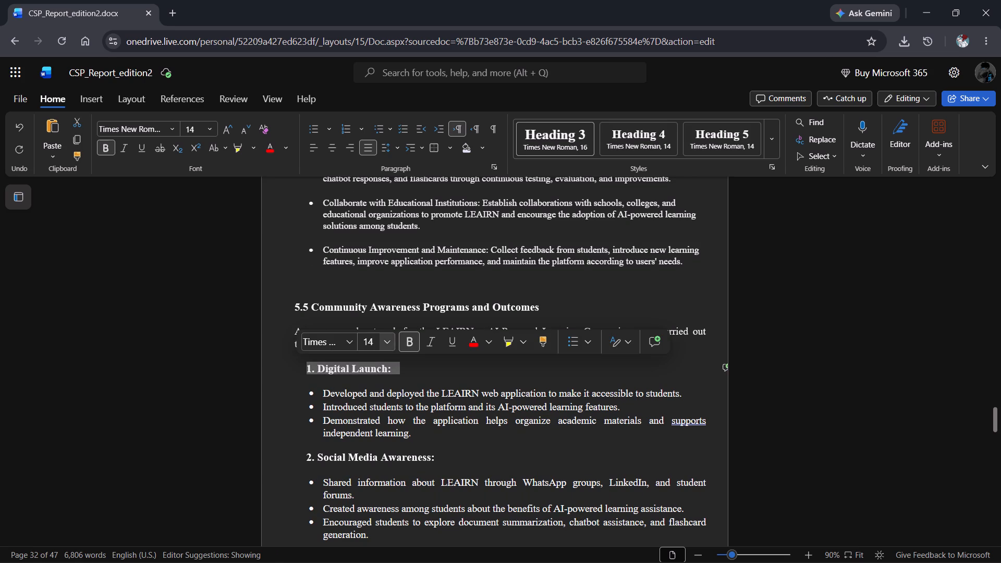
pyautogui.click(375, 342)
pyautogui.press('1')
pyautogui.press('3')
pyautogui.press('Return')
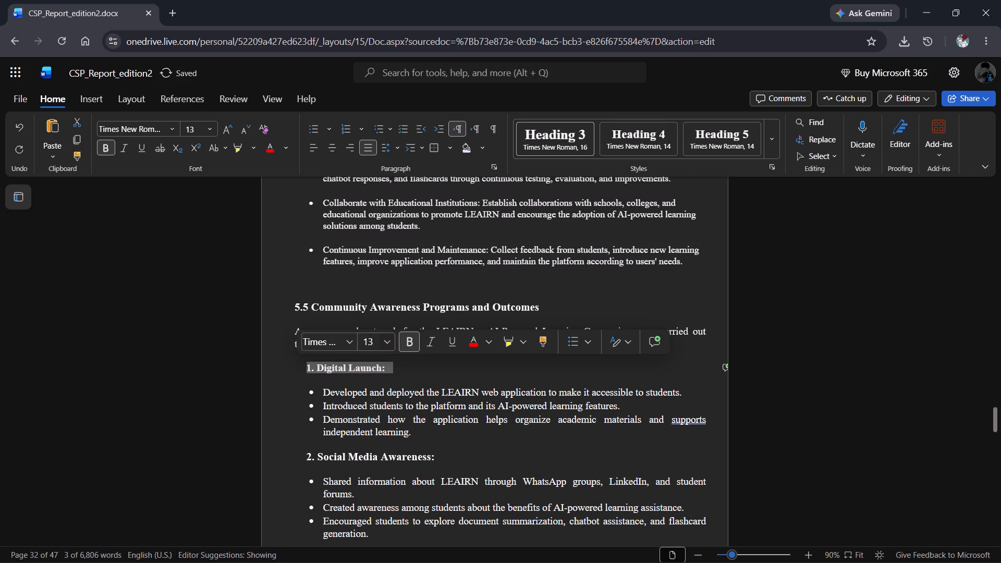
pyautogui.tripleClick(432, 457)
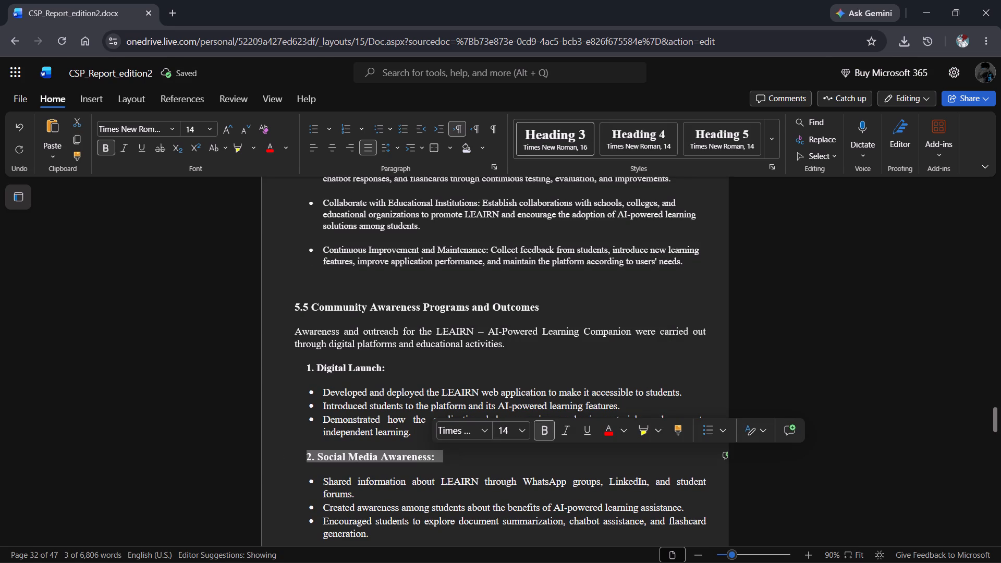
pyautogui.click(498, 423)
pyautogui.write('13')
pyautogui.press('Return')
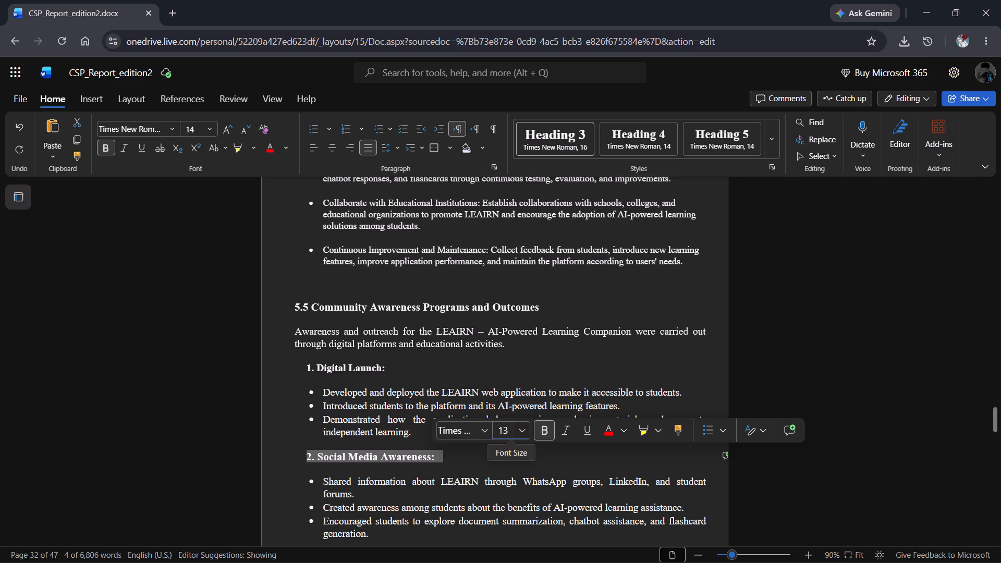
# Set the font size of the bullet items under Digital Launch and Social Media Awareness to 12.
pyautogui.click(418, 430)
pyautogui.moveTo(418, 430); pyautogui.dragTo(316, 387)
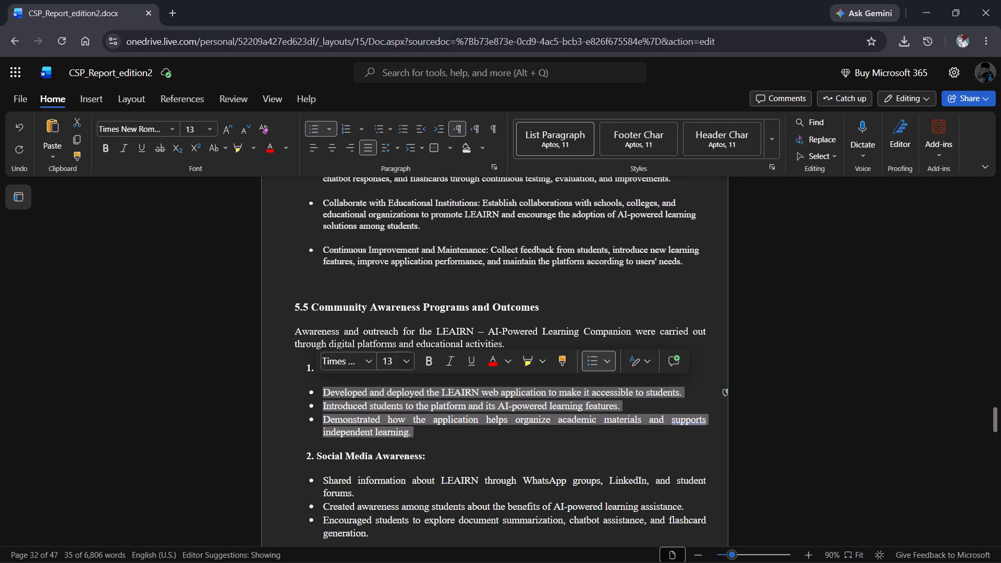
pyautogui.click(395, 365)
pyautogui.press('1')
pyautogui.press('2')
pyautogui.press('Return')
pyautogui.scroll(-2, 395, 365)
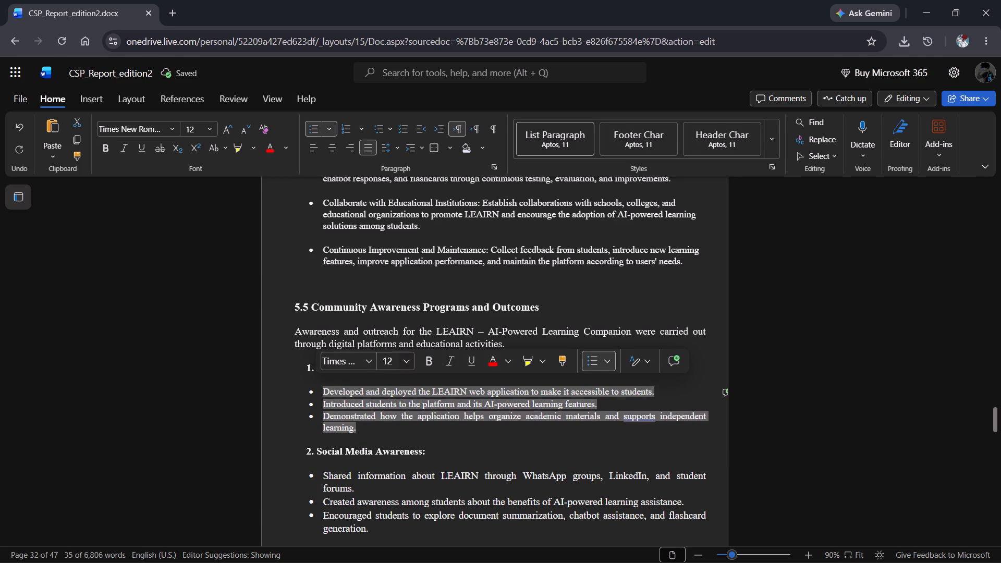
pyautogui.click(371, 418)
pyautogui.scroll(-3, 371, 418)
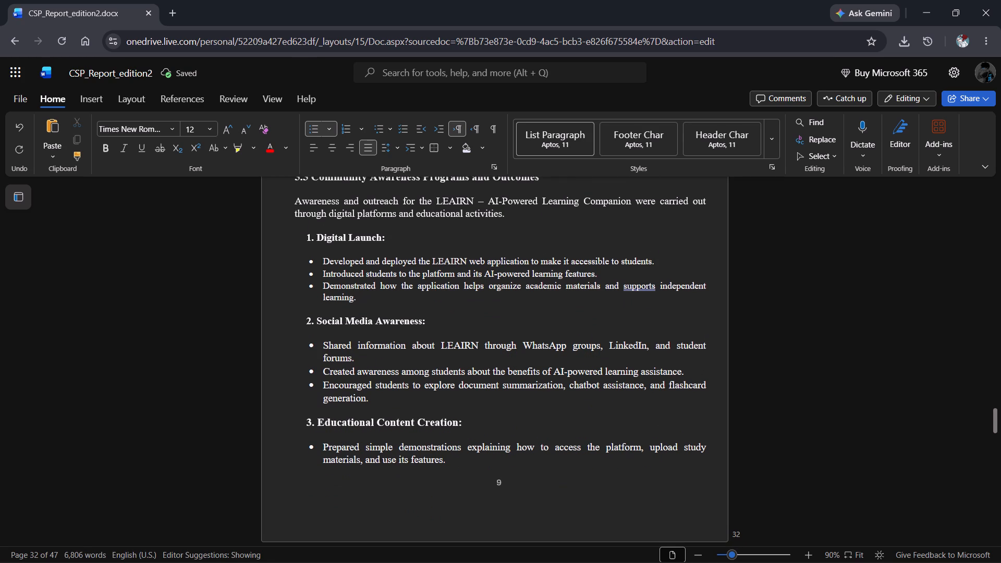
pyautogui.moveTo(374, 402); pyautogui.dragTo(325, 347)
pyautogui.click(400, 324)
pyautogui.write('12')
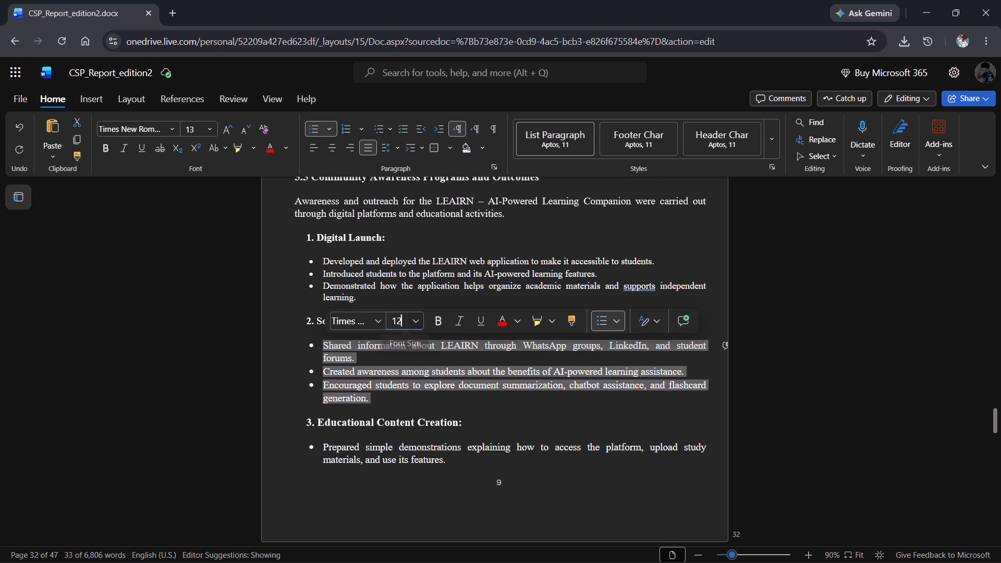
pyautogui.press('Return')
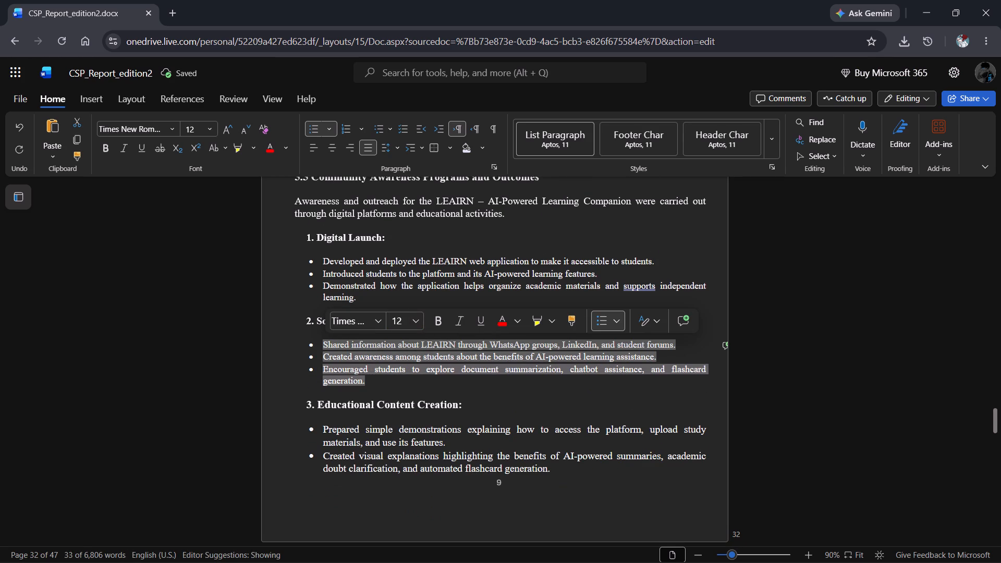
# Set the font size of the Educational Content Creation subheading to 13.
pyautogui.moveTo(559, 474); pyautogui.dragTo(334, 434)
pyautogui.click(334, 434)
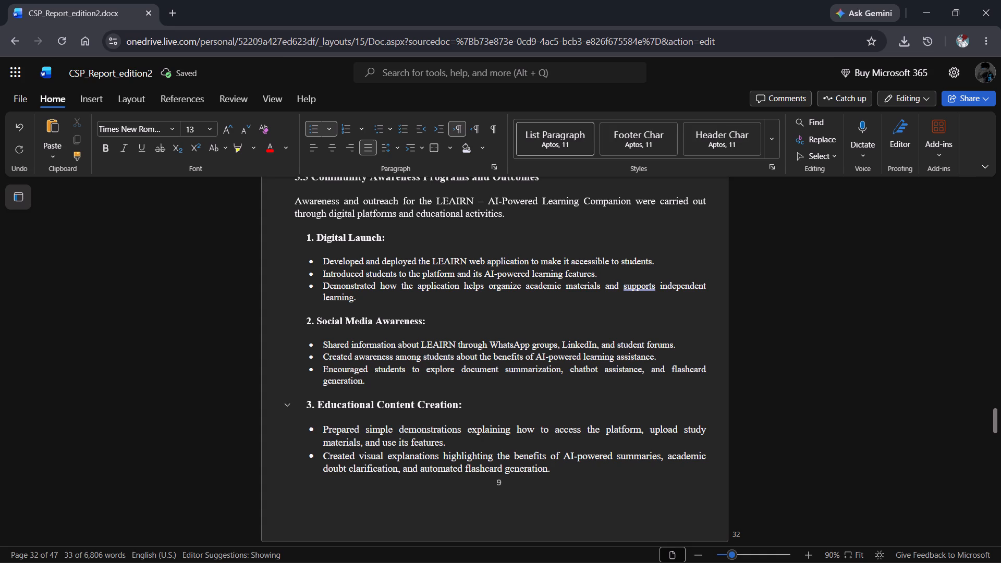
pyautogui.moveTo(463, 405); pyautogui.dragTo(303, 402)
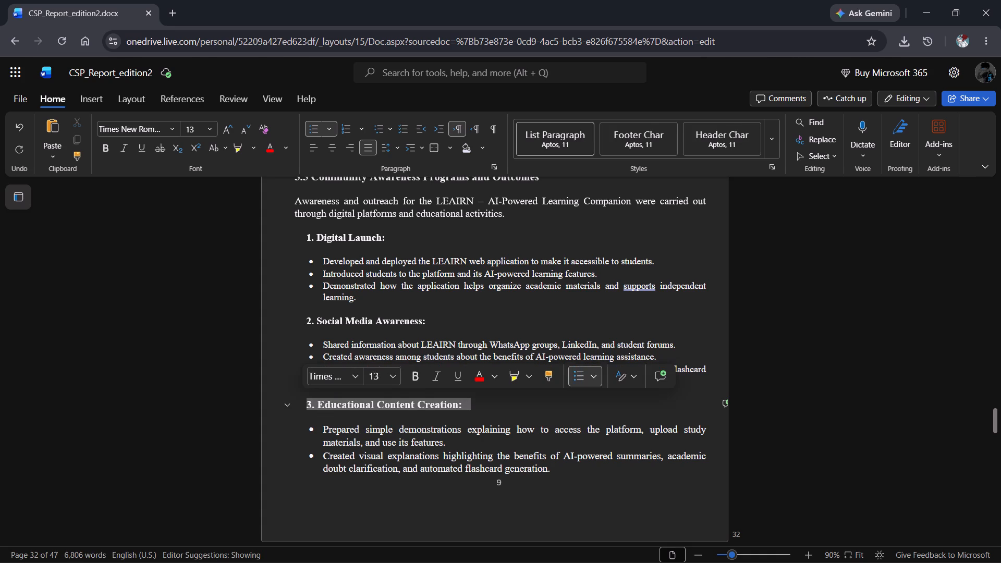
pyautogui.click(382, 374)
pyautogui.press('1')
pyautogui.press('3')
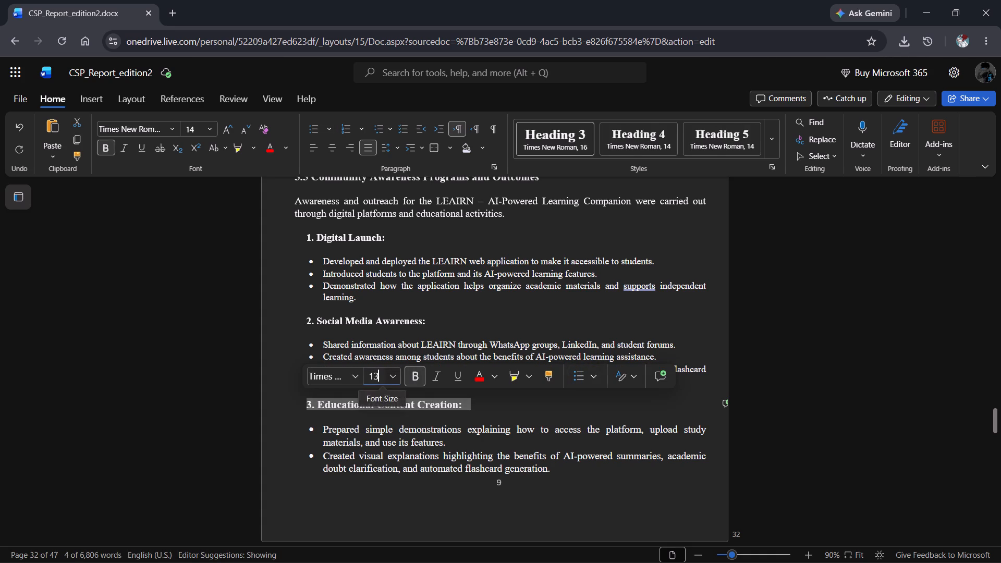
pyautogui.press('Return')
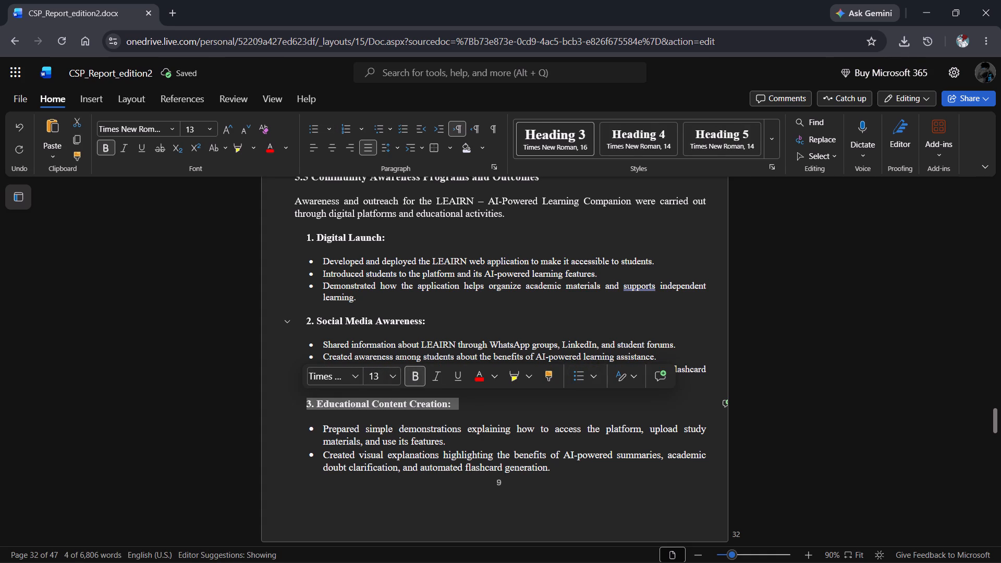
pyautogui.click(405, 317)
pyautogui.click(405, 317)
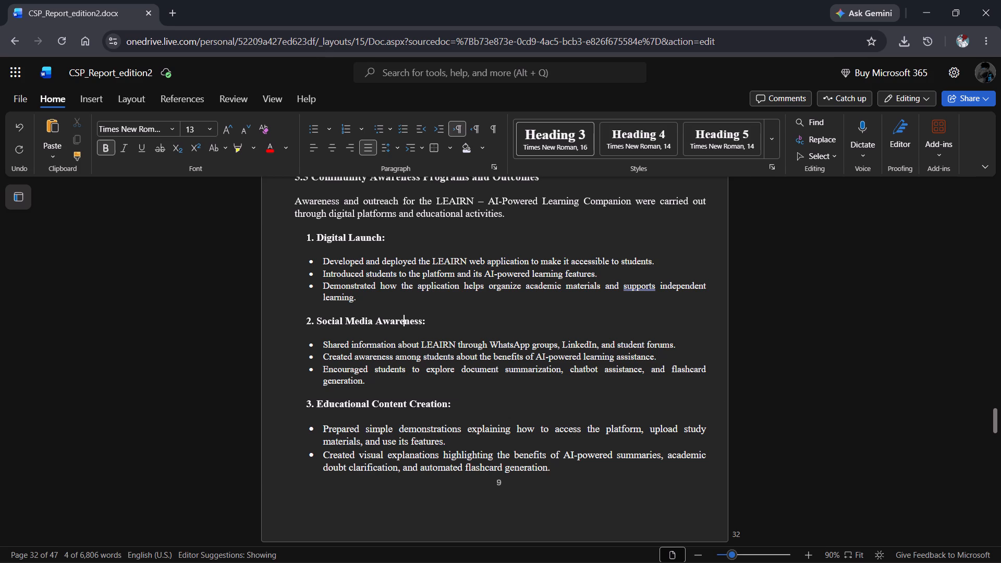
# Set the font size of the first two bullets under Educational Content Creation to 12.
pyautogui.moveTo(552, 468); pyautogui.dragTo(322, 423)
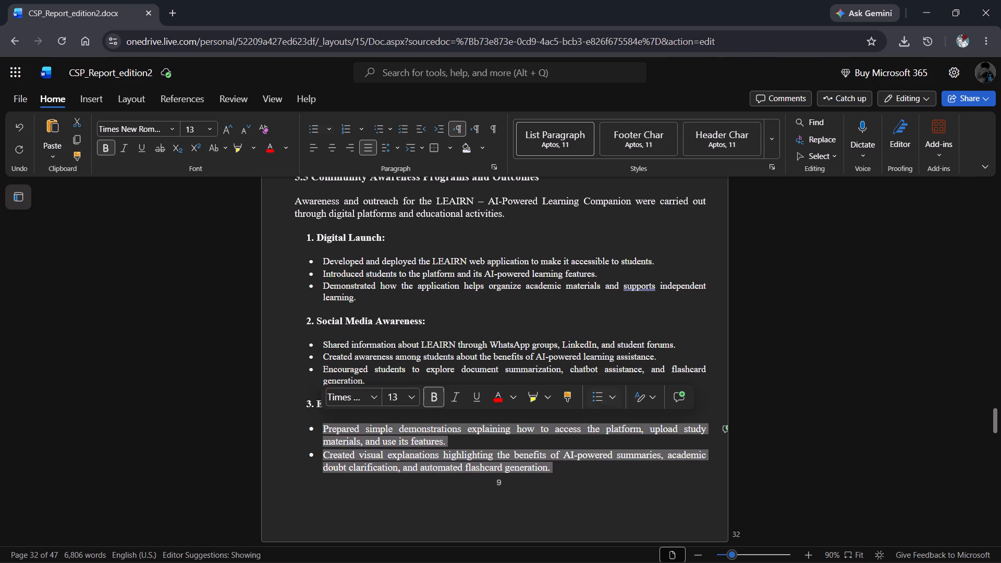
pyautogui.click(396, 402)
pyautogui.write('12')
pyautogui.press('Return')
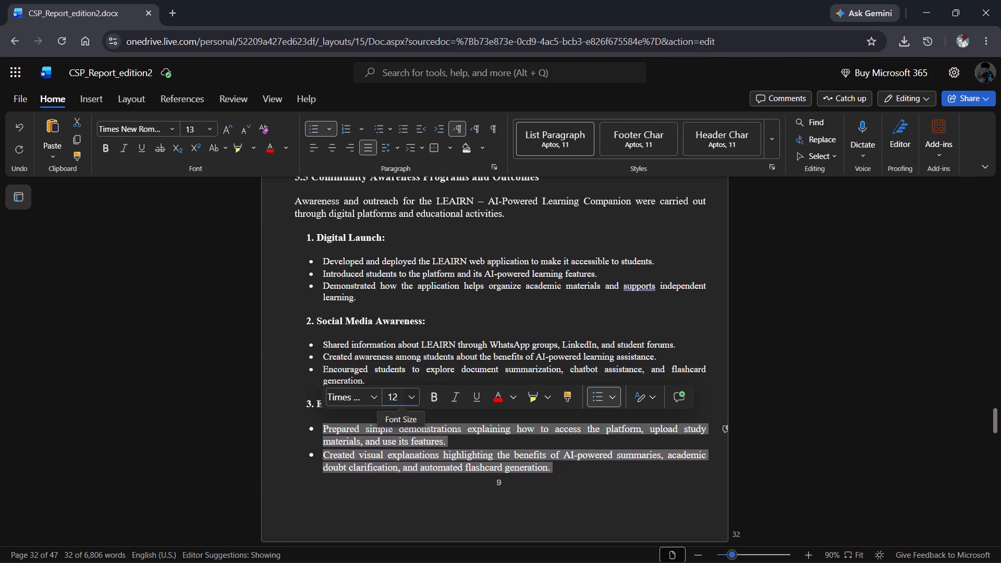
pyautogui.click(536, 328)
# Delete the third Educational Content Creation bullet and its empty line, keeping the full stop after "automated flashcard generation".
pyautogui.scroll(-4, 536, 328)
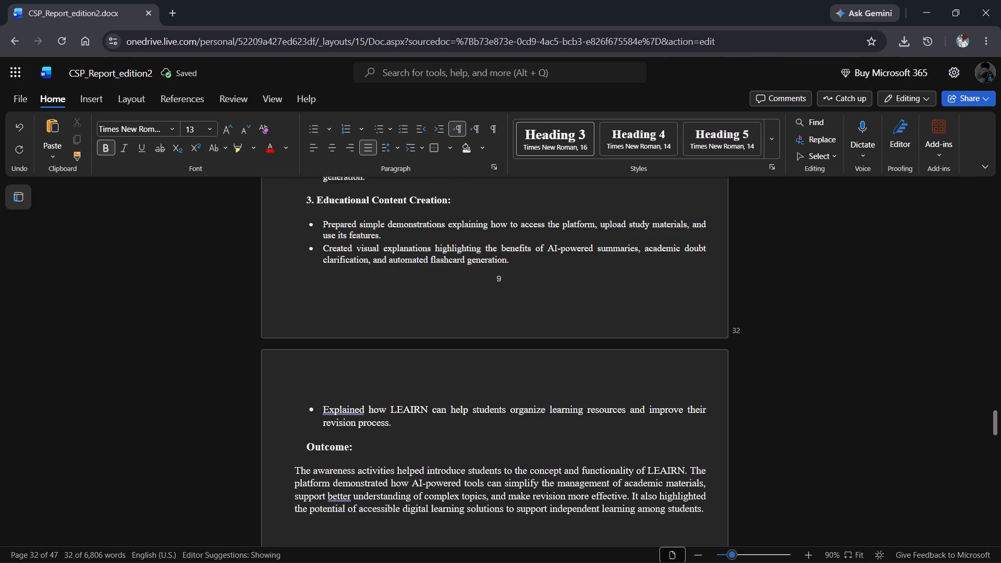
pyautogui.scroll(-1, 536, 328)
pyautogui.moveTo(399, 404); pyautogui.dragTo(321, 380)
pyautogui.press('BackSpace')
pyautogui.press('BackSpace')
pyautogui.press('BackSpace')
pyautogui.press('BackSpace')
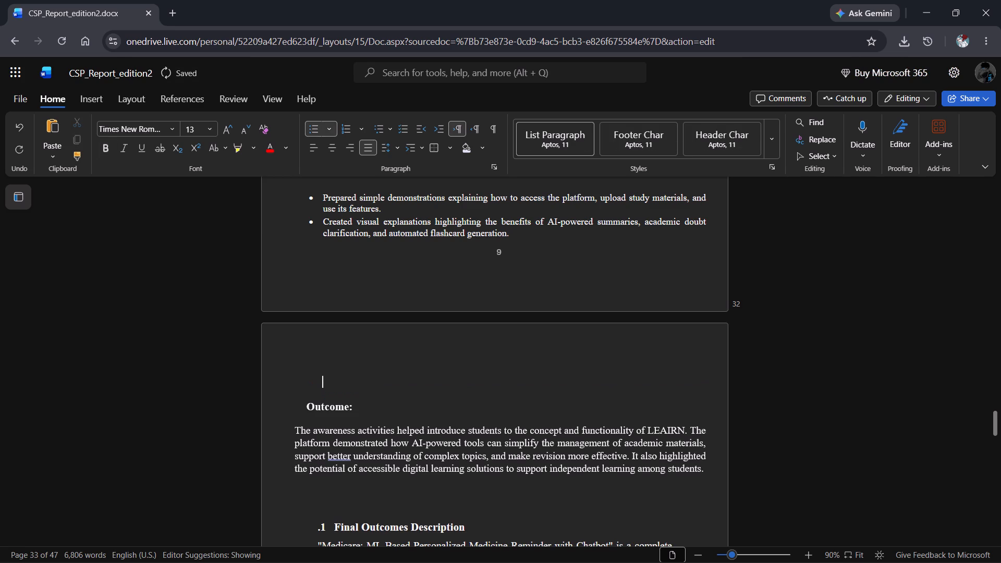
pyautogui.press('BackSpace')
pyautogui.press('BackSpace')
pyautogui.press('BackSpace')
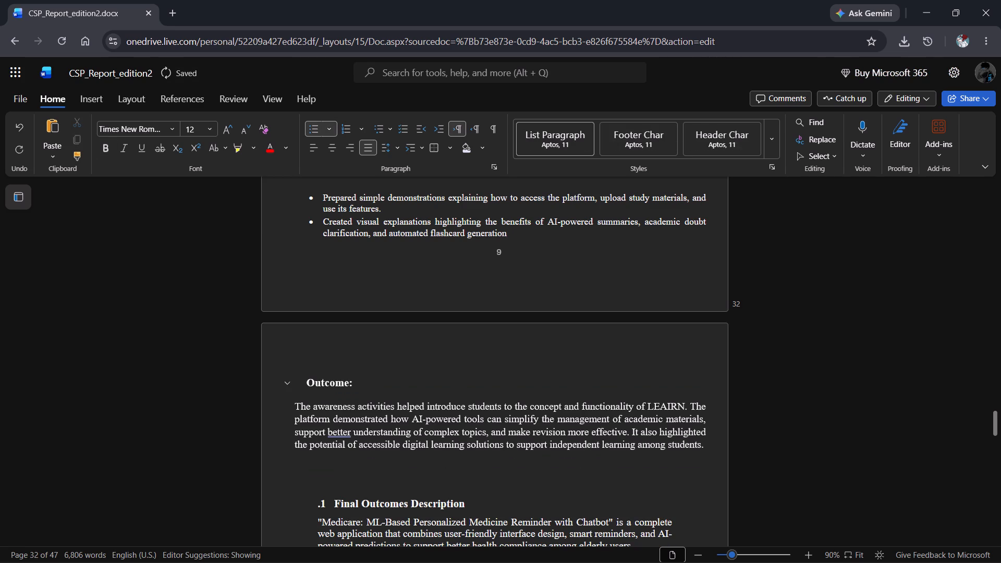
pyautogui.press('.')
pyautogui.press('Right')
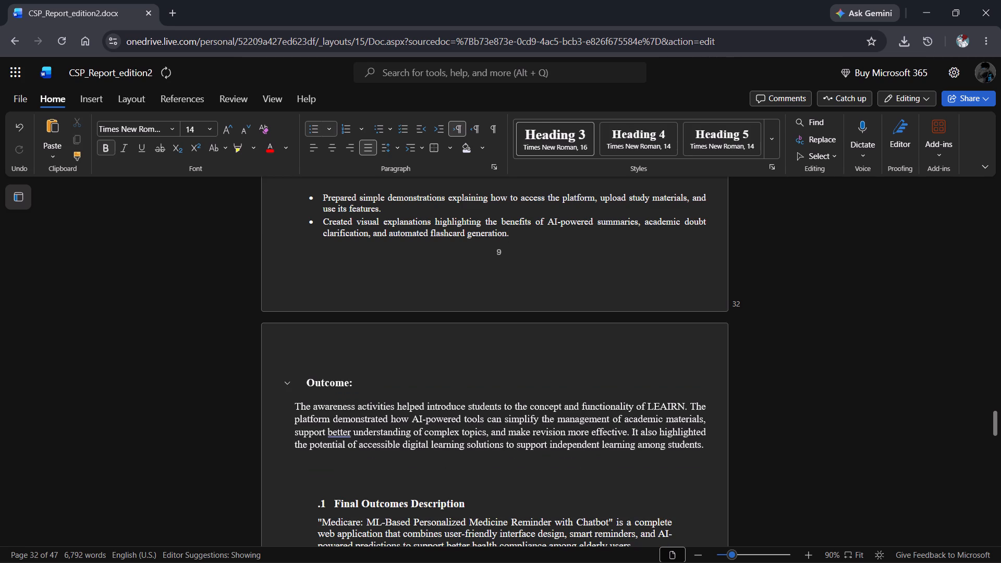
# Set the font size of the awareness activities paragraph under Outcome to 12.
pyautogui.scroll(-1, 321, 380)
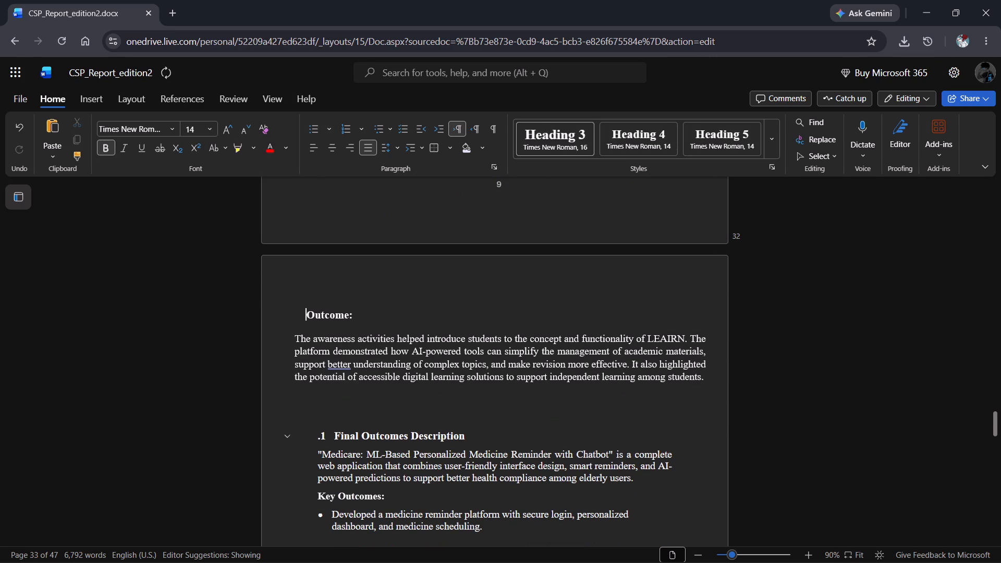
pyautogui.moveTo(706, 380); pyautogui.dragTo(272, 345)
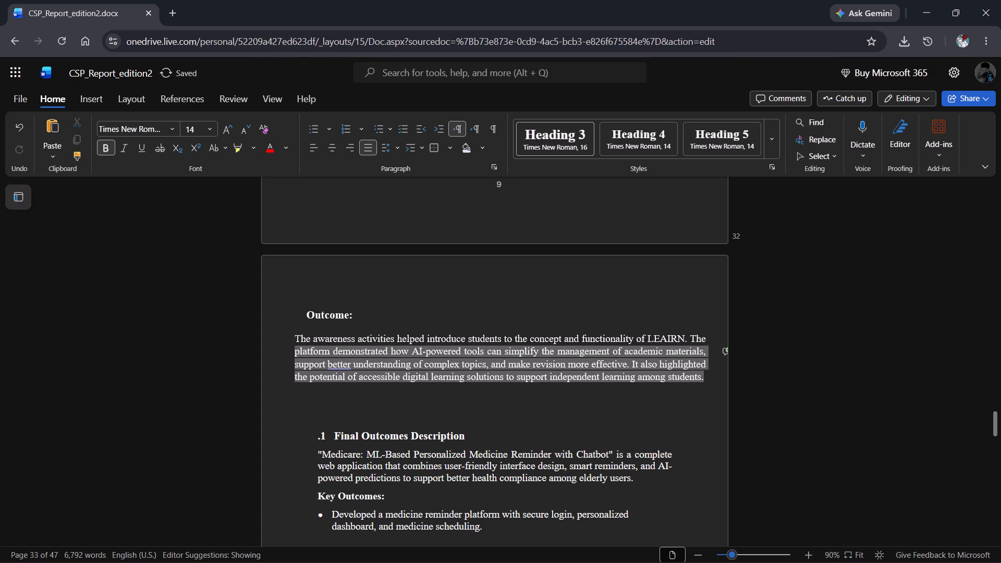
pyautogui.moveTo(272, 345); pyautogui.dragTo(288, 340)
pyautogui.click(365, 309)
pyautogui.write('12')
pyautogui.press('Return')
pyautogui.click(407, 270)
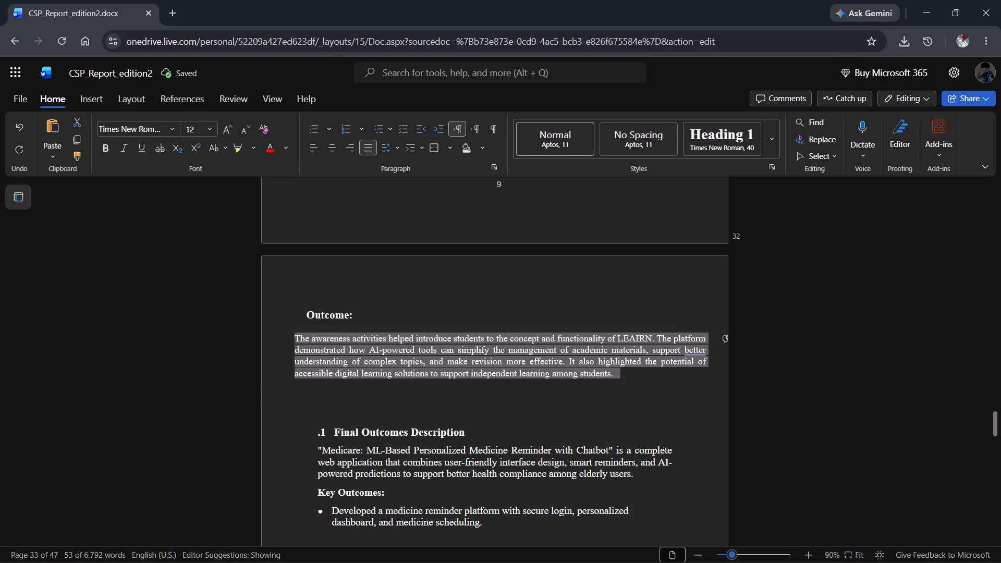
# Set the font size of the Outcome subheading to 13.
pyautogui.moveTo(360, 315); pyautogui.dragTo(293, 319)
pyautogui.write('12')
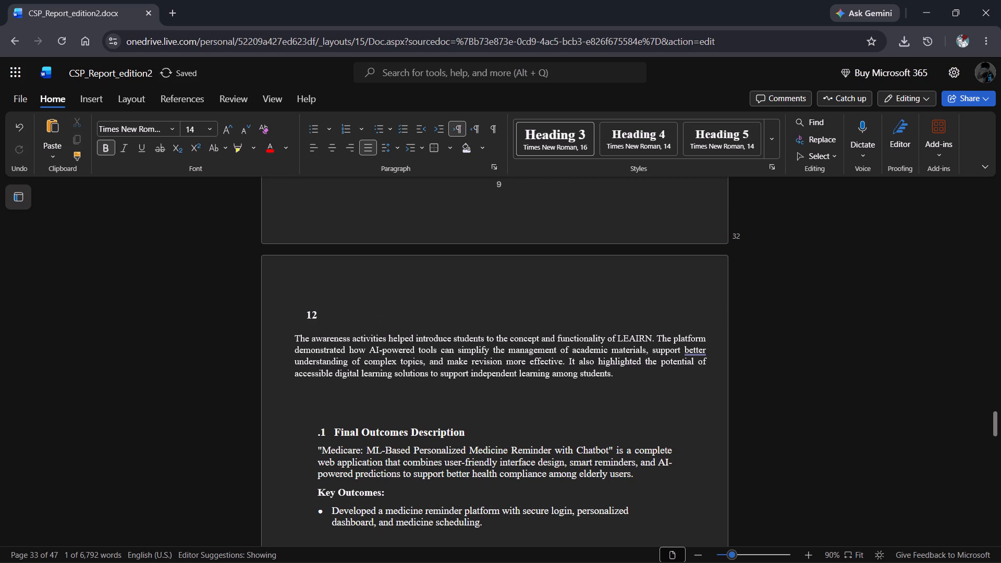
pyautogui.hotkey('ctrl', 'z')
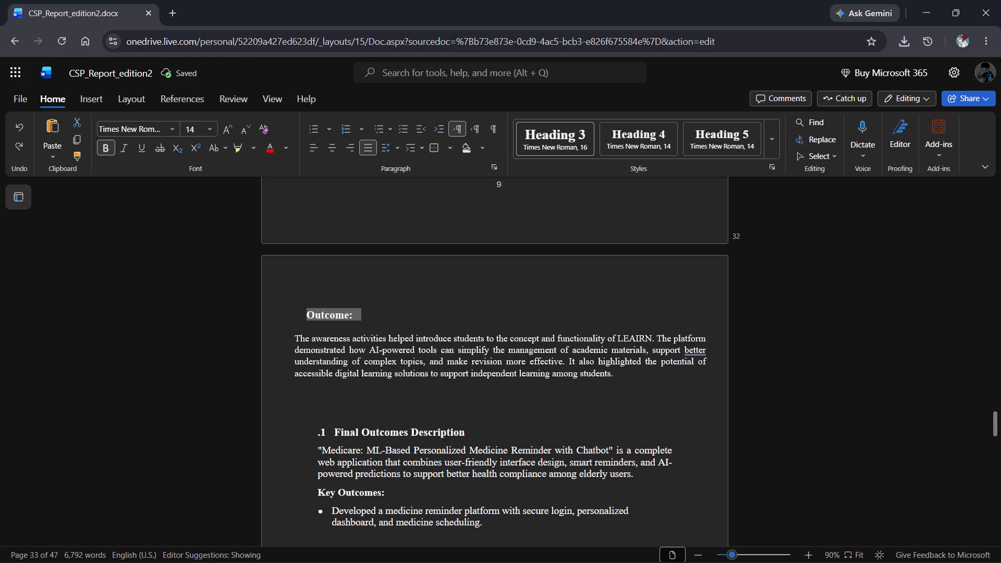
pyautogui.click(194, 132)
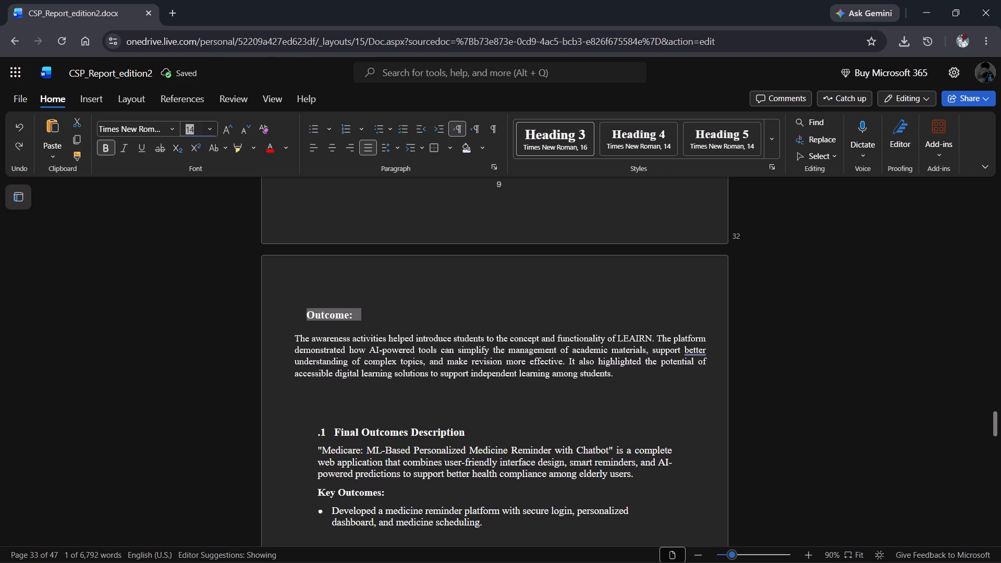
pyautogui.write('13')
pyautogui.press('Return')
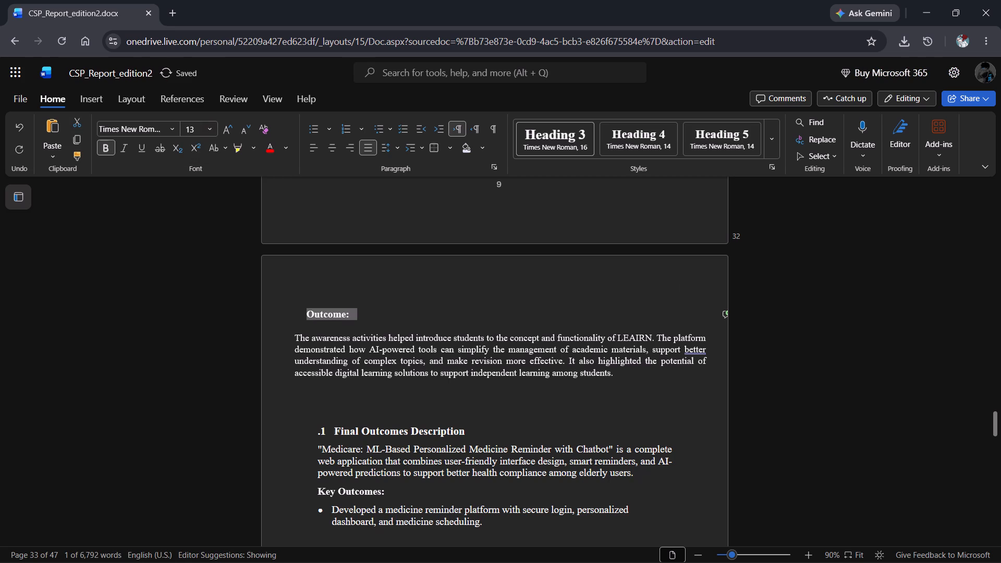
pyautogui.click(367, 252)
pyautogui.scroll(-1, 367, 252)
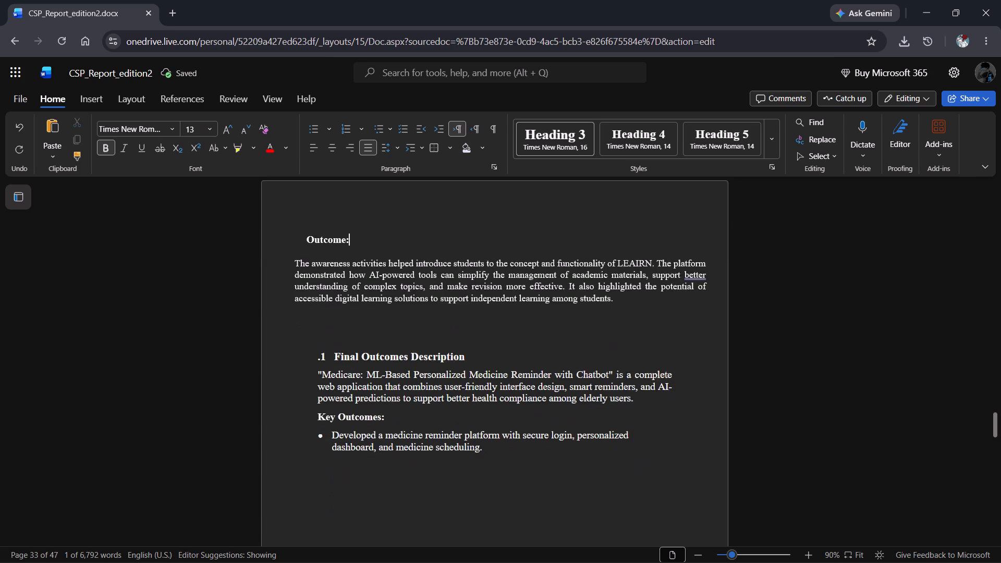
pyautogui.scroll(-1, 367, 252)
pyautogui.moveTo(337, 266); pyautogui.dragTo(424, 314)
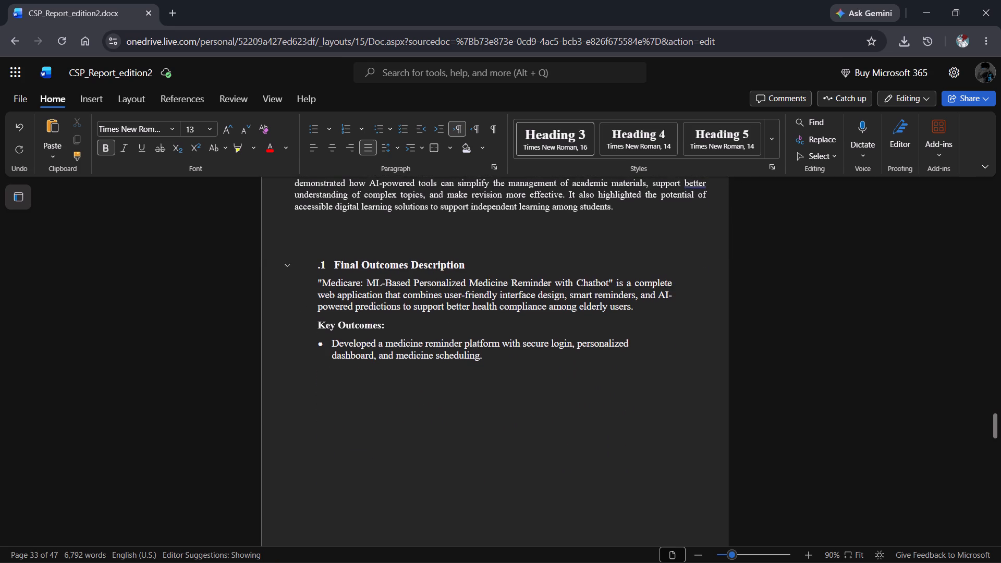
pyautogui.moveTo(424, 314); pyautogui.dragTo(486, 358)
pyautogui.hotkey('ctrl', 'c')
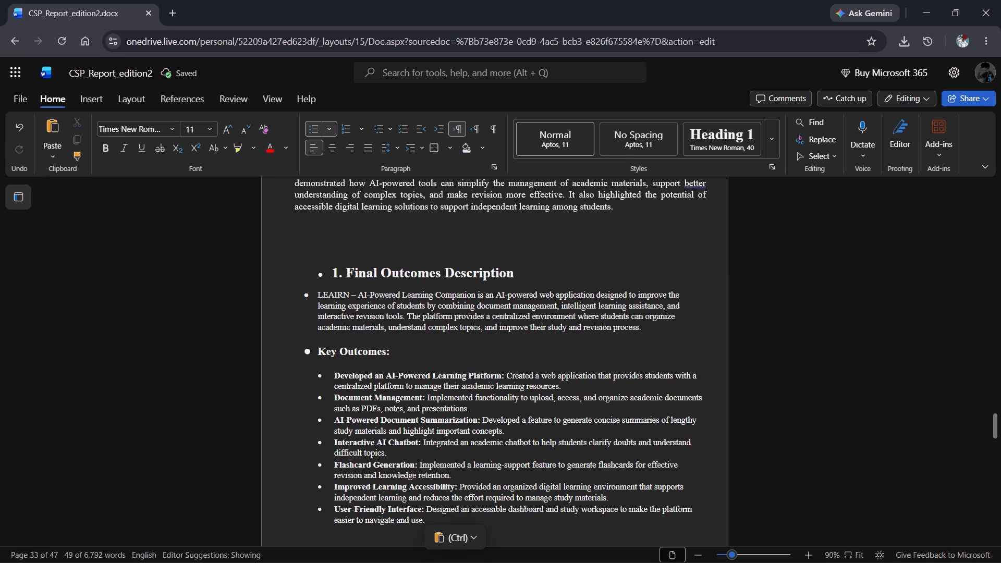
# Remove the bullet and the "1." from the Final Outcomes Description heading and number it 5.6.
pyautogui.click(347, 273)
pyautogui.press('BackSpace')
pyautogui.press('BackSpace')
pyautogui.press('BackSpace')
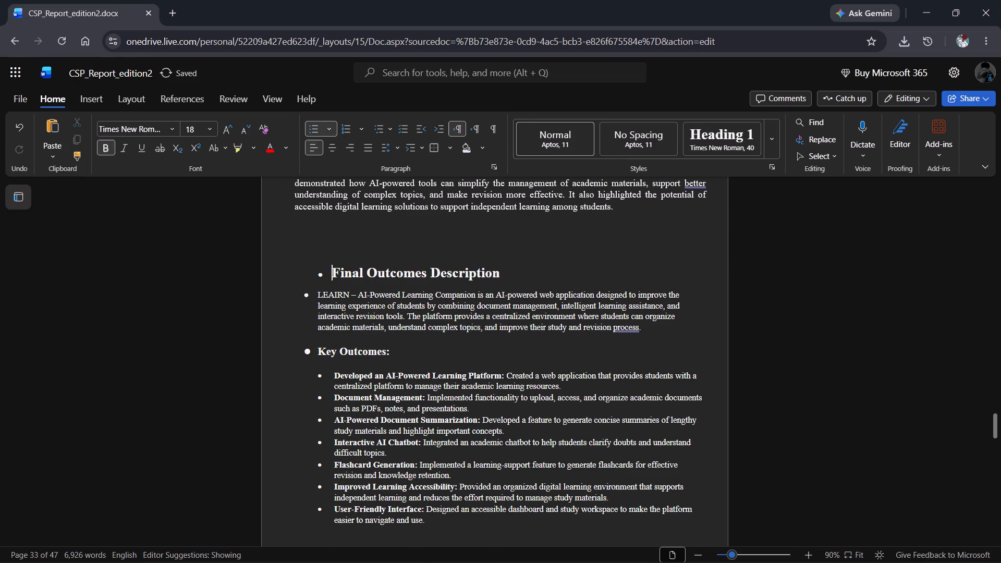
pyautogui.press('BackSpace')
pyautogui.press('BackSpace')
pyautogui.press('BackSpace')
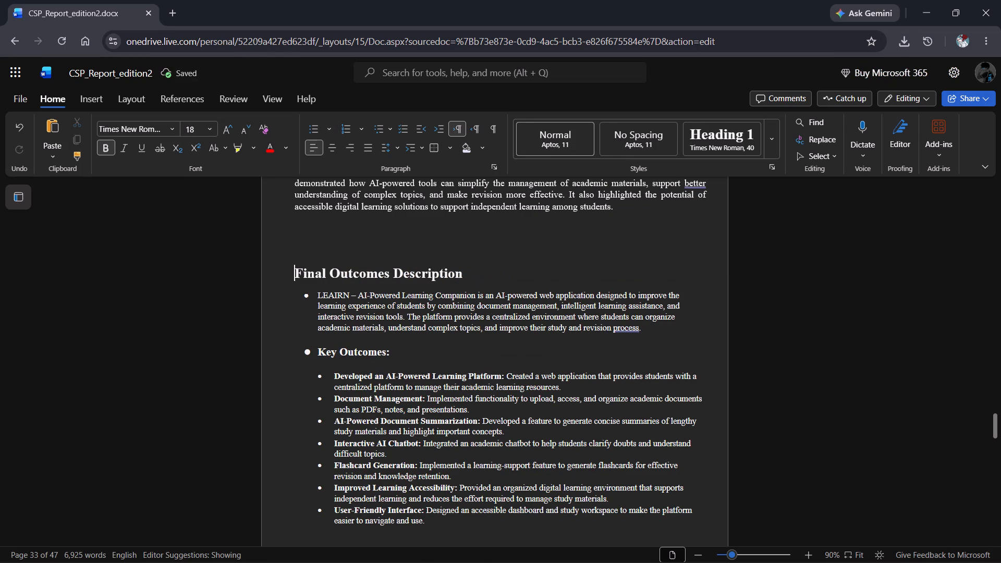
pyautogui.write('5.6')
pyautogui.press('space')
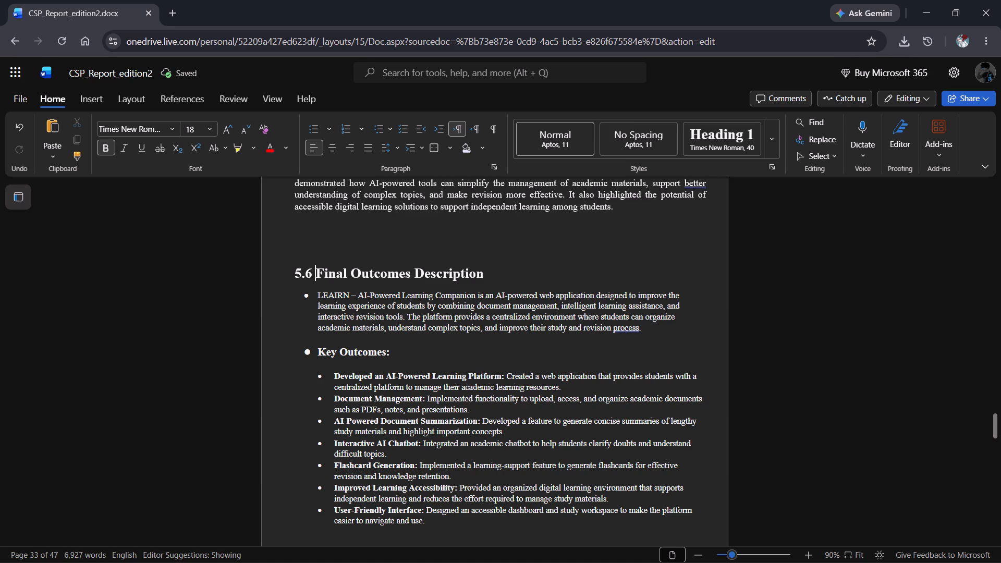
# Set the font size of the 5.6 Final Outcomes Description heading to 14.
pyautogui.moveTo(488, 276); pyautogui.dragTo(298, 275)
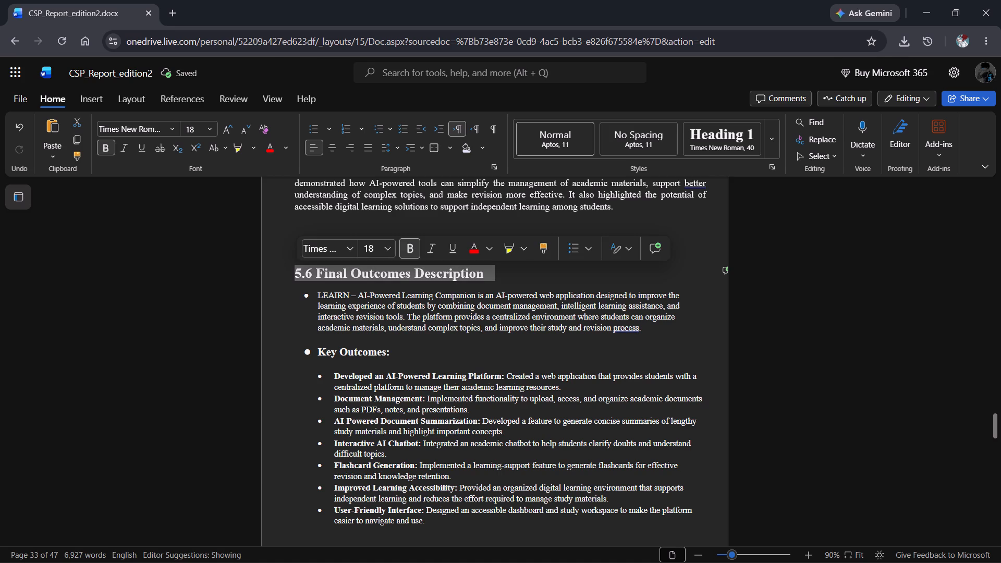
pyautogui.click(374, 248)
pyautogui.write('14')
pyautogui.press('Return')
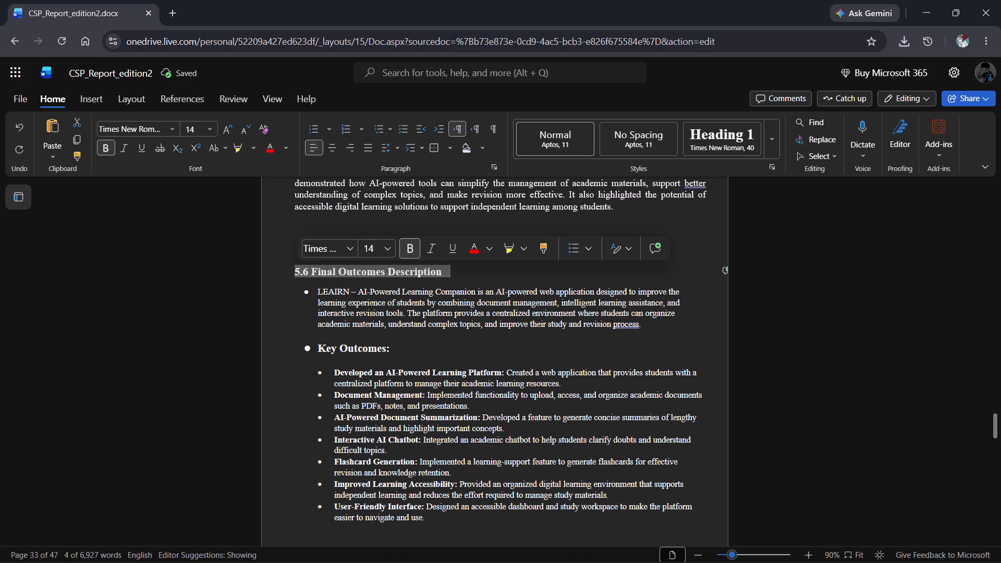
pyautogui.click(568, 319)
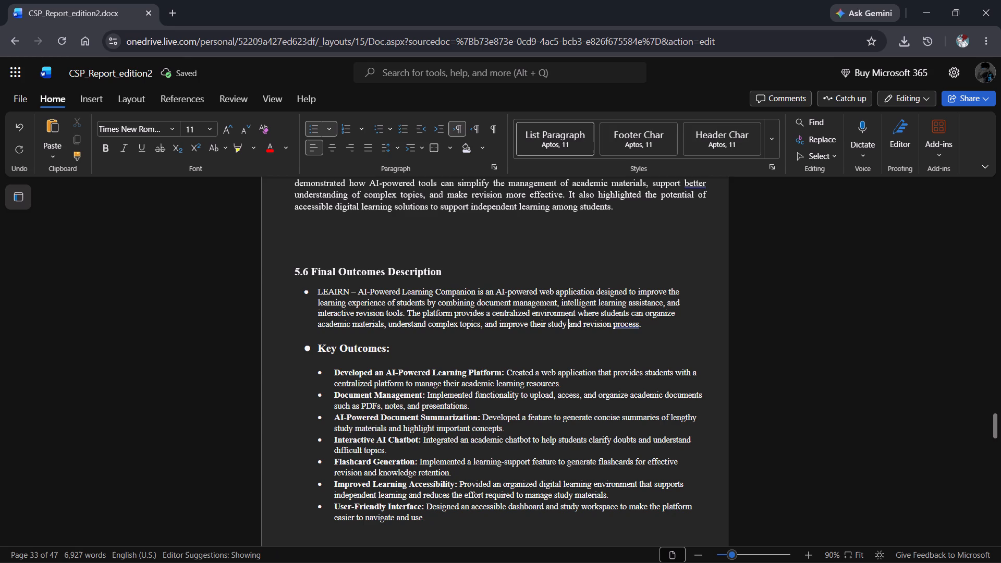
# Set the font size of the LEAIRN description paragraph under heading 5.6 to 12.
pyautogui.moveTo(645, 326); pyautogui.dragTo(318, 292)
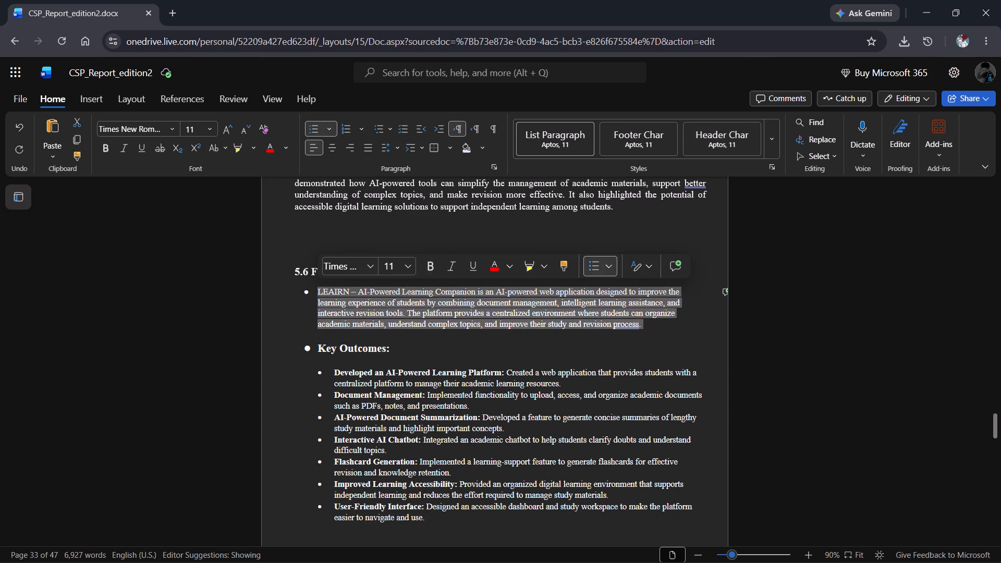
pyautogui.click(394, 271)
pyautogui.write('12')
pyautogui.press('Return')
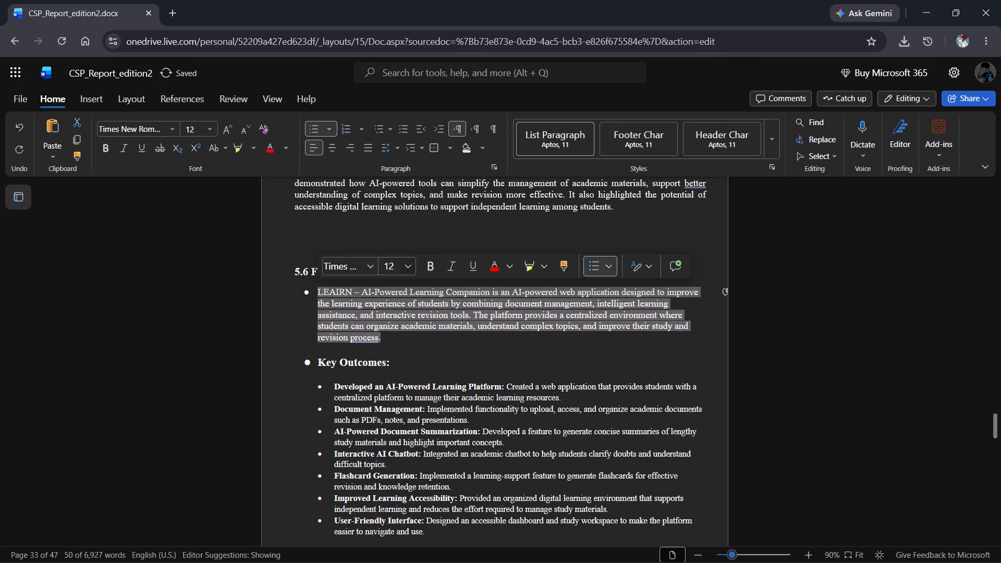
# Remove the bullet from the Key Outcomes subheading and set its font size to 13.
pyautogui.click(320, 364)
pyautogui.press('BackSpace')
pyautogui.press('BackSpace')
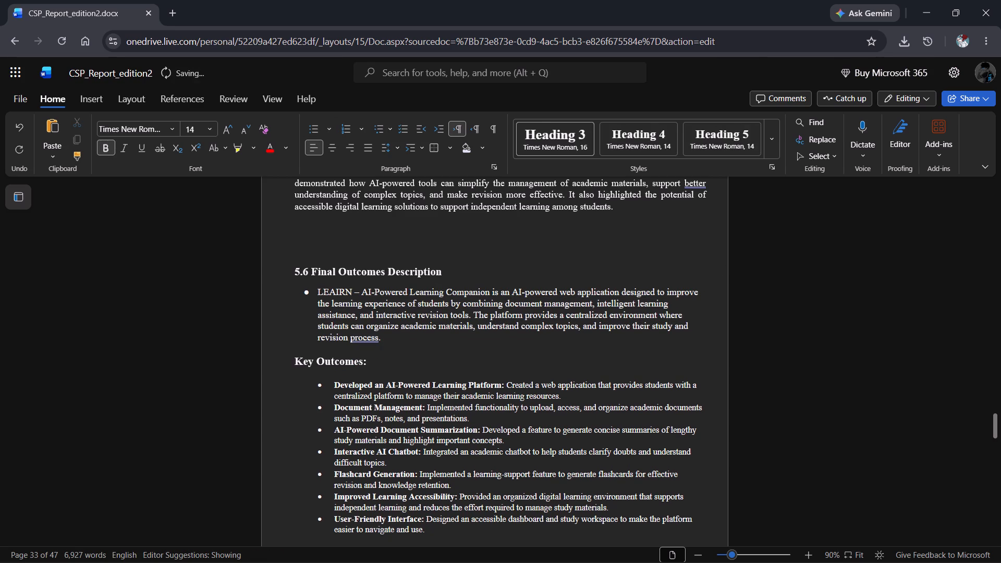
pyautogui.scroll(-1, 320, 364)
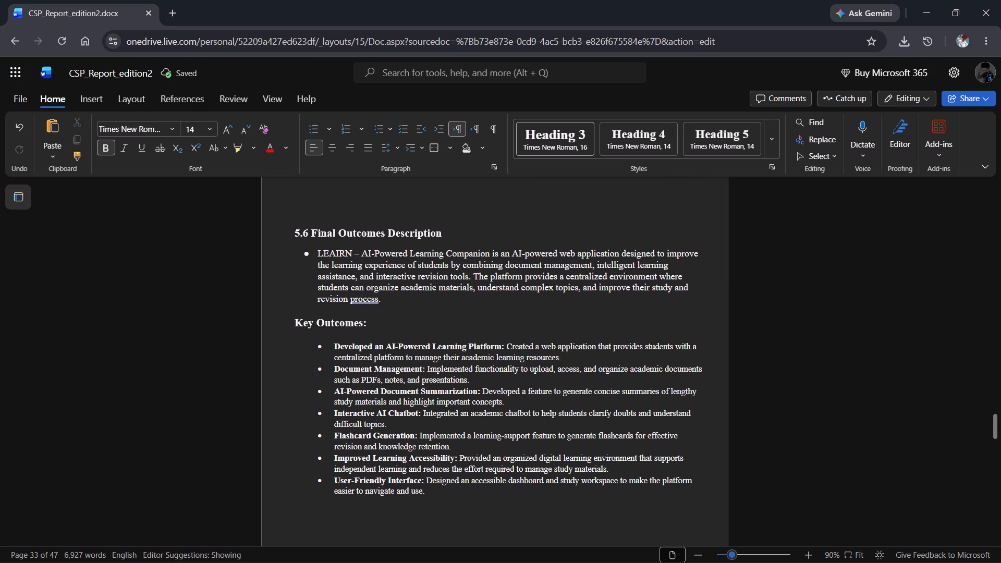
pyautogui.moveTo(374, 319); pyautogui.dragTo(272, 319)
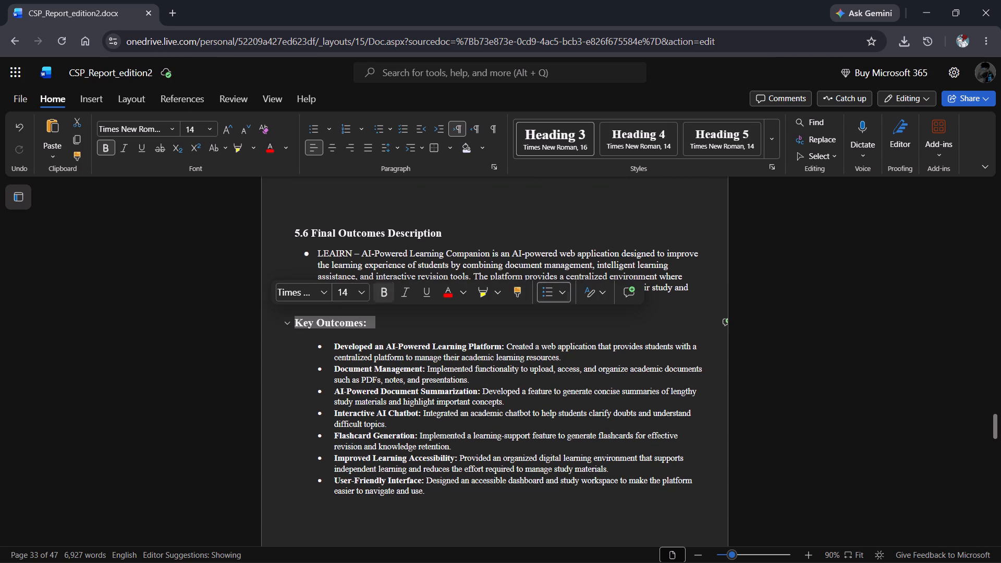
pyautogui.click(348, 297)
pyautogui.write('13')
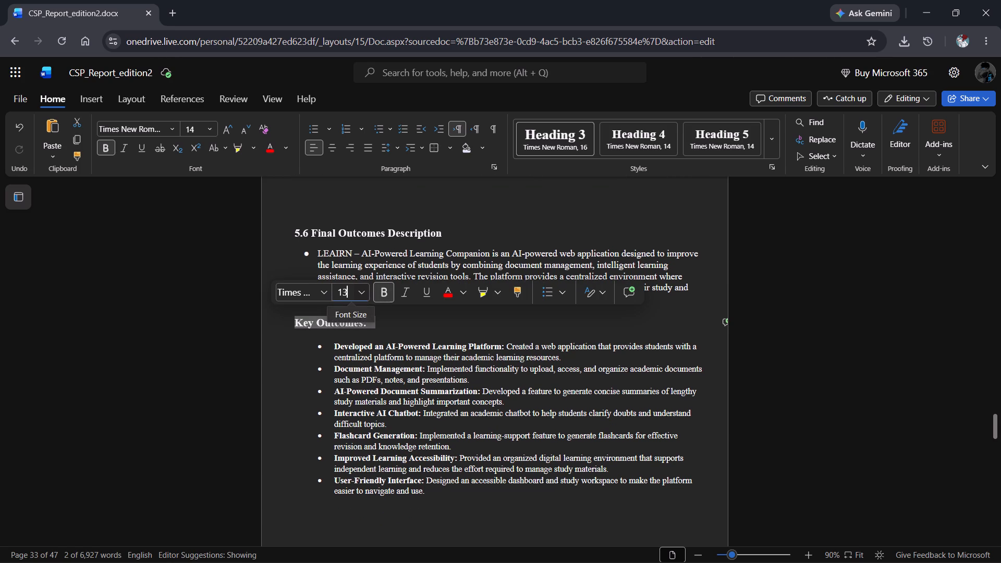
pyautogui.press('Return')
# Set all Key Outcomes bullet items to font size 12 and remove the bold from their text.
pyautogui.moveTo(334, 347); pyautogui.dragTo(440, 492)
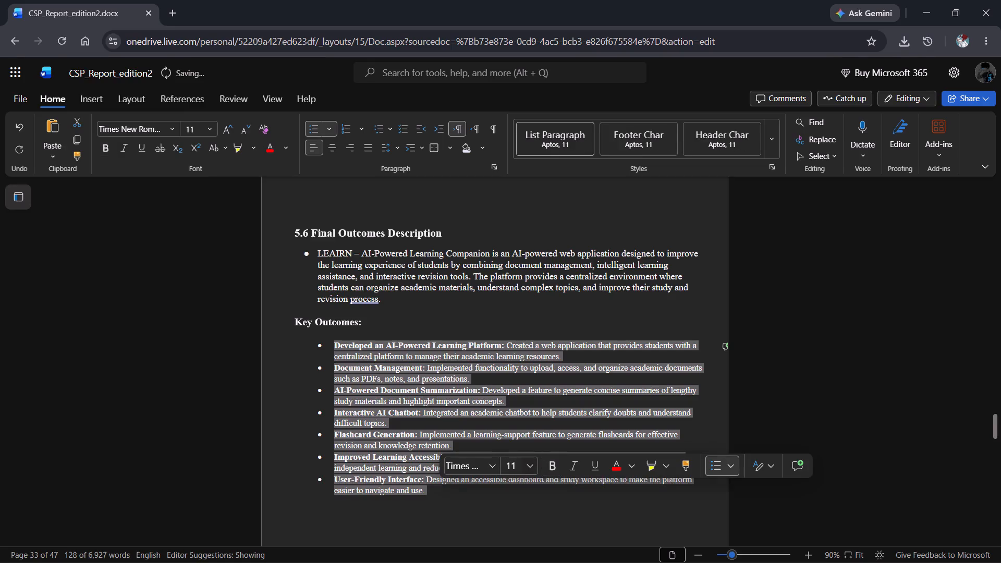
pyautogui.click(512, 467)
pyautogui.press('1')
pyautogui.press('2')
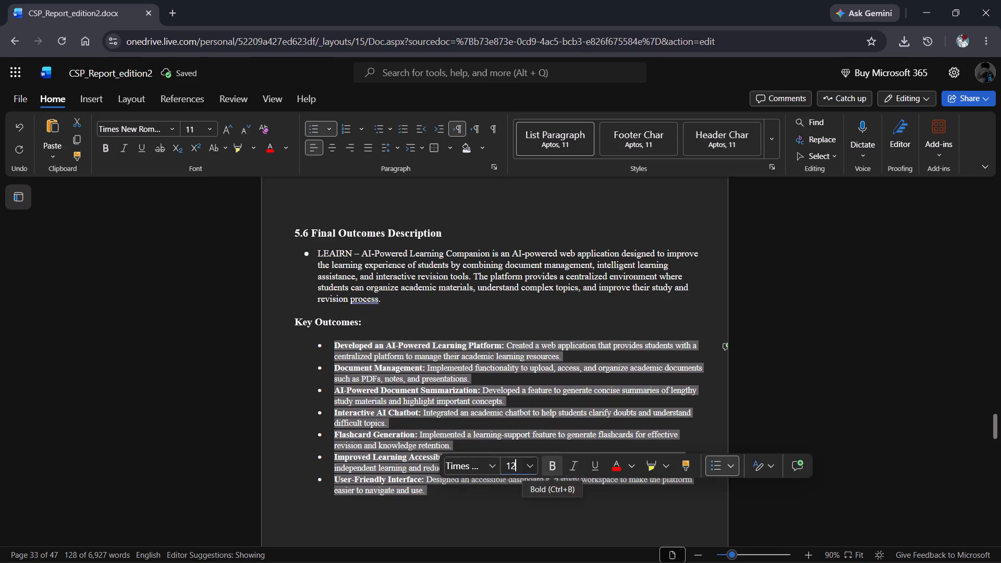
pyautogui.click(555, 466)
pyautogui.click(555, 466)
pyautogui.click(555, 466)
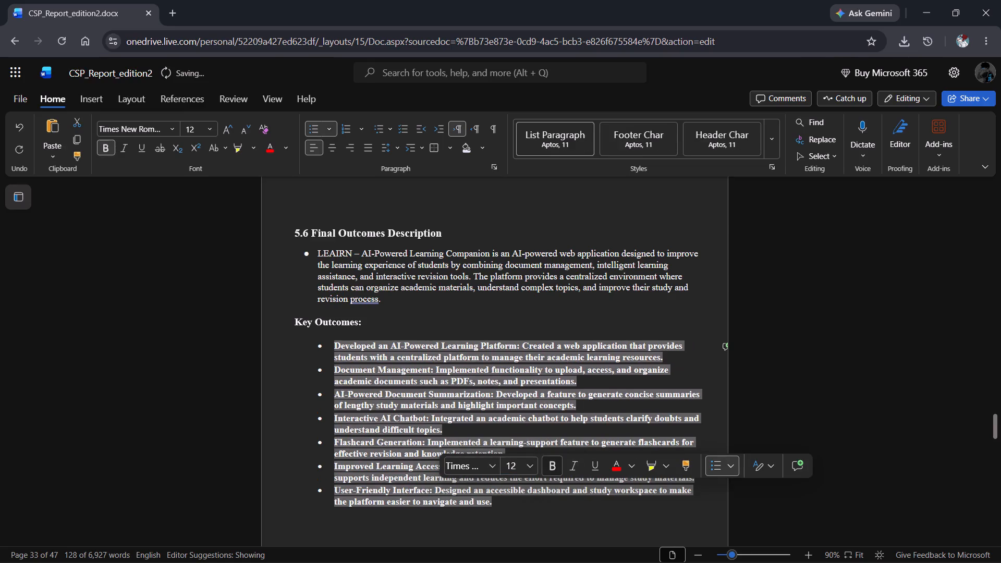
pyautogui.click(635, 329)
# Cut the User Login screenshot that overlaps the old Medicare text on the page after Key Outcomes.
pyautogui.scroll(-2, 635, 329)
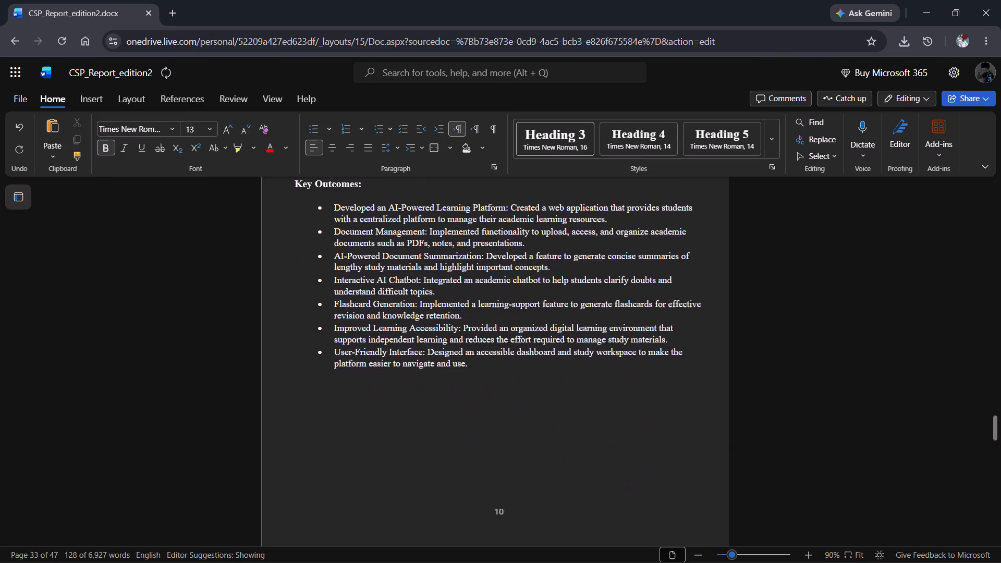
pyautogui.scroll(-3, 635, 329)
pyautogui.click(476, 306)
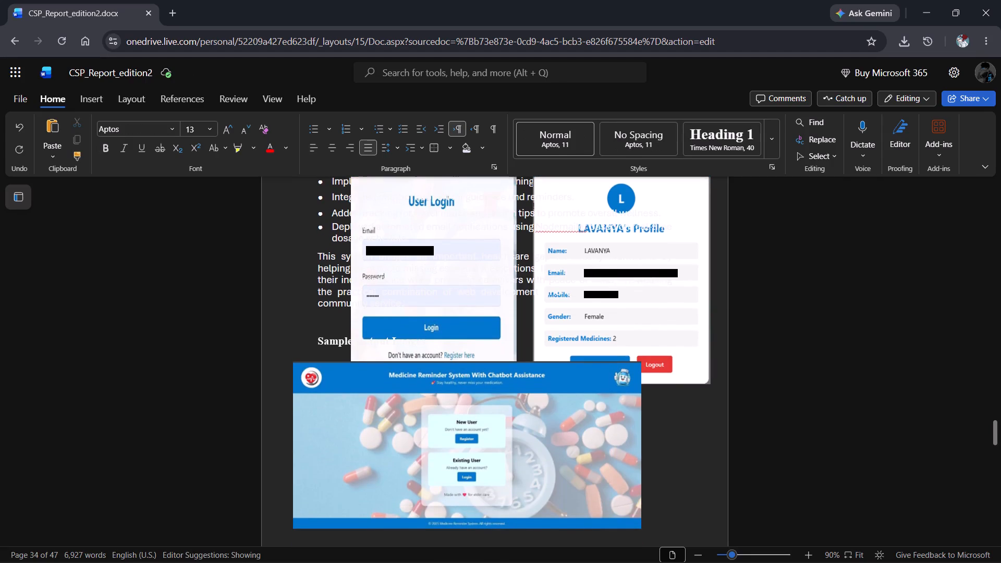
pyautogui.rightClick(476, 306)
pyautogui.click(418, 265)
pyautogui.scroll(1, 418, 265)
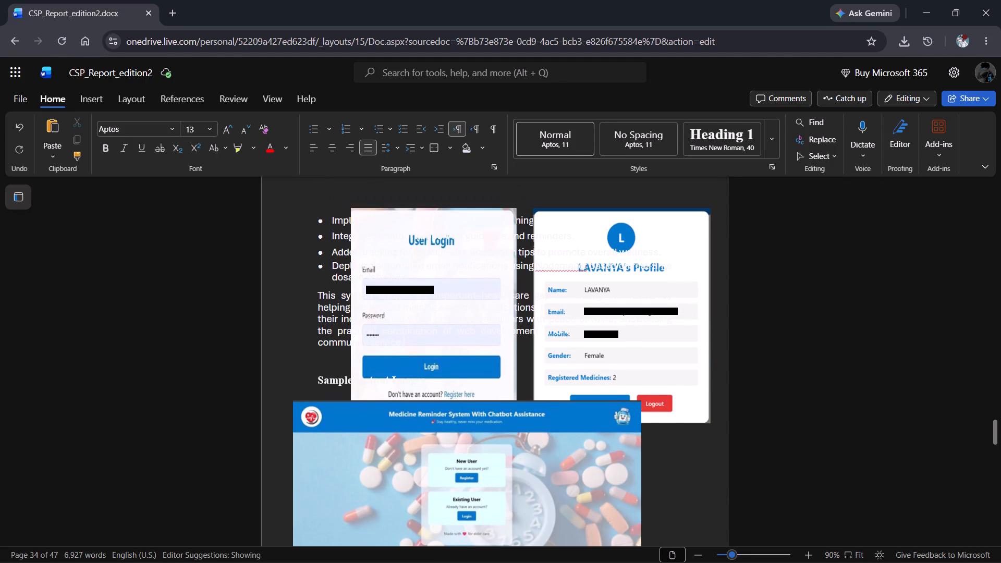
pyautogui.click(430, 241)
pyautogui.click(404, 225)
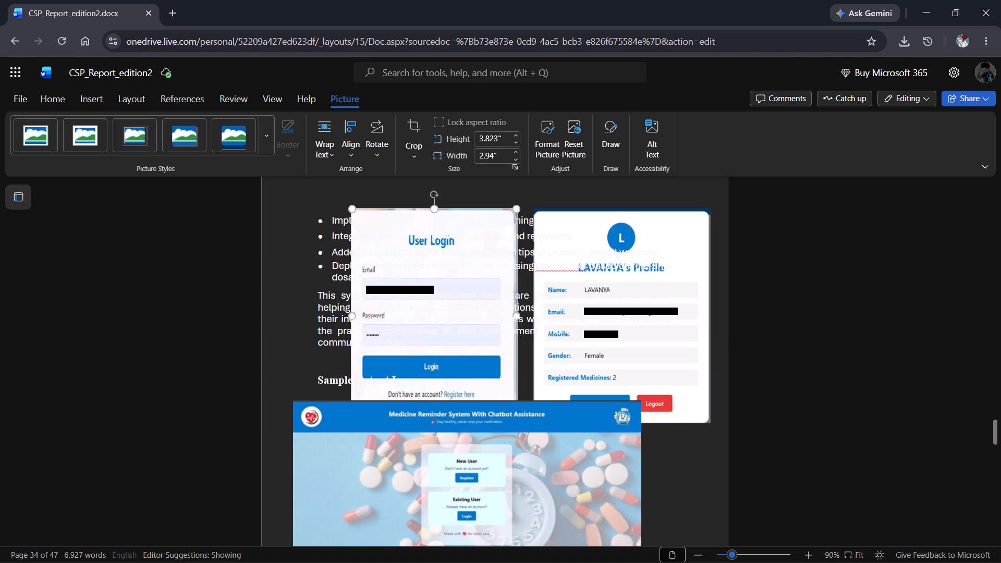
pyautogui.click(389, 219)
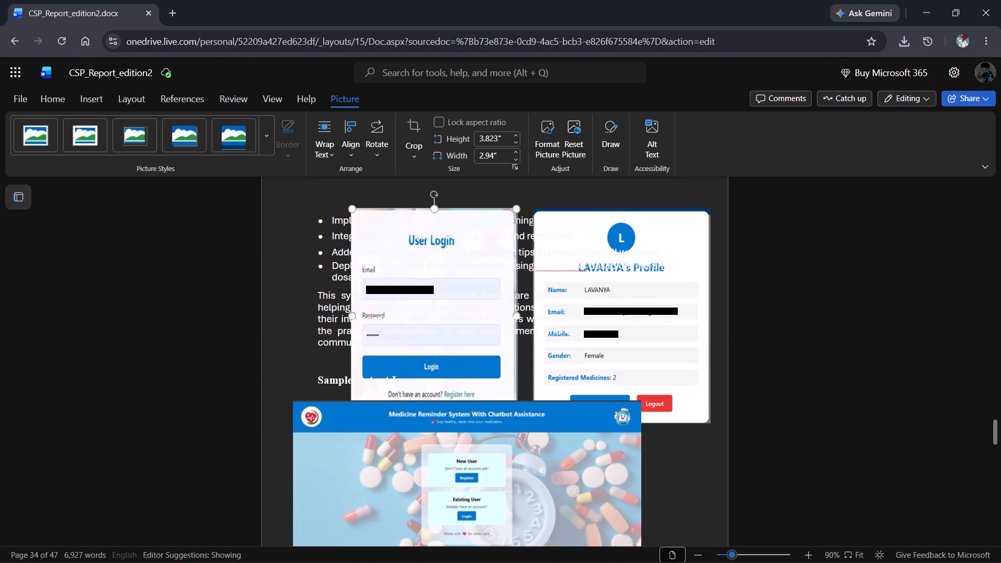
pyautogui.rightClick(389, 219)
pyautogui.click(414, 225)
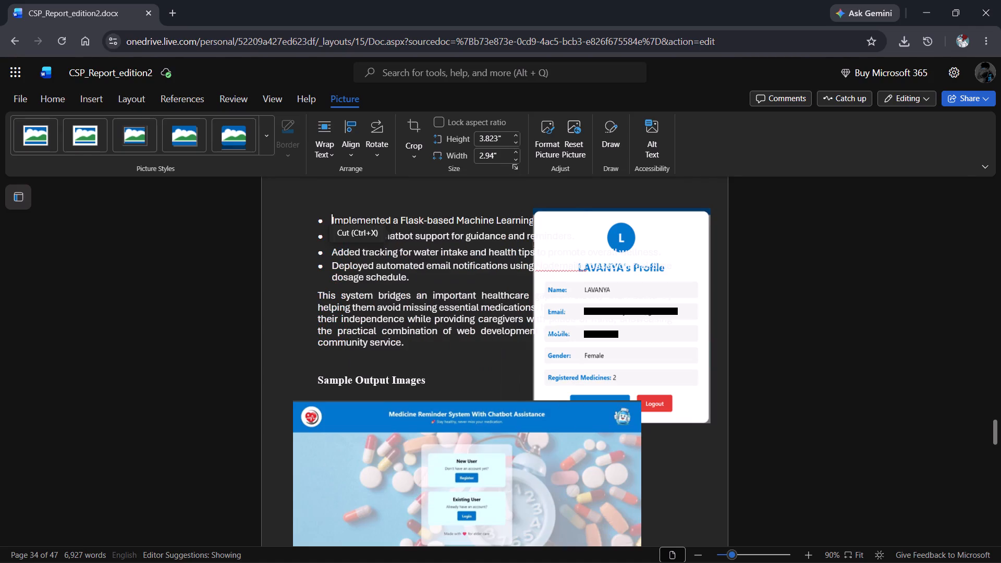
# Cut the user profile screenshot and the Medicine Reminder System home page screenshot from the same page.
pyautogui.click(554, 224)
pyautogui.rightClick(554, 224)
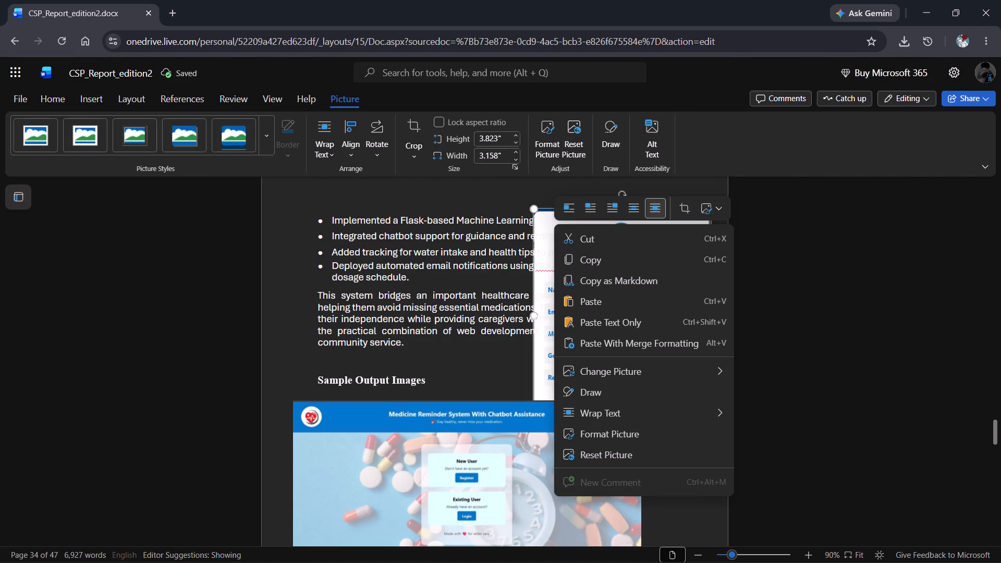
pyautogui.click(581, 232)
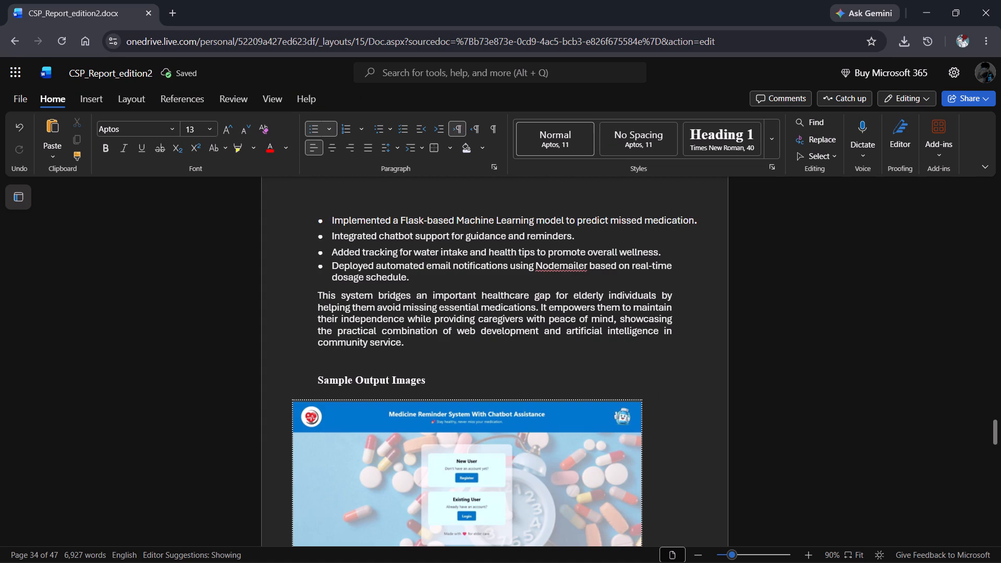
pyautogui.rightClick(404, 446)
pyautogui.click(448, 188)
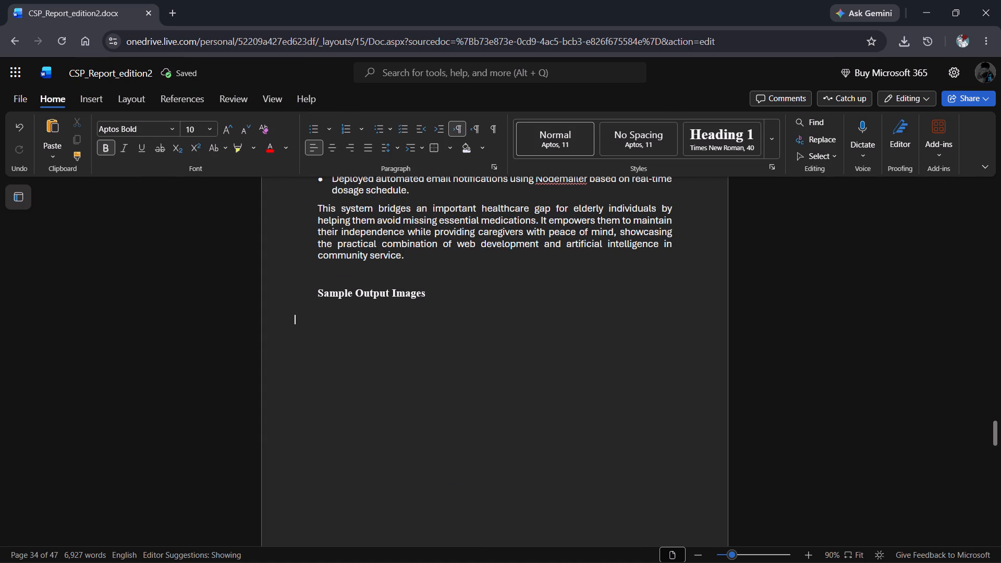
# Delete the leftover Medicare bullets, the closing healthcare paragraph, the Sample Output Images heading and the blank lines around them.
pyautogui.moveTo(444, 327); pyautogui.dragTo(326, 159)
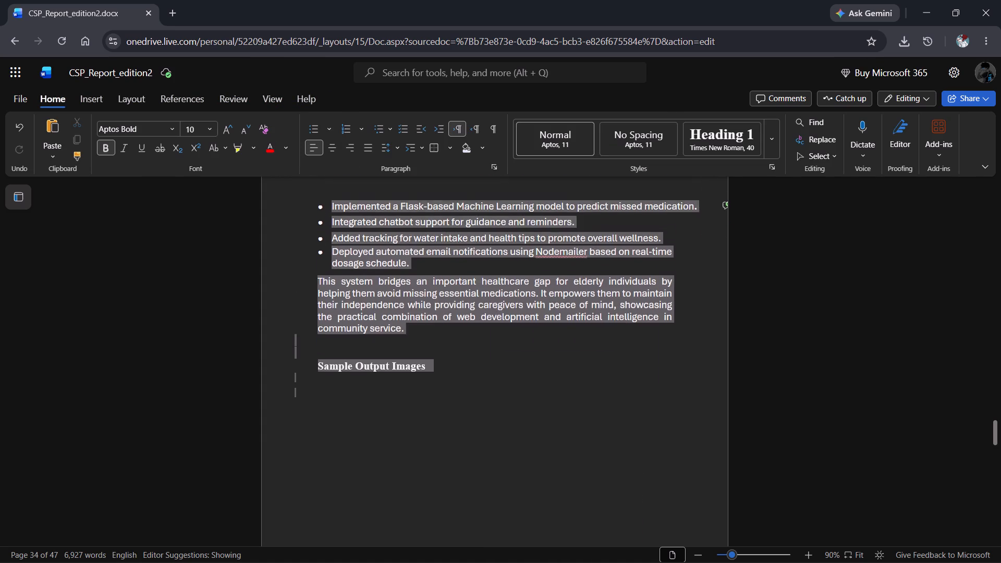
pyautogui.moveTo(326, 159); pyautogui.dragTo(349, 378)
pyautogui.press('BackSpace')
pyautogui.press('BackSpace')
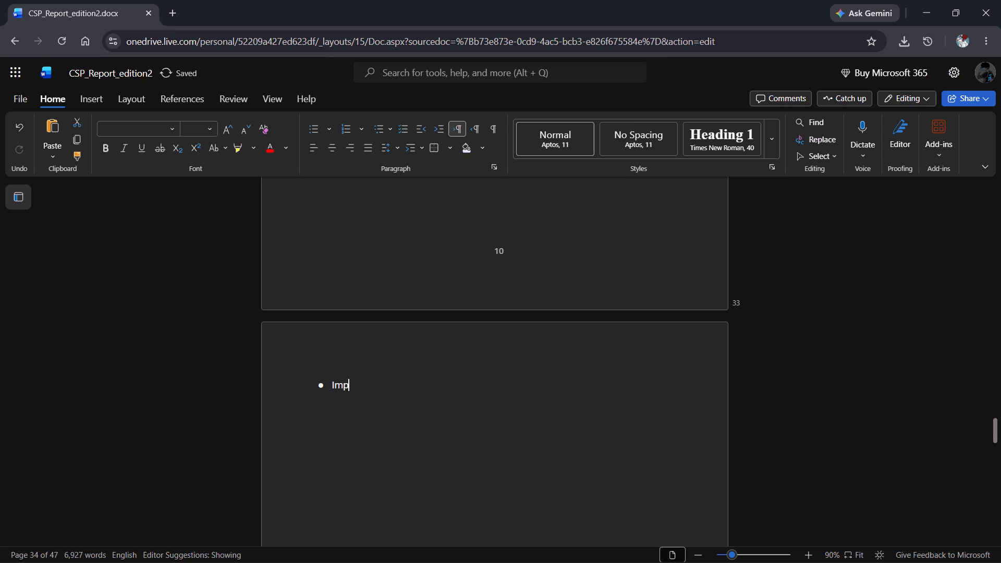
pyautogui.press('BackSpace')
pyautogui.press('BackSpace')
pyautogui.press('BackSpace')
pyautogui.press('BackSpace')
pyautogui.press('BackSpace')
pyautogui.press('Delete')
pyautogui.press('Delete')
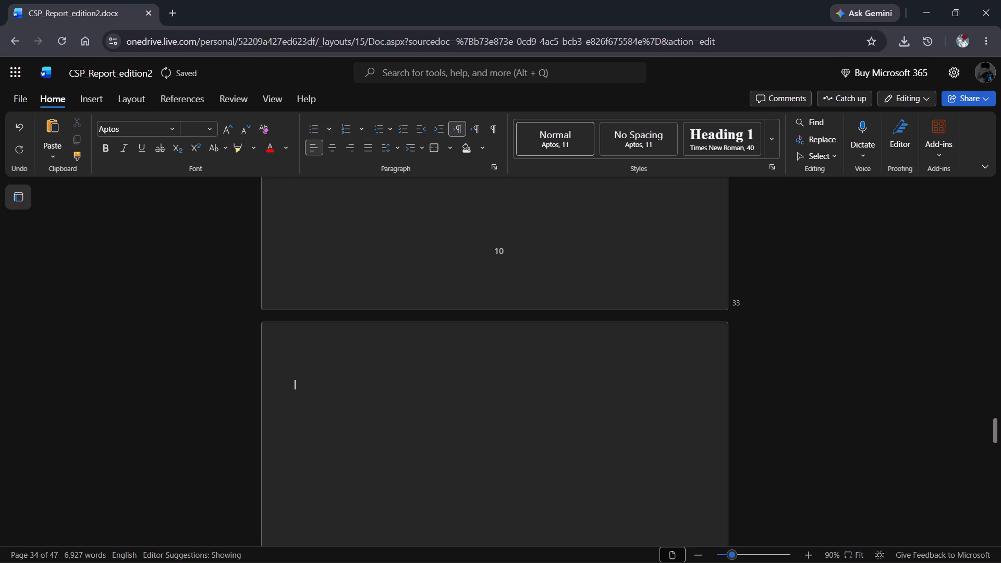
pyautogui.press('Delete')
pyautogui.press('Delete')
pyautogui.press('Delete')
pyautogui.press('Delete')
pyautogui.press('Delete')
pyautogui.press('Delete')
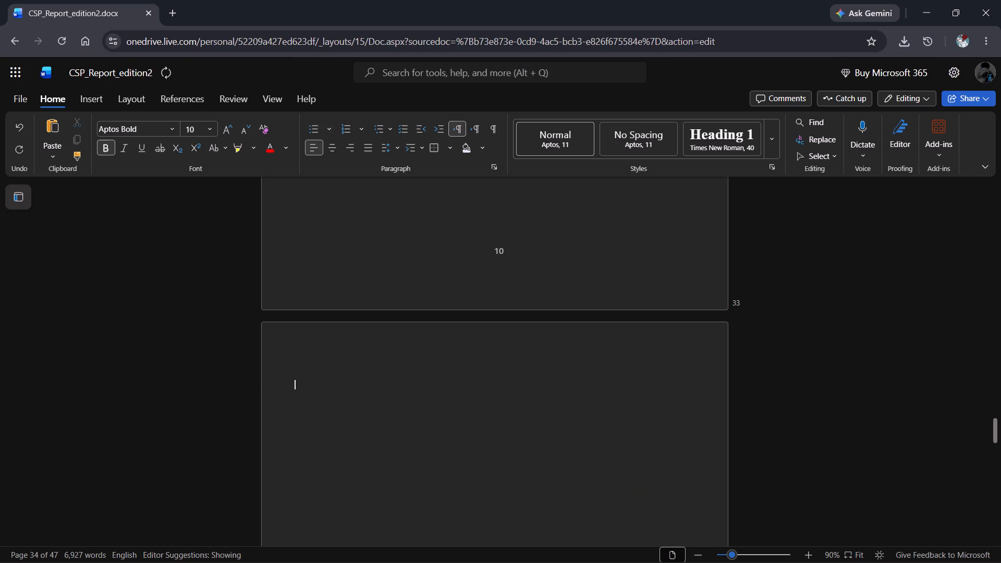
pyautogui.press('Delete')
pyautogui.press('Delete')
pyautogui.press('BackSpace')
# Remove the extra blank lines above the 5.6 Final Outcomes Description heading.
pyautogui.scroll(-3, 349, 378)
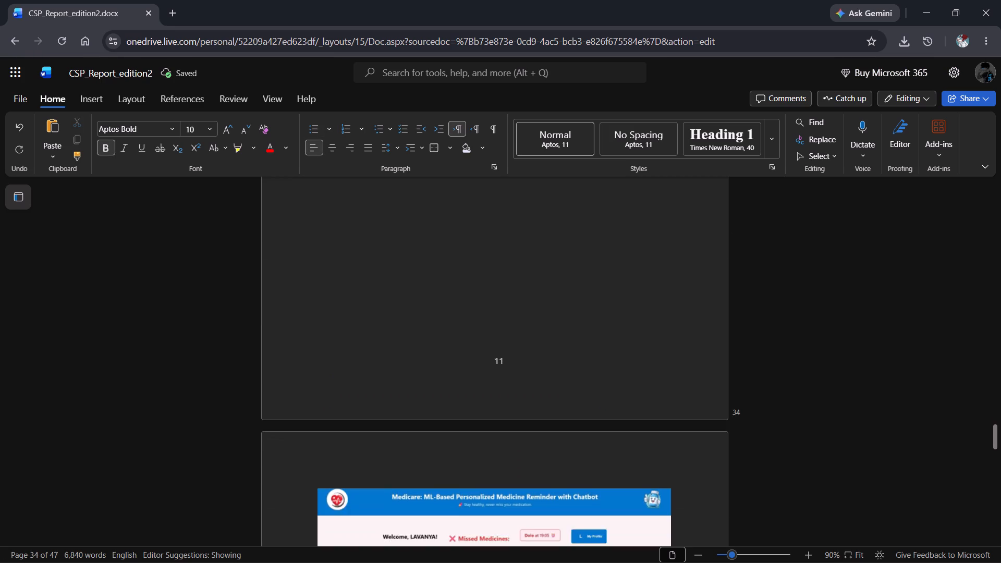
pyautogui.scroll(3, 349, 378)
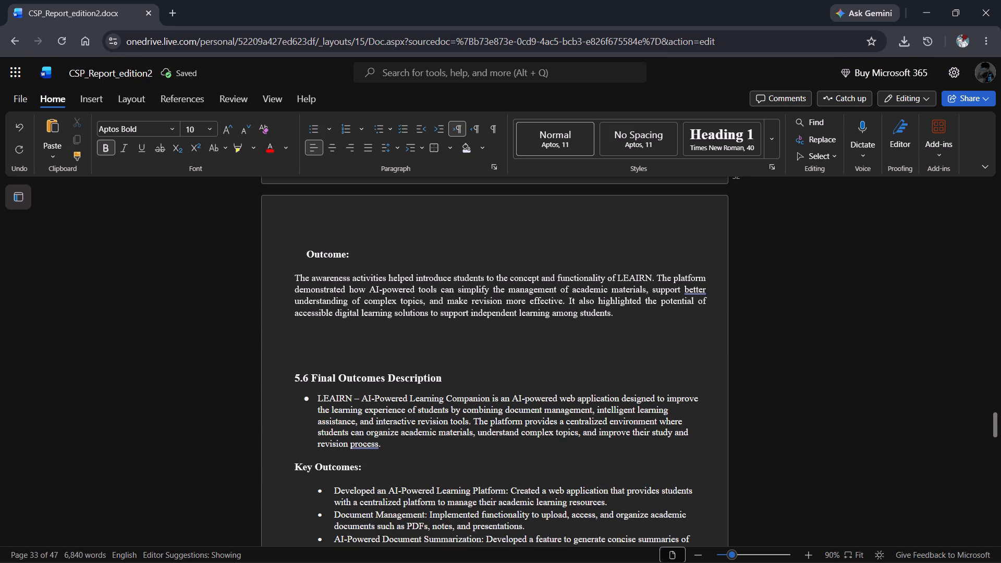
pyautogui.click(416, 359)
pyautogui.press('BackSpace')
pyautogui.press('BackSpace')
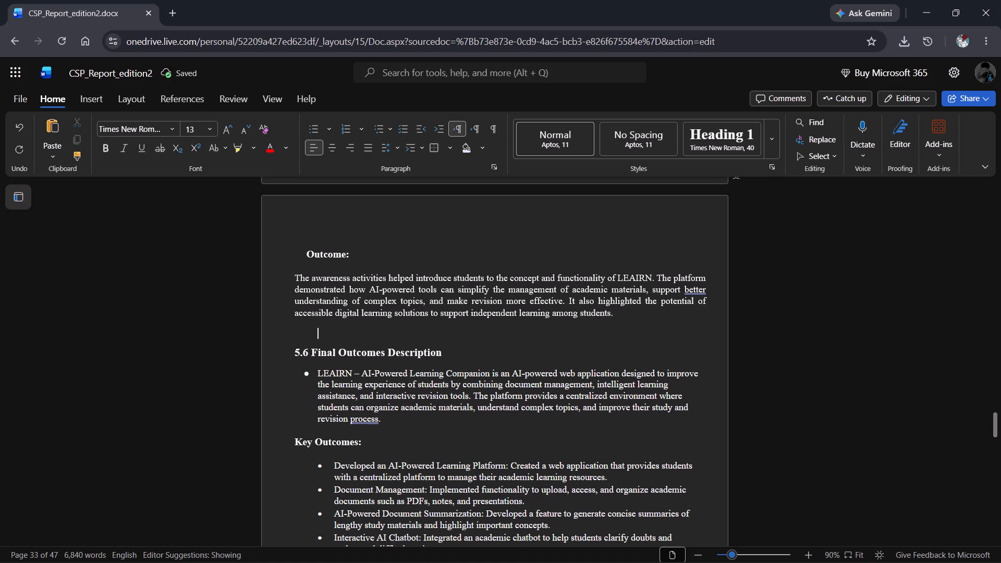
# Review section 5.5 and the remaining Medicare screenshots and Mini Project Report pages up to Chapter 6.
pyautogui.scroll(3, 416, 359)
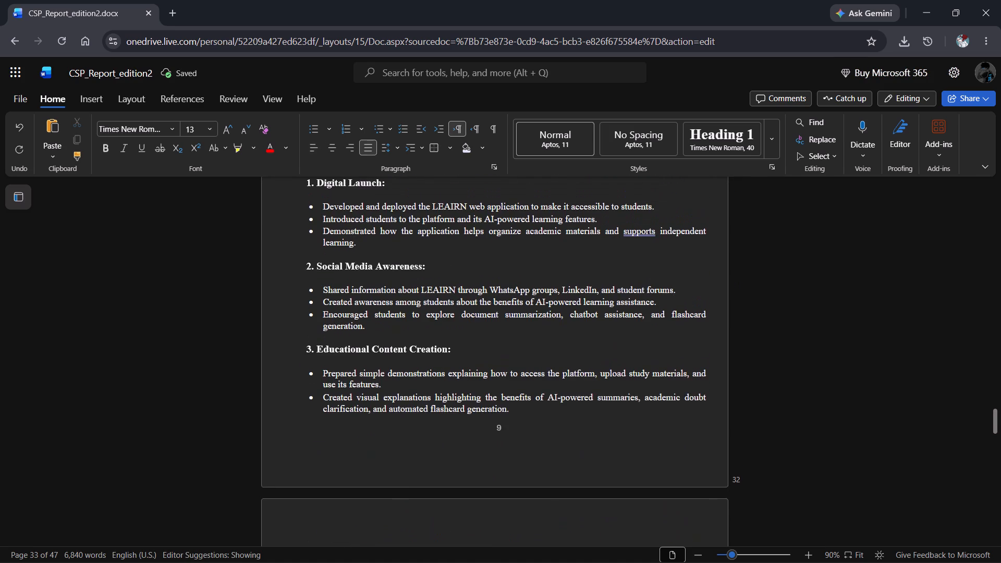
pyautogui.scroll(4, 416, 359)
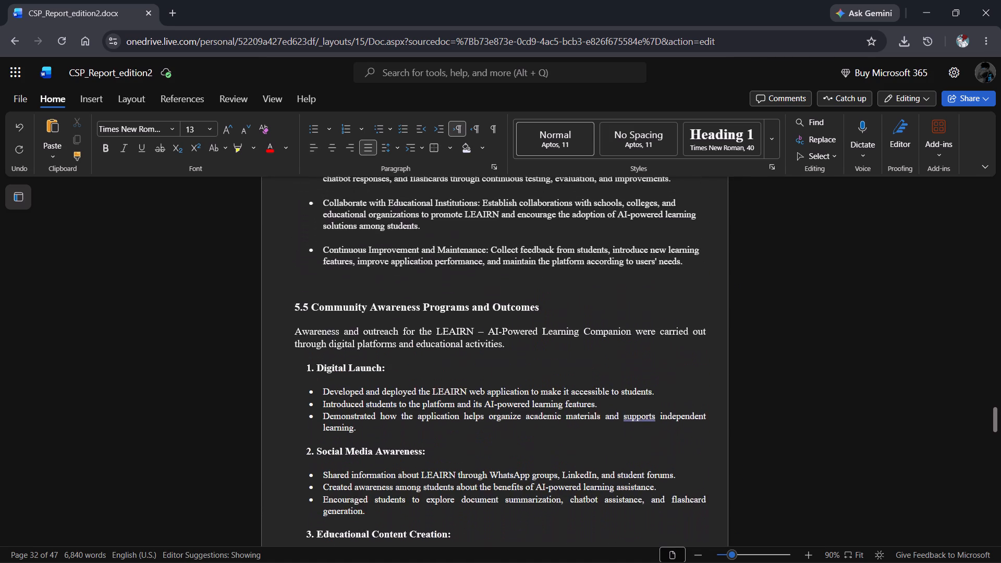
pyautogui.scroll(-4, 416, 359)
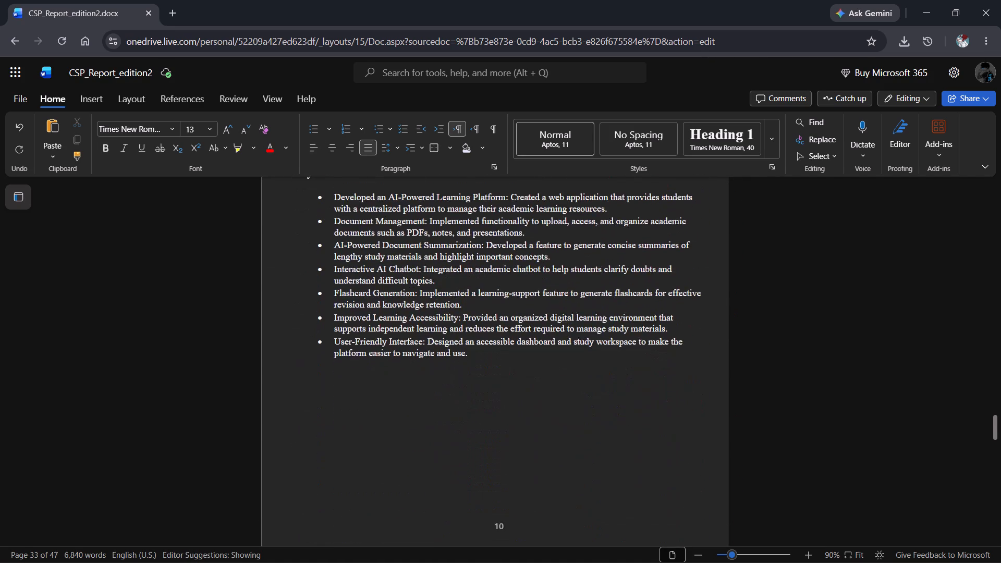
pyautogui.scroll(-8, 416, 359)
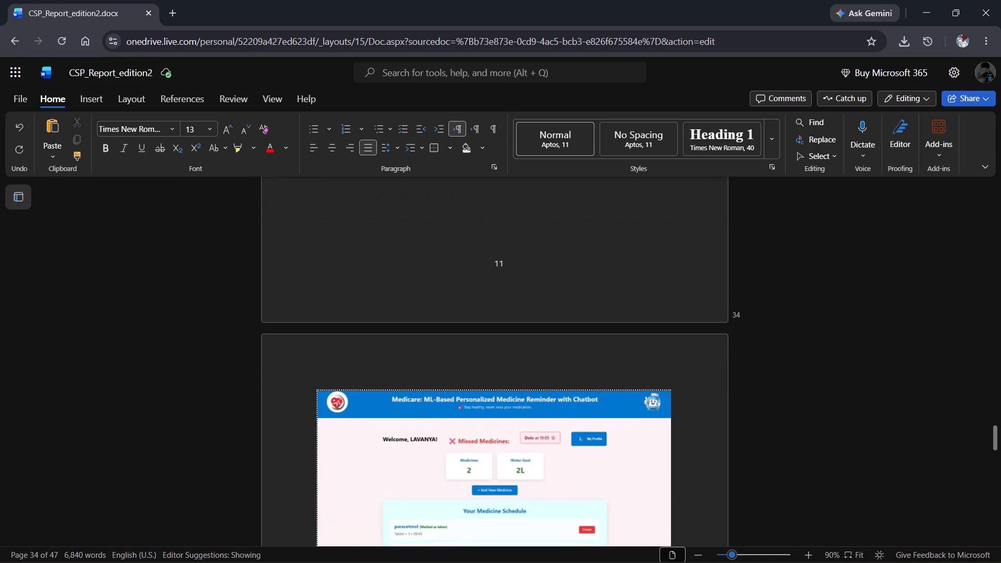
pyautogui.scroll(-5, 399, 419)
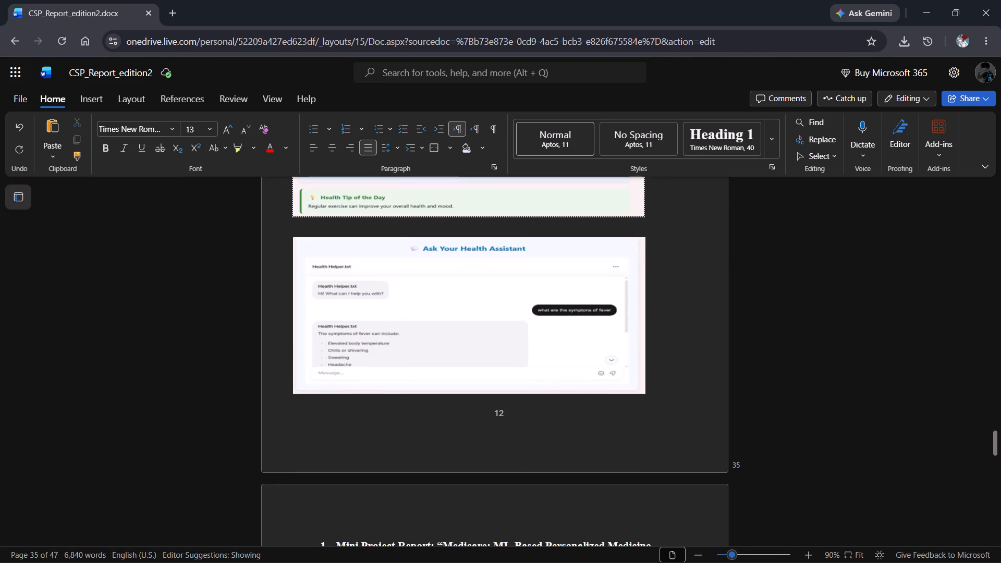
pyautogui.scroll(-3, 399, 419)
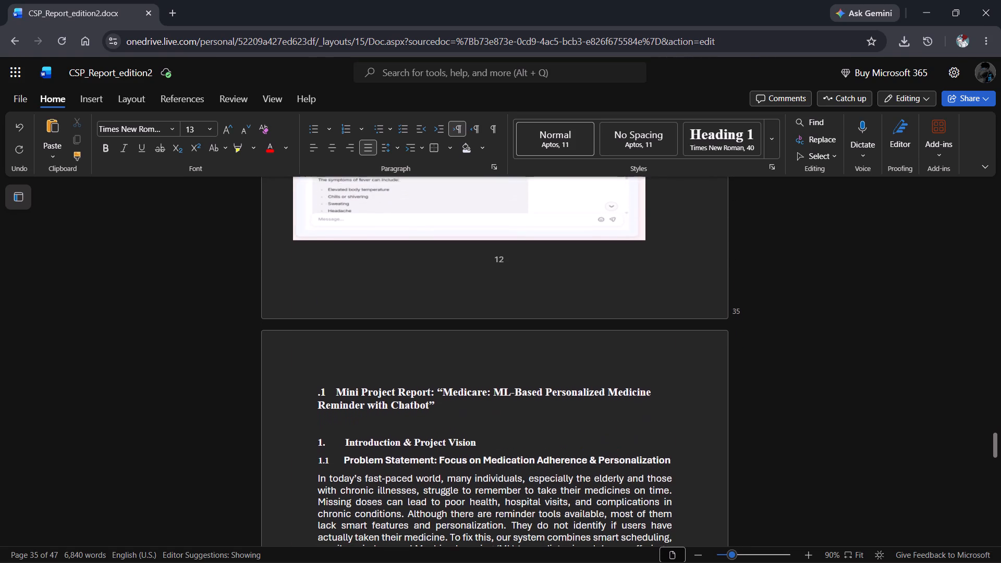
pyautogui.scroll(-5, 399, 419)
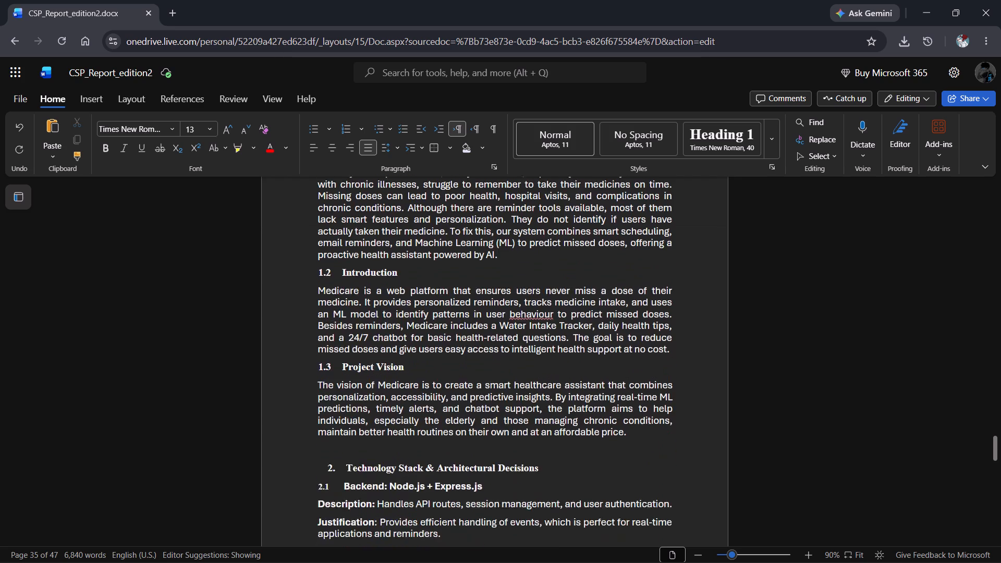
pyautogui.scroll(-8, 399, 419)
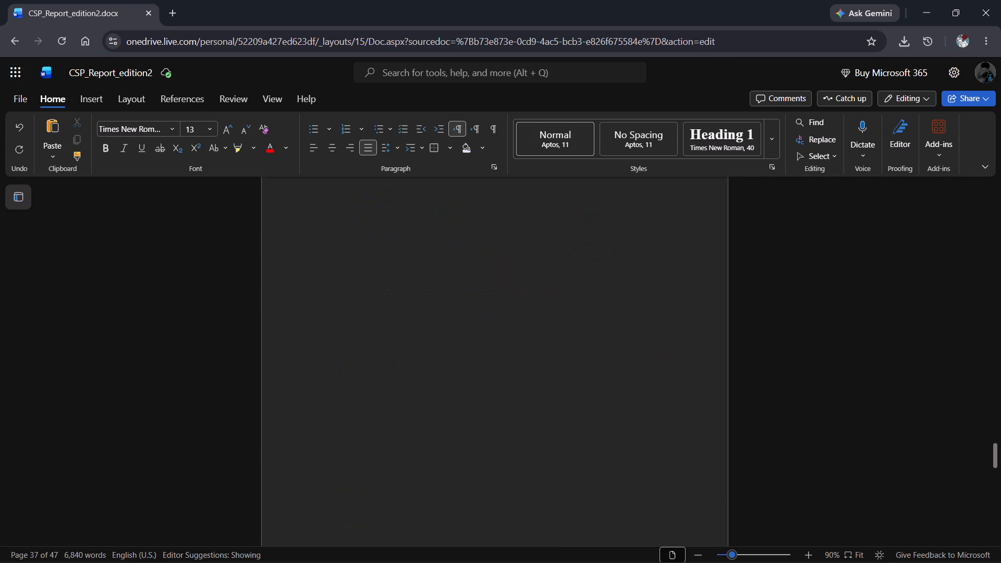
pyautogui.scroll(-9, 399, 419)
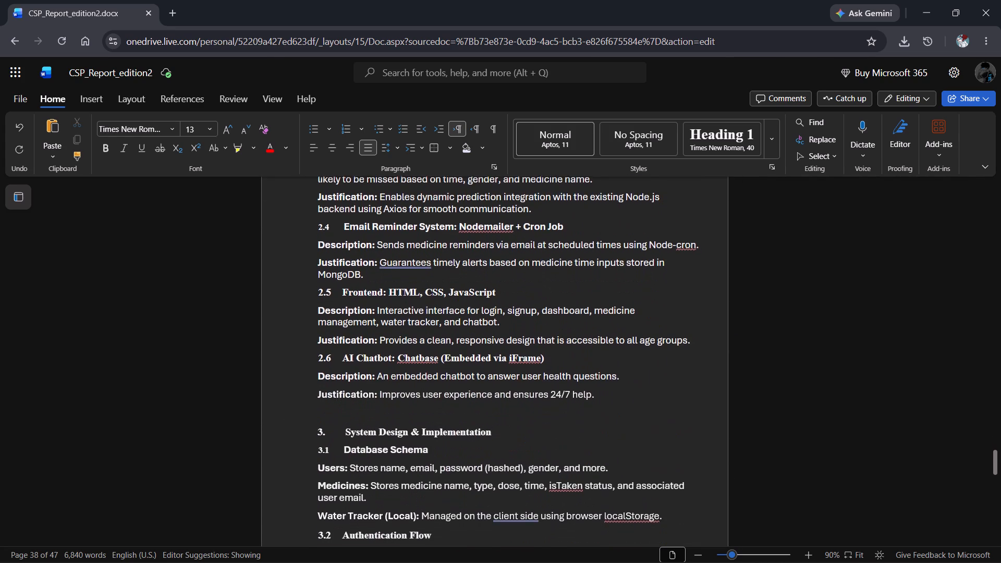
pyautogui.scroll(-8, 399, 419)
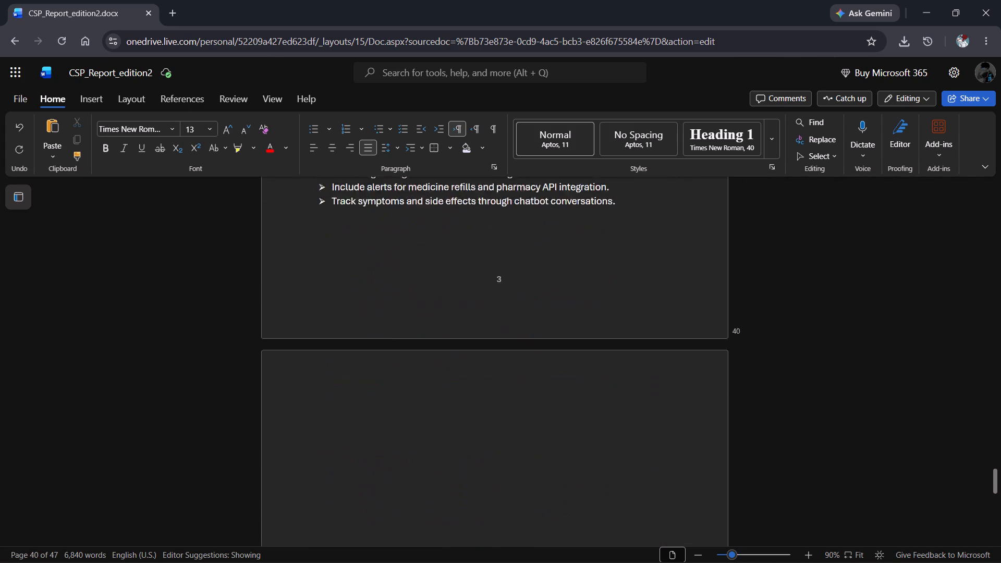
pyautogui.scroll(-2, 399, 419)
pyautogui.scroll(7, 399, 419)
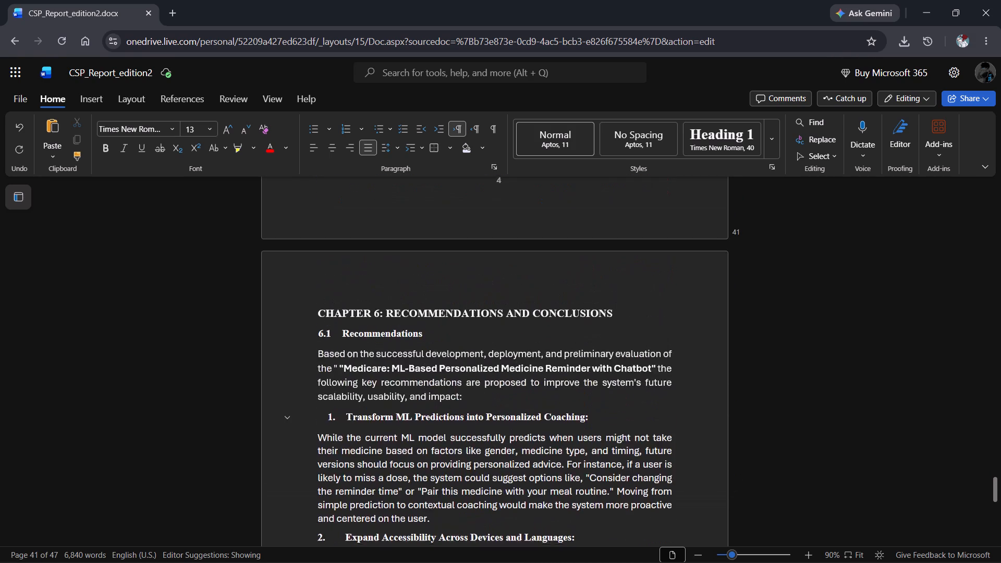
pyautogui.scroll(11, 399, 419)
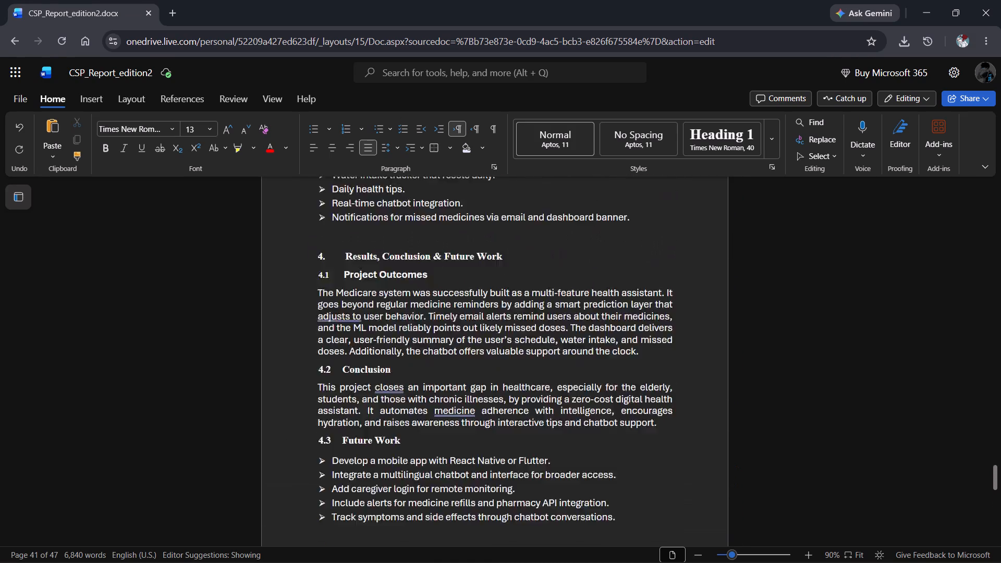
pyautogui.scroll(3, 399, 419)
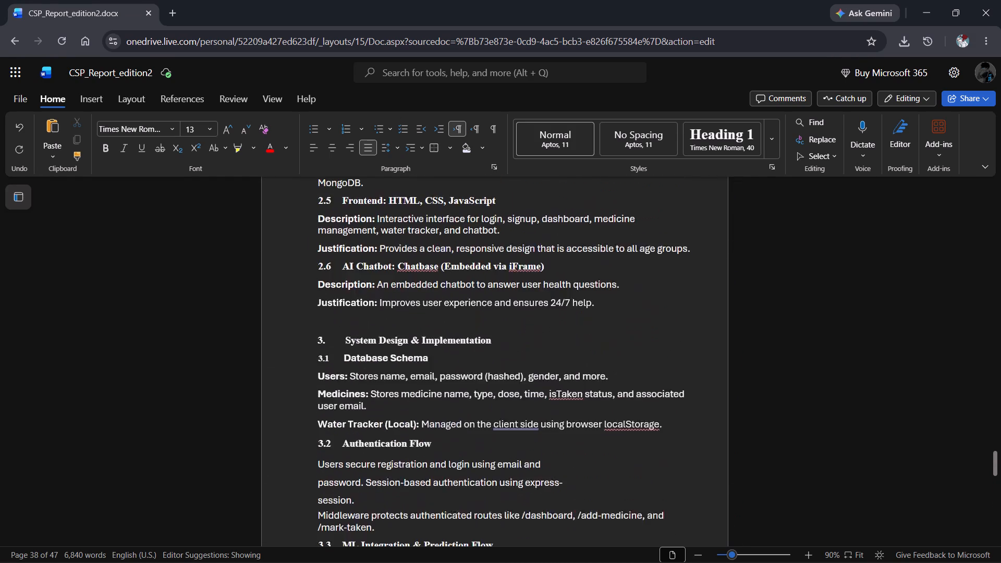
pyautogui.scroll(5, 399, 419)
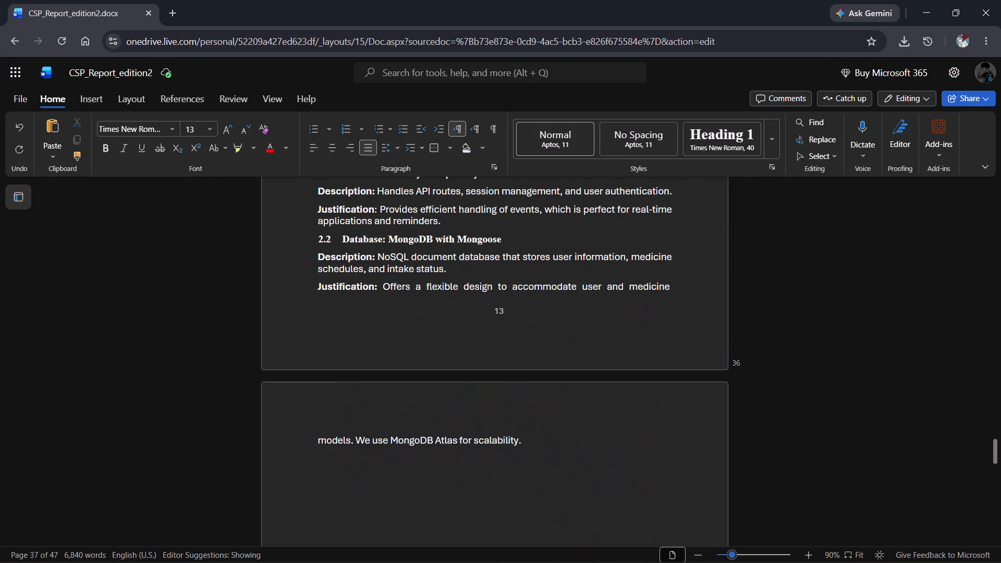
pyautogui.scroll(4, 399, 419)
pyautogui.hscroll(-1, 399, 419)
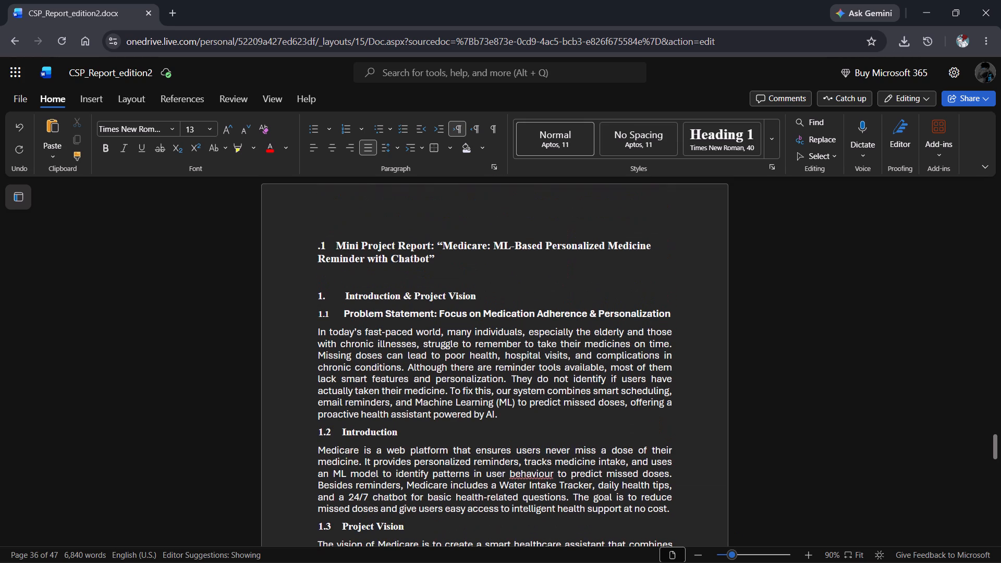
# Cut the Daily Water Intake Tracker and Ask Your Health Assistant screenshots from the page before the Mini Project Report.
pyautogui.scroll(4, 514, 296)
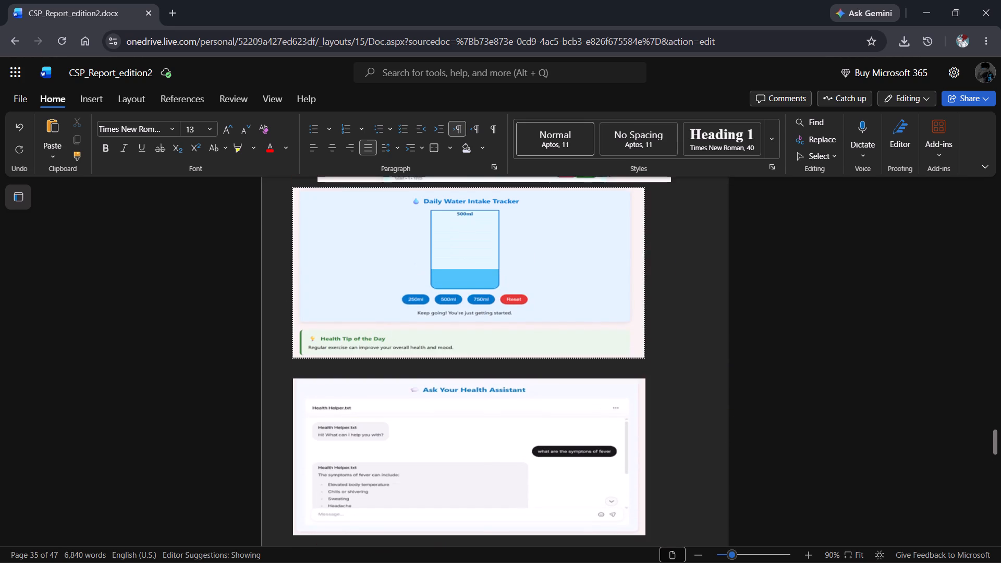
pyautogui.click(412, 287)
pyautogui.click(412, 287)
pyautogui.rightClick(412, 287)
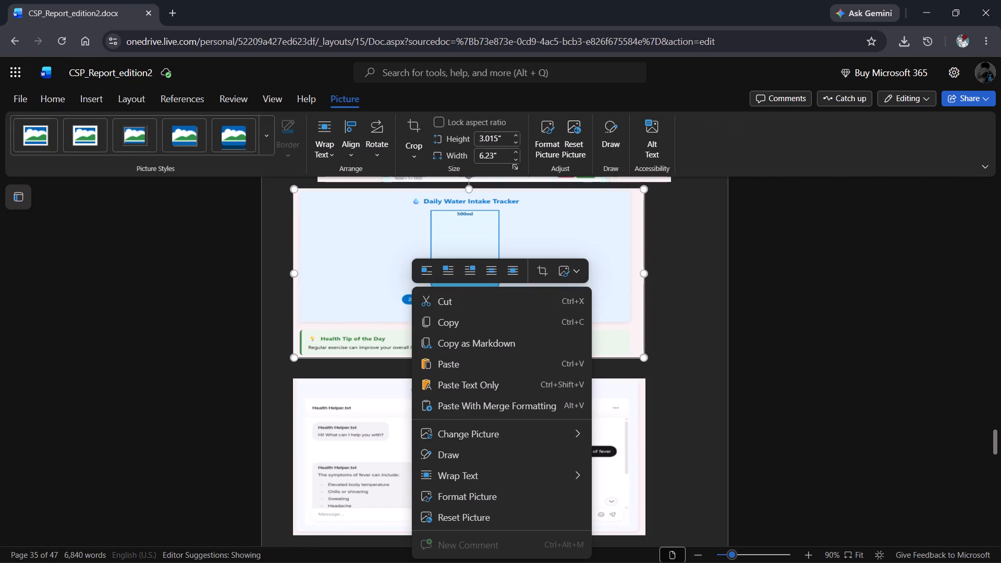
pyautogui.click(462, 298)
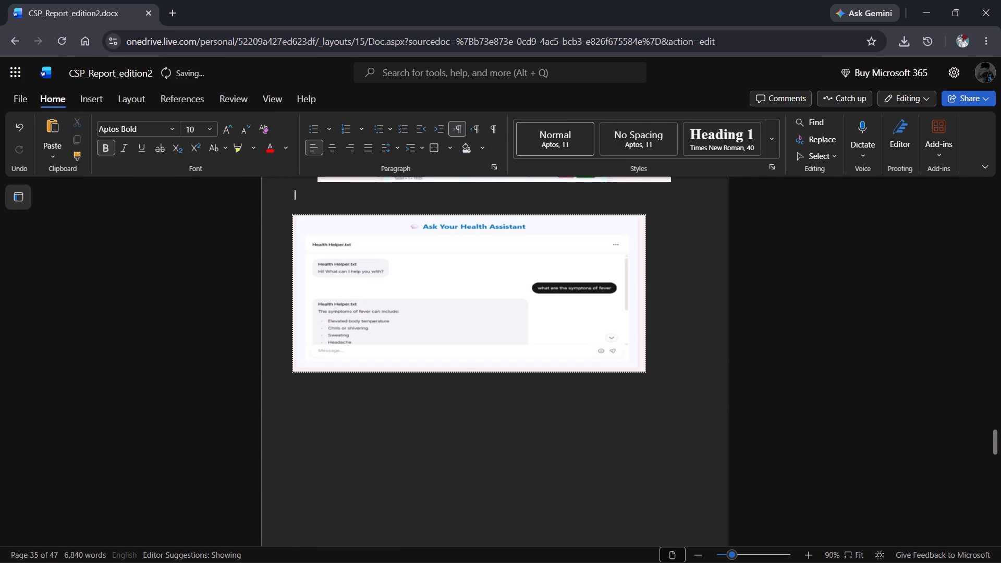
pyautogui.rightClick(462, 298)
pyautogui.click(497, 292)
pyautogui.scroll(1, 497, 292)
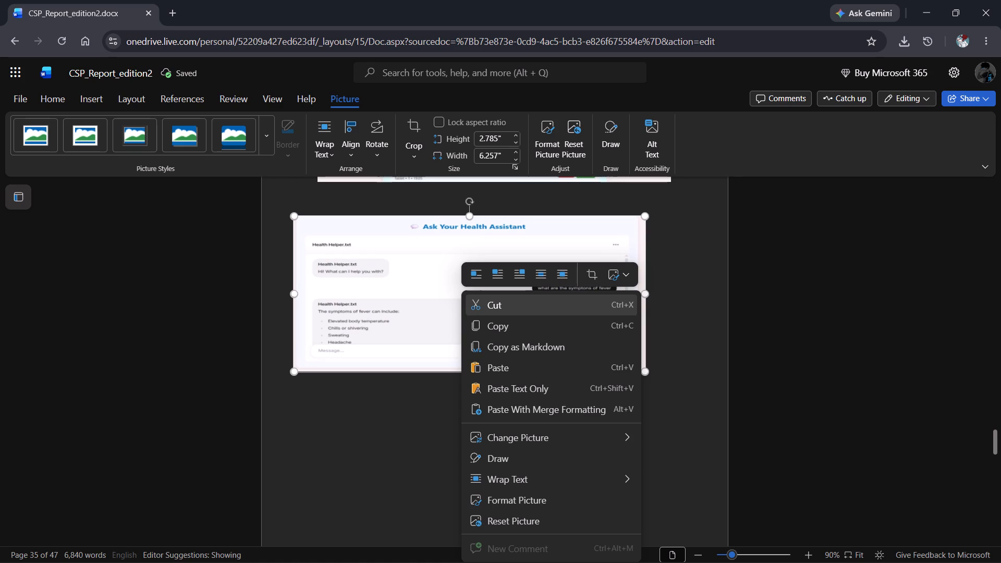
# Cut the remaining Ask Your Health Assistant and Your Medicine Schedule screenshots from the pages before the Mini Project Report.
pyautogui.scroll(1, 497, 293)
pyautogui.click(499, 308)
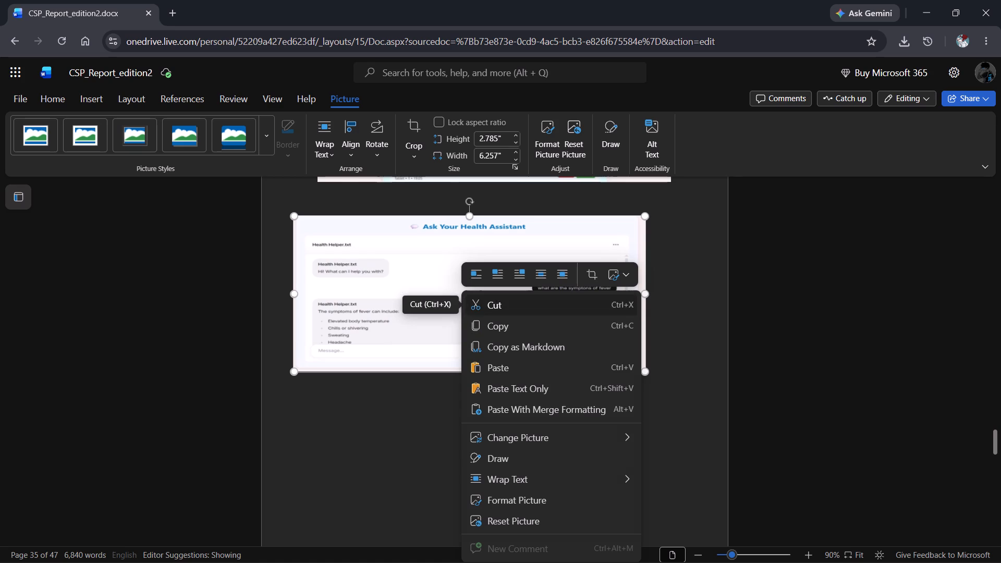
pyautogui.scroll(1, 499, 308)
pyautogui.click(491, 256)
pyautogui.rightClick(491, 256)
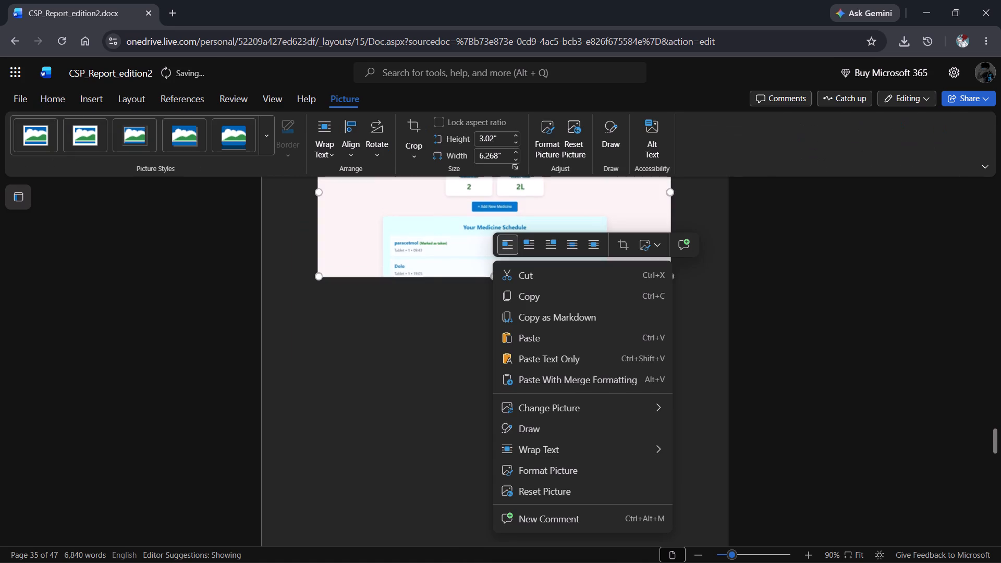
pyautogui.click(515, 277)
pyautogui.click(515, 277)
# Delete the blank lines left on the page that held the Medicare screenshots, including any stray character.
pyautogui.scroll(1, 515, 277)
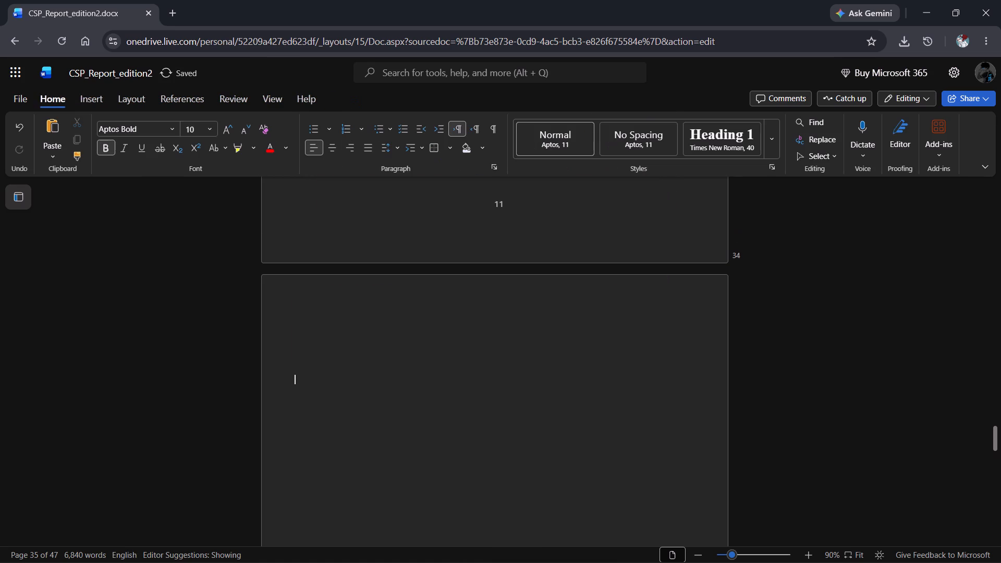
pyautogui.press('BackSpace')
pyautogui.press('BackSpace')
pyautogui.press('BackSpace')
pyautogui.press('BackSpace')
pyautogui.press('BackSpace')
pyautogui.press('BackSpace')
pyautogui.press('BackSpace')
pyautogui.press('BackSpace')
pyautogui.press('BackSpace')
pyautogui.press('BackSpace')
pyautogui.press('BackSpace')
pyautogui.press('BackSpace')
pyautogui.press('BackSpace')
pyautogui.press('BackSpace')
pyautogui.press('BackSpace')
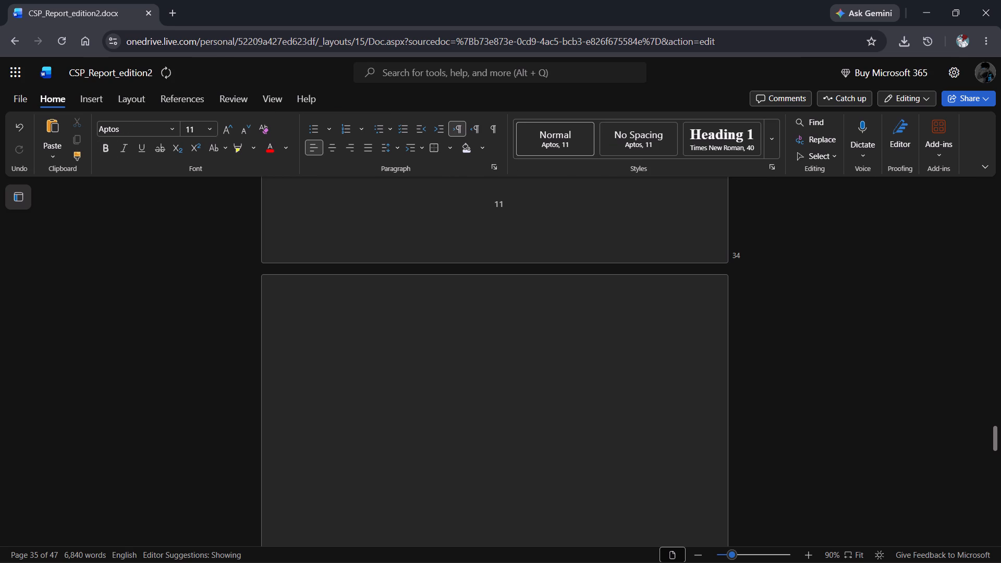
pyautogui.press('Delete')
pyautogui.press('Delete')
pyautogui.press('Delete')
pyautogui.press('Delete')
pyautogui.press('Delete')
pyautogui.press('Delete')
pyautogui.press('Delete')
pyautogui.press('Delete')
pyautogui.press('Delete')
pyautogui.press('Delete')
pyautogui.press('Delete')
pyautogui.press('Delete')
pyautogui.press('Delete')
pyautogui.press('Delete')
pyautogui.press('Delete')
pyautogui.press('Delete')
pyautogui.press('Delete')
pyautogui.press('Delete')
pyautogui.press('Delete')
pyautogui.press('`')
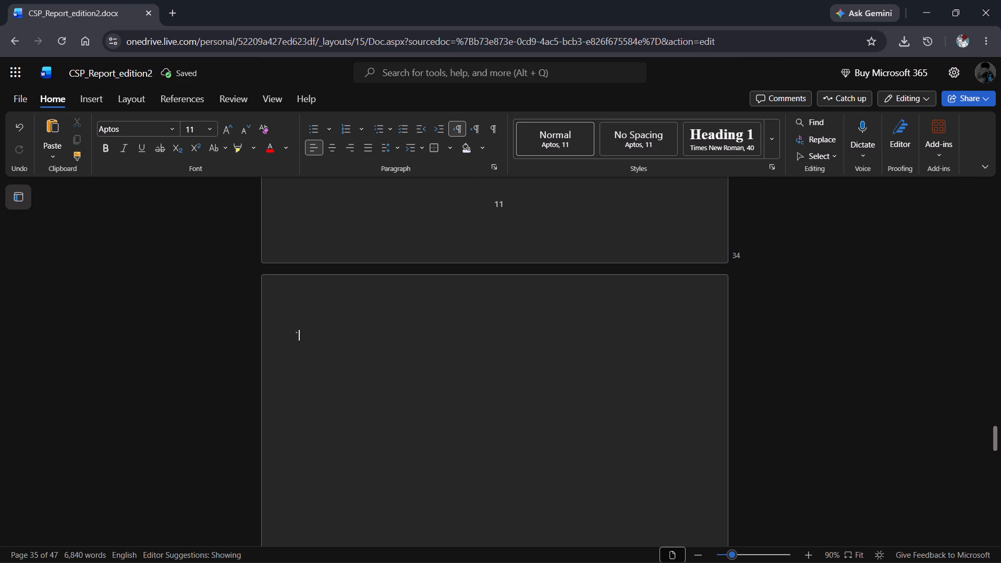
pyautogui.scroll(1, 446, 323)
pyautogui.press('BackSpace')
pyautogui.press('BackSpace')
pyautogui.press('BackSpace')
# Review the report from the title page through Chapter 5 to the blank pages before the Mini Project Report.
pyautogui.scroll(5, 446, 323)
pyautogui.click(363, 334)
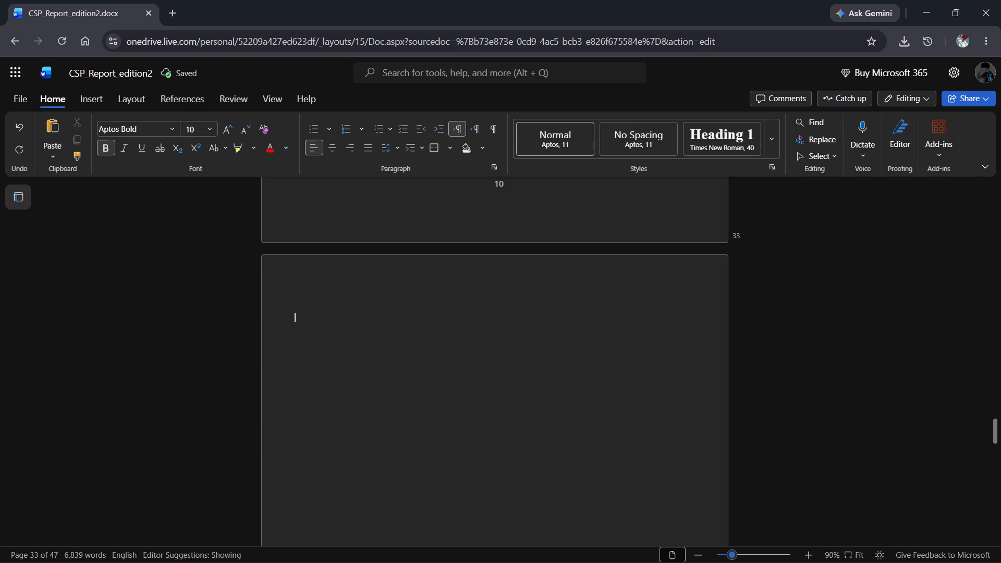
pyautogui.click(679, 555)
pyautogui.click(679, 555)
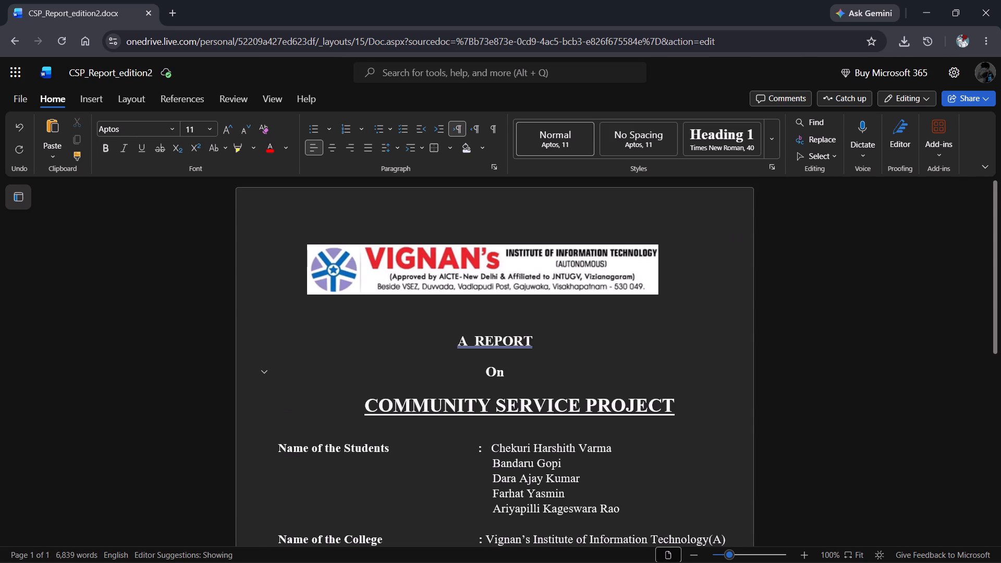
pyautogui.click(622, 369)
pyautogui.scroll(-17, 622, 369)
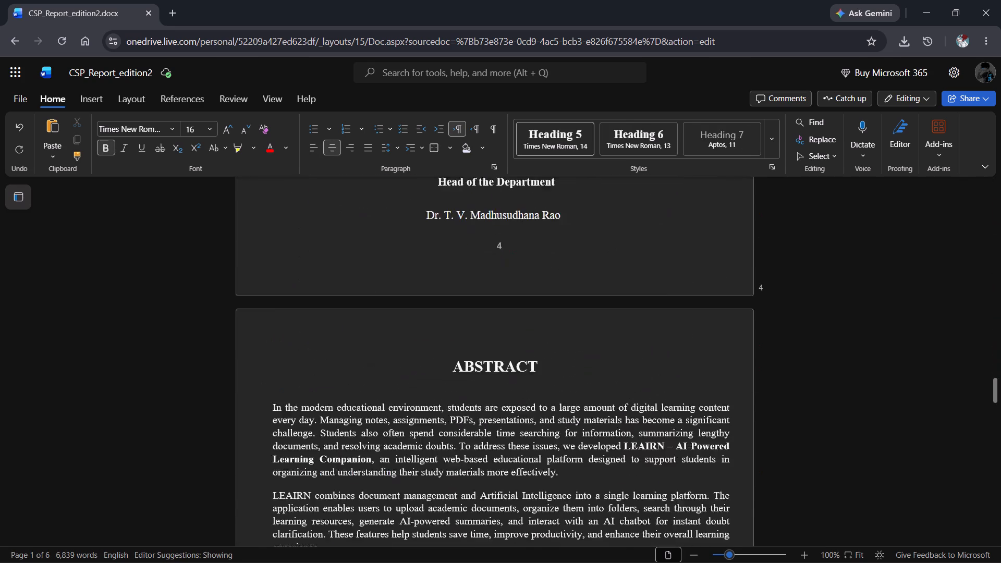
pyautogui.scroll(-19, 622, 369)
pyautogui.scroll(-3, 622, 369)
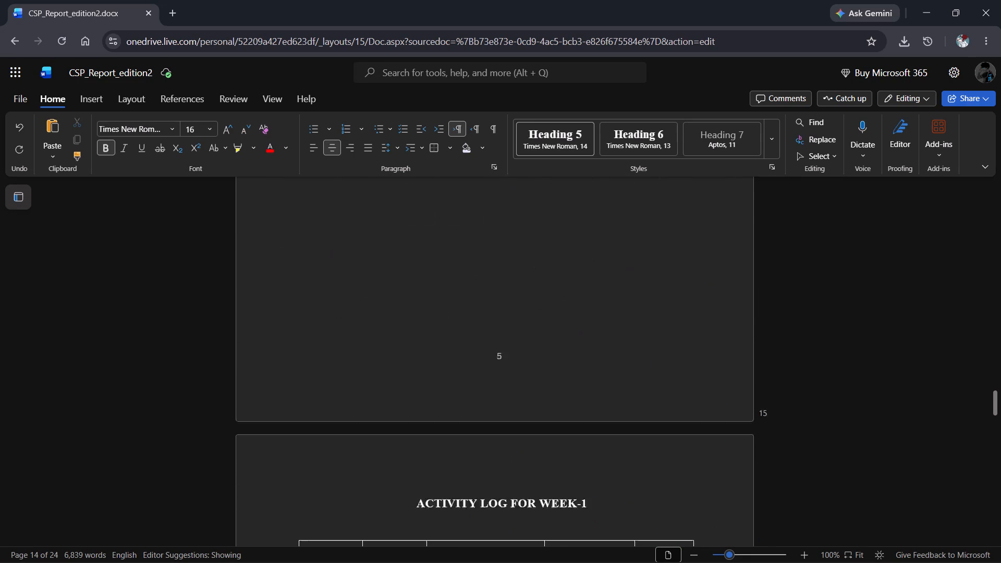
pyautogui.scroll(-5, 622, 369)
pyautogui.scroll(3, 622, 369)
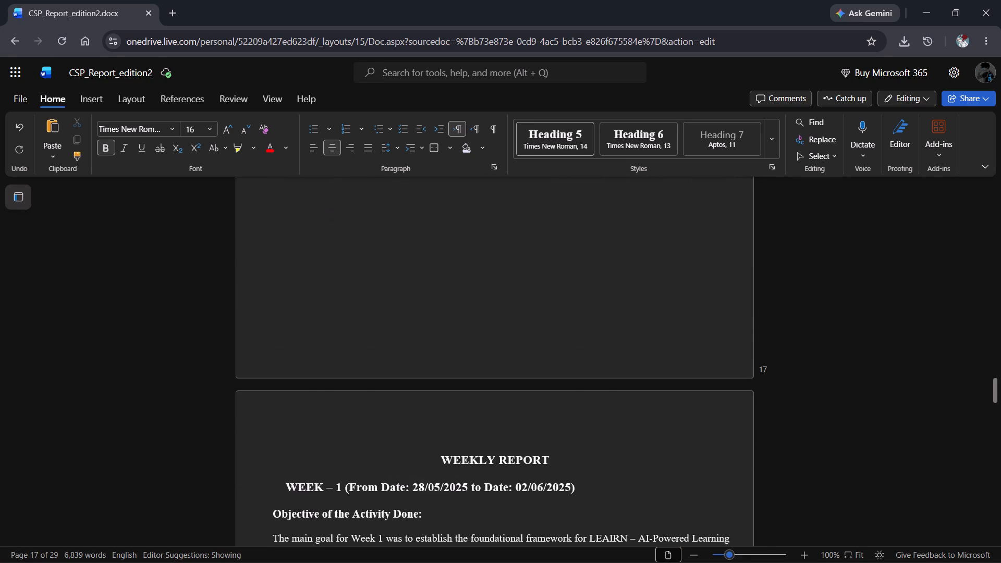
pyautogui.scroll(6, 622, 369)
pyautogui.scroll(-1, 622, 369)
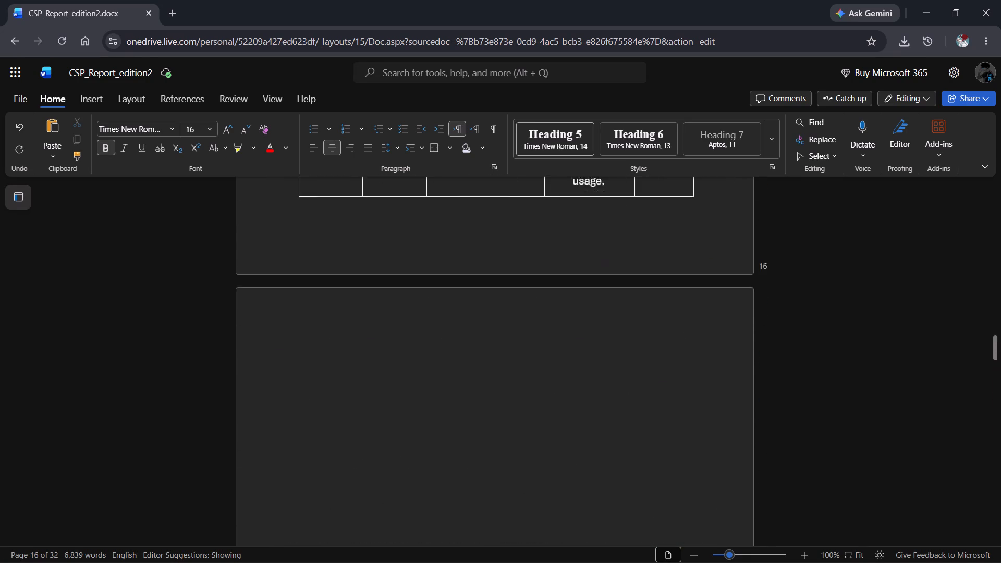
pyautogui.scroll(-5, 622, 369)
pyautogui.click(622, 369)
pyautogui.scroll(-19, 622, 369)
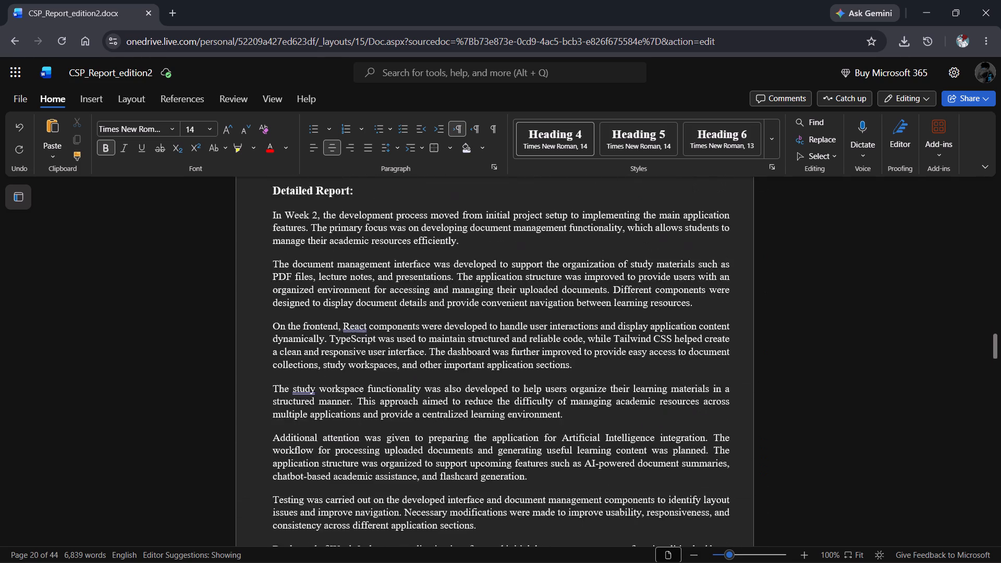
pyautogui.scroll(-11, 622, 369)
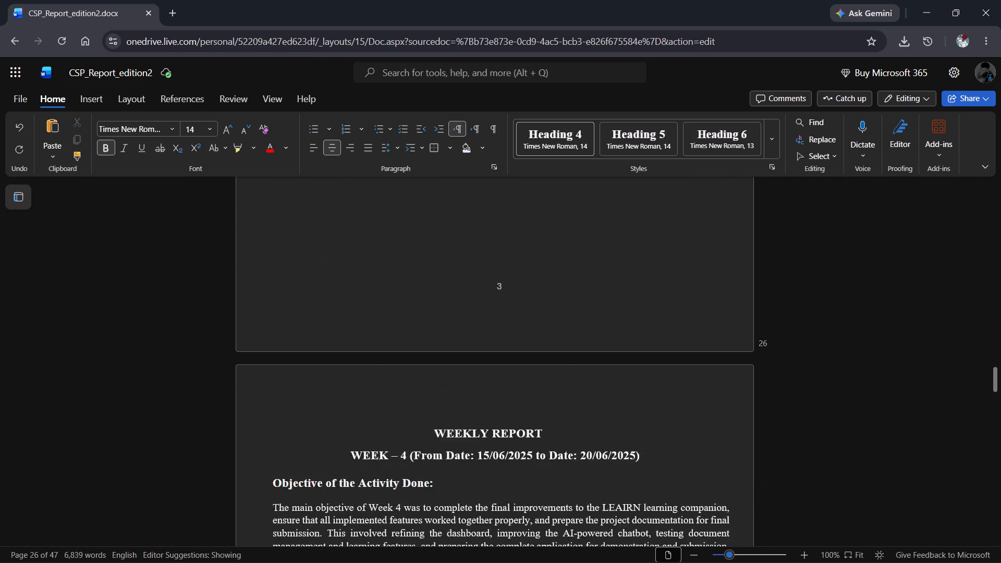
pyautogui.scroll(-14, 622, 369)
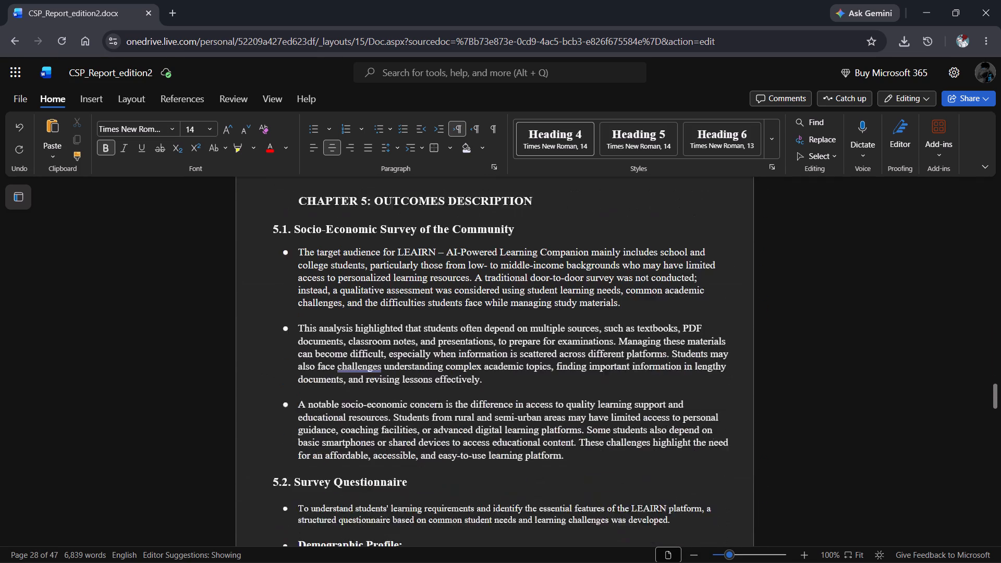
pyautogui.scroll(-11, 622, 369)
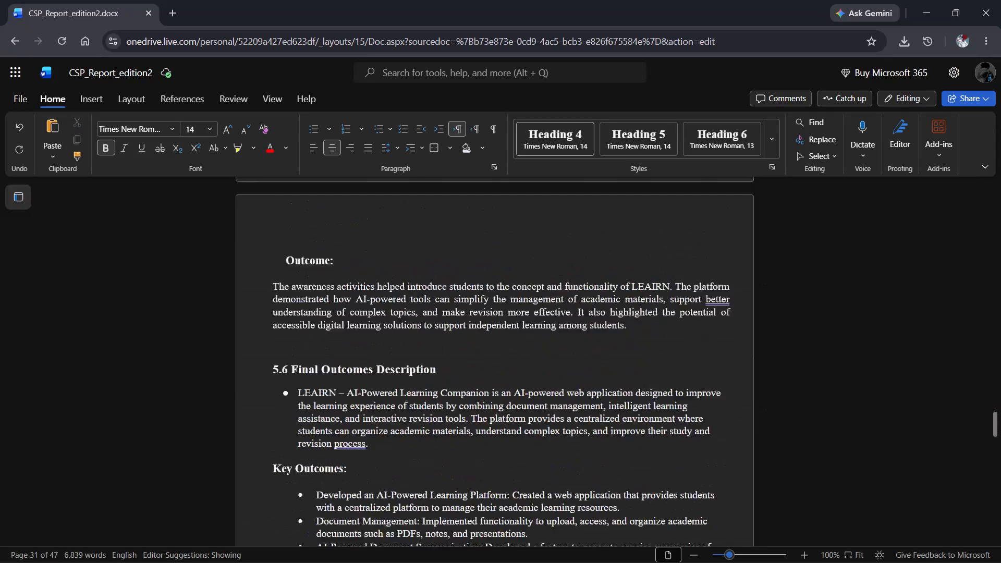
pyautogui.scroll(-6, 622, 369)
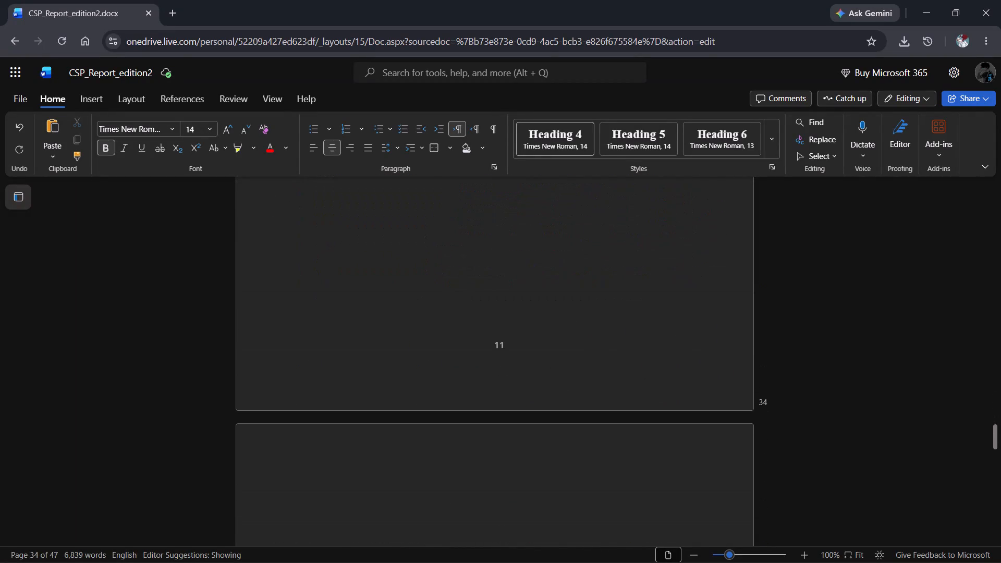
pyautogui.scroll(-2, 622, 369)
pyautogui.scroll(4, 622, 369)
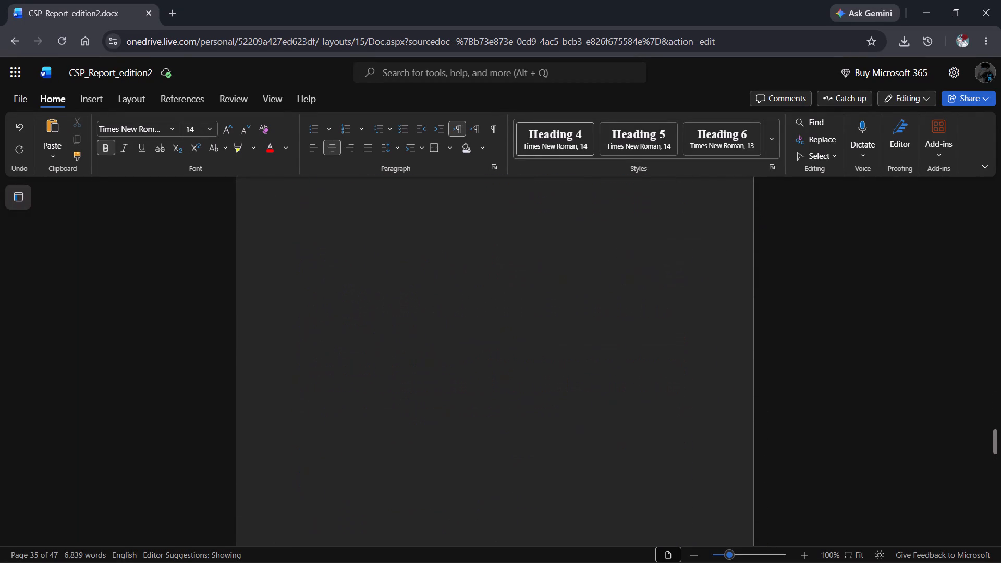
pyautogui.scroll(2, 622, 369)
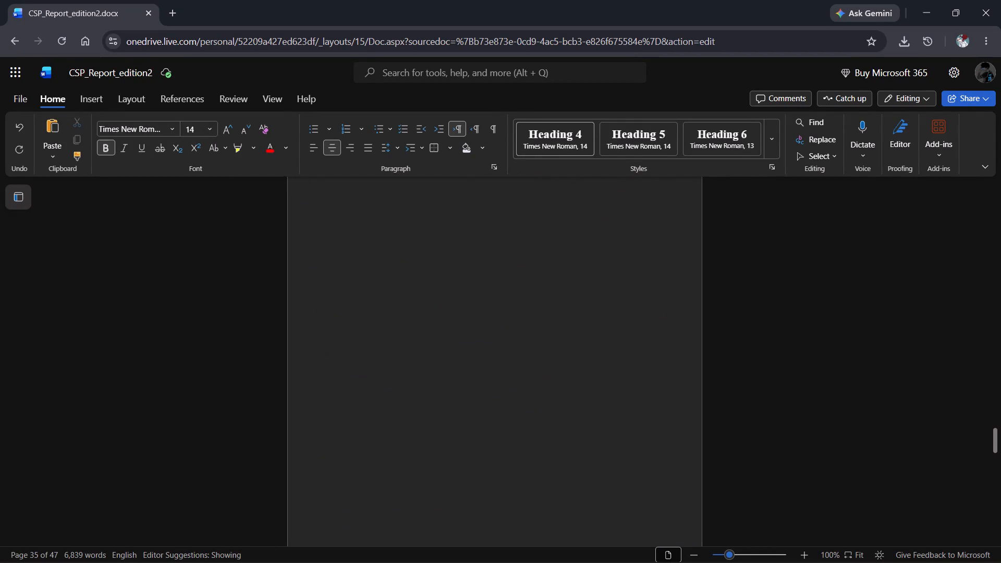
pyautogui.scroll(3, 622, 369)
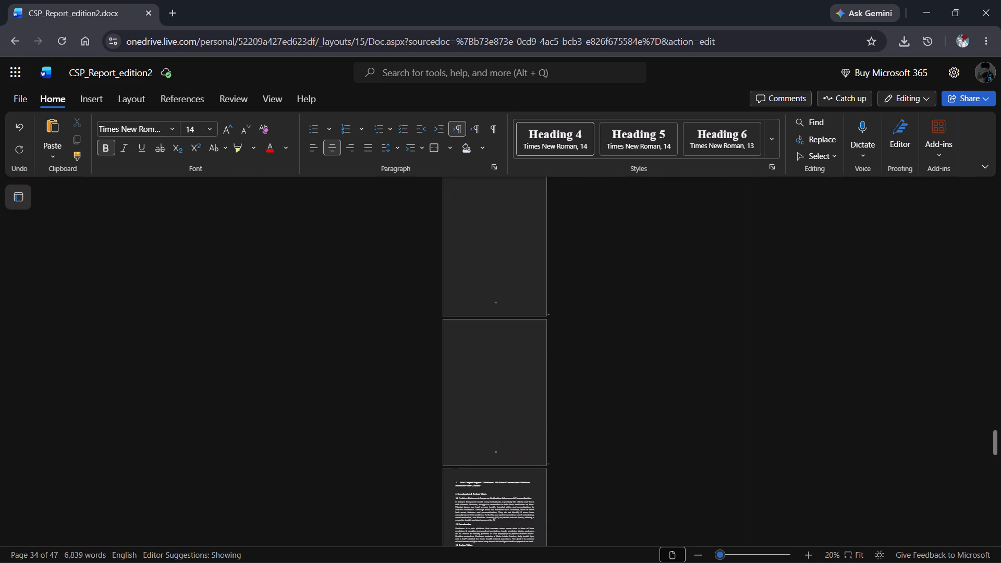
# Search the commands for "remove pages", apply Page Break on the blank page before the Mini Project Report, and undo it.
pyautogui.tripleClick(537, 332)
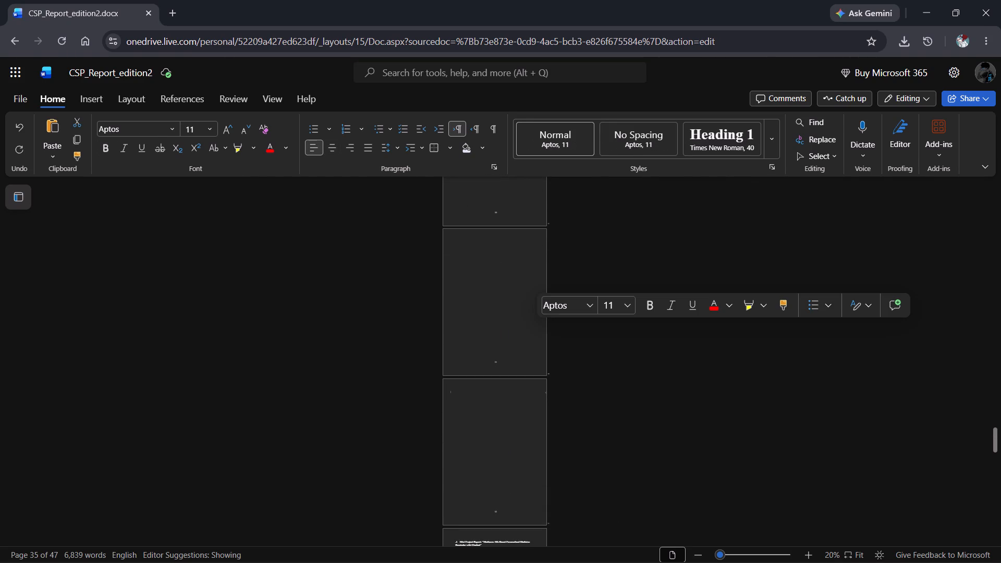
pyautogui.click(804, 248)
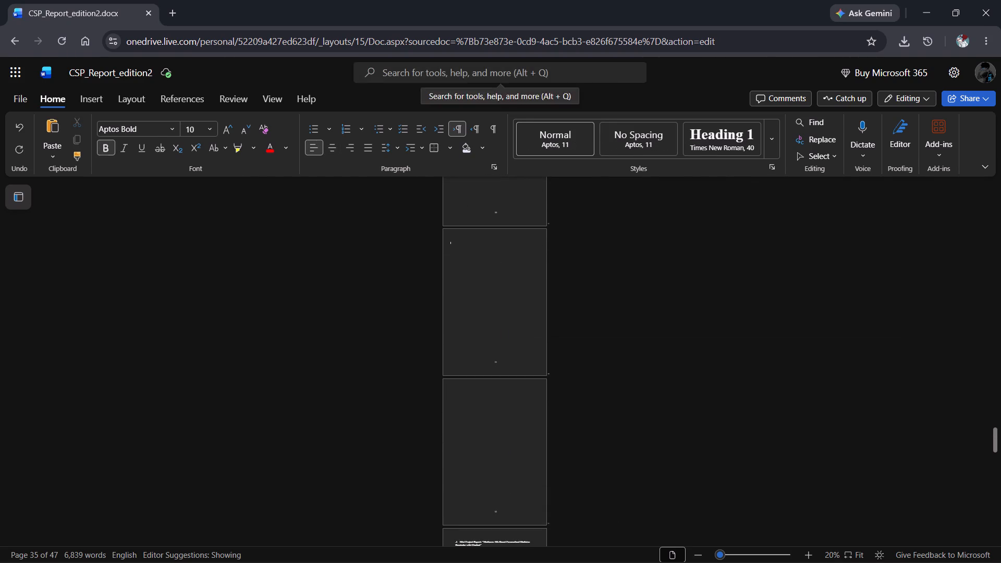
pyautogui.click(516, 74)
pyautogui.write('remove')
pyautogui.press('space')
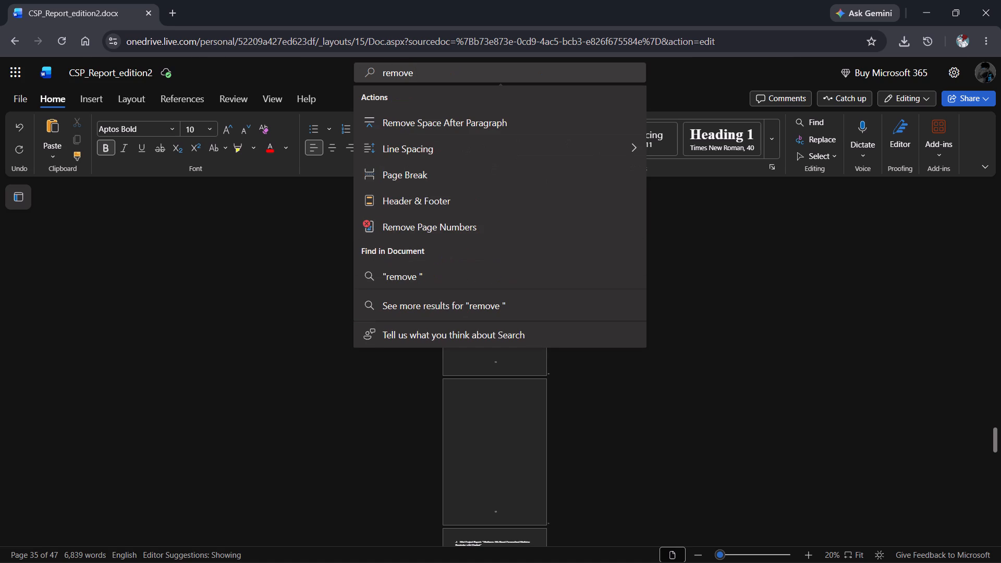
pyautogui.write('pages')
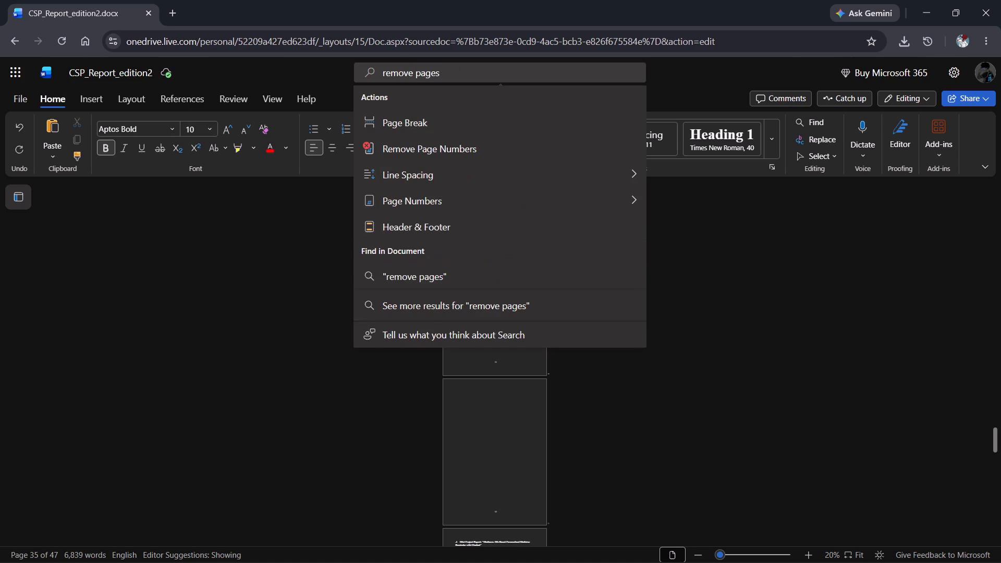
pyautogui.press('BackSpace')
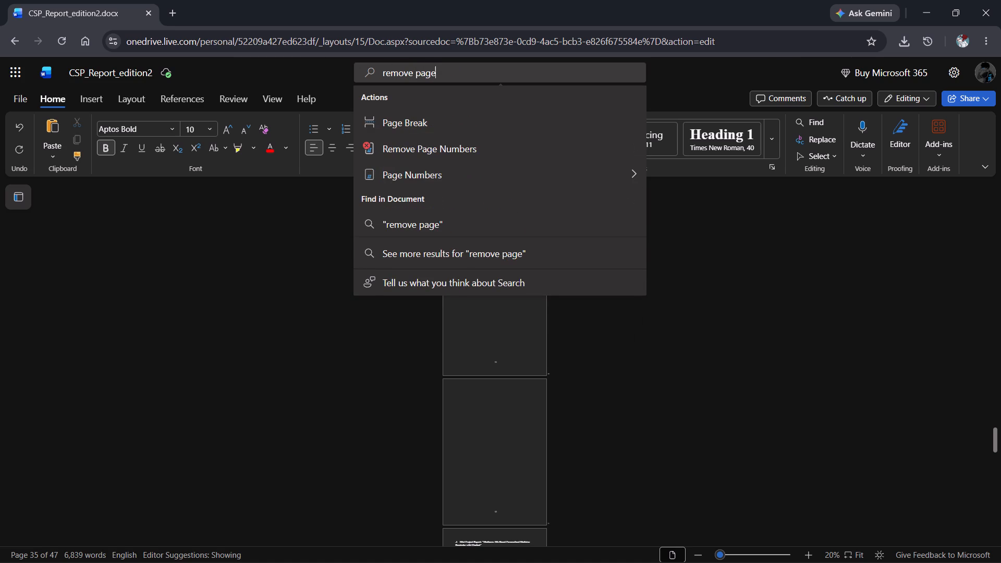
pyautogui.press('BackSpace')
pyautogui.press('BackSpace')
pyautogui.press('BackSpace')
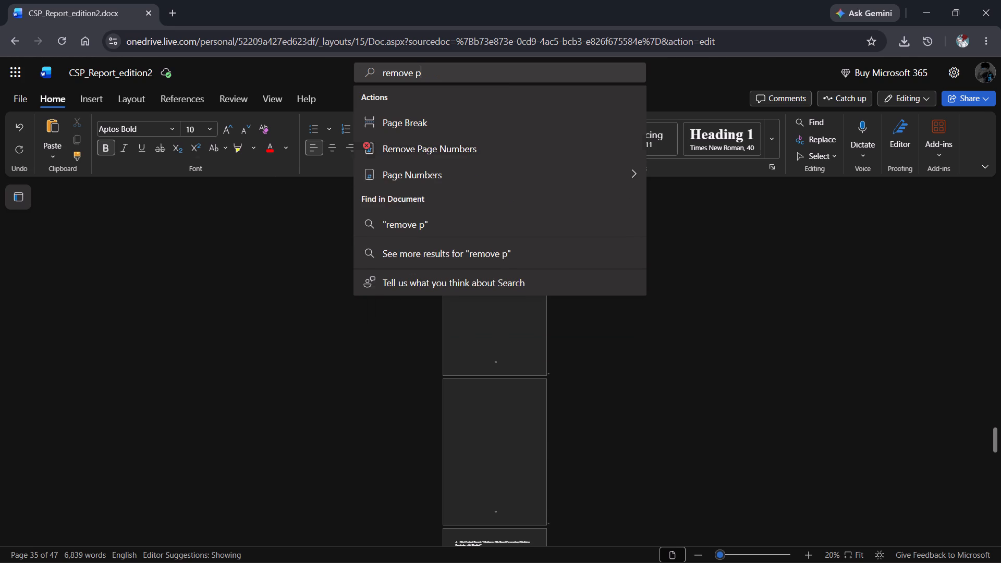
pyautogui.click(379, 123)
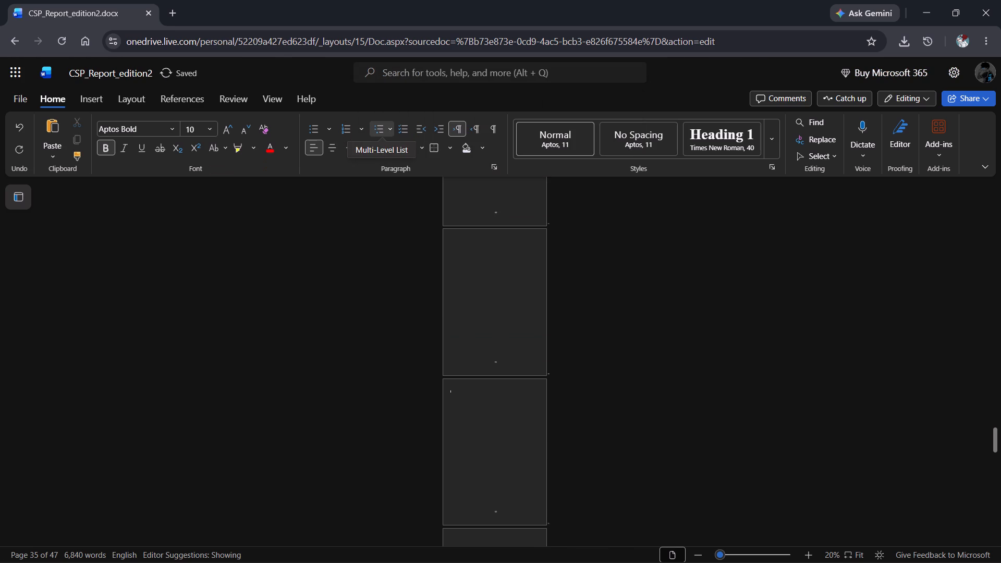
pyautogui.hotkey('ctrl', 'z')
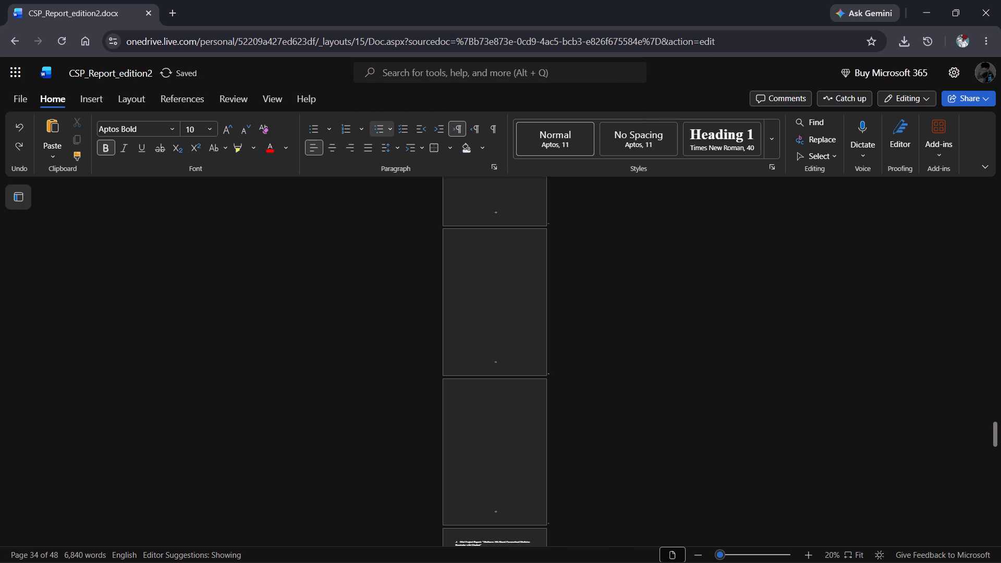
# Delete leftover blank lines from the empty page before the Mini Project Report, and try selecting any remaining blank content there.
pyautogui.press('BackSpace')
pyautogui.press('BackSpace')
pyautogui.moveTo(453, 242); pyautogui.dragTo(470, 252)
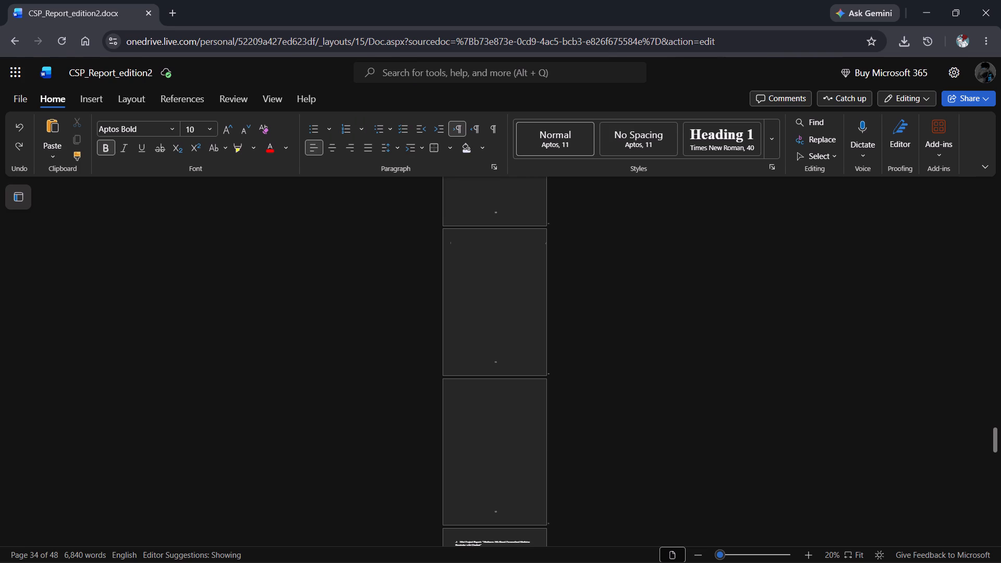
pyautogui.moveTo(470, 252); pyautogui.dragTo(467, 254)
pyautogui.moveTo(467, 254); pyautogui.dragTo(462, 248)
pyautogui.click(457, 246)
pyautogui.moveTo(456, 246); pyautogui.dragTo(450, 244)
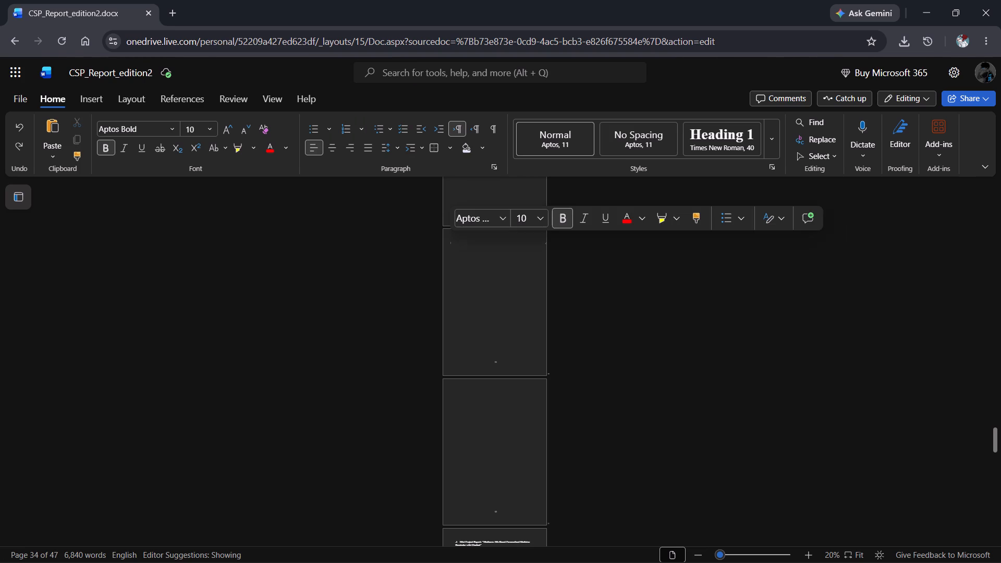
pyautogui.click(450, 244)
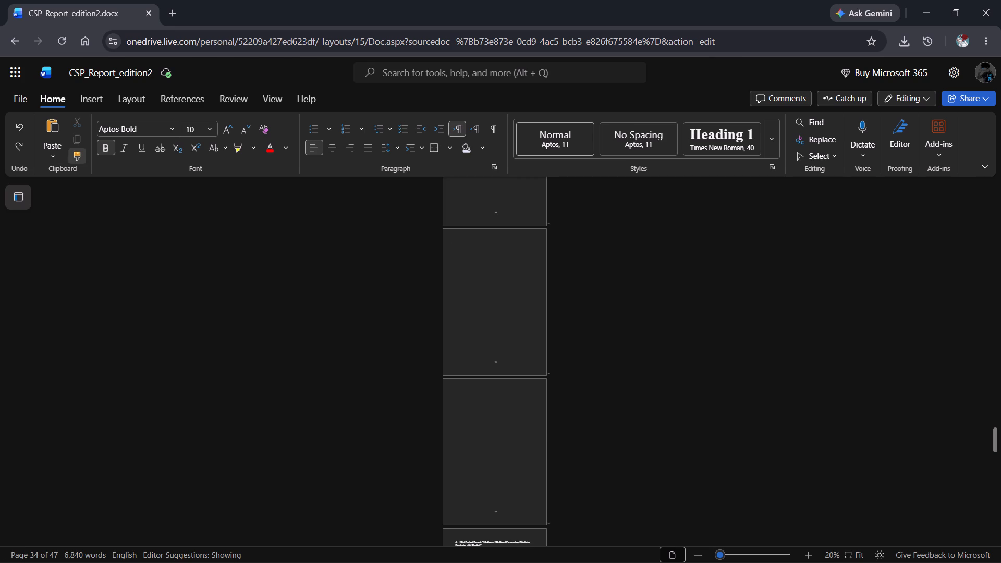
pyautogui.click(526, 288)
pyautogui.scroll(1, 526, 288)
pyautogui.hscroll(-2, 526, 288)
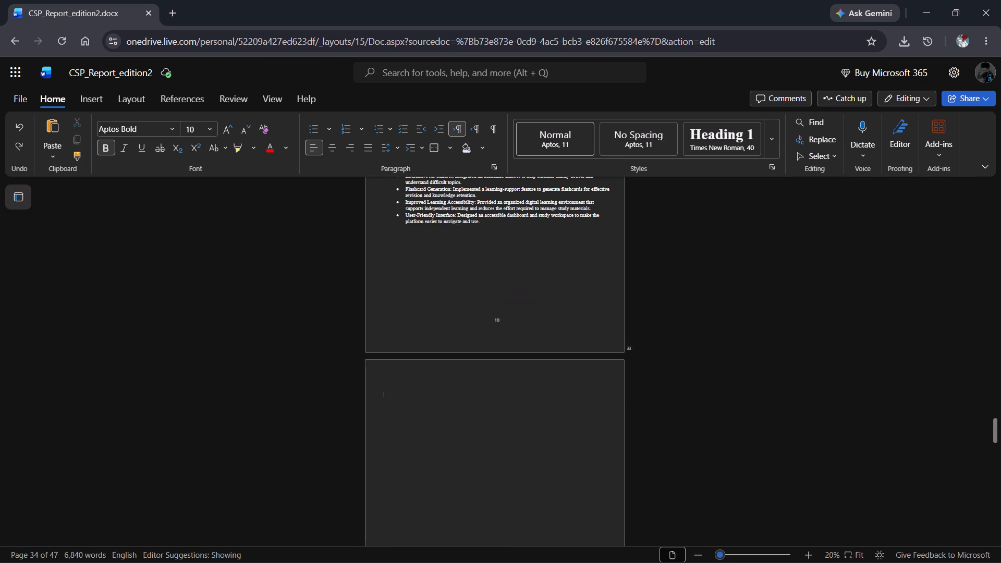
pyautogui.scroll(3, 511, 266)
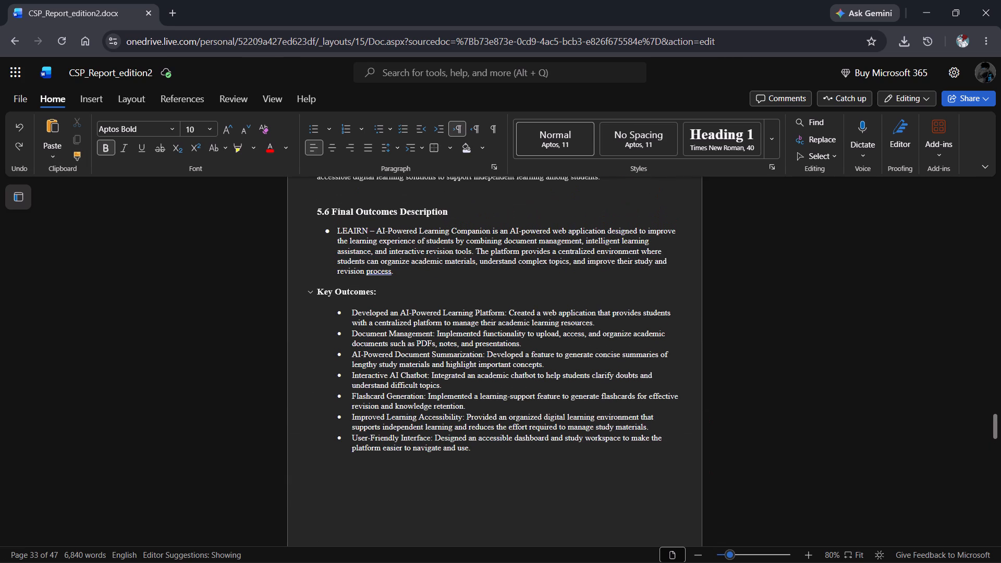
pyautogui.click(429, 325)
pyautogui.scroll(-9, 429, 325)
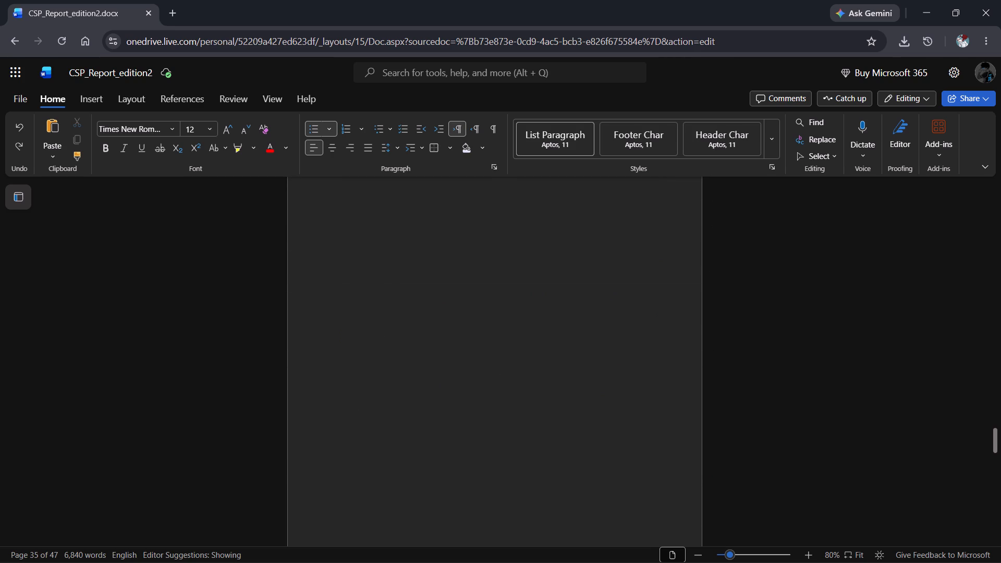
pyautogui.scroll(-3, 429, 325)
pyautogui.scroll(2, 429, 325)
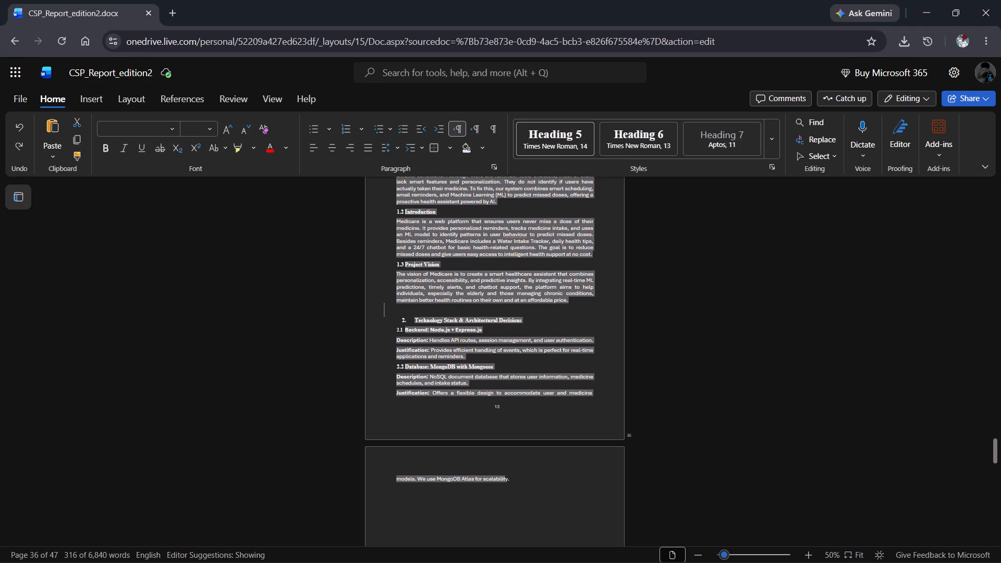
pyautogui.hotkey('ctrl', 'v')
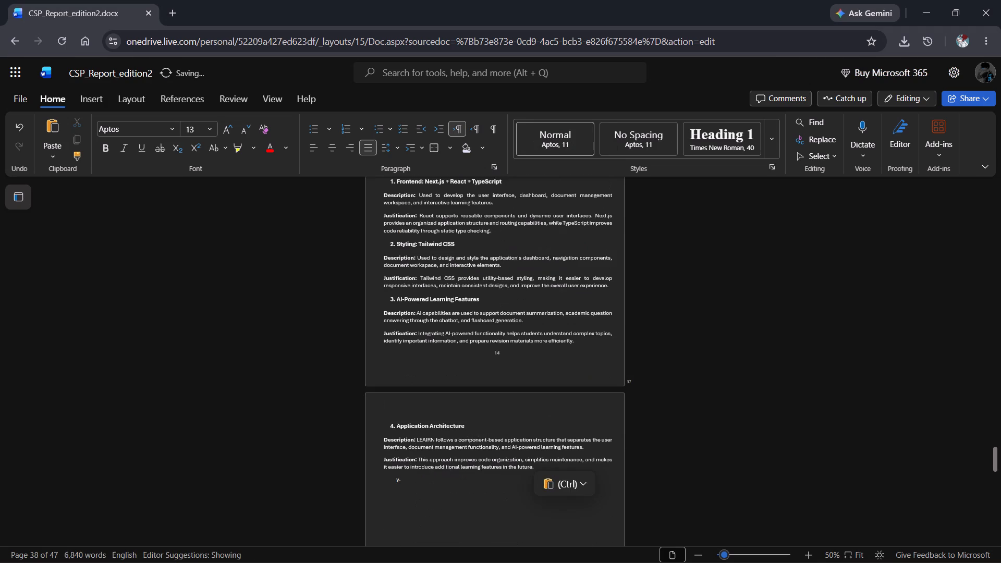
# Set the font size of the "Mini Project Report: LEAIRN – AI-Powered Learning Companion" title to 14.
pyautogui.scroll(8, 764, 401)
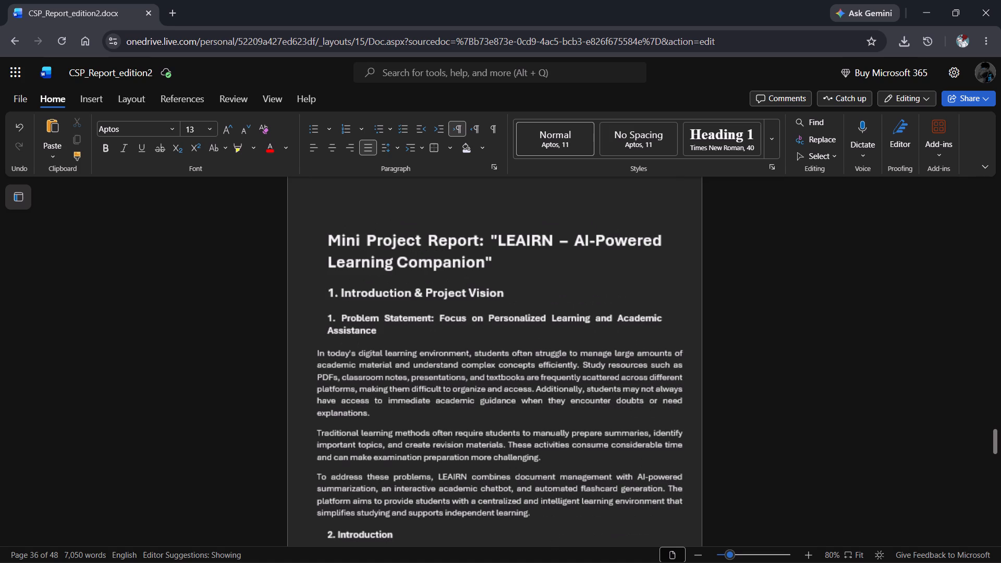
pyautogui.moveTo(506, 261); pyautogui.dragTo(317, 233)
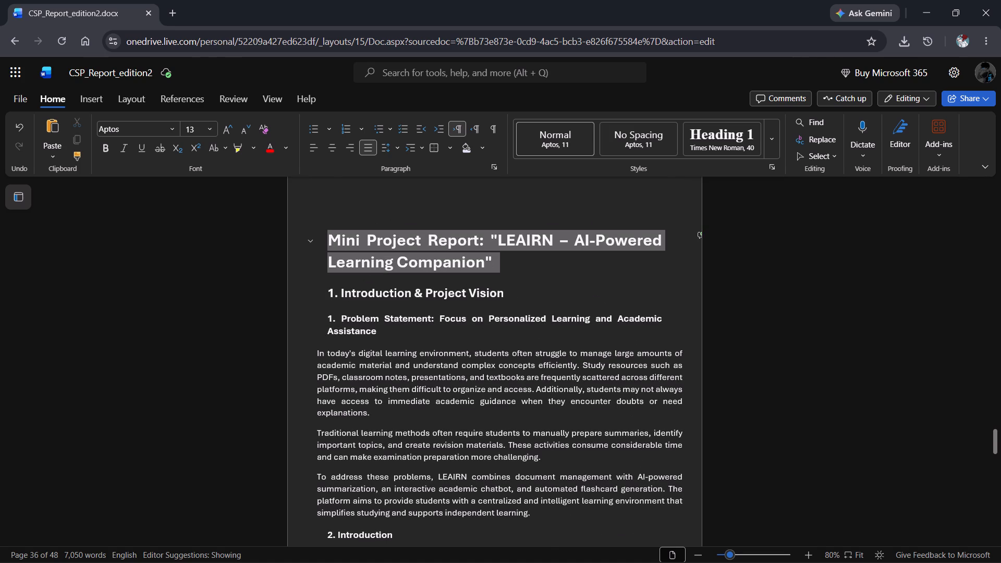
pyautogui.moveTo(317, 233); pyautogui.dragTo(316, 233)
pyautogui.click(387, 203)
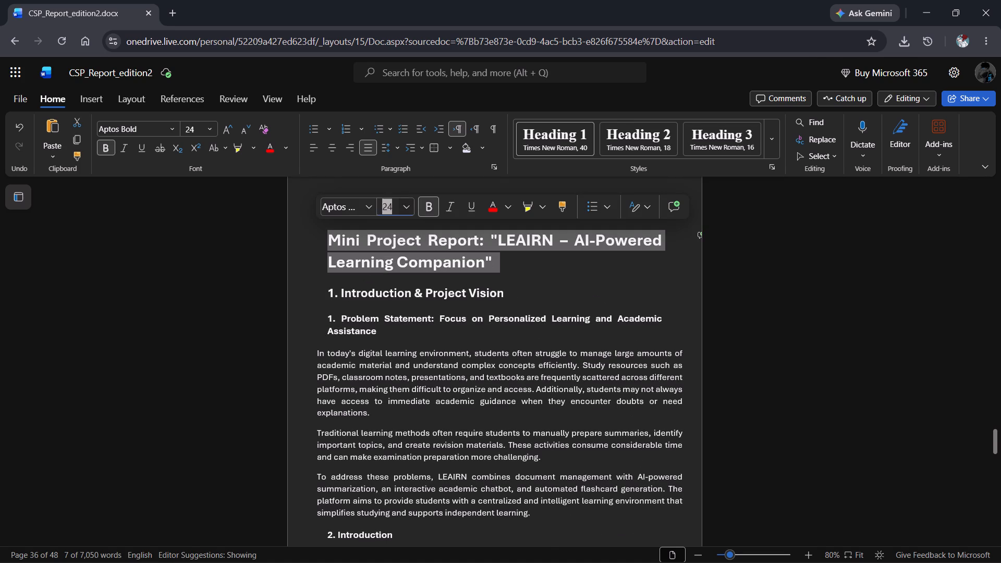
pyautogui.write('14')
pyautogui.press('Return')
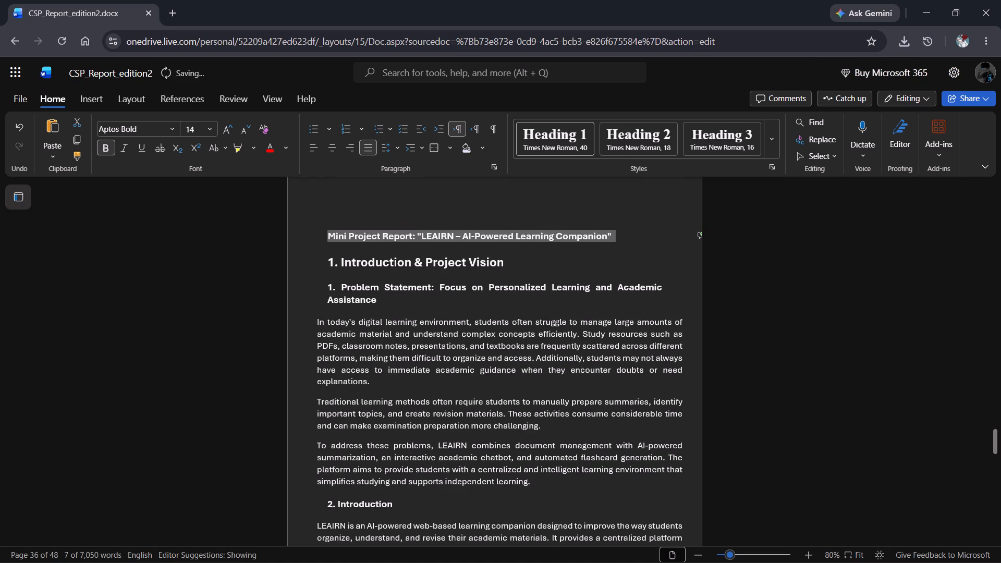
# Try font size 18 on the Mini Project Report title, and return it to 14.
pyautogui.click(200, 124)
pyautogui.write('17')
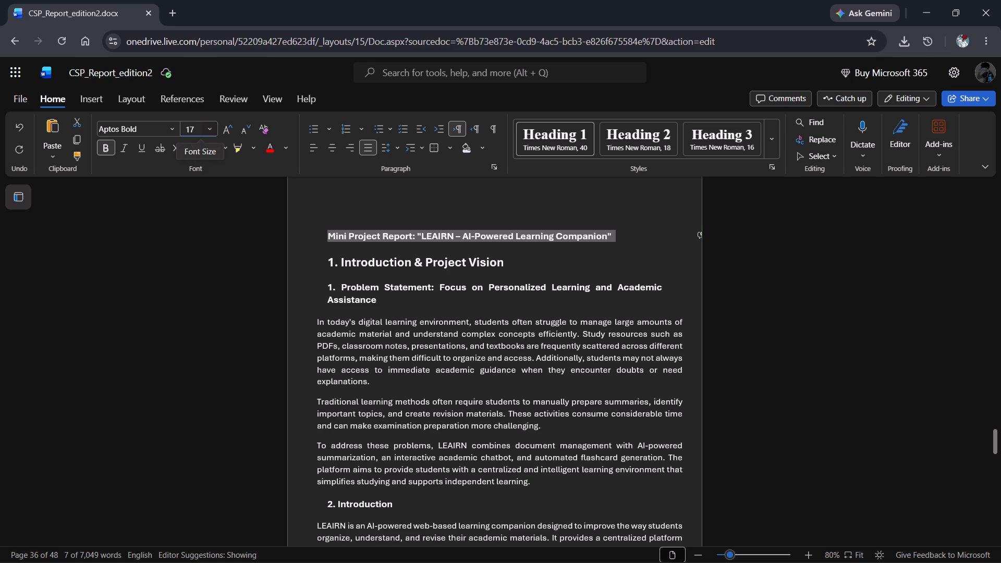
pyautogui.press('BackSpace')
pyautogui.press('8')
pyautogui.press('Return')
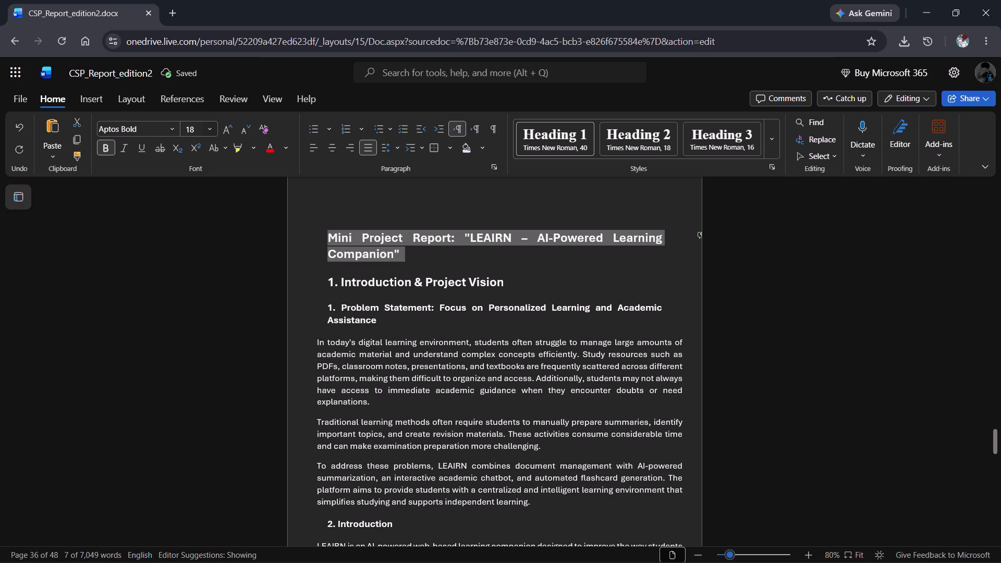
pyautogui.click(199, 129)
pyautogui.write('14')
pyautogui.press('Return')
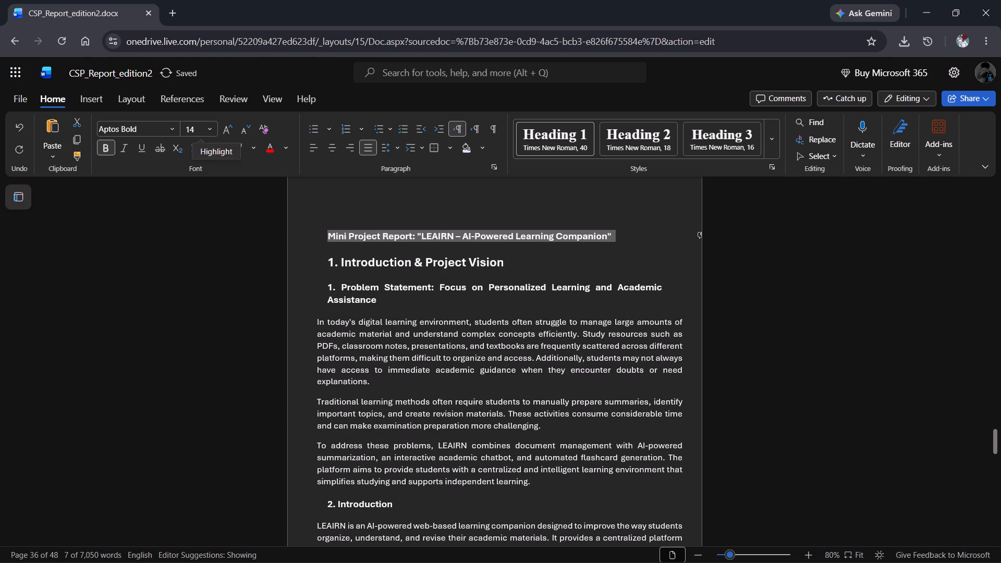
# Set the font of the entire pasted Mini Project Report section to Times New Roman.
pyautogui.click(401, 253)
pyautogui.hotkey('ctrl', 'a')
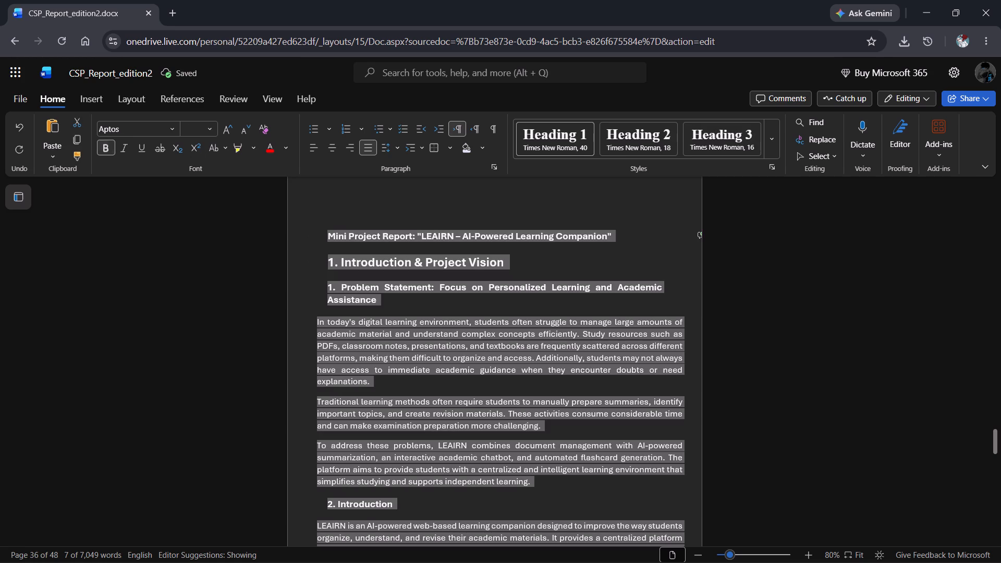
pyautogui.click(131, 132)
pyautogui.write('times')
pyautogui.press('Down')
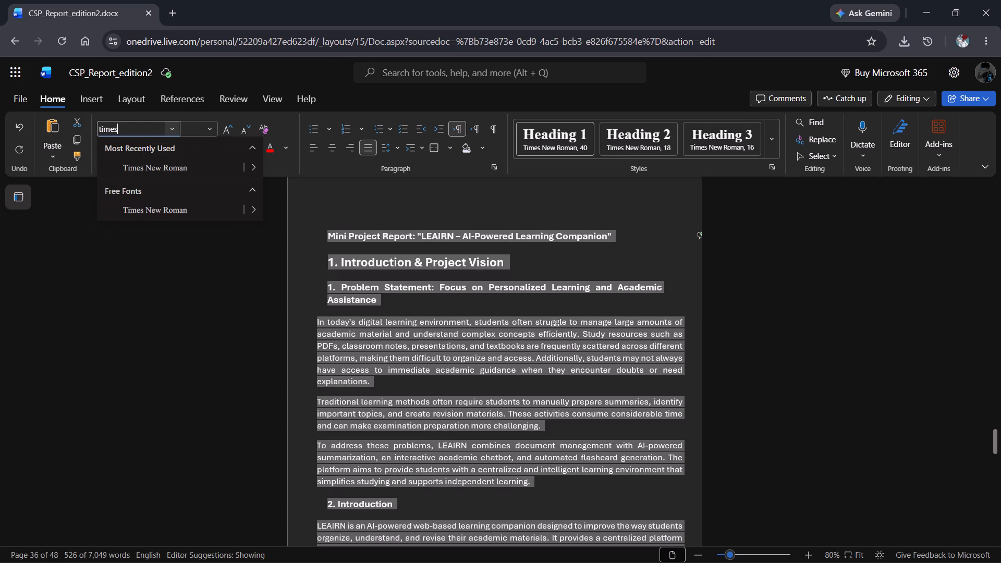
pyautogui.press('Down')
pyautogui.press('Return')
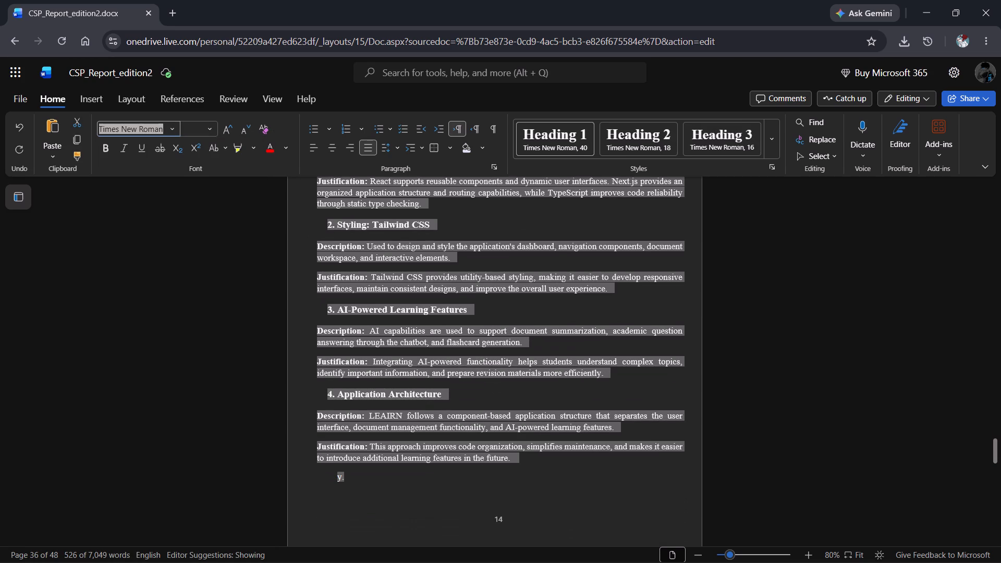
pyautogui.click(400, 221)
# Set the font size of the "1. Introduction & Project Vision" heading to 14.
pyautogui.scroll(4, 400, 221)
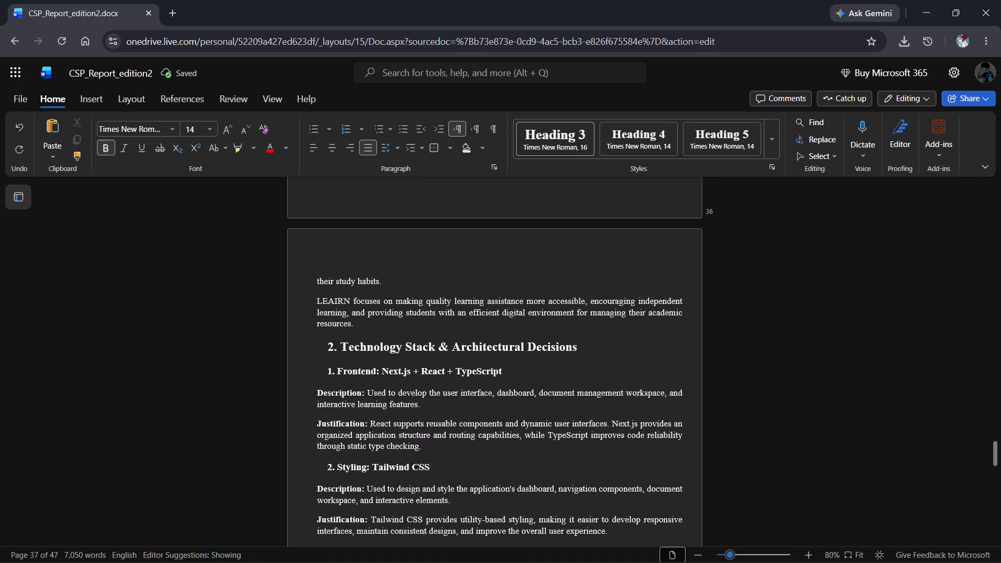
pyautogui.scroll(2, 400, 221)
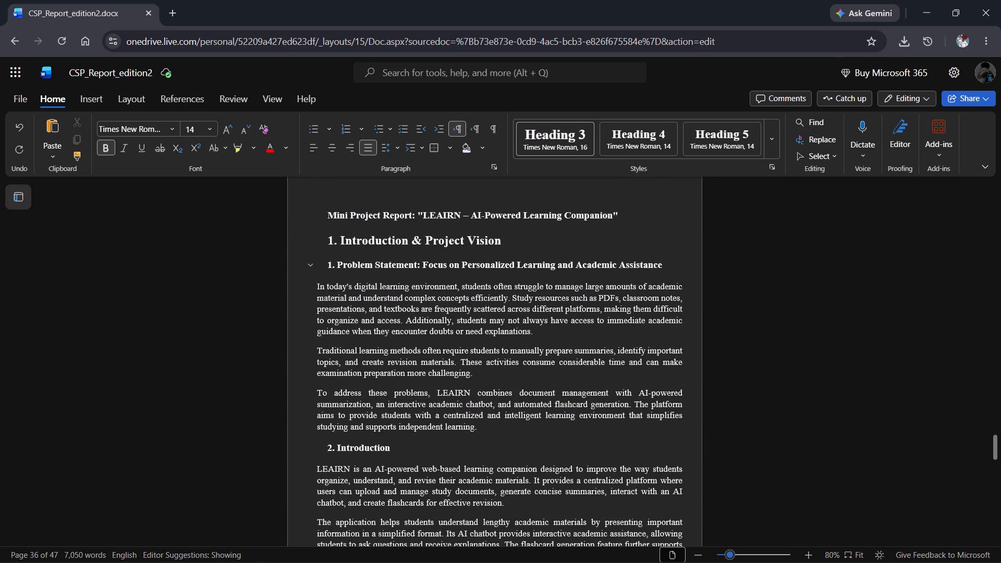
pyautogui.click(329, 264)
pyautogui.click(385, 235)
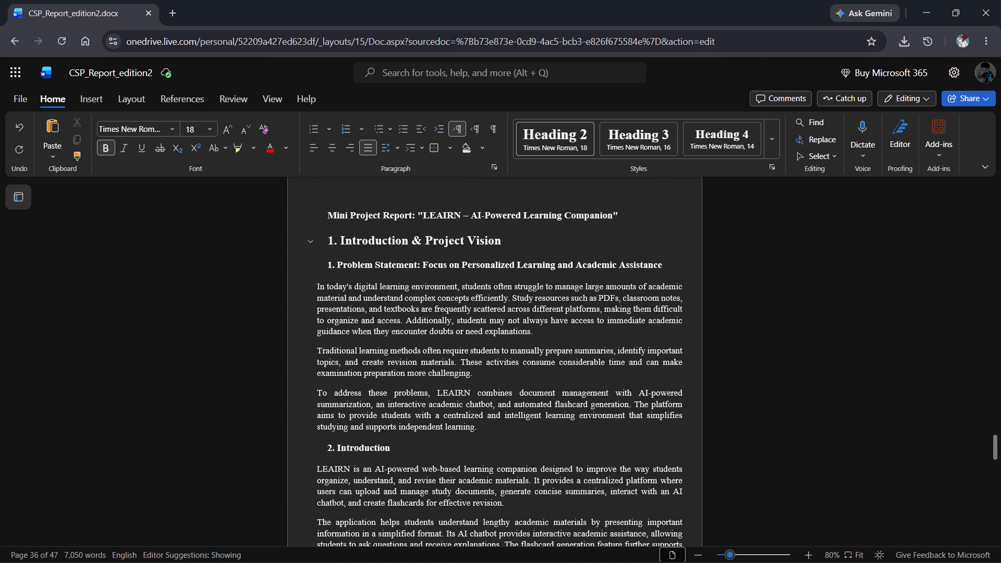
pyautogui.moveTo(508, 240); pyautogui.dragTo(323, 243)
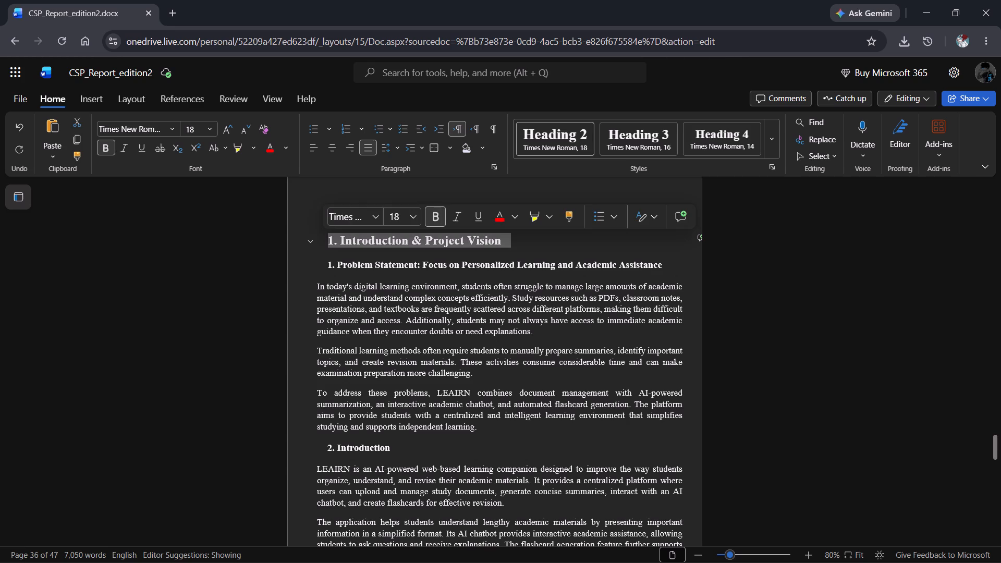
pyautogui.click(399, 214)
pyautogui.write('14')
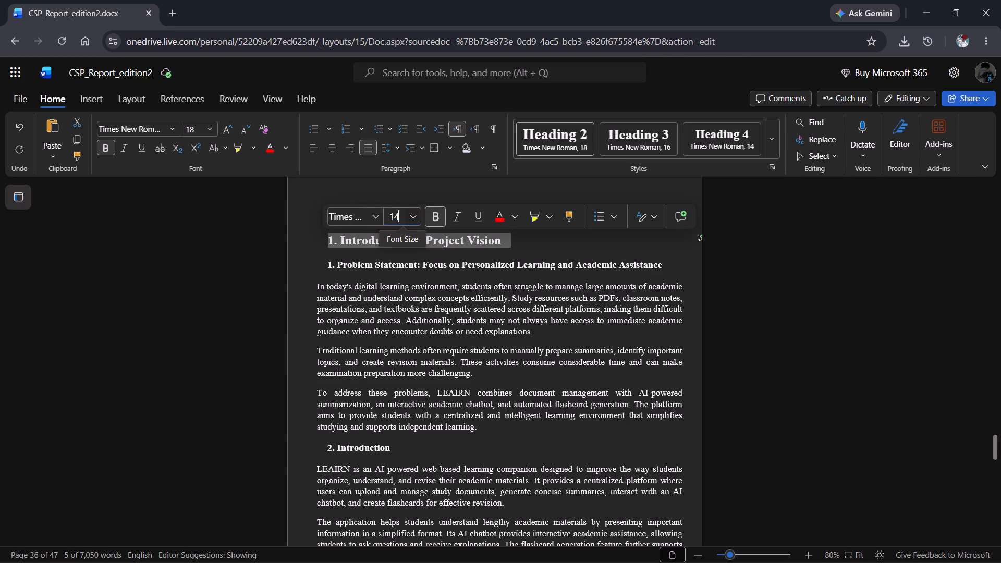
pyautogui.press('Return')
pyautogui.click(456, 258)
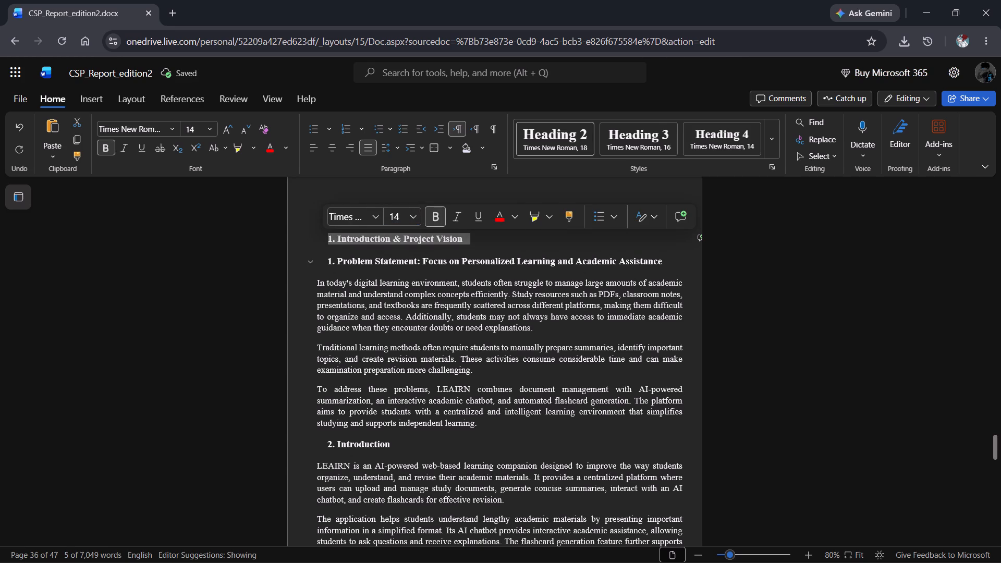
# Set the "1. Problem Statement: Focus on Personalized Learning and Academic Assistance" heading to font size 13.
pyautogui.moveTo(665, 265); pyautogui.dragTo(324, 258)
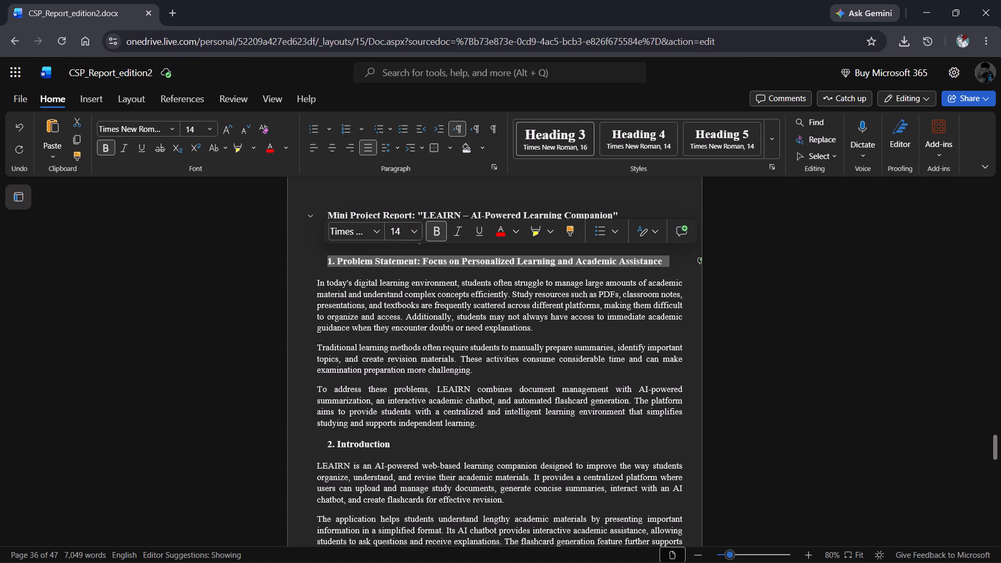
pyautogui.click(387, 231)
pyautogui.write('13')
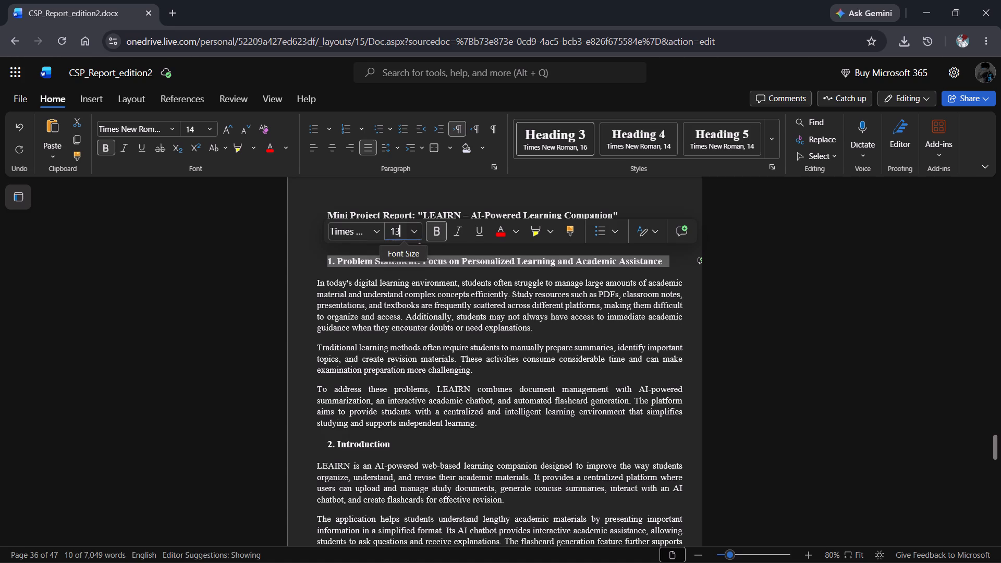
pyautogui.press('Return')
pyautogui.click(405, 310)
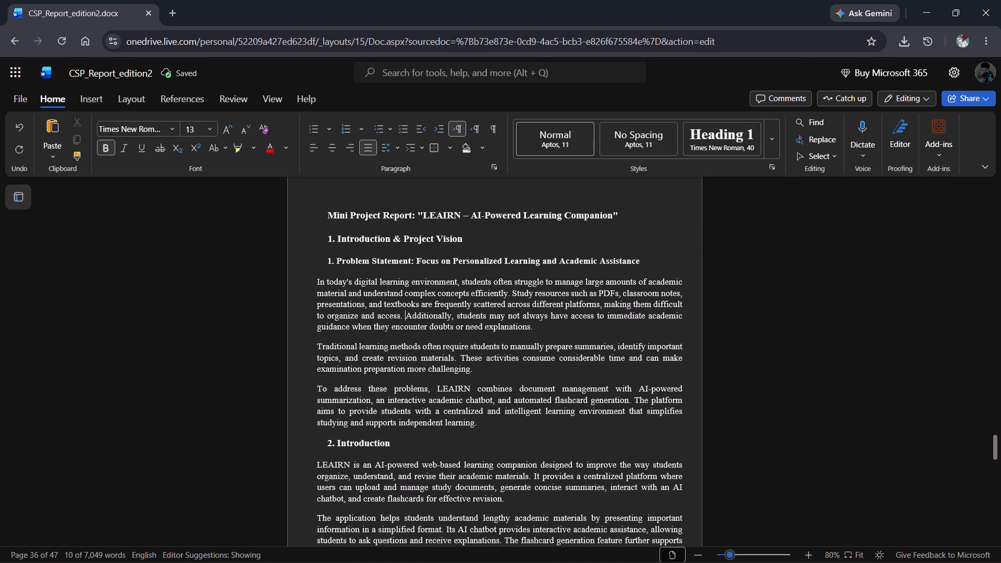
# Set the three body paragraphs under the Problem Statement heading to font size 12.
pyautogui.scroll(-1, 405, 310)
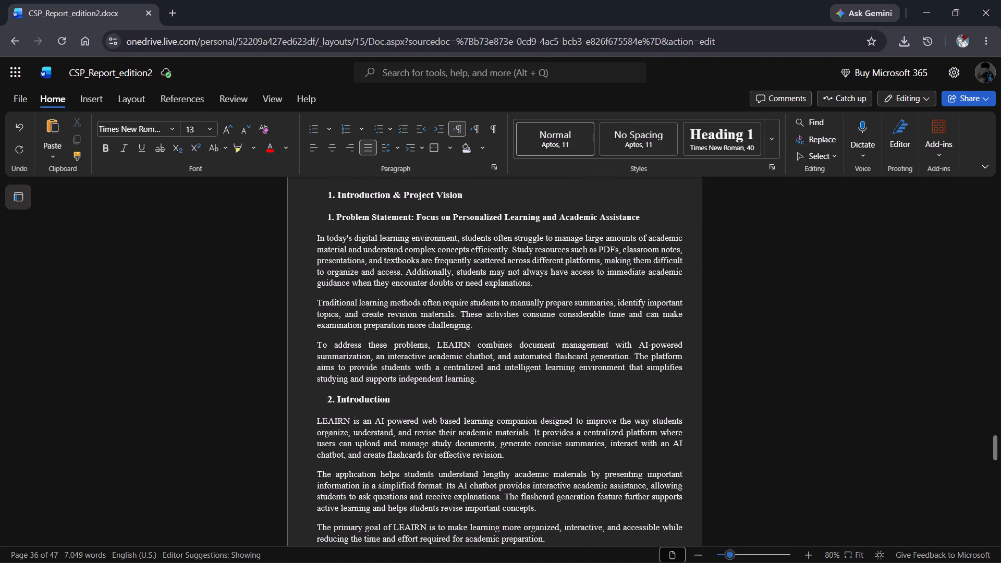
pyautogui.moveTo(314, 233); pyautogui.dragTo(506, 384)
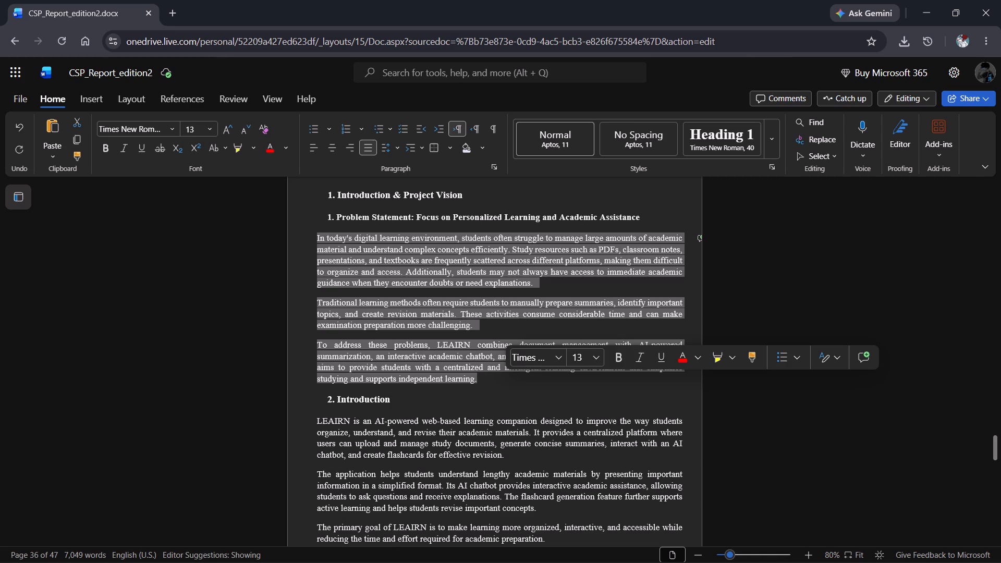
pyautogui.click(575, 356)
pyautogui.write('12')
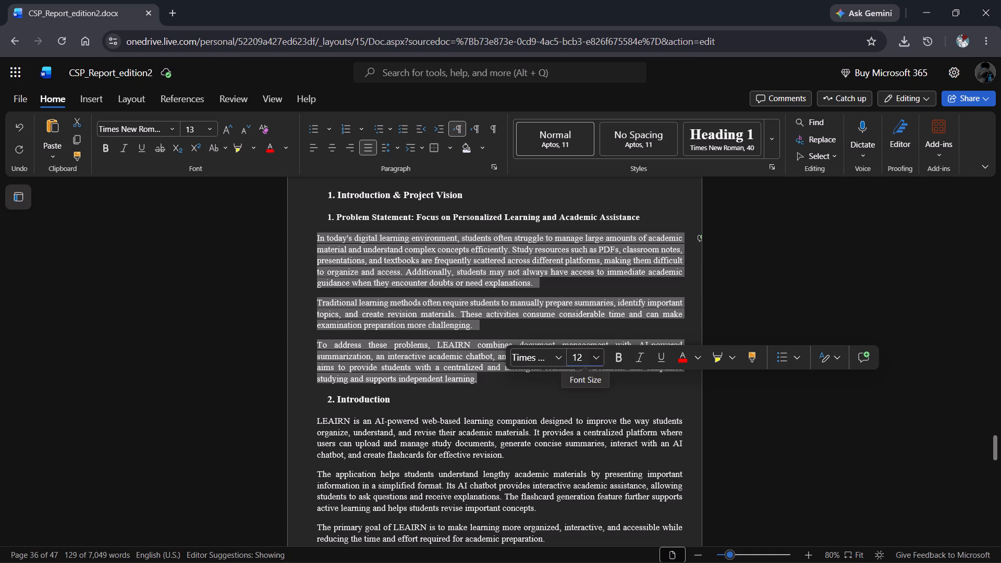
pyautogui.press('Return')
# Set the font size of the "2. Introduction" heading to 13.
pyautogui.click(461, 378)
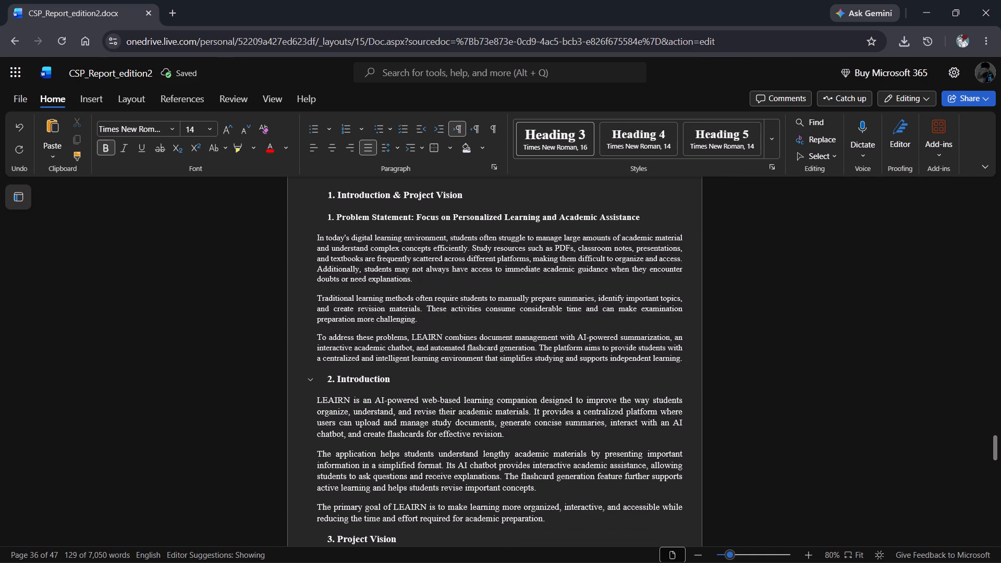
pyautogui.moveTo(461, 378); pyautogui.dragTo(409, 377)
pyautogui.doubleClick(309, 378)
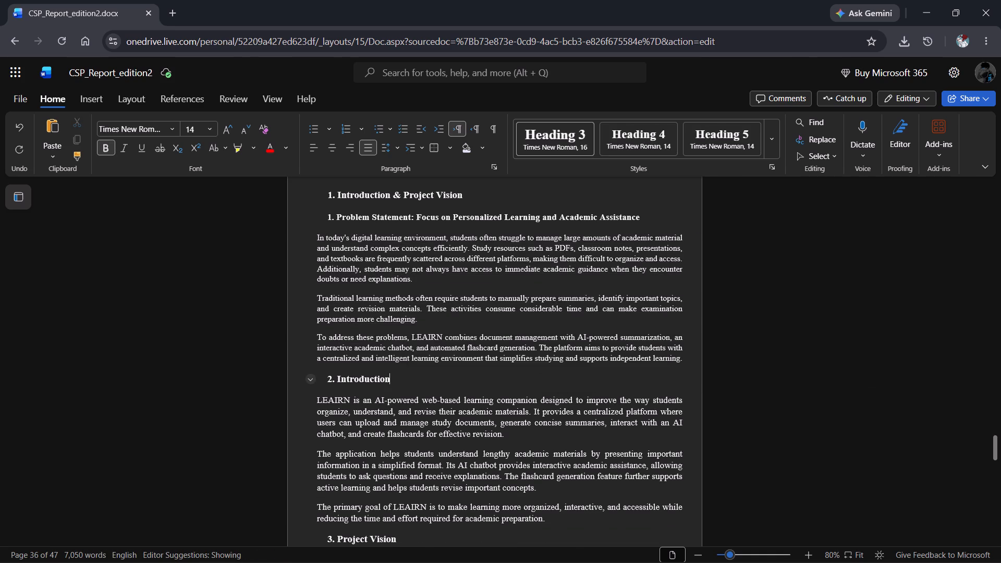
pyautogui.click(310, 377)
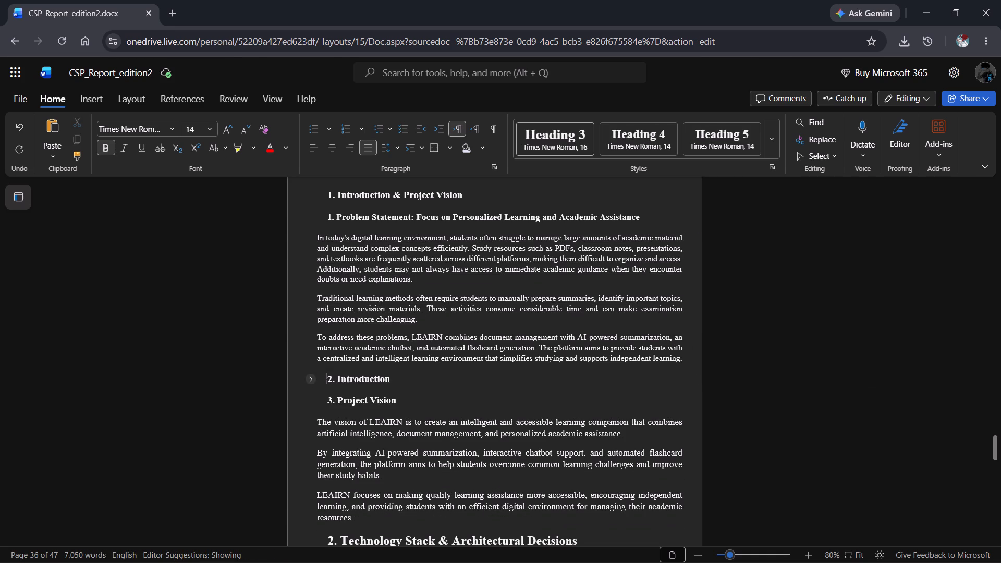
pyautogui.moveTo(407, 381); pyautogui.dragTo(328, 379)
pyautogui.click(403, 352)
pyautogui.write('13')
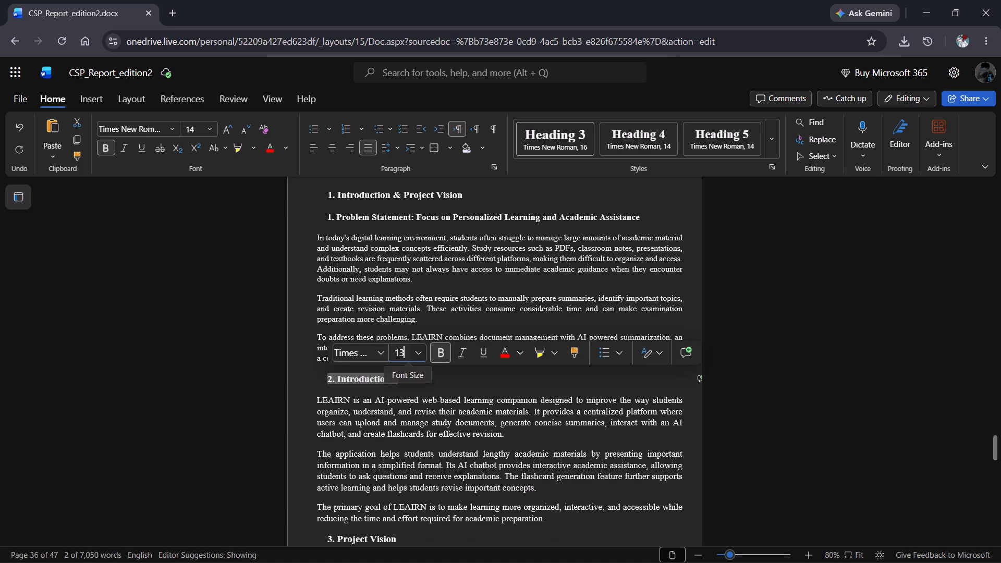
pyautogui.press('Return')
pyautogui.click(487, 464)
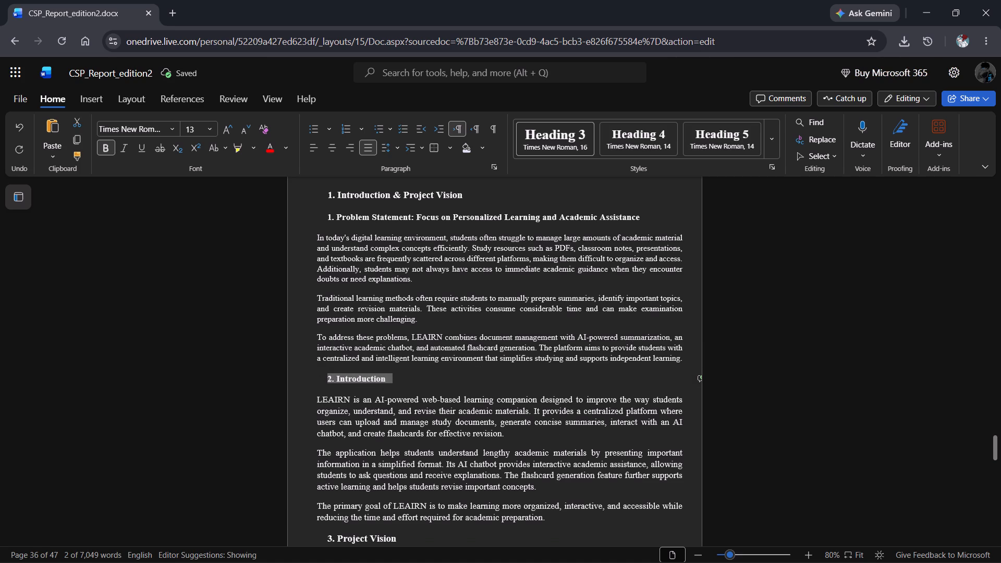
# Set the body paragraphs under "2. Introduction" to font size 12.
pyautogui.moveTo(548, 515); pyautogui.dragTo(321, 399)
pyautogui.click(391, 371)
pyautogui.write('12')
pyautogui.press('Return')
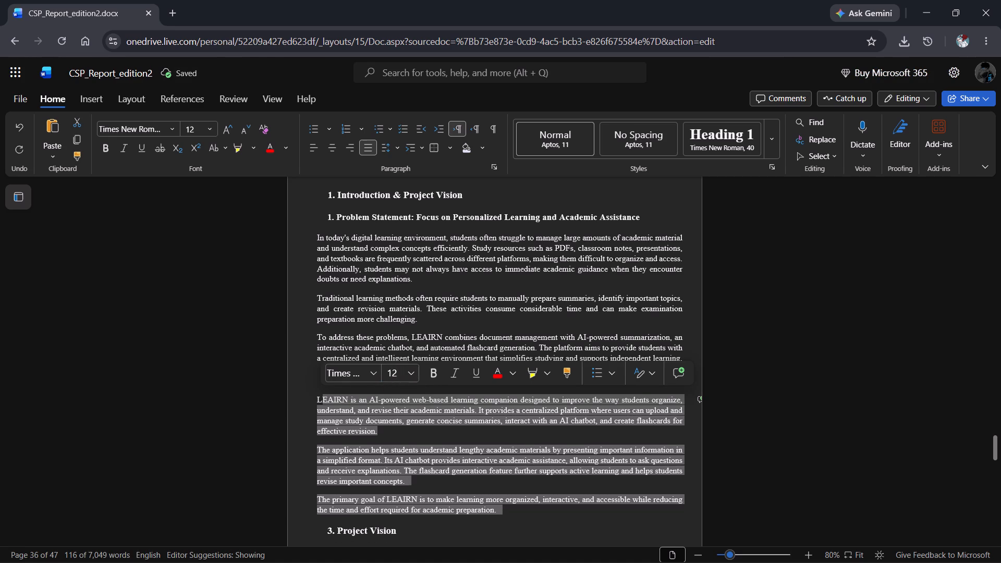
# Retype "LE" in the first word LEAIRN under "2. Introduction" and delete the original two letters before it.
pyautogui.moveTo(386, 436); pyautogui.dragTo(328, 403)
pyautogui.click(328, 403)
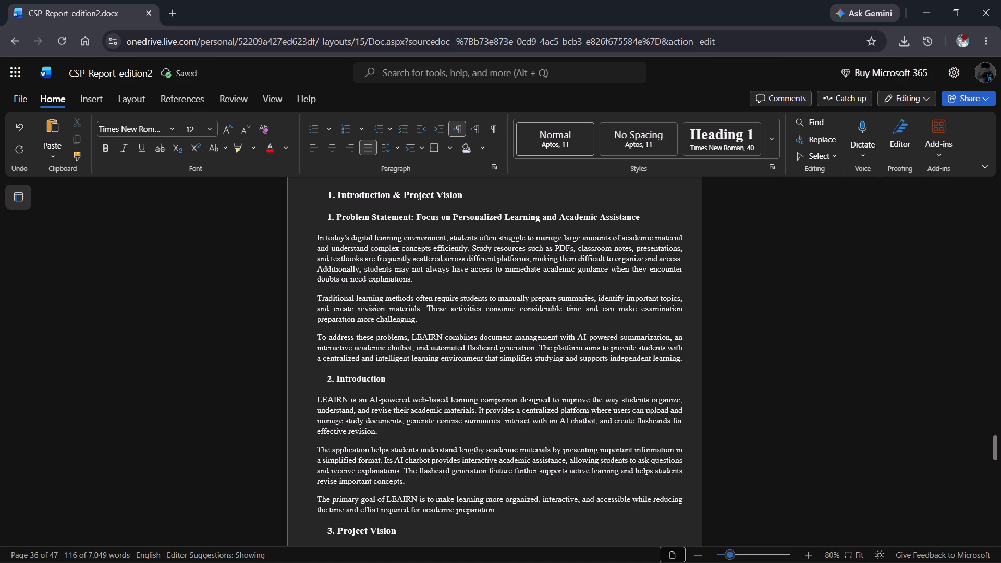
pyautogui.hotkey('shift', 'l')
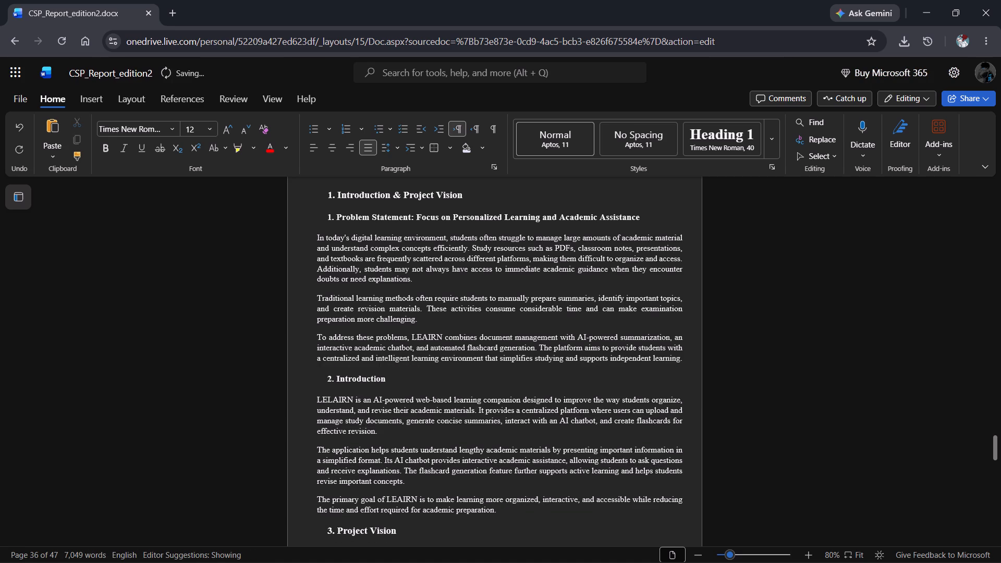
pyautogui.hotkey('shift', 'e')
pyautogui.press('Left')
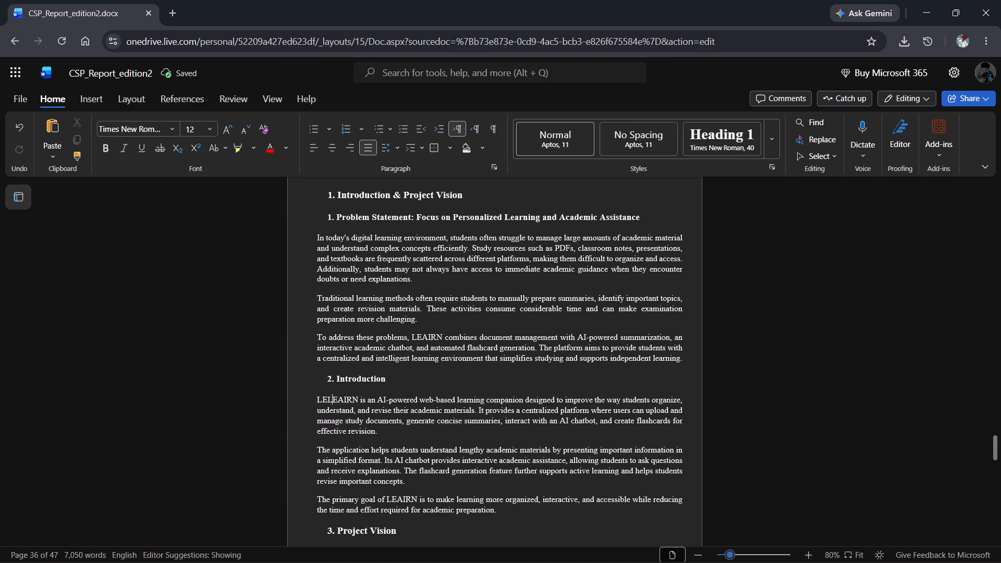
pyautogui.press('Left')
pyautogui.press('BackSpace')
pyautogui.press('BackSpace')
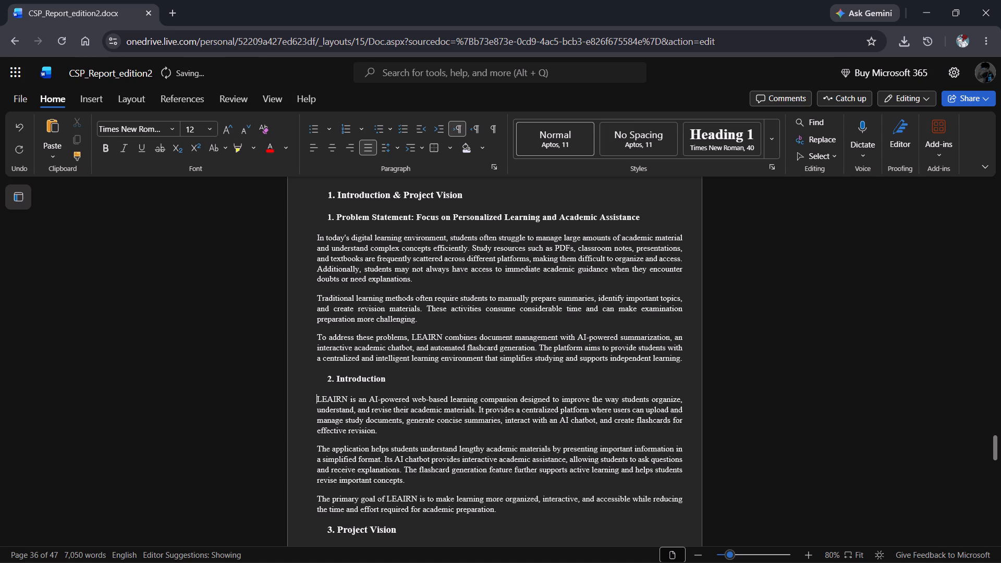
# Set the font size of the "3. Project Vision" heading to 13.
pyautogui.press('Right')
pyautogui.press('Right')
pyautogui.press('Down')
pyautogui.press('Down')
pyautogui.press('Down')
pyautogui.press('Down')
pyautogui.press('Down')
pyautogui.press('Down')
pyautogui.press('Down')
pyautogui.press('Down')
pyautogui.press('Down')
pyautogui.press('Down')
pyautogui.press('Down')
pyautogui.press('Down')
pyautogui.press('Down')
pyautogui.press('Down')
pyautogui.press('Down')
pyautogui.press('Down')
pyautogui.press('Down')
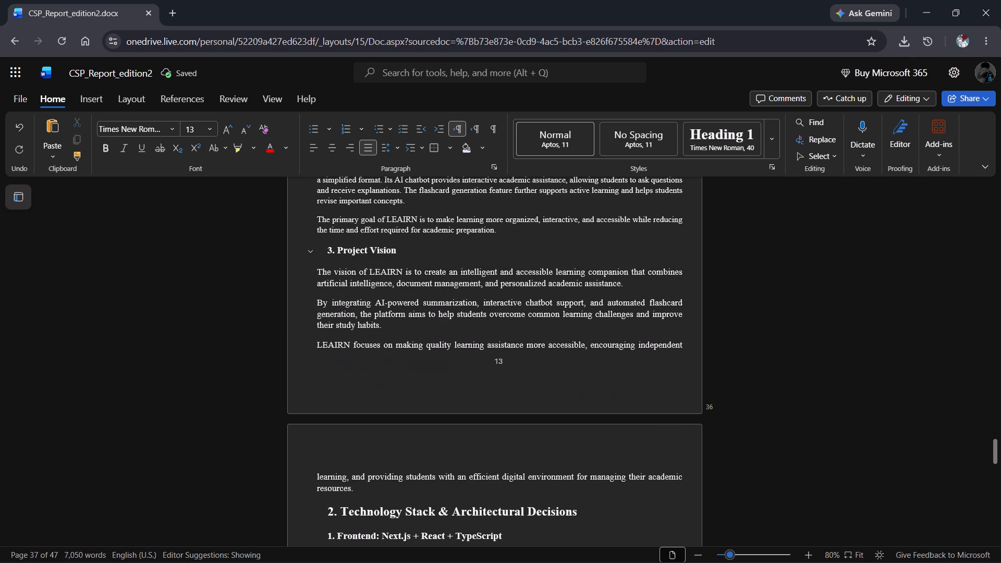
pyautogui.moveTo(405, 255); pyautogui.dragTo(327, 253)
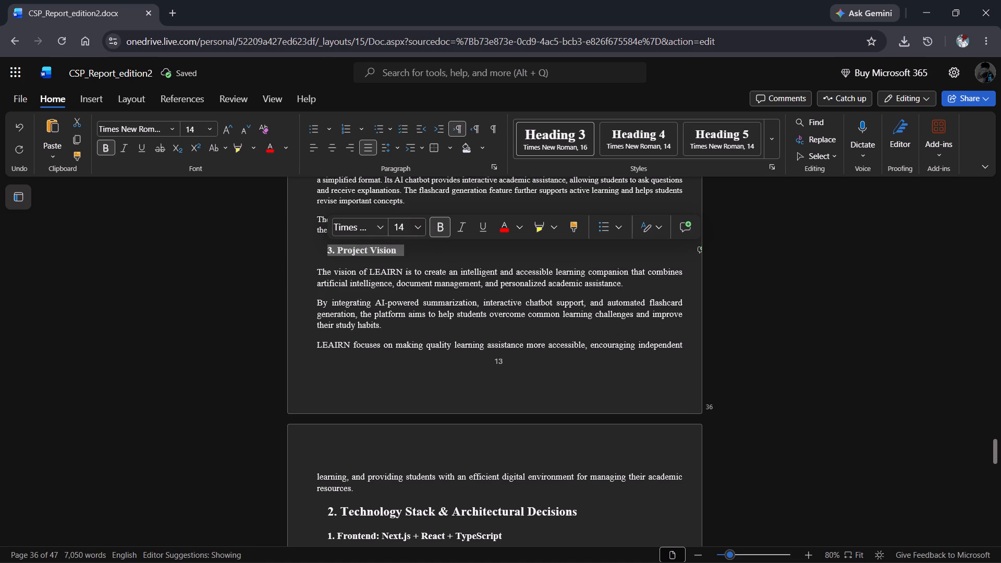
pyautogui.click(398, 227)
pyautogui.write('13')
pyautogui.press('Return')
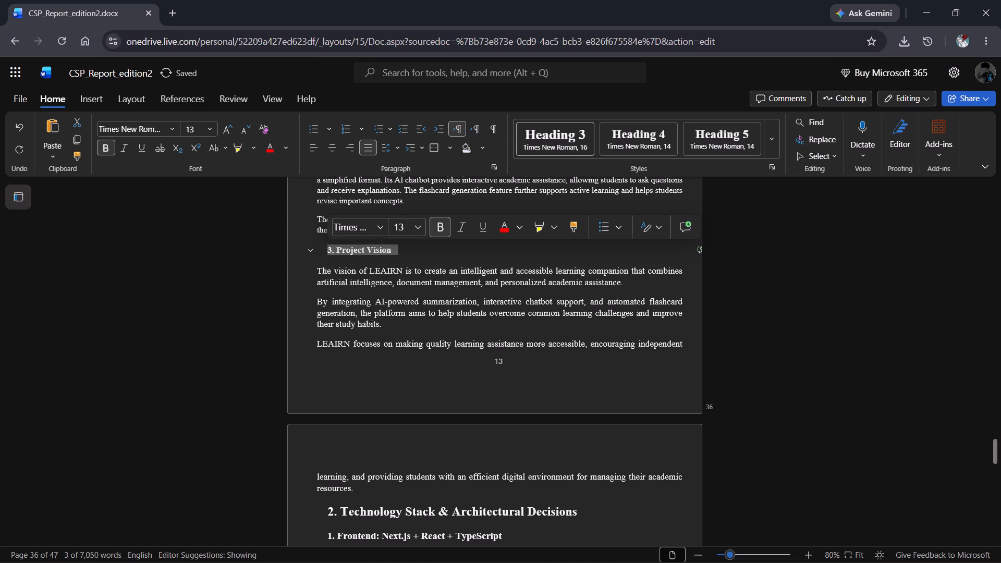
# Set the three body paragraphs under "3. Project Vision" to font size 12.
pyautogui.moveTo(316, 271); pyautogui.dragTo(365, 485)
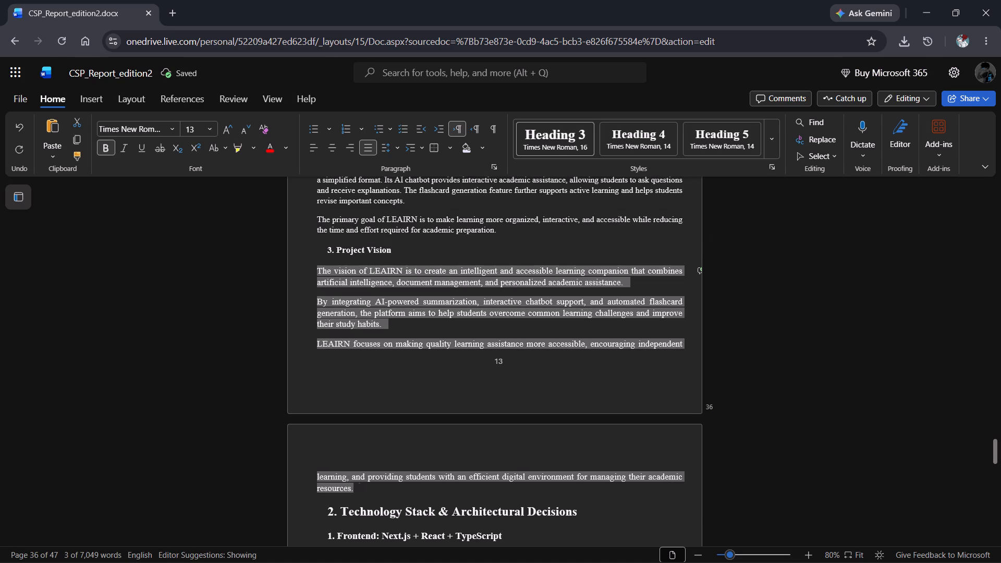
pyautogui.moveTo(365, 485); pyautogui.dragTo(365, 484)
pyautogui.click(437, 457)
pyautogui.write('12')
pyautogui.press('Return')
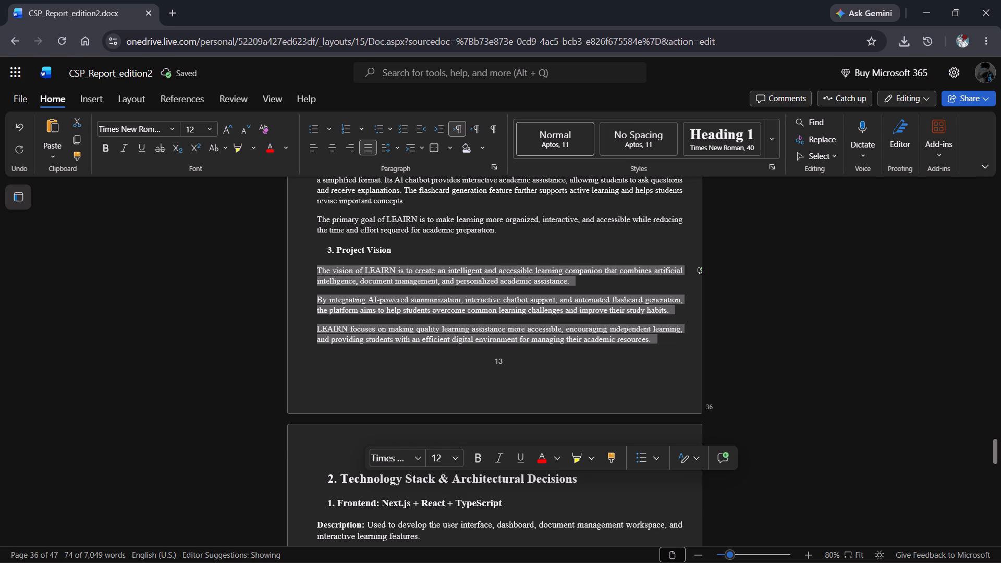
pyautogui.click(453, 368)
# Set the font size of the "2. Technology Stack & Architectural Decisions" heading to 14.
pyautogui.scroll(-2, 453, 368)
pyautogui.click(565, 350)
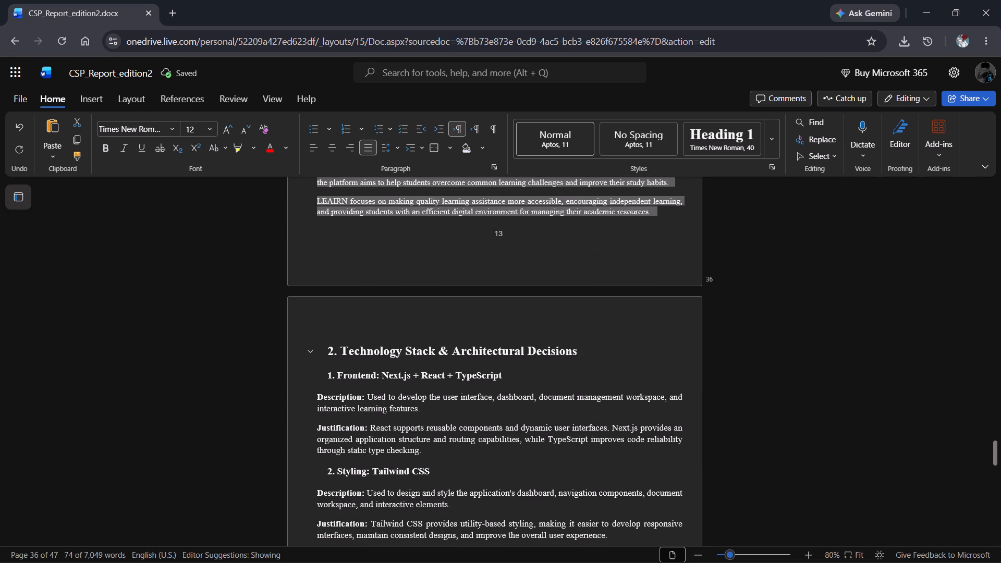
pyautogui.rightClick(565, 350)
pyautogui.click(511, 344)
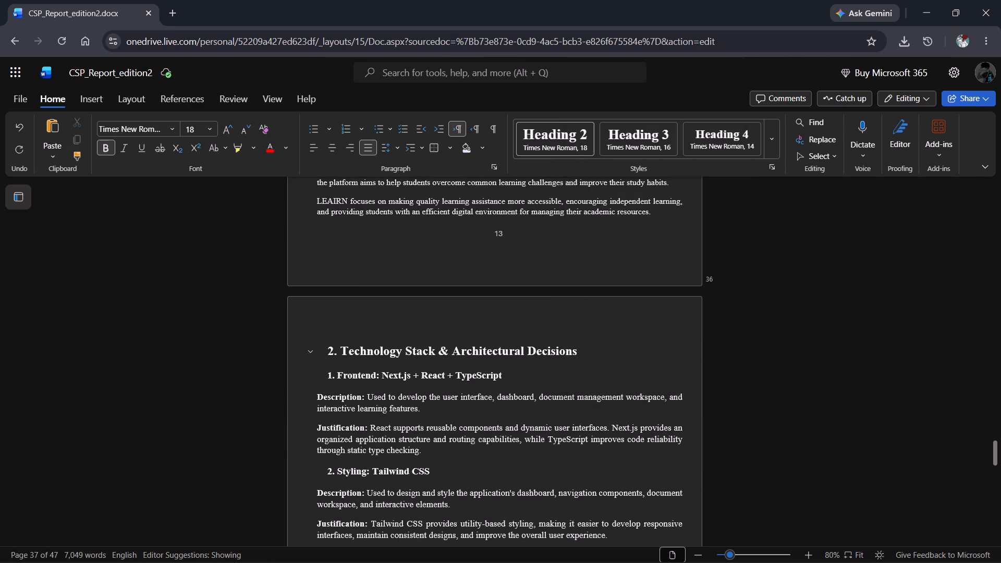
pyautogui.tripleClick(511, 344)
pyautogui.doubleClick(500, 349)
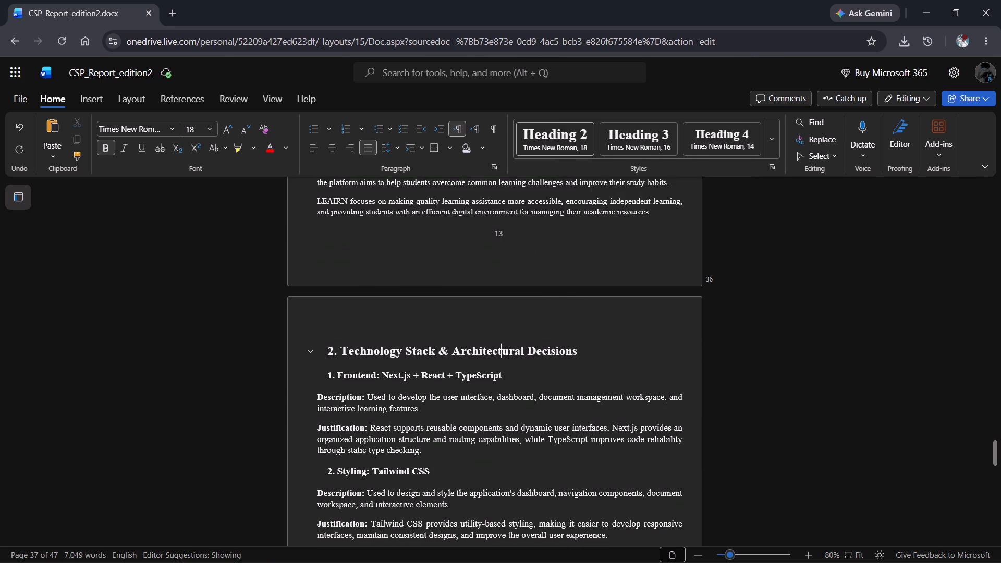
pyautogui.tripleClick(500, 349)
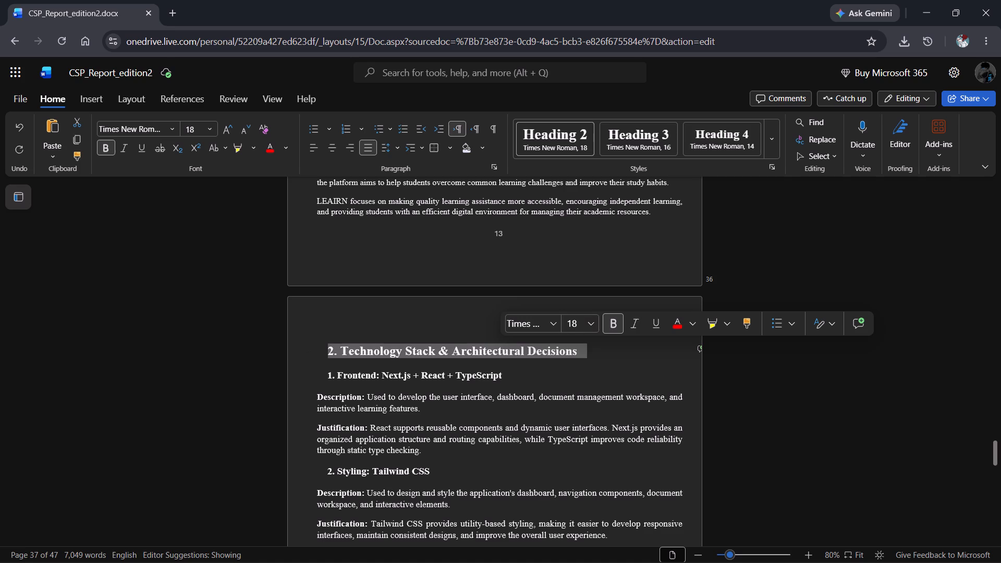
pyautogui.click(566, 326)
pyautogui.write('14')
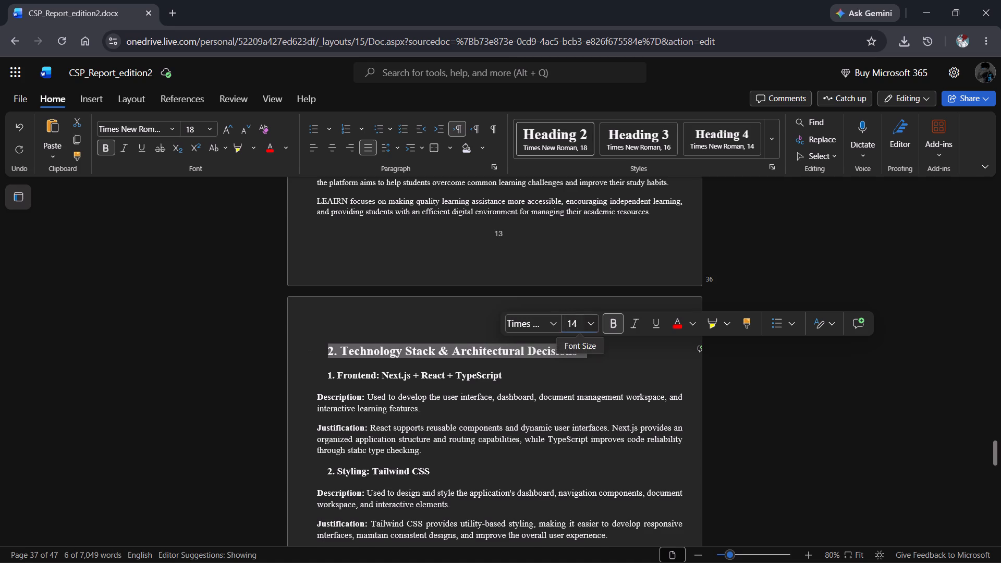
pyautogui.press('Return')
# Set the font size of the "1. Frontend: Next.js + React + TypeScript" heading to 13.
pyautogui.click(533, 371)
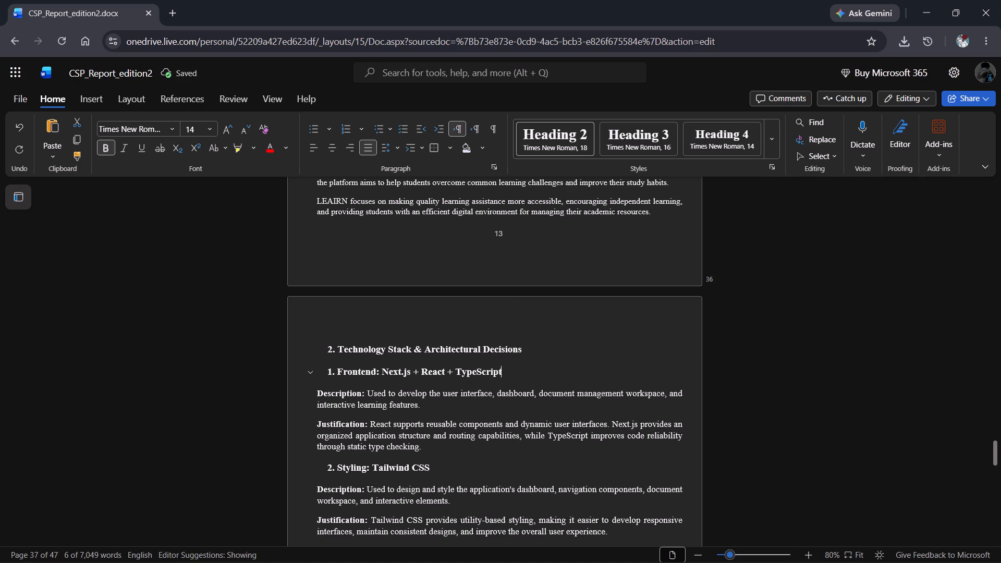
pyautogui.moveTo(533, 371); pyautogui.dragTo(316, 371)
pyautogui.click(399, 346)
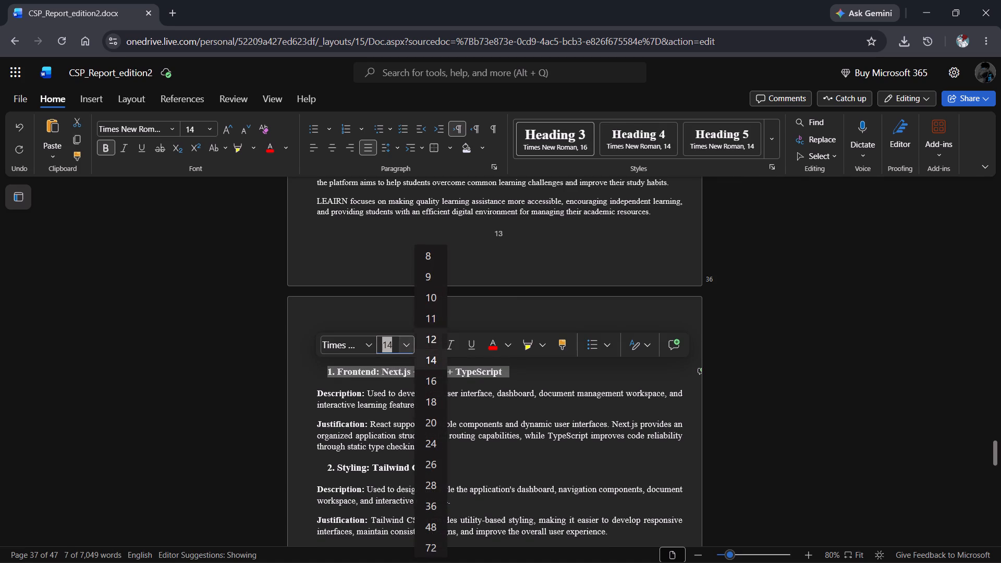
pyautogui.click(387, 344)
pyautogui.write('13')
pyautogui.press('BackSpace')
pyautogui.press('BackSpace')
pyautogui.press('BackSpace')
pyautogui.press('3')
pyautogui.press('Return')
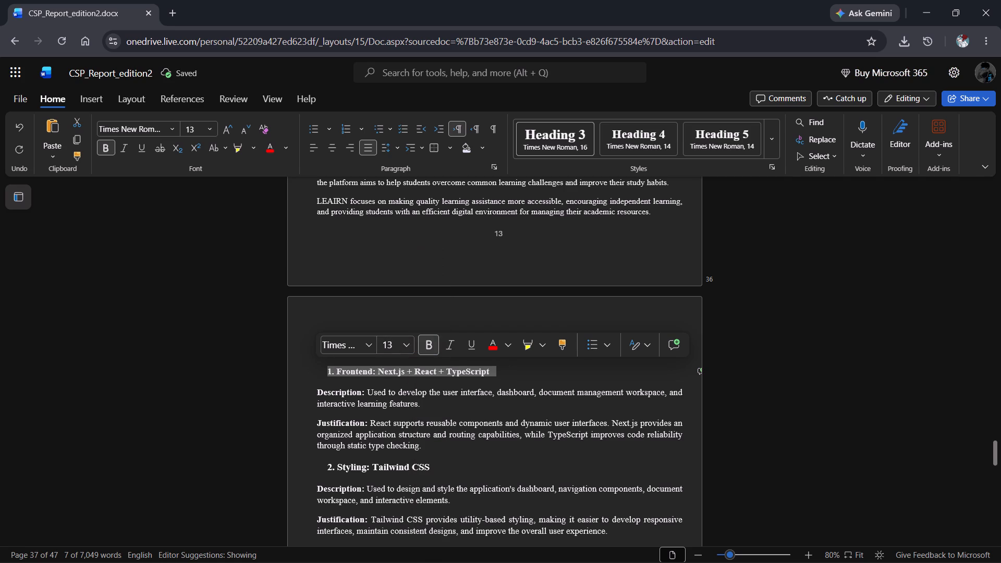
# Set the Description and Justification paragraphs under "1. Frontend: Next.js + React + TypeScript" to font size 12.
pyautogui.click(360, 387)
pyautogui.scroll(-1, 360, 387)
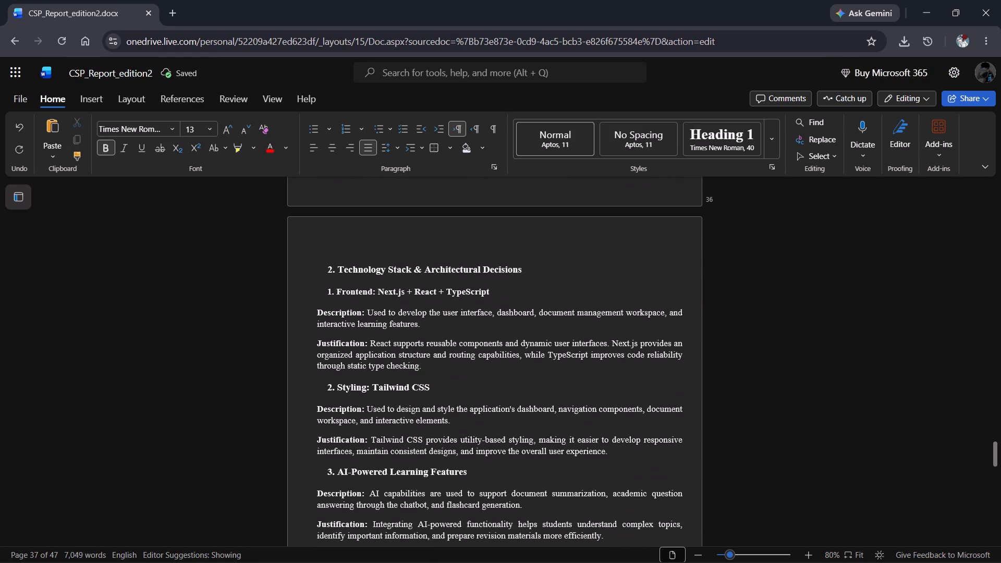
pyautogui.moveTo(427, 366); pyautogui.dragTo(318, 311)
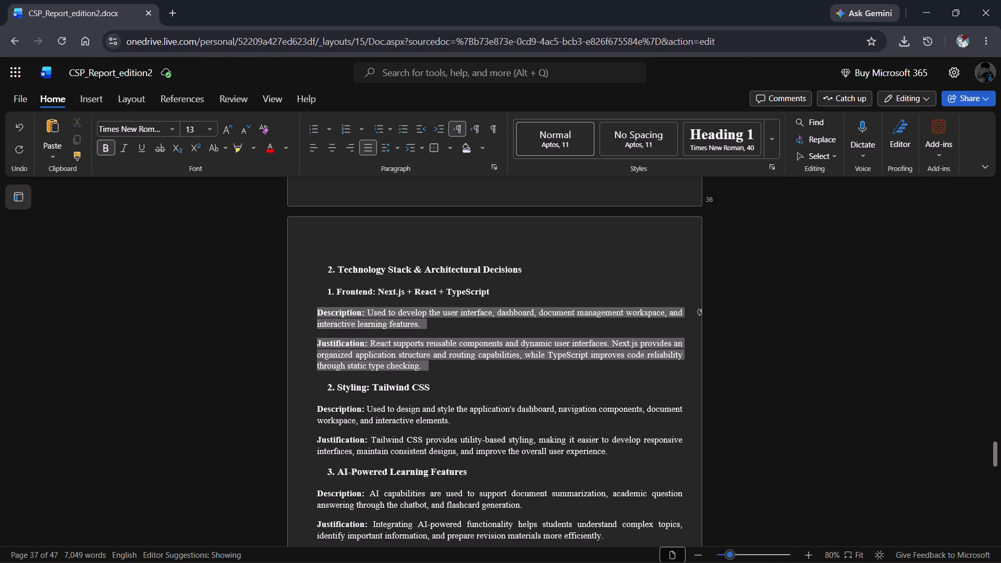
pyautogui.click(390, 285)
pyautogui.write('12')
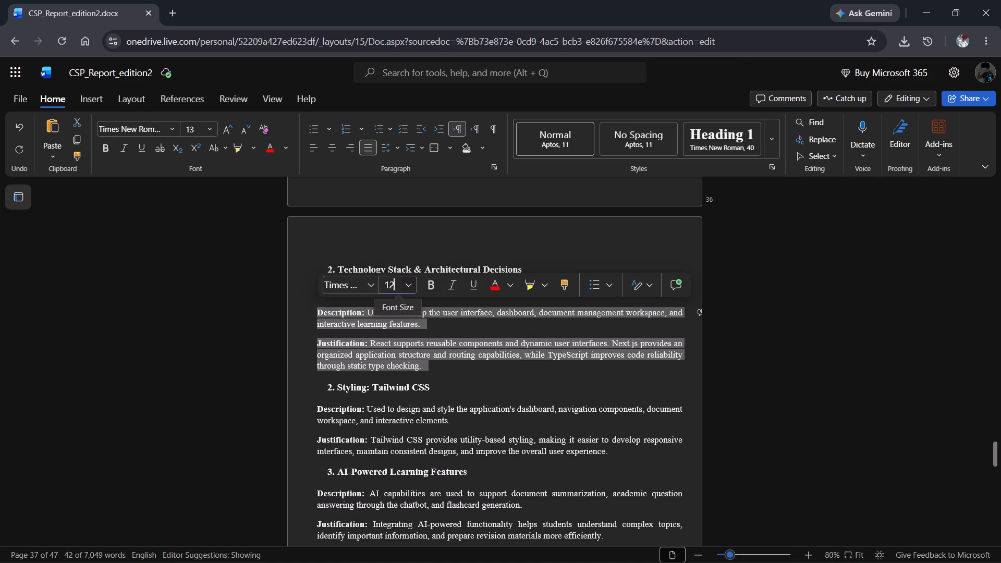
pyautogui.press('Return')
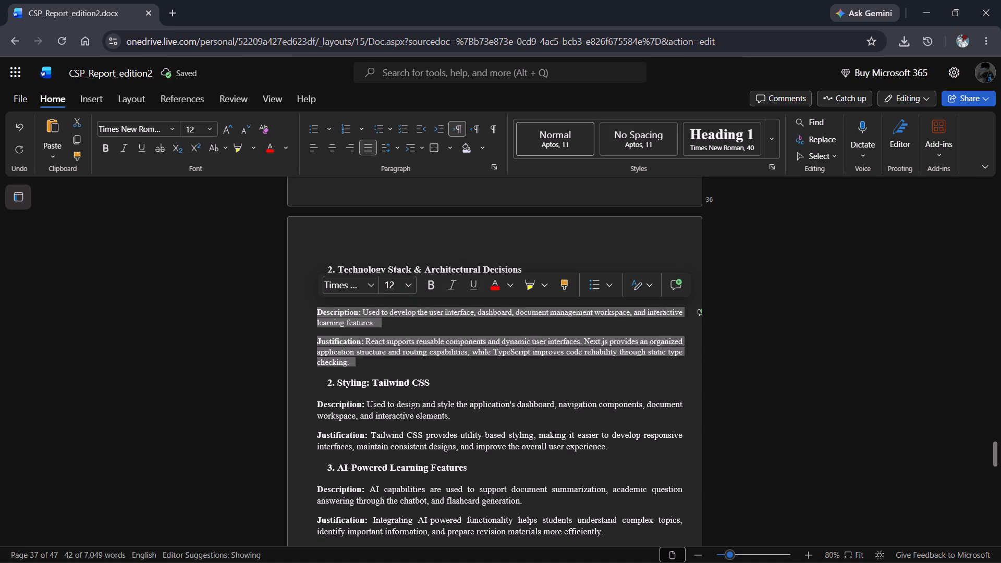
# Set all text from the "2. Styling: Tailwind CSS" heading through the end of "4. Application Architecture" to font size 13.
pyautogui.scroll(-2, 323, 384)
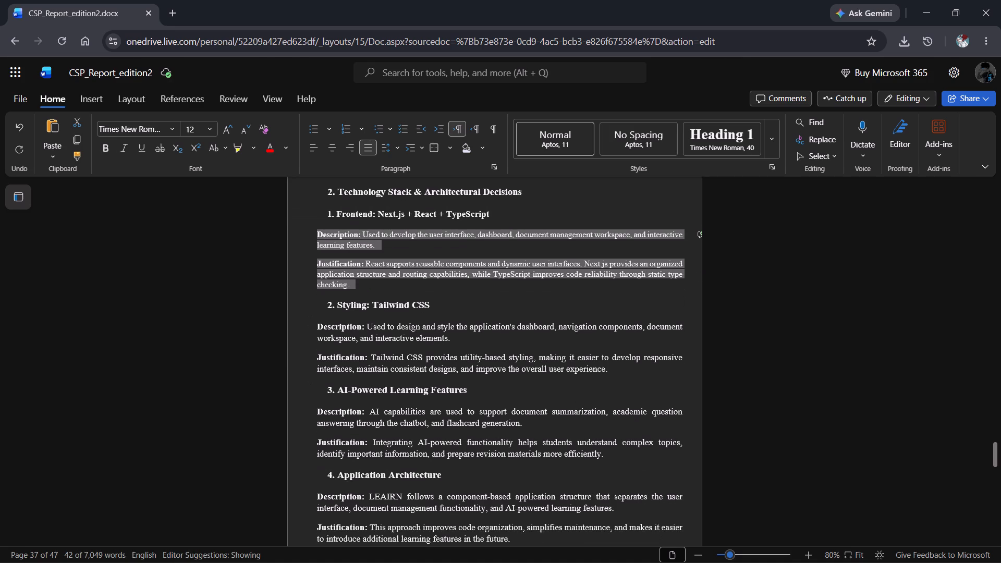
pyautogui.scroll(-1, 323, 384)
pyautogui.moveTo(324, 264); pyautogui.dragTo(519, 502)
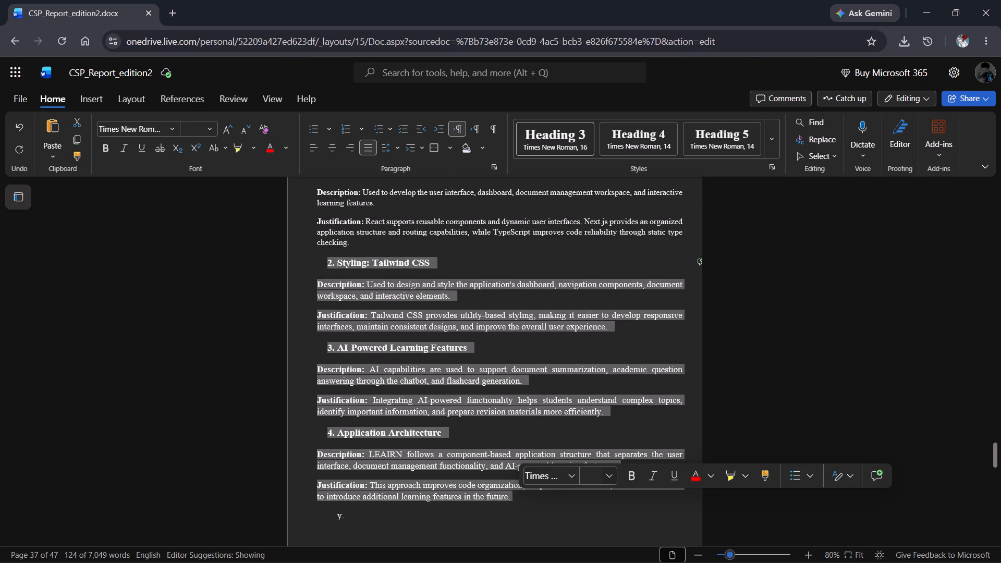
pyautogui.click(590, 479)
pyautogui.write('13')
pyautogui.press('Return')
# Set the Description and Justification paragraphs under "2. Styling: Tailwind CSS" to font size 12.
pyautogui.click(619, 328)
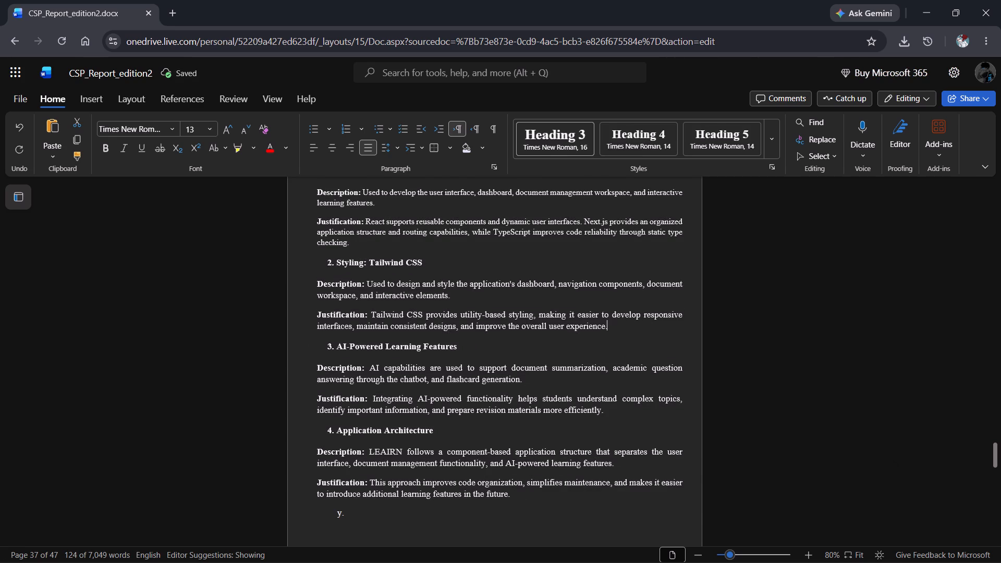
pyautogui.moveTo(619, 328); pyautogui.dragTo(320, 277)
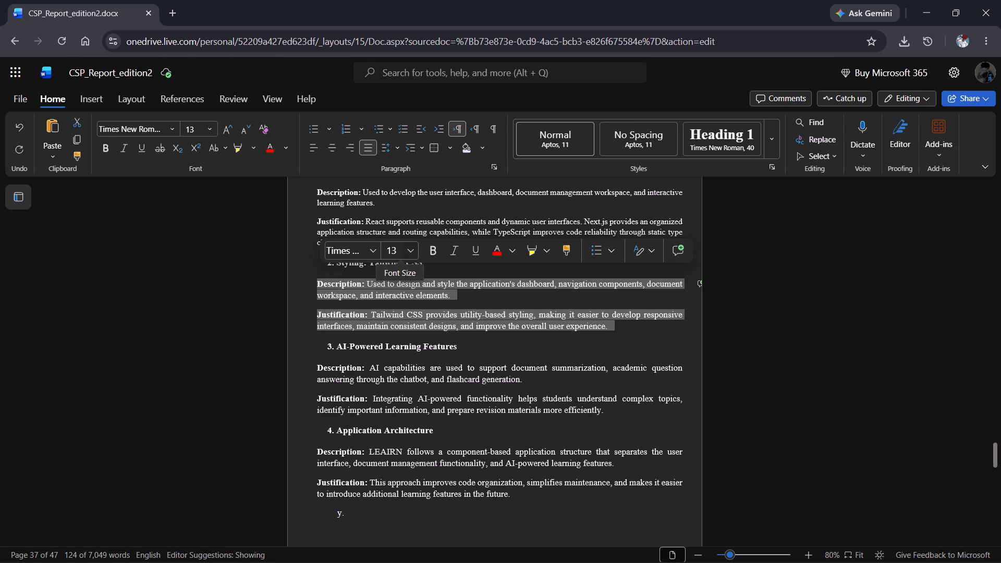
pyautogui.click(391, 250)
pyautogui.write('12')
pyautogui.press('Return')
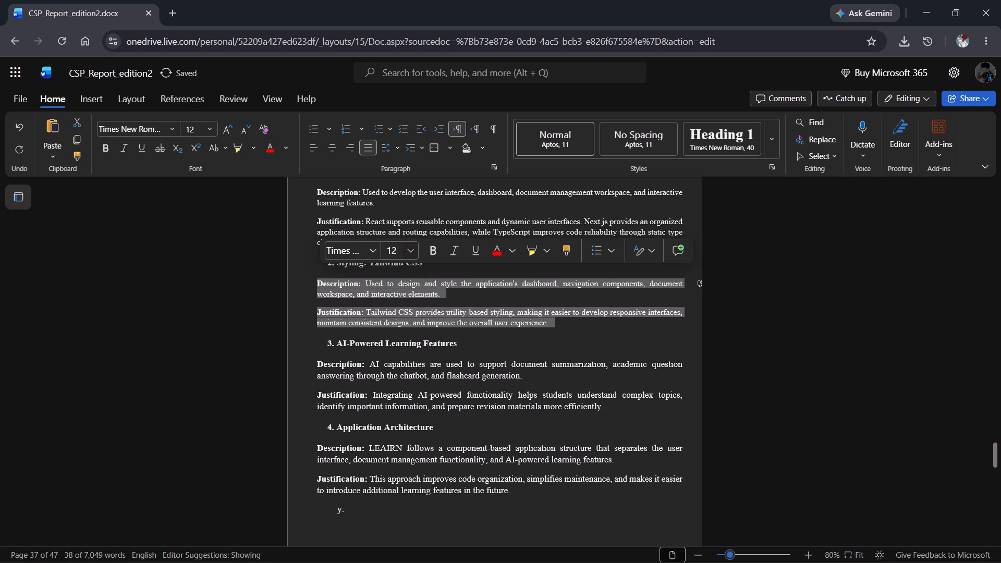
# Set the Description and Justification paragraphs under "3. AI-Powered Learning Features" to font size 12.
pyautogui.moveTo(612, 407); pyautogui.dragTo(320, 373)
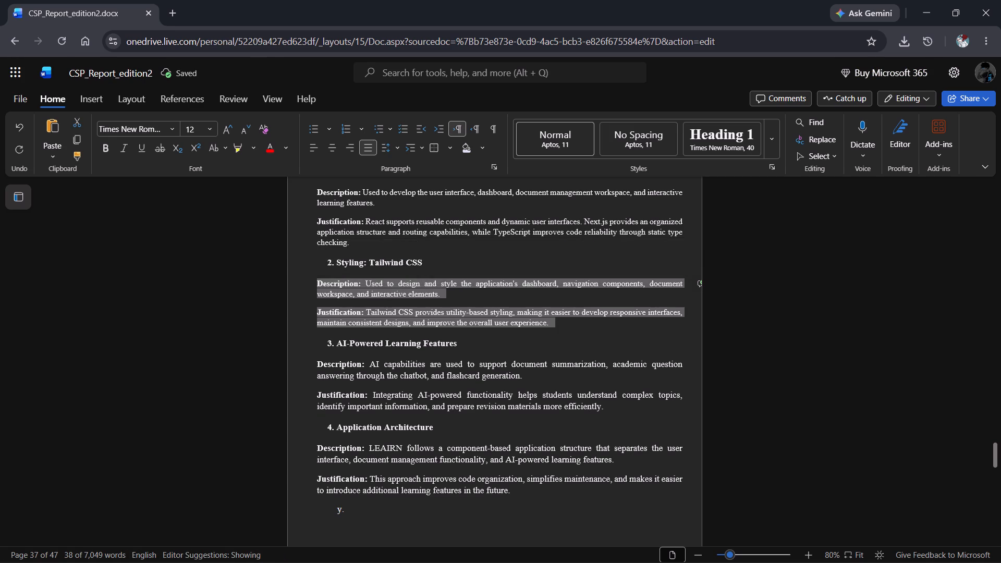
pyautogui.moveTo(320, 373); pyautogui.dragTo(319, 356)
pyautogui.click(394, 329)
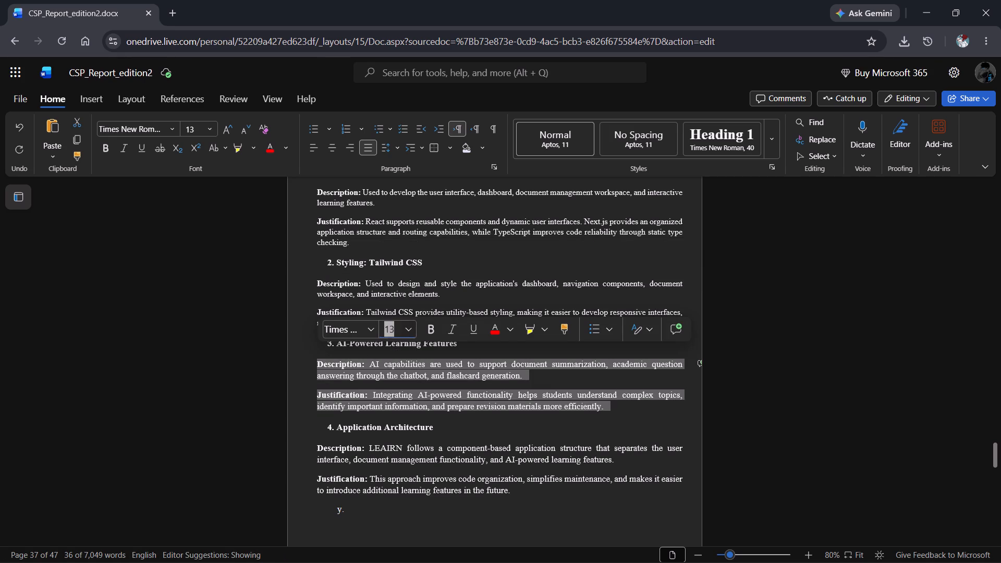
pyautogui.write('12')
pyautogui.press('Return')
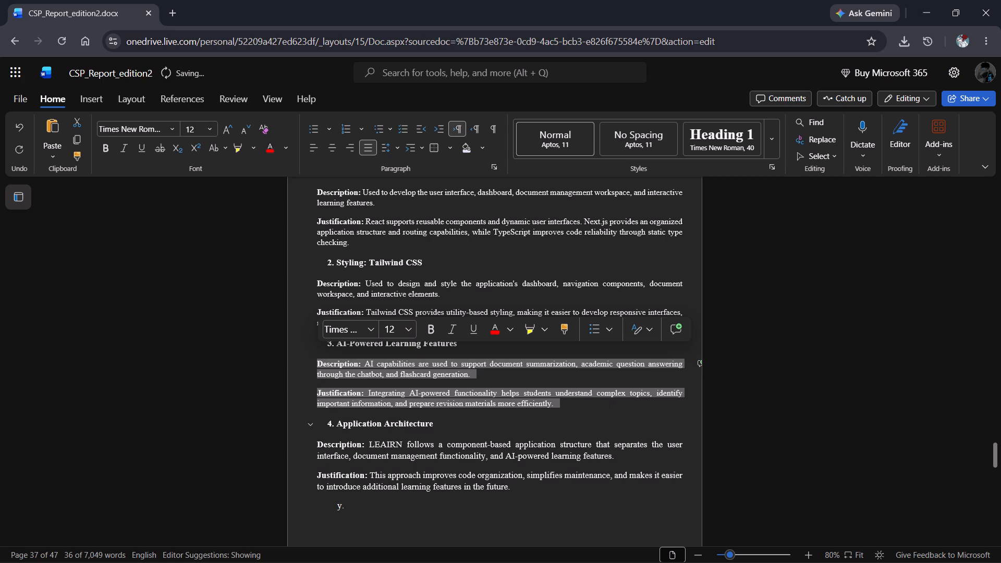
# Set the Description and Justification paragraphs under "4. Application Architecture" to font size 12.
pyautogui.moveTo(514, 493); pyautogui.dragTo(315, 440)
pyautogui.click(389, 414)
pyautogui.write('12')
pyautogui.press('Return')
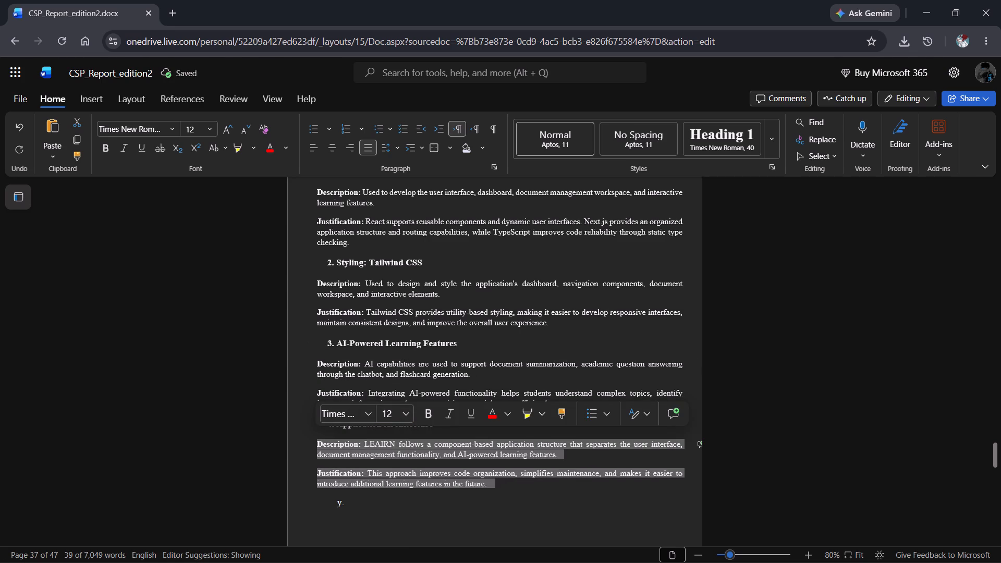
pyautogui.click(519, 334)
# Review the old sections after "4. Application Architecture" against the new Technology Stack page.
pyautogui.scroll(-5, 519, 334)
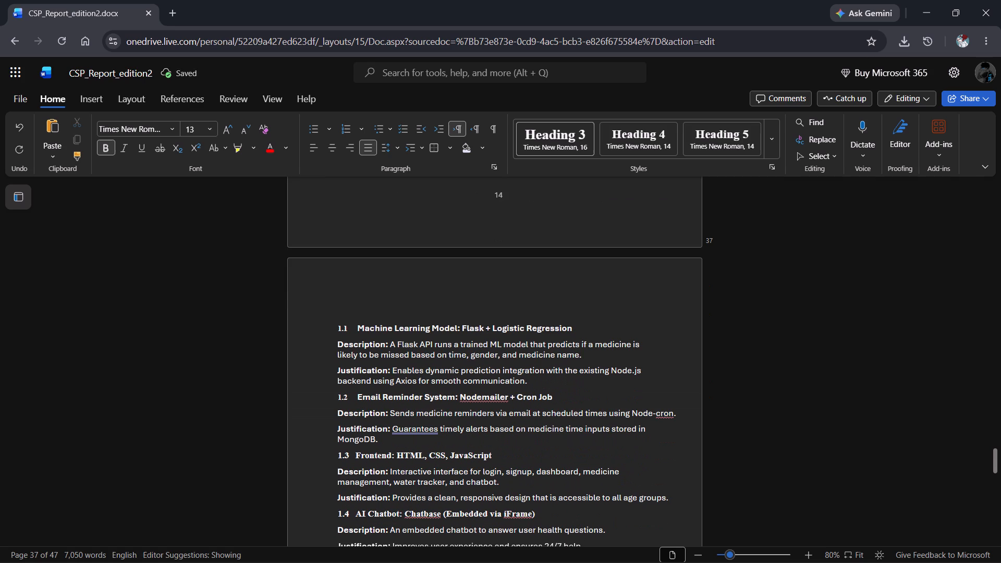
pyautogui.scroll(-1, 519, 334)
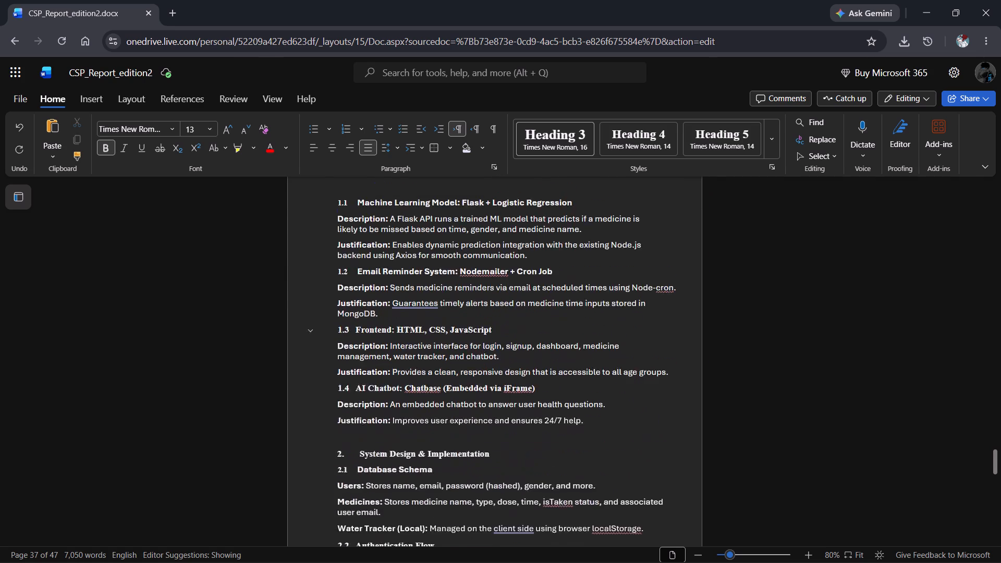
pyautogui.scroll(-1, 519, 334)
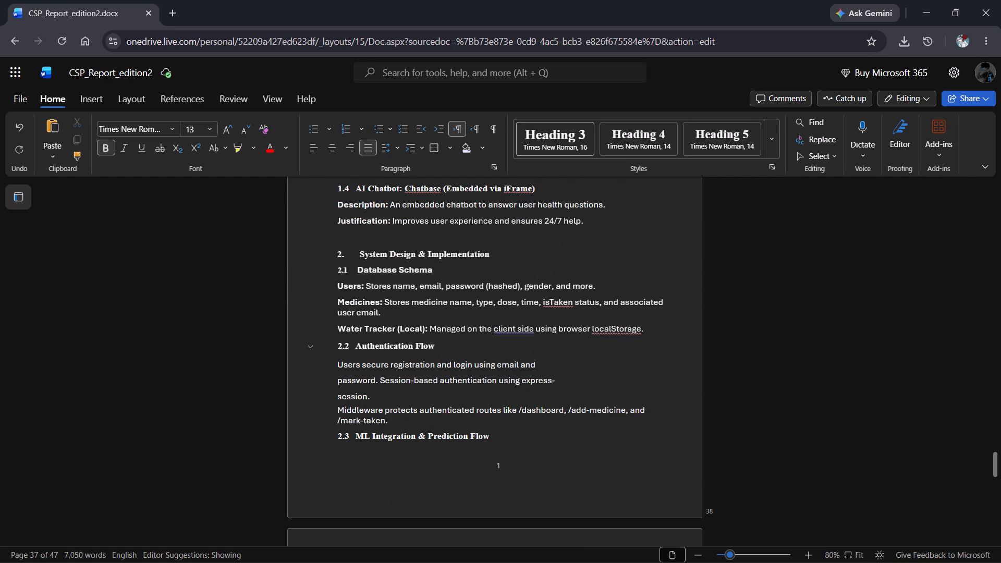
pyautogui.scroll(8, 484, 403)
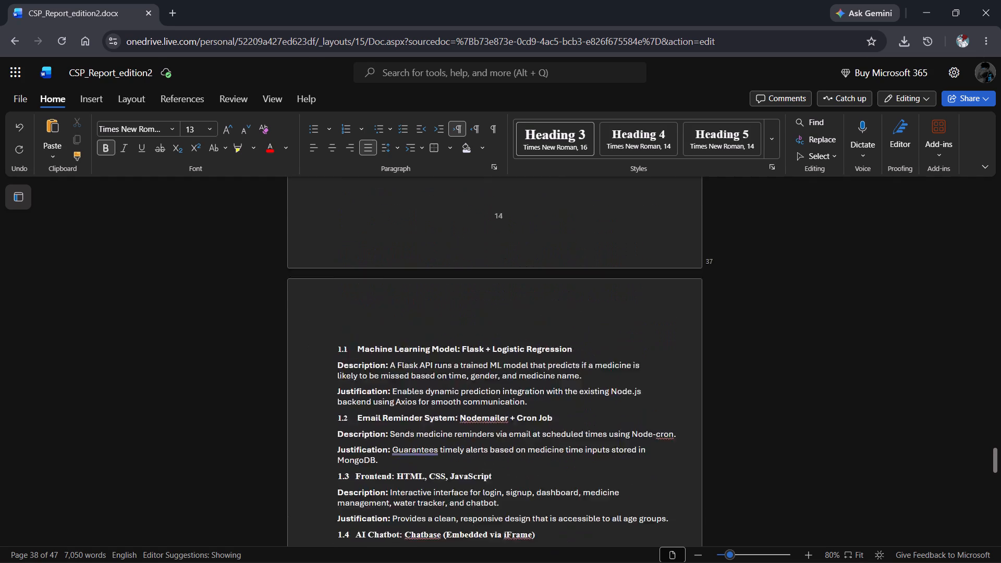
pyautogui.scroll(3, 484, 403)
pyautogui.scroll(-1, 484, 403)
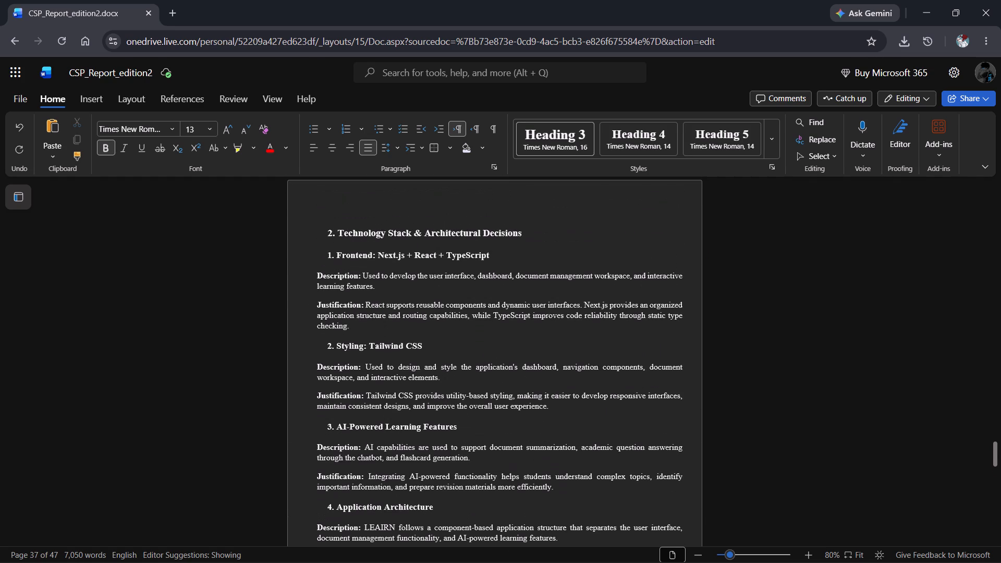
pyautogui.scroll(-7, 484, 403)
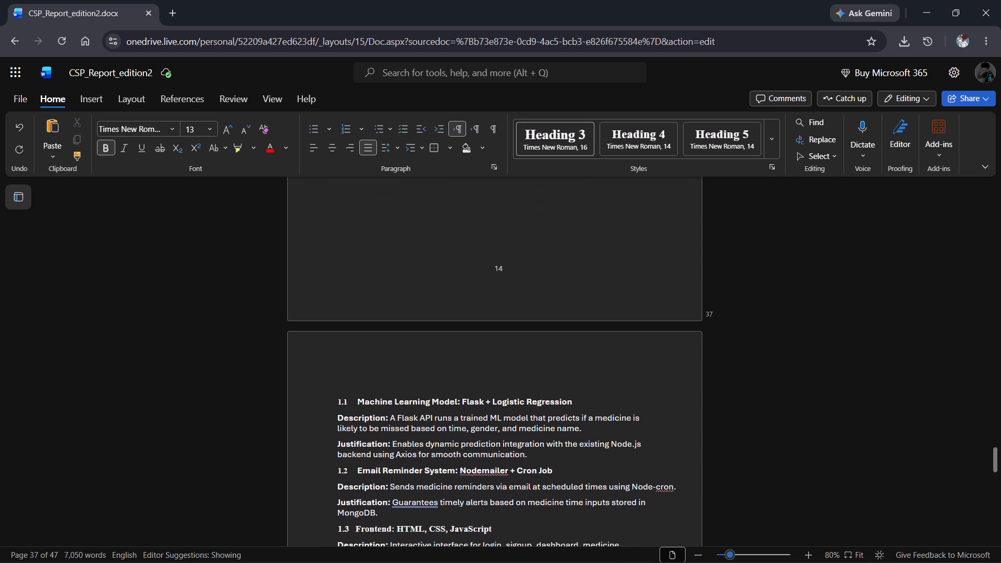
pyautogui.scroll(-1, 484, 403)
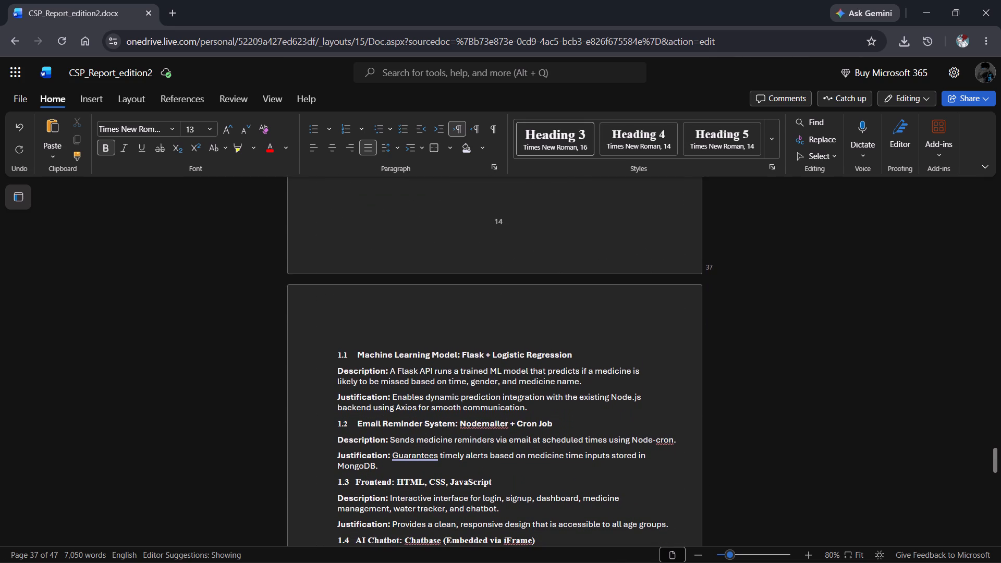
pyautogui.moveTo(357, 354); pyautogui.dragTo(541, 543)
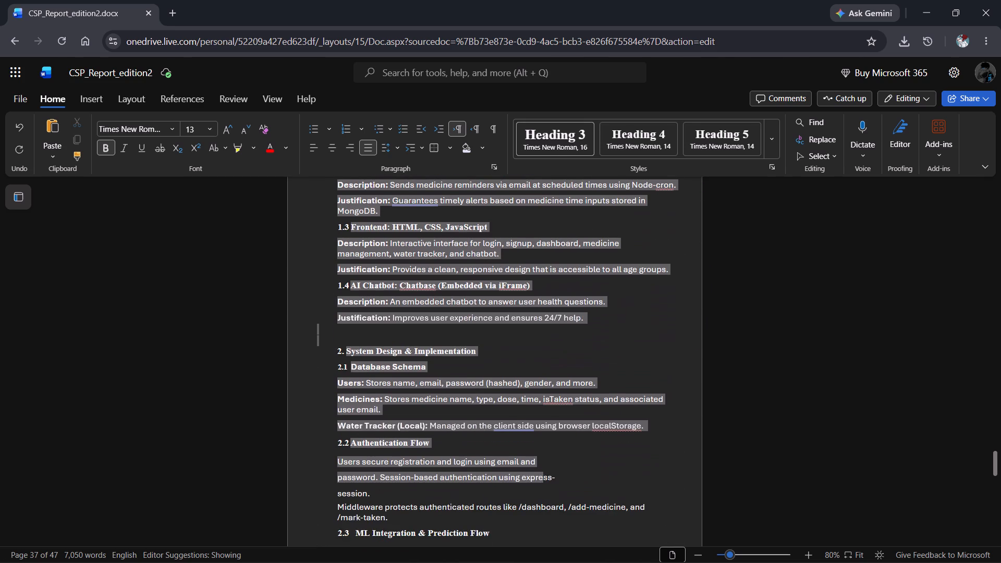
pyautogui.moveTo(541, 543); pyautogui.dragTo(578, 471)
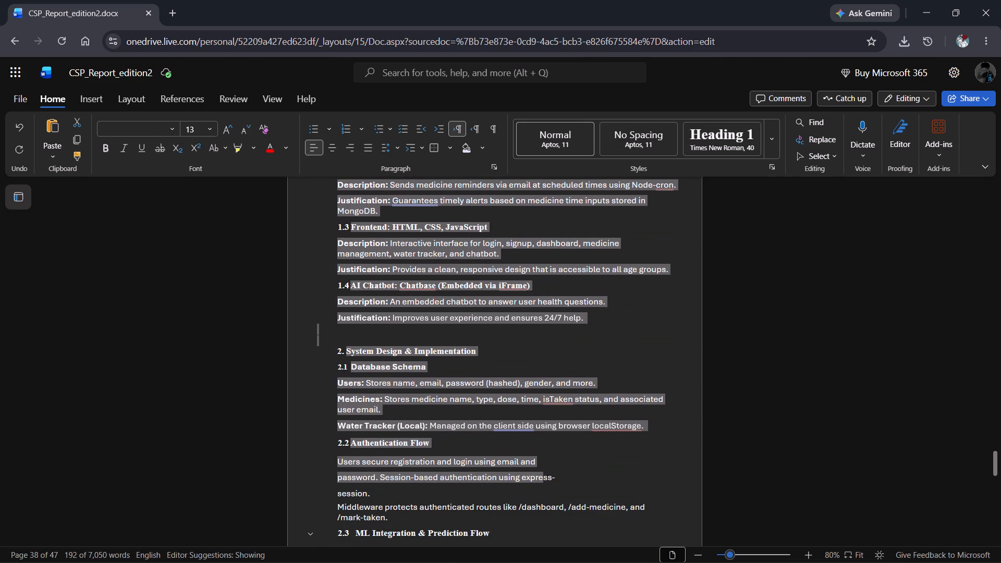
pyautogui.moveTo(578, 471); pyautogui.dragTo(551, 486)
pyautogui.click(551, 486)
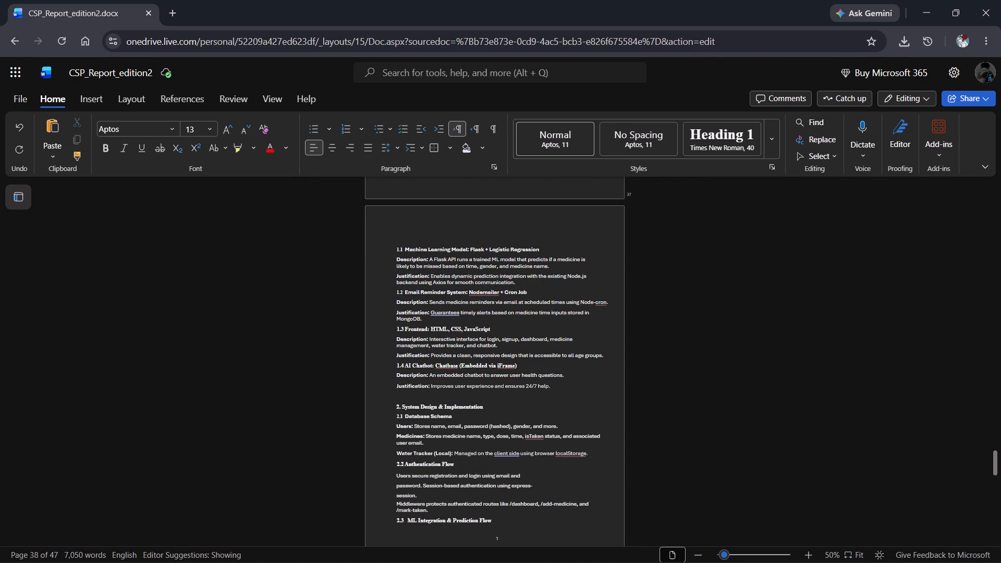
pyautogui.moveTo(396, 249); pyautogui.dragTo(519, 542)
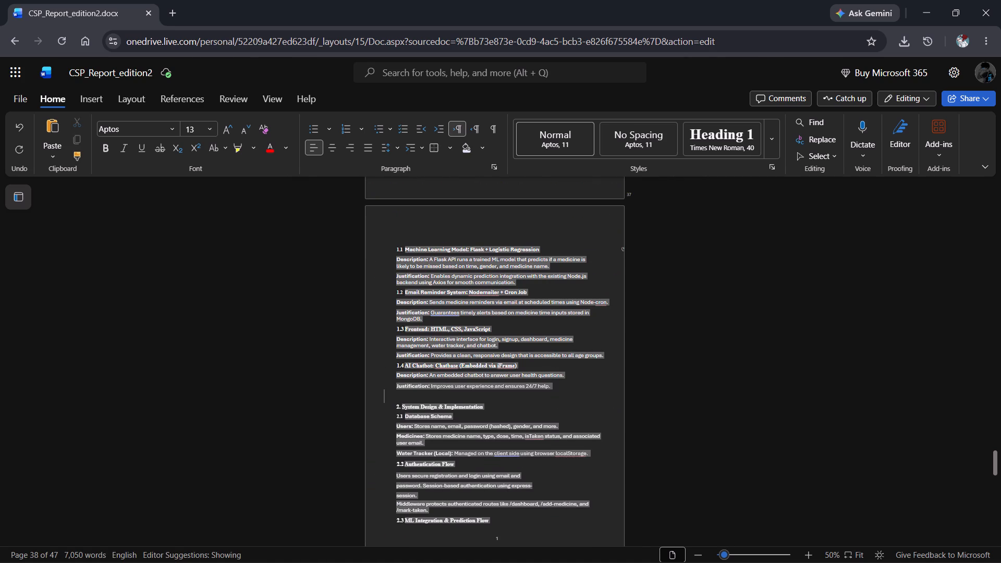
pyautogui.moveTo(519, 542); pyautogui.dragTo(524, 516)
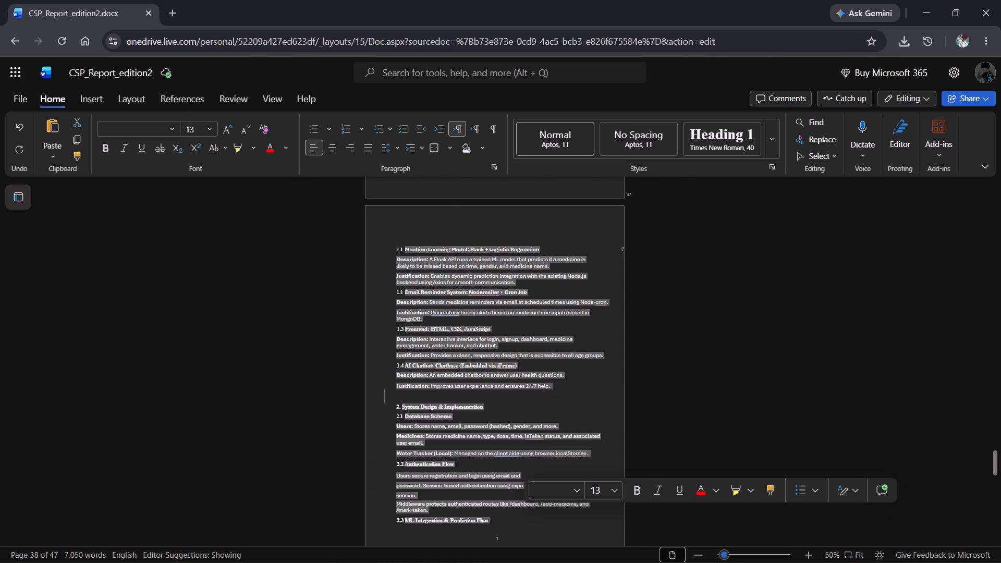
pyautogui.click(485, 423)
# Review the remaining old Medicare content from "2. System Design & Implementation" through "3.3 Future Work", up to the Chapter 6 title page.
pyautogui.scroll(-3, 485, 423)
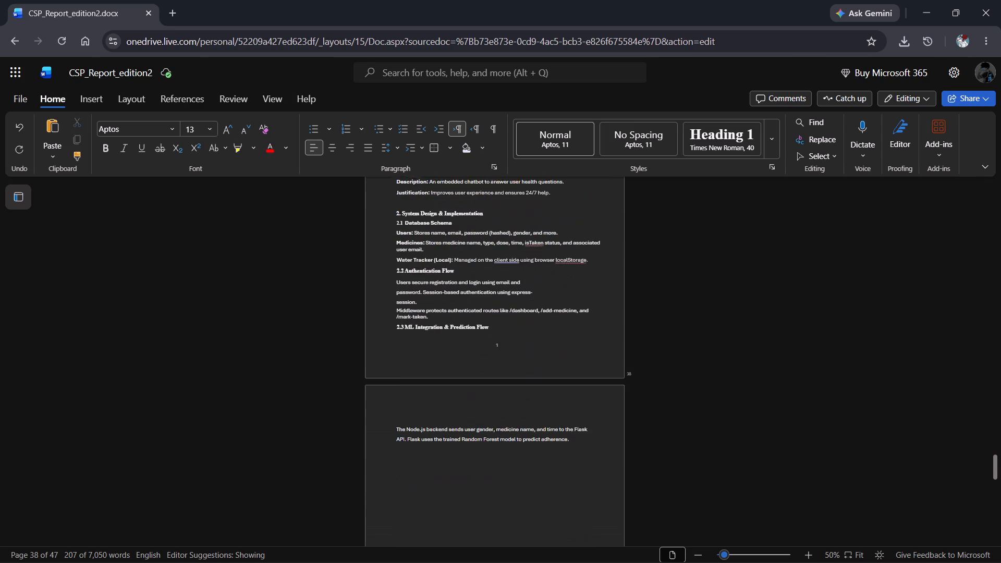
pyautogui.scroll(-4, 485, 423)
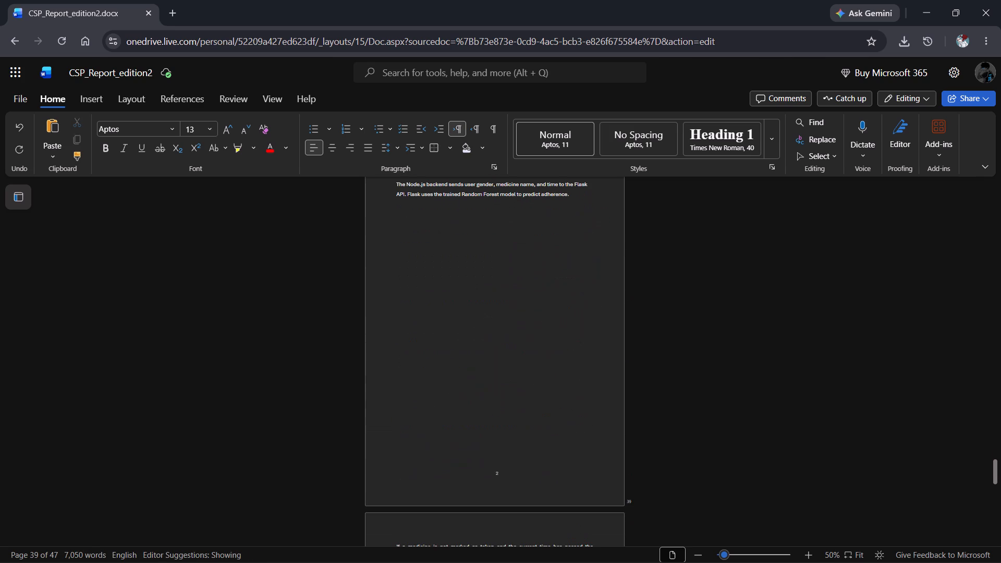
pyautogui.scroll(-1, 485, 423)
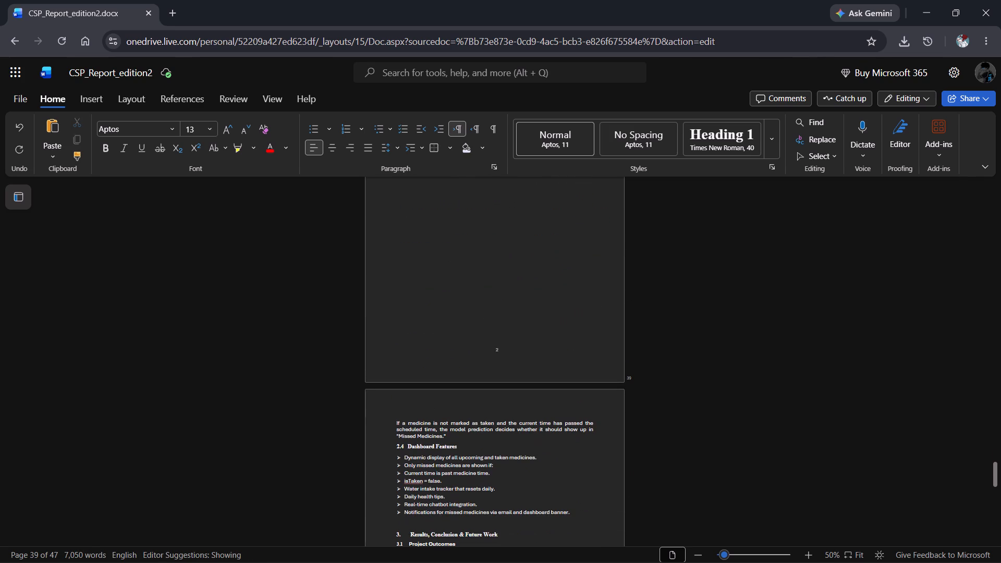
pyautogui.scroll(-2, 485, 423)
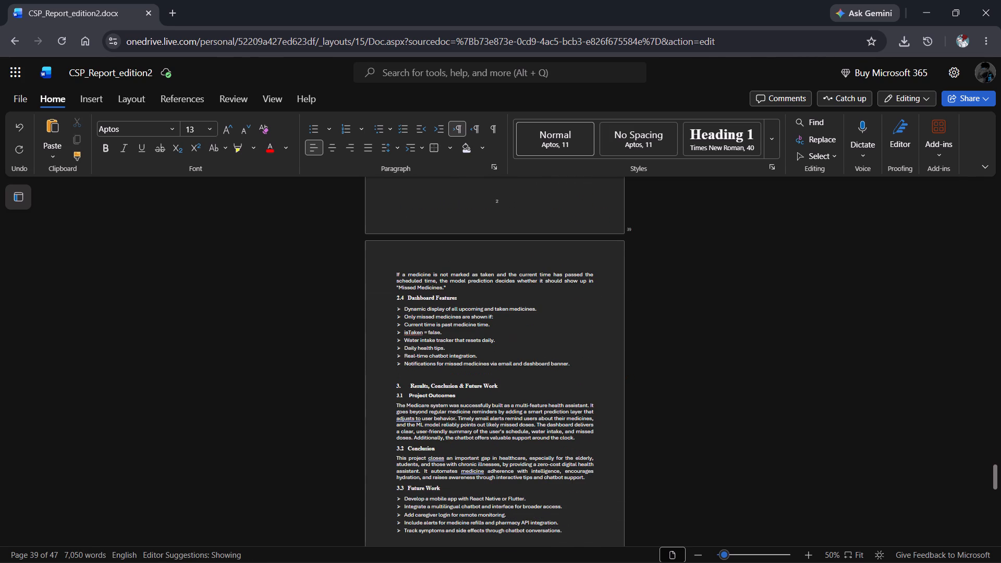
pyautogui.scroll(-1, 485, 423)
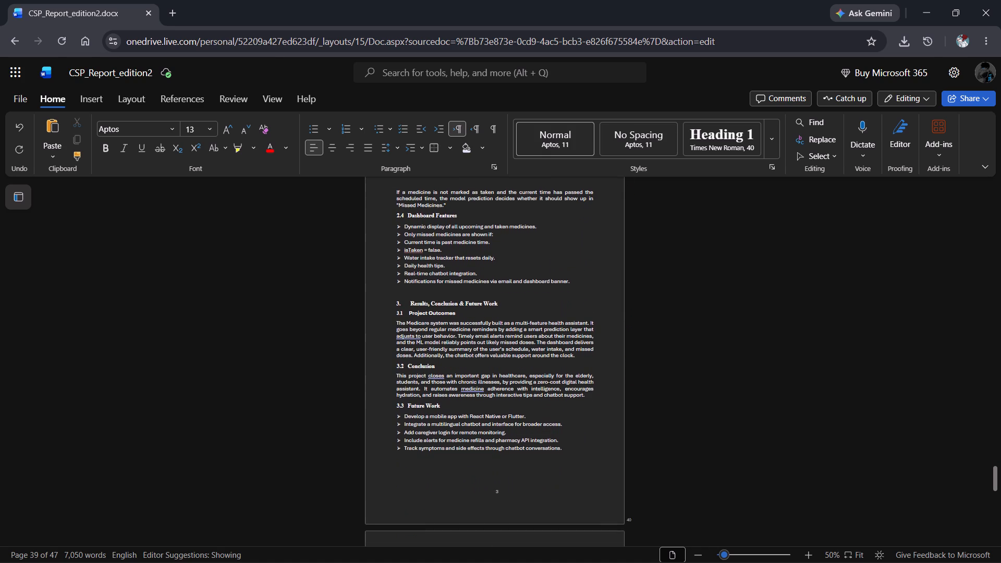
pyautogui.scroll(-4, 485, 423)
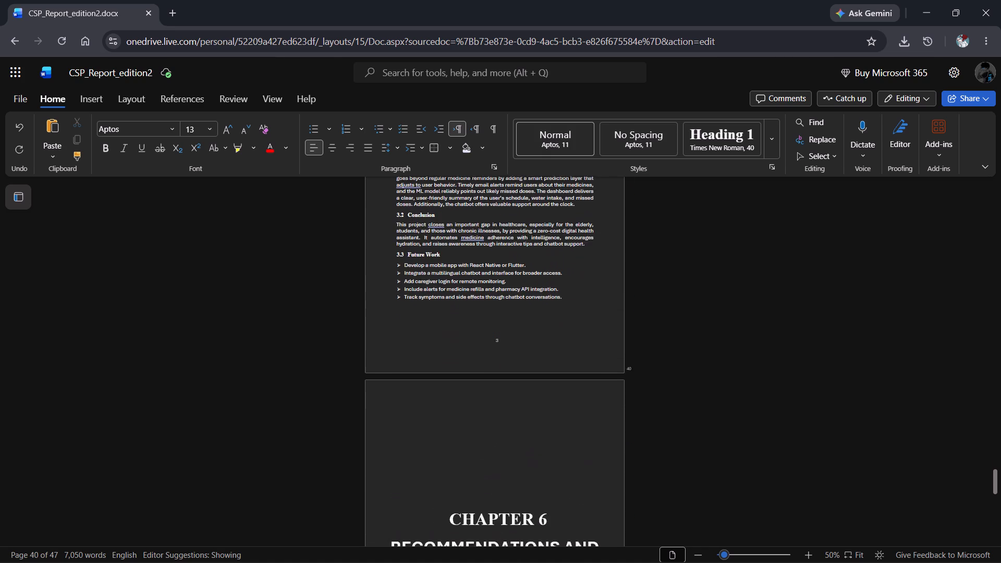
pyautogui.scroll(1, 485, 423)
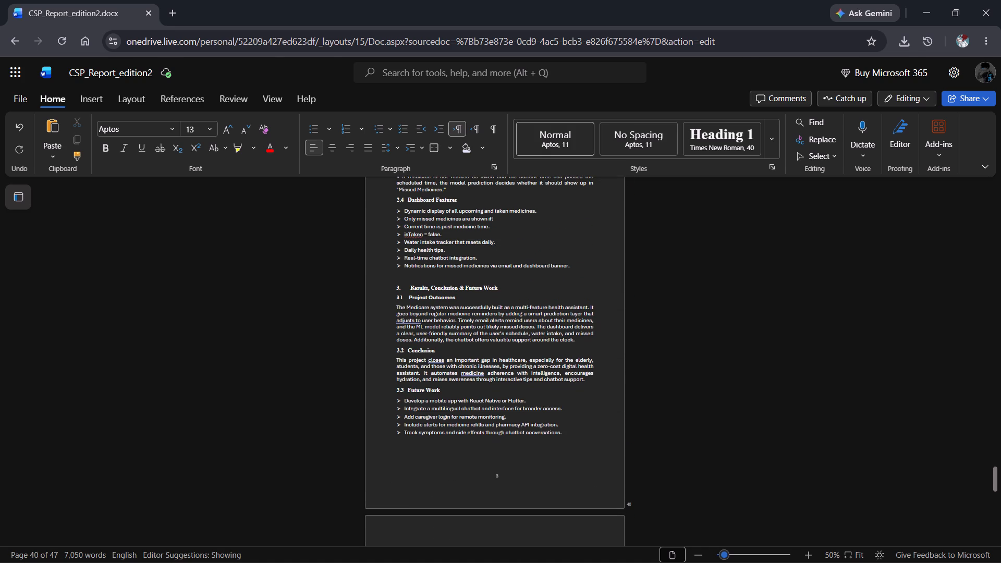
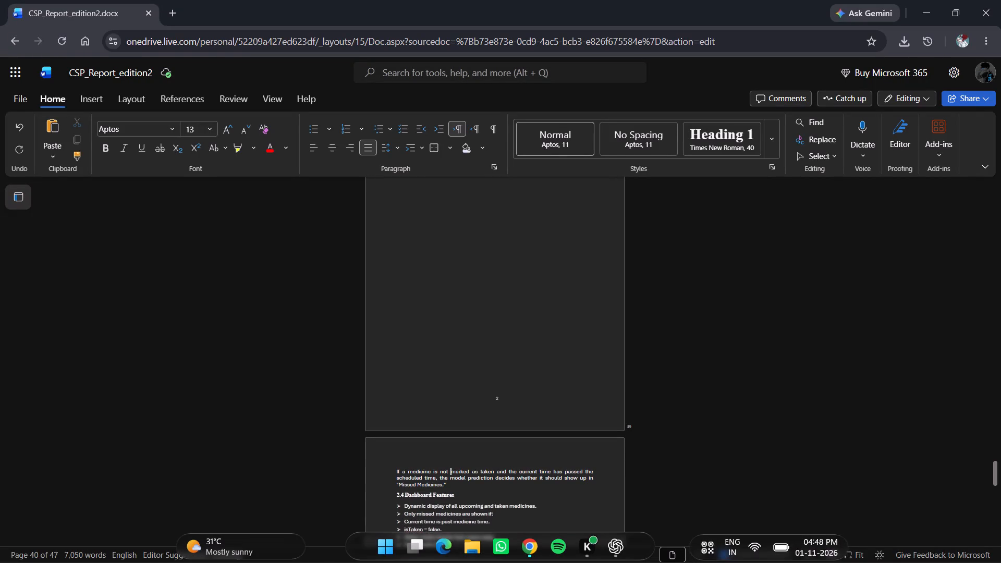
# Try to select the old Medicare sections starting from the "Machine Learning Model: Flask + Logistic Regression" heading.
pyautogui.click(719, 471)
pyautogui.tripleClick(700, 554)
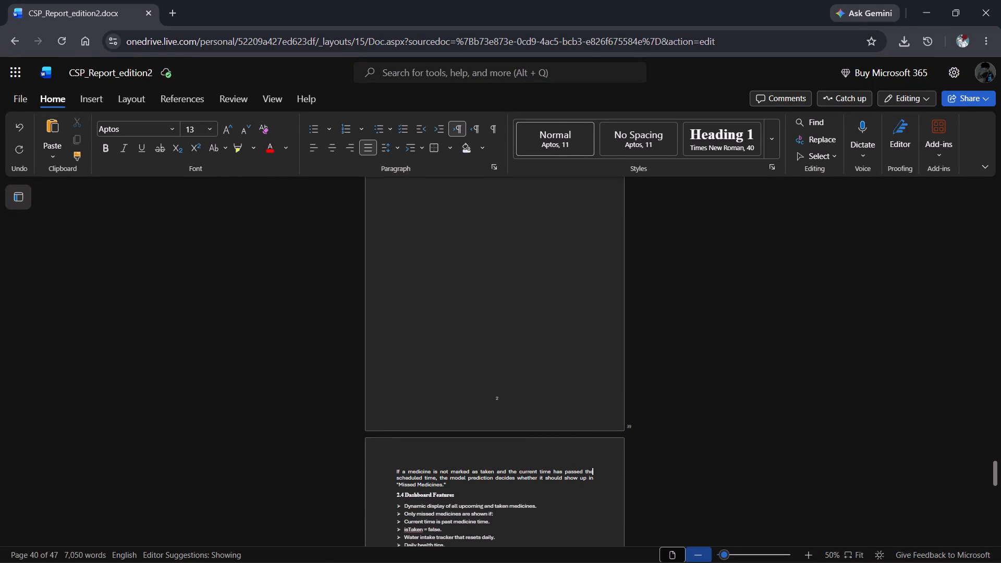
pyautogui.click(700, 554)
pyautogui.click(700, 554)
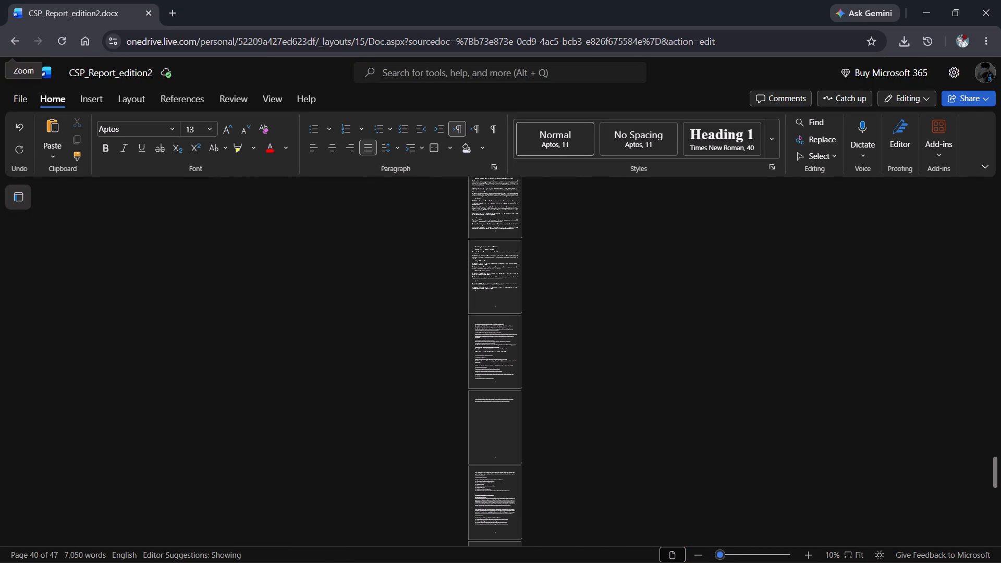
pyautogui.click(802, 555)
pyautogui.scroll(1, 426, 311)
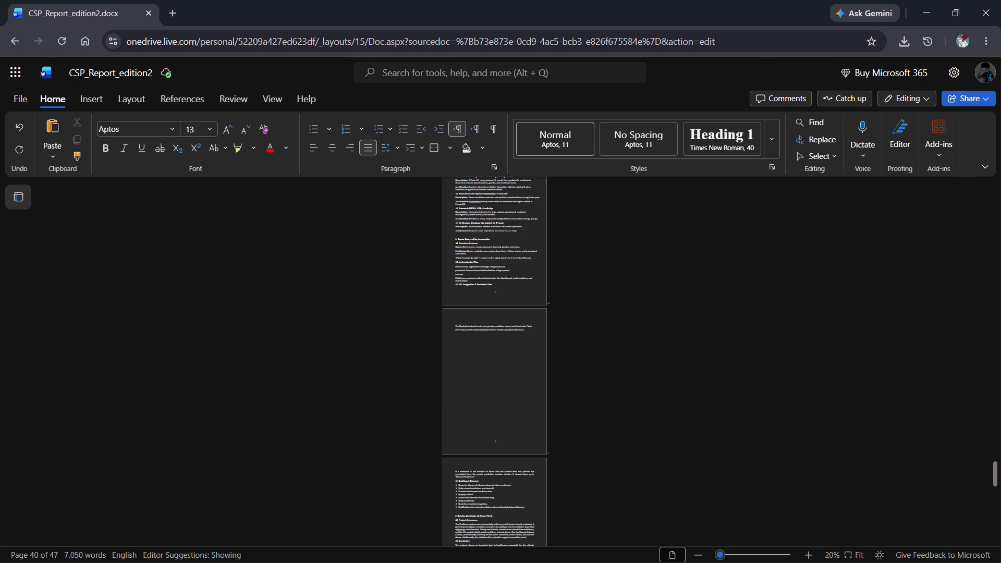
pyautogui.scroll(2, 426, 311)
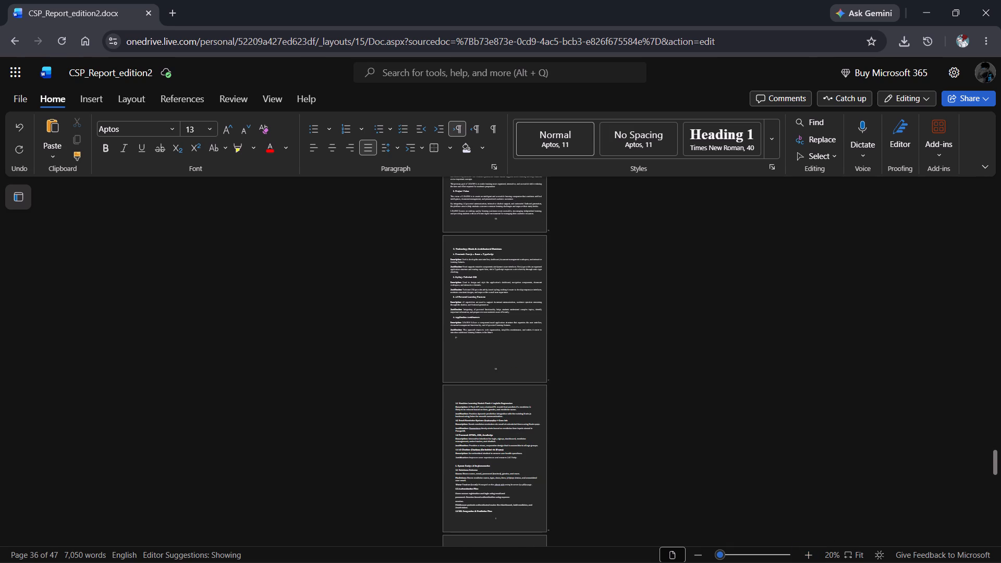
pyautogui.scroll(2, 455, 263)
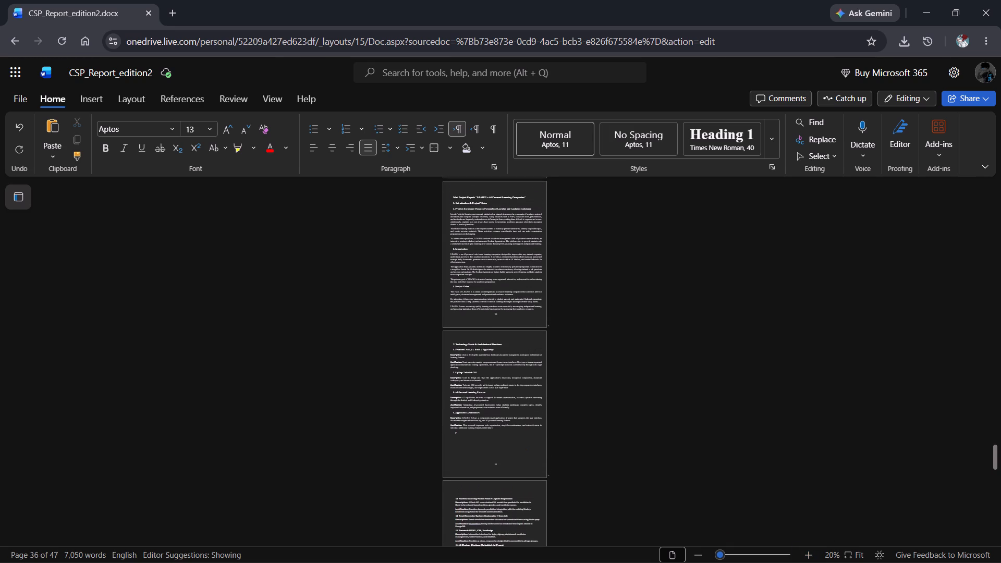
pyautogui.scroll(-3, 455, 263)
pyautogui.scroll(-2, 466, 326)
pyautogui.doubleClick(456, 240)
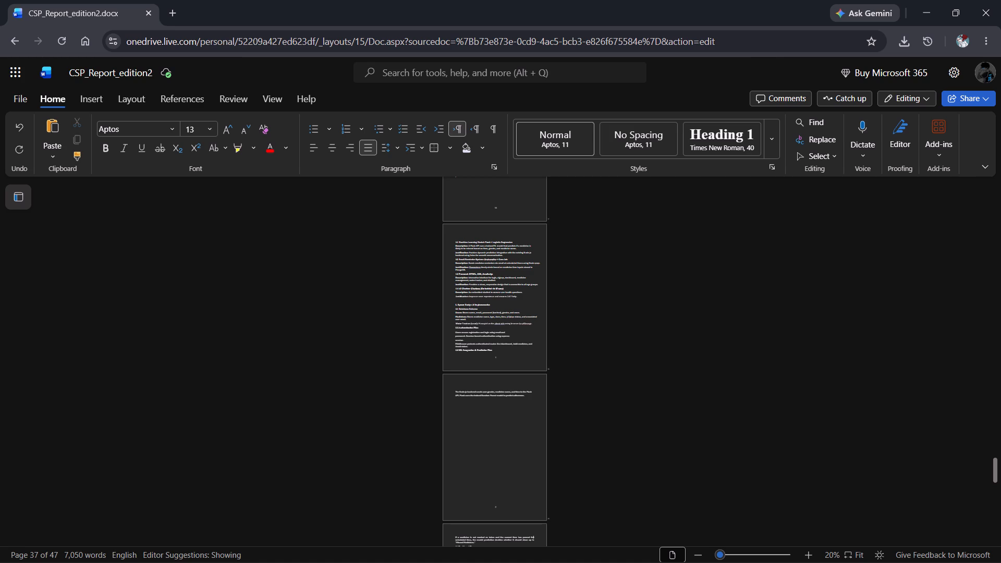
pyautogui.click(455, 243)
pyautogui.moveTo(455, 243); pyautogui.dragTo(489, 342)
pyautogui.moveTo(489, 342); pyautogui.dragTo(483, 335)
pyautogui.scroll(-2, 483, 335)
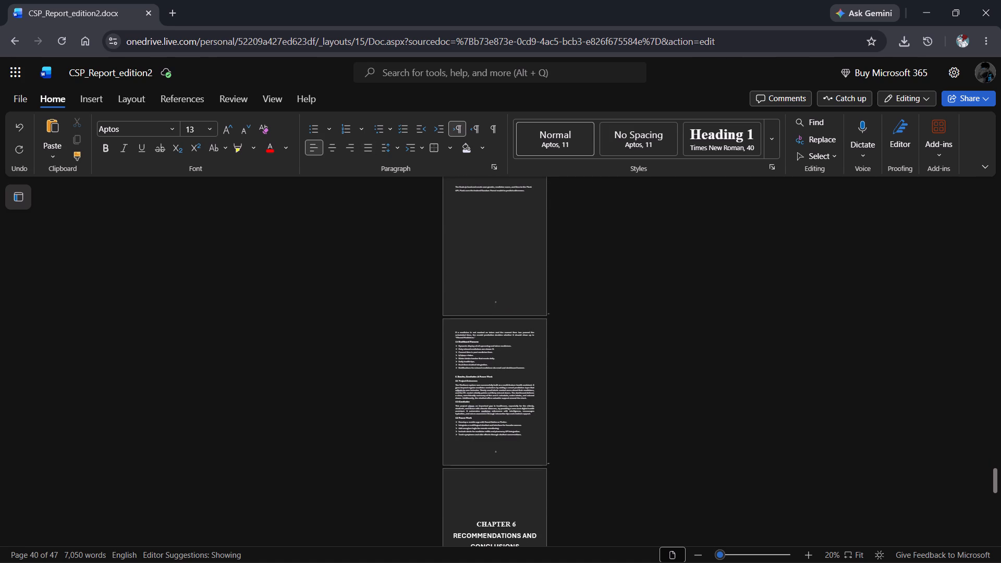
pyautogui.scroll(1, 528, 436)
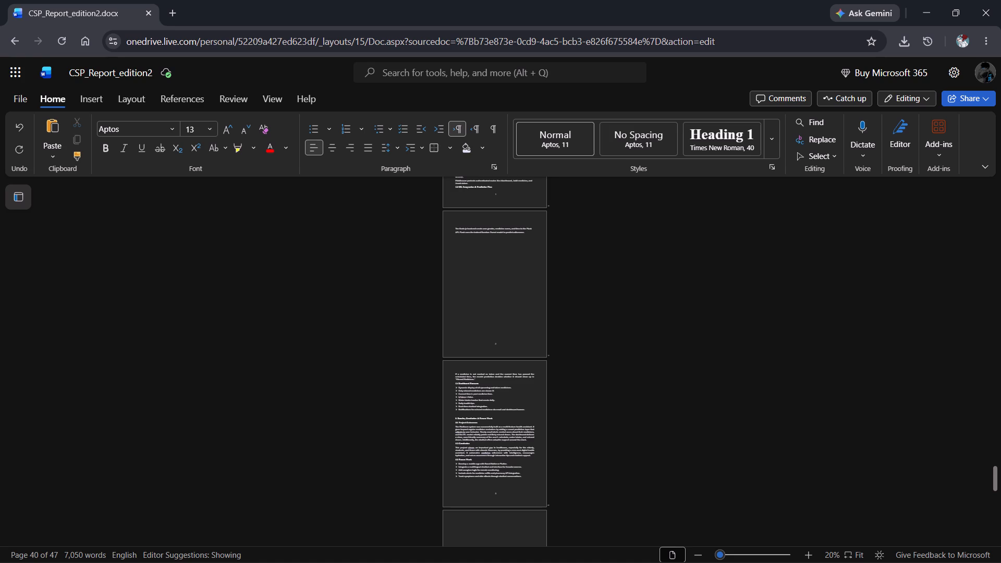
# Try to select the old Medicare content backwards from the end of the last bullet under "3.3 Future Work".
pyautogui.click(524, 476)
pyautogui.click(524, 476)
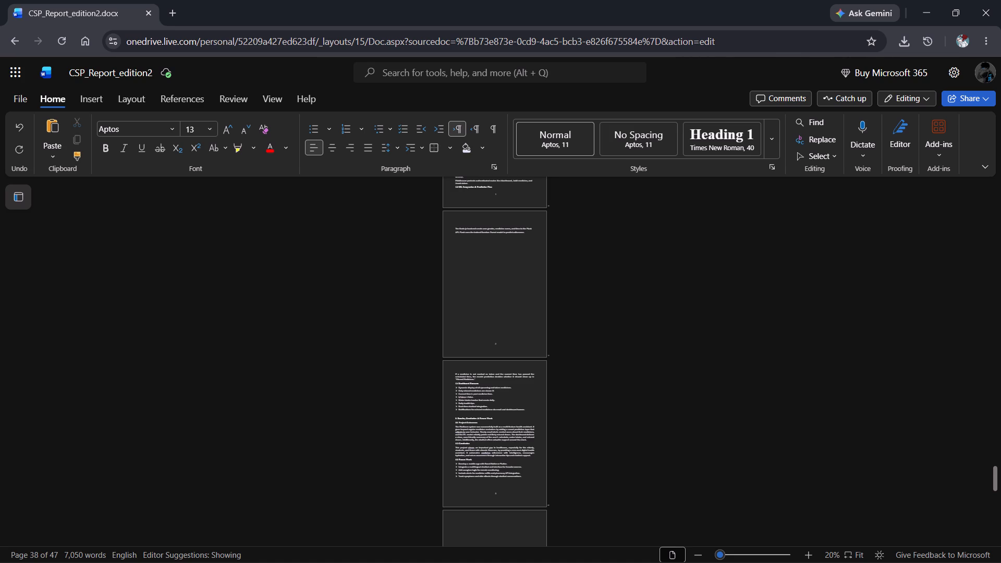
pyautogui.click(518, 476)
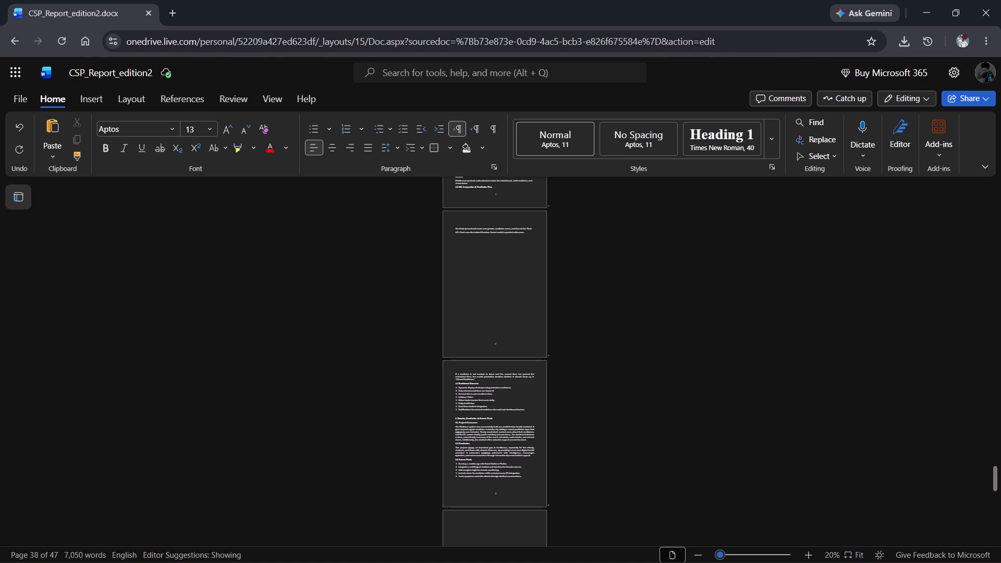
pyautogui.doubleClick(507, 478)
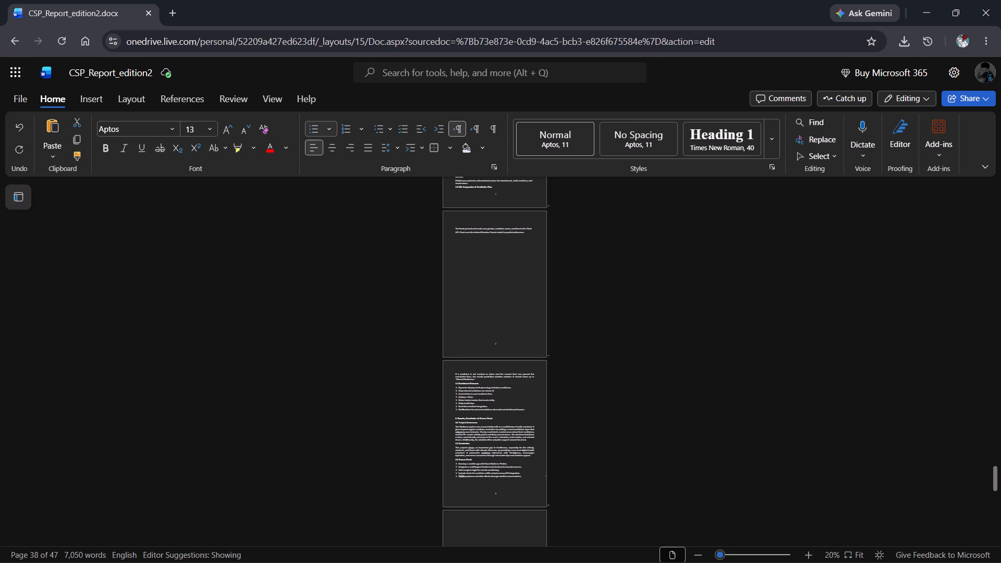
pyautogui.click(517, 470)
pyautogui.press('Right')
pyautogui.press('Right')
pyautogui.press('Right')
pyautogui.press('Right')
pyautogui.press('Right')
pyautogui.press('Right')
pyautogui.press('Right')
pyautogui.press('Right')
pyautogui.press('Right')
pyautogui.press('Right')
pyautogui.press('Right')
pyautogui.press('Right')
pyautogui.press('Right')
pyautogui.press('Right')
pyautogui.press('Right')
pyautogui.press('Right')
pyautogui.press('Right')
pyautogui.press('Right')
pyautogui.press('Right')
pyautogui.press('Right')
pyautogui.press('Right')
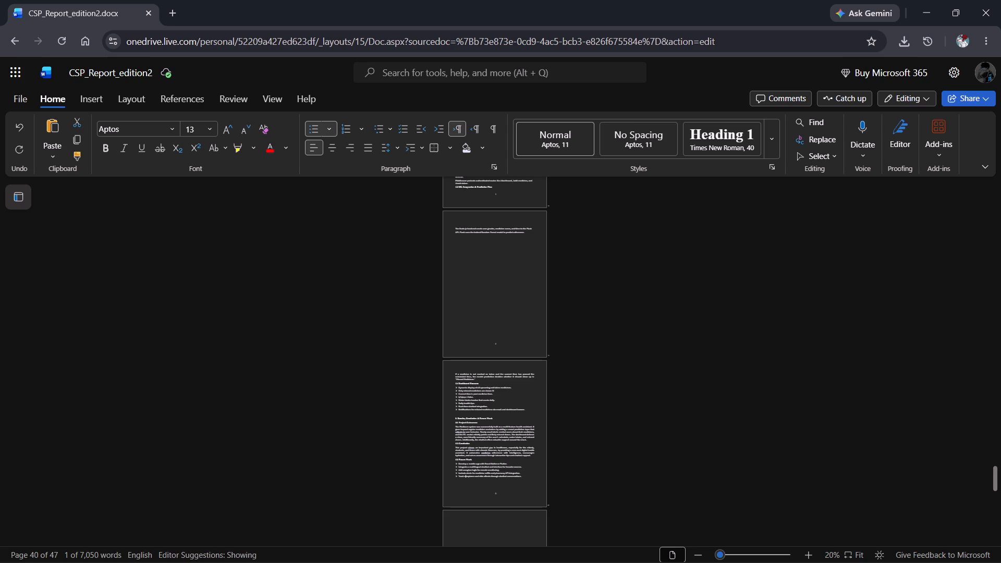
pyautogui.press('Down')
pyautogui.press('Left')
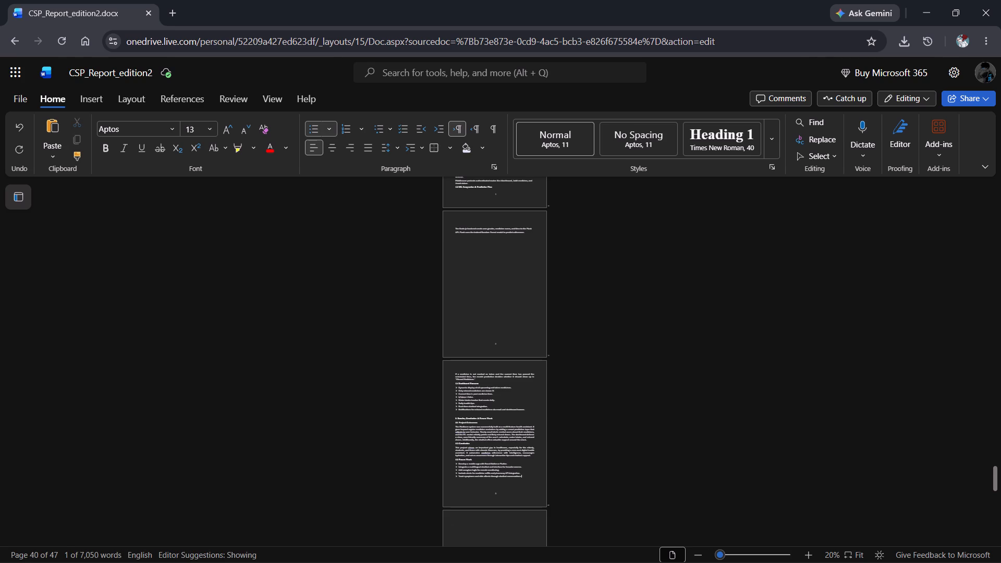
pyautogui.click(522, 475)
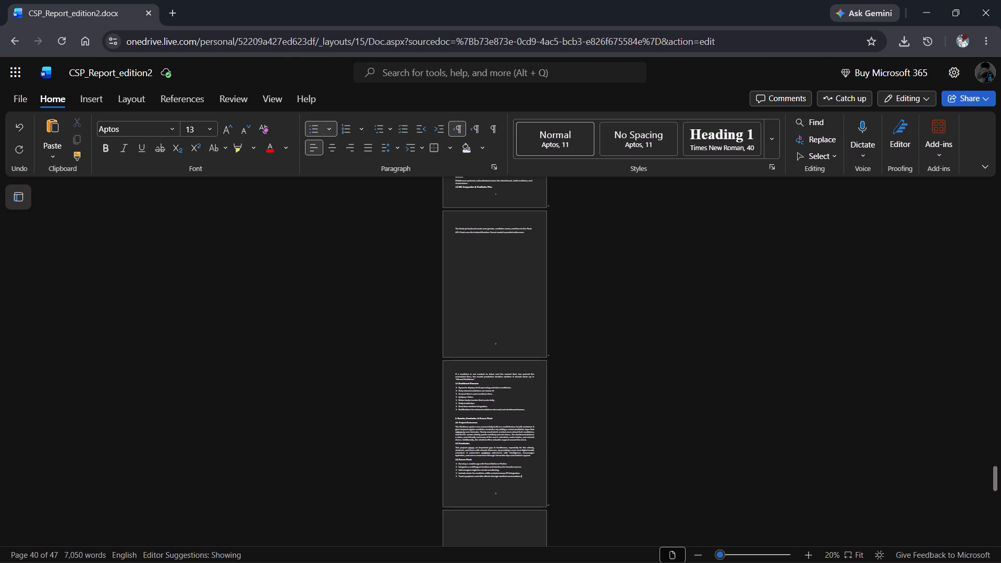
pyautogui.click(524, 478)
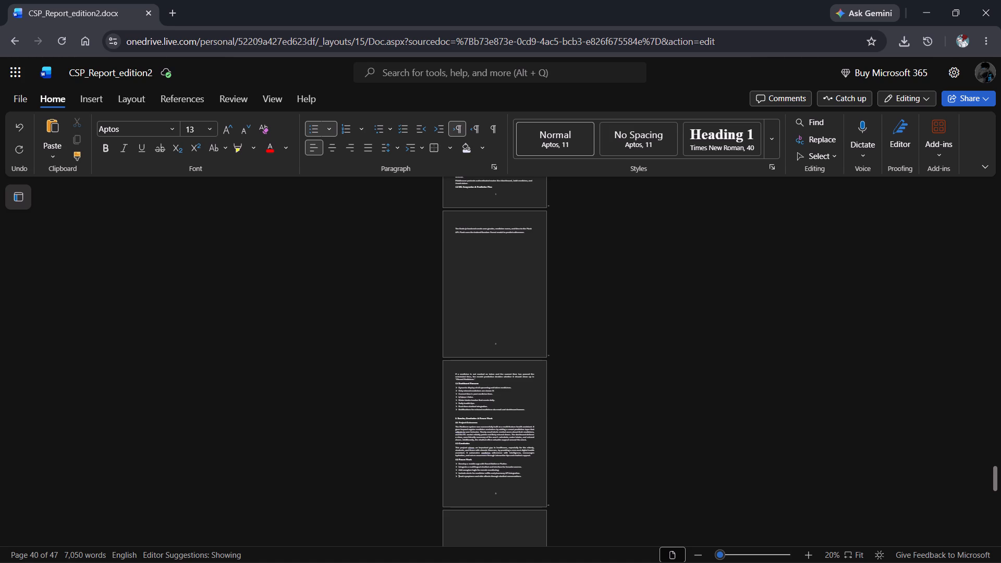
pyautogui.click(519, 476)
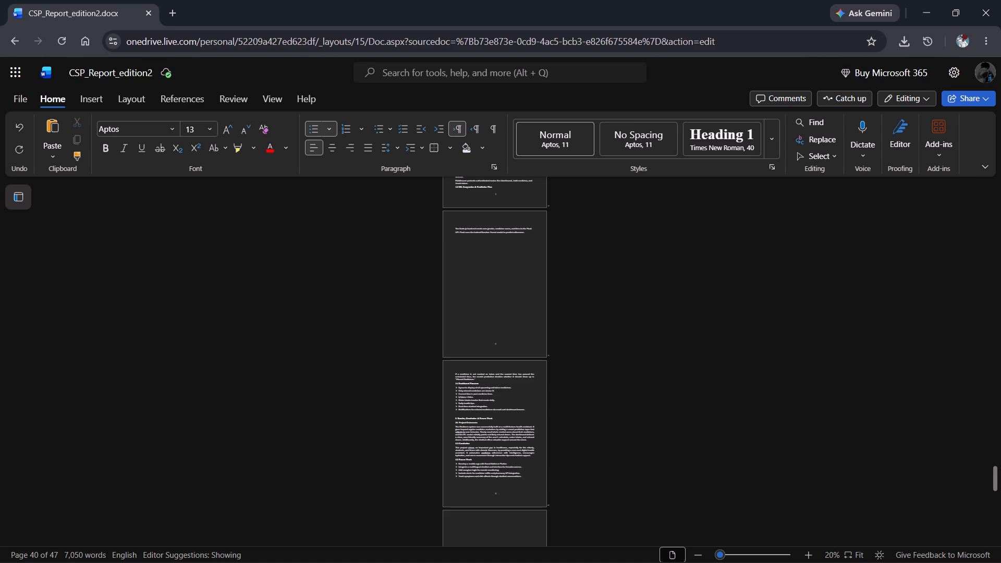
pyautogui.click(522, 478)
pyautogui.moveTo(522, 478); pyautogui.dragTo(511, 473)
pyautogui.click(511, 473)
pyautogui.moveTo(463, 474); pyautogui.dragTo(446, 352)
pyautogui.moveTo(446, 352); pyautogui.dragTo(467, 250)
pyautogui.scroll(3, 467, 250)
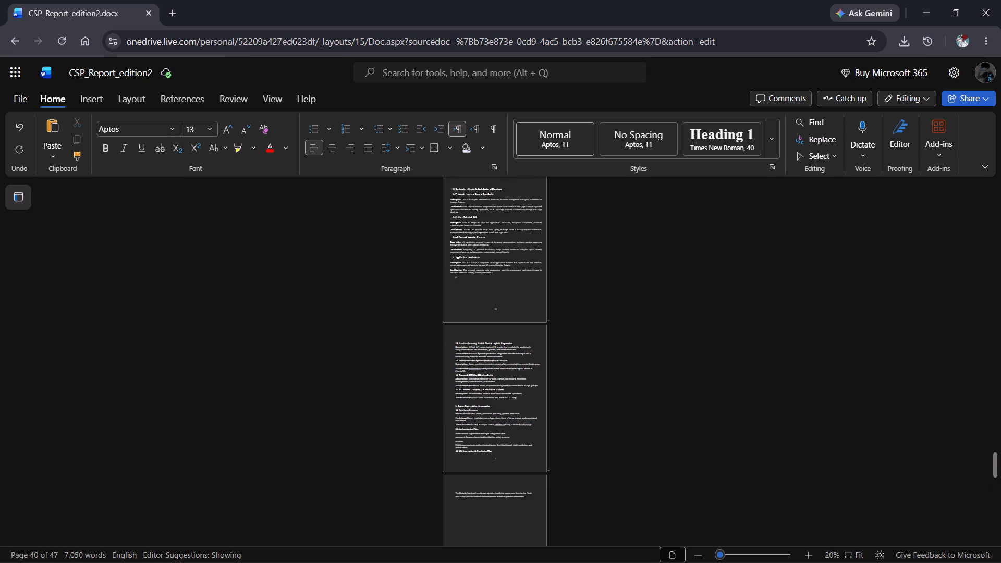
pyautogui.click(460, 344)
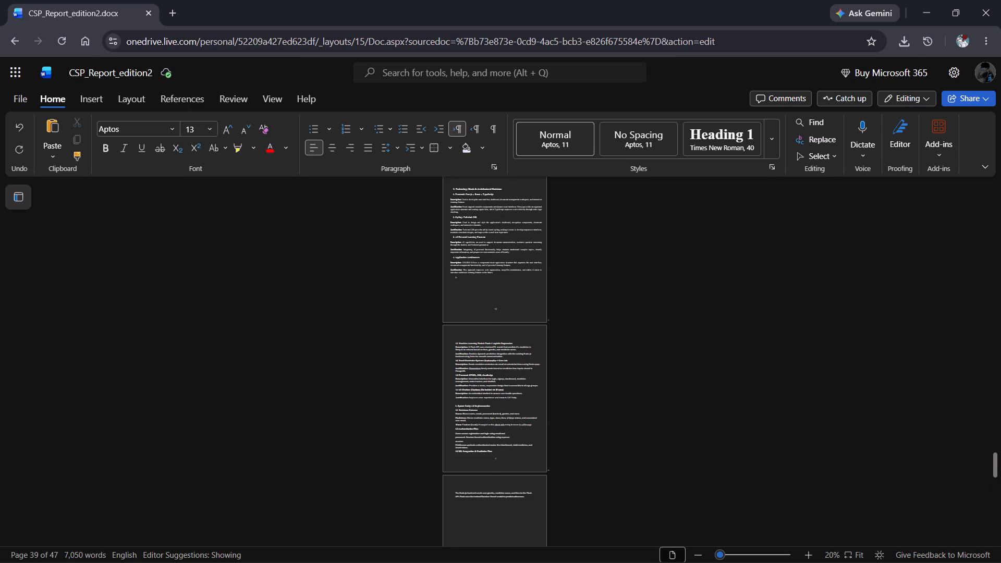
pyautogui.click(802, 554)
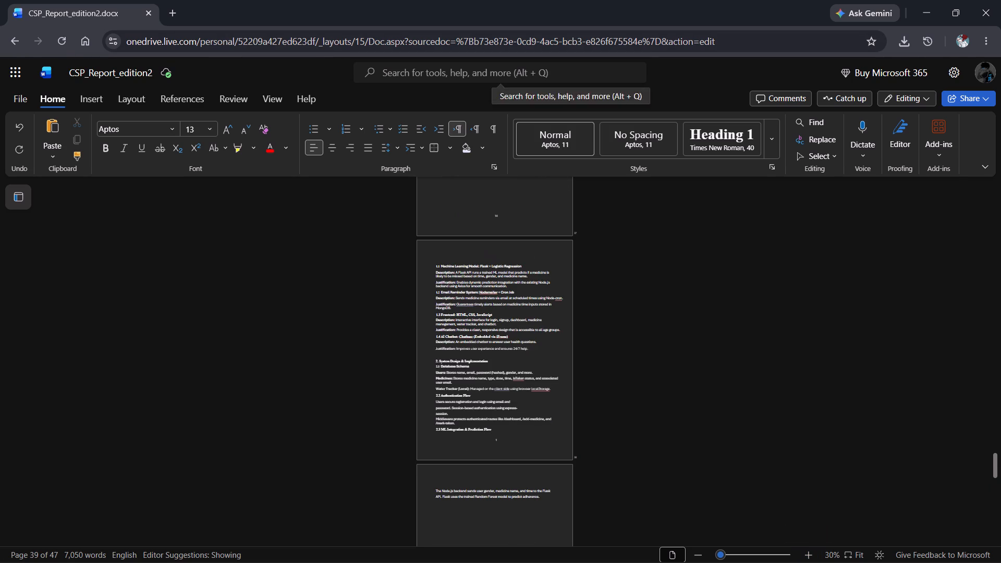
pyautogui.click(441, 267)
pyautogui.moveTo(441, 267); pyautogui.dragTo(497, 279)
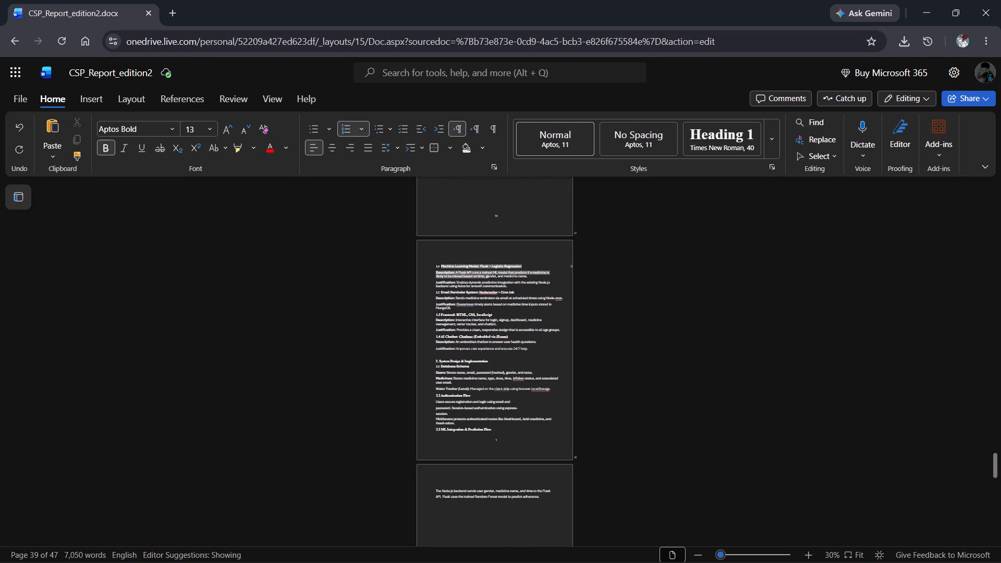
pyautogui.moveTo(497, 279); pyautogui.dragTo(542, 505)
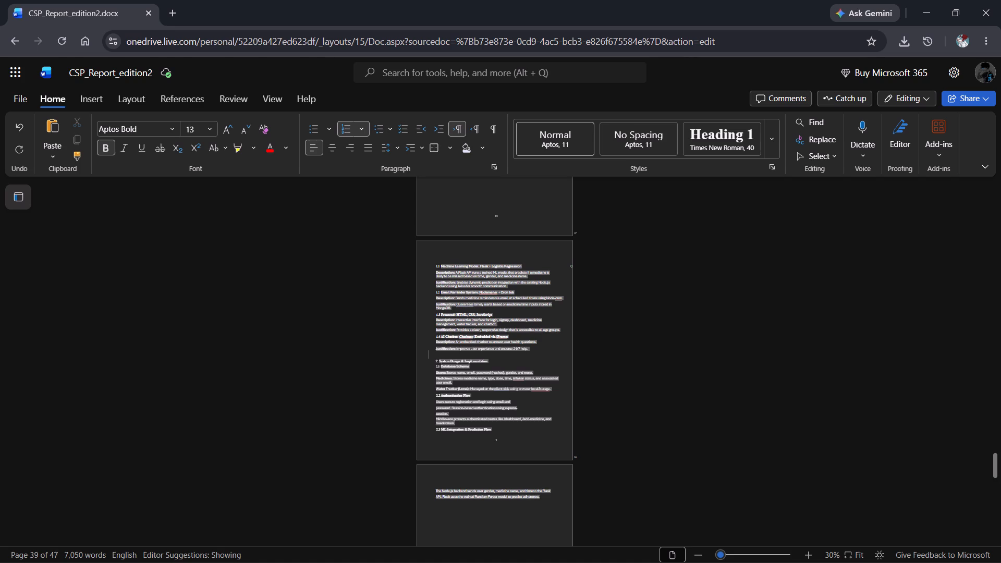
pyautogui.moveTo(542, 505); pyautogui.dragTo(527, 435)
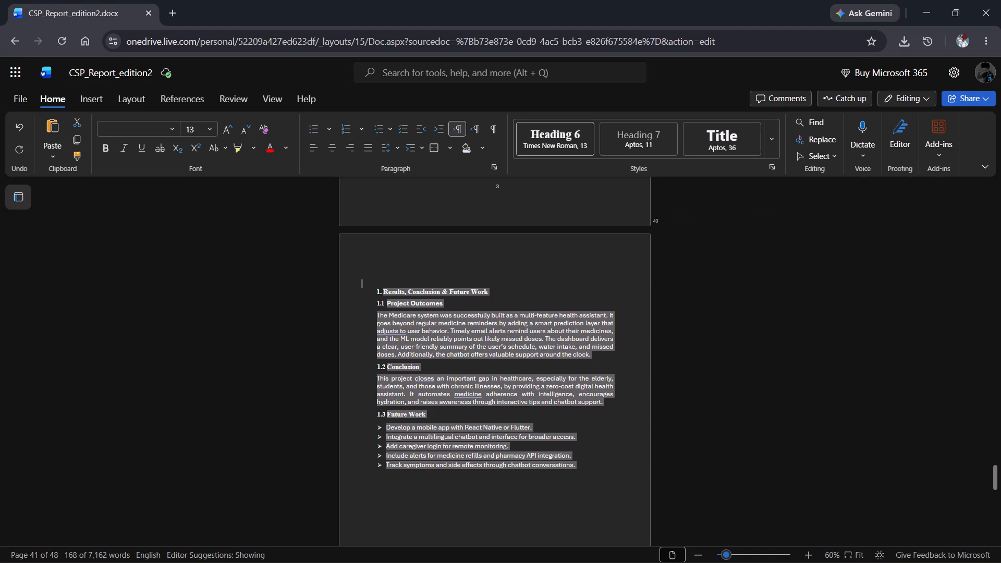
# Set the "CHAPTER 6 RECOMMENDATIONS AND CONCLUSIONS" title page text to Times New Roman.
pyautogui.scroll(-5, 492, 394)
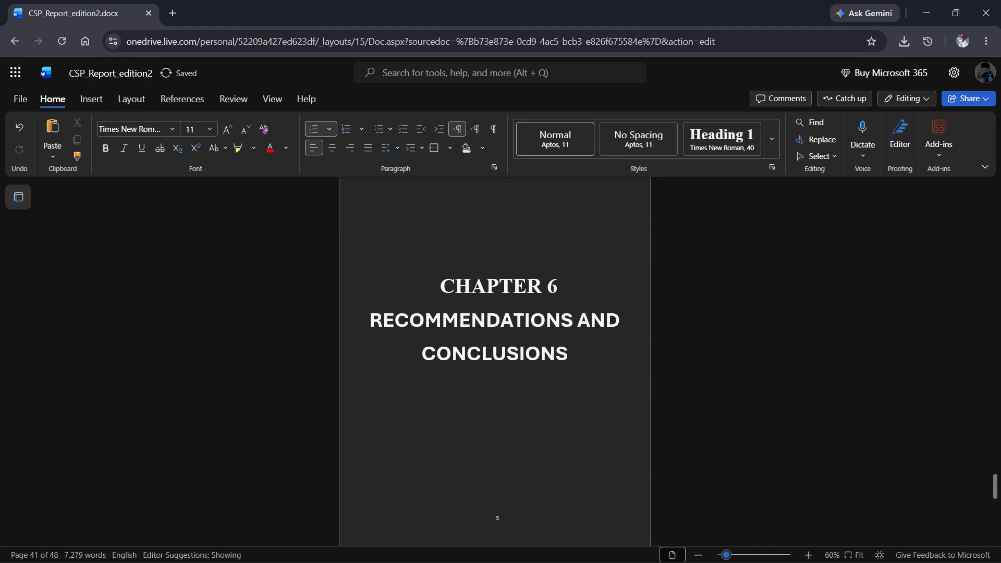
pyautogui.scroll(-1, 492, 394)
pyautogui.click(572, 262)
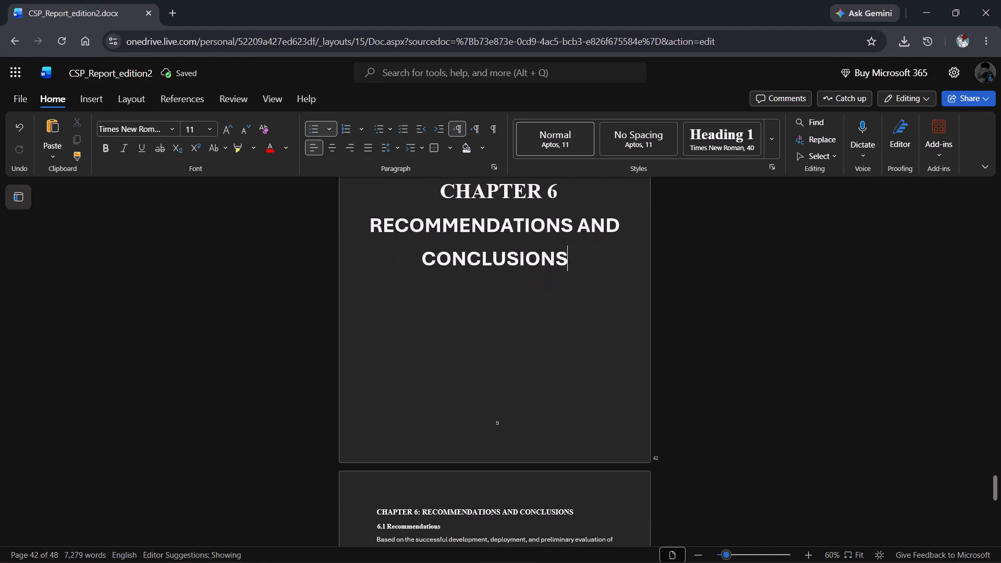
pyautogui.moveTo(572, 262); pyautogui.dragTo(446, 192)
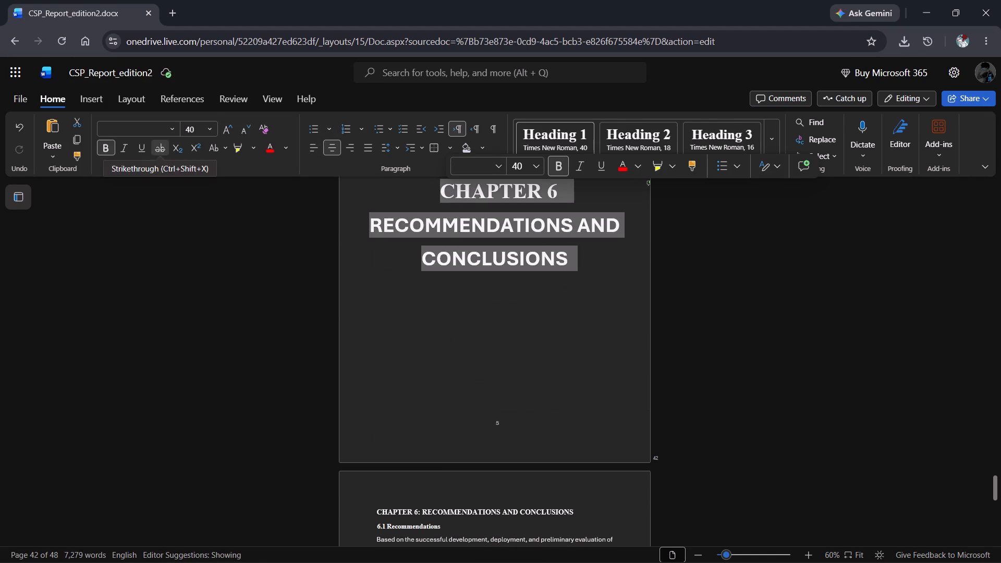
pyautogui.click(150, 127)
pyautogui.write('times')
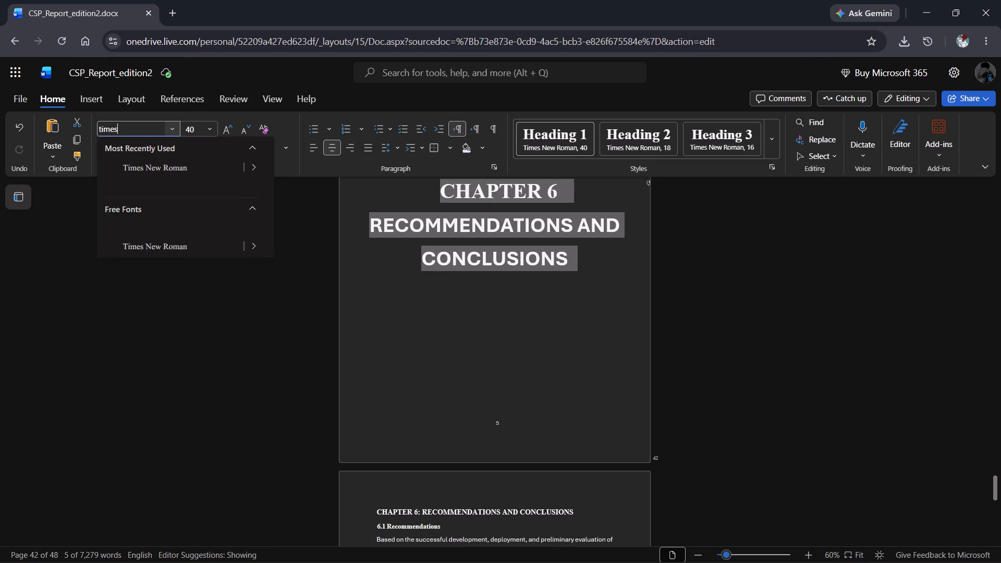
pyautogui.press('Down')
pyautogui.press('Down')
pyautogui.press('Return')
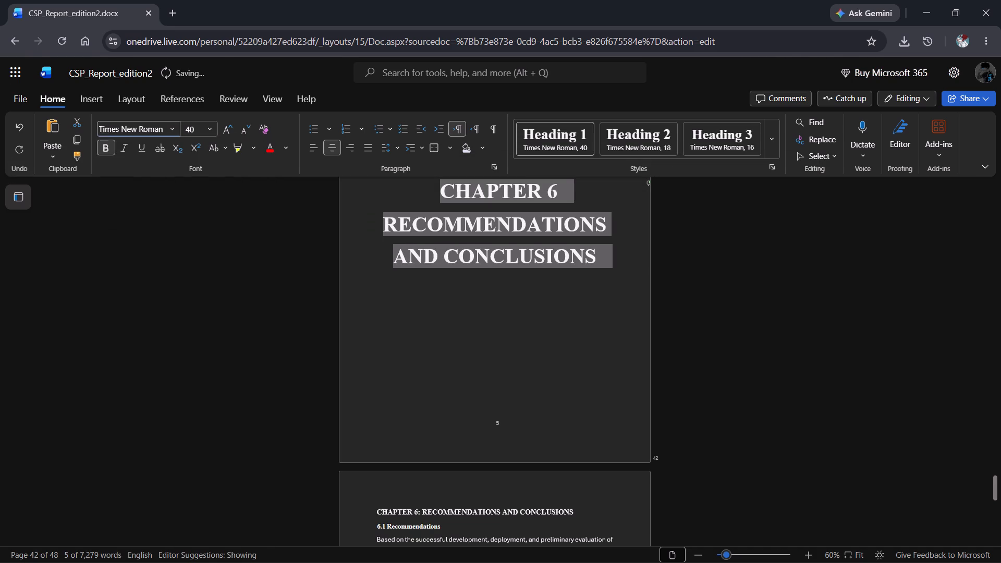
pyautogui.click(394, 304)
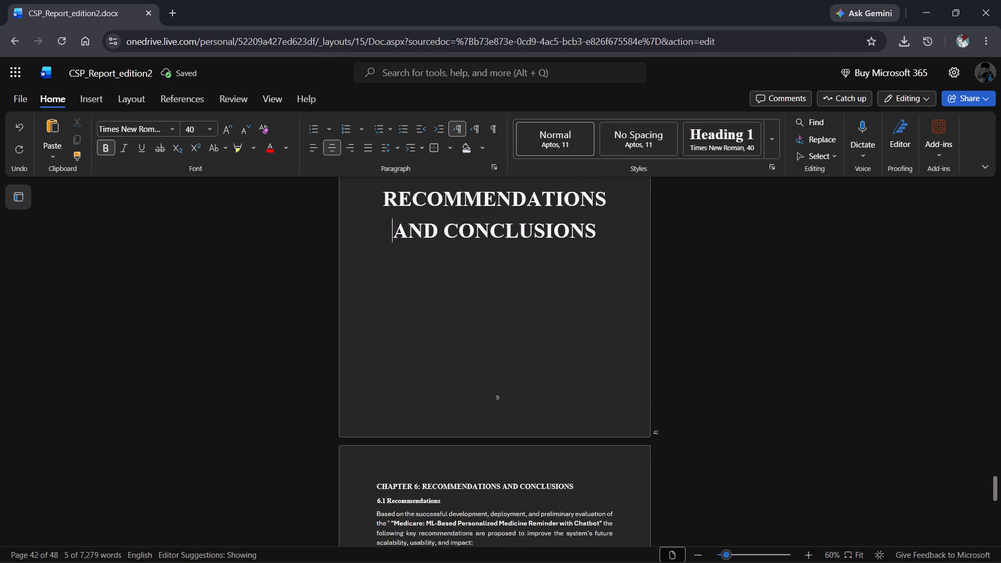
# Compare the pasted "Technology Stack and Implementation" section with the technology descriptions on the page before it.
pyautogui.scroll(6, 394, 304)
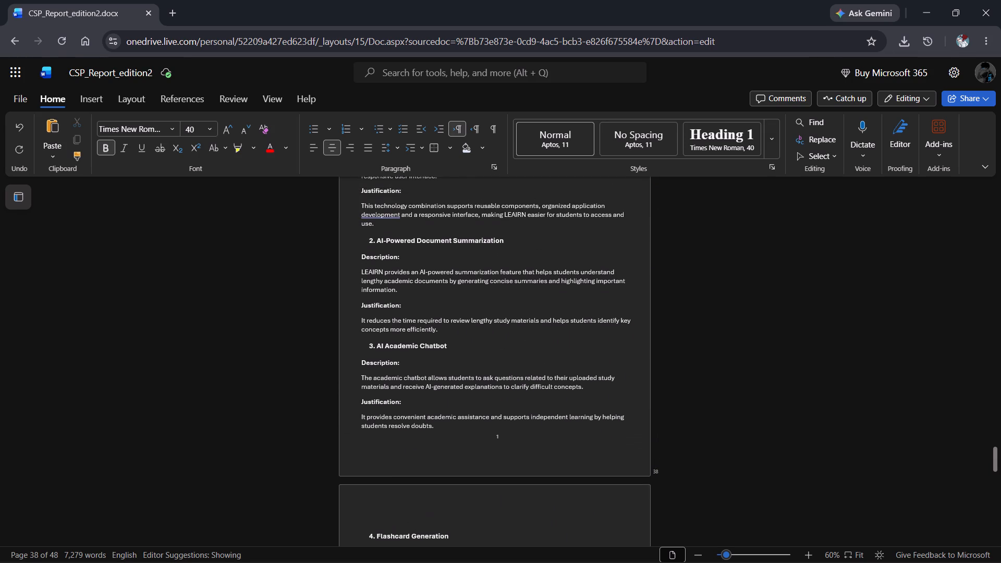
pyautogui.scroll(2, 394, 304)
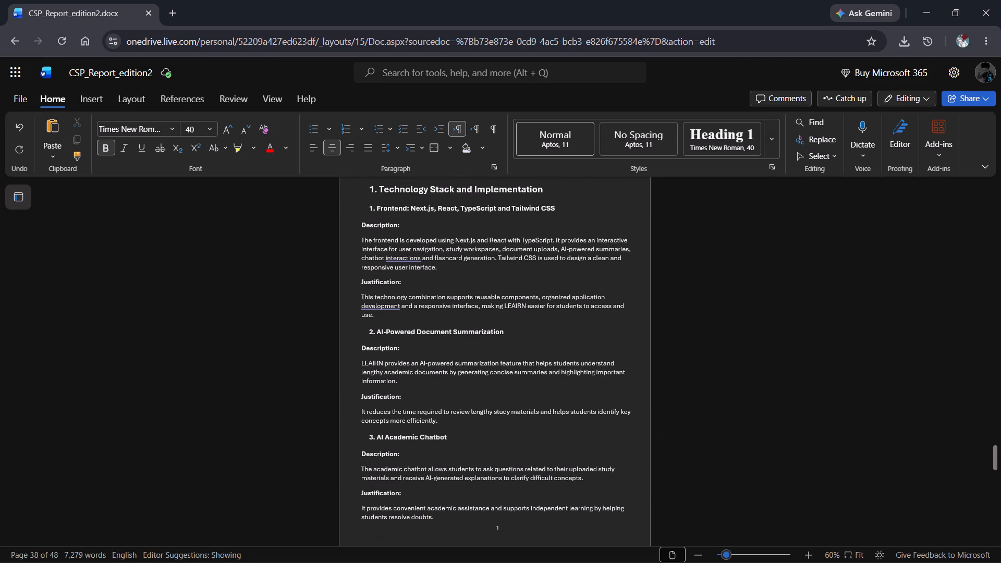
pyautogui.scroll(4, 394, 304)
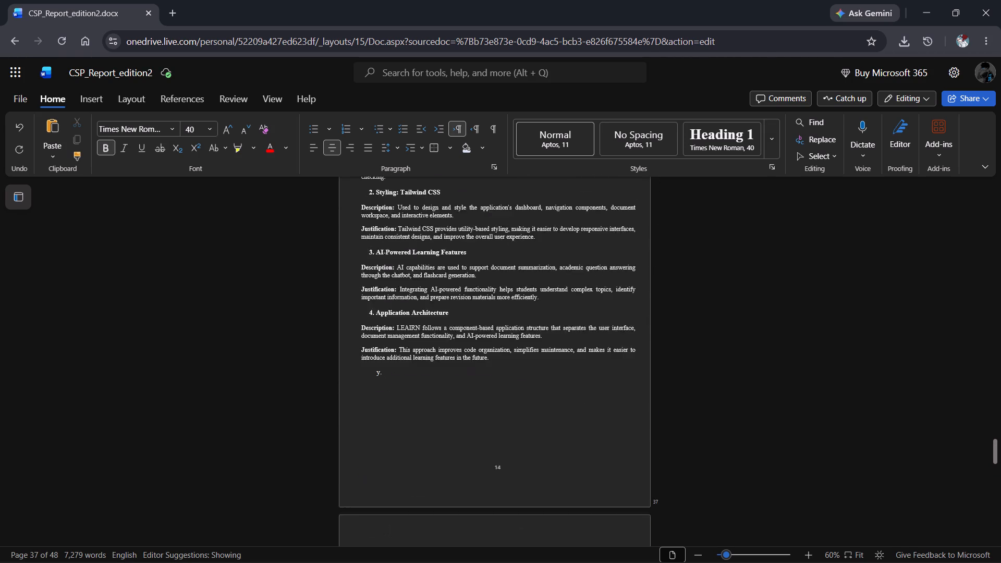
pyautogui.scroll(-1, 394, 304)
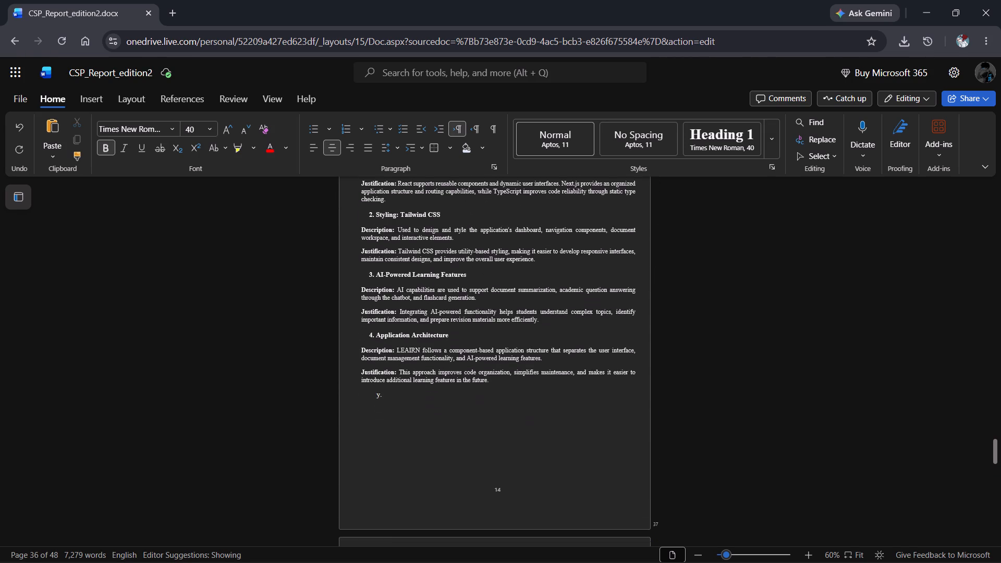
pyautogui.scroll(-1, 394, 304)
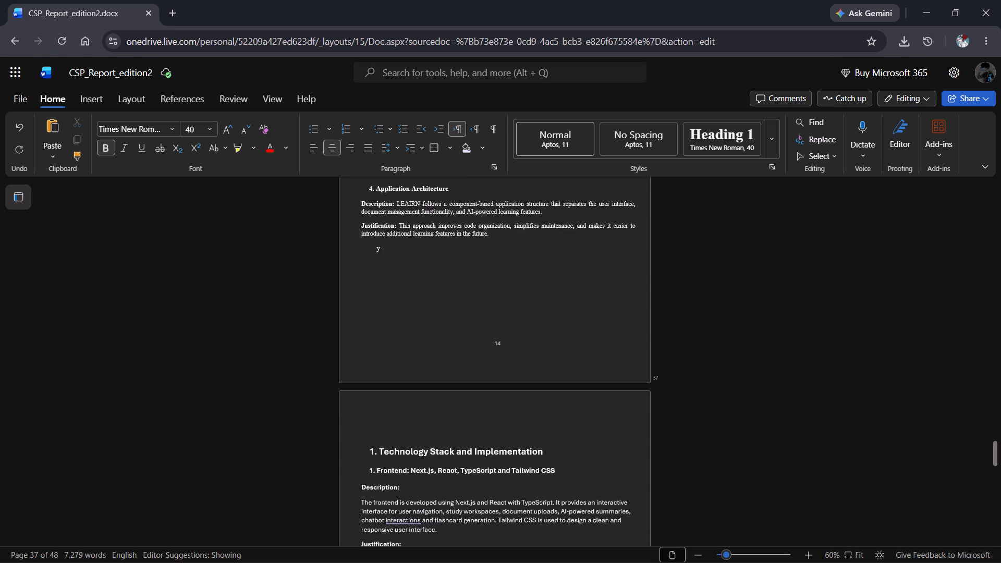
pyautogui.scroll(-2, 394, 304)
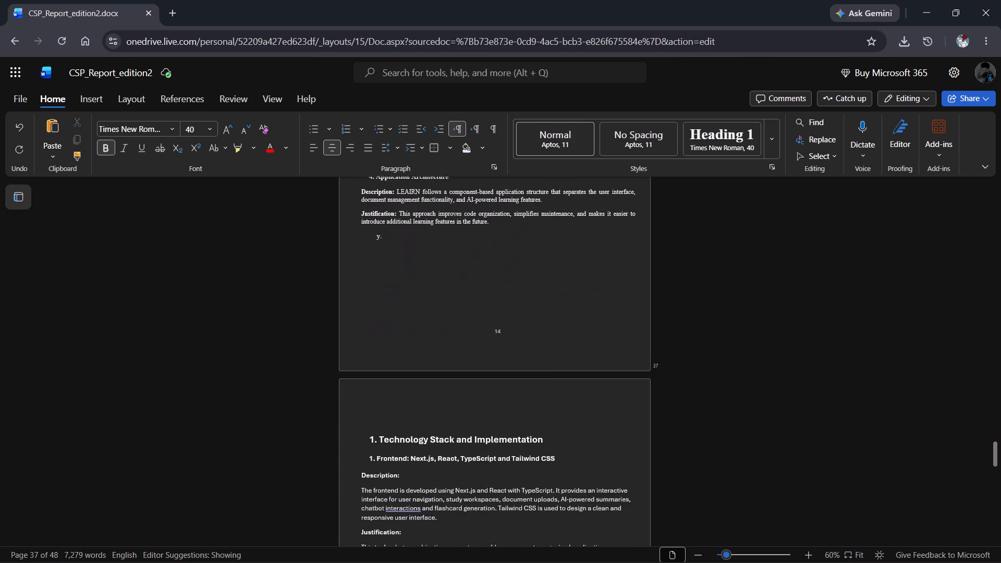
pyautogui.scroll(1, 394, 304)
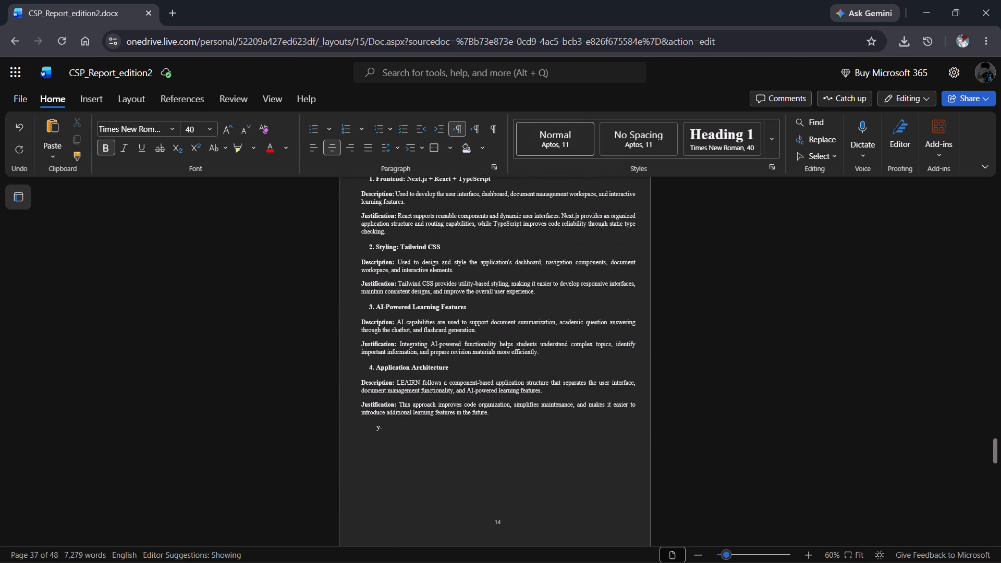
pyautogui.scroll(-4, 394, 304)
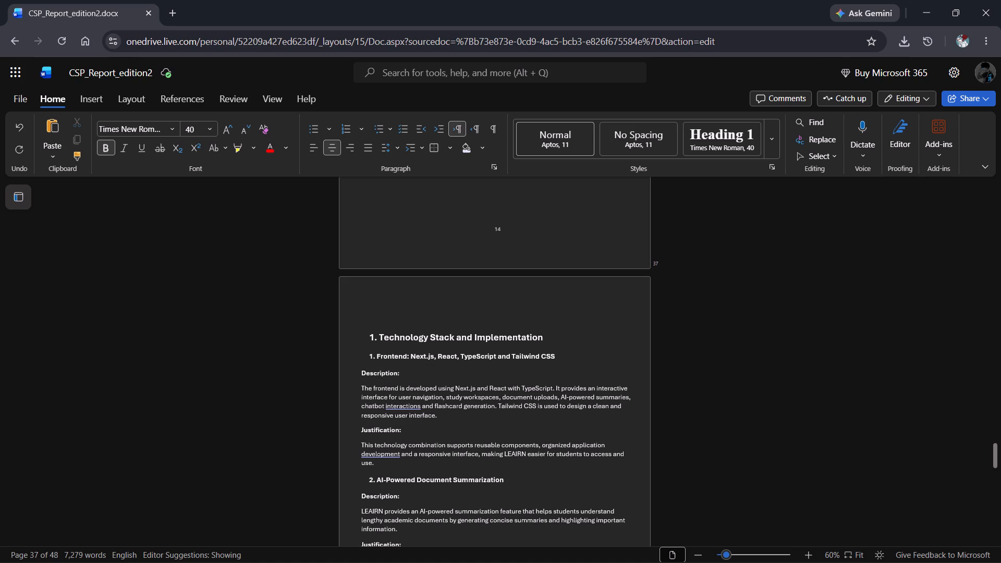
pyautogui.scroll(2, 517, 437)
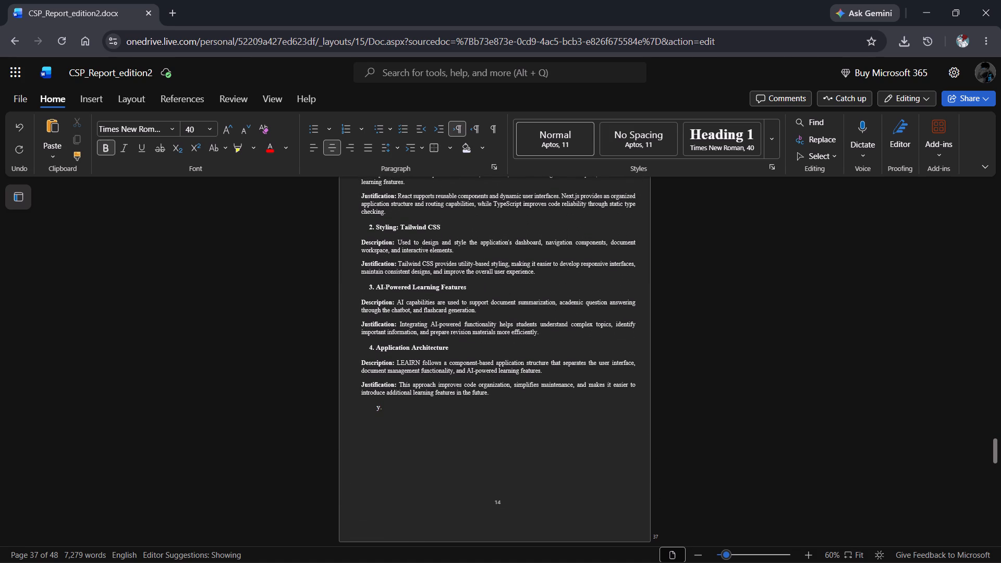
pyautogui.scroll(-6, 517, 437)
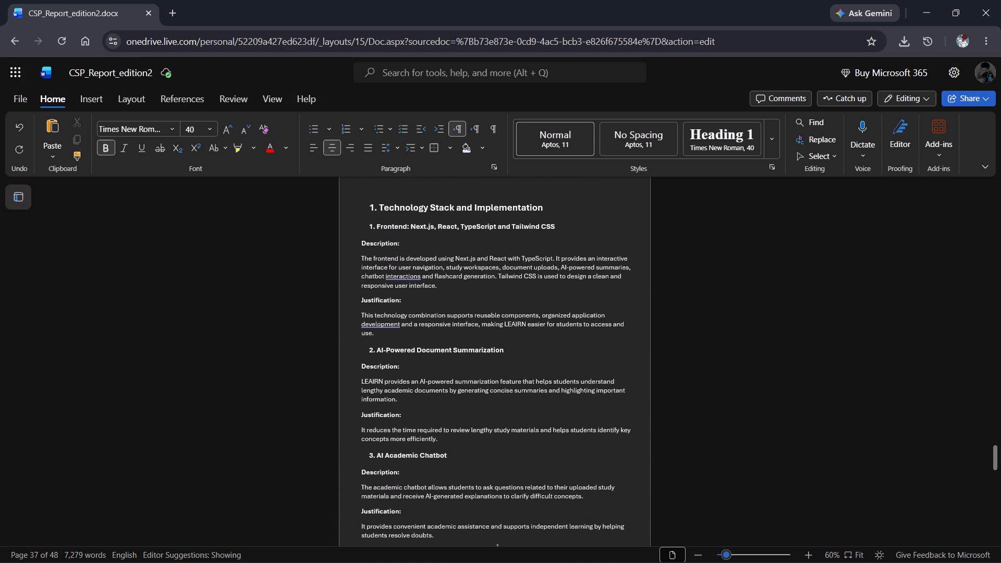
# Delete the "4. Flashcard Generation" subsection above "2. System Design and Implementation" and remove that heading's indent.
pyautogui.scroll(-2, 517, 437)
pyautogui.scroll(3, 517, 437)
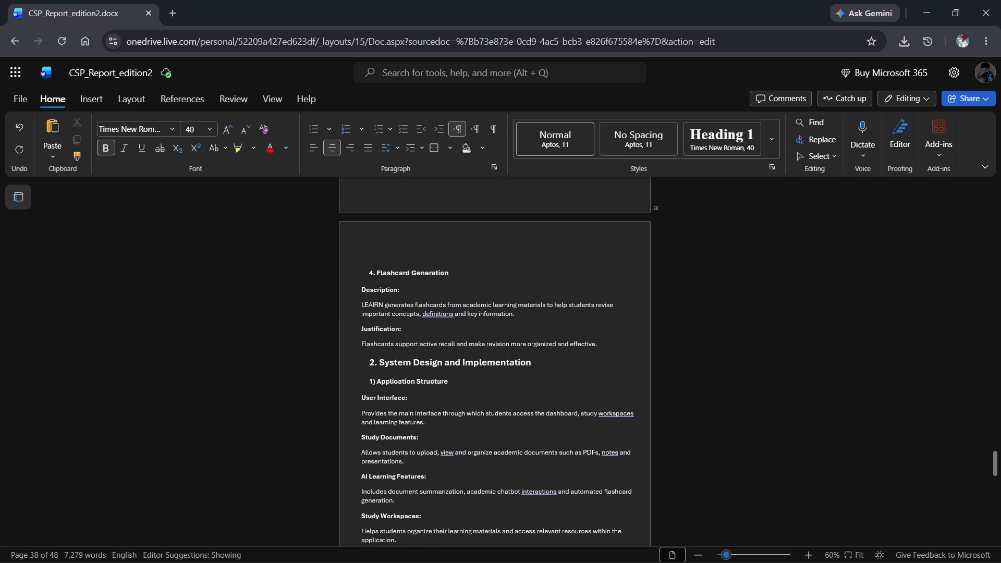
pyautogui.click(607, 347)
pyautogui.moveTo(607, 347); pyautogui.dragTo(372, 284)
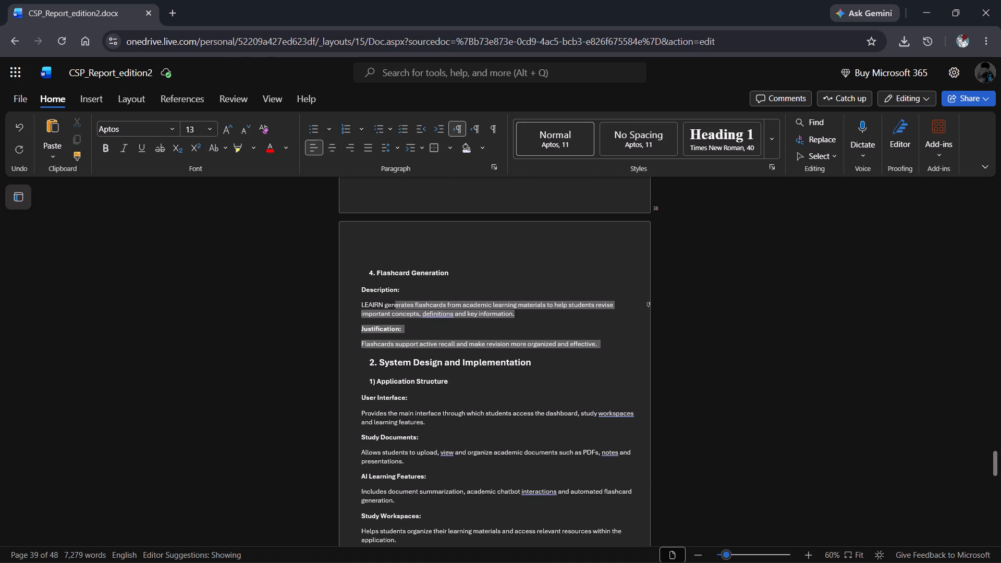
pyautogui.moveTo(372, 284); pyautogui.dragTo(355, 270)
pyautogui.press('BackSpace')
pyautogui.press('BackSpace')
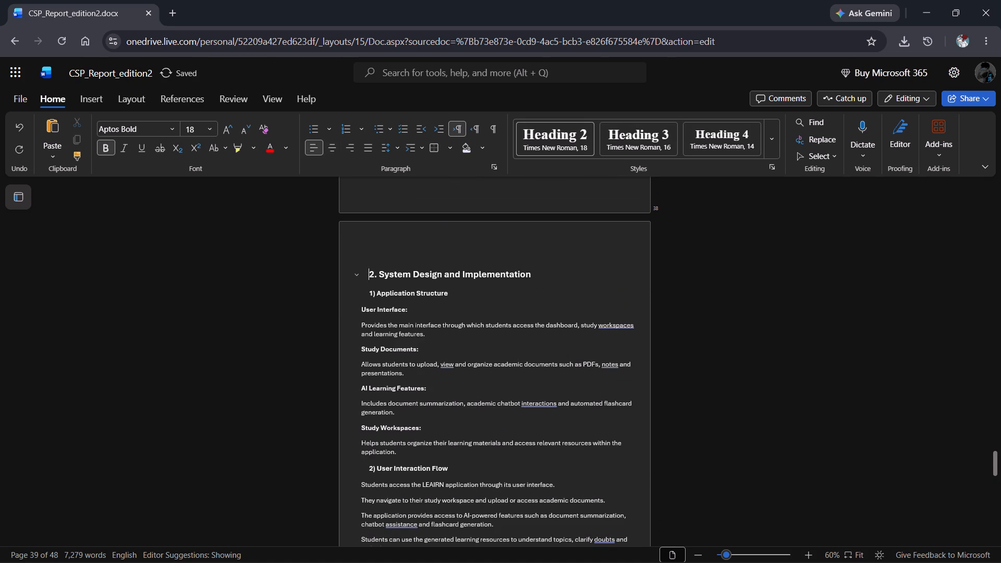
pyautogui.press('BackSpace')
# Delete the rest of the pasted "1. Technology Stack and Implementation" section, from its heading through the "3. AI Academic Chatbot" justification.
pyautogui.scroll(2, 355, 270)
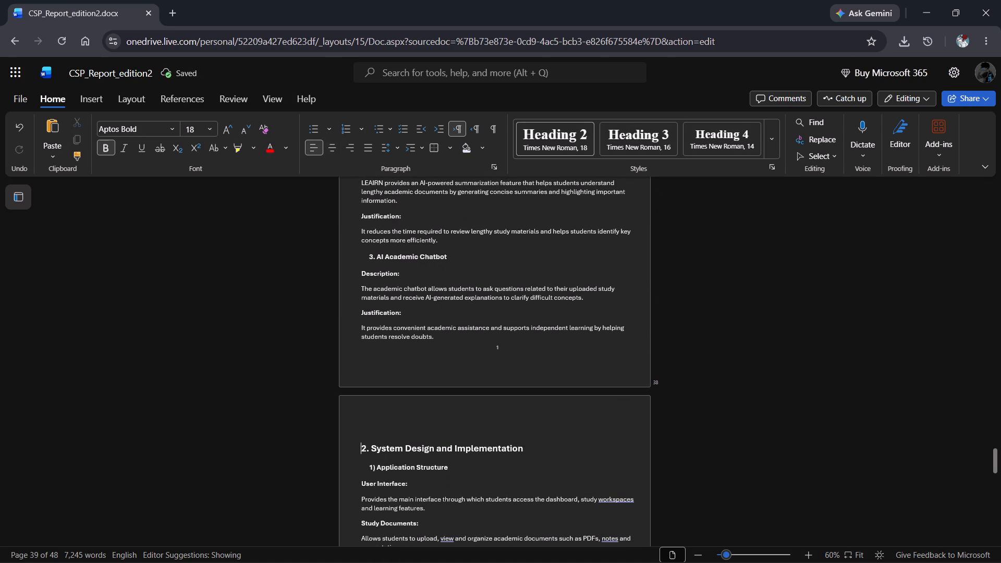
pyautogui.moveTo(446, 339); pyautogui.dragTo(360, 181)
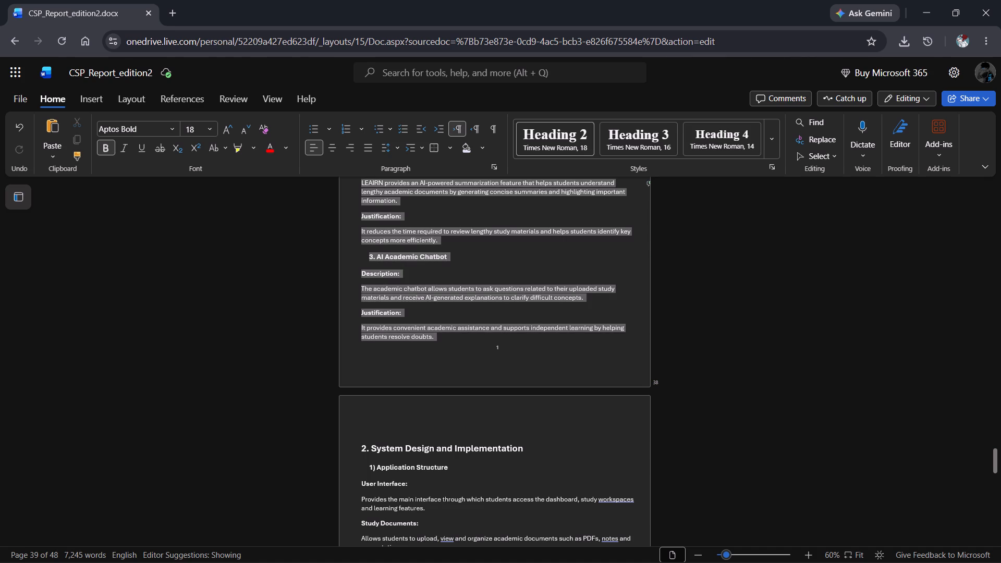
pyautogui.moveTo(360, 181); pyautogui.dragTo(361, 251)
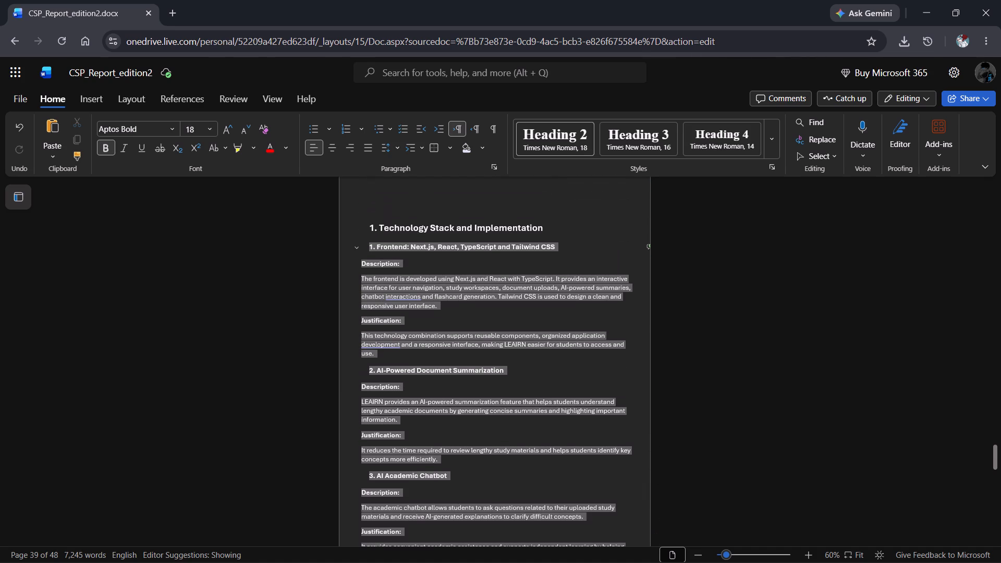
pyautogui.moveTo(361, 251); pyautogui.dragTo(372, 232)
pyautogui.press('BackSpace')
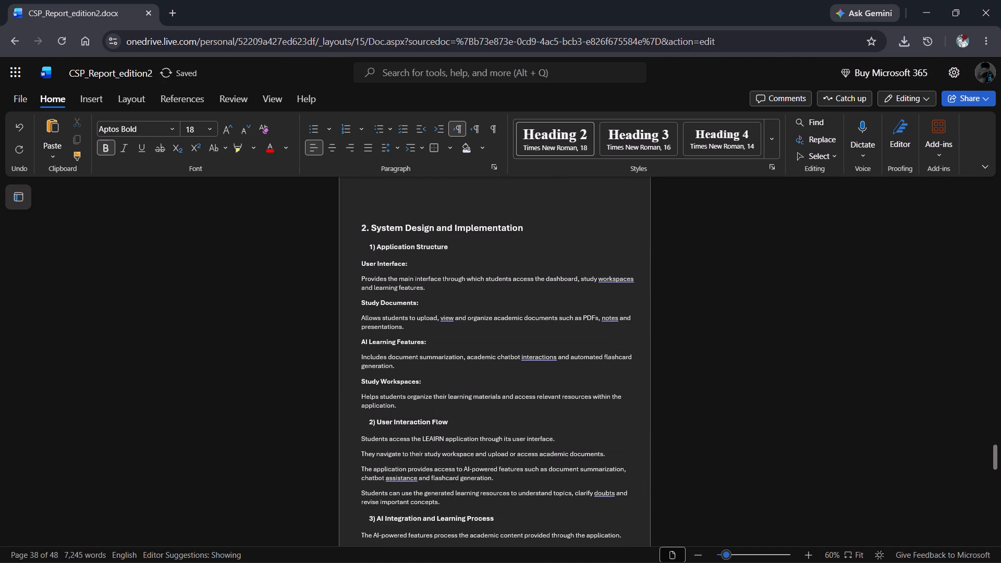
pyautogui.press('BackSpace')
# Delete the stray "y." below the "4. Application Architecture" justification.
pyautogui.press('Up')
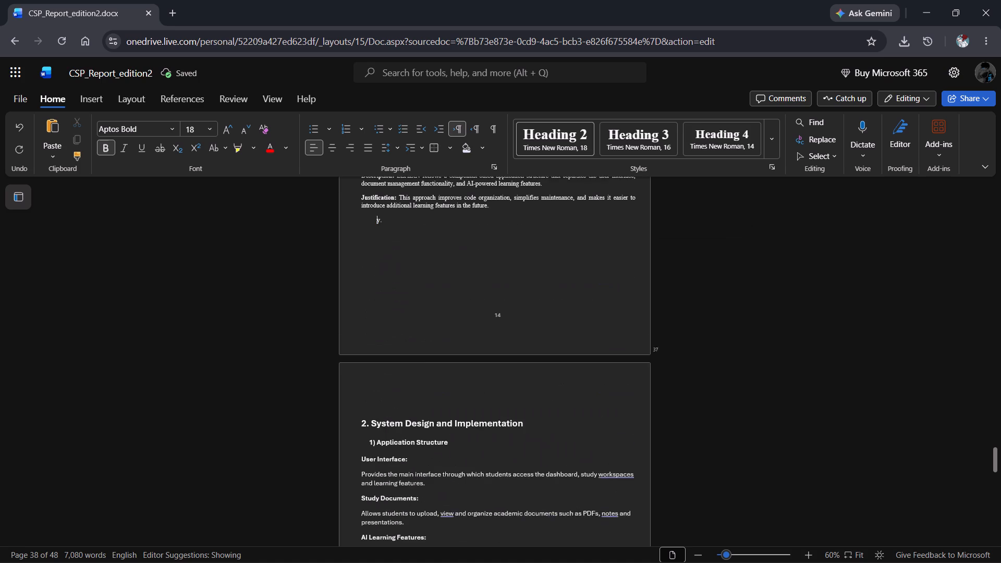
pyautogui.press('Delete')
pyautogui.press('Delete')
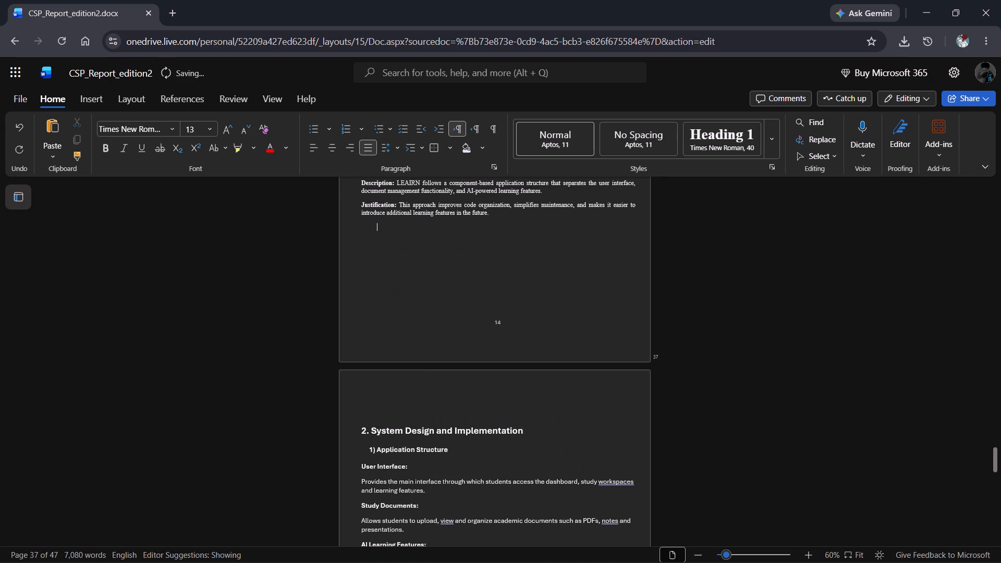
# Delete the leftover empty line below the "4. Application Architecture" justification.
pyautogui.press('Delete')
pyautogui.press('Delete')
pyautogui.press('BackSpace')
pyautogui.press('BackSpace')
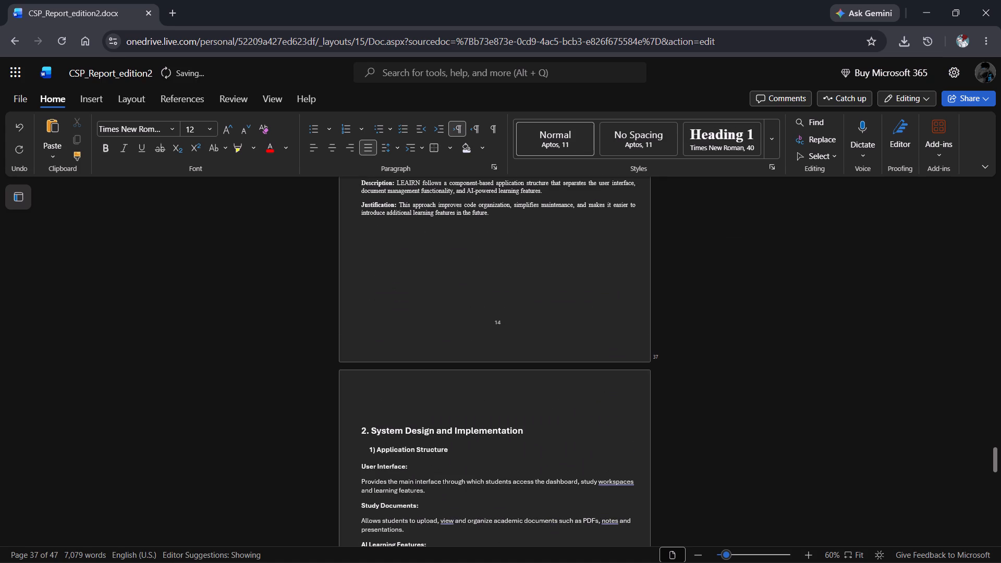
# Remove the indent of the "2. Technology Stack & Architectural Decisions" heading so it aligns with the page's text margin.
pyautogui.press('Down')
pyautogui.press('Down')
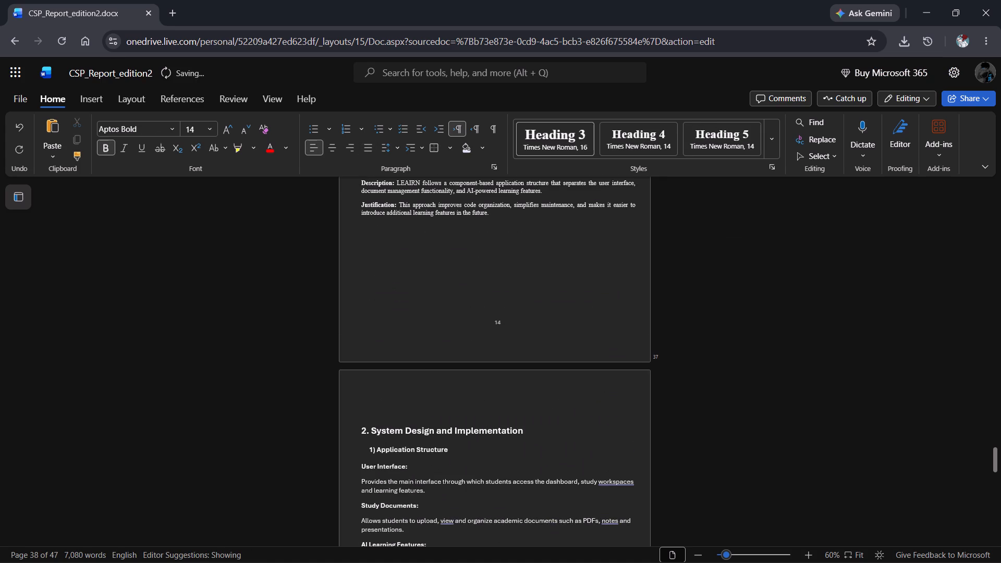
pyautogui.scroll(-3, 372, 232)
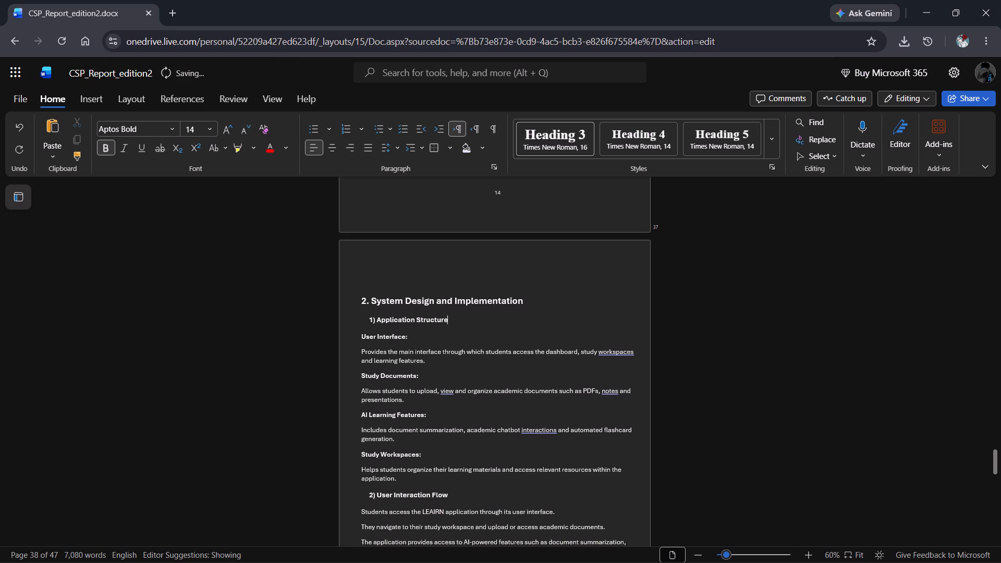
pyautogui.scroll(2, 429, 320)
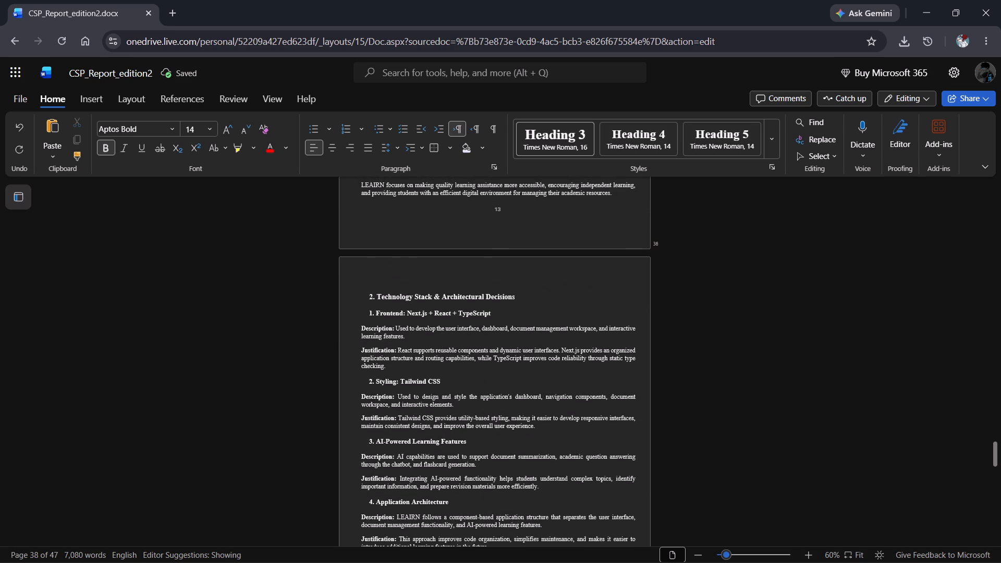
pyautogui.scroll(-1, 429, 320)
pyautogui.rightClick(429, 320)
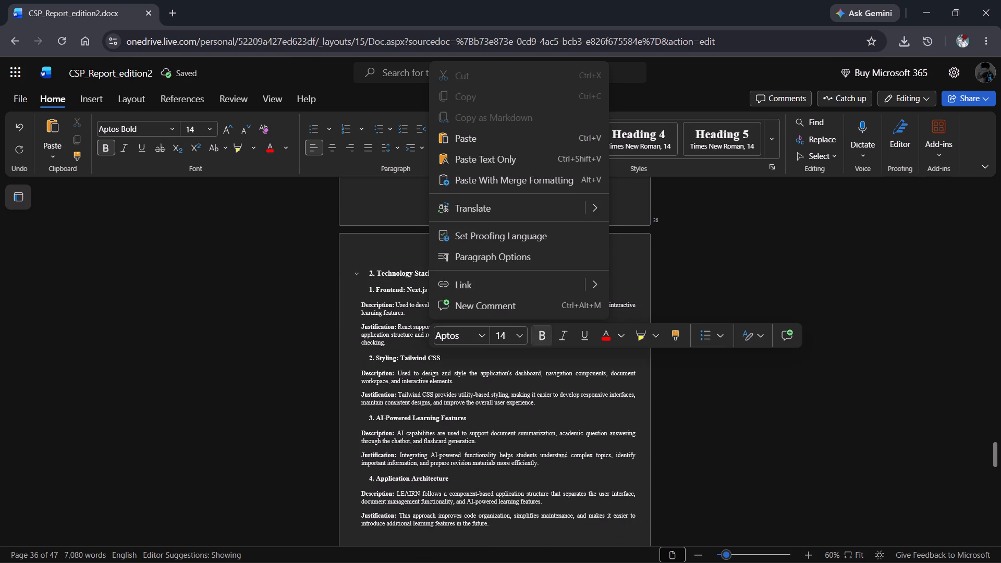
pyautogui.click(367, 268)
pyautogui.click(369, 269)
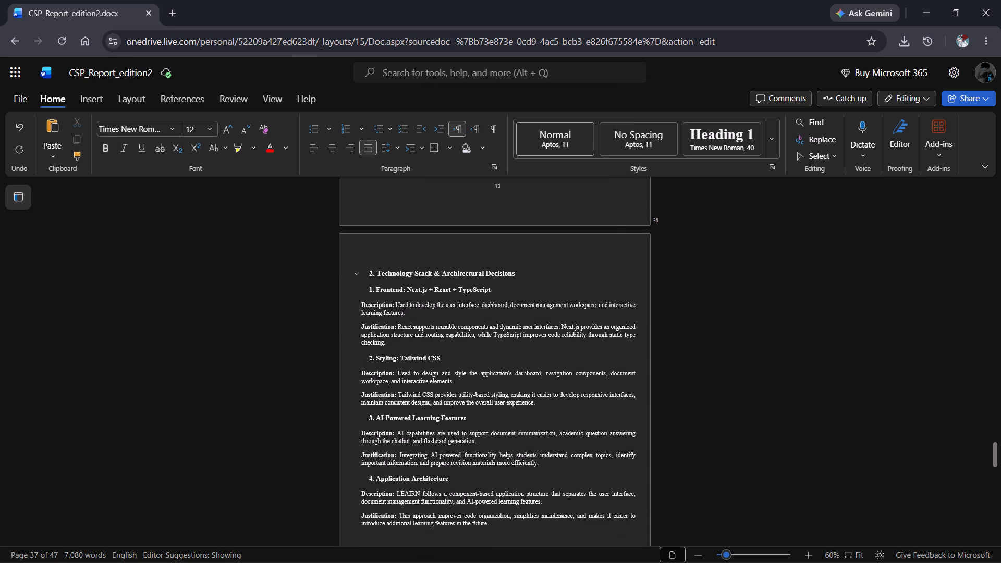
pyautogui.press('BackSpace')
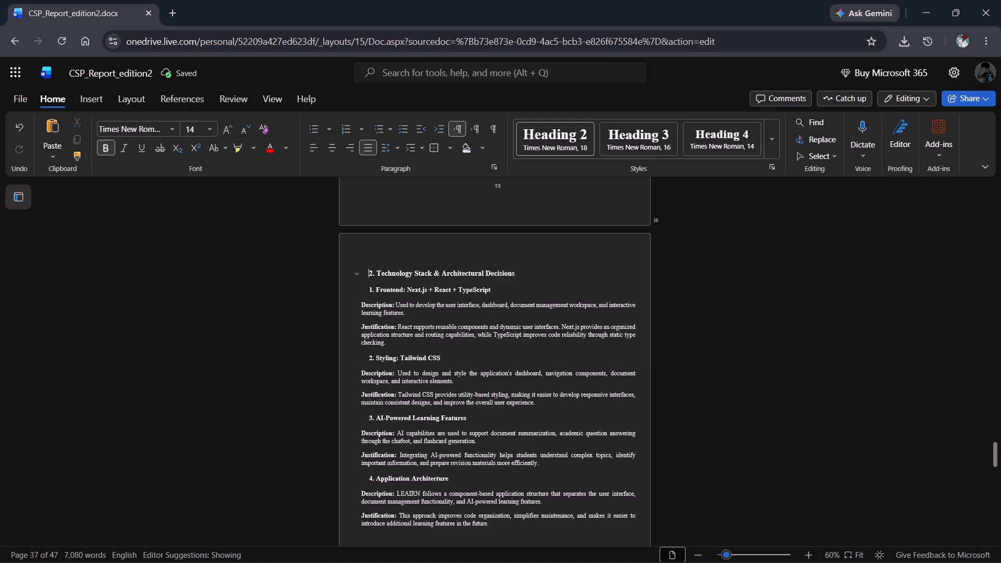
pyautogui.press('BackSpace')
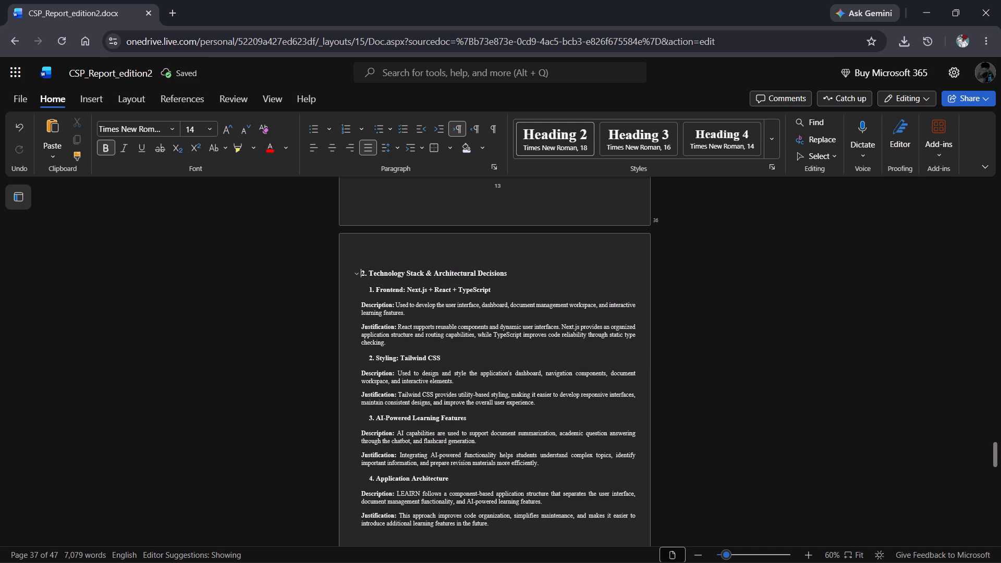
pyautogui.click(517, 275)
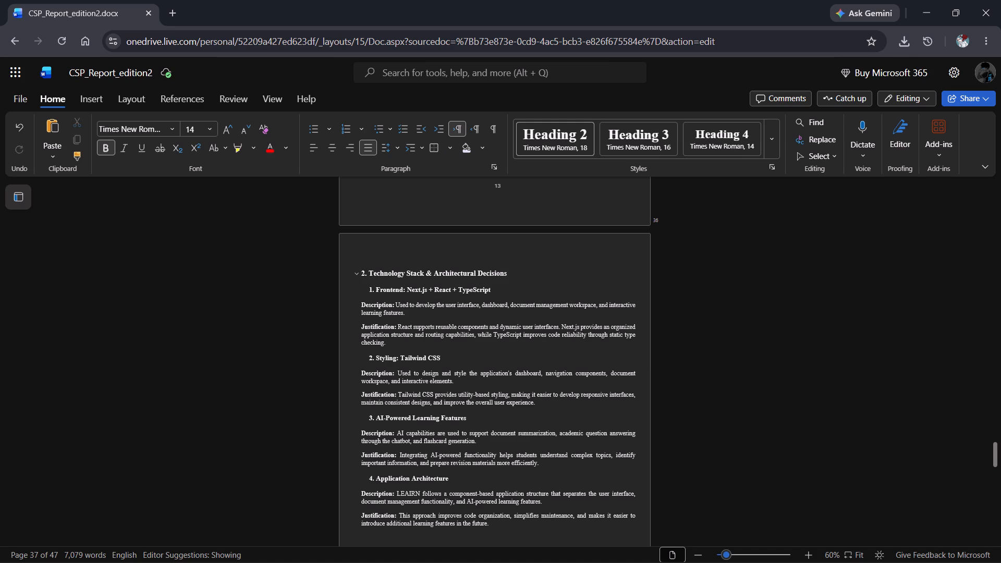
# Renumber the "System Design and Implementation" heading from the following page as section 3.
pyautogui.scroll(-5, 517, 275)
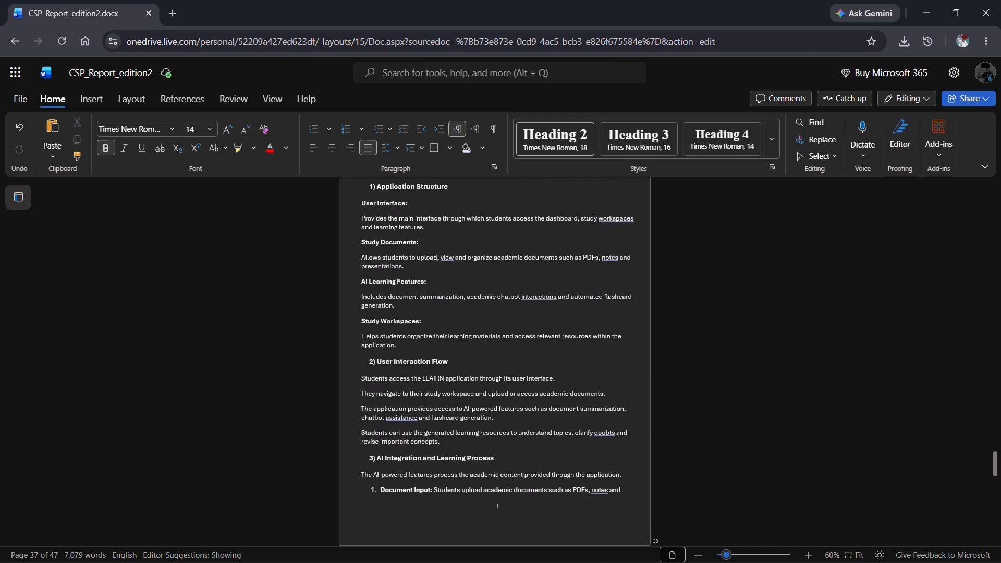
pyautogui.scroll(1, 433, 219)
pyautogui.click(365, 215)
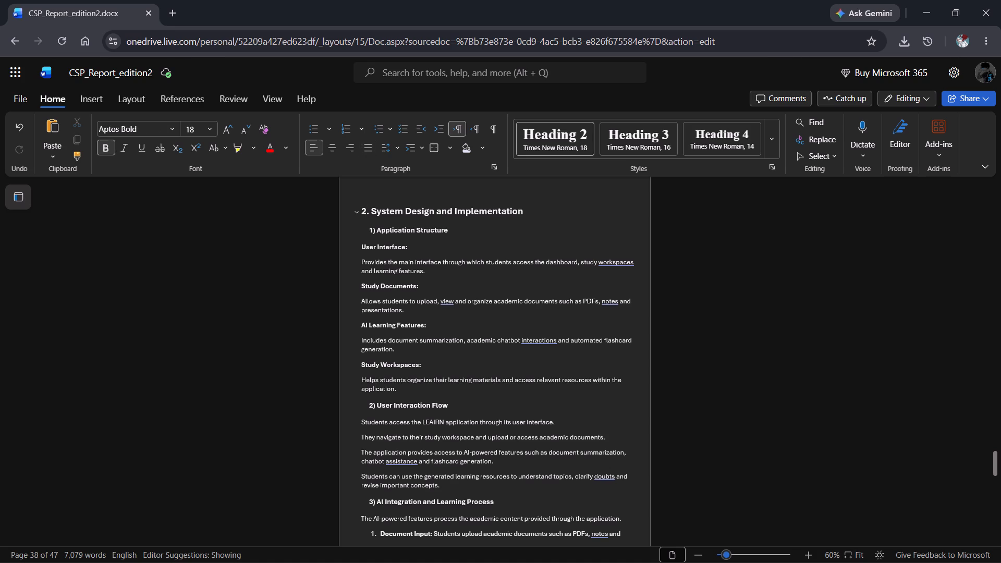
pyautogui.press('BackSpace')
pyautogui.press('3')
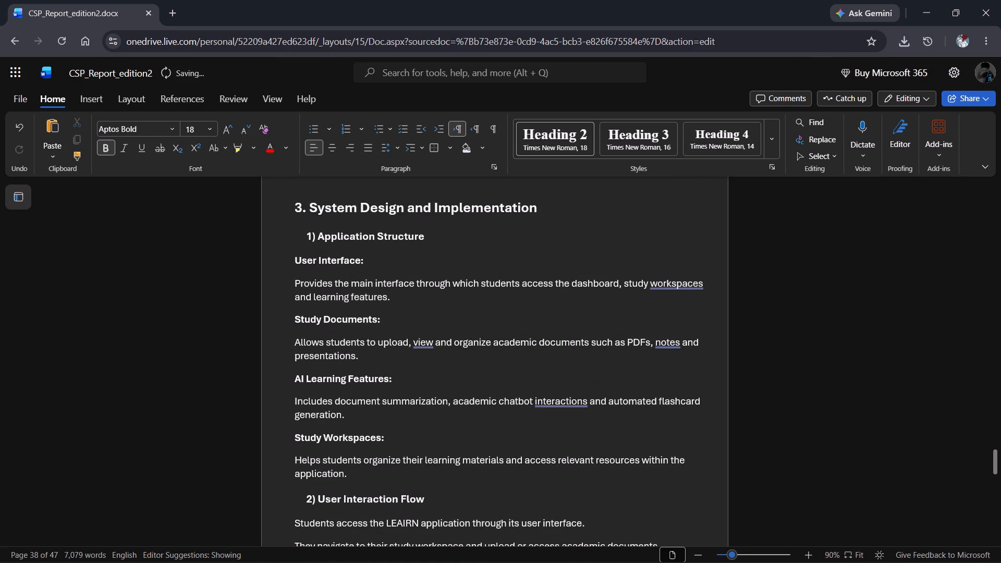
# Set the font size of the "3. System Design and Implementation" heading to 14.
pyautogui.moveTo(542, 200); pyautogui.dragTo(311, 202)
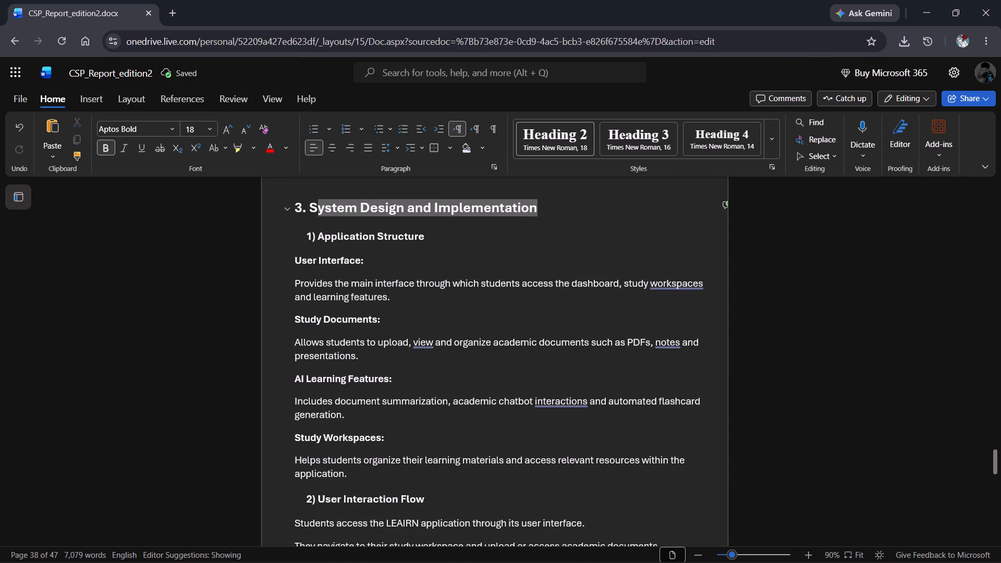
pyautogui.moveTo(311, 202); pyautogui.dragTo(277, 201)
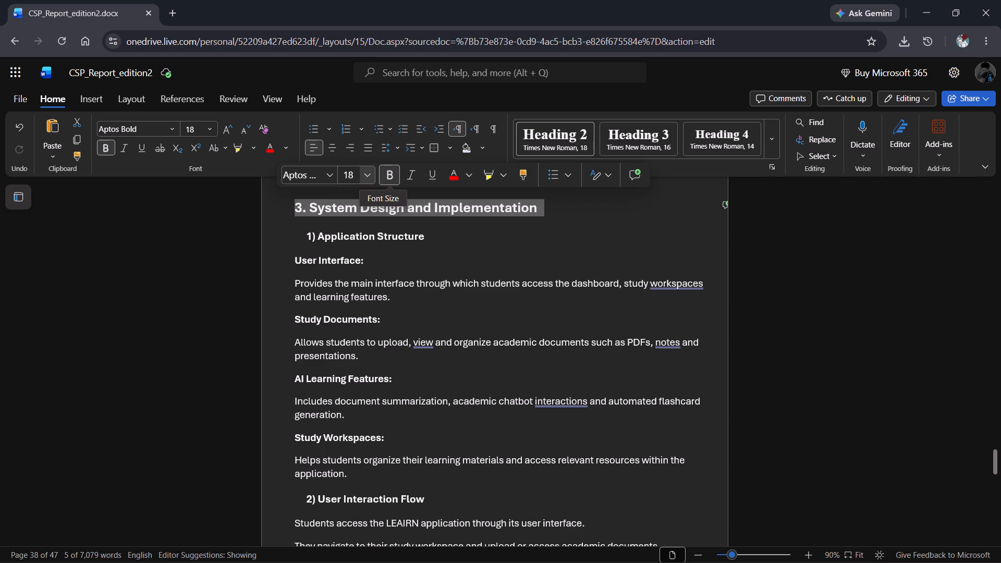
pyautogui.click(352, 177)
pyautogui.write('14')
pyautogui.press('Return')
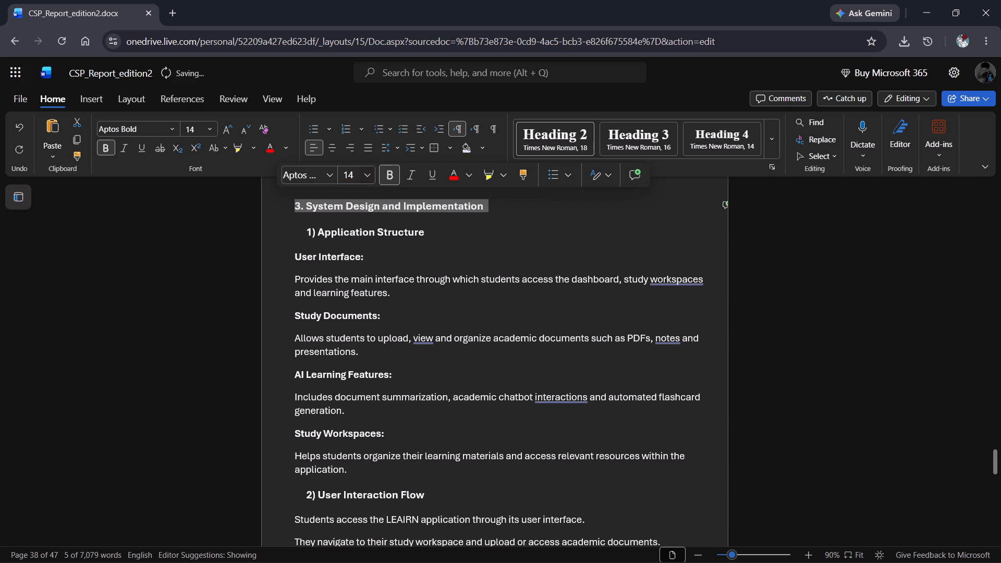
# Apply the Times New Roman font to the whole "3. System Design and Implementation" section, including its numbered list.
pyautogui.click(345, 230)
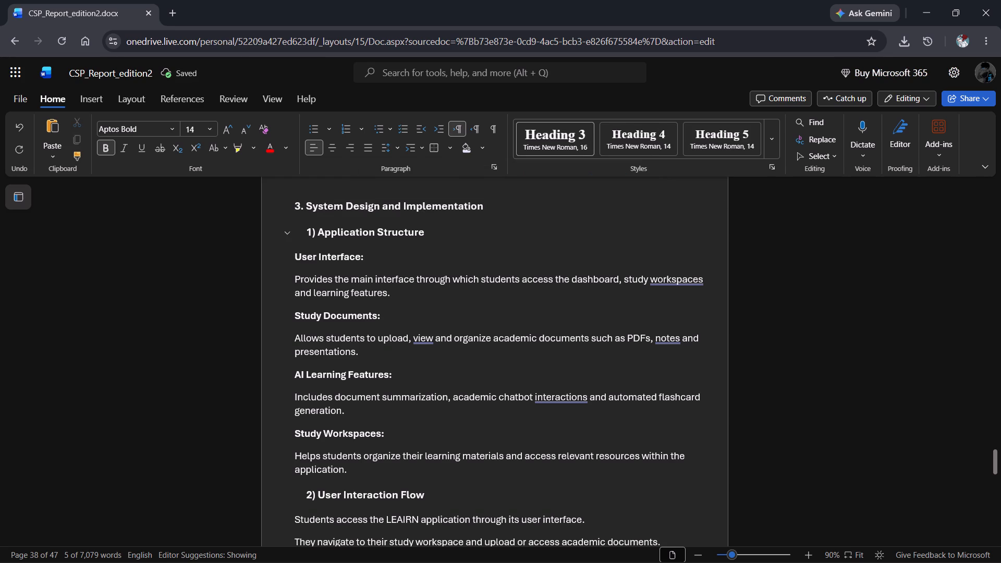
pyautogui.hotkey('ctrl', 'a')
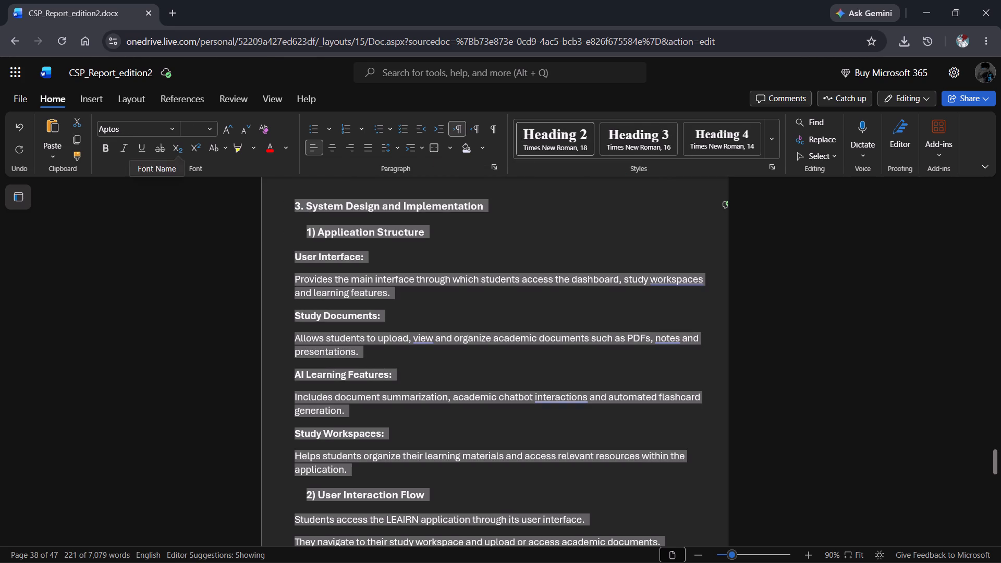
pyautogui.click(146, 126)
pyautogui.write('times')
pyautogui.press('Down')
pyautogui.press('Down')
pyautogui.press('Return')
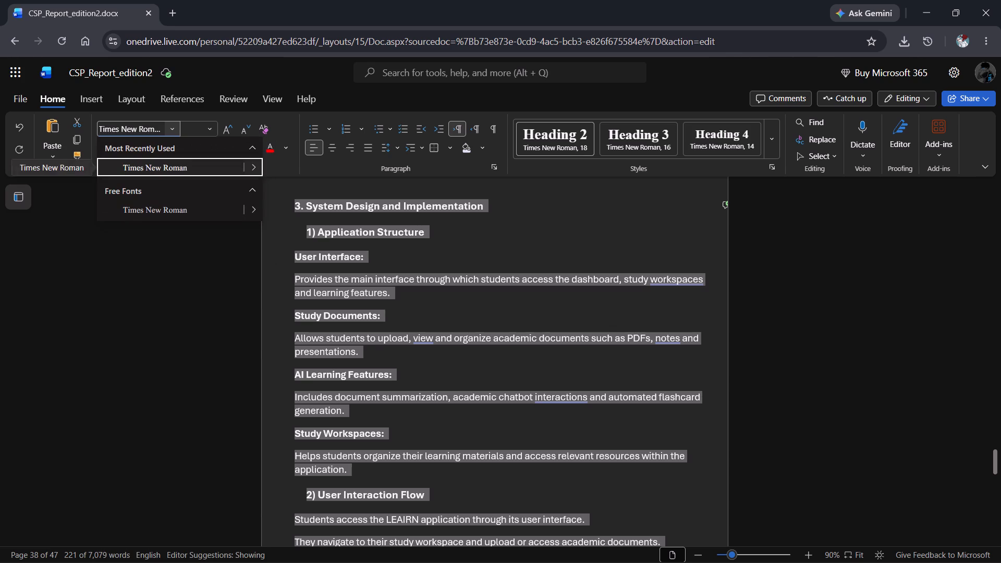
pyautogui.click(347, 219)
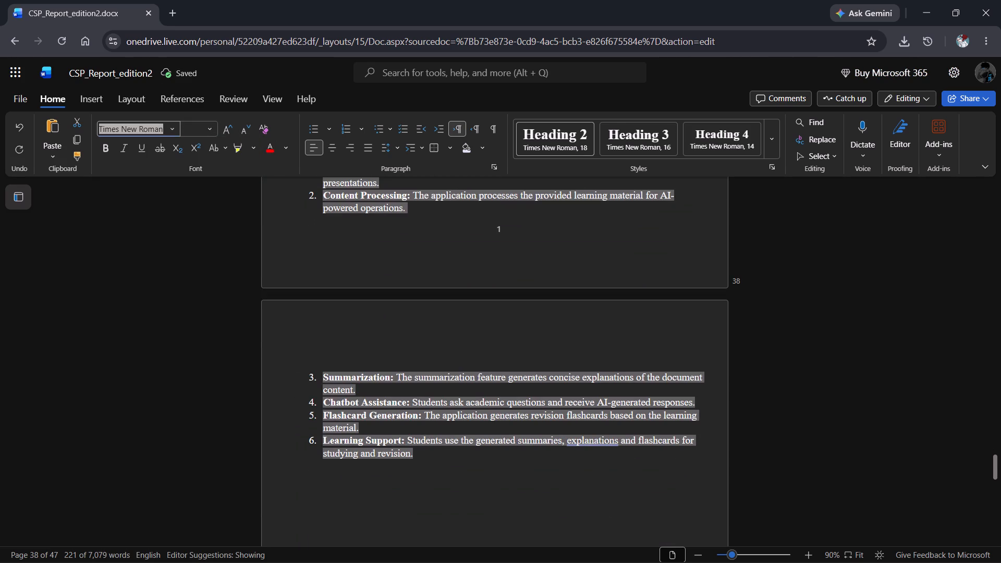
# Check the font and size of the headings, labels and paragraphs under "1) Application Structure".
pyautogui.scroll(5, 347, 219)
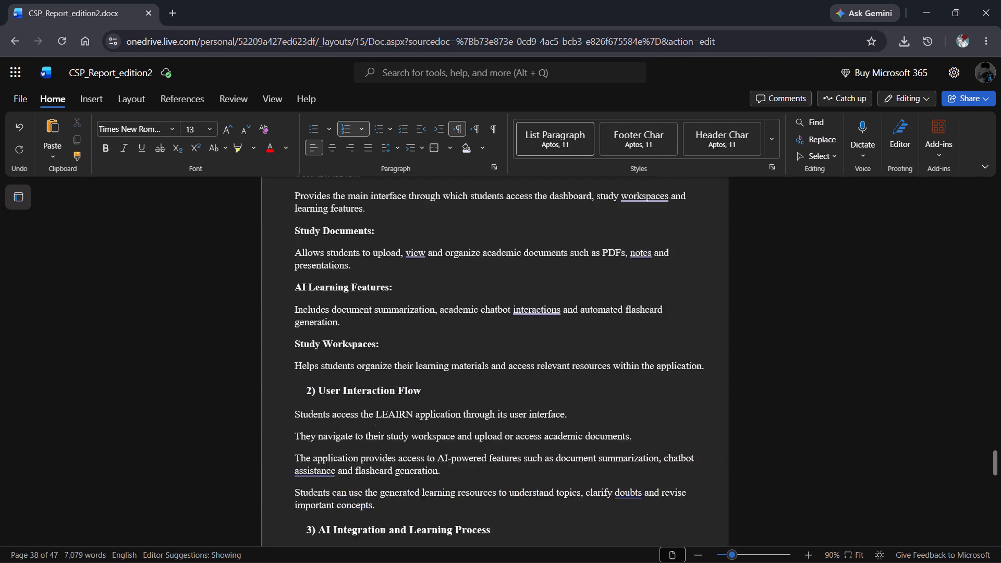
pyautogui.scroll(1, 347, 219)
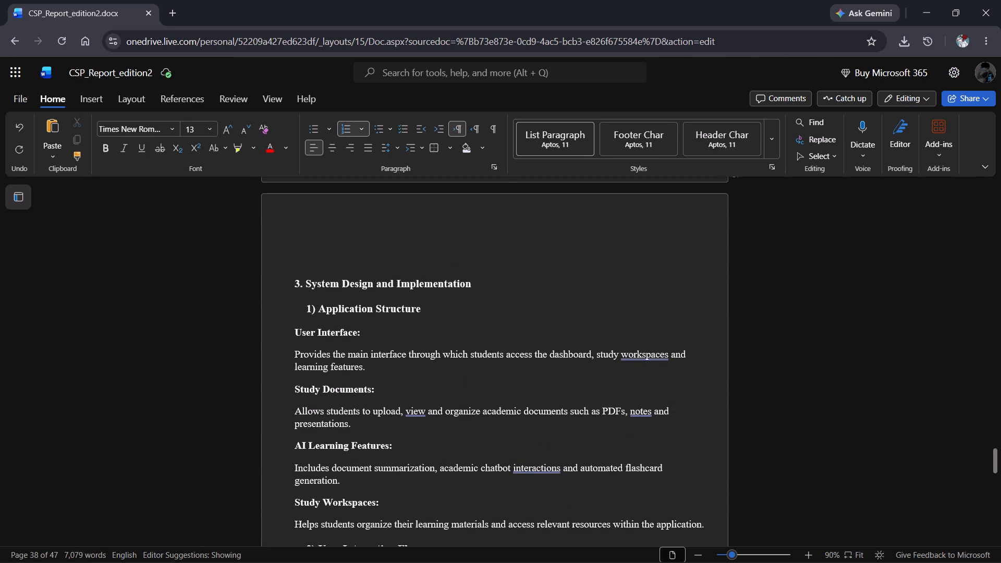
pyautogui.click(318, 316)
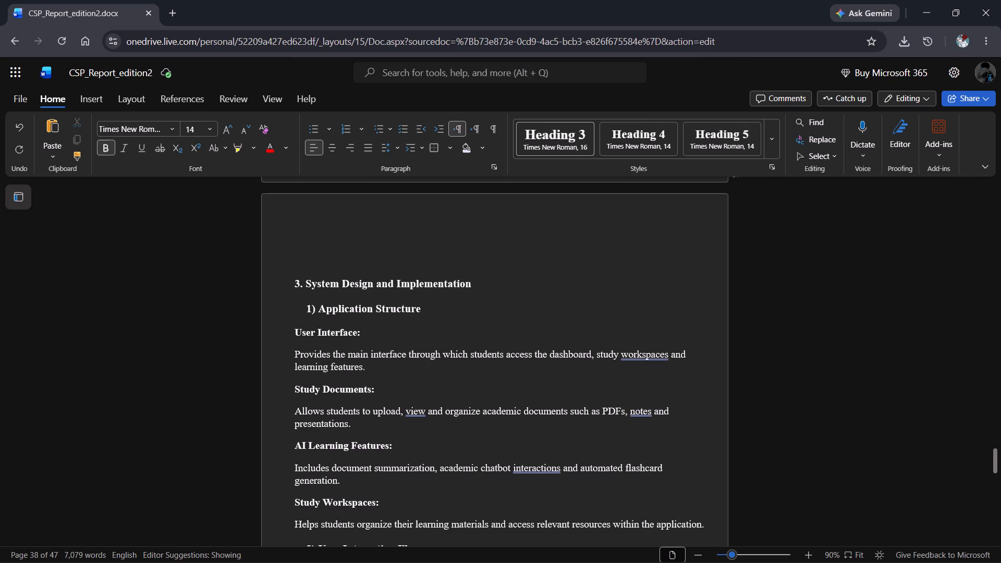
pyautogui.scroll(-1, 318, 316)
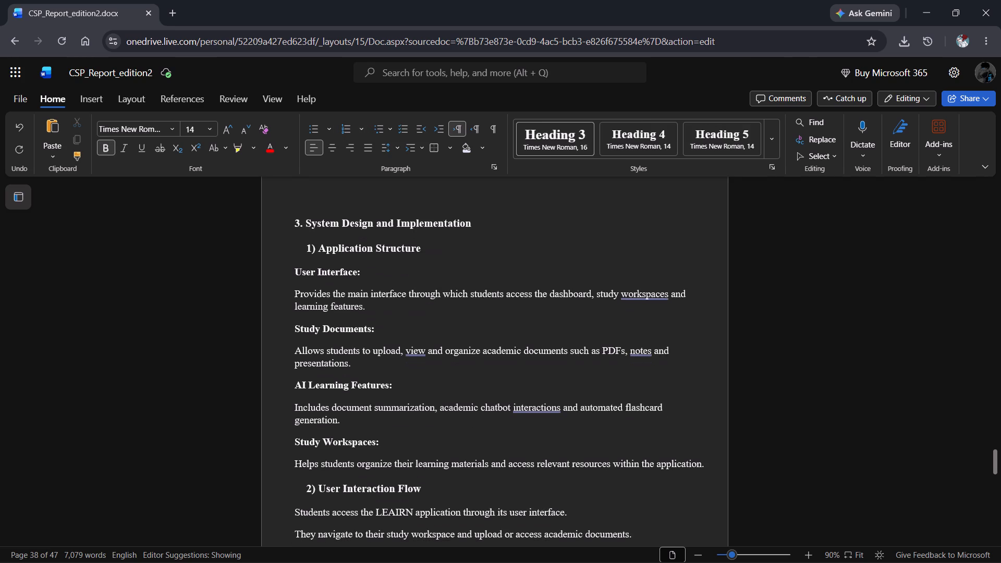
pyautogui.scroll(-2, 318, 316)
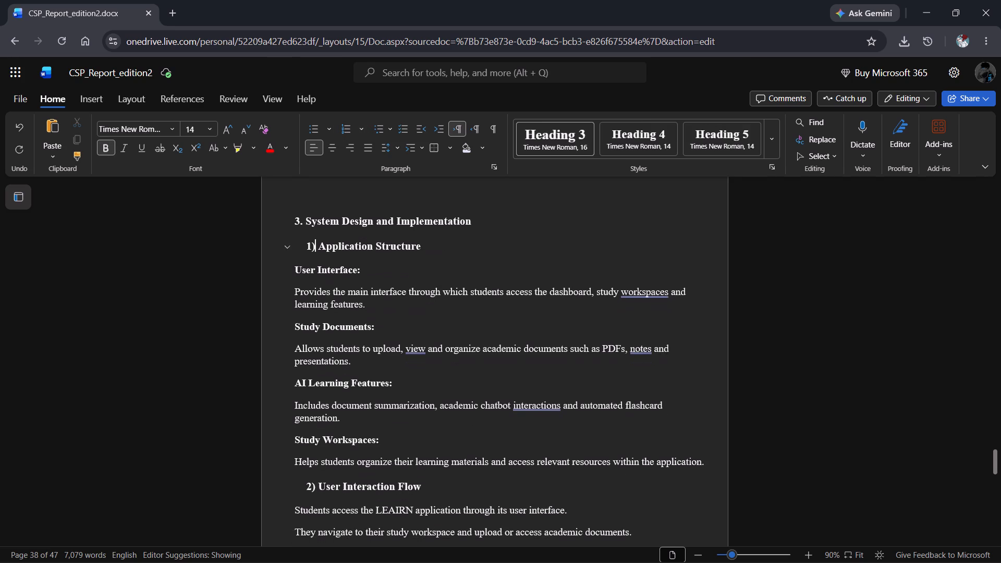
pyautogui.press('Down')
pyautogui.press('Down')
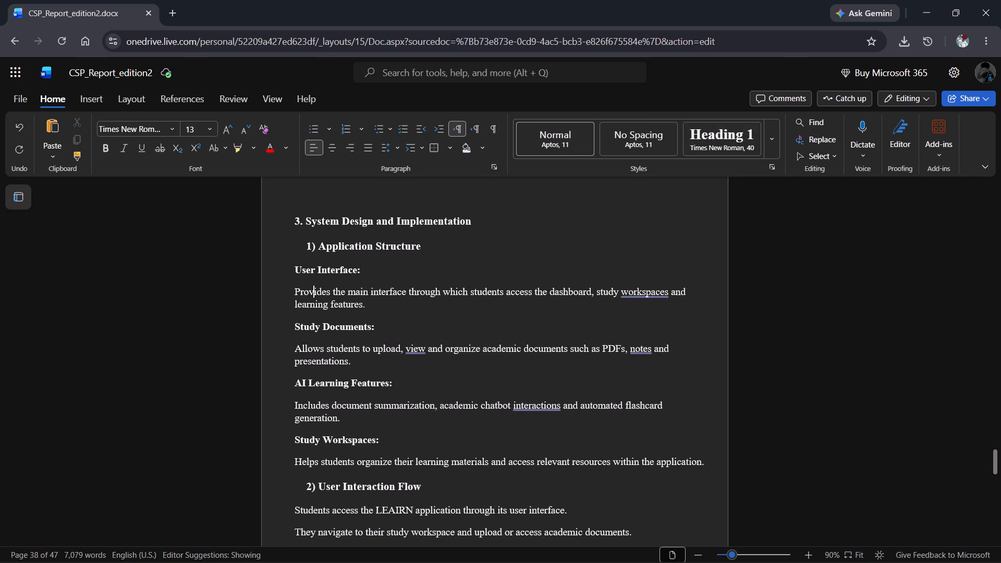
pyautogui.press('Down')
pyautogui.press('Down')
pyautogui.press('Down')
pyautogui.press('Down')
pyautogui.press('Down')
pyautogui.press('Down')
pyautogui.press('Down')
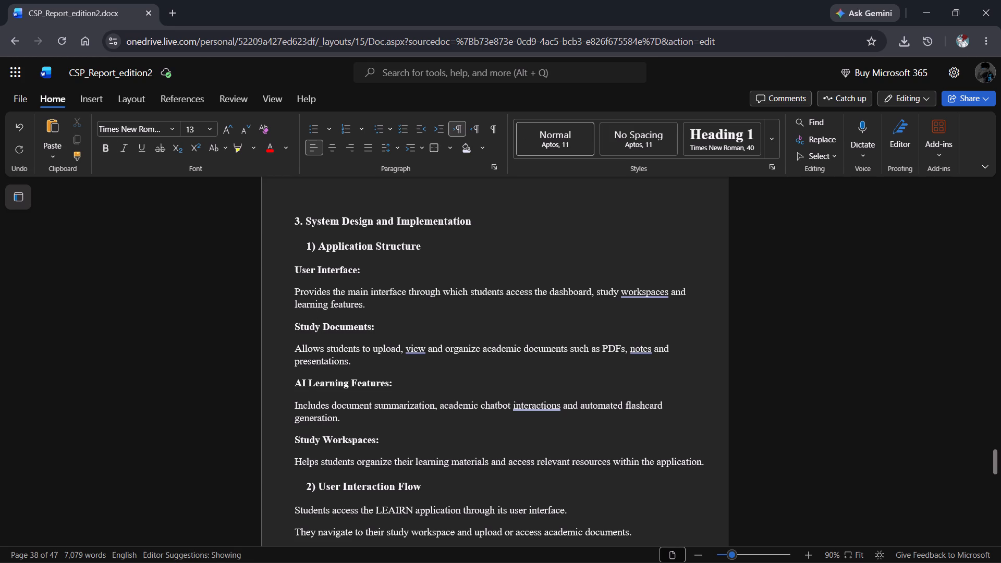
pyautogui.press('Down')
pyautogui.press('Down')
# Set the text under "1) Application Structure", from "User Interface:" through the Study Workspaces description, to font size 12.
pyautogui.click(308, 267)
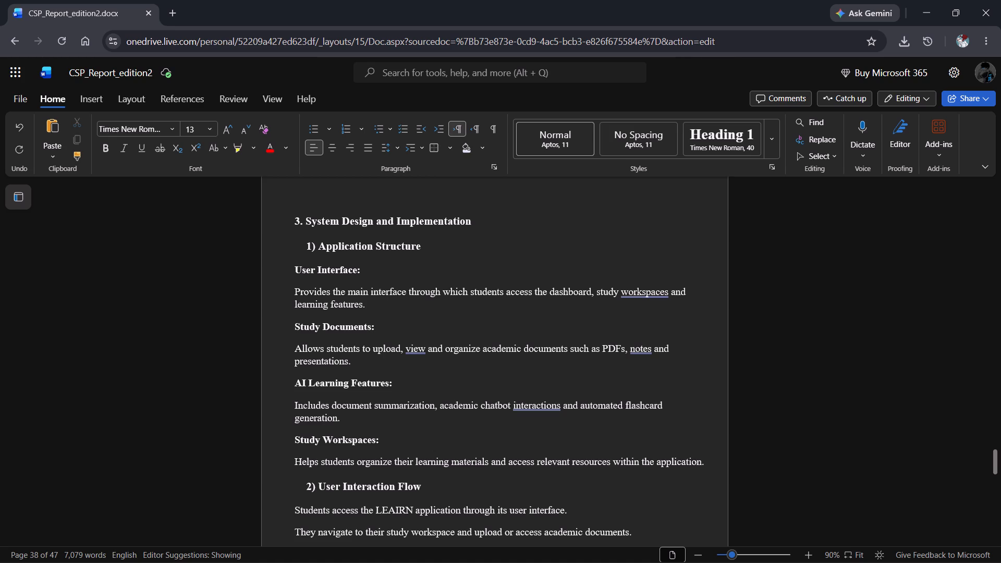
pyautogui.click(299, 267)
pyautogui.moveTo(299, 267); pyautogui.dragTo(616, 422)
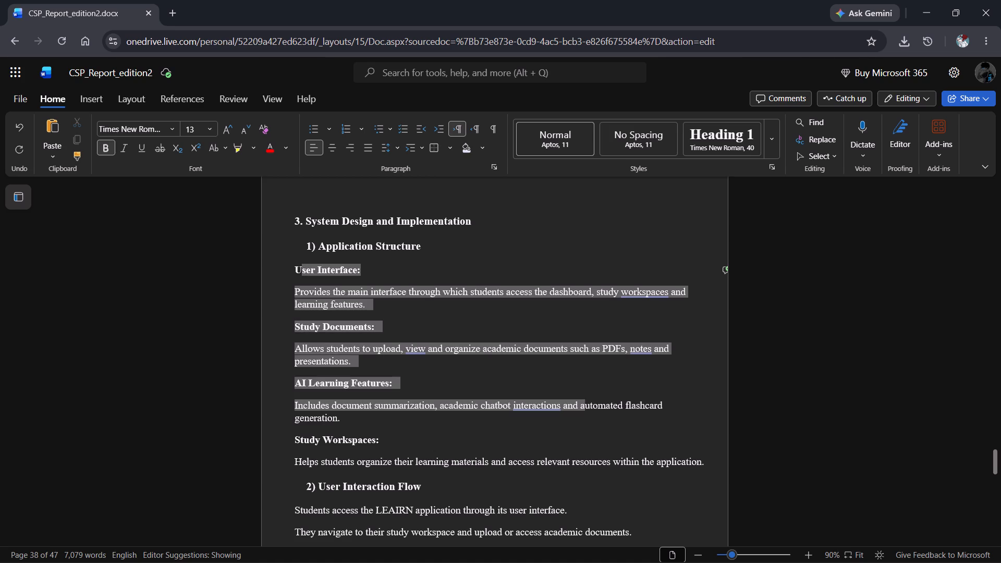
pyautogui.moveTo(616, 422); pyautogui.dragTo(705, 457)
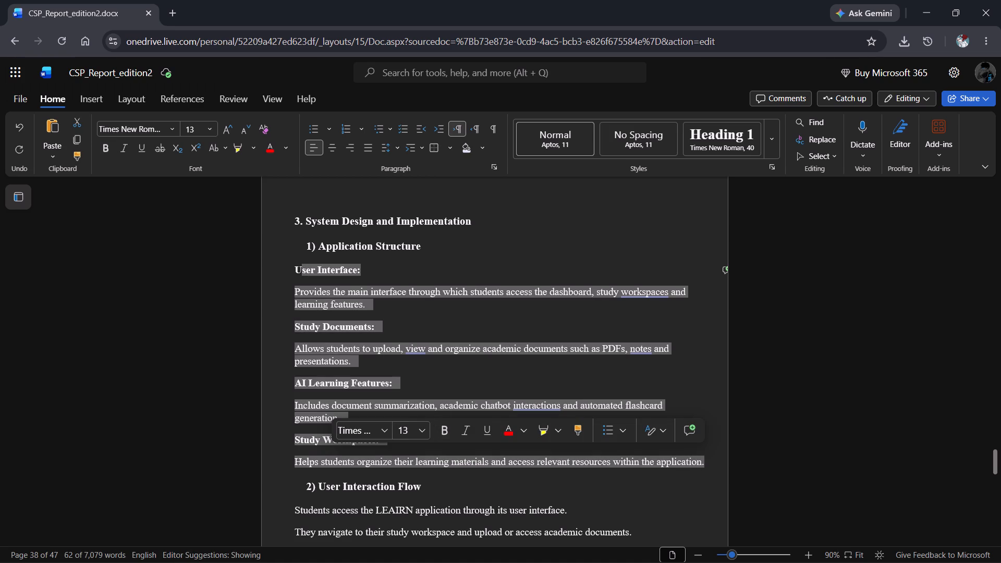
pyautogui.click(409, 432)
pyautogui.write('12')
pyautogui.press('Return')
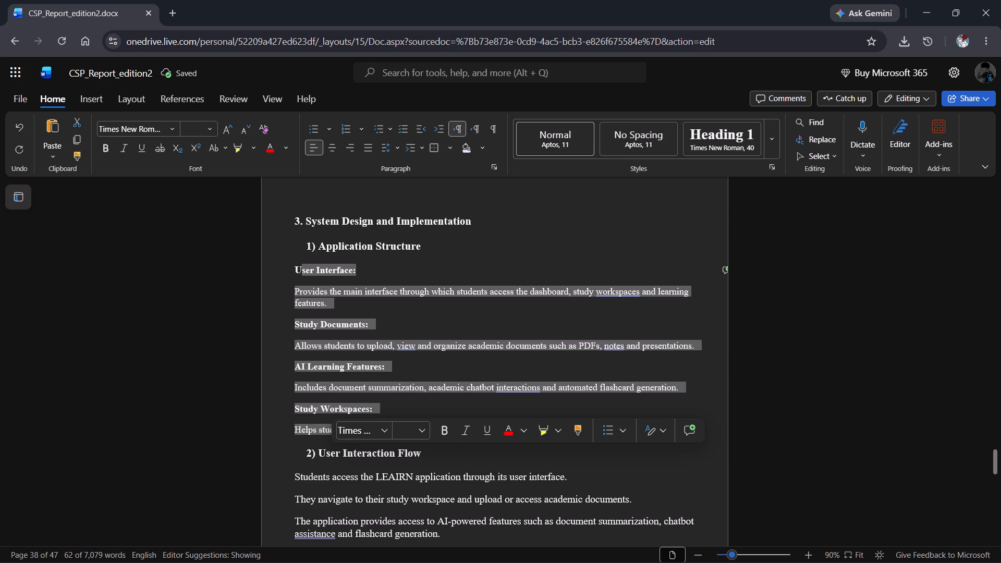
pyautogui.click(334, 254)
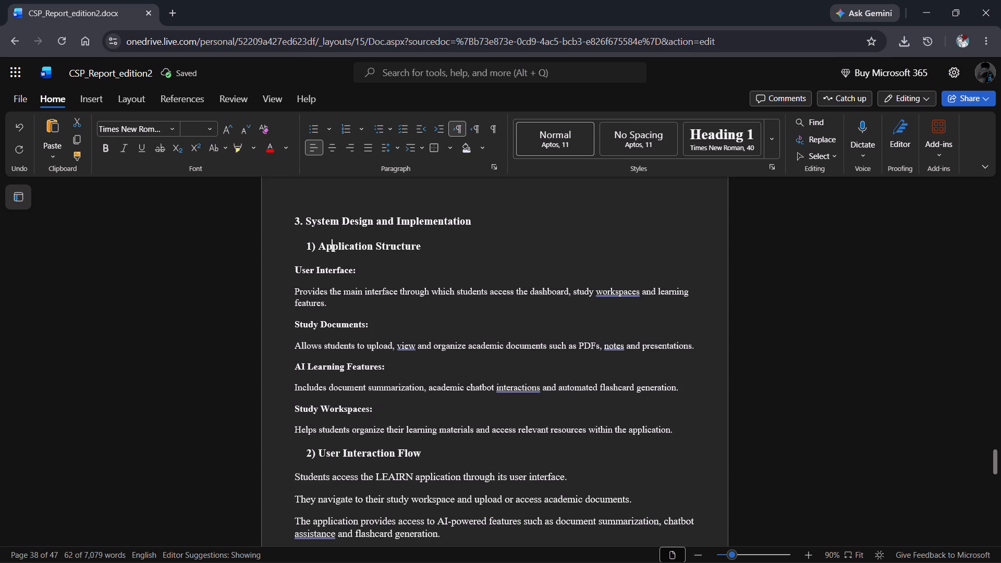
# Retype the opening letters "Us" of the "User Interface:" label at font size 12 and delete the original ones.
pyautogui.click(297, 275)
pyautogui.press('Right')
pyautogui.press('Right')
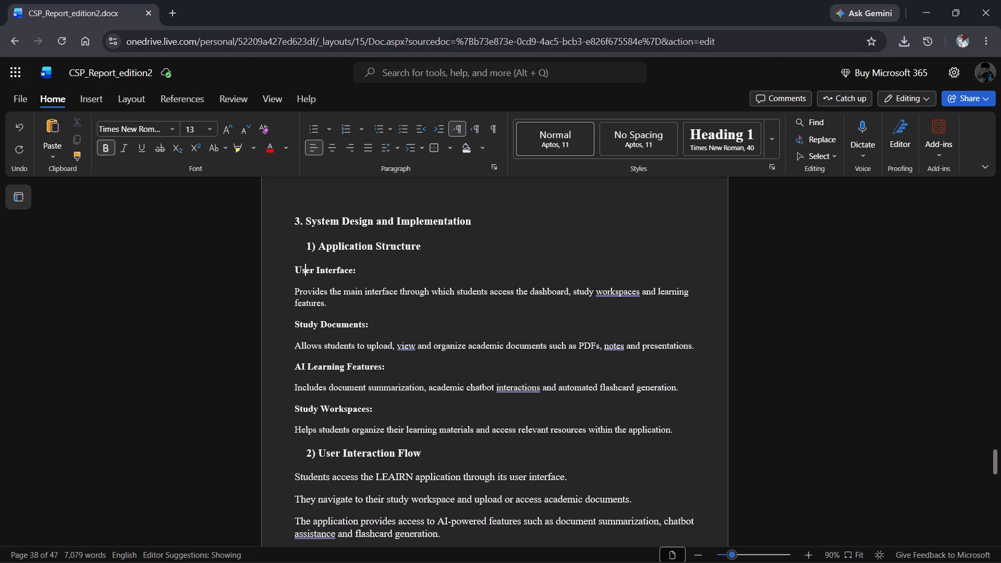
pyautogui.write('Use')
pyautogui.press('BackSpace')
pyautogui.press('Left')
pyautogui.press('Left')
pyautogui.press('BackSpace')
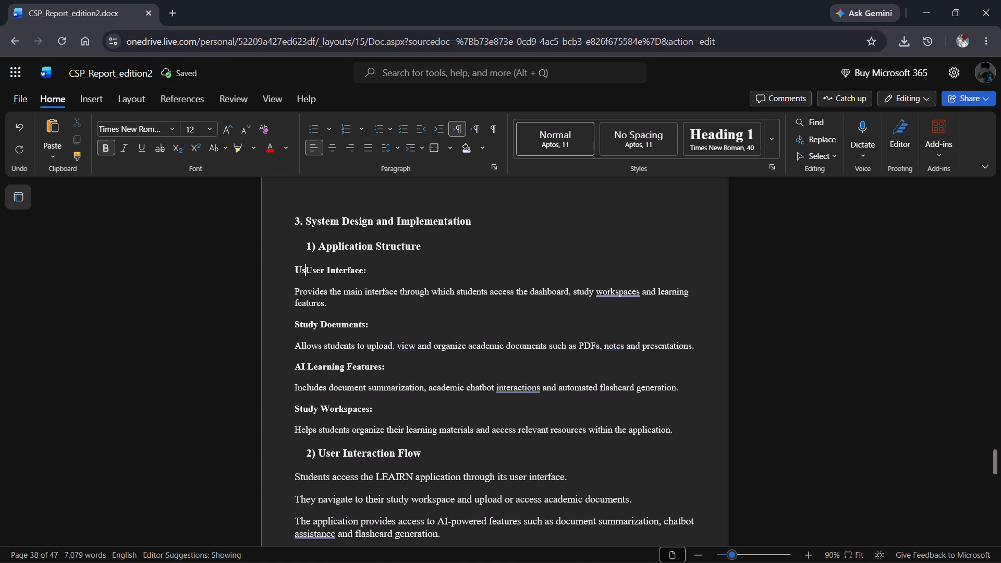
pyautogui.press('BackSpace')
# Set the four paragraphs under "2) User Interaction Flow" to font size 12.
pyautogui.press('Down')
pyautogui.press('Down')
pyautogui.press('Down')
pyautogui.press('Down')
pyautogui.press('Down')
pyautogui.press('Down')
pyautogui.press('Down')
pyautogui.press('Down')
pyautogui.press('Down')
pyautogui.press('Down')
pyautogui.press('Down')
pyautogui.press('Down')
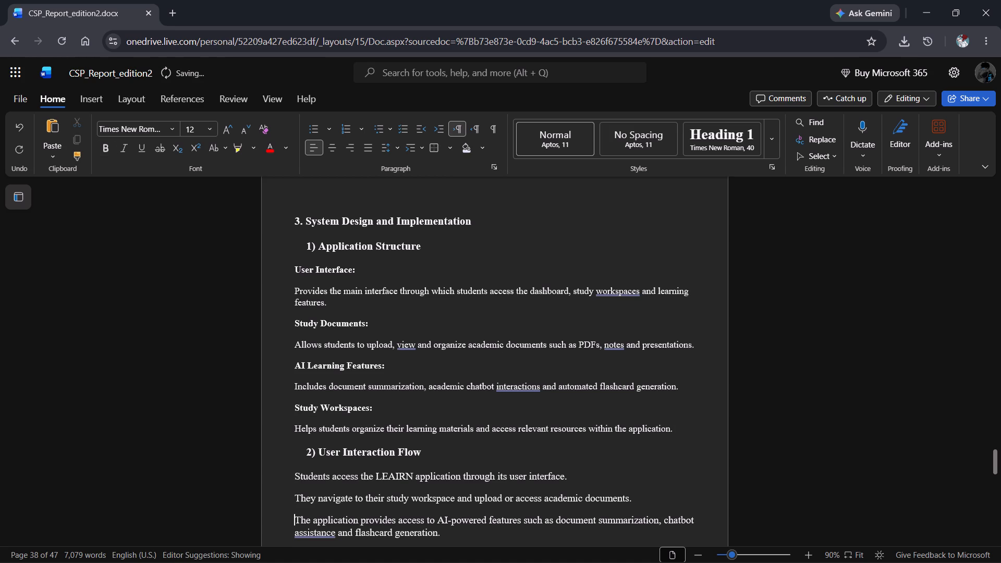
pyautogui.press('Down')
pyautogui.press('Down')
pyautogui.press('Down')
pyautogui.press('Down')
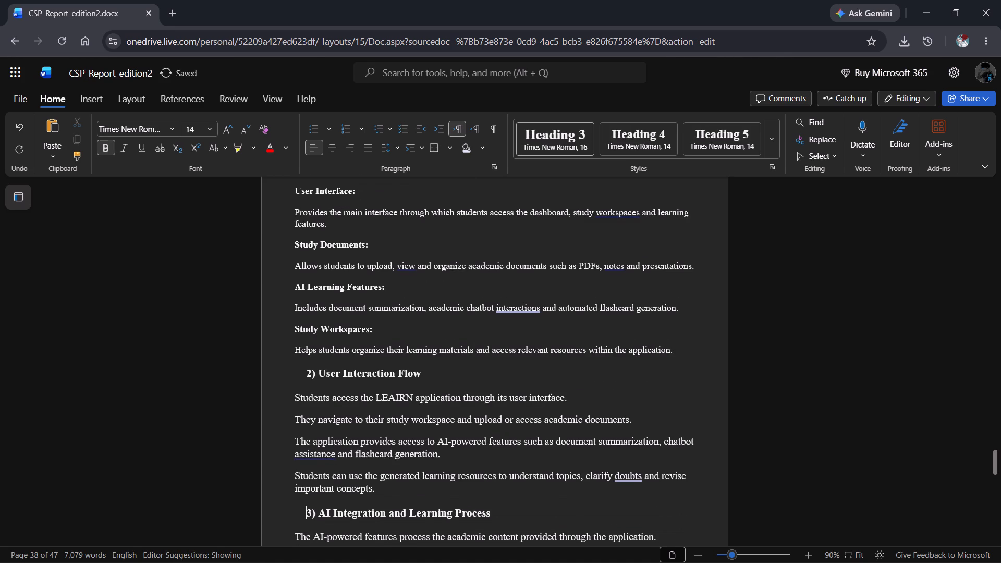
pyautogui.scroll(-1, 341, 269)
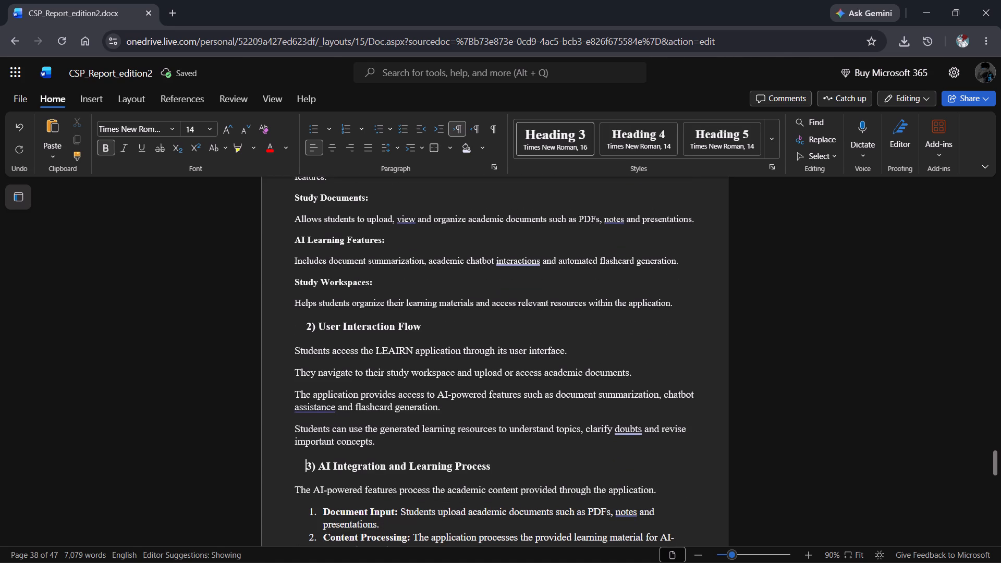
pyautogui.click(297, 351)
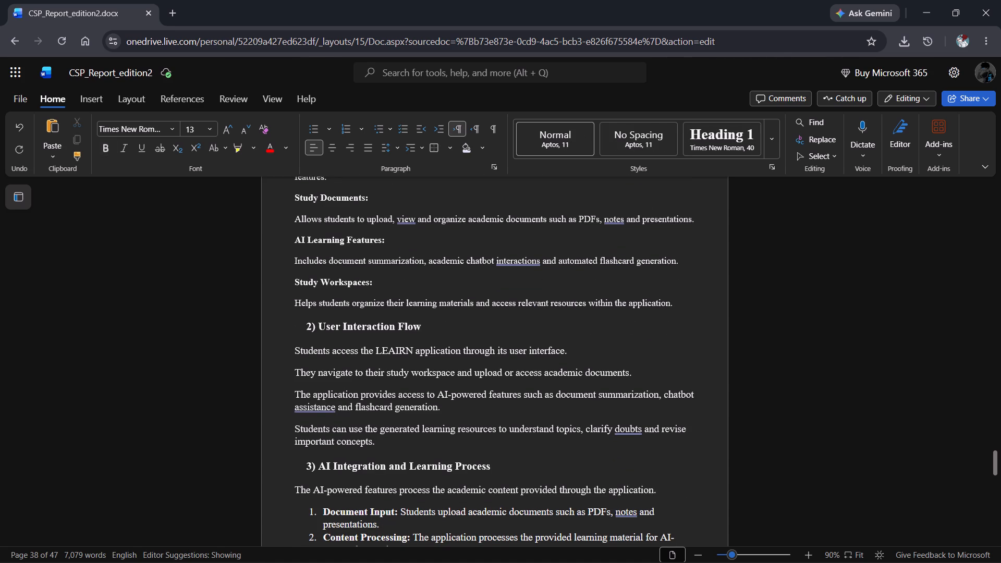
pyautogui.moveTo(297, 351); pyautogui.dragTo(402, 452)
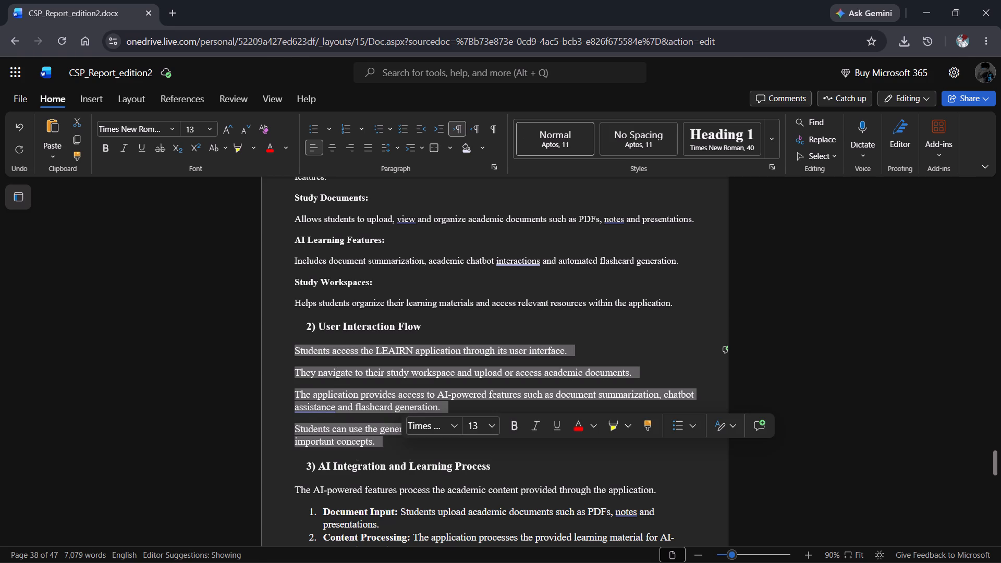
pyautogui.click(468, 426)
pyautogui.write('12\\')
pyautogui.press('BackSpace')
pyautogui.press('Return')
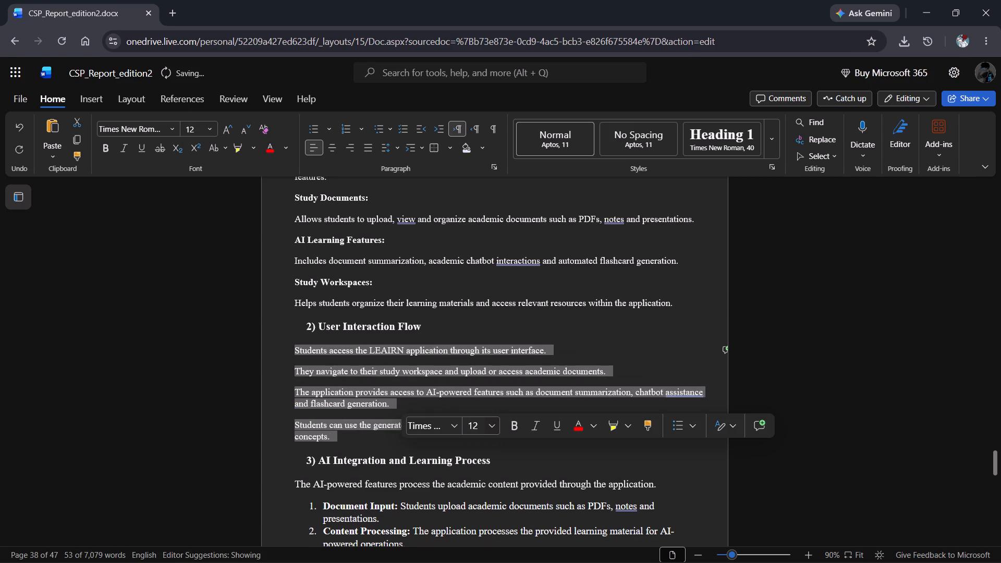
pyautogui.click(542, 396)
pyautogui.scroll(-1, 542, 396)
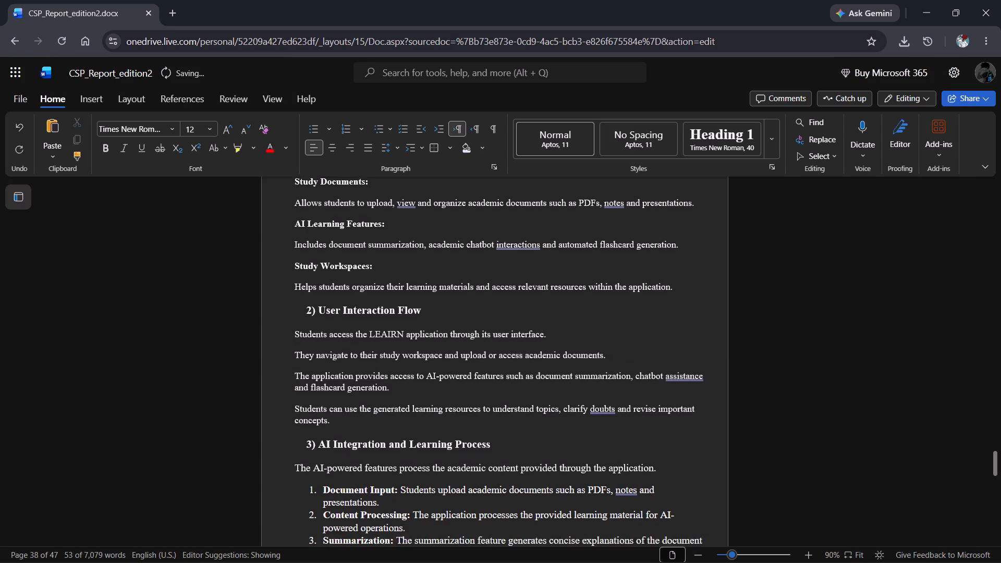
pyautogui.scroll(-4, 542, 396)
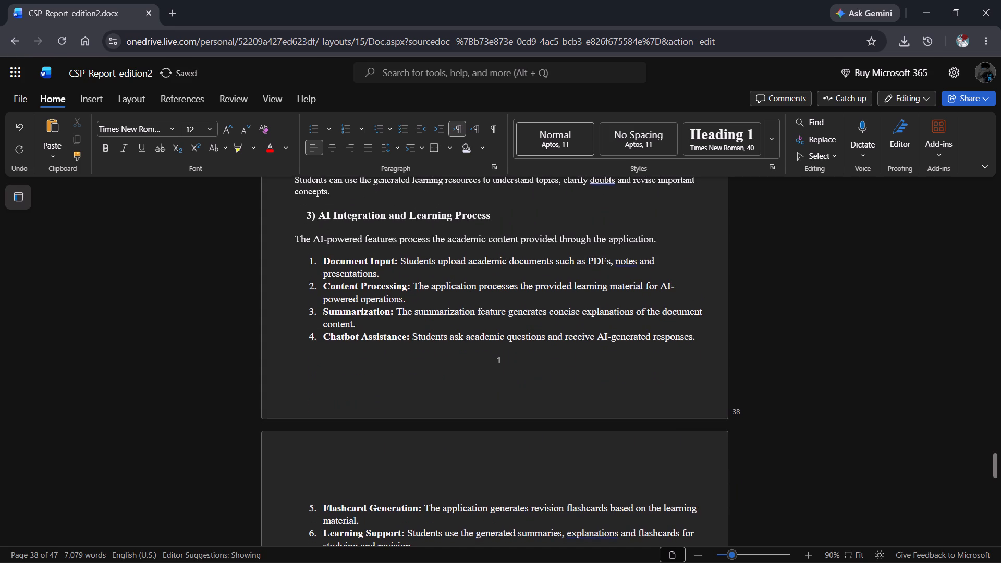
pyautogui.moveTo(295, 239); pyautogui.dragTo(697, 347)
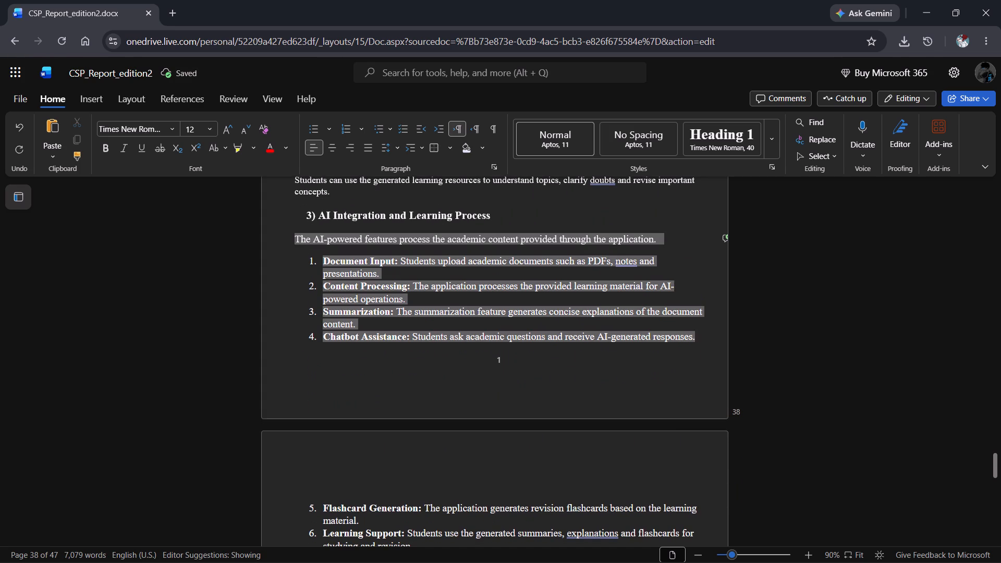
pyautogui.moveTo(697, 347); pyautogui.dragTo(698, 338)
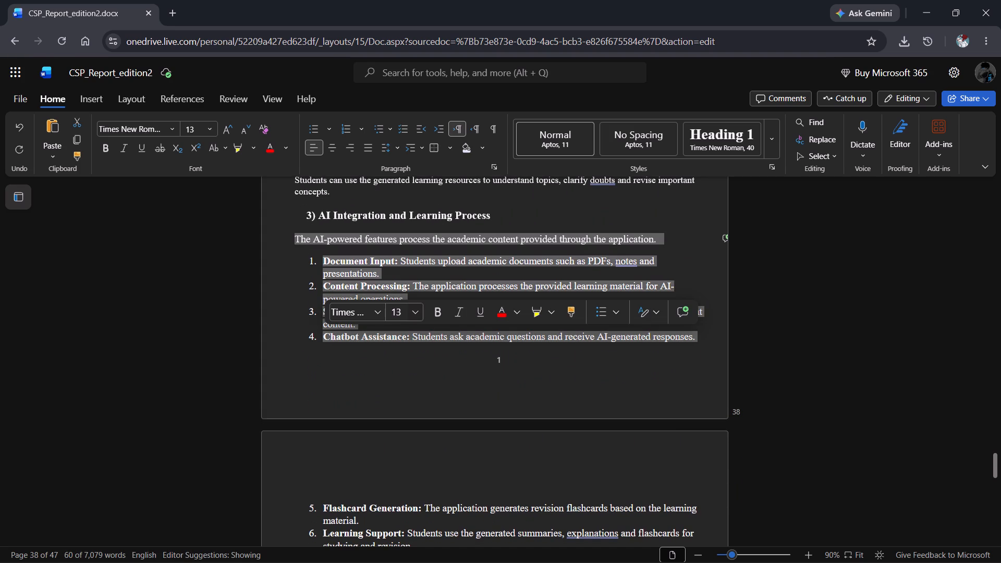
pyautogui.click(406, 307)
pyautogui.write('12')
pyautogui.press('Return')
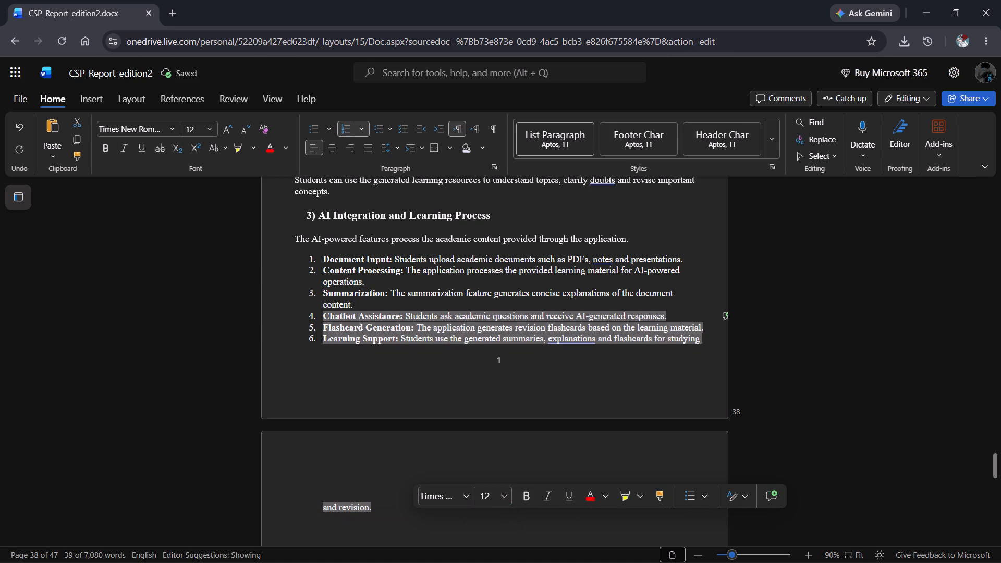
# Delete the words "and revision." from the end of the Learning Support list item.
pyautogui.click(382, 491)
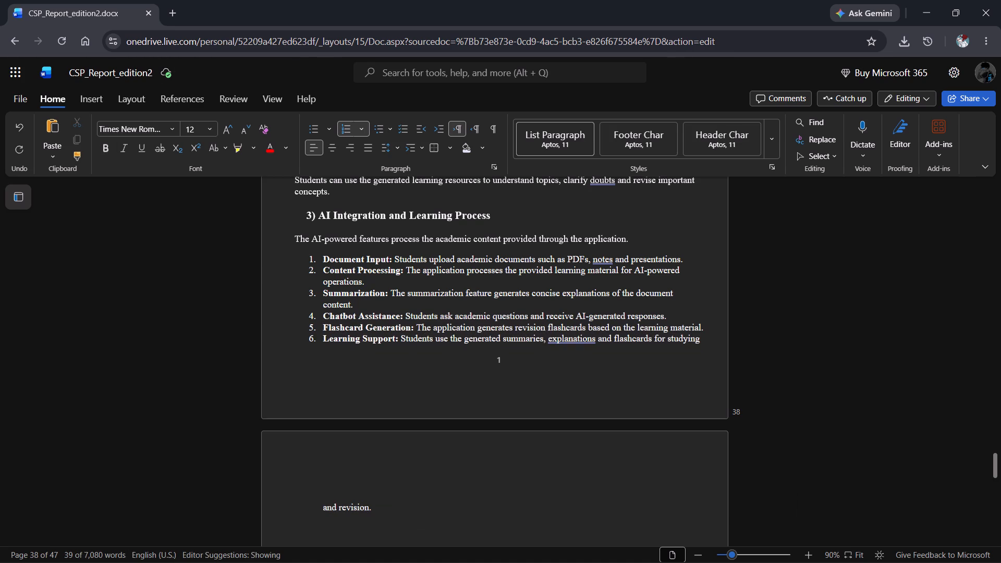
pyautogui.press('BackSpace')
pyautogui.press('BackSpace')
pyautogui.press('BackSpace')
pyautogui.press('BackSpace')
pyautogui.press('BackSpace')
pyautogui.press('BackSpace')
pyautogui.press('BackSpace')
pyautogui.press('BackSpace')
pyautogui.press('BackSpace')
pyautogui.press('BackSpace')
pyautogui.press('BackSpace')
pyautogui.press('BackSpace')
pyautogui.press('BackSpace')
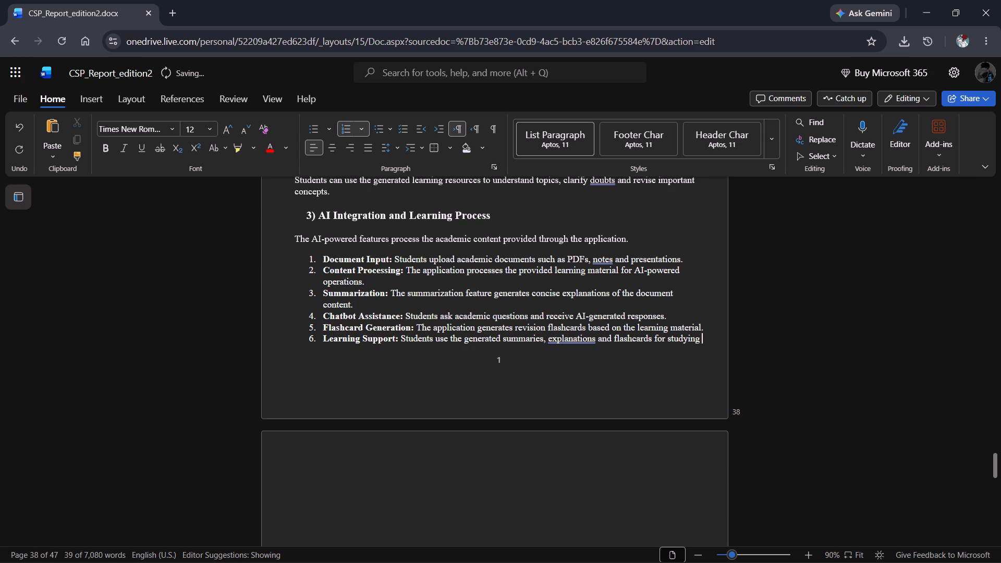
pyautogui.press('BackSpace')
# Remove the empty paragraphs and the blank page between the Learning Support item and "1. Results, Conclusion & Future Work".
pyautogui.press('Down')
pyautogui.press('Down')
pyautogui.press('Down')
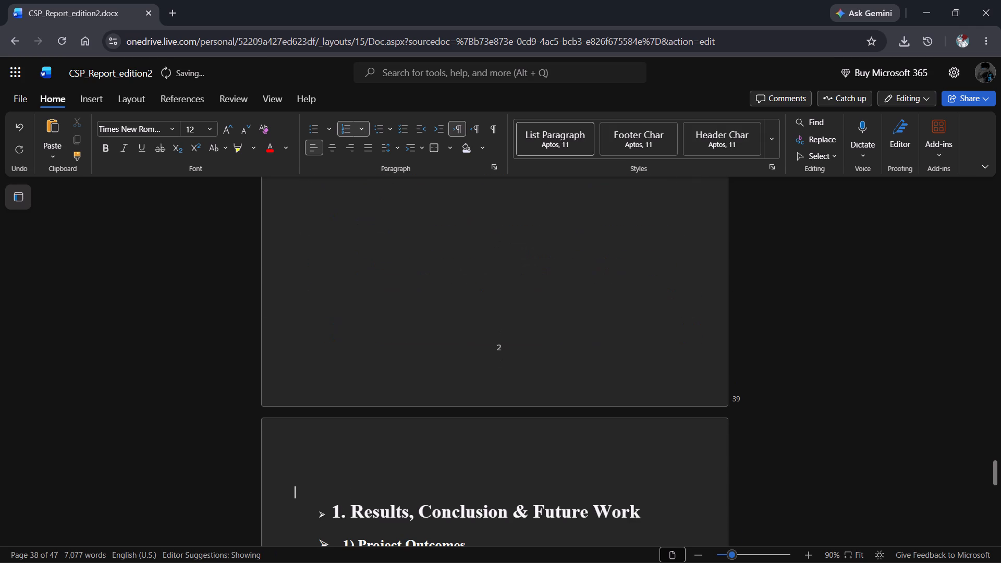
pyautogui.press('Up')
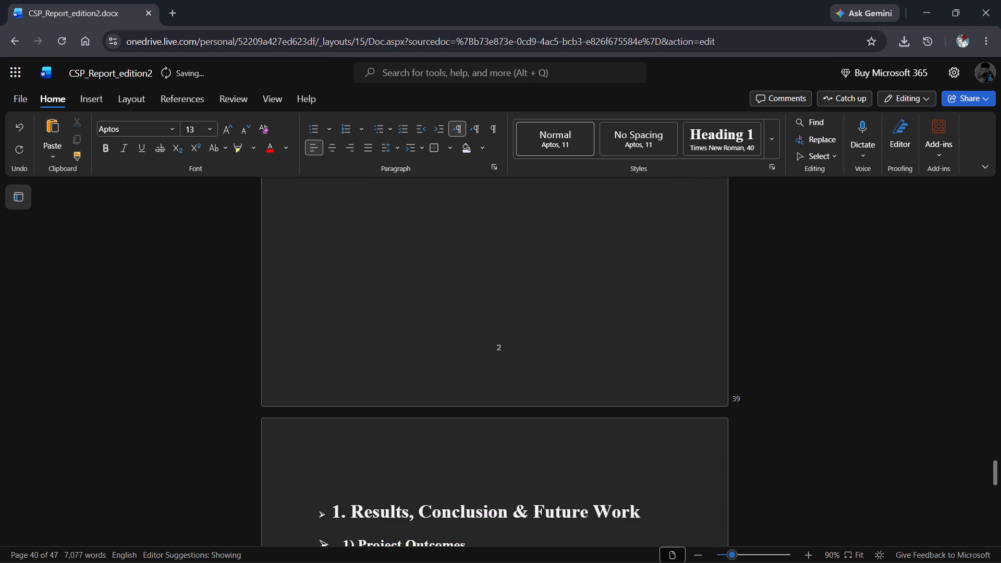
pyautogui.press('BackSpace')
pyautogui.press('Up')
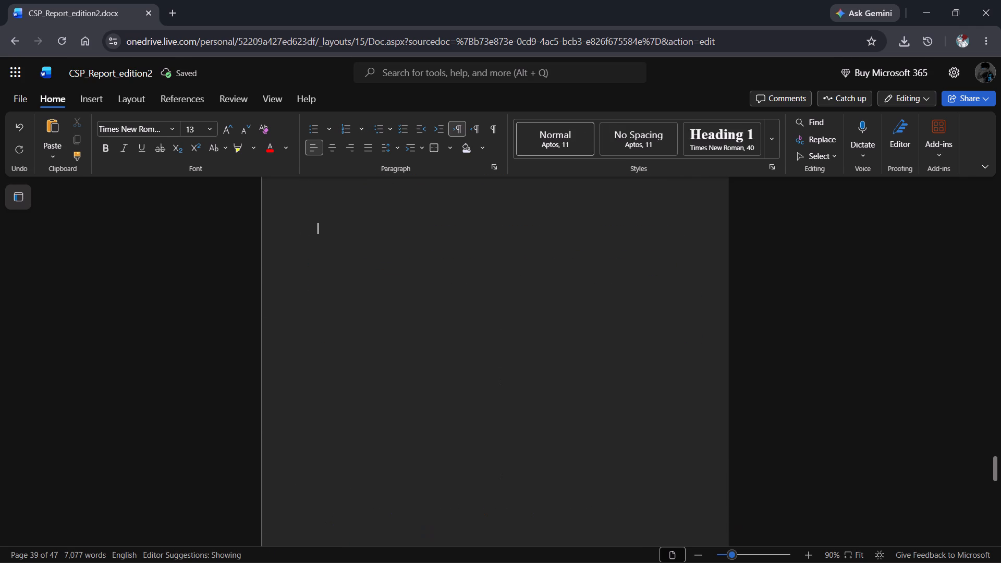
pyautogui.press('Delete')
pyautogui.press('Delete')
pyautogui.press('Delete')
pyautogui.press('BackSpace')
pyautogui.press('BackSpace')
pyautogui.press('BackSpace')
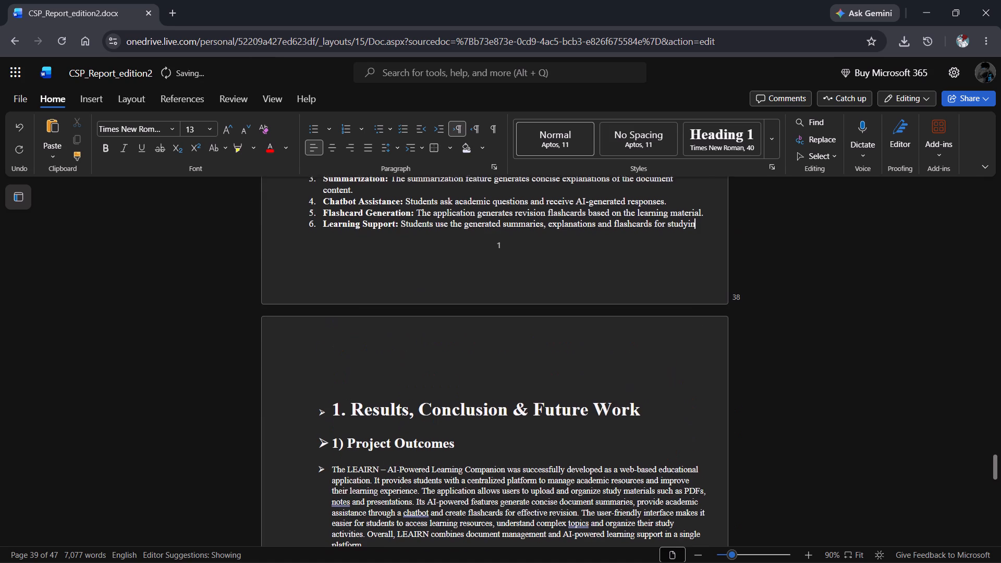
# Complete the ending of the Learning Support item as "studying.".
pyautogui.press('g')
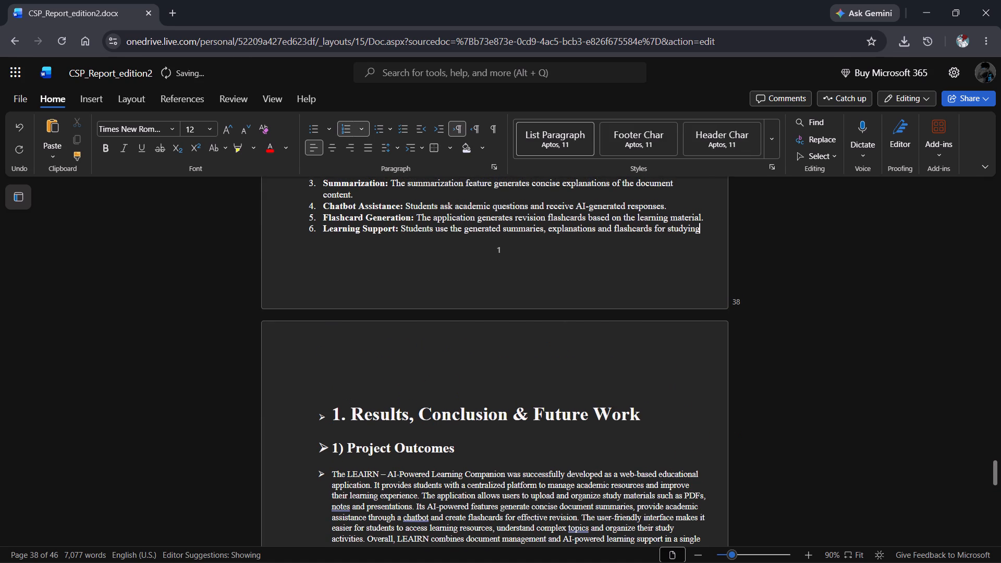
pyautogui.press('.')
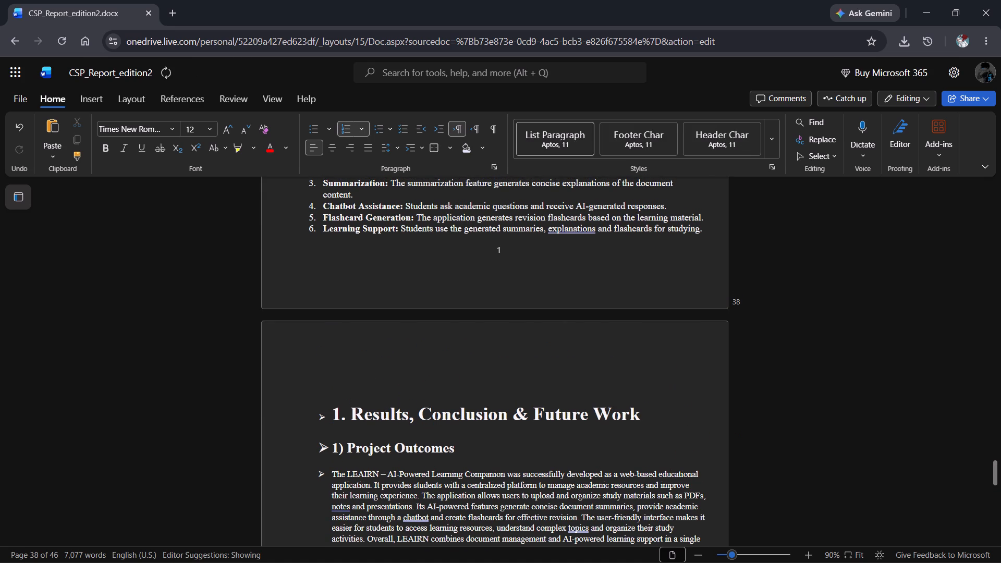
# Remove the number "1." and the arrow bullet from the "Results, Conclusion & Future Work" heading.
pyautogui.press('Down')
pyautogui.press('Down')
pyautogui.press('Down')
pyautogui.press('Down')
pyautogui.press('Down')
pyautogui.scroll(-1, 382, 491)
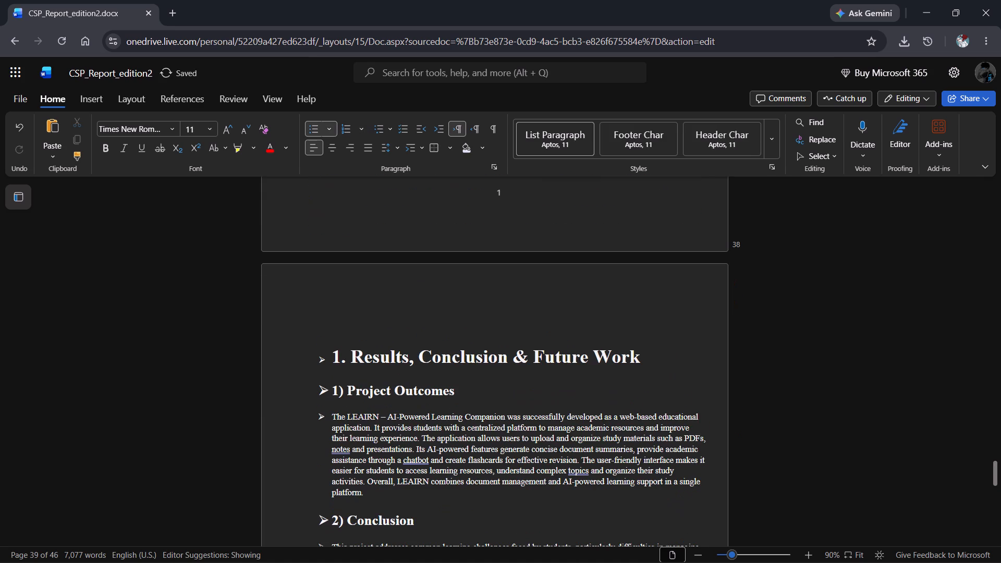
pyautogui.click(348, 362)
pyautogui.press('BackSpace')
pyautogui.press('BackSpace')
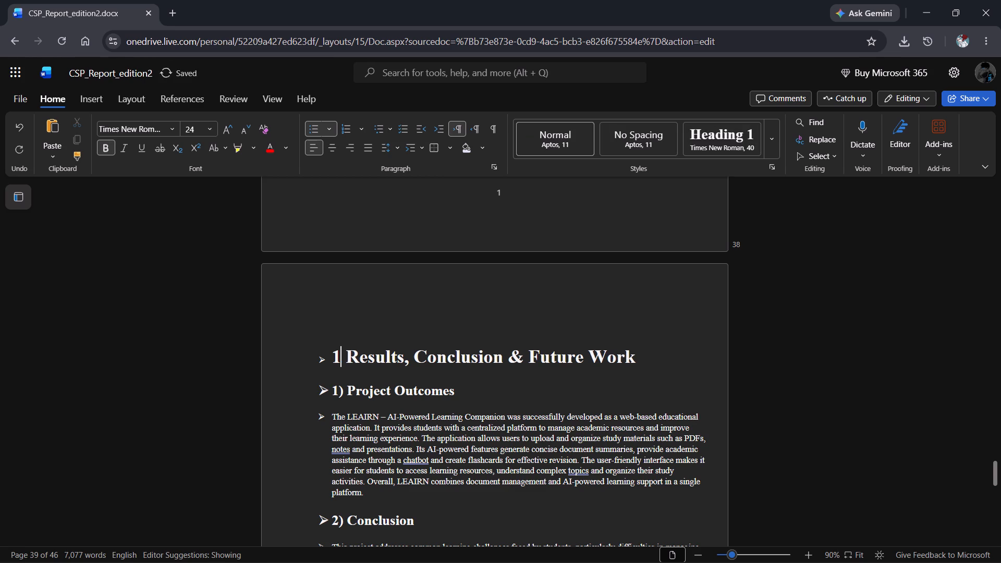
pyautogui.press('BackSpace')
pyautogui.press('BackSpace')
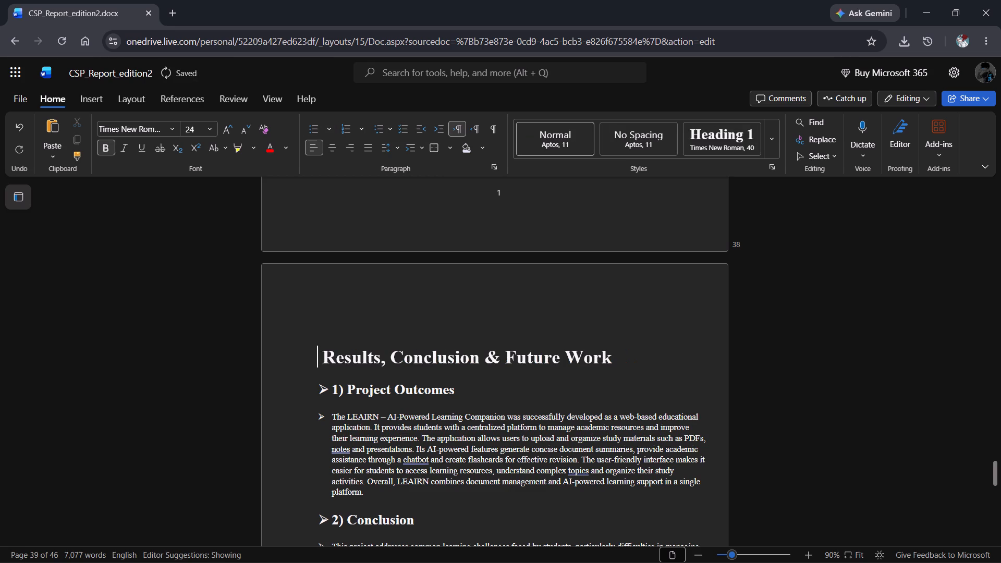
# Delete the empty lines above the "Results, Conclusion & Future Work" heading and remove its indent and leading space.
pyautogui.press('Up')
pyautogui.press('BackSpace')
pyautogui.press('BackSpace')
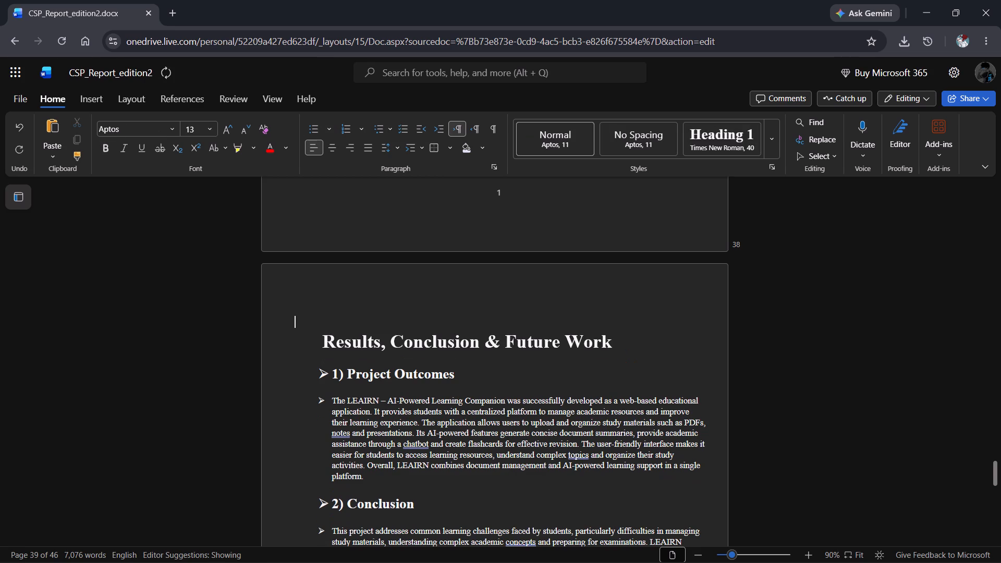
pyautogui.press('Down')
pyautogui.press('BackSpace')
pyautogui.press('BackSpace')
pyautogui.press('Right')
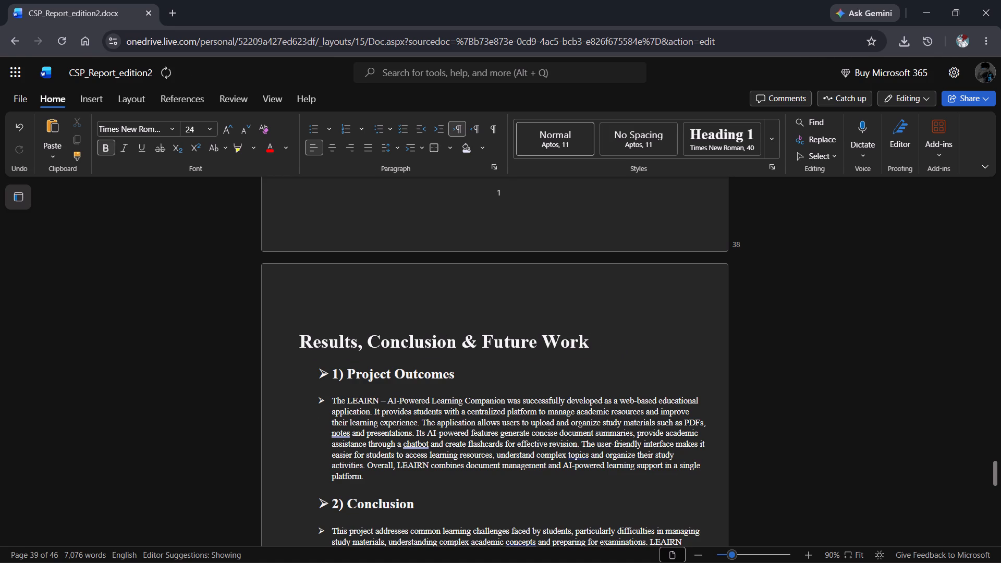
pyautogui.press('BackSpace')
pyautogui.press('Up')
pyautogui.press('BackSpace')
pyautogui.press('BackSpace')
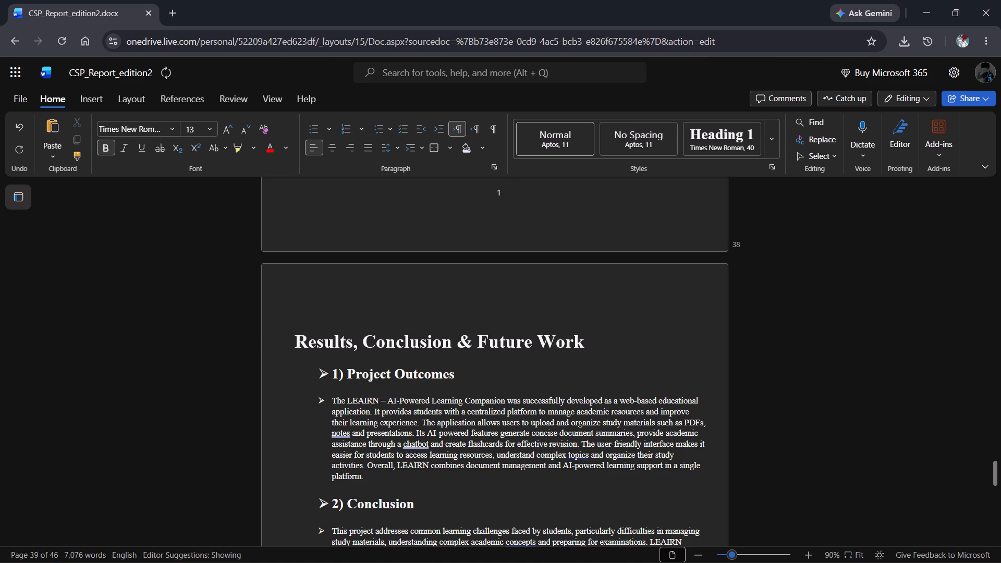
pyautogui.press('Delete')
pyautogui.press('Up')
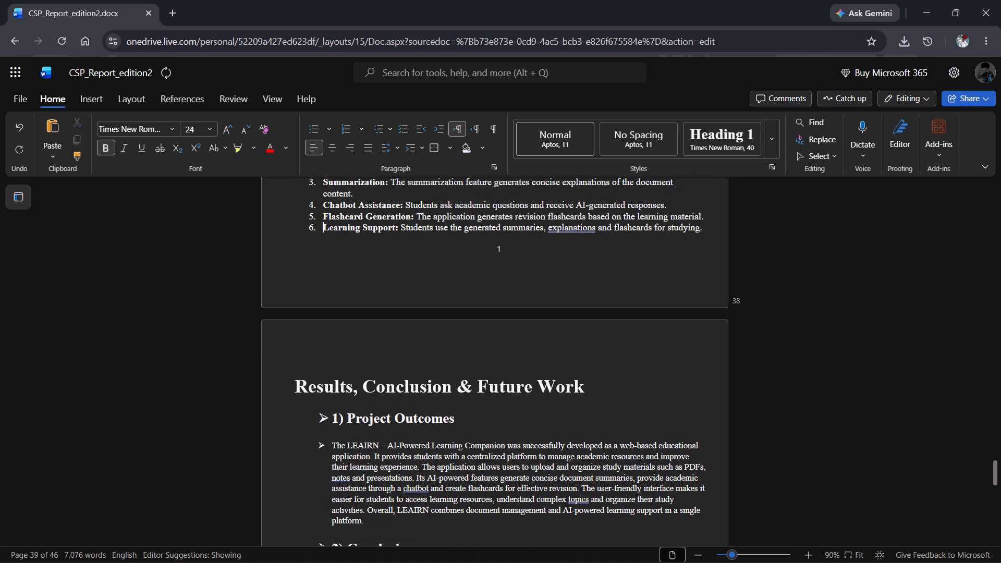
# Set the "Results, Conclusion & Future Work" heading to font size 14.
pyautogui.scroll(-2, 348, 362)
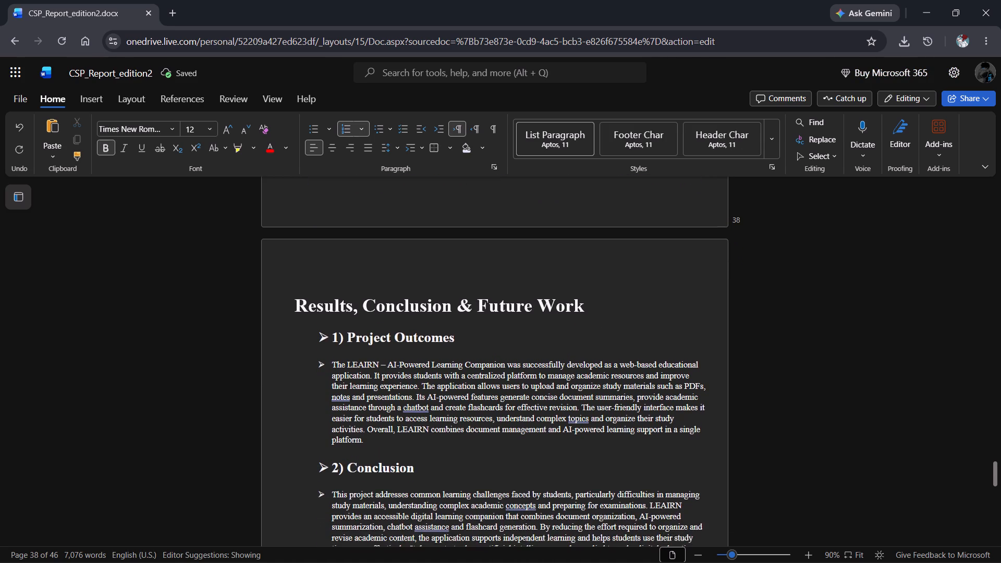
pyautogui.scroll(-1, 348, 362)
pyautogui.tripleClick(477, 269)
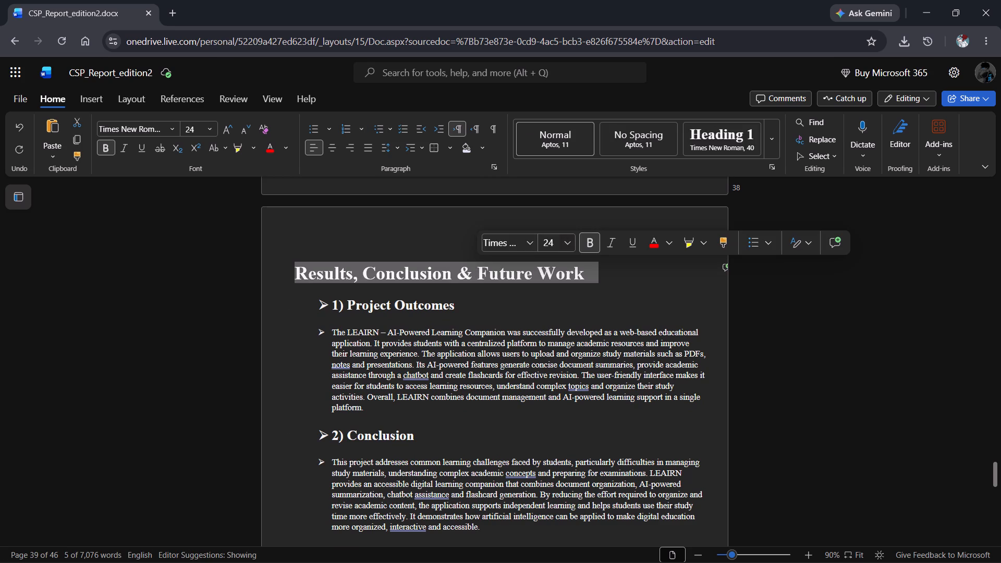
pyautogui.click(549, 238)
pyautogui.write('13')
pyautogui.press('BackSpace')
pyautogui.press('4')
pyautogui.press('Return')
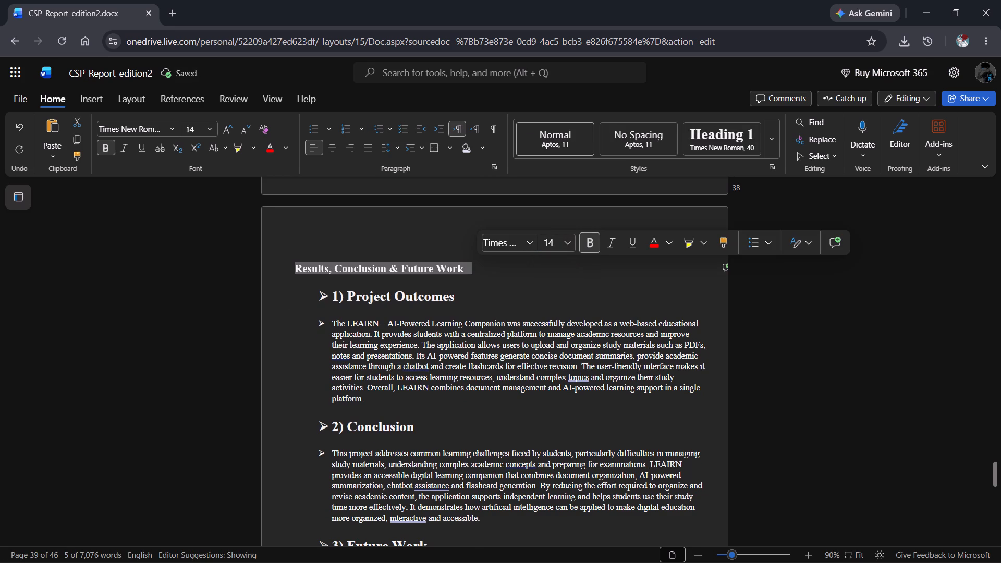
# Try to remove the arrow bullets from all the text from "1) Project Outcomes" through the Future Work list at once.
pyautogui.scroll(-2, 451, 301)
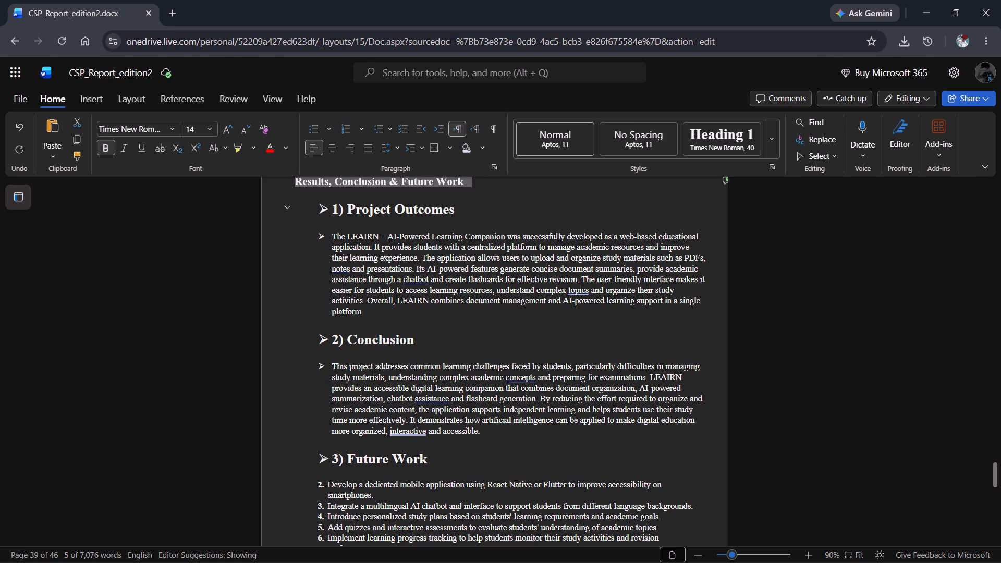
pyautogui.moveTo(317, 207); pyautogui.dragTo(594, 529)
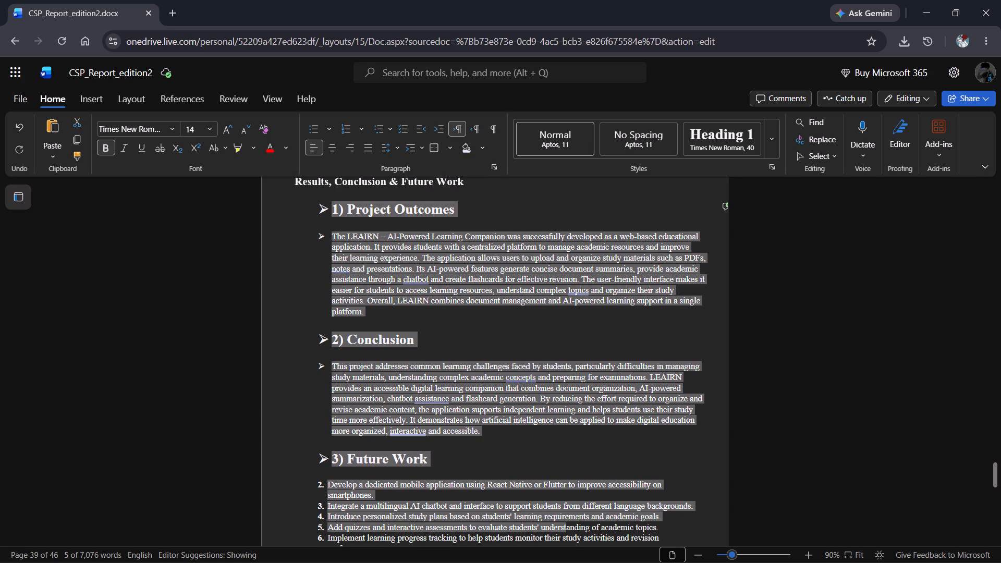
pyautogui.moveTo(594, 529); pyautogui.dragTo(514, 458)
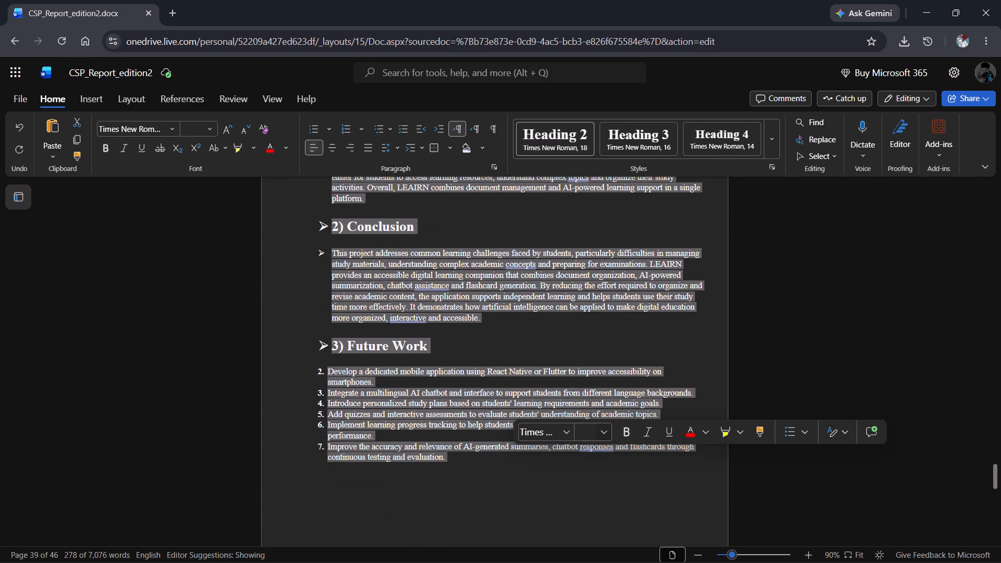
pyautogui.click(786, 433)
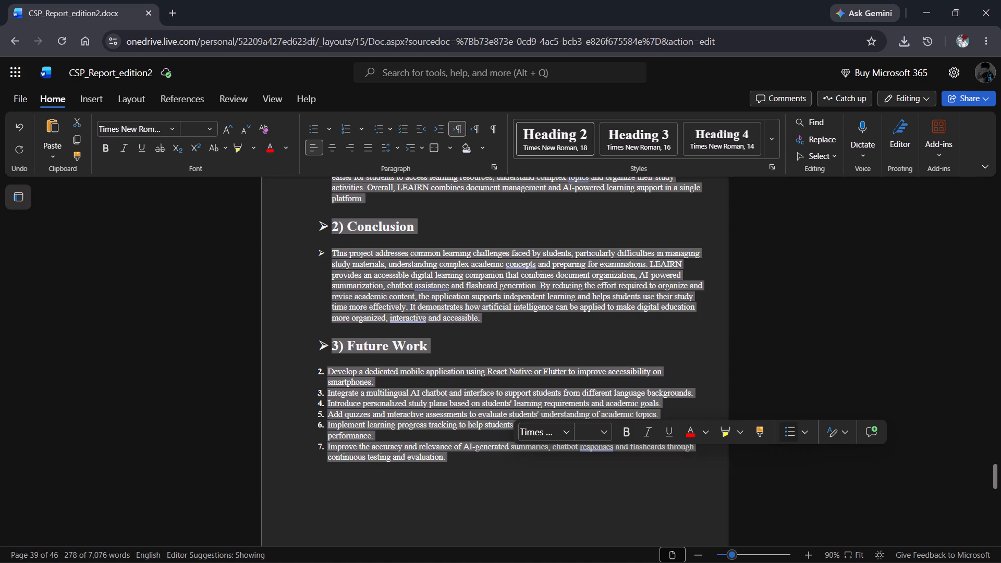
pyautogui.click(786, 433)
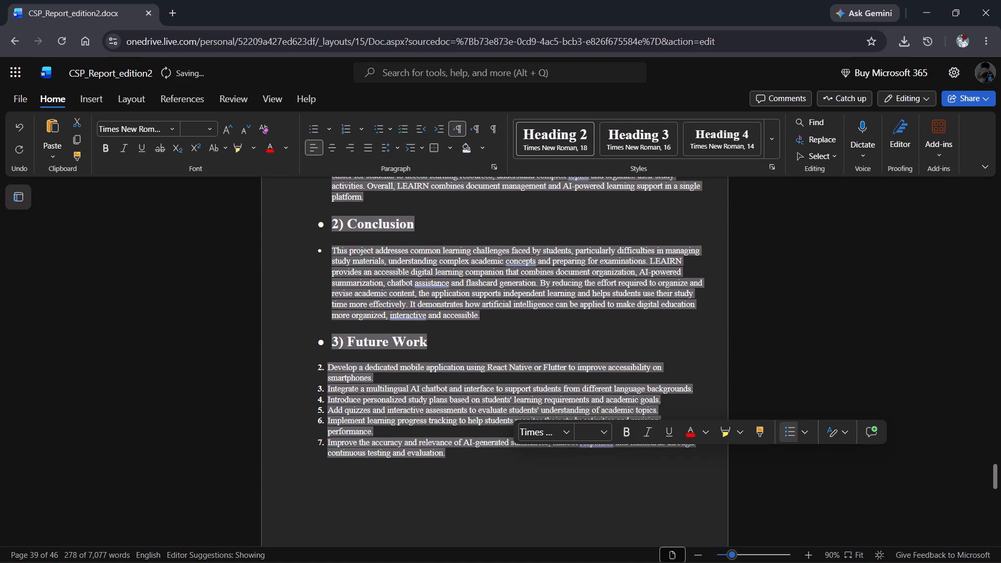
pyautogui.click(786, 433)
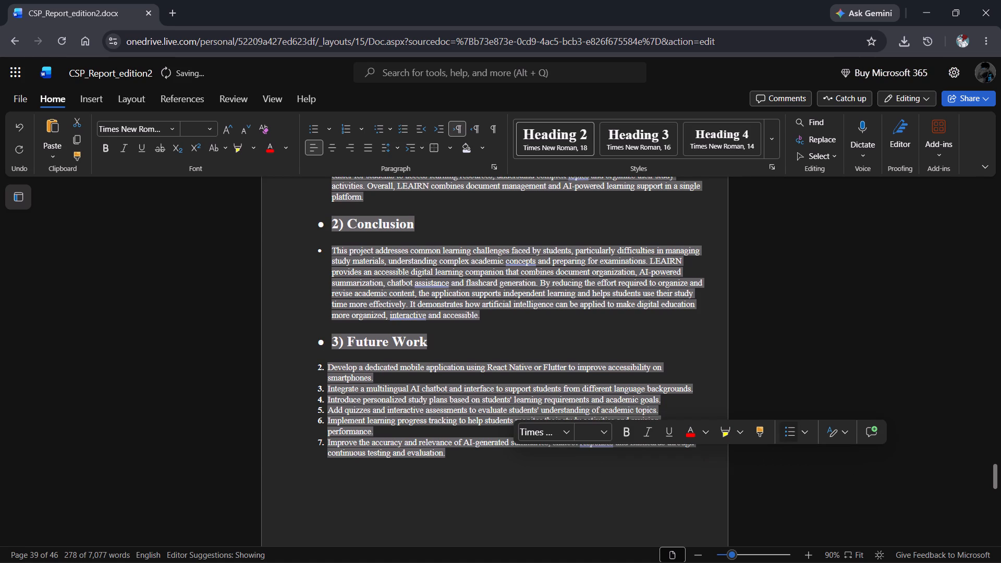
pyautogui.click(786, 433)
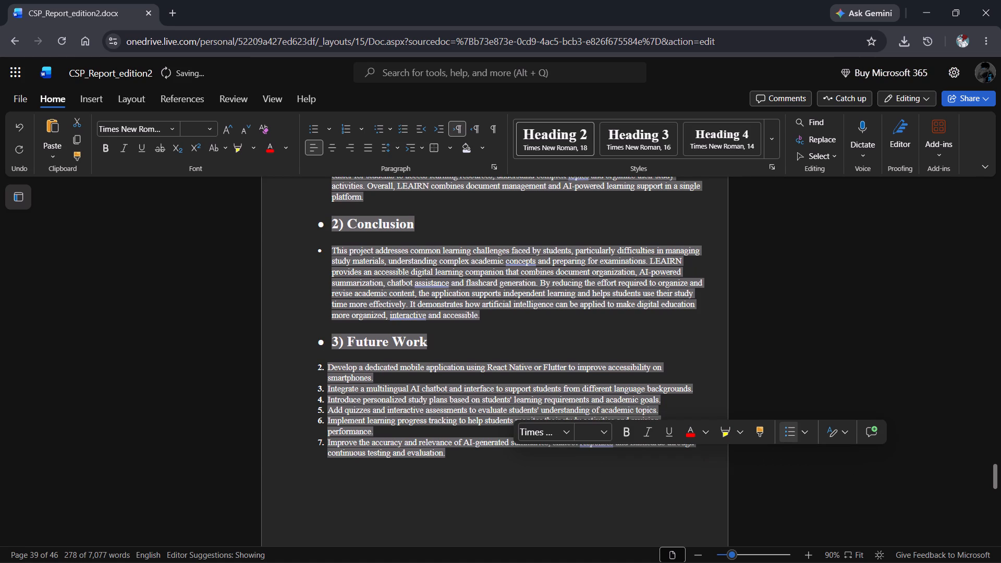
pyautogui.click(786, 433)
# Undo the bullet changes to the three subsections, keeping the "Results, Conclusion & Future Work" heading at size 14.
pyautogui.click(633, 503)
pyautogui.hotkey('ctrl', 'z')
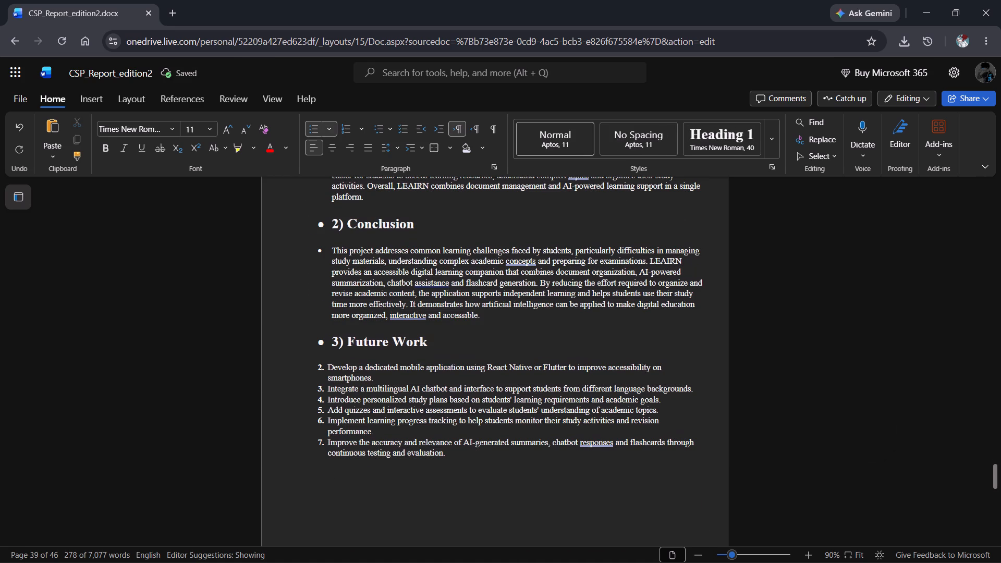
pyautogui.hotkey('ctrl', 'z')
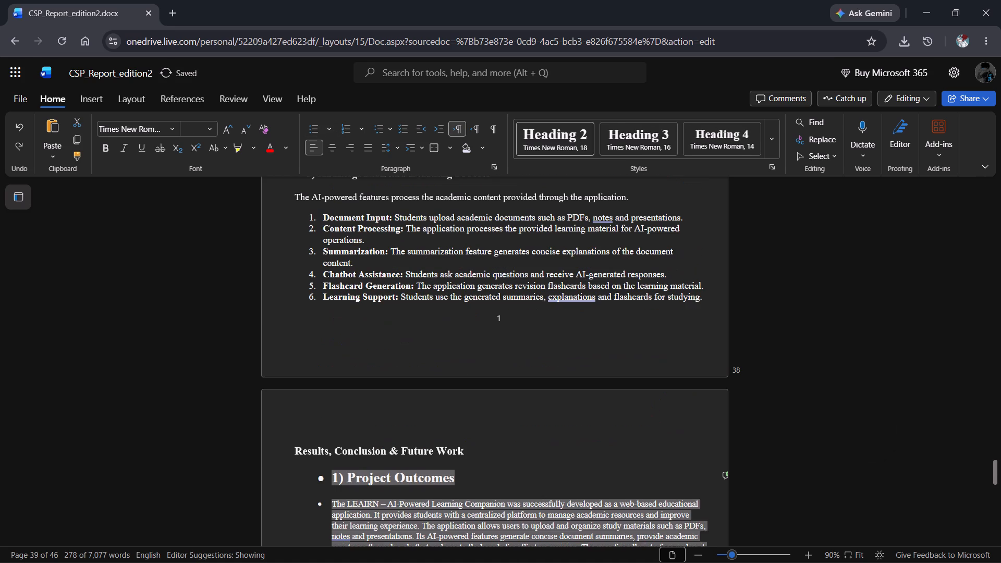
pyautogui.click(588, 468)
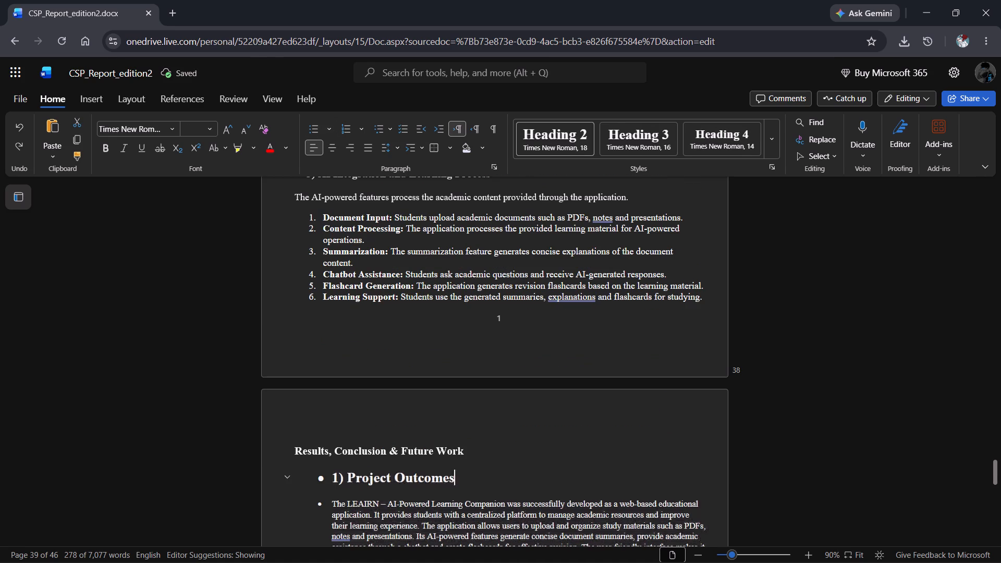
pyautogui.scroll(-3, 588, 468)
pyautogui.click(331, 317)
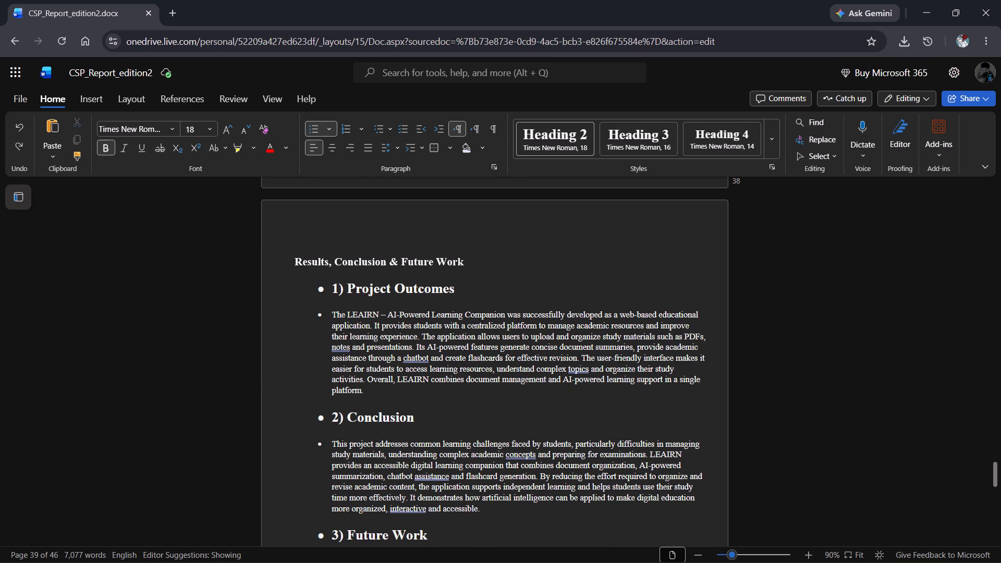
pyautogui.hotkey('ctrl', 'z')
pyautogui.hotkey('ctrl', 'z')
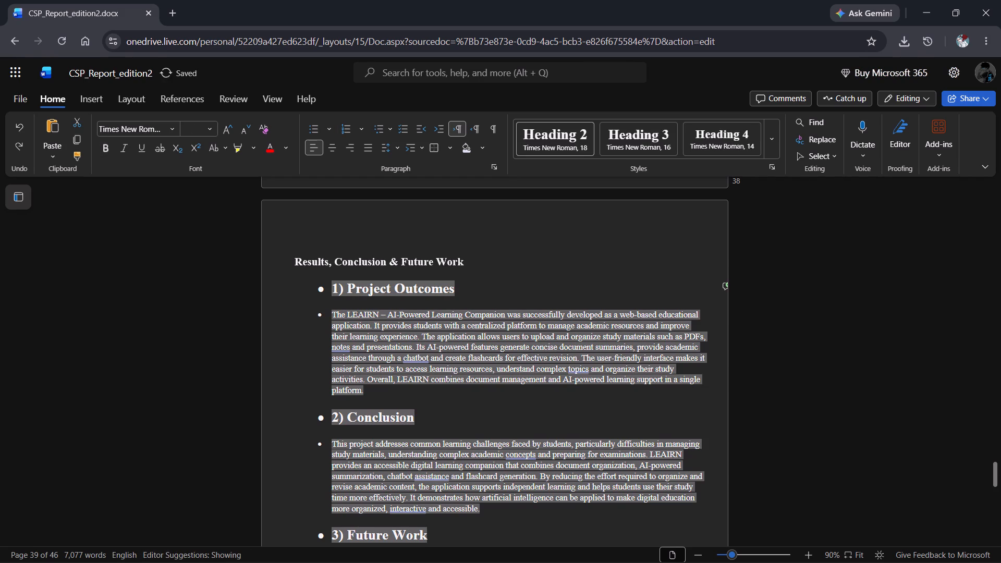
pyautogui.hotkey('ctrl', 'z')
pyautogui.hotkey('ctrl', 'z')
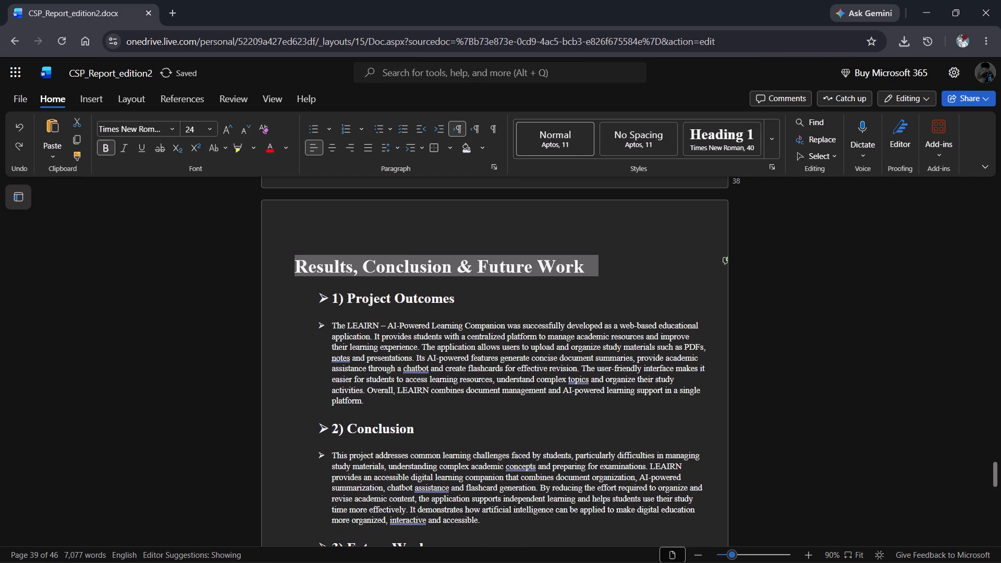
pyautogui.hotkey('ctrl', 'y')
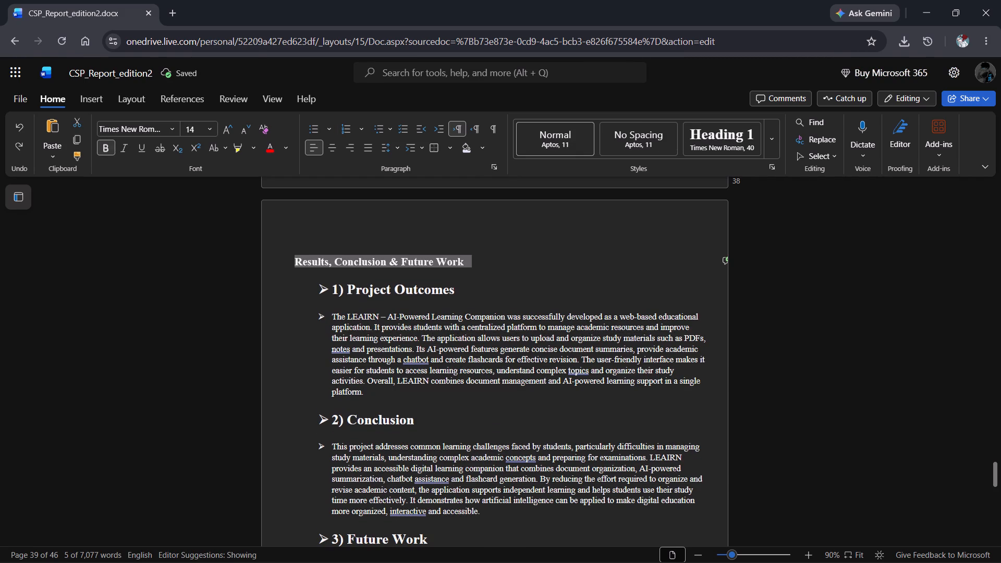
# Add a colon at the end of the "Results, Conclusion & Future Work" heading.
pyautogui.click(470, 263)
pyautogui.hotkey('shift', ':')
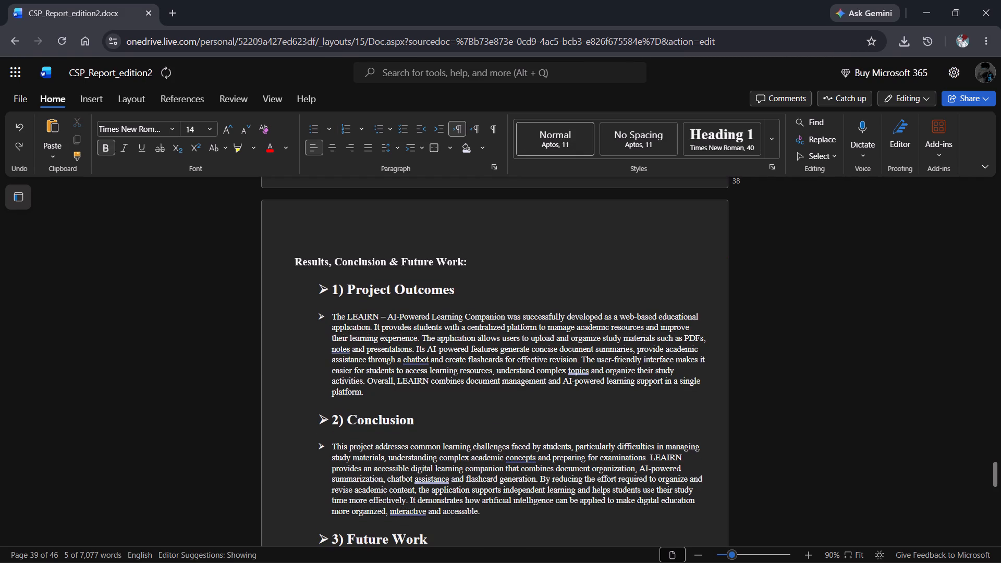
# Remove the arrow bullets and indents from the "1) Project Outcomes" heading and the paragraph below it.
pyautogui.scroll(-1, 470, 263)
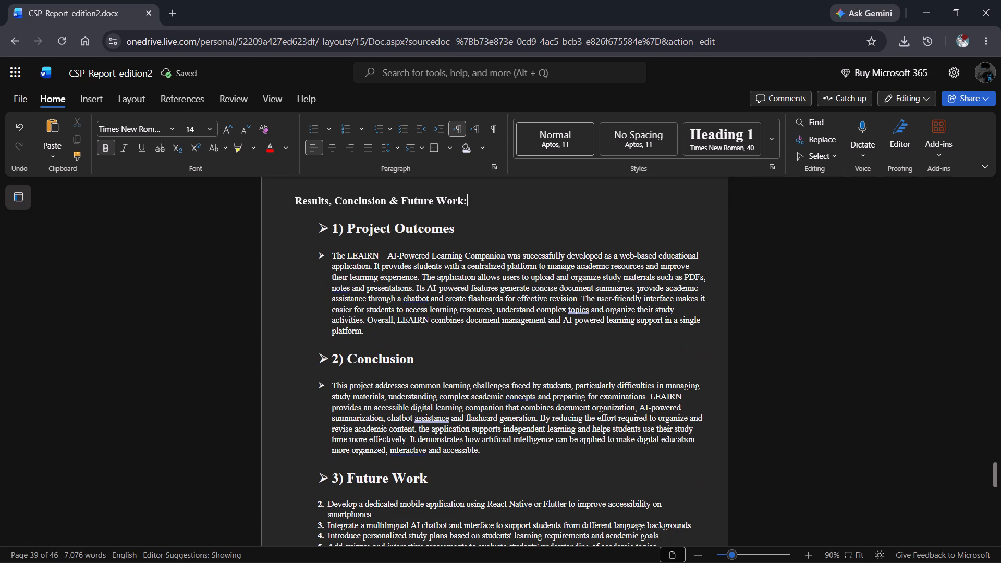
pyautogui.click(327, 233)
pyautogui.press('BackSpace')
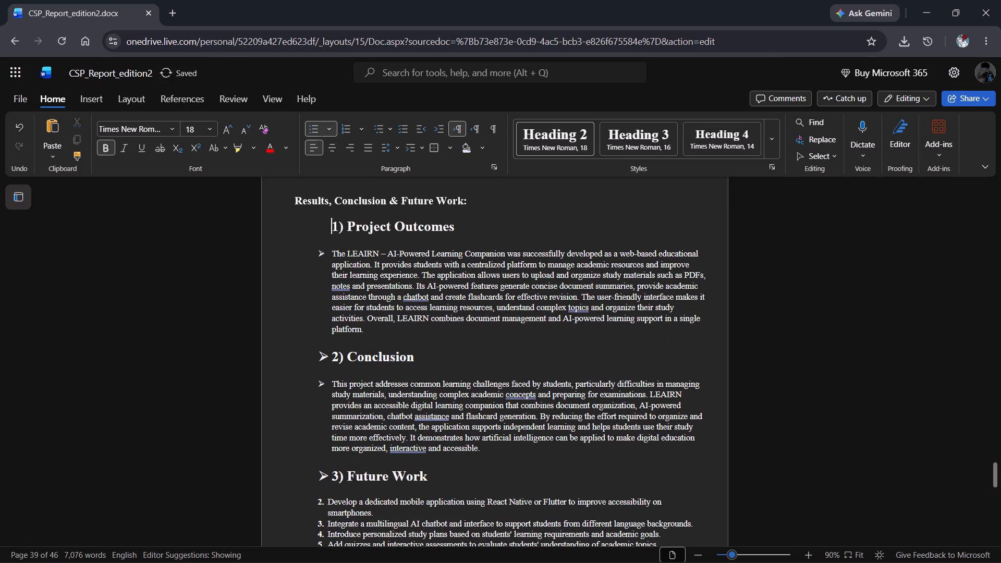
pyautogui.press('BackSpace')
pyautogui.press('BackSpace')
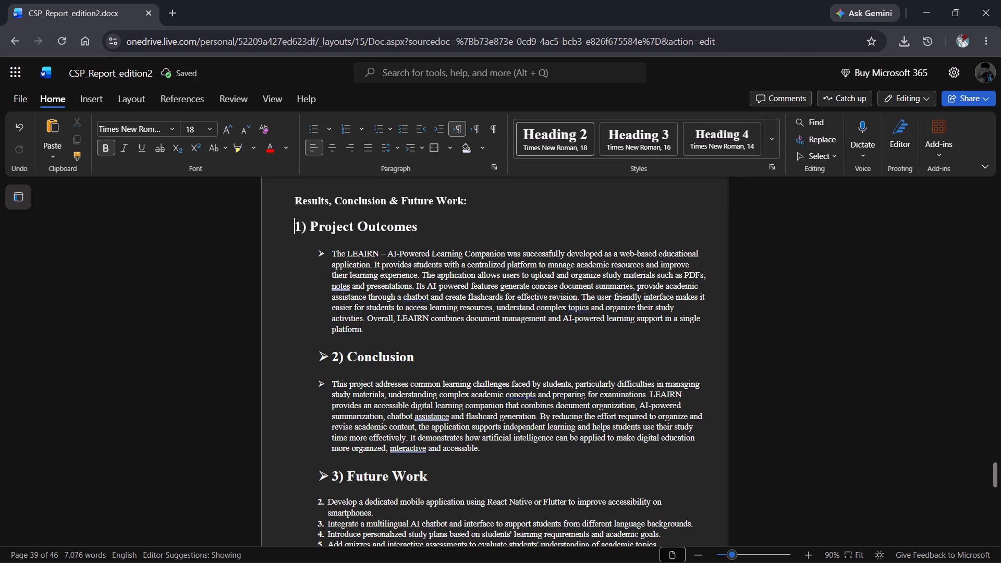
pyautogui.press('Down')
pyautogui.press('BackSpace')
pyautogui.press('BackSpace')
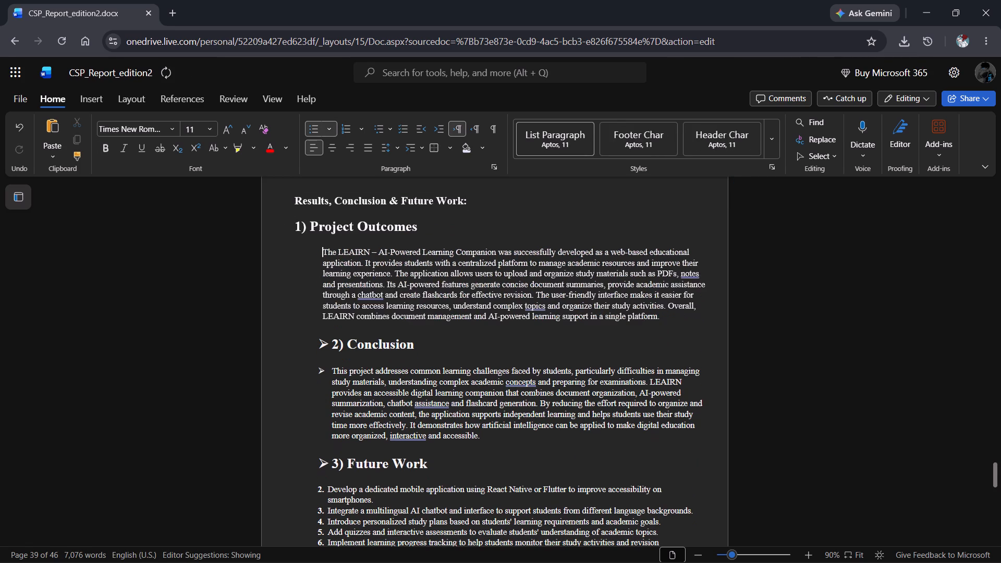
pyautogui.press('BackSpace')
pyautogui.press('BackSpace')
# Remove the arrow bullet and indent from the paragraph under "2) Conclusion", keeping it on its own line below the heading.
pyautogui.press('Down')
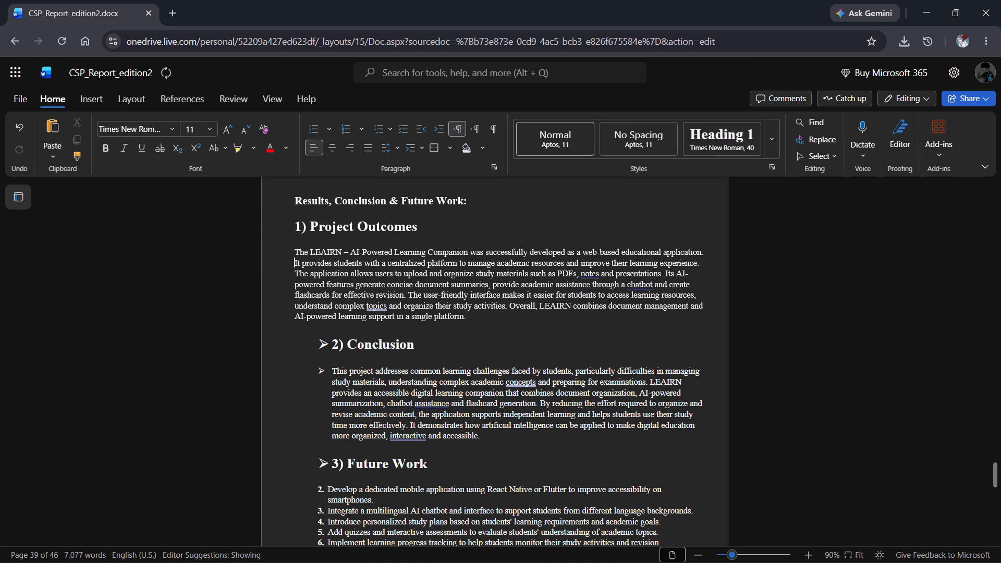
pyautogui.press('Down')
pyautogui.press('Down')
pyautogui.press('Down')
pyautogui.press('Down')
pyautogui.press('Down')
pyautogui.press('Down')
pyautogui.press('Down')
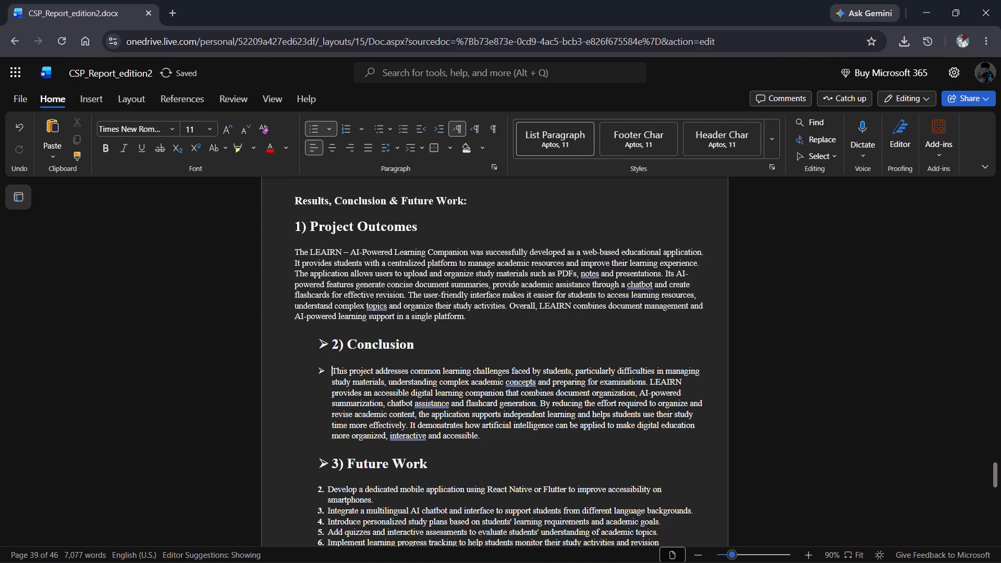
pyautogui.press('BackSpace')
pyautogui.press('BackSpace')
pyautogui.press('BackSpace')
pyautogui.press('BackSpace')
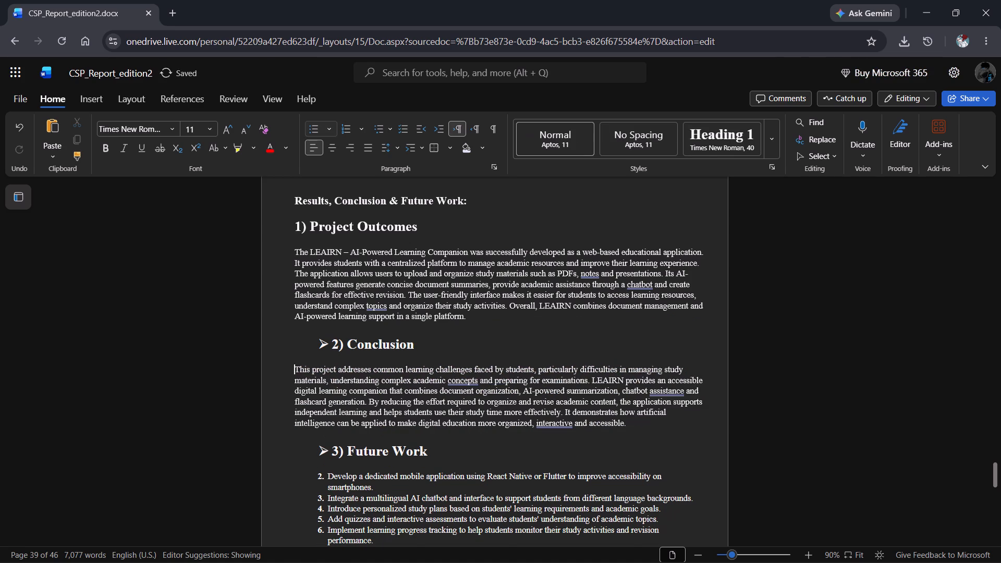
pyautogui.press('BackSpace')
pyautogui.press('Return')
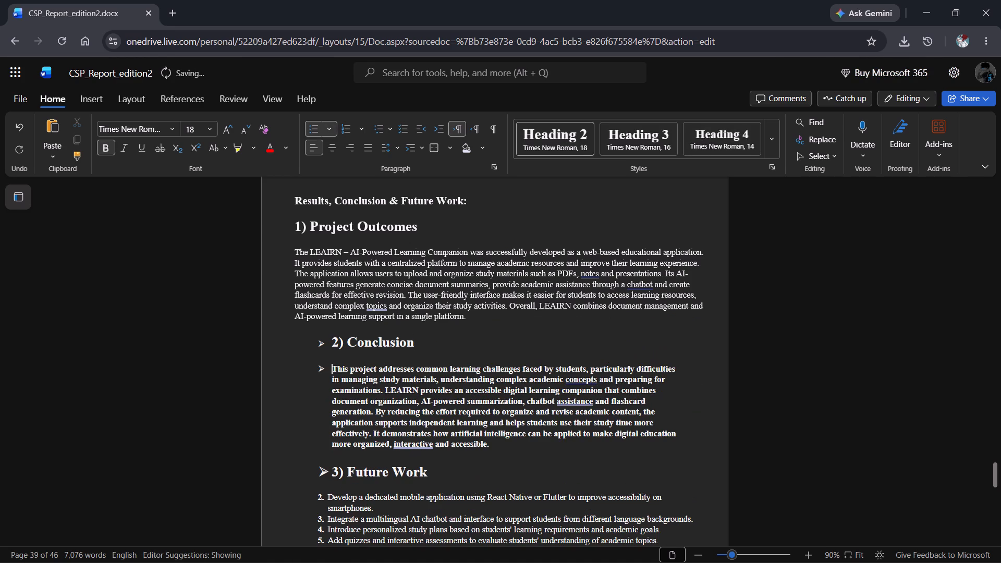
pyautogui.press('BackSpace')
pyautogui.press('BackSpace')
pyautogui.press('BackSpace')
pyautogui.press('BackSpace')
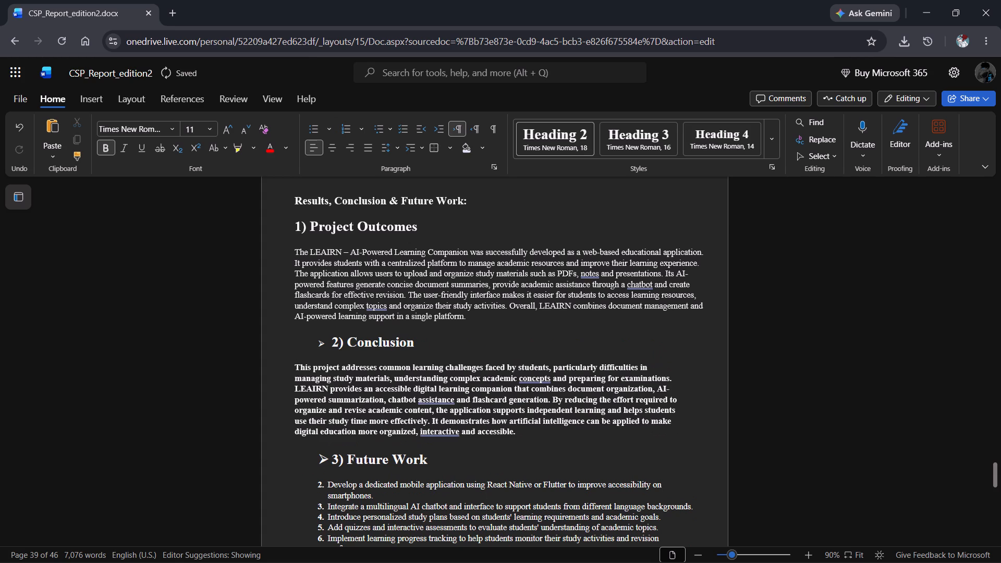
# Remove the arrow bullet and indent from the "2) Conclusion" heading.
pyautogui.press('Up')
pyautogui.press('BackSpace')
pyautogui.press('BackSpace')
pyautogui.press('BackSpace')
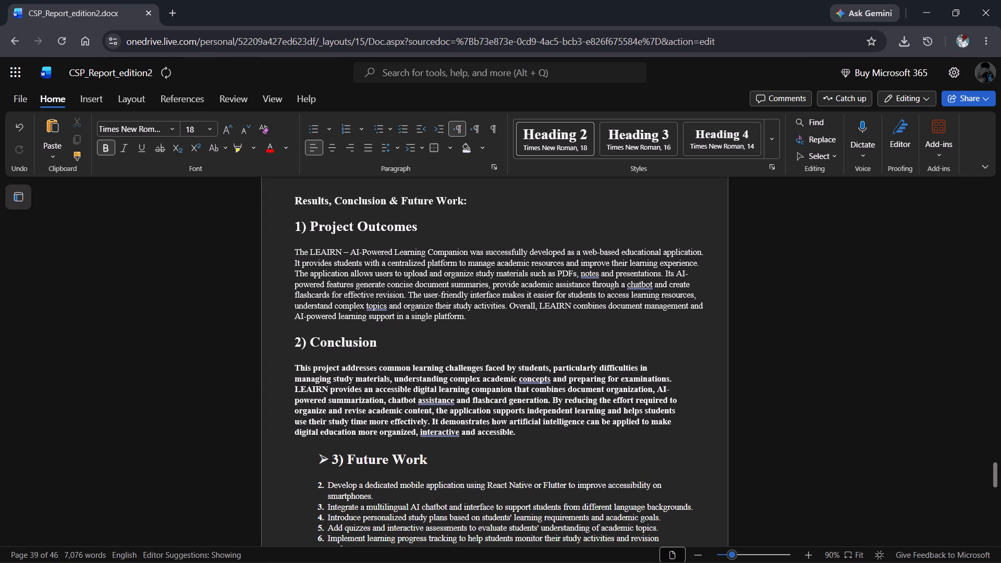
# Remove the arrow bullet and indent from the "3) Future Work" heading.
pyautogui.press('Down')
pyautogui.press('Down')
pyautogui.press('Down')
pyautogui.press('Down')
pyautogui.press('Down')
pyautogui.press('Down')
pyautogui.press('Down')
pyautogui.press('Down')
pyautogui.press('BackSpace')
pyautogui.press('BackSpace')
pyautogui.press('BackSpace')
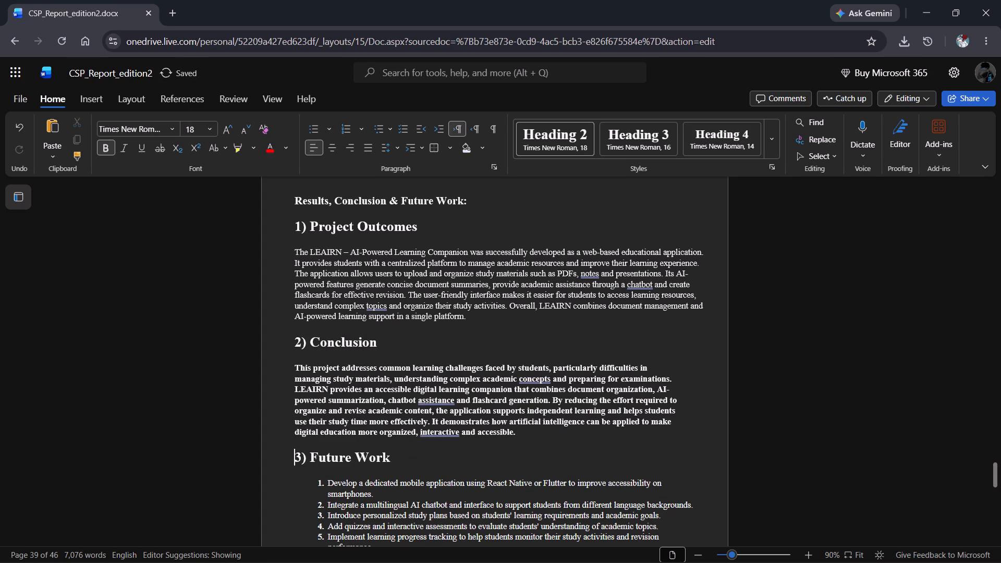
# Remove the number and indent from the first Future Work item, about developing a dedicated mobile application.
pyautogui.press('Down')
pyautogui.press('BackSpace')
pyautogui.press('BackSpace')
pyautogui.press('BackSpace')
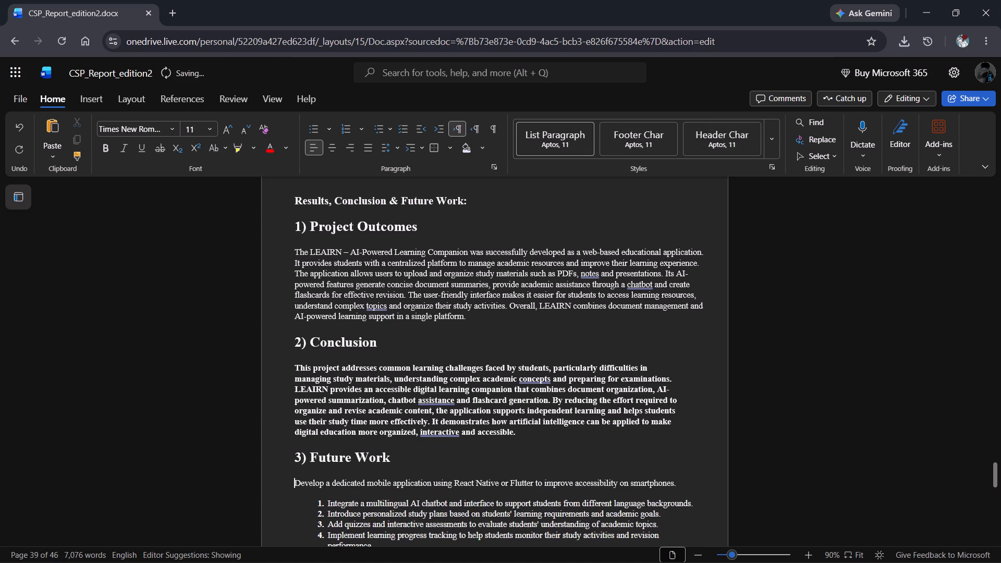
pyautogui.press('BackSpace')
pyautogui.press('Return')
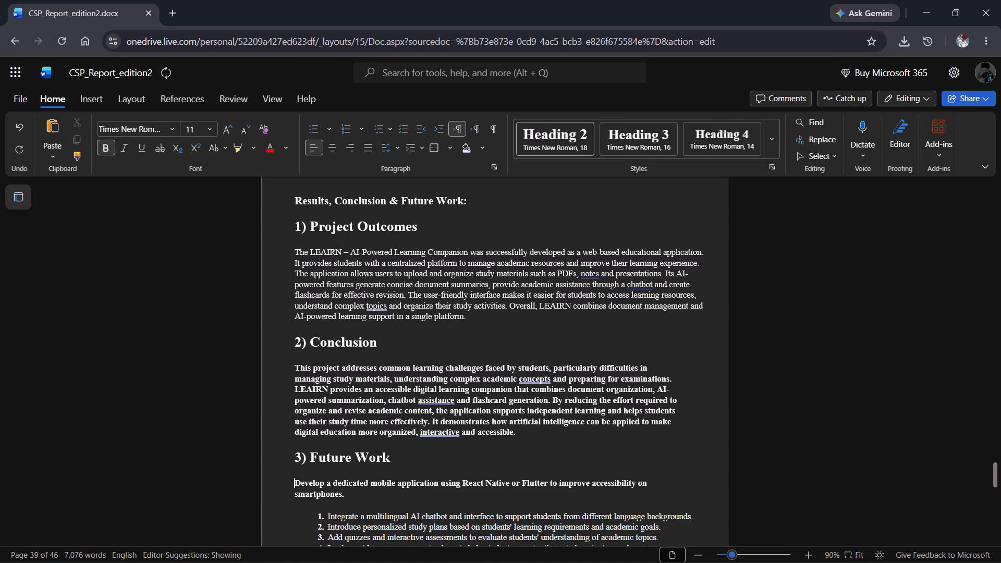
# Undo the number and indent removal on the first Future Work item, about the dedicated mobile application.
pyautogui.press('Down')
pyautogui.press('Down')
pyautogui.press('Down')
pyautogui.press('Down')
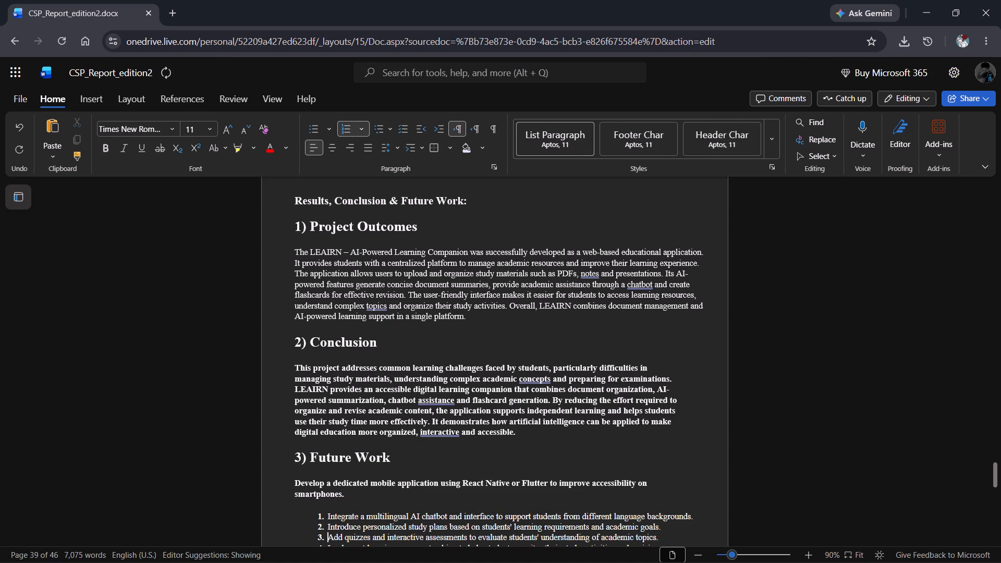
pyautogui.press('Down')
pyautogui.press('Down')
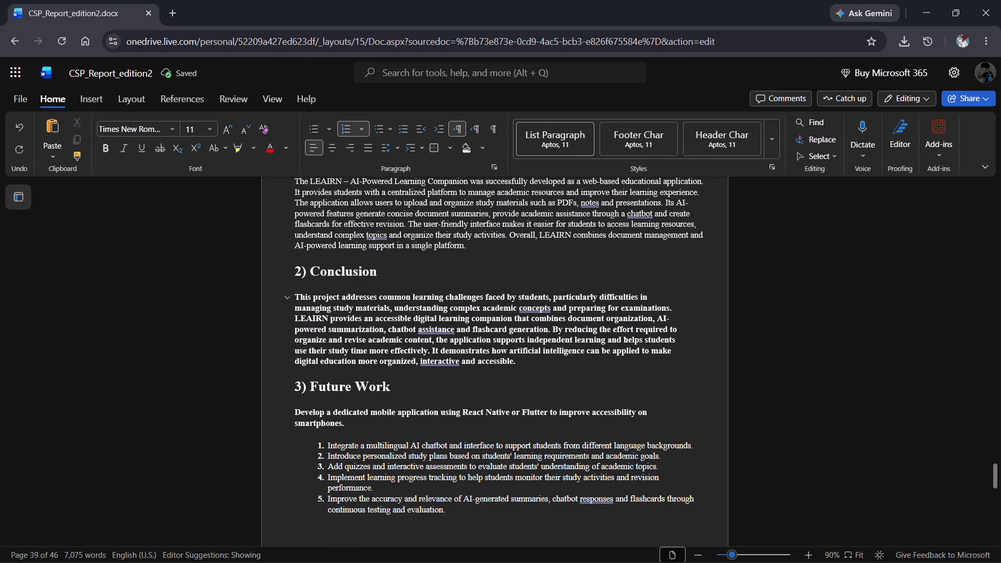
pyautogui.hotkey('ctrl', 'z')
pyautogui.hotkey('ctrl', 'z')
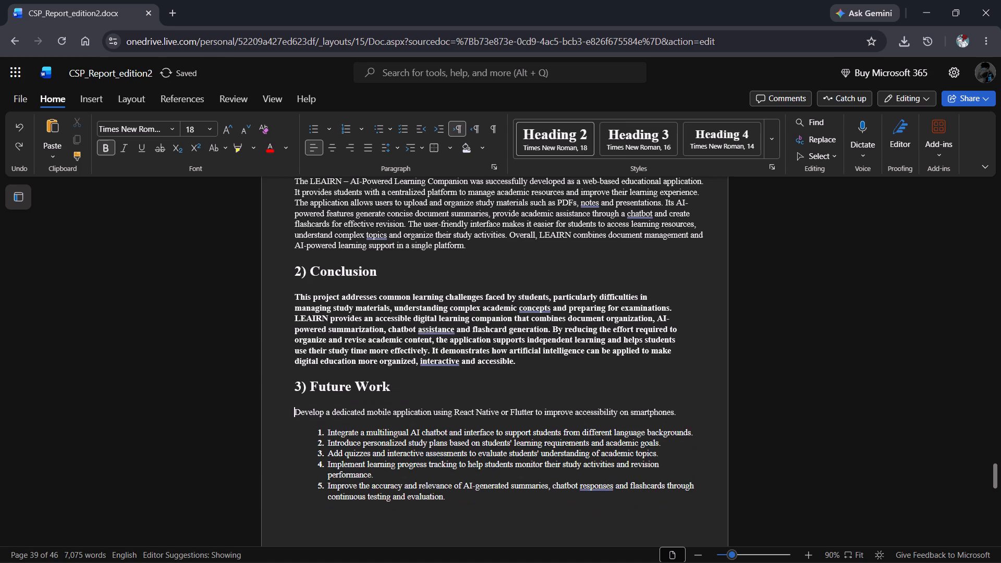
pyautogui.hotkey('ctrl', 'z')
pyautogui.hotkey('ctrl', 'z')
pyautogui.hotkey('ctrl', 'z')
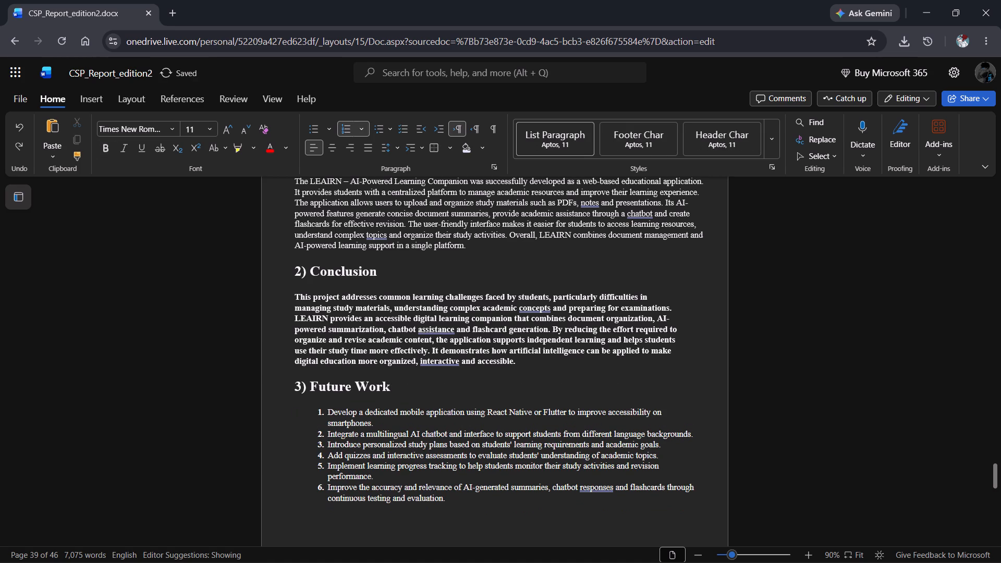
# Set the "1) Project Outcomes" and "2) Conclusion" headings and their paragraphs to font size 13.
pyautogui.click(341, 402)
pyautogui.scroll(3, 382, 331)
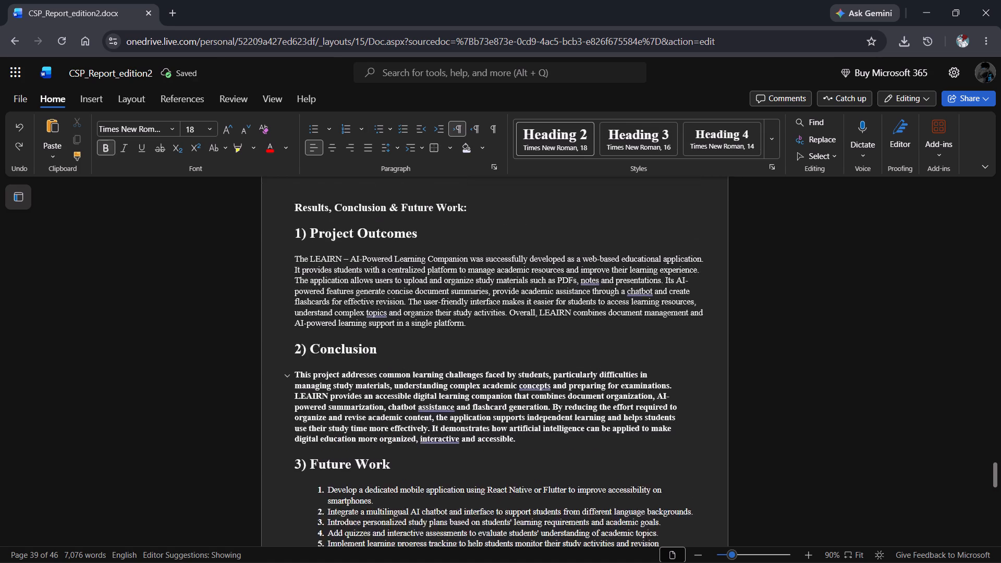
pyautogui.click(454, 380)
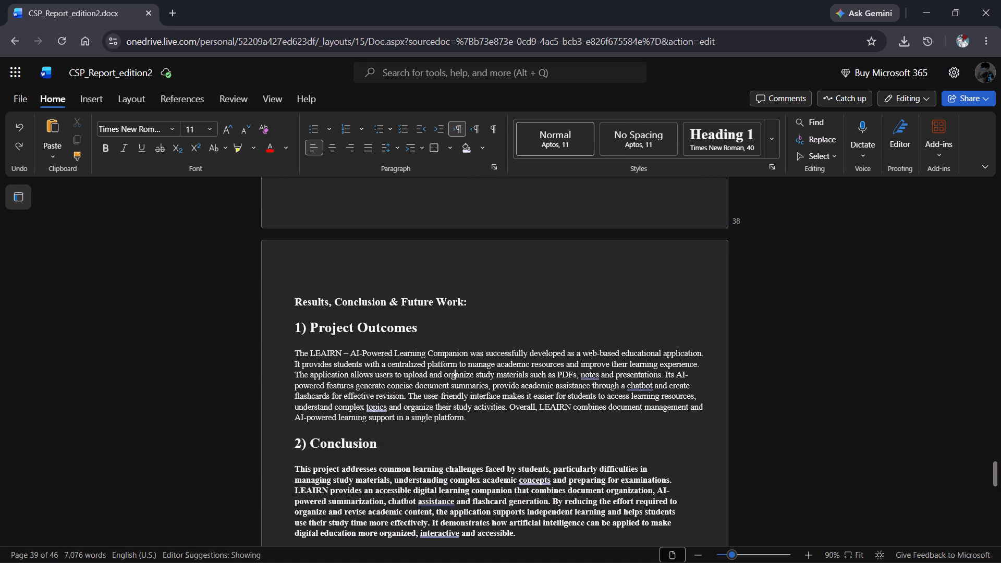
pyautogui.moveTo(478, 421); pyautogui.dragTo(295, 354)
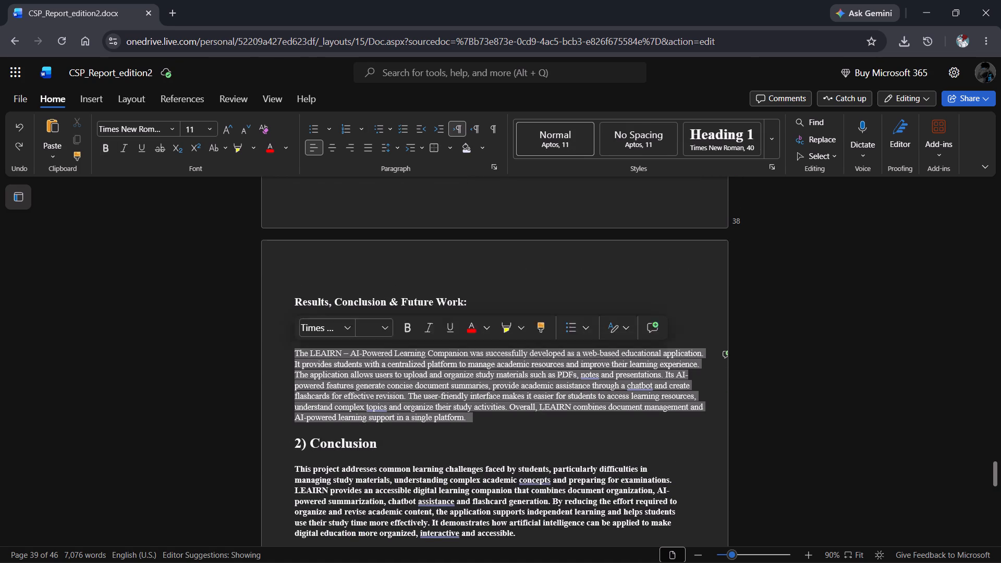
pyautogui.click(383, 288)
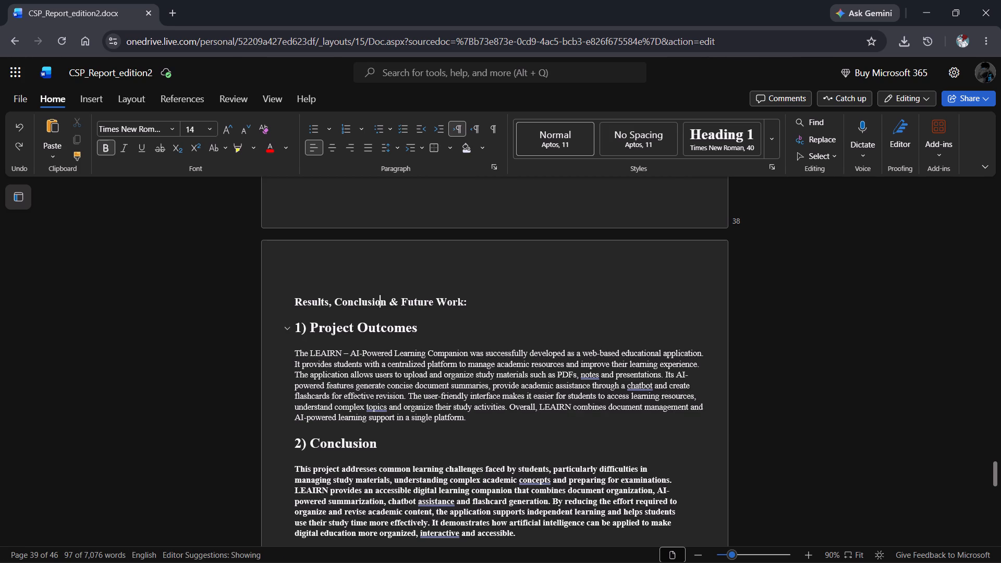
pyautogui.scroll(-1, 299, 321)
pyautogui.moveTo(297, 240); pyautogui.dragTo(533, 442)
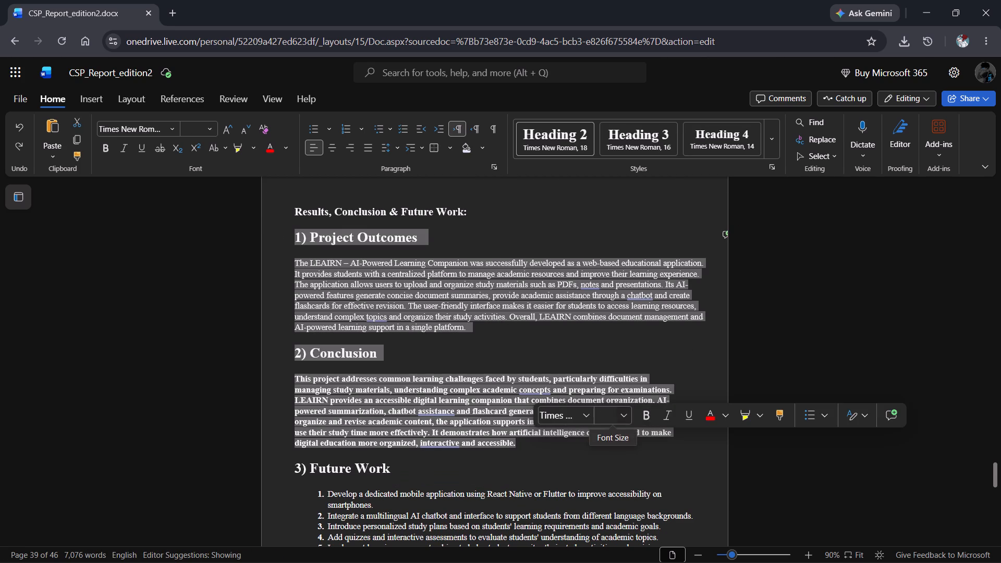
pyautogui.click(611, 418)
pyautogui.write('13')
pyautogui.press('Return')
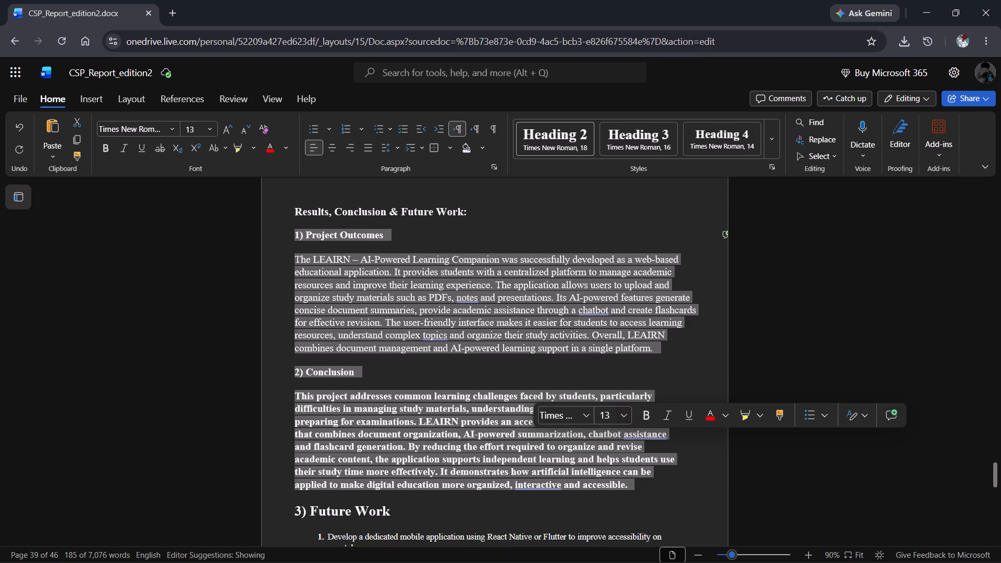
# Set the body paragraph under "1) Project Outcomes" to font size 12.
pyautogui.click(673, 304)
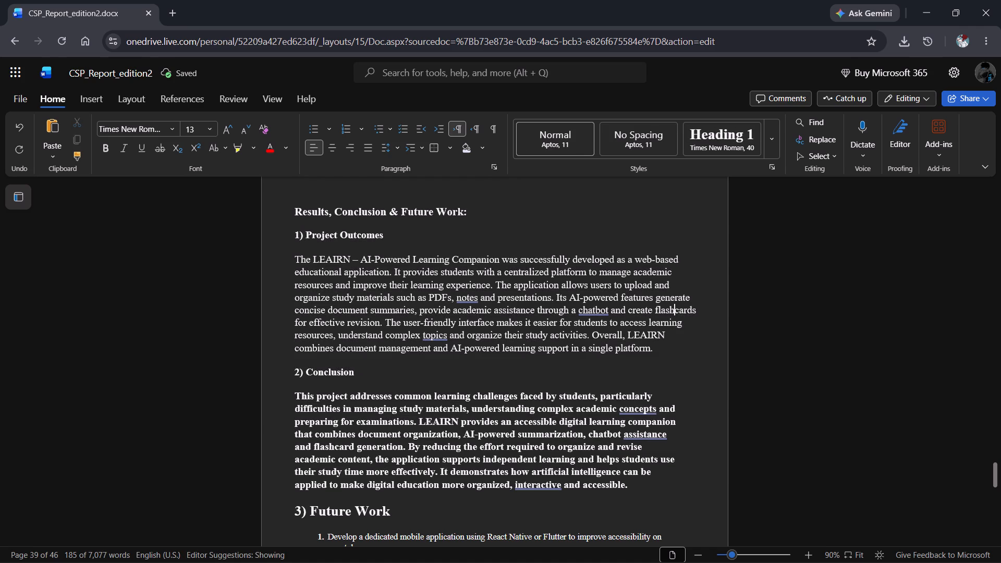
pyautogui.moveTo(655, 347); pyautogui.dragTo(287, 260)
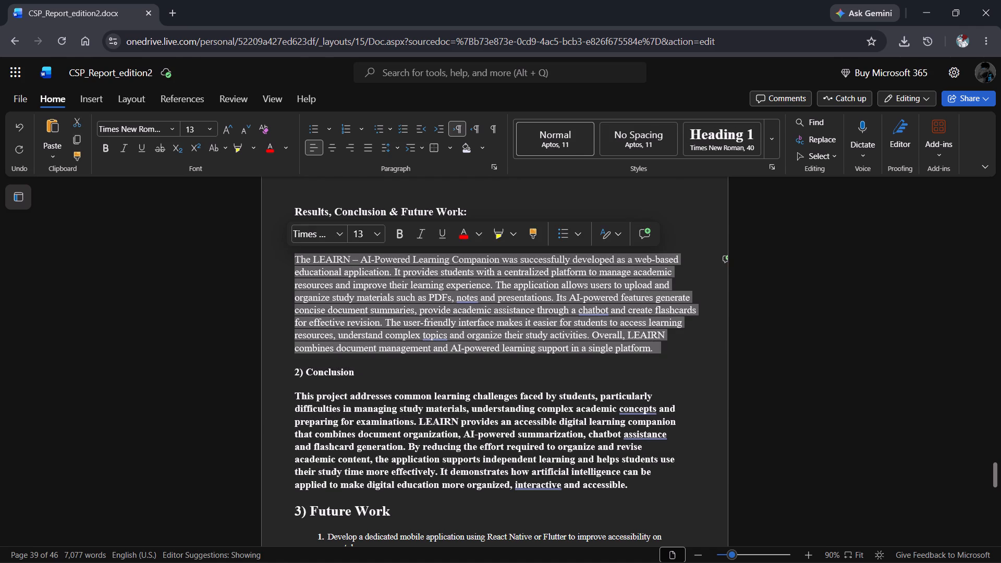
pyautogui.click(359, 240)
pyautogui.press('1')
pyautogui.press('2')
pyautogui.press('Return')
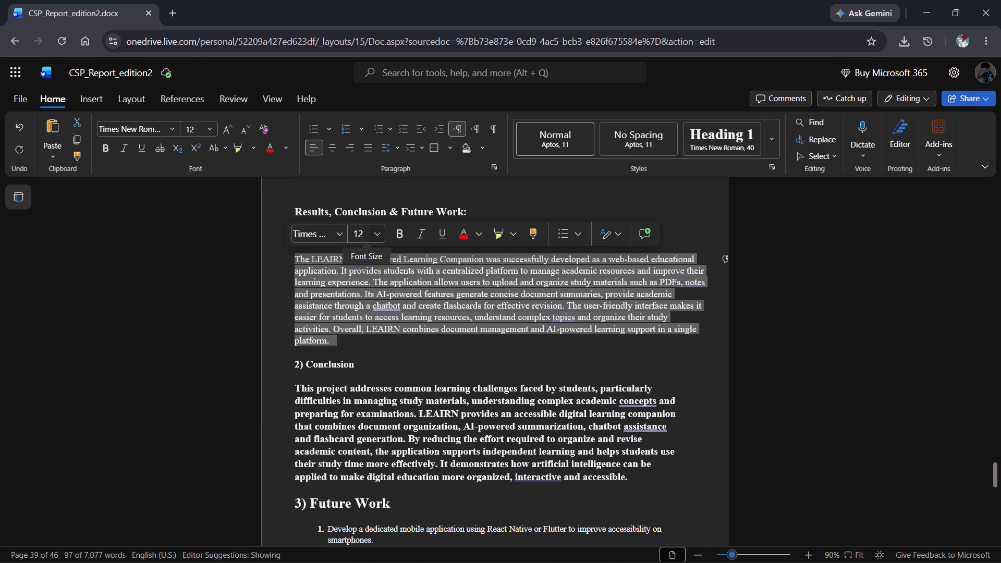
pyautogui.click(336, 359)
# Set the body paragraph under "2) Conclusion" to font size 12.
pyautogui.scroll(-1, 336, 359)
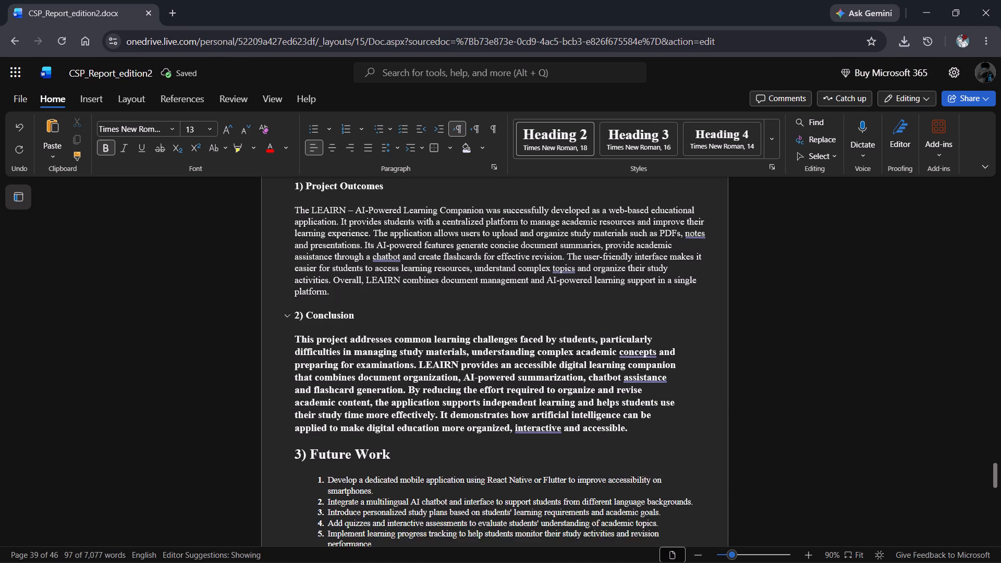
pyautogui.scroll(-1, 336, 359)
pyautogui.moveTo(298, 319); pyautogui.dragTo(590, 377)
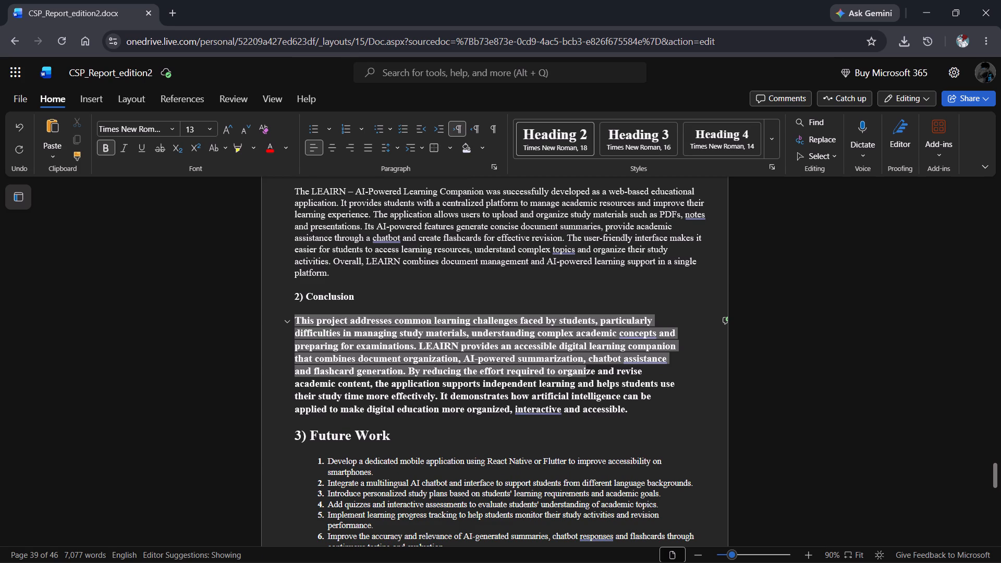
pyautogui.moveTo(590, 377); pyautogui.dragTo(637, 412)
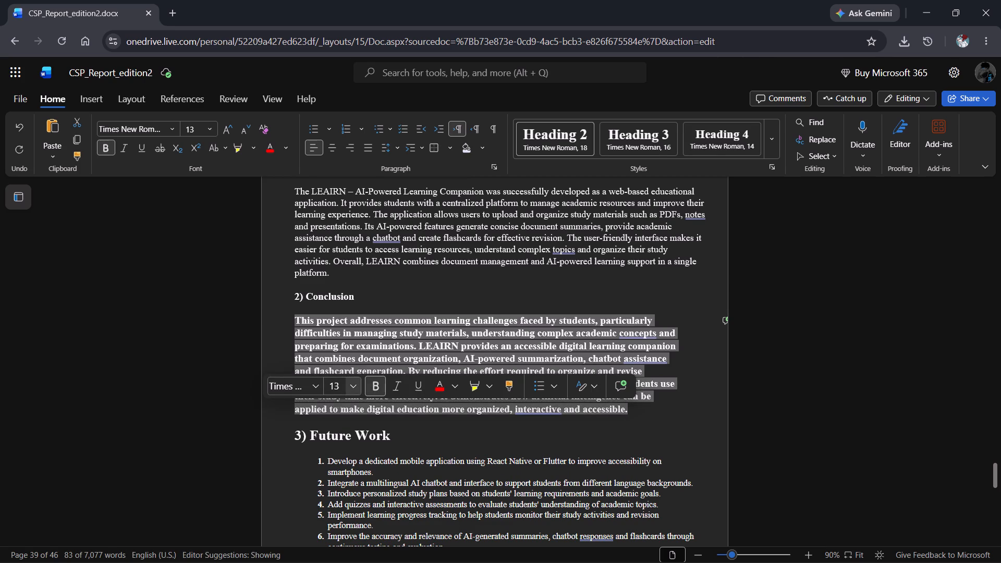
pyautogui.click(336, 384)
pyautogui.write('12')
pyautogui.press('Return')
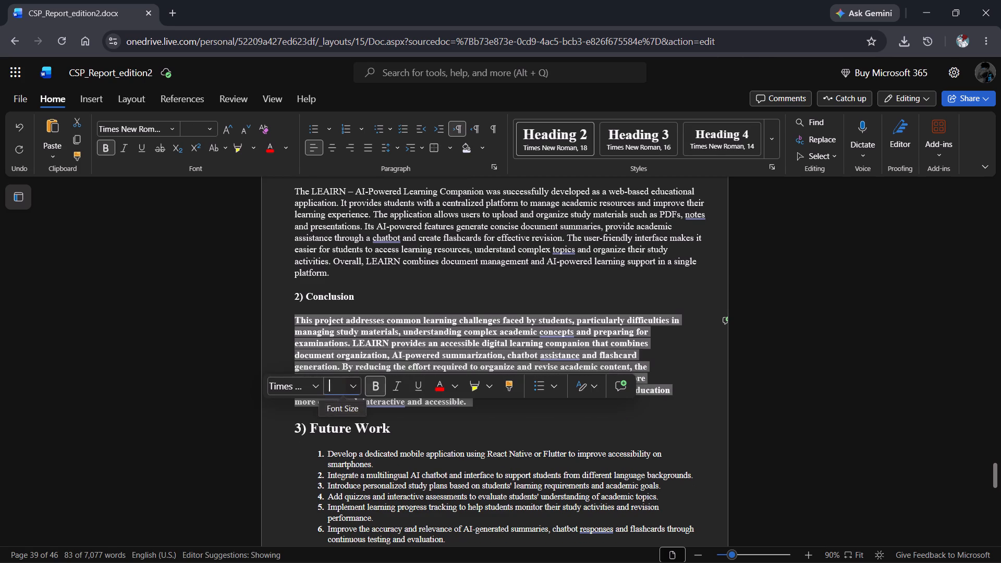
# Set the "3) Future Work" heading and its six list items to font size 13.
pyautogui.scroll(-1, 336, 384)
pyautogui.click(363, 277)
pyautogui.scroll(-3, 363, 277)
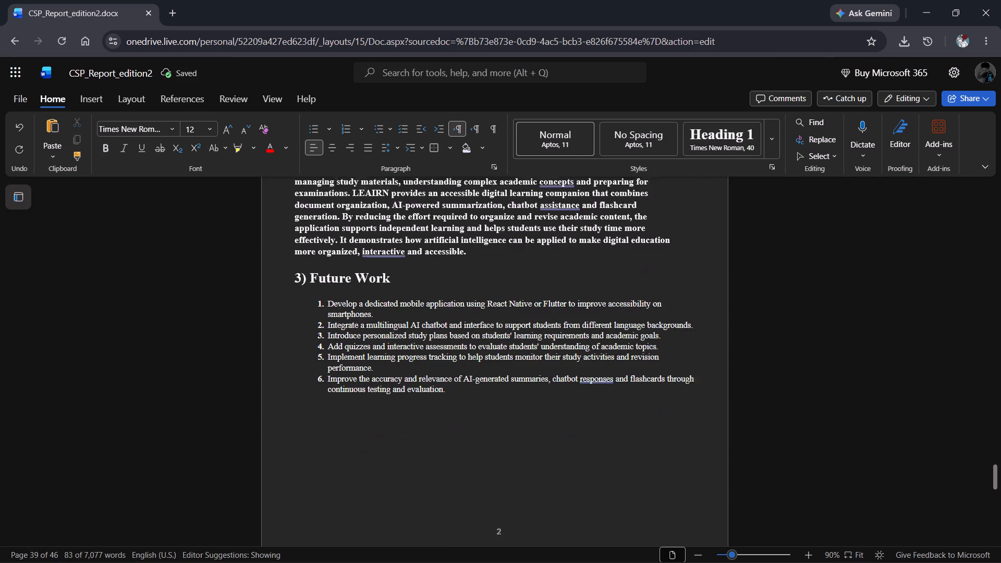
pyautogui.moveTo(291, 244); pyautogui.dragTo(454, 366)
pyautogui.click(529, 333)
pyautogui.press('1')
pyautogui.press('3')
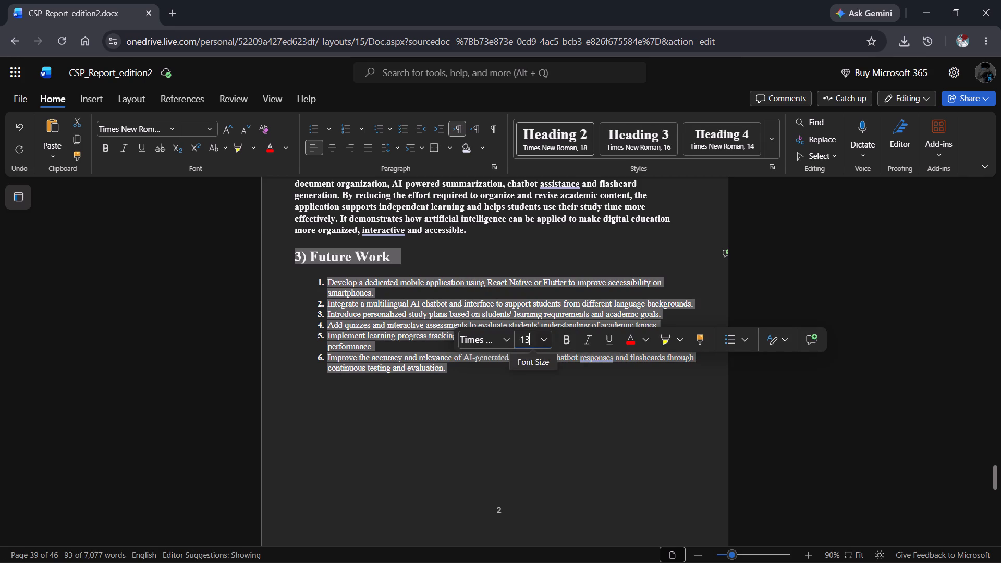
pyautogui.press('Return')
# Set the six Future Work list items to font size 12 and change their numbering to round bullets.
pyautogui.click(393, 353)
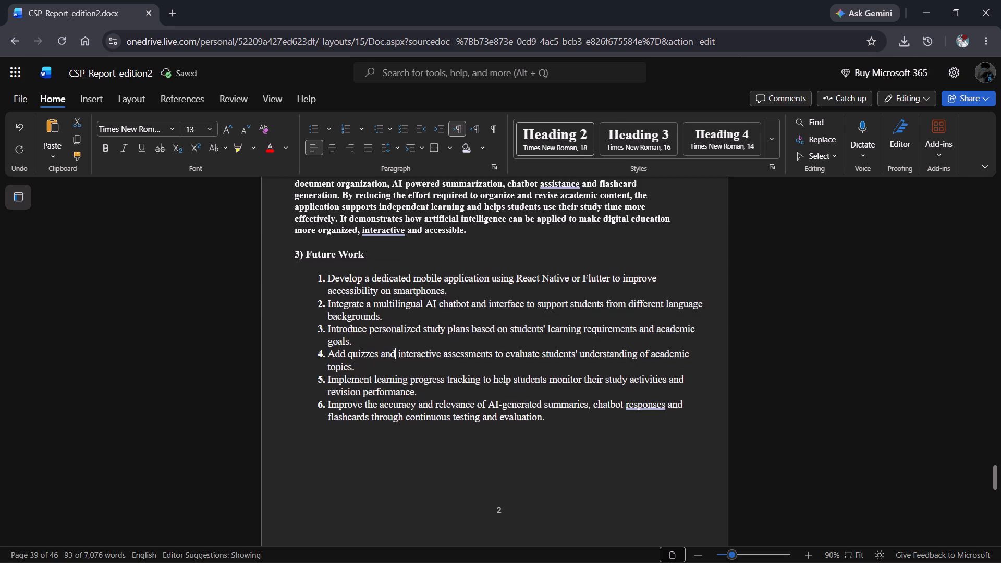
pyautogui.moveTo(547, 419); pyautogui.dragTo(326, 285)
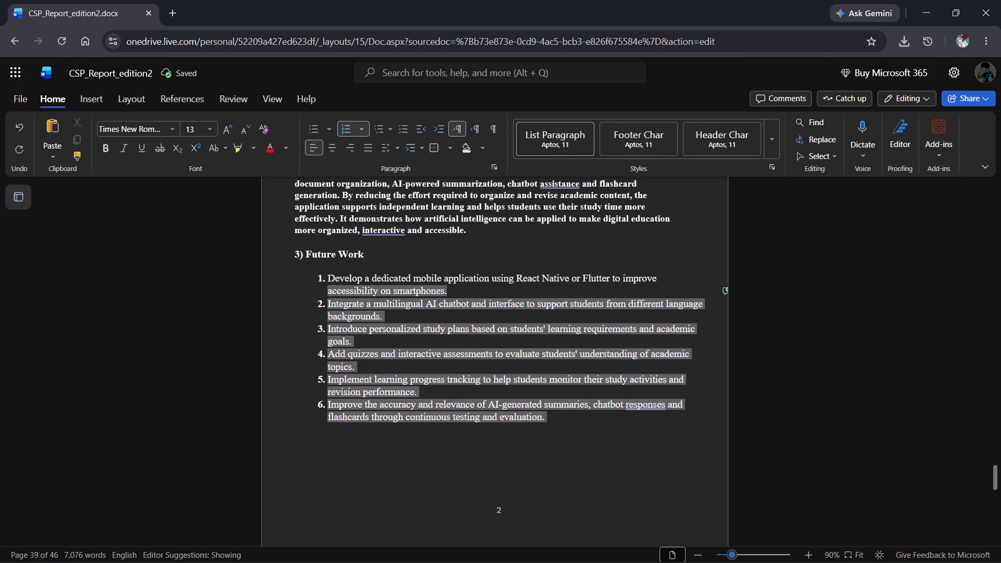
pyautogui.moveTo(326, 285); pyautogui.dragTo(327, 281)
pyautogui.click(397, 259)
pyautogui.press('1')
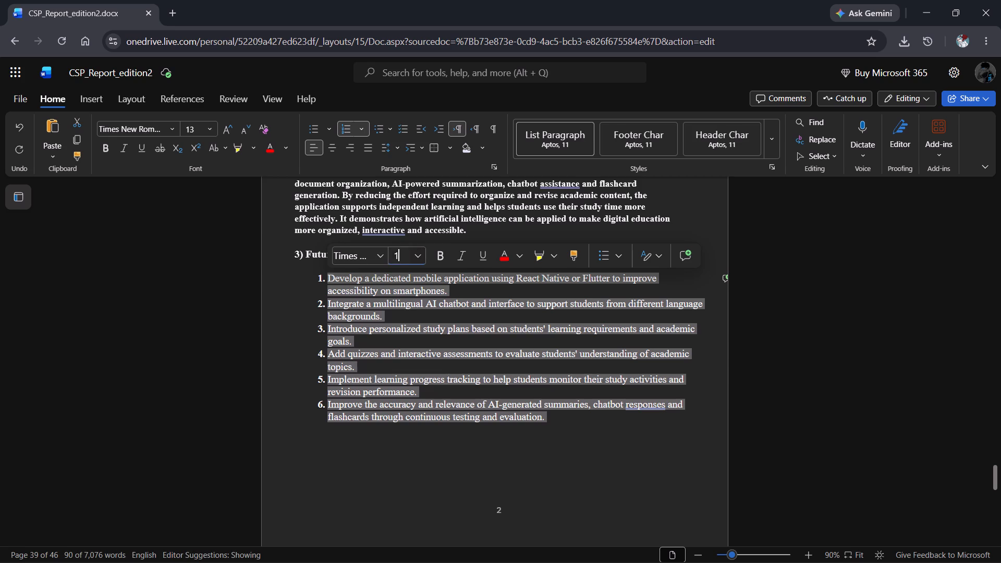
pyautogui.press('2')
pyautogui.click(608, 254)
pyautogui.click(527, 390)
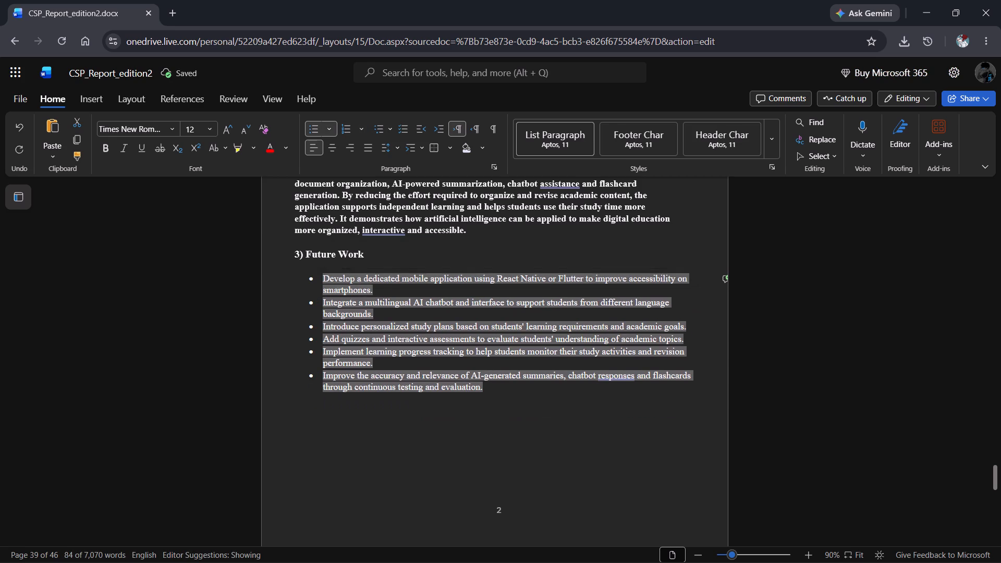
# Copy the old Chapter 6 text from the "CHAPTER 6: RECOMMENDATIONS AND CONCLUSIONS" heading through recommendation 5, "Integrate with Healthcare Providers".
pyautogui.scroll(-6, 527, 390)
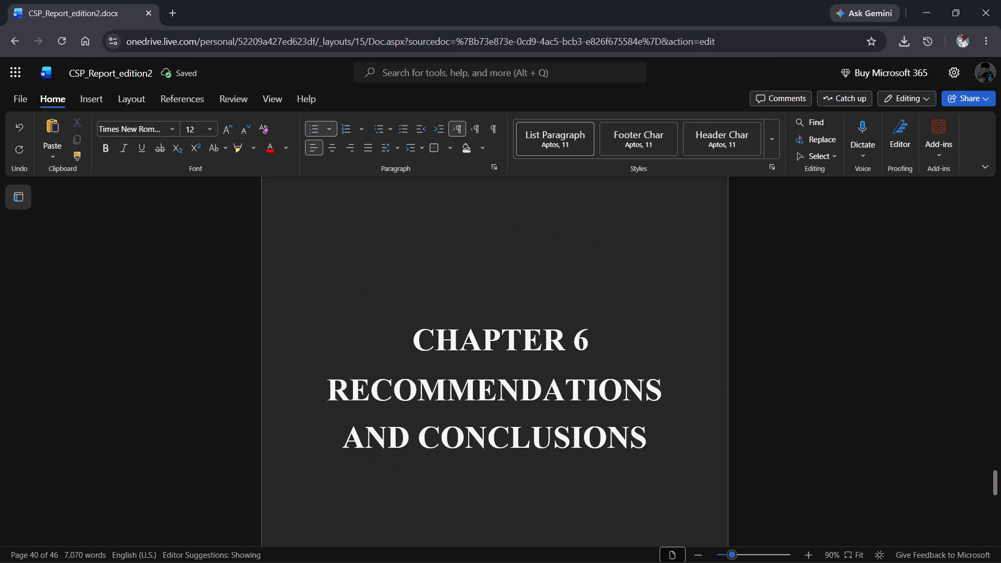
pyautogui.click(433, 364)
pyautogui.scroll(-7, 433, 364)
pyautogui.scroll(1, 433, 364)
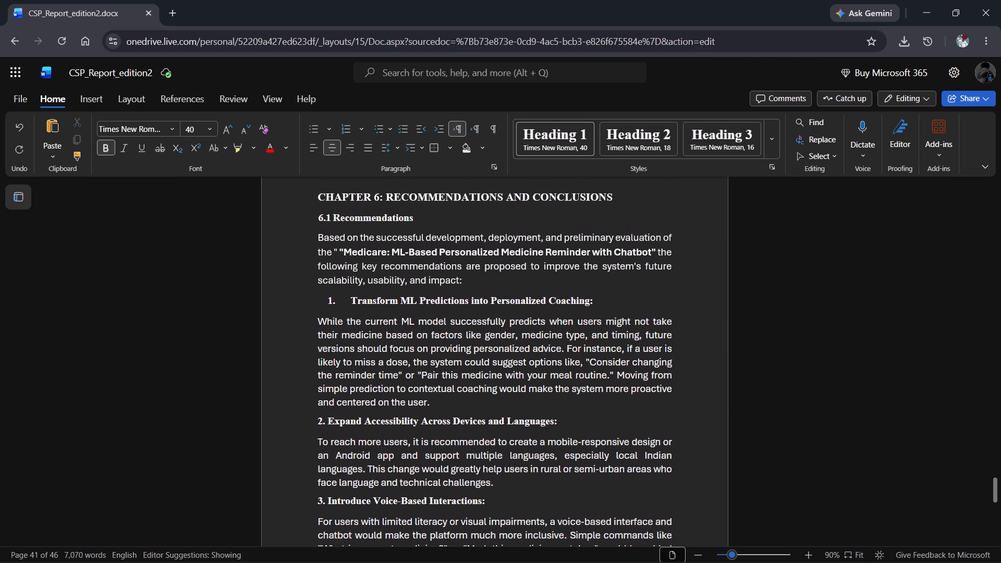
pyautogui.scroll(1, 433, 364)
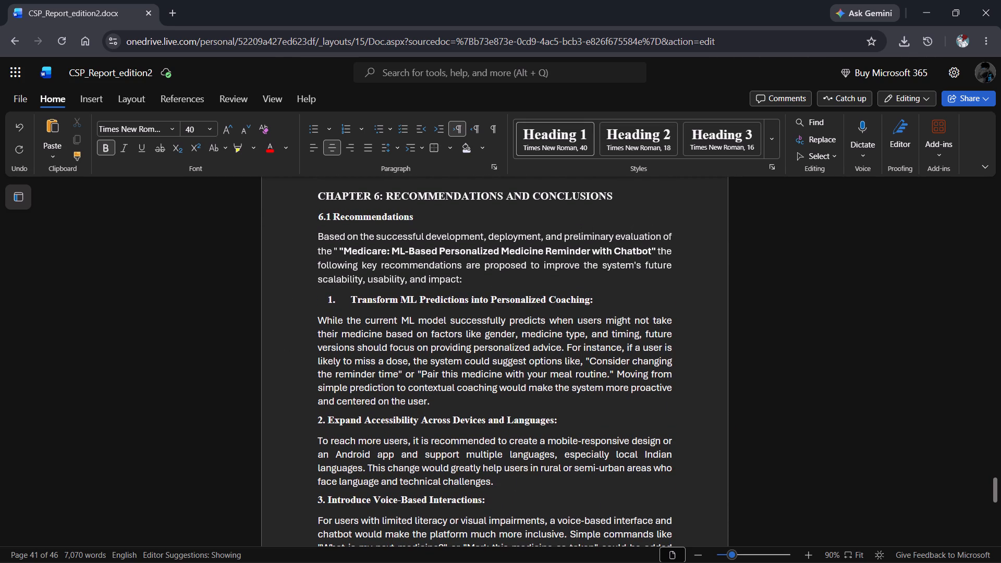
pyautogui.moveTo(318, 200); pyautogui.dragTo(610, 469)
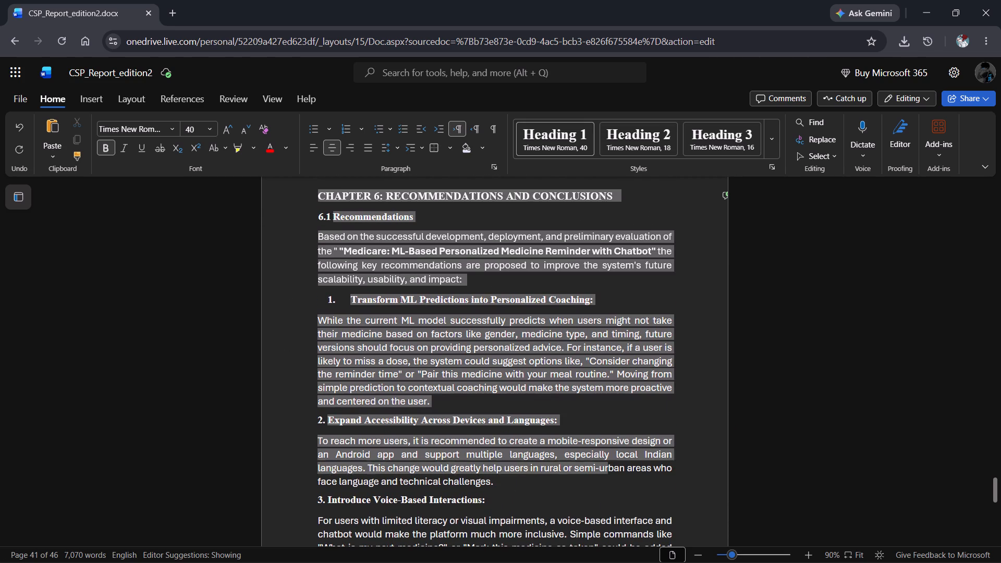
pyautogui.moveTo(610, 469); pyautogui.dragTo(666, 554)
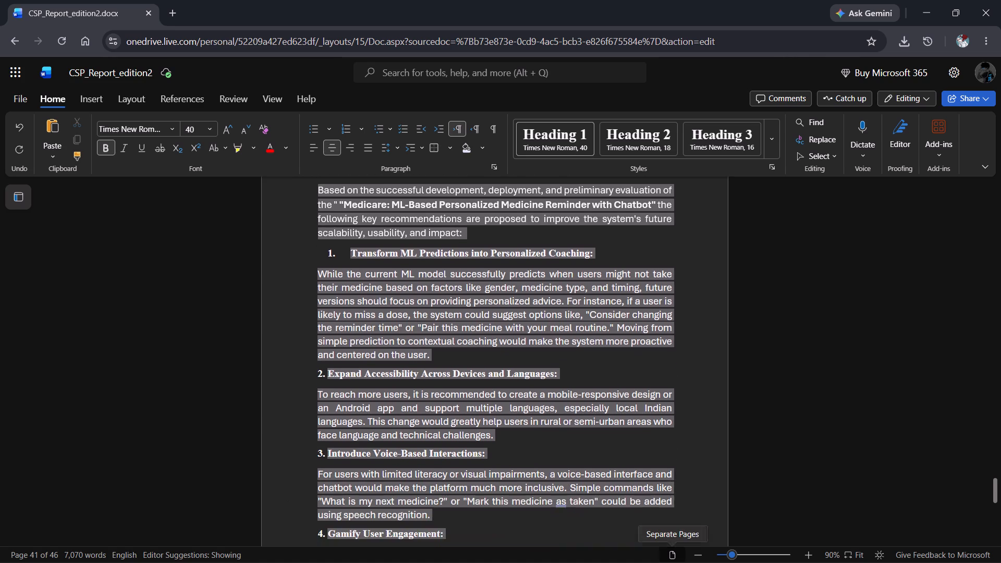
pyautogui.moveTo(666, 554); pyautogui.dragTo(658, 364)
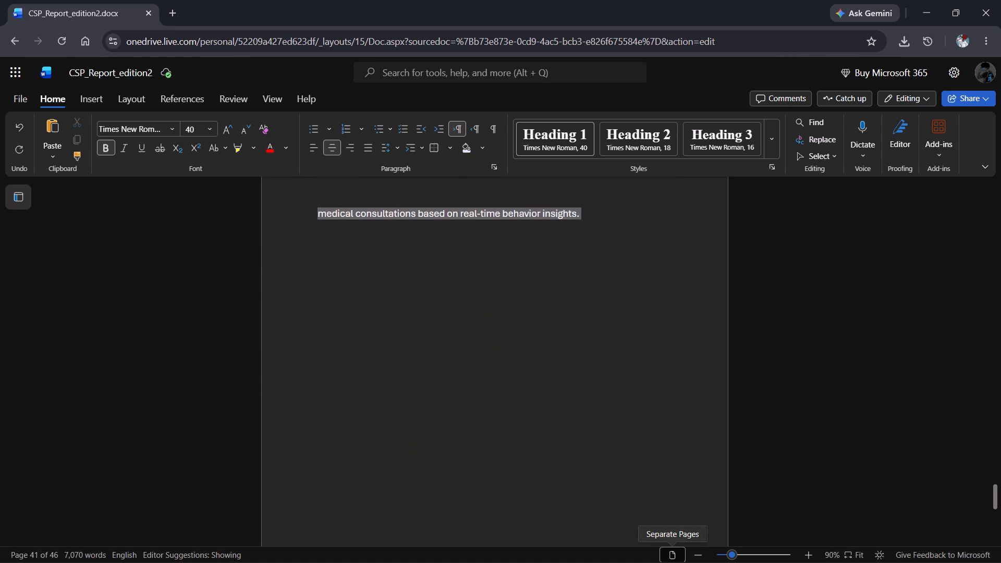
pyautogui.moveTo(658, 364); pyautogui.dragTo(634, 277)
pyautogui.hotkey('ctrl', 'c')
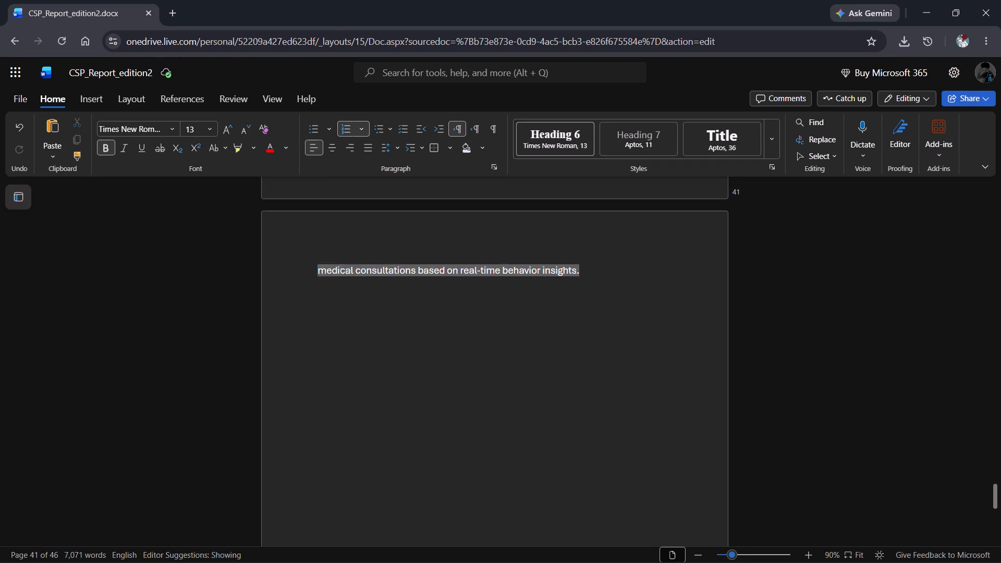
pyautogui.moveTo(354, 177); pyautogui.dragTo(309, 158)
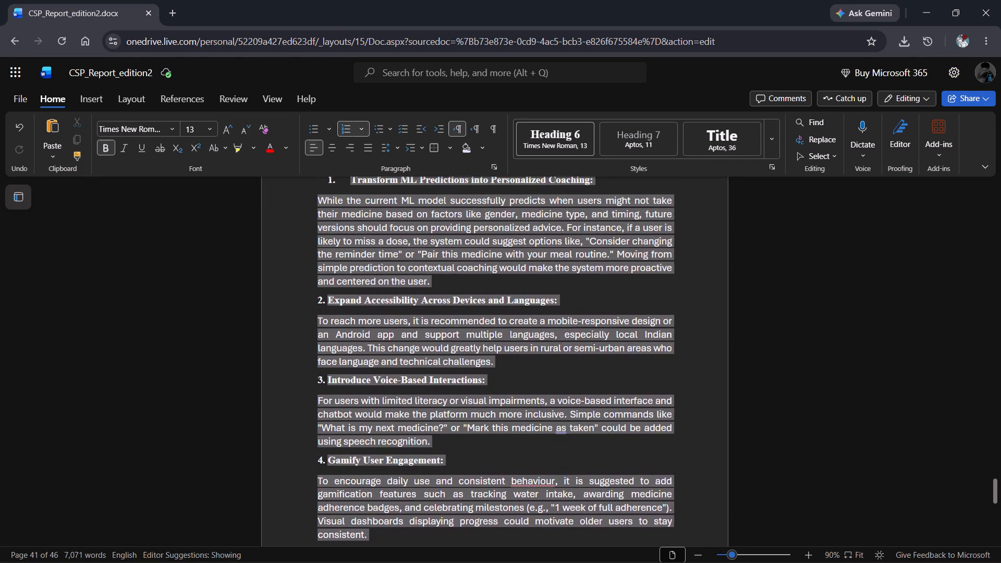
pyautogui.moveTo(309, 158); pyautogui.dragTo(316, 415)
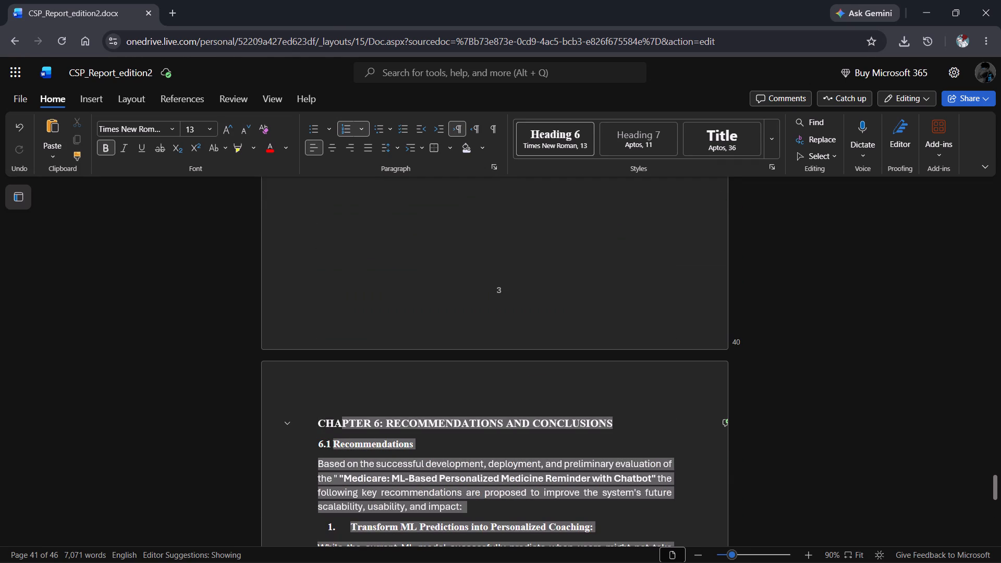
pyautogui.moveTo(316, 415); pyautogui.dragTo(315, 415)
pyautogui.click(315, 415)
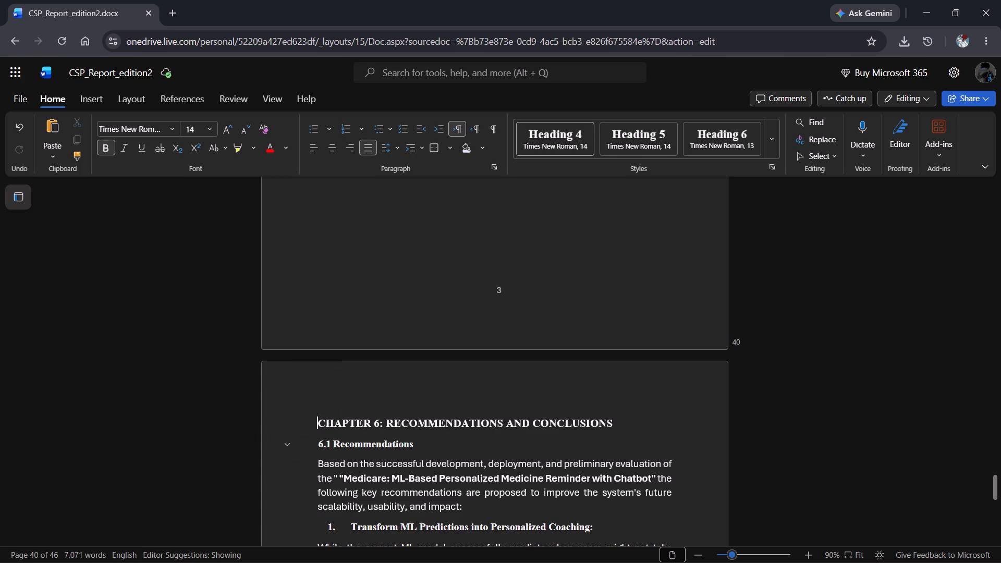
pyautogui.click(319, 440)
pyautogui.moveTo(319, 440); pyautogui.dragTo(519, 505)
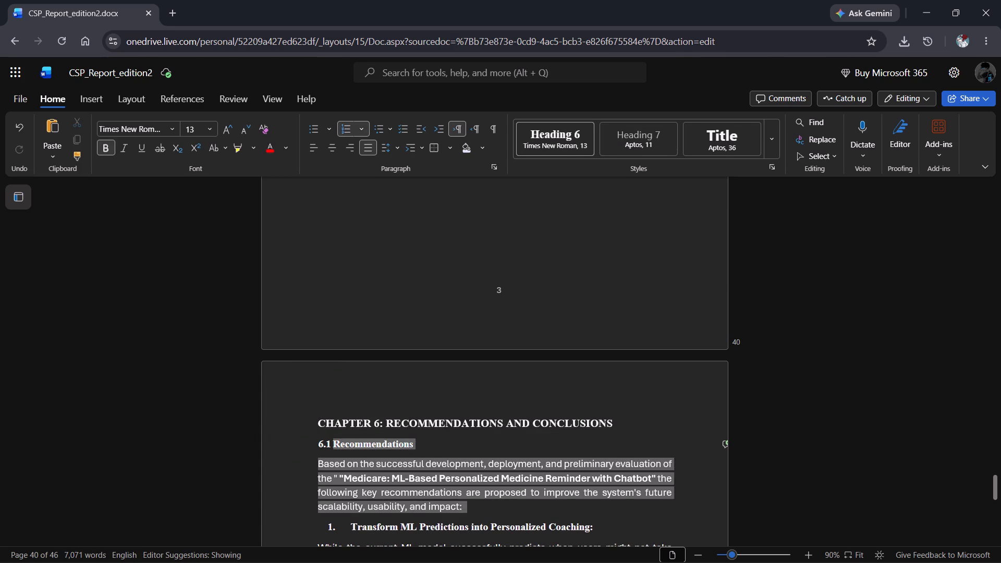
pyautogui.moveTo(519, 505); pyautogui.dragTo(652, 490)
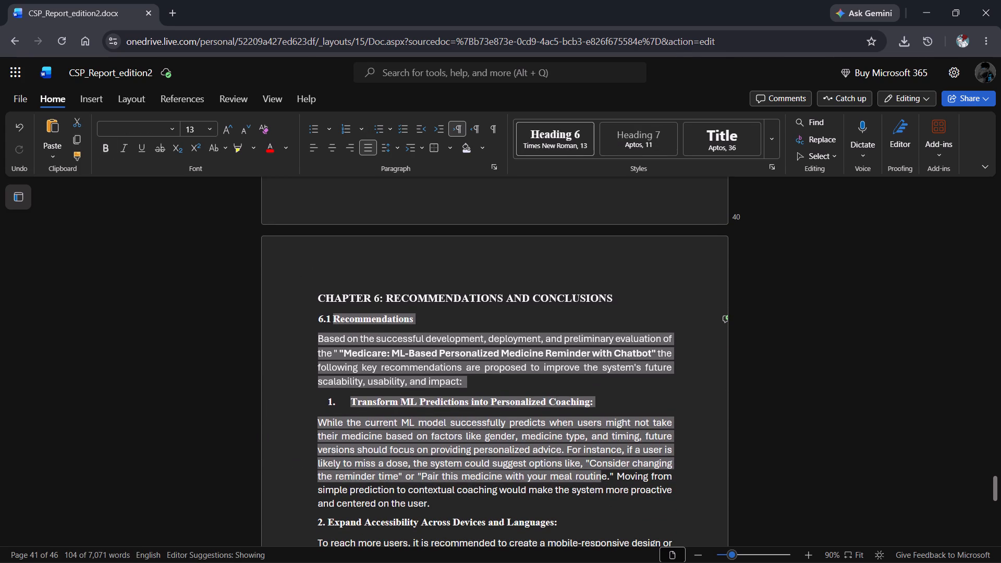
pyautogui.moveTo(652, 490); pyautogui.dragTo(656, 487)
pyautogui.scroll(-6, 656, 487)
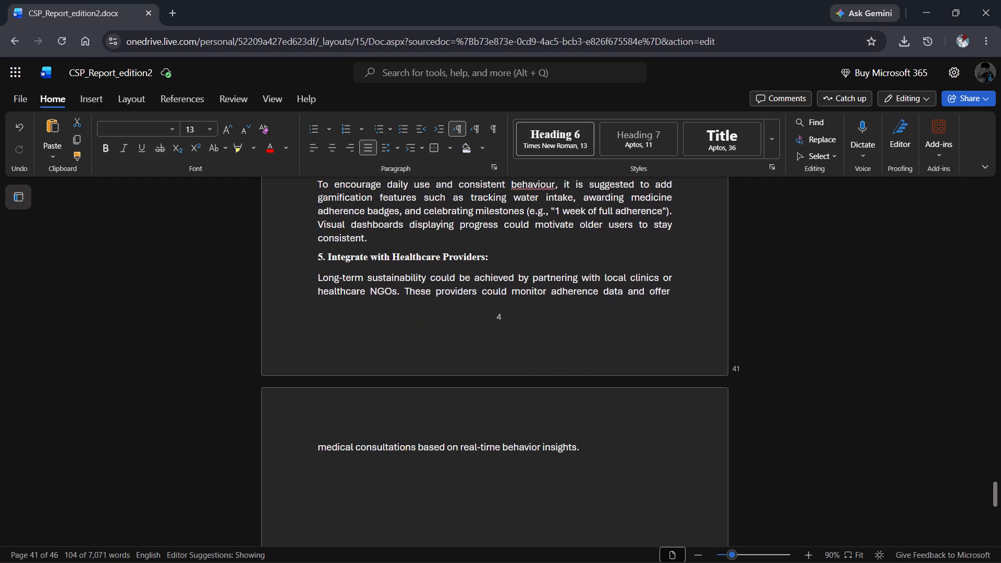
# Replace the old Medicare text from "6.1 Recommendations" through recommendation 5 with the copied LEAIRN Chapter 6 section.
pyautogui.click(613, 451)
pyautogui.moveTo(597, 450); pyautogui.dragTo(300, 72)
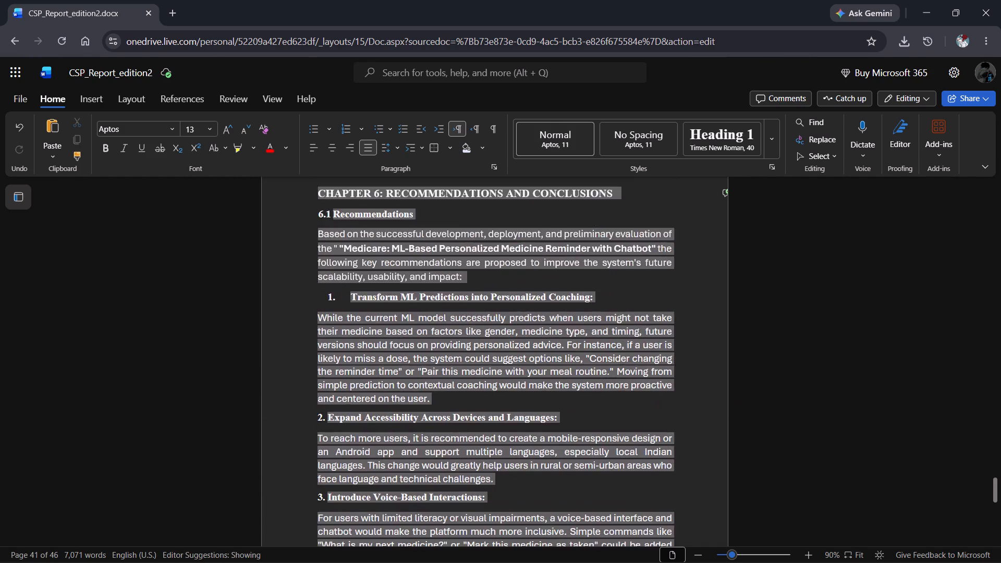
pyautogui.moveTo(300, 72); pyautogui.dragTo(323, 254)
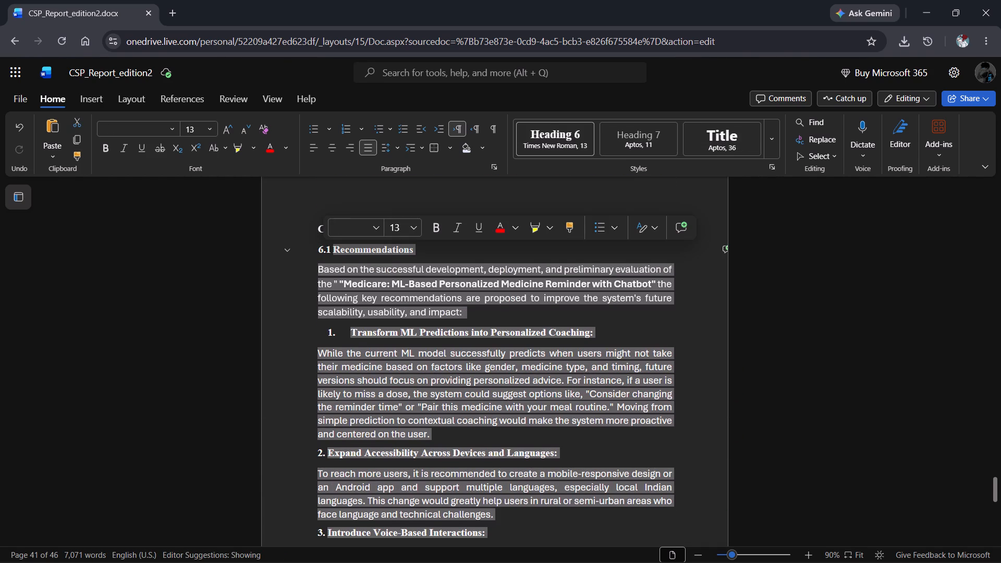
pyautogui.hotkey('ctrl', 'v')
# Delete the duplicate large "CHAPTER 6: RECOMMENDATIONS AND CONCLUSIONS" heading and its leftover empty line above "1. Recommendations".
pyautogui.scroll(4, 323, 254)
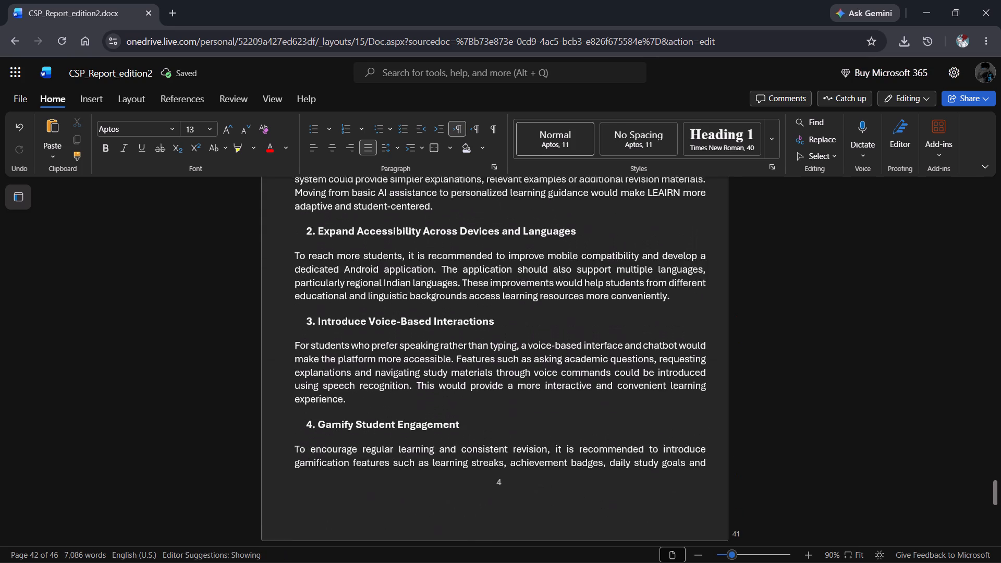
pyautogui.scroll(3, 323, 254)
pyautogui.scroll(1, 375, 252)
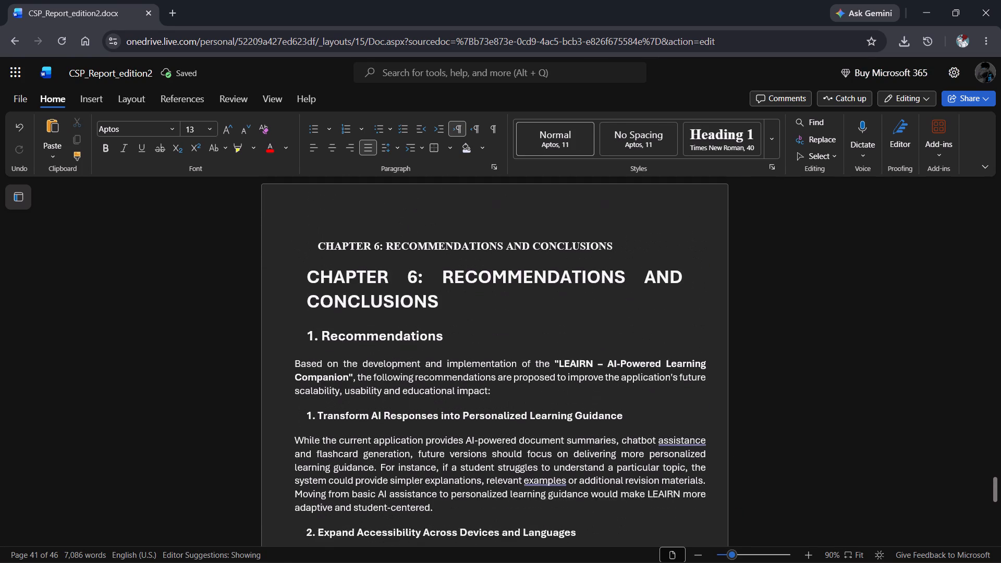
pyautogui.scroll(1, 375, 252)
pyautogui.click(454, 322)
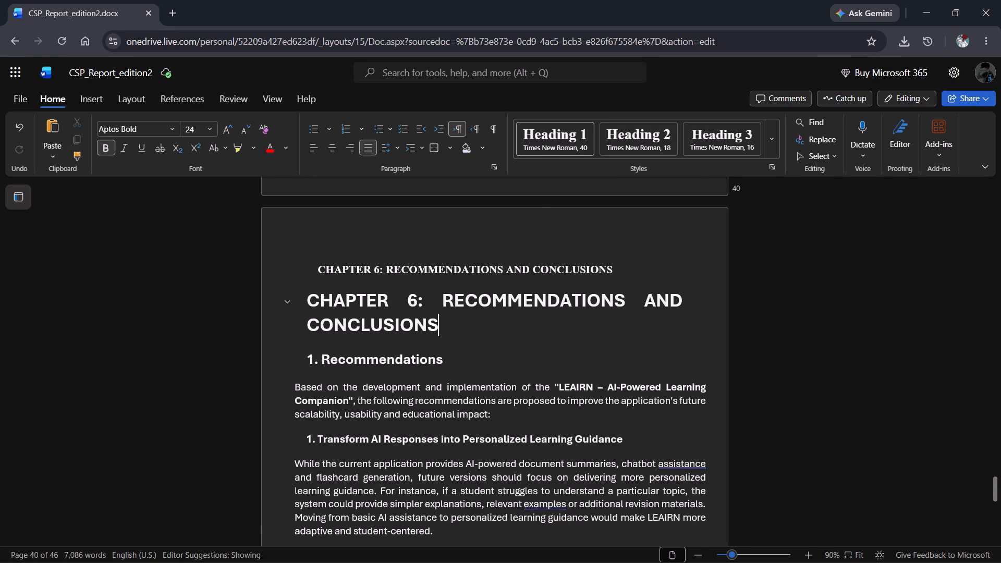
pyautogui.moveTo(454, 322); pyautogui.dragTo(300, 282)
pyautogui.click(300, 282)
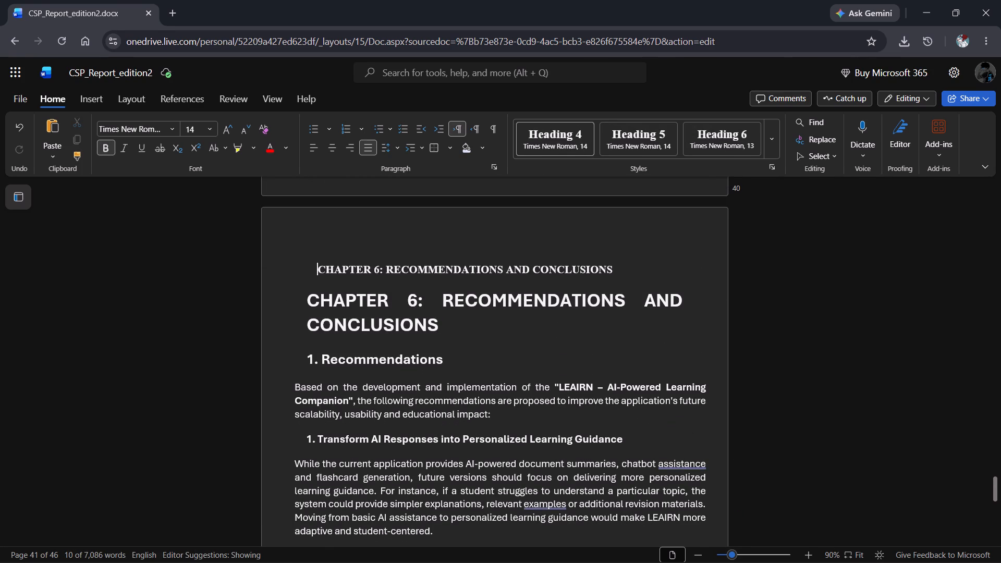
pyautogui.moveTo(303, 302); pyautogui.dragTo(448, 332)
pyautogui.press('BackSpace')
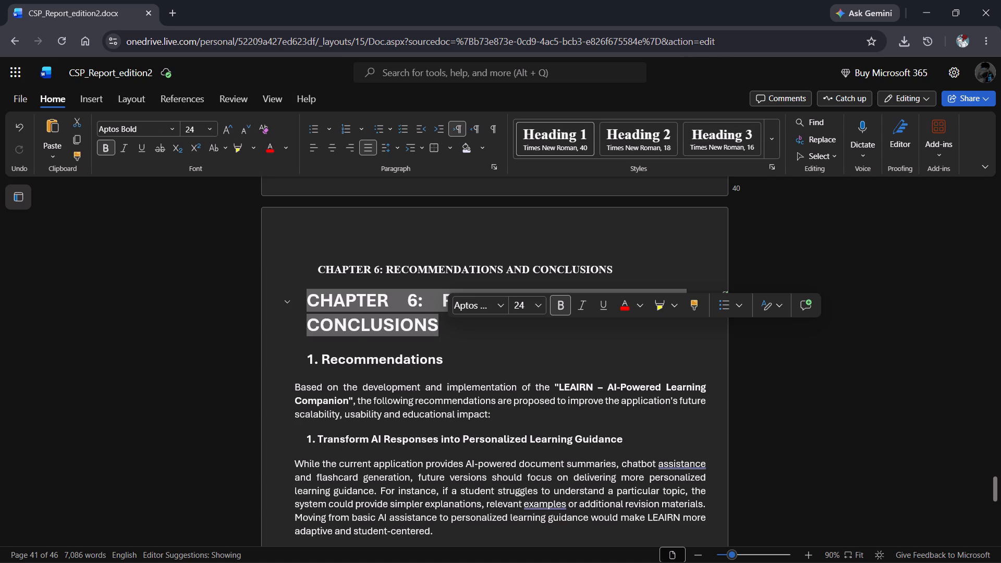
pyautogui.press('BackSpace')
pyautogui.press('Delete')
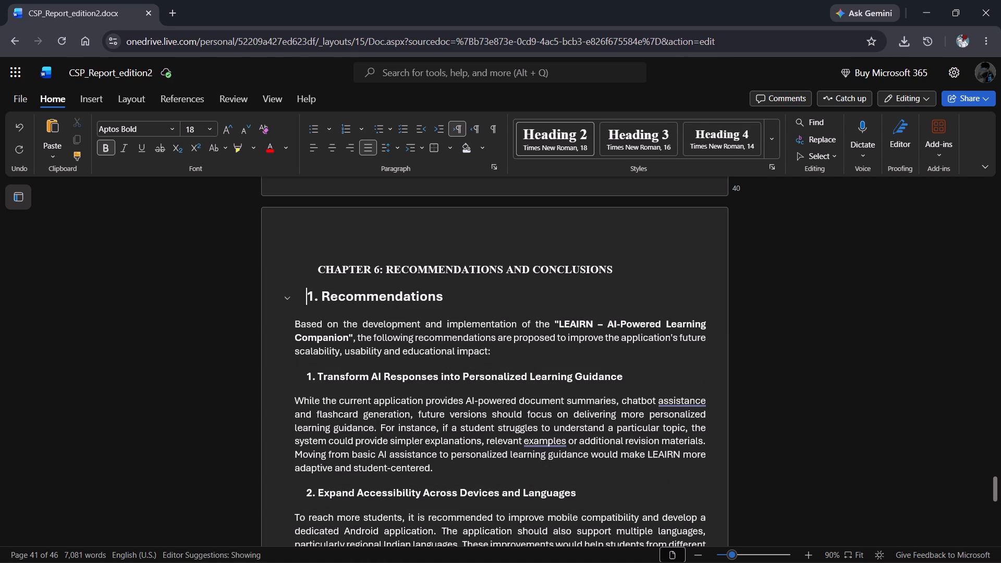
# Set the "1. Recommendations" heading to font size 13.
pyautogui.moveTo(469, 298); pyautogui.dragTo(308, 298)
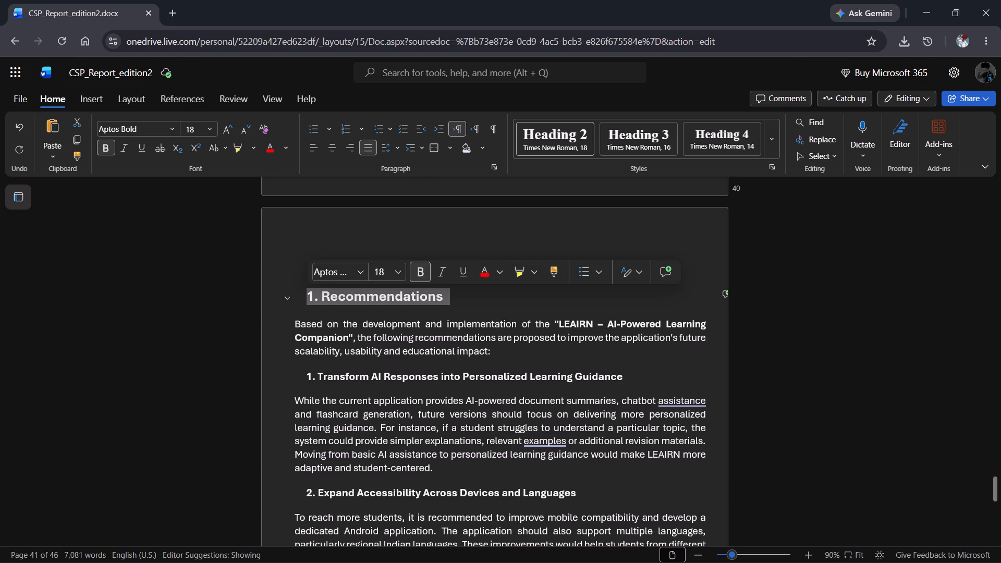
pyautogui.click(382, 271)
pyautogui.write('13')
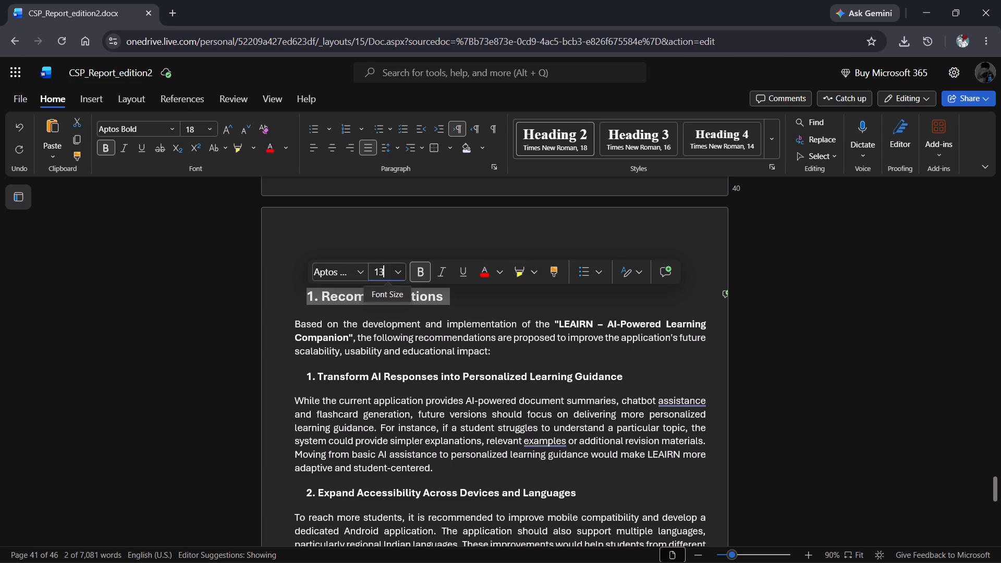
pyautogui.press('Return')
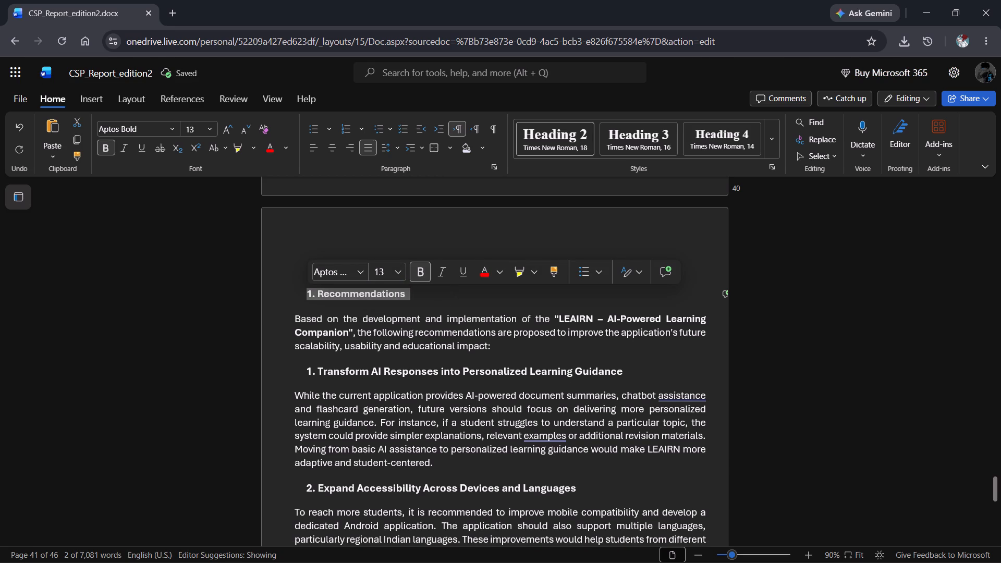
# Change all the Chapter 6 text, from the chapter heading through recommendation 5, to Times New Roman.
pyautogui.click(345, 276)
pyautogui.click(360, 325)
pyautogui.hotkey('ctrl', 'a')
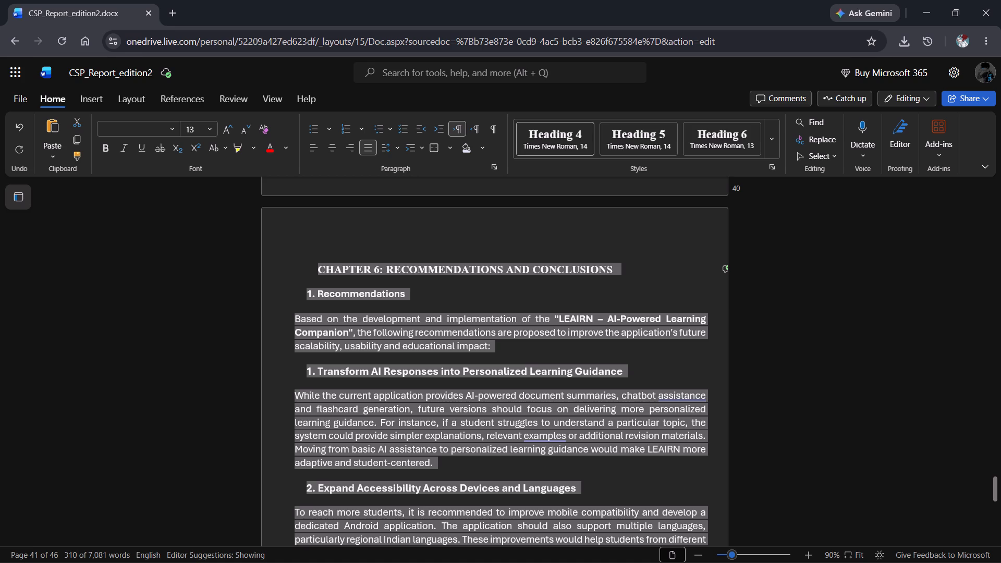
pyautogui.click(136, 126)
pyautogui.write('times')
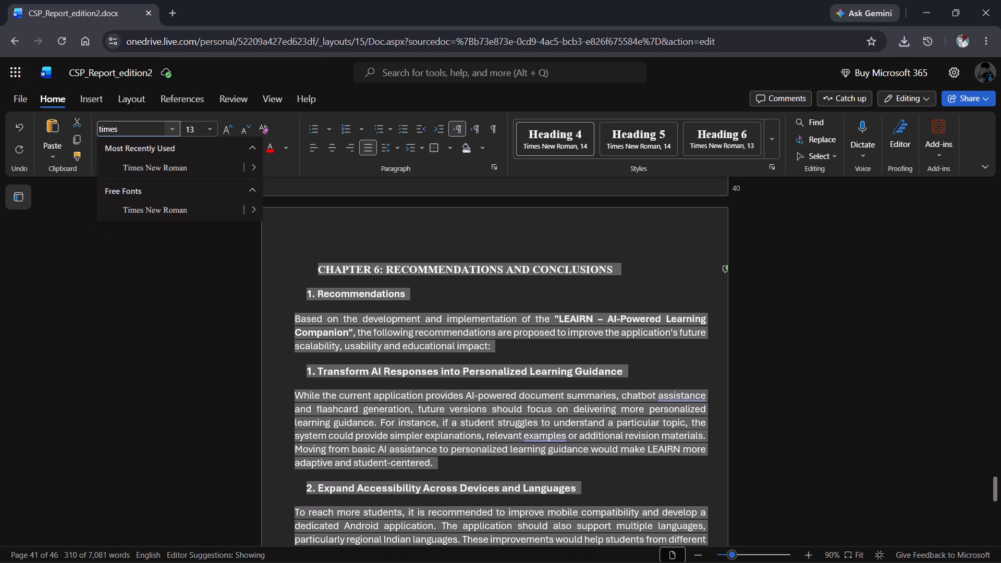
pyautogui.press('Down')
pyautogui.press('Down')
pyautogui.press('Return')
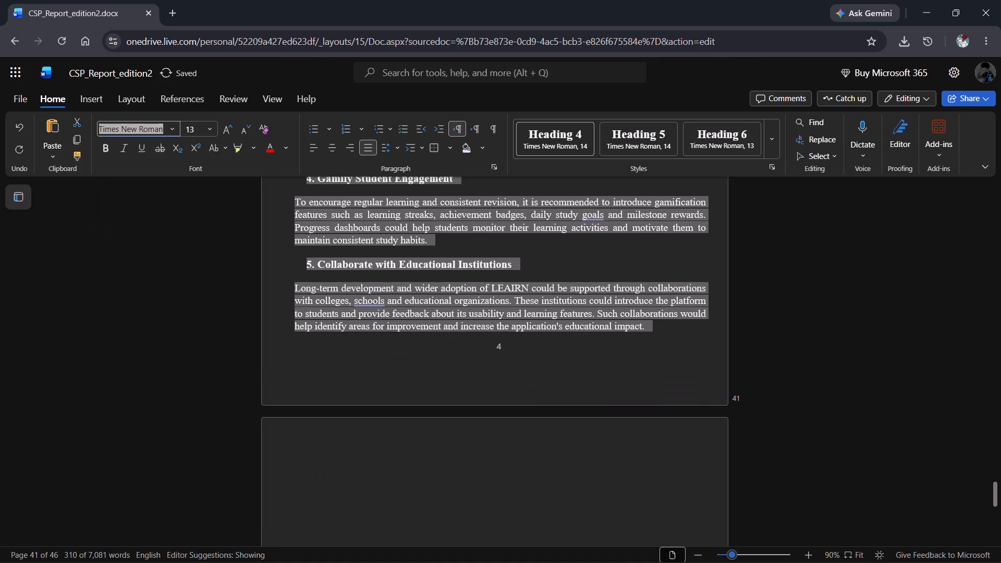
pyautogui.click(377, 227)
# Set the Chapter 6 text from "1. Recommendations" through the end of recommendation 5 to font size 12.
pyautogui.scroll(-5, 377, 227)
pyautogui.scroll(1, 377, 227)
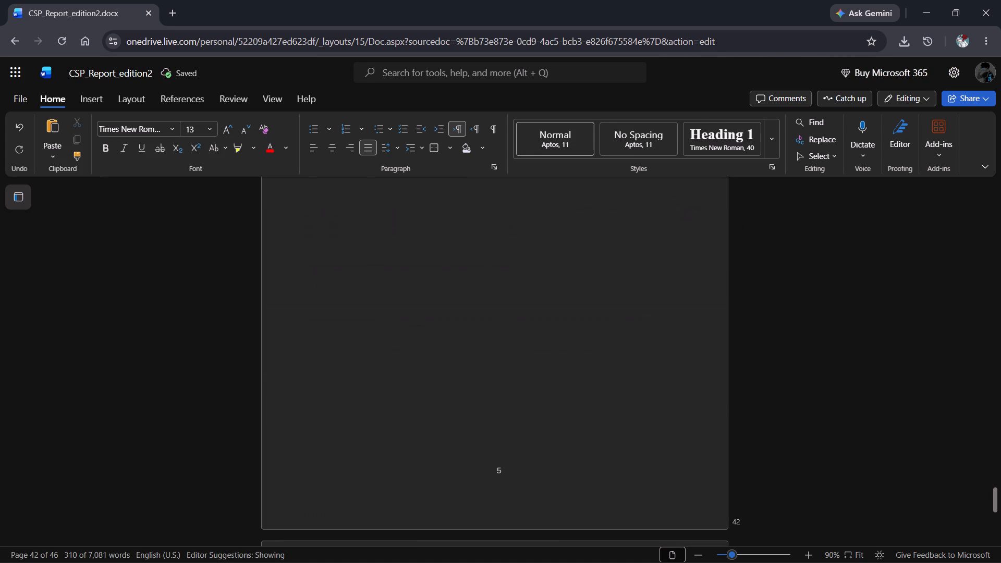
pyautogui.scroll(2, 377, 227)
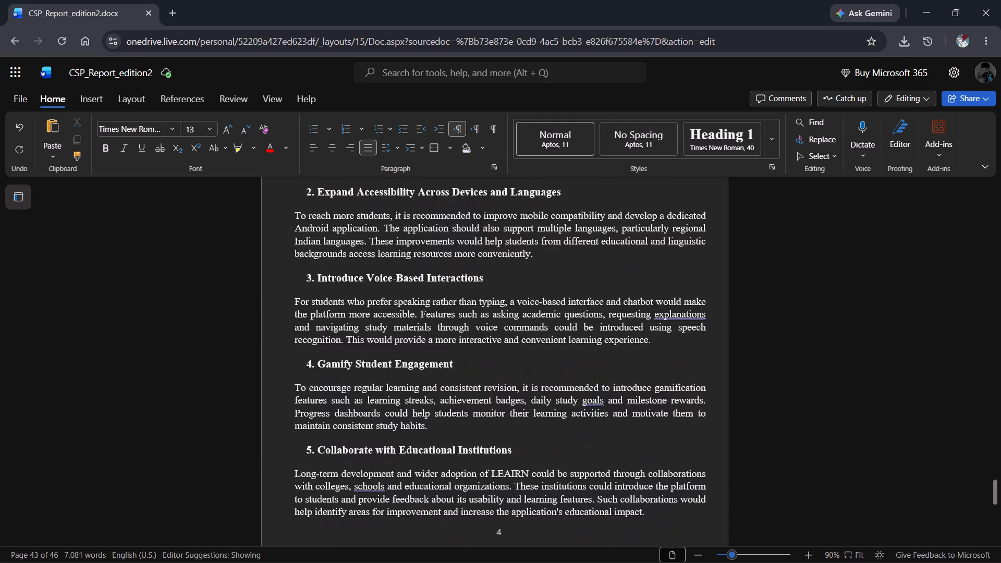
pyautogui.scroll(4, 377, 227)
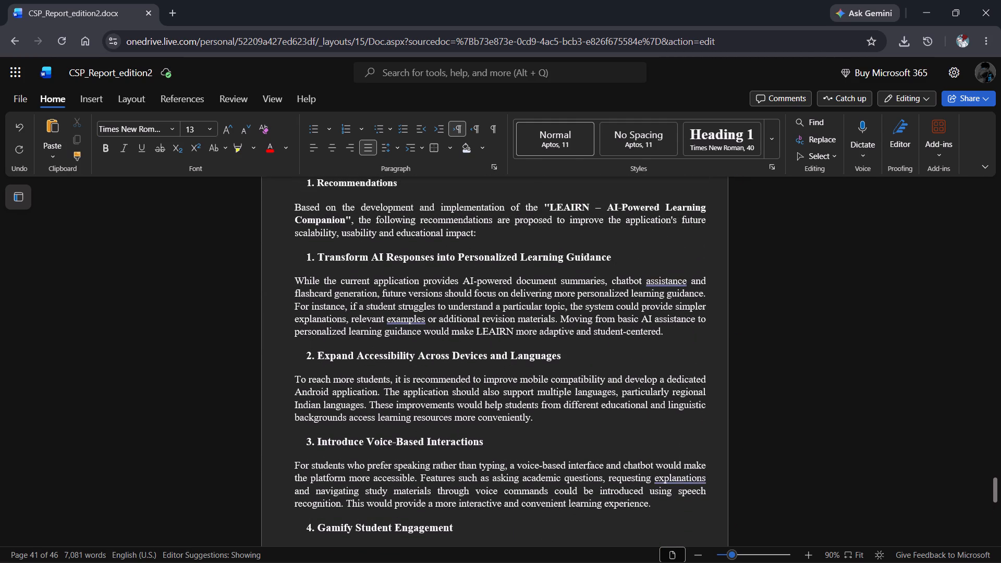
pyautogui.click(377, 222)
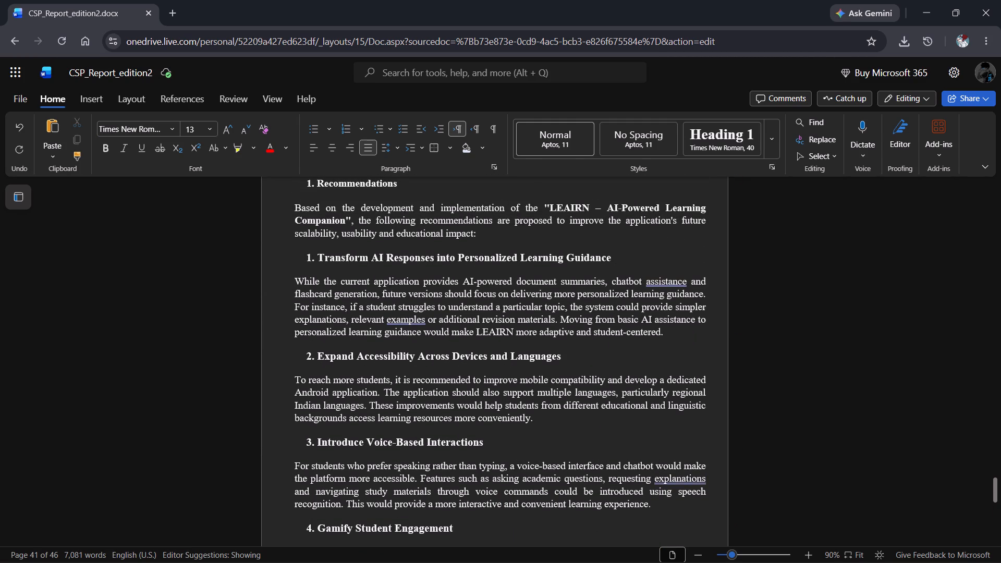
pyautogui.scroll(1, 377, 222)
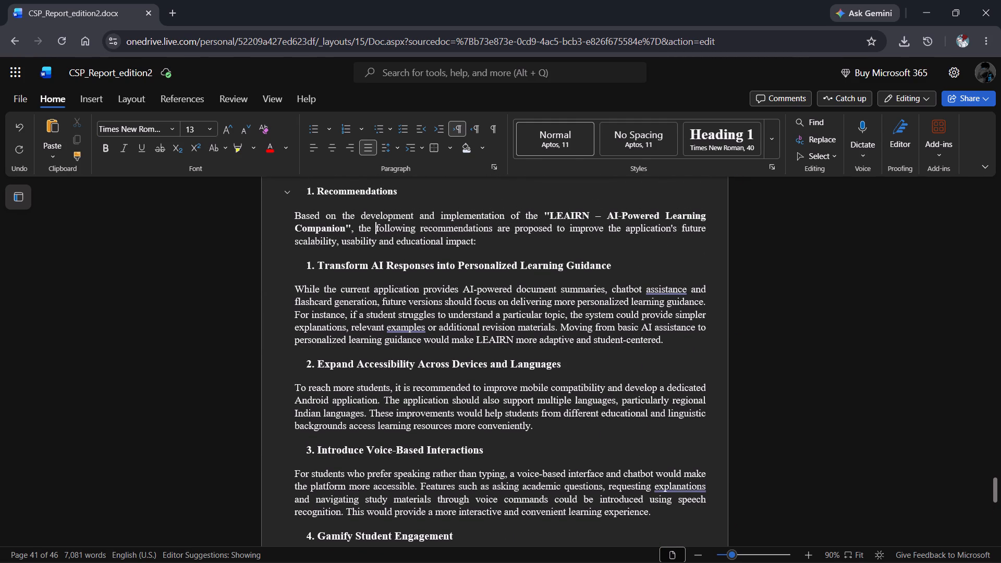
pyautogui.moveTo(304, 191); pyautogui.dragTo(489, 538)
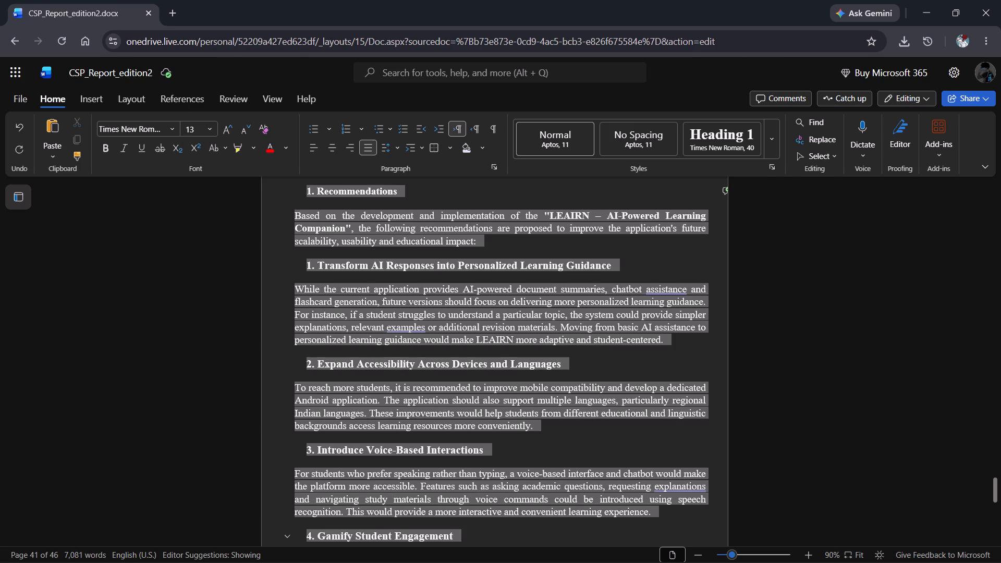
pyautogui.moveTo(489, 538); pyautogui.dragTo(646, 493)
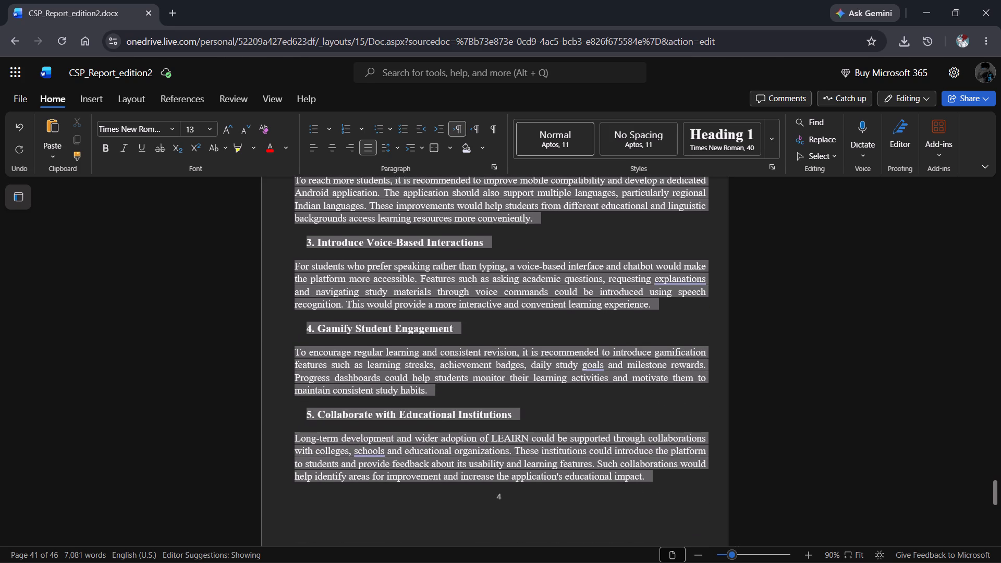
pyautogui.moveTo(646, 493); pyautogui.dragTo(650, 480)
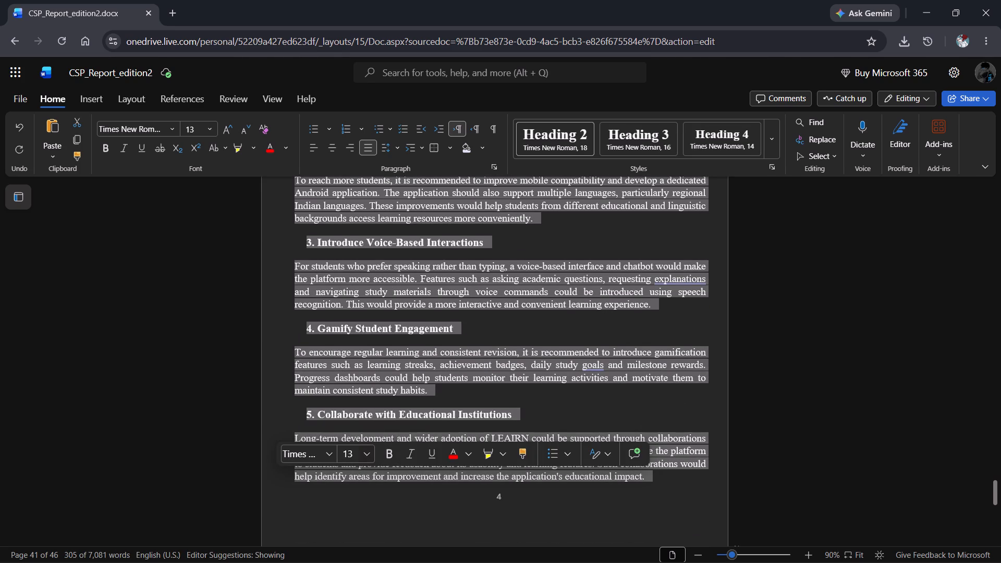
pyautogui.click(353, 456)
pyautogui.write('12')
pyautogui.press('Return')
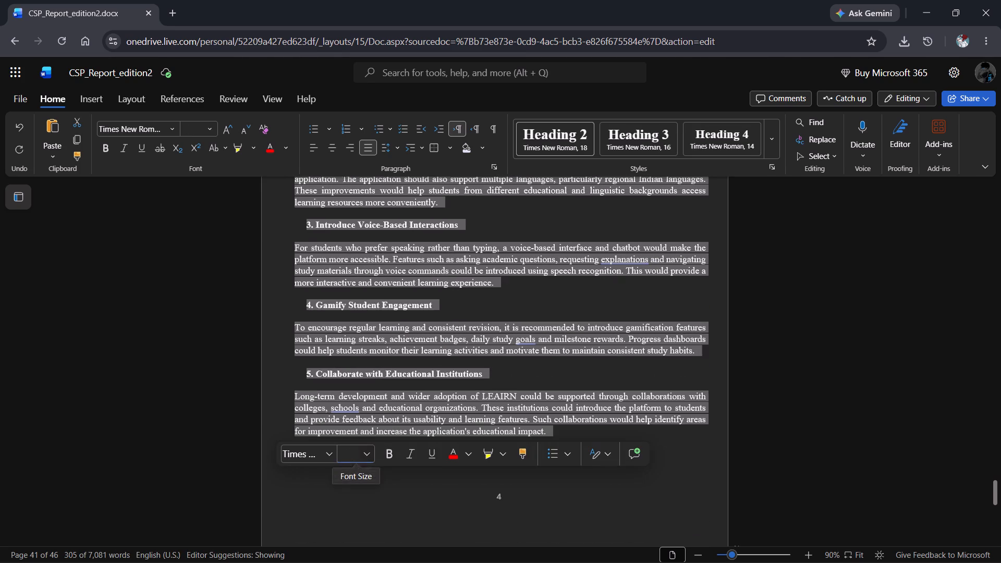
pyautogui.click(473, 321)
pyautogui.scroll(1, 473, 321)
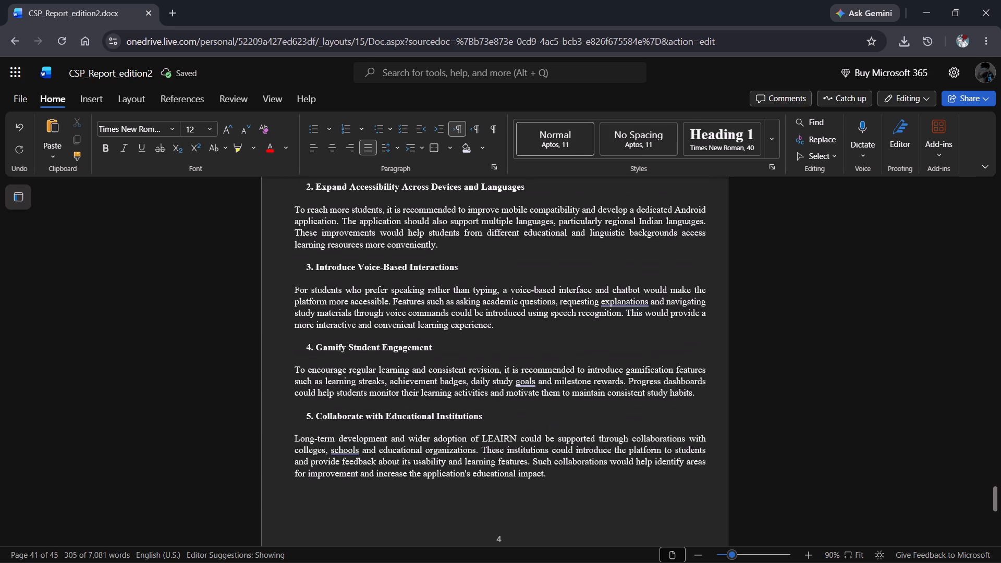
pyautogui.scroll(2, 473, 321)
pyautogui.click(473, 321)
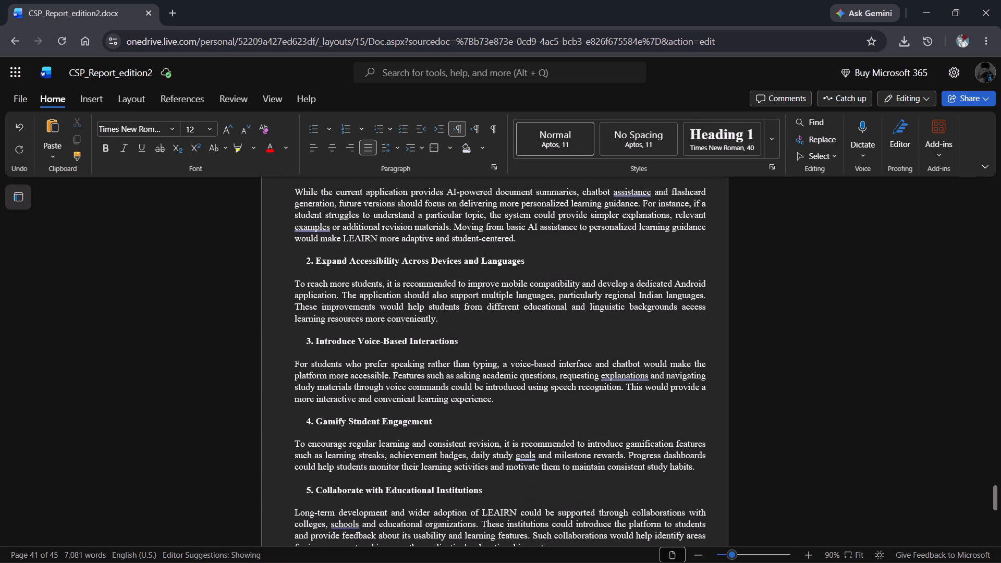
# Search the commands for "DARK" and toggle Dark Mode to switch the editor to its light appearance.
pyautogui.click(537, 262)
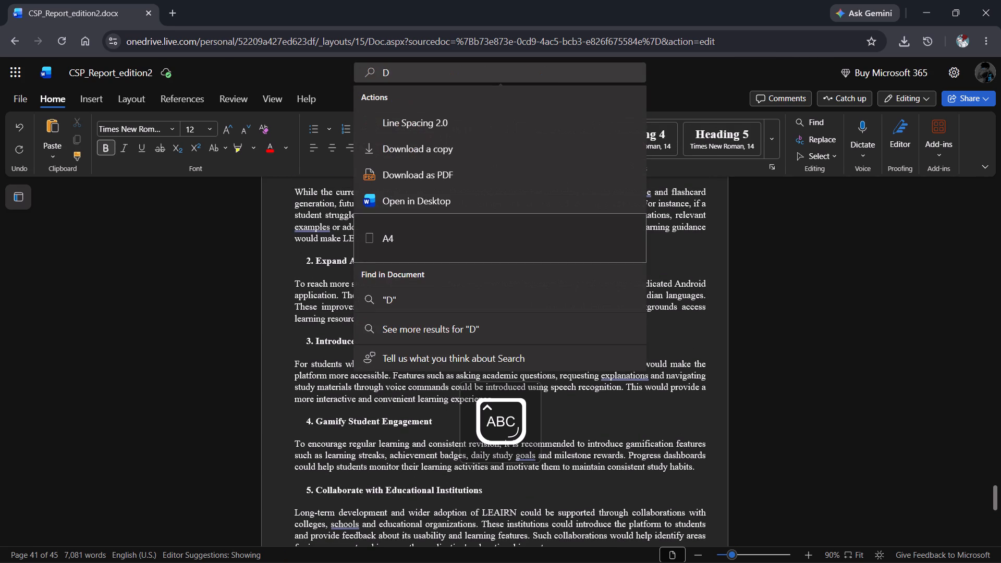
pyautogui.press('a')
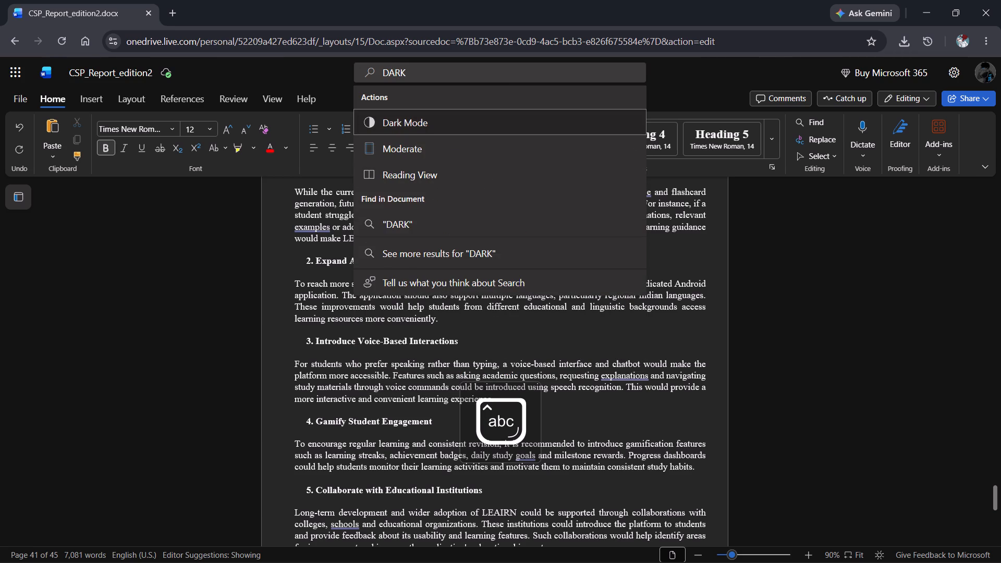
pyautogui.click(498, 125)
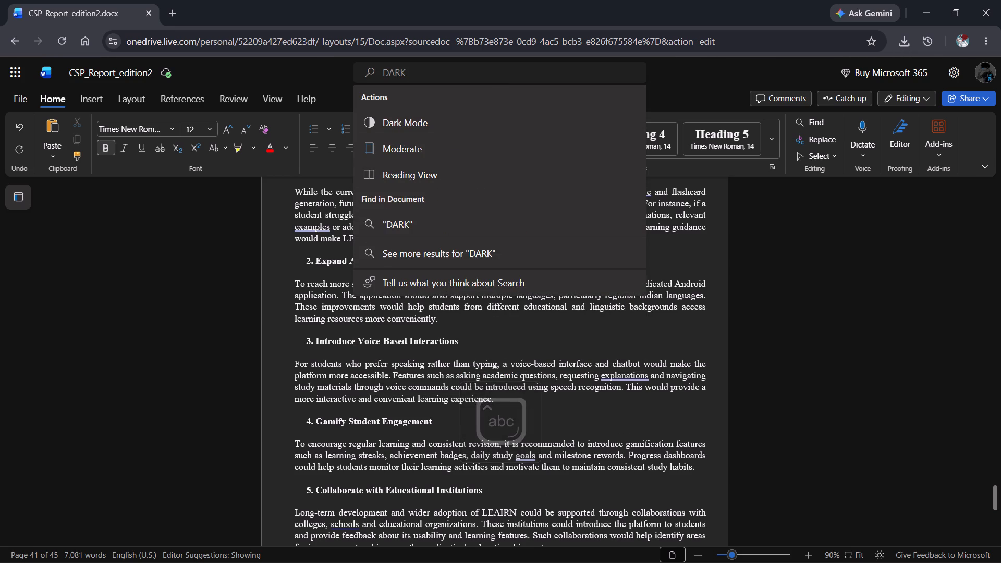
# Remove the number "1." and the indent in front of the "Recommendations" heading under the Chapter 6 title.
pyautogui.scroll(1, 455, 320)
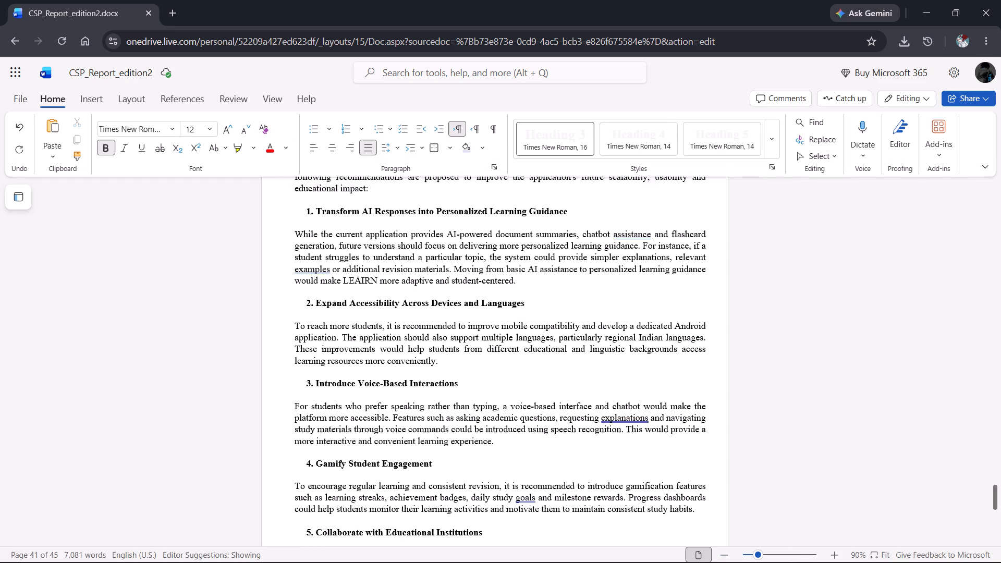
pyautogui.scroll(2, 455, 320)
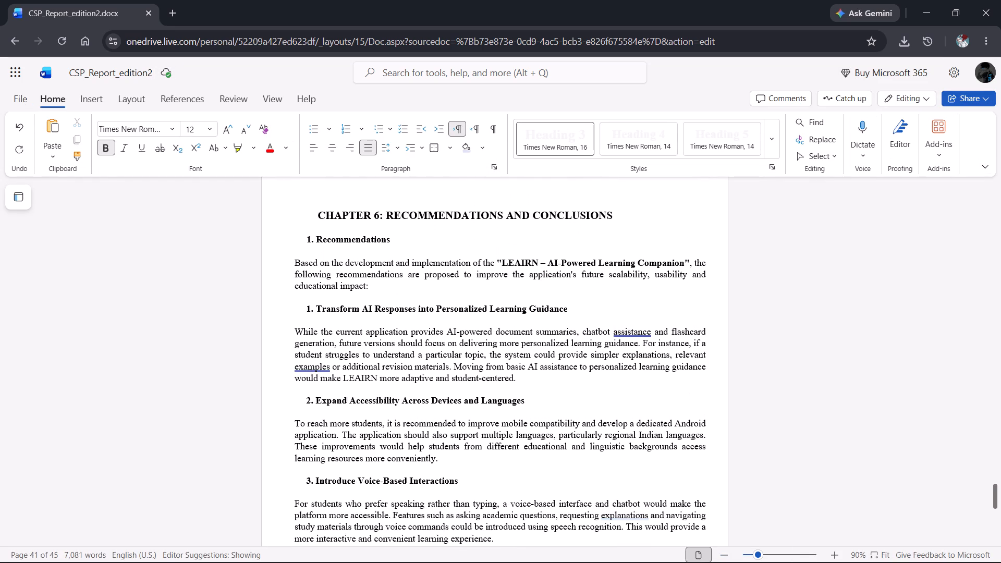
pyautogui.click(317, 238)
pyautogui.press('BackSpace')
pyautogui.press('BackSpace')
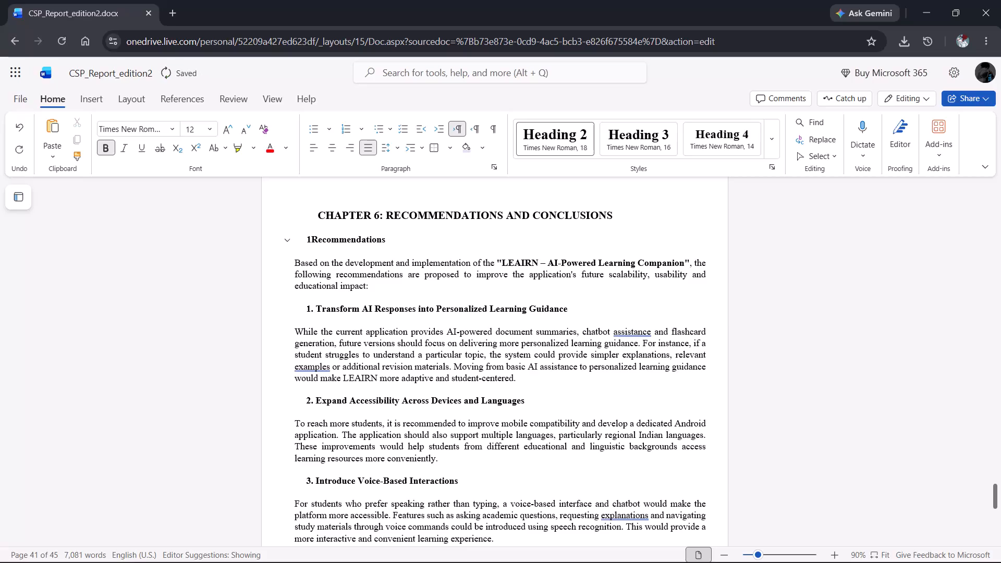
pyautogui.press('BackSpace')
pyautogui.press('BackSpace')
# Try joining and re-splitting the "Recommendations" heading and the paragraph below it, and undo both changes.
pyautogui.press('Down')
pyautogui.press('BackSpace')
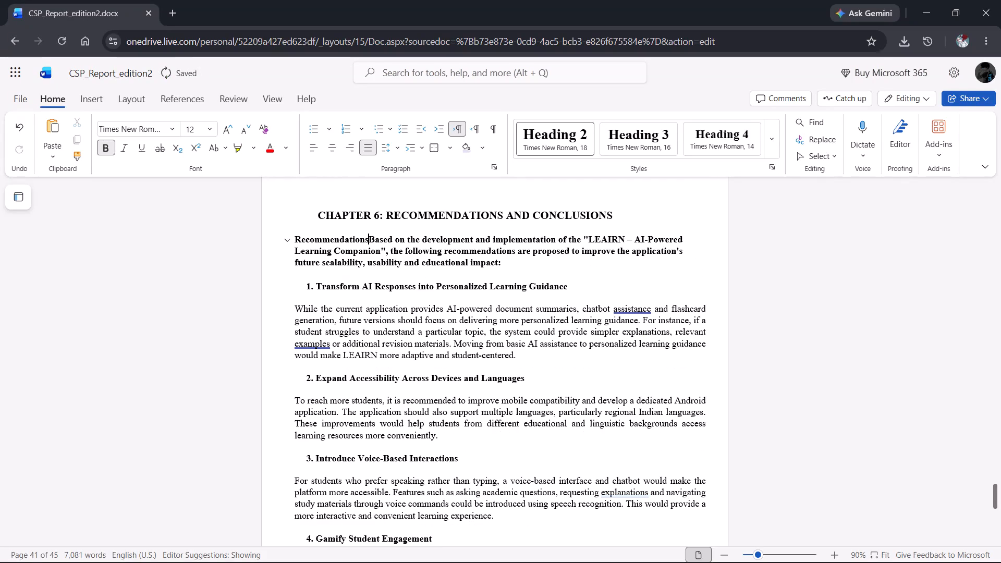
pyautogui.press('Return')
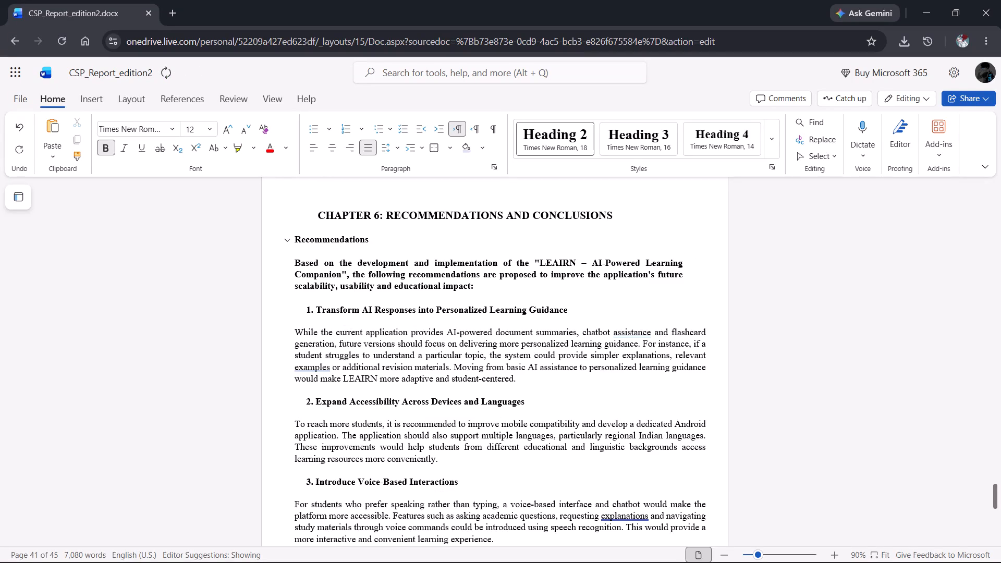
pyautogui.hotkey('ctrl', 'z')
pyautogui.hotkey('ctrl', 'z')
pyautogui.hscroll(1, 317, 238)
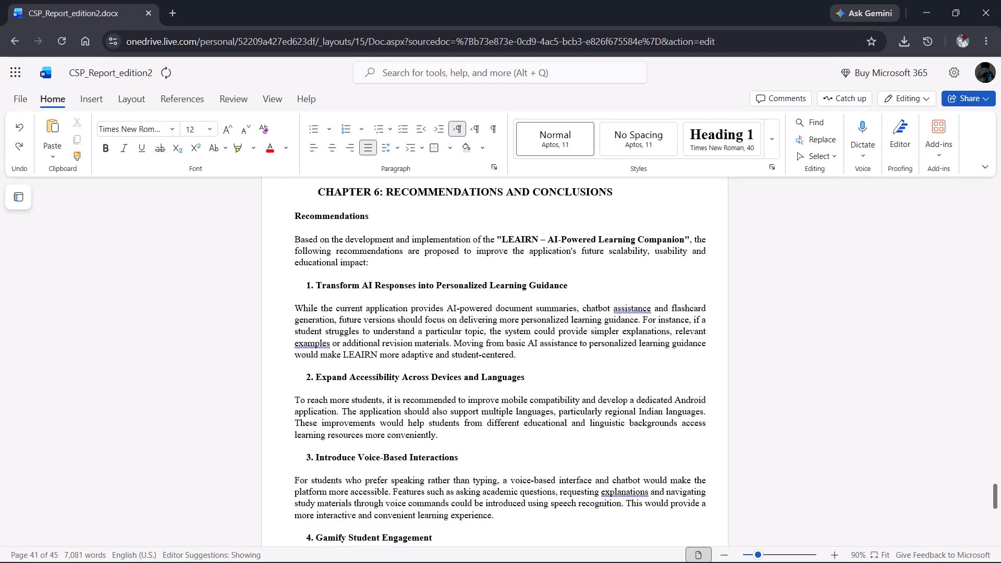
pyautogui.hscroll(1, 319, 239)
pyautogui.click(441, 291)
pyautogui.press('Down')
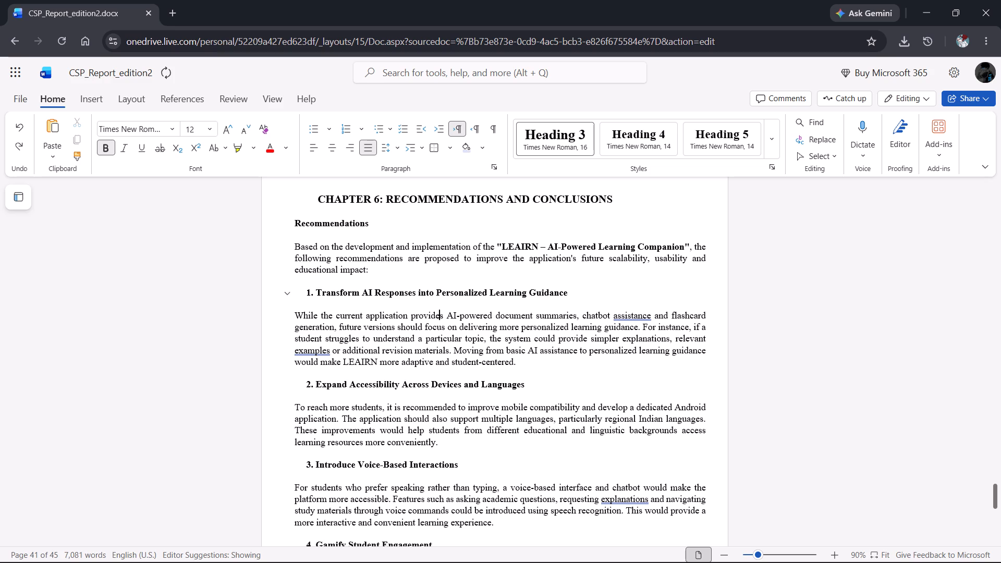
pyautogui.press('Down')
pyautogui.press('Down')
pyautogui.press('Down')
pyautogui.press('Down')
pyautogui.press('Down')
pyautogui.press('Down')
pyautogui.press('Down')
pyautogui.press('Down')
pyautogui.press('Down')
pyautogui.press('Down')
pyautogui.press('Down')
pyautogui.press('Down')
pyautogui.press('Down')
pyautogui.press('Down')
pyautogui.press('Down')
pyautogui.press('Down')
pyautogui.press('Down')
pyautogui.press('Down')
pyautogui.press('Down')
pyautogui.press('Down')
pyautogui.press('Down')
pyautogui.press('Down')
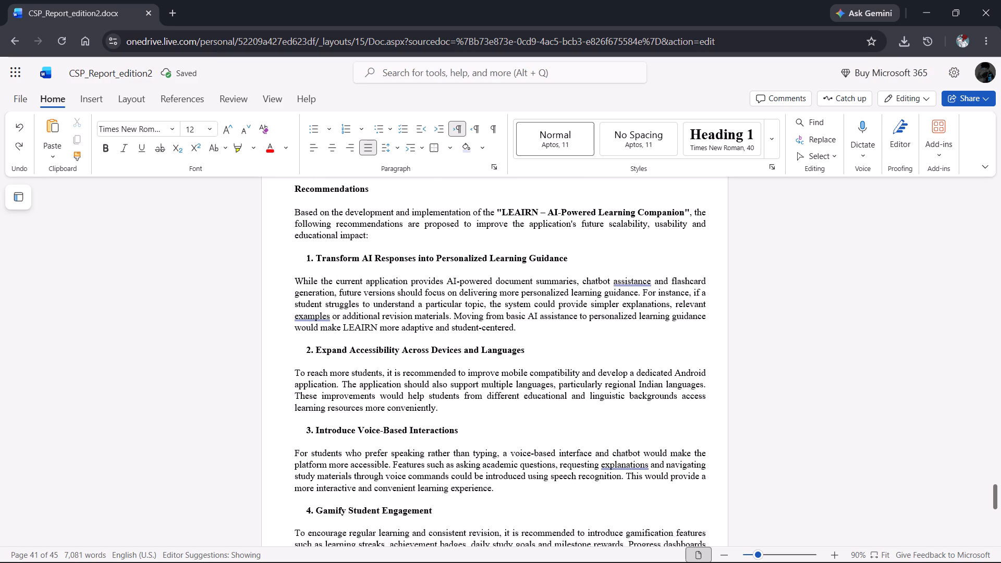
pyautogui.press('Down')
pyautogui.press('Down')
pyautogui.press('Down')
pyautogui.press('Down')
pyautogui.press('Down')
pyautogui.press('Down')
pyautogui.press('Down')
pyautogui.press('Down')
pyautogui.press('Down')
pyautogui.press('Down')
pyautogui.press('Down')
pyautogui.press('Down')
pyautogui.press('Down')
pyautogui.press('Down')
pyautogui.press('Down')
pyautogui.press('Down')
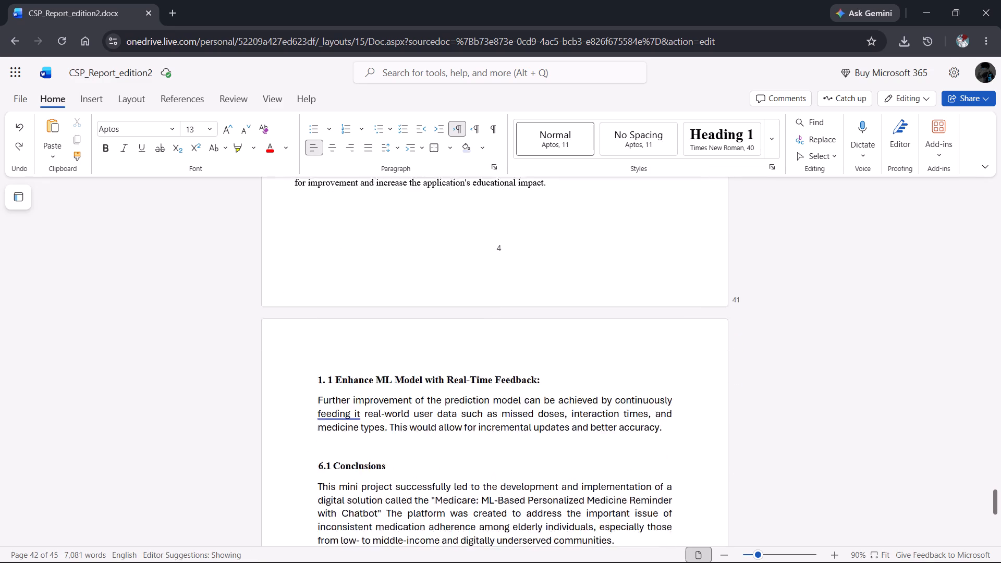
pyautogui.press('Up')
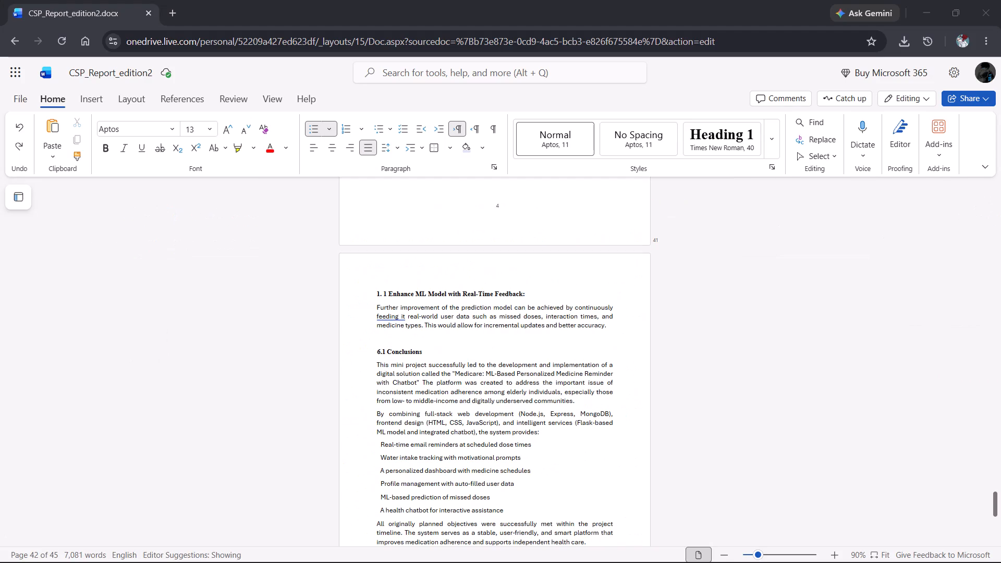
pyautogui.moveTo(376, 292); pyautogui.dragTo(472, 445)
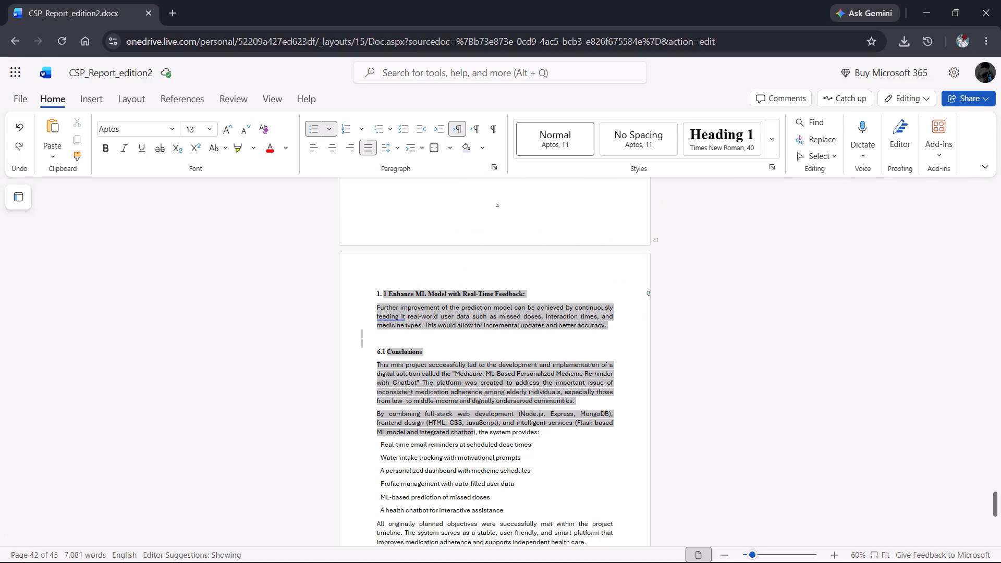
pyautogui.moveTo(472, 445); pyautogui.dragTo(555, 517)
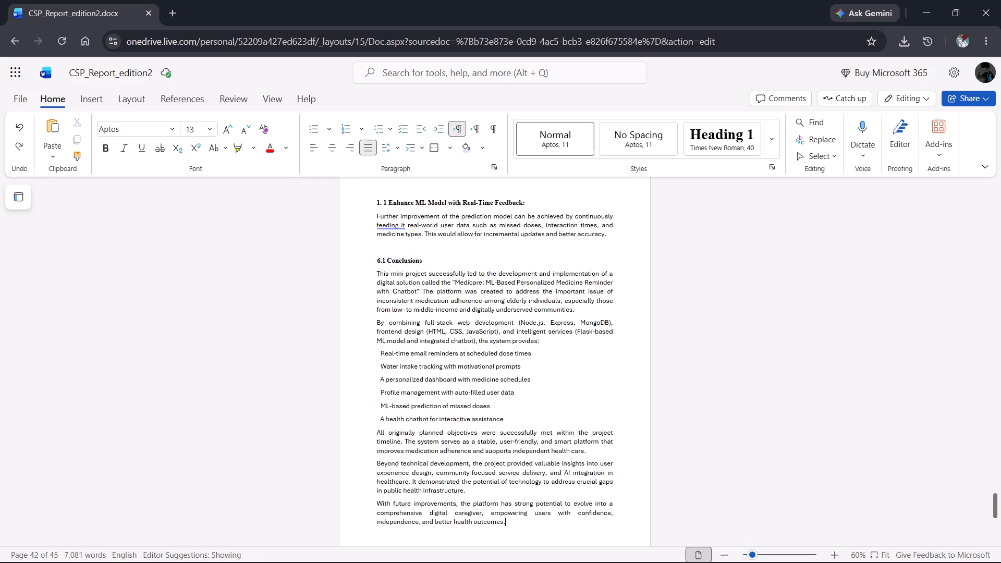
pyautogui.moveTo(614, 239); pyautogui.dragTo(469, 180)
pyautogui.moveTo(469, 180); pyautogui.dragTo(373, 203)
pyautogui.press('BackSpace')
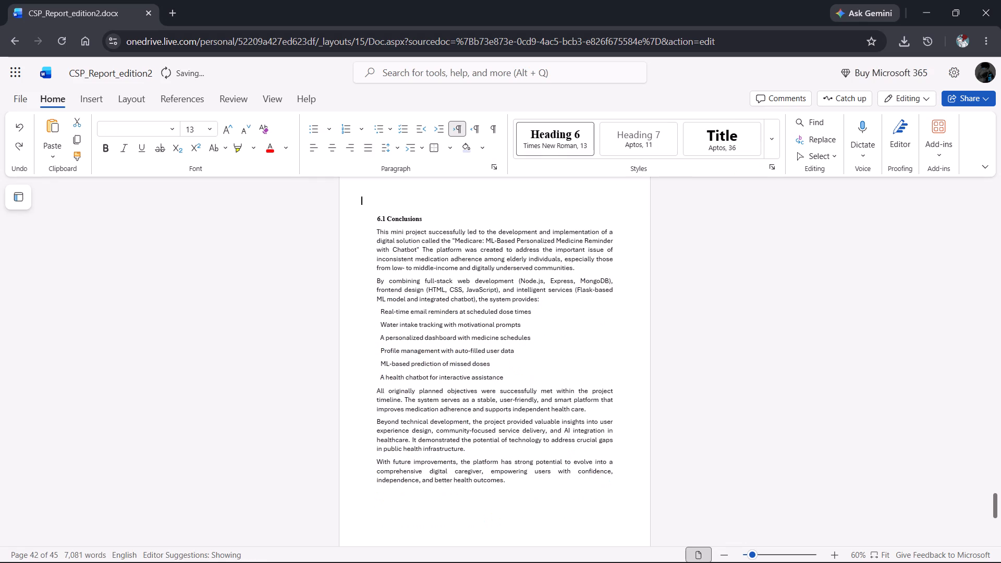
pyautogui.press('BackSpace')
pyautogui.press('BackSpace')
pyautogui.press('BackSpace')
pyautogui.press('Delete')
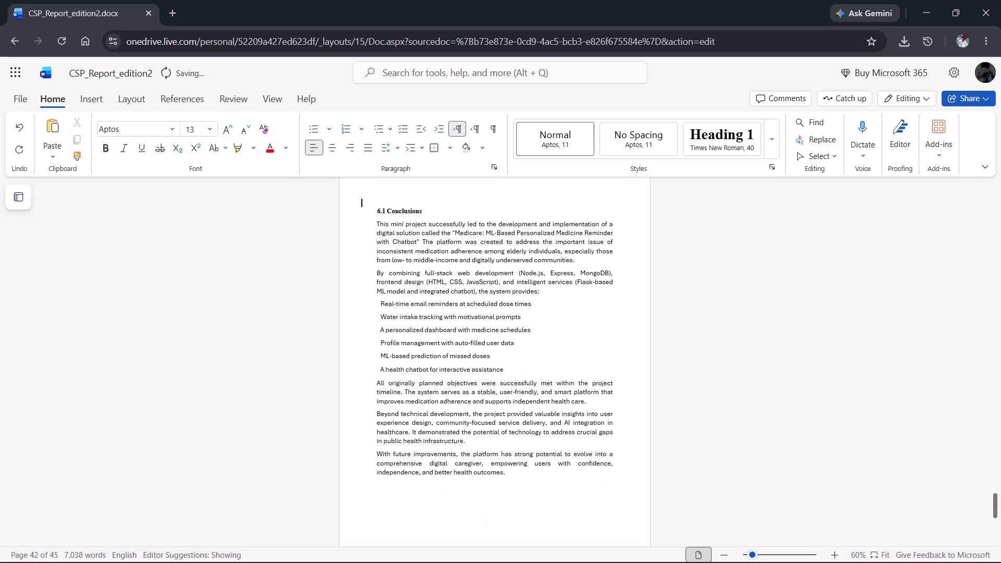
# Replace the old Medicare heading and text of "6.1 Conclusions" with the copied LEAIRN conclusion section.
pyautogui.scroll(4, 373, 203)
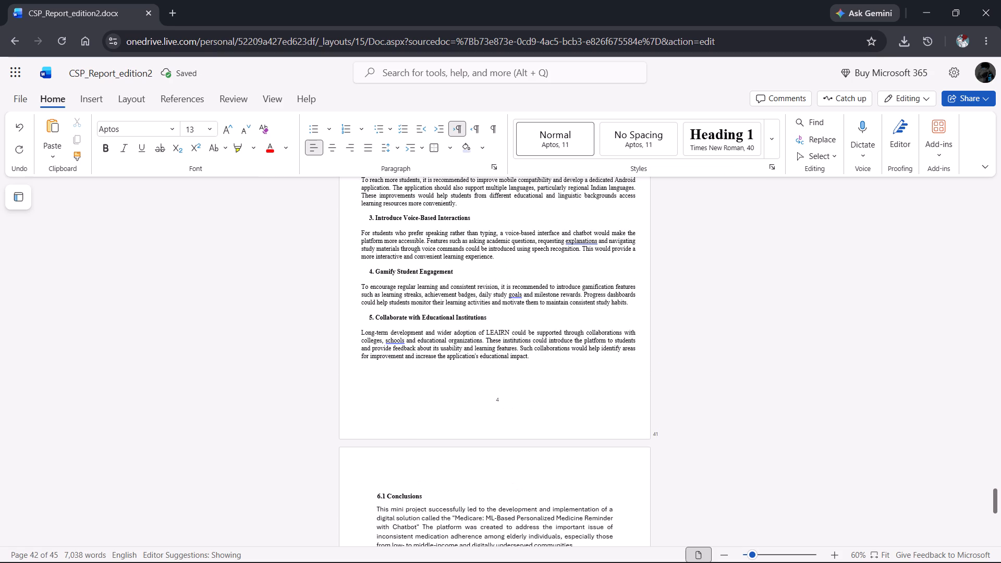
pyautogui.scroll(-2, 441, 385)
pyautogui.scroll(-1, 493, 347)
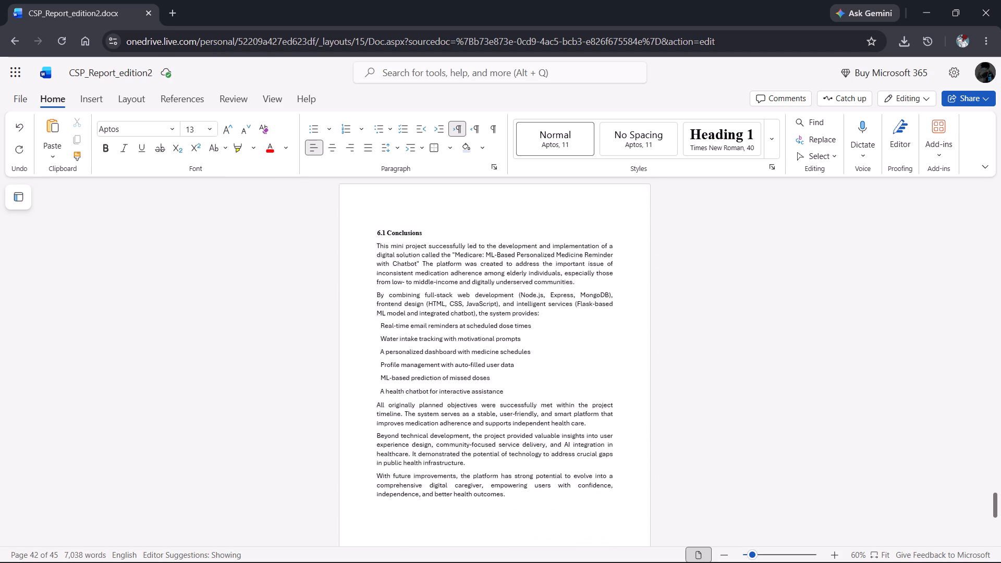
pyautogui.scroll(-1, 493, 347)
pyautogui.moveTo(513, 433); pyautogui.dragTo(444, 303)
pyautogui.click(444, 303)
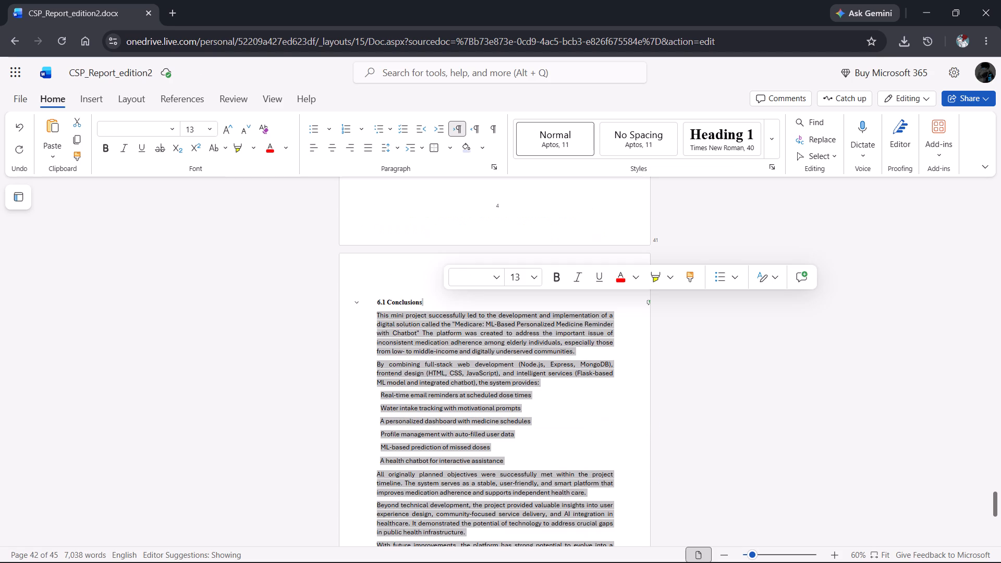
pyautogui.scroll(-1, 444, 303)
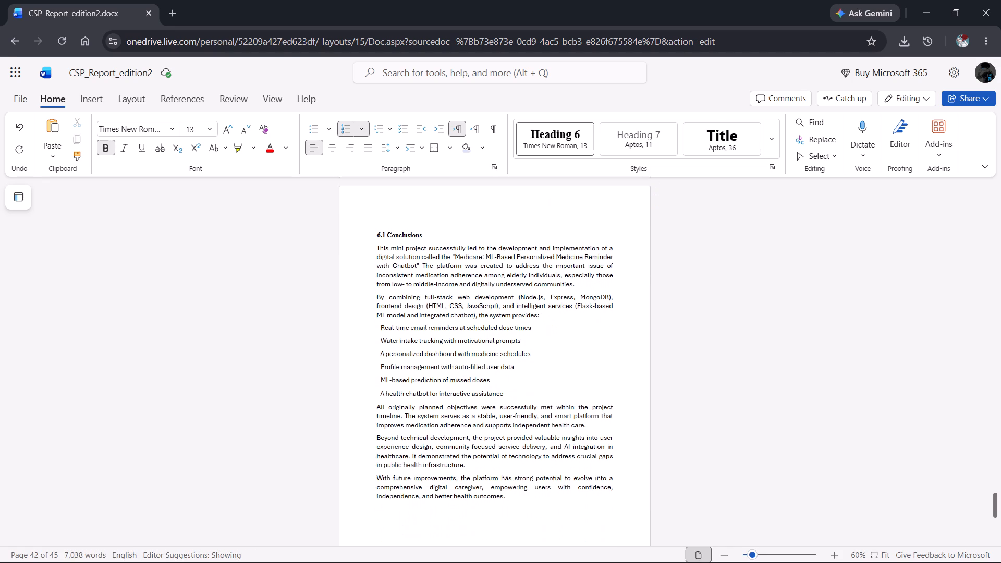
pyautogui.moveTo(511, 500); pyautogui.dragTo(368, 227)
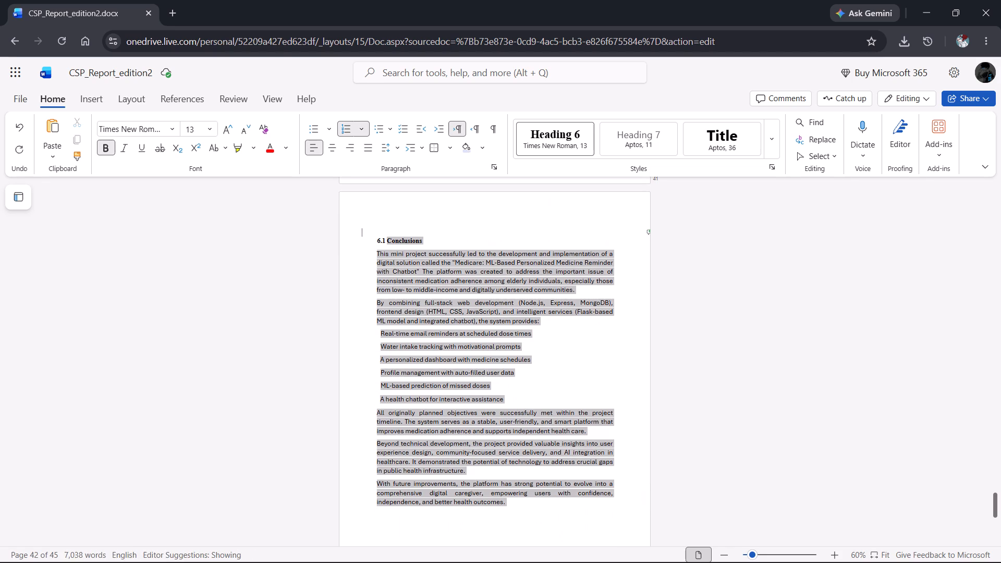
pyautogui.moveTo(368, 227); pyautogui.dragTo(369, 228)
pyautogui.hotkey('ctrl', 'v')
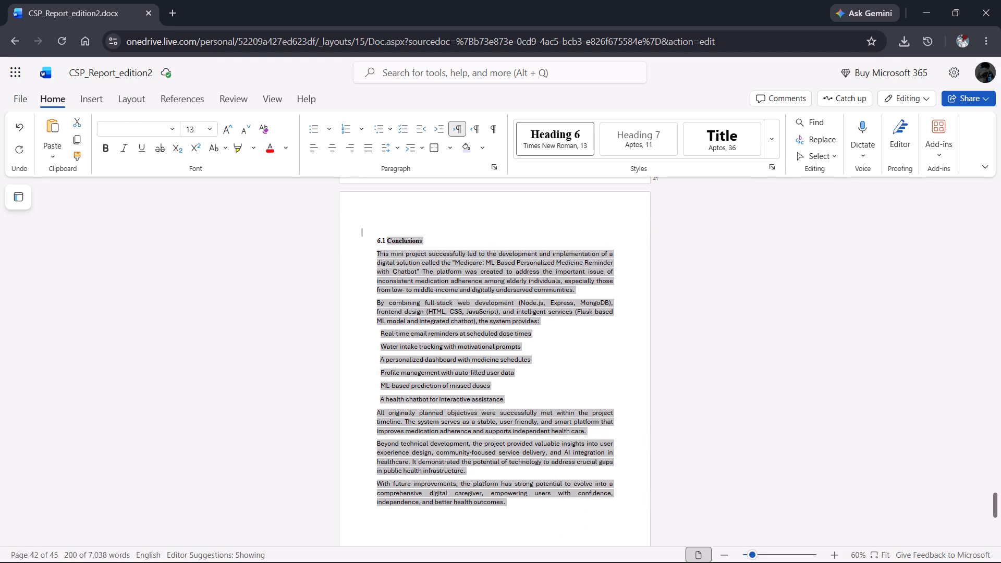
# Change the pasted heading's wording from "Conclusion" to "Conclusions".
pyautogui.click(435, 244)
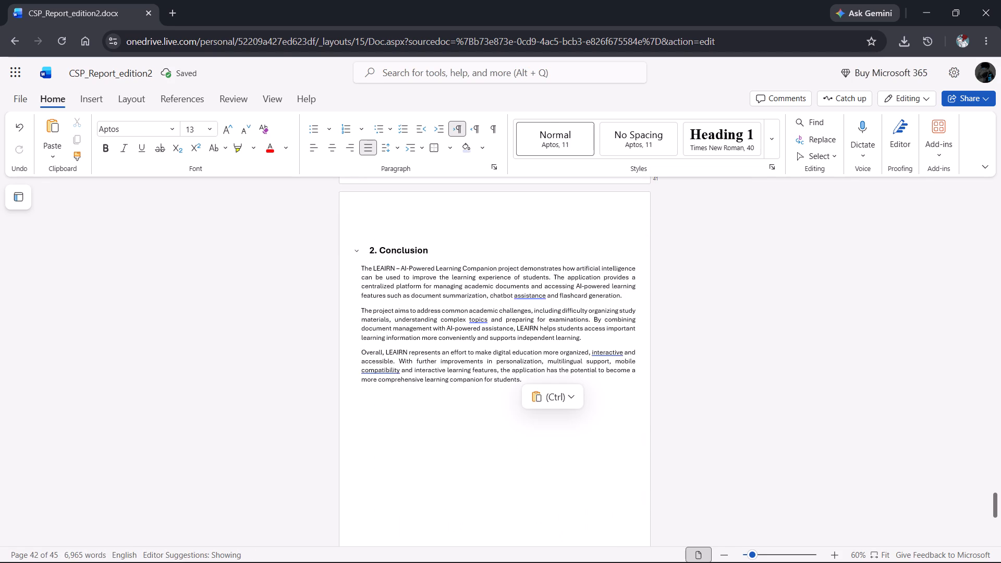
pyautogui.press('s')
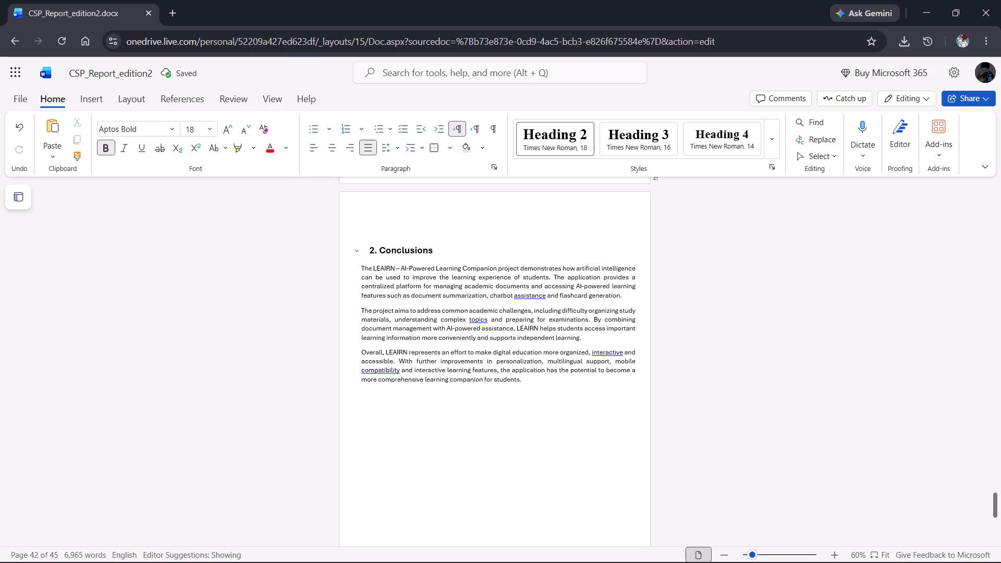
# Set the font of the whole Conclusions section, heading and paragraphs, to Times New Roman.
pyautogui.click(447, 253)
pyautogui.hotkey('ctrl', 'a')
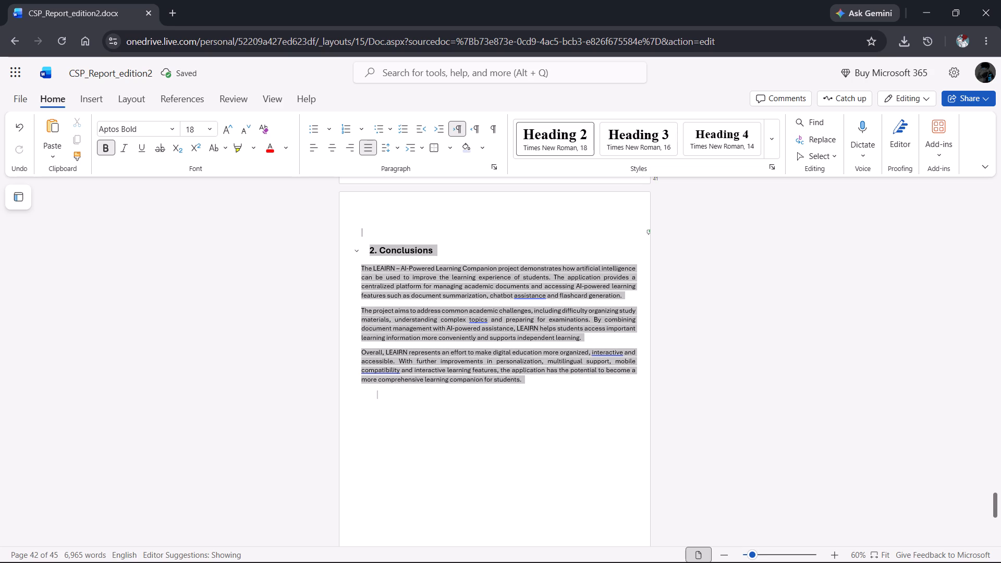
pyautogui.click(139, 132)
pyautogui.write('times')
pyautogui.press('Down')
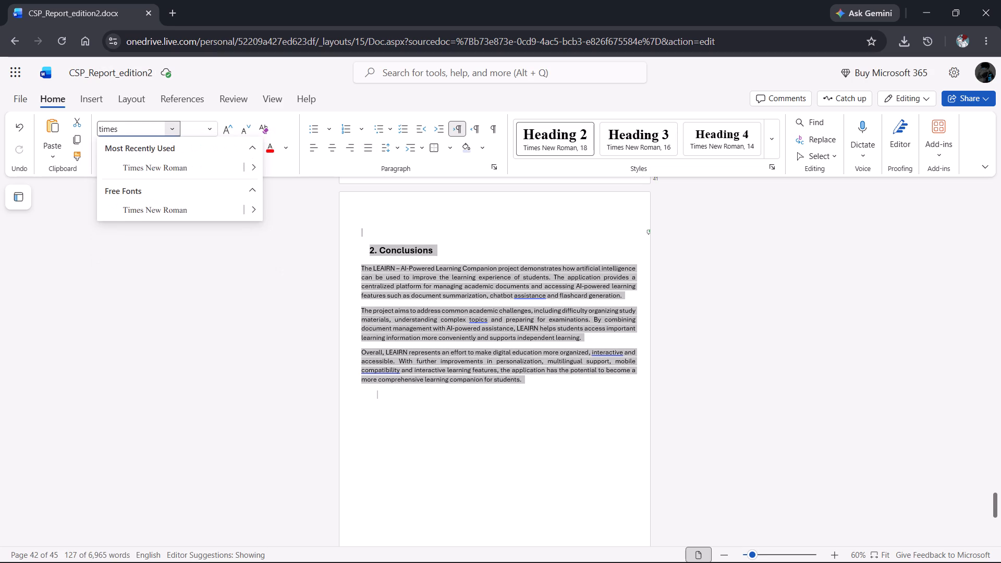
pyautogui.press('Down')
pyautogui.press('Return')
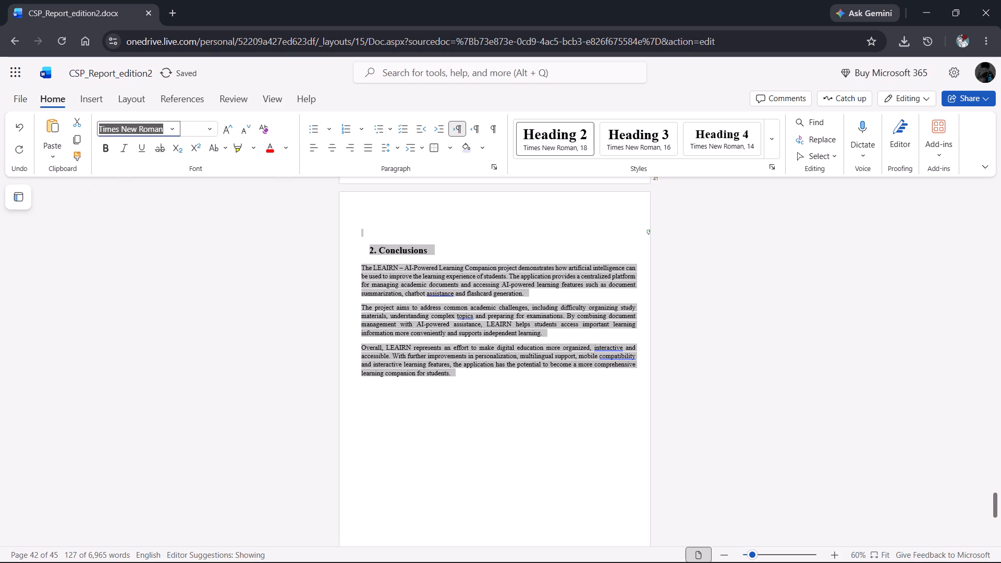
pyautogui.click(410, 320)
# Set the "2. Conclusions" heading's font size to 14.
pyautogui.click(433, 253)
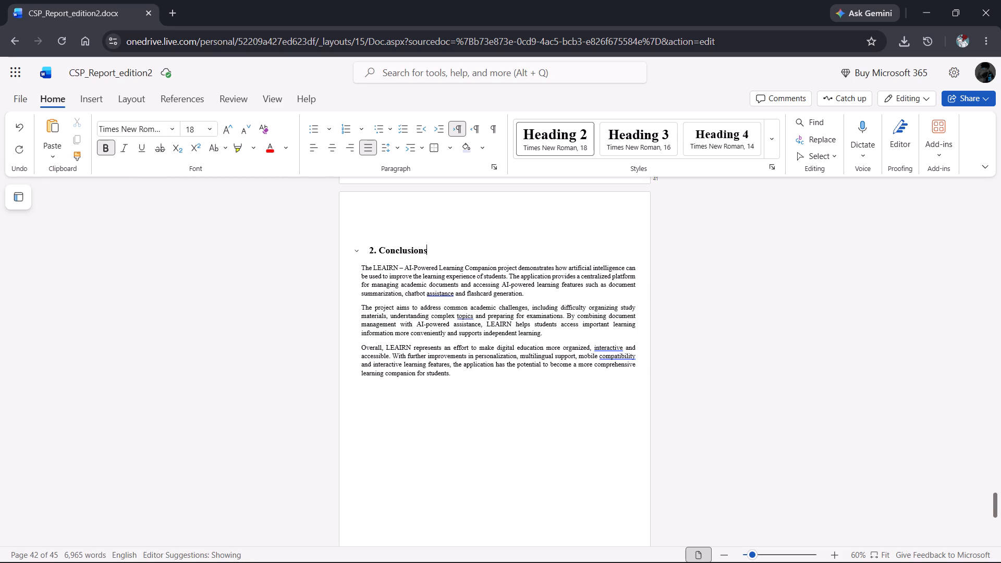
pyautogui.tripleClick(433, 253)
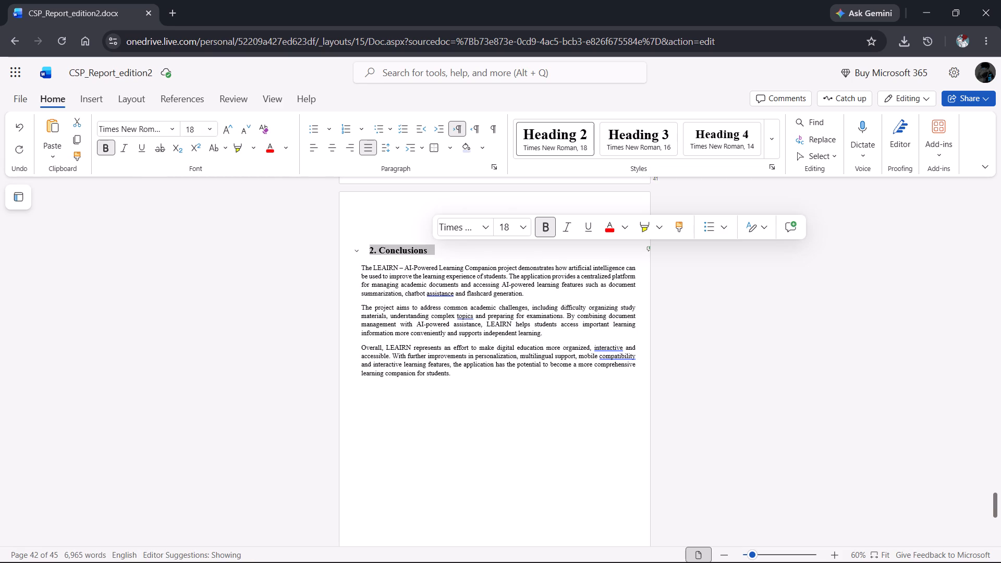
pyautogui.click(510, 219)
pyautogui.write('14')
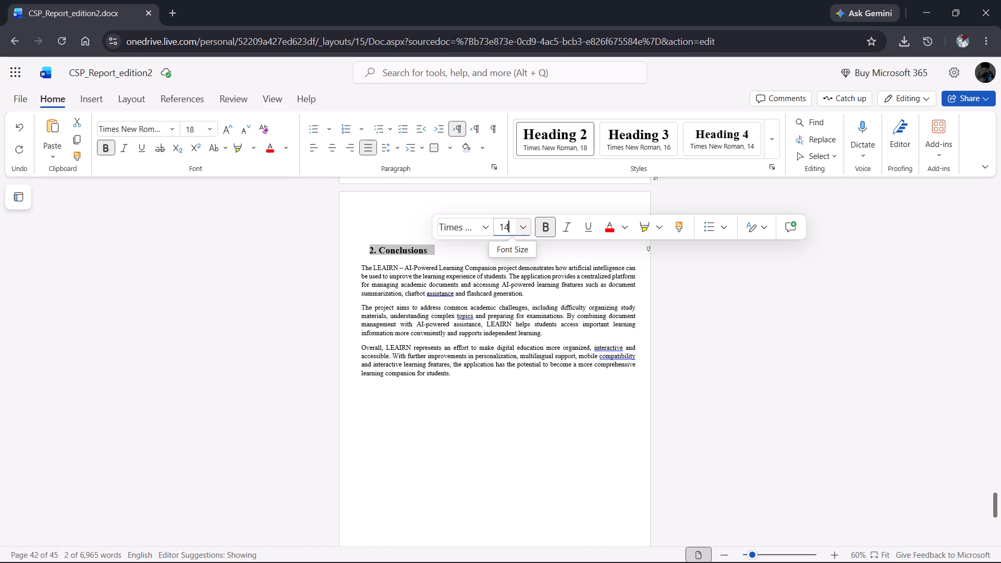
pyautogui.press('Return')
# Set the font size of the three LEAIRN paragraphs under the Conclusions heading to 12.
pyautogui.click(460, 369)
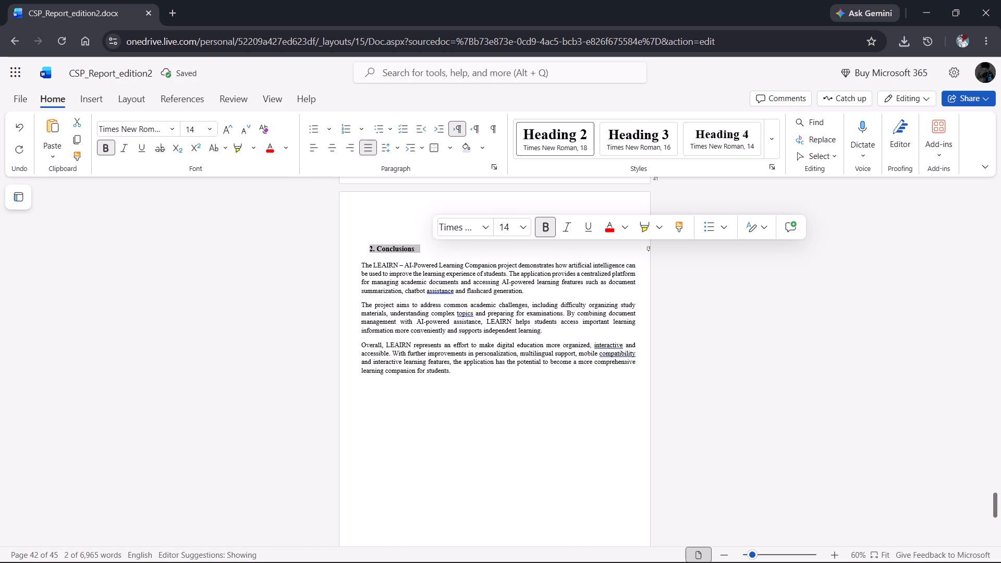
pyautogui.moveTo(447, 372); pyautogui.dragTo(463, 372)
pyautogui.click(463, 372)
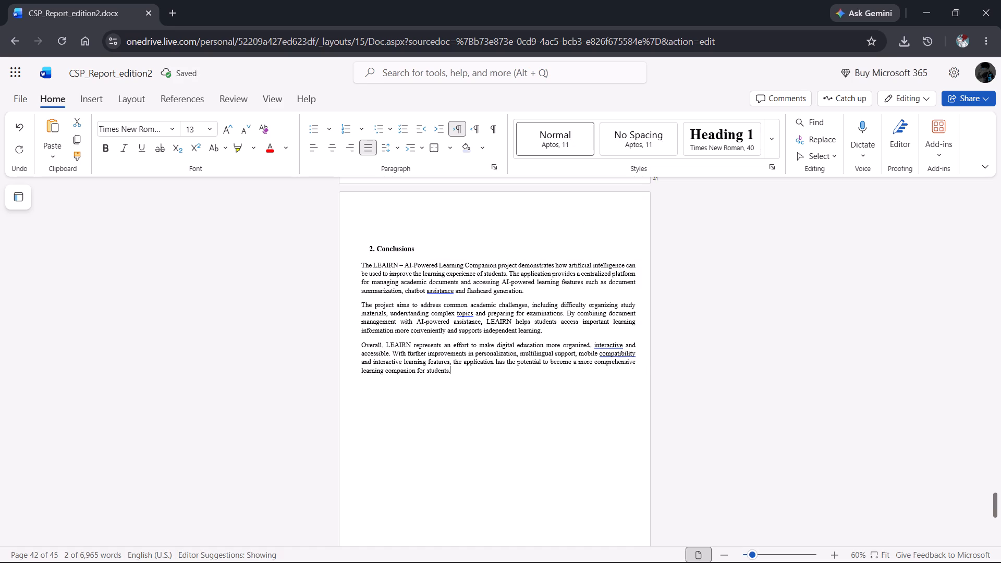
pyautogui.moveTo(453, 371); pyautogui.dragTo(371, 280)
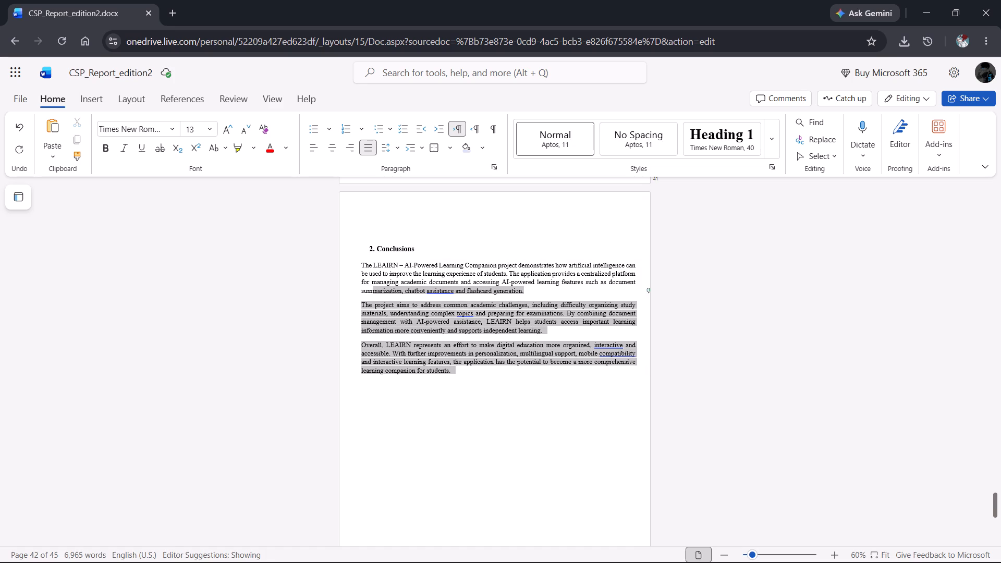
pyautogui.moveTo(371, 280); pyautogui.dragTo(364, 268)
pyautogui.click(438, 242)
pyautogui.press('1')
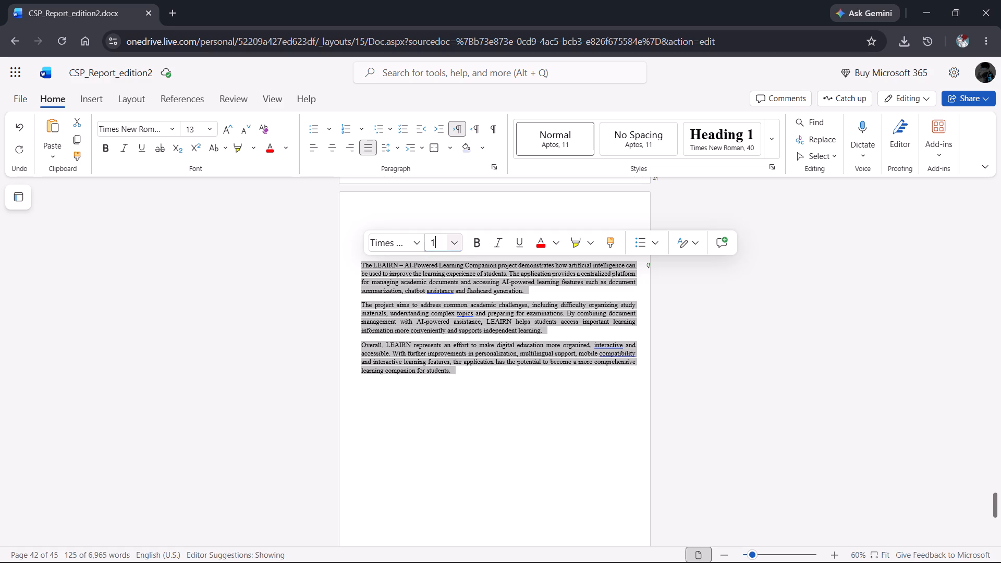
pyautogui.press('2')
pyautogui.press('Return')
pyautogui.click(480, 362)
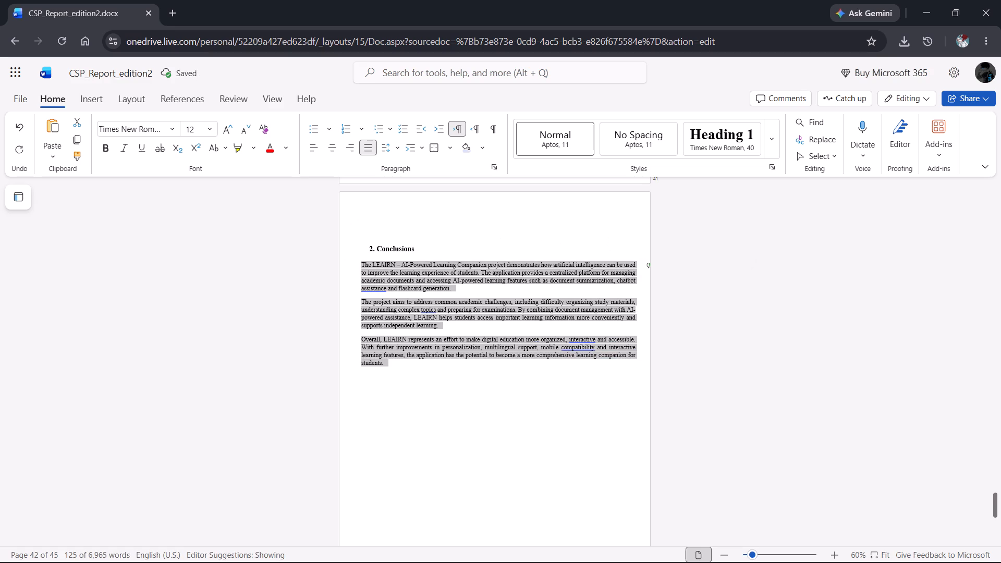
# Remove the "2." number and the indent from the Conclusions heading so it aligns with the body text.
pyautogui.scroll(3, 480, 362)
pyautogui.scroll(-1, 480, 362)
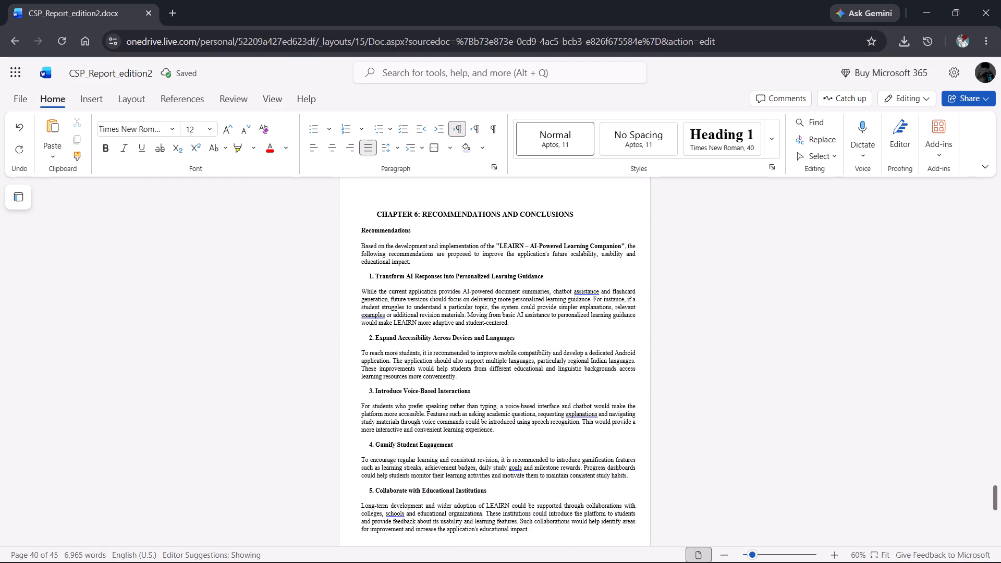
pyautogui.scroll(-1, 480, 362)
pyautogui.click(379, 370)
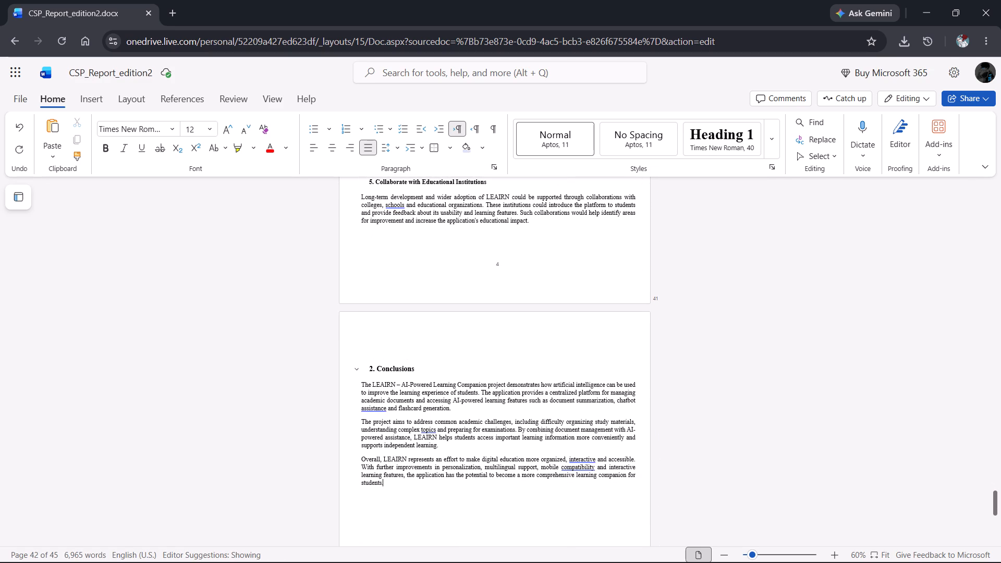
pyautogui.press('BackSpace')
pyautogui.press('BackSpace')
pyautogui.press('BackSpace')
pyautogui.press('BackSpace')
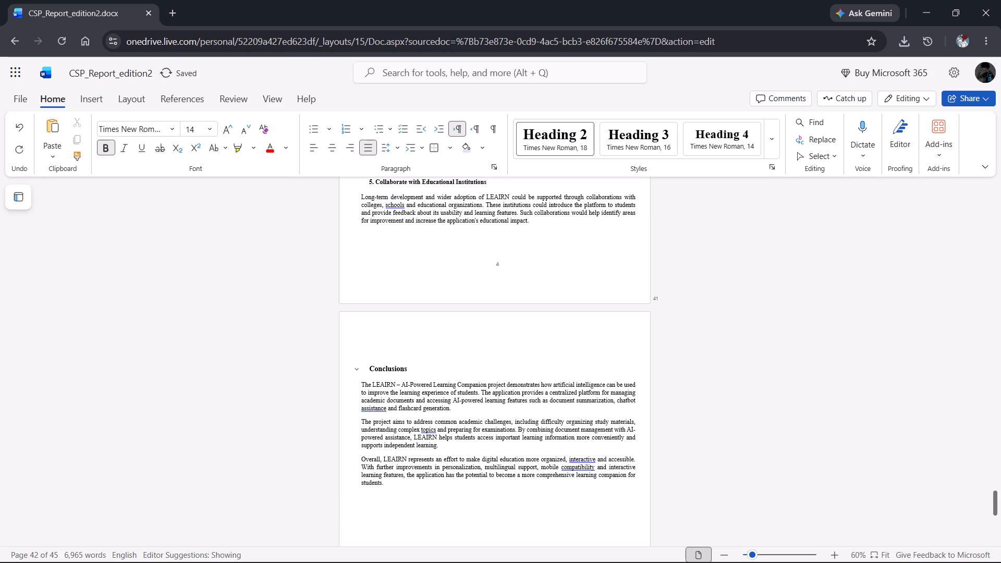
pyautogui.press('Down')
pyautogui.press('Up')
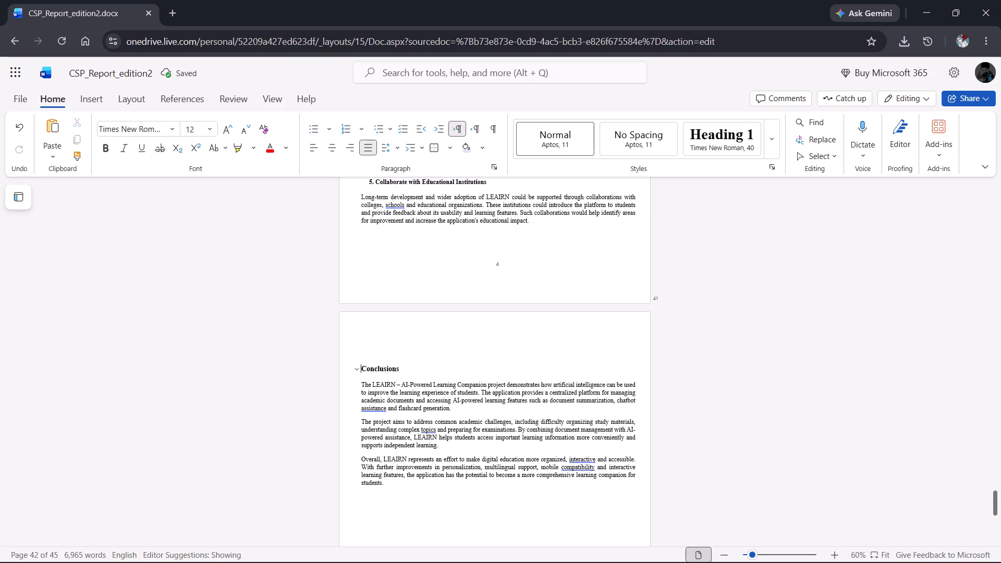
pyautogui.tripleClick(394, 367)
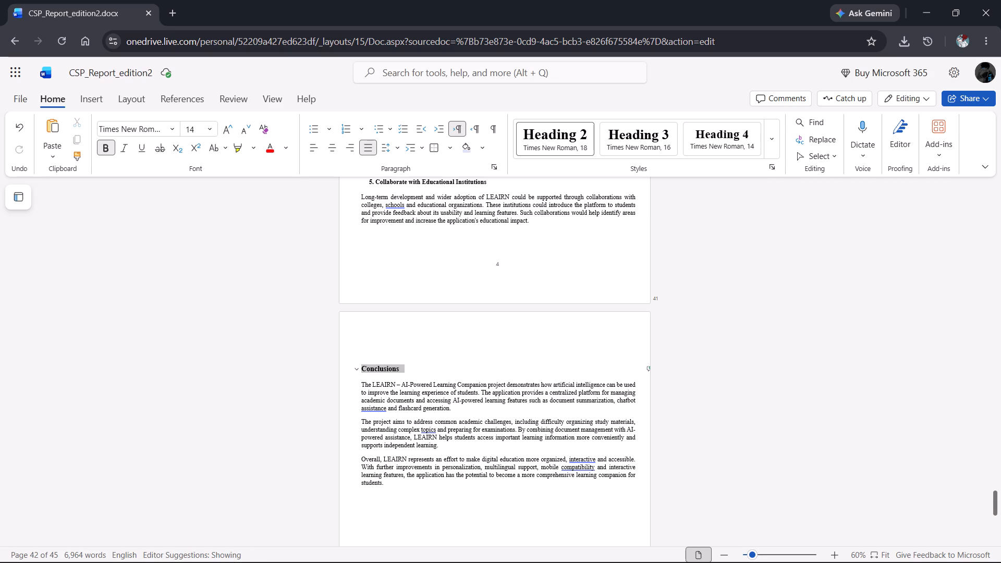
pyautogui.click(418, 390)
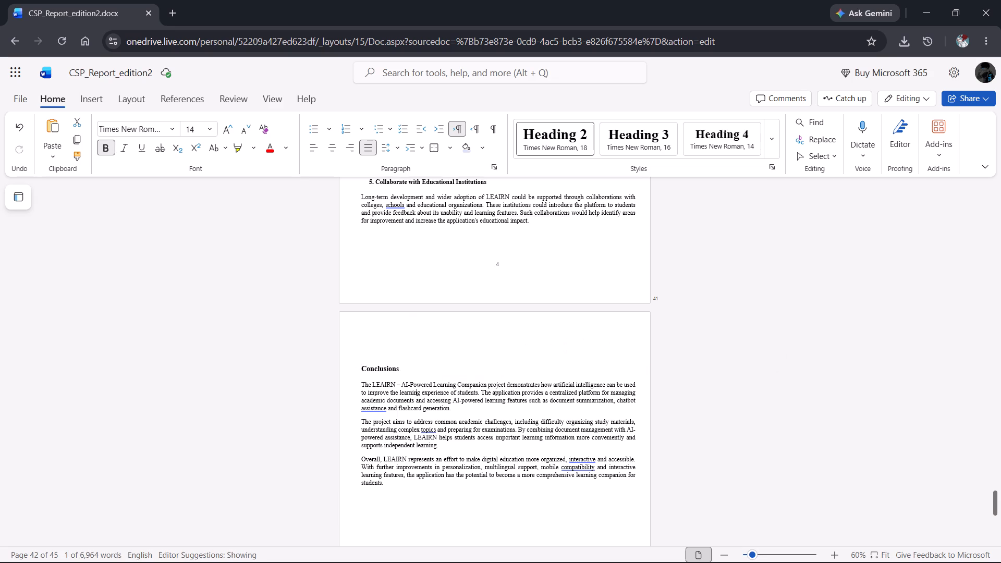
# Review the pages after the Conclusions, covering the Student Self-Evaluation form and the CSP Photos with Geo Tag section.
pyautogui.scroll(-6, 418, 390)
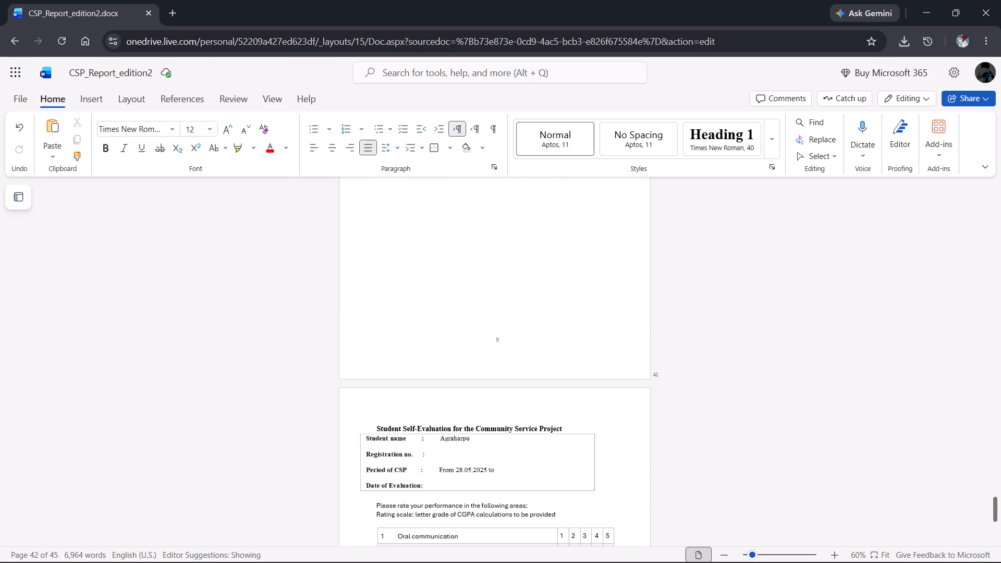
pyautogui.scroll(-3, 418, 390)
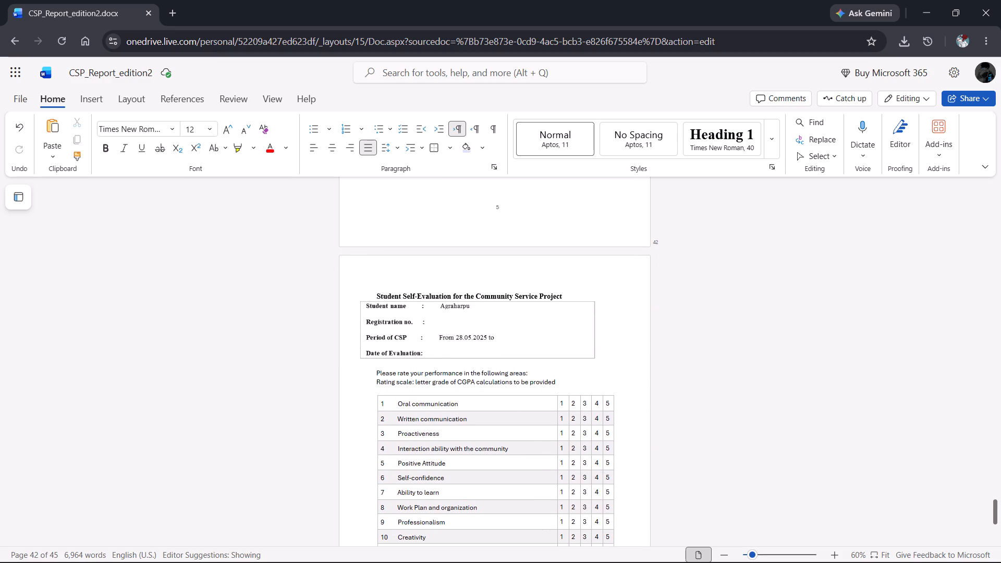
pyautogui.click(482, 328)
pyautogui.scroll(-1, 482, 328)
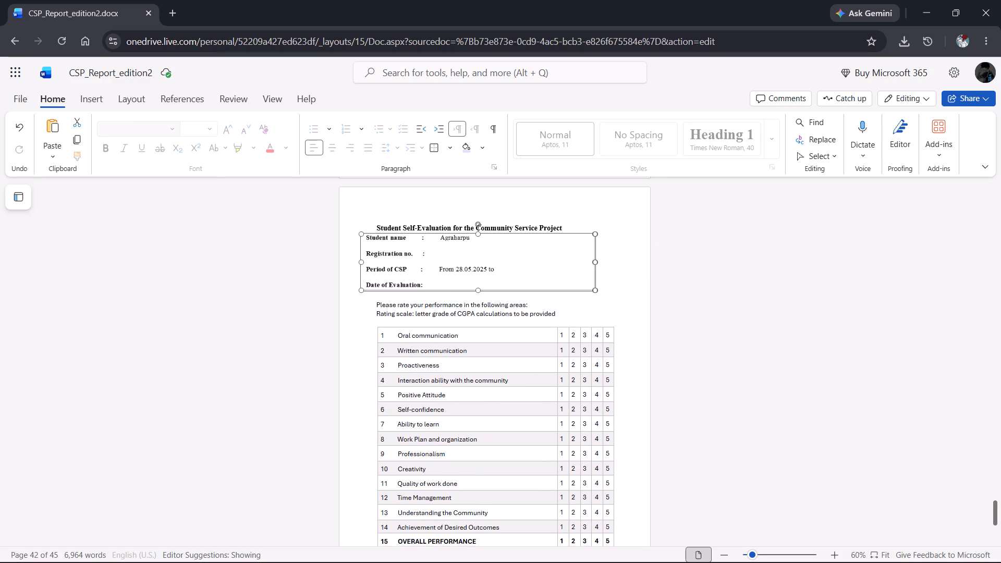
pyautogui.click(482, 328)
pyautogui.scroll(-1, 482, 328)
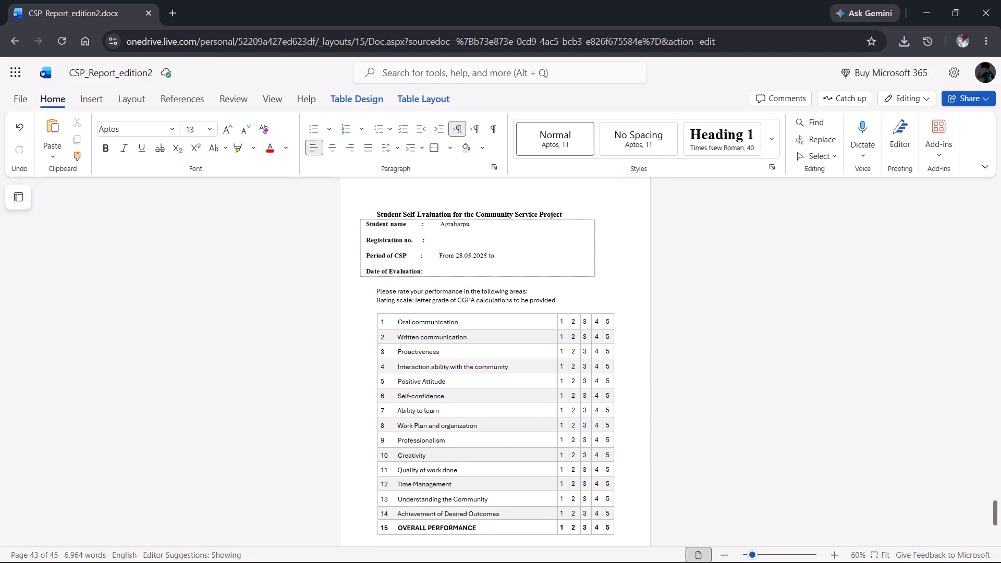
pyautogui.click(495, 273)
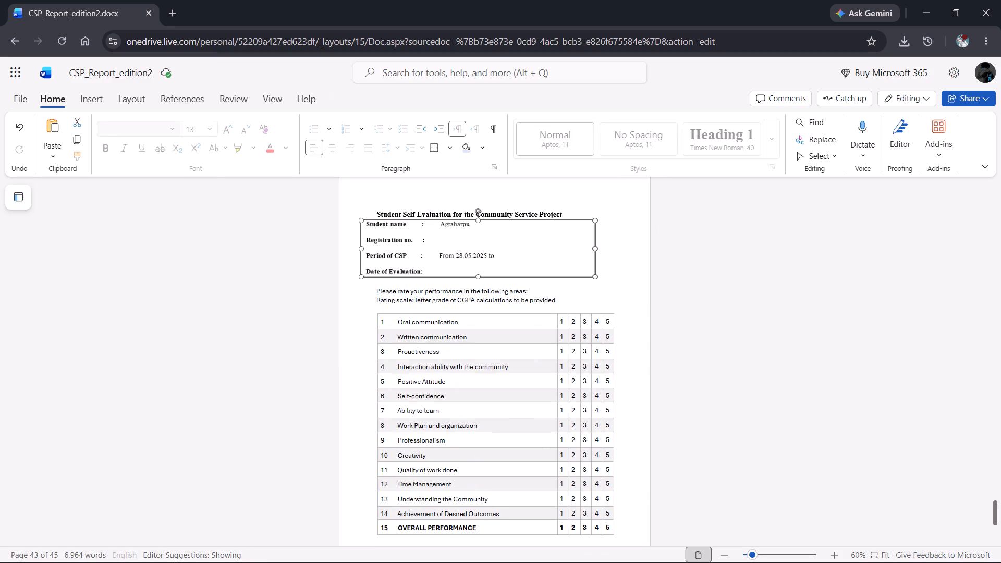
pyautogui.click(521, 292)
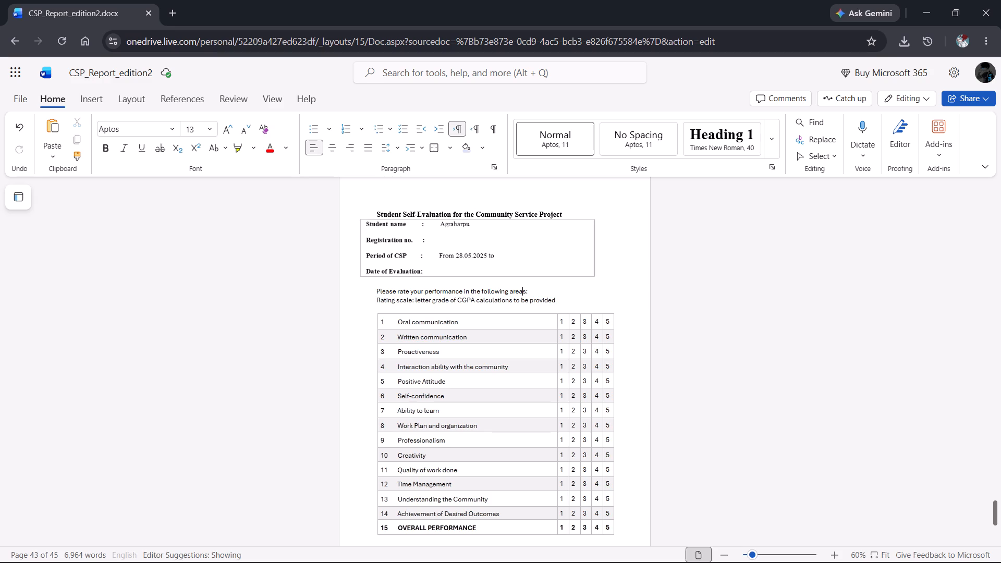
pyautogui.scroll(-1, 521, 292)
pyautogui.click(618, 238)
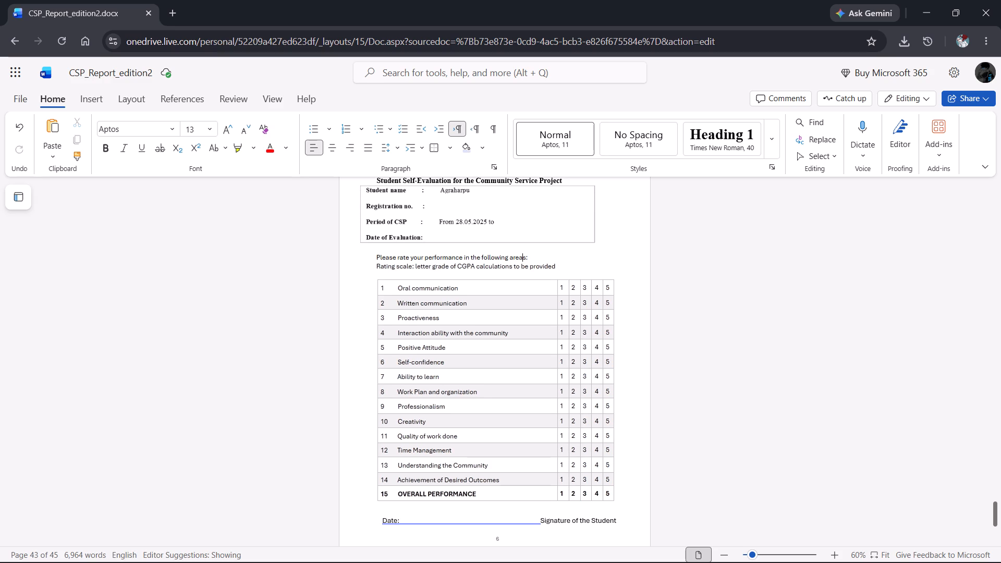
pyautogui.scroll(-6, 618, 238)
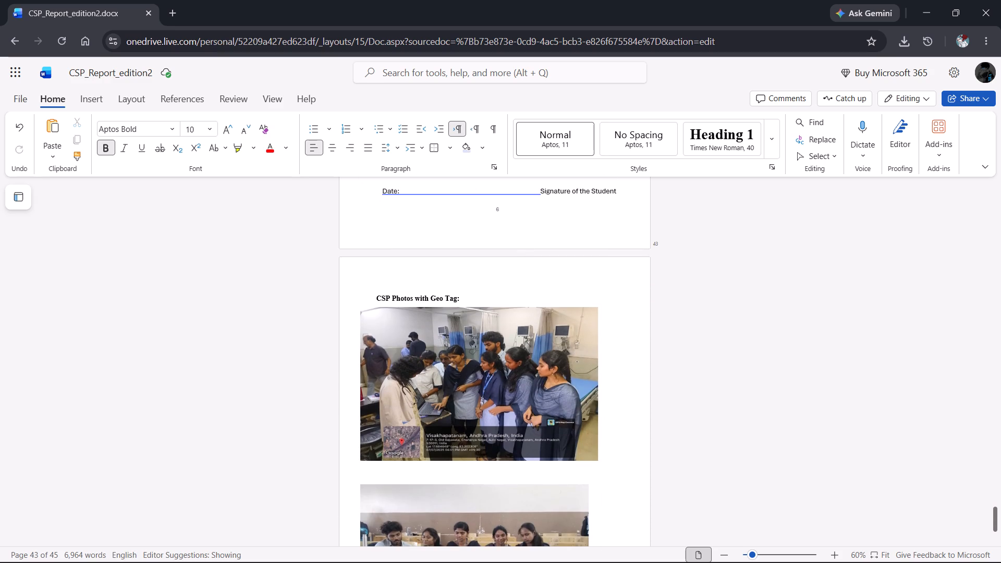
pyautogui.scroll(-1, 618, 238)
pyautogui.scroll(3, 531, 242)
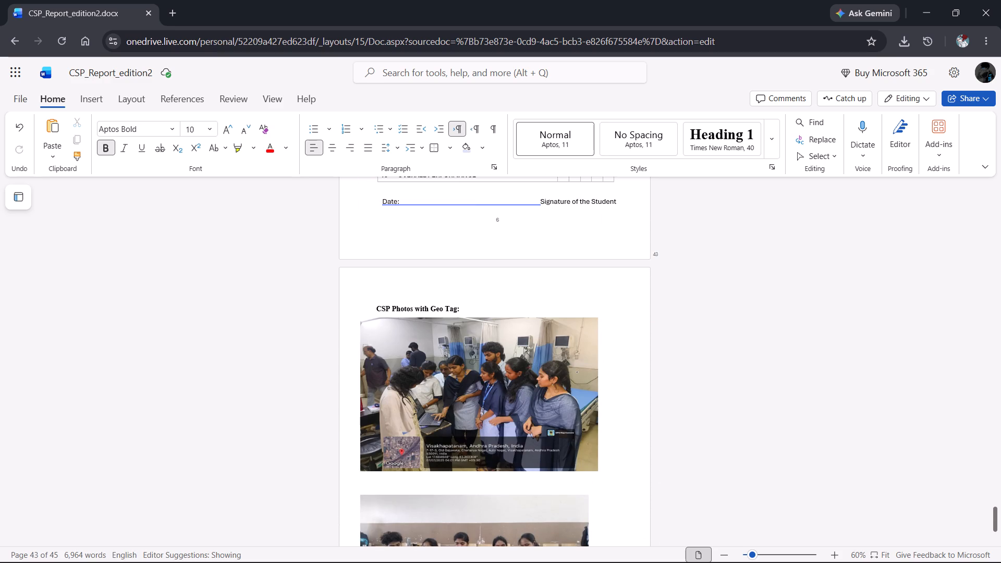
# Save the CSP_Report_edition2 document.
pyautogui.click(476, 283)
pyautogui.hotkey('ctrl', 's')
# Rename the document from CSP_Report_edition2 to CSP_Report_edition_last.
pyautogui.doubleClick(136, 74)
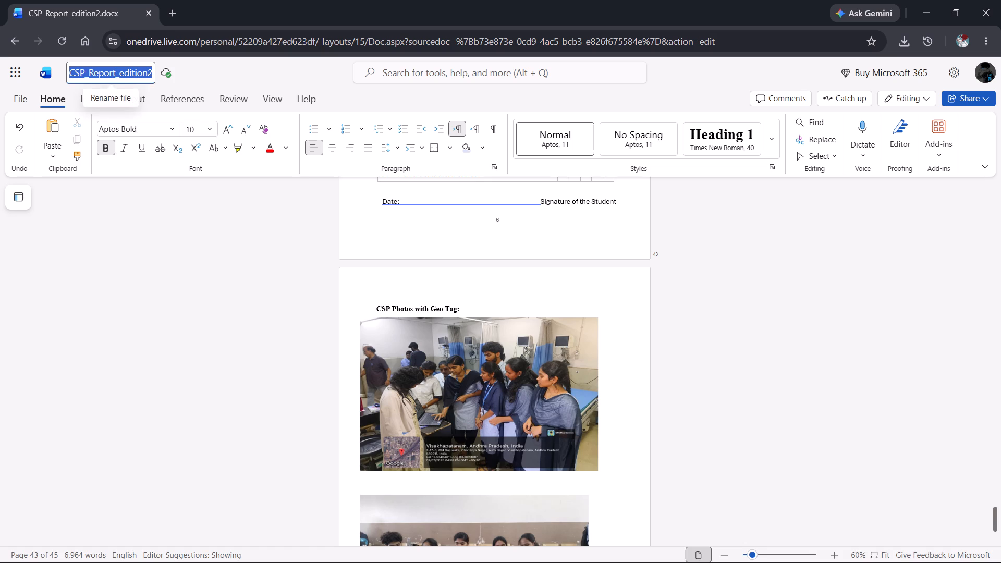
pyautogui.click(136, 74)
pyautogui.press('Right')
pyautogui.press('Right')
pyautogui.press('Right')
pyautogui.press('Right')
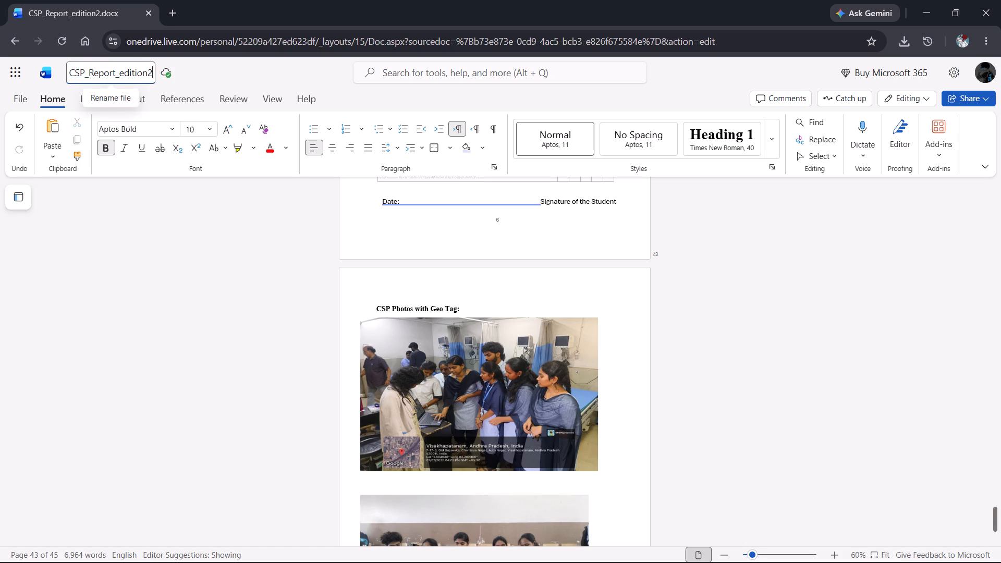
pyautogui.press('BackSpace')
pyautogui.hotkey('shift', '_')
pyautogui.write('last')
pyautogui.press('space')
pyautogui.press('BackSpace')
pyautogui.press('Return')
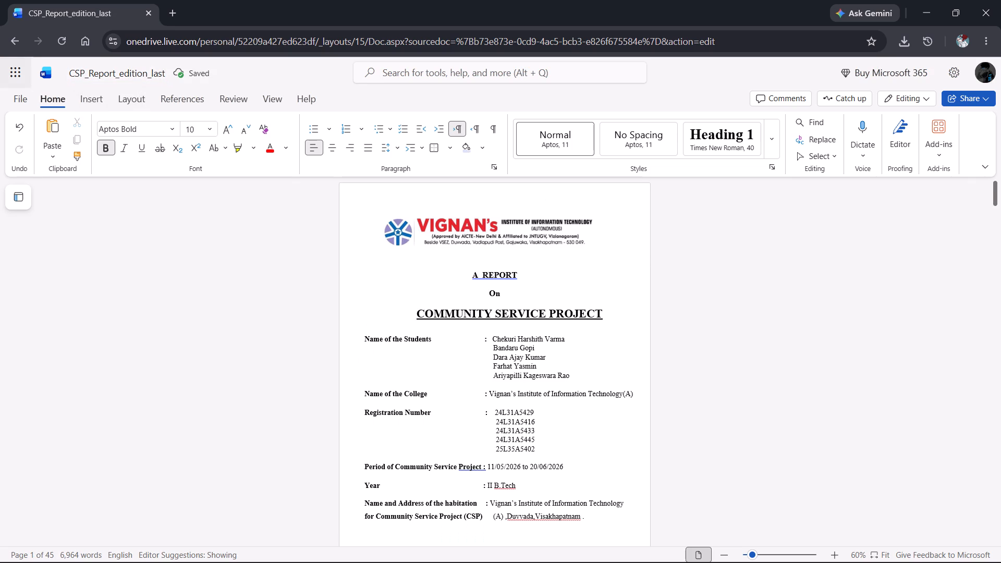
# Export the renamed report as a PDF and download it.
pyautogui.click(21, 94)
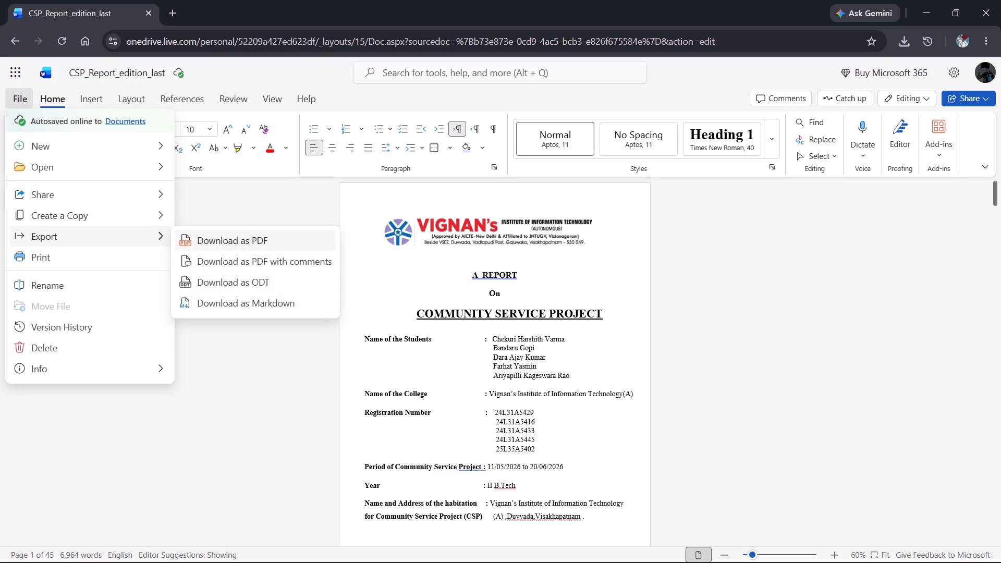
pyautogui.click(224, 235)
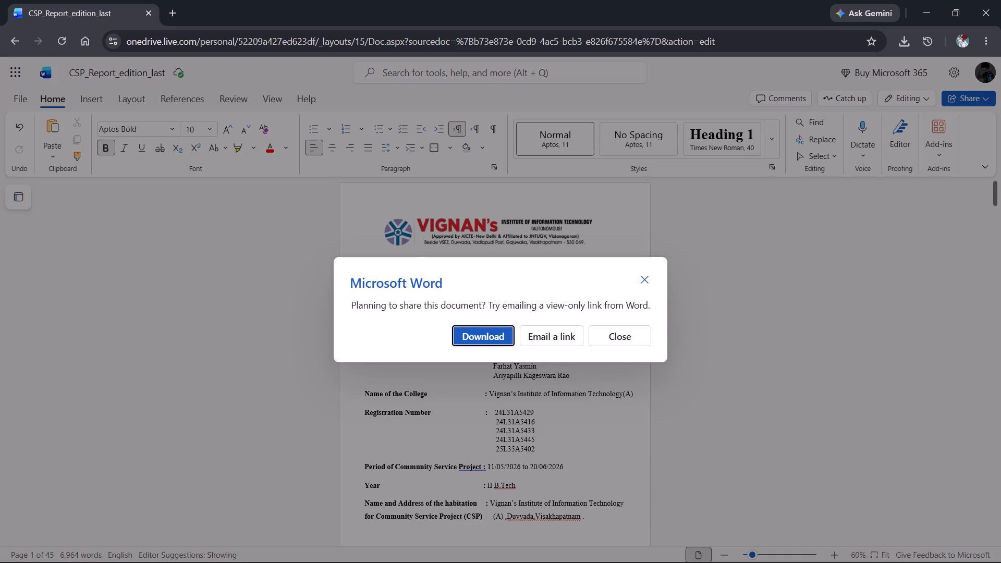
pyautogui.click(477, 334)
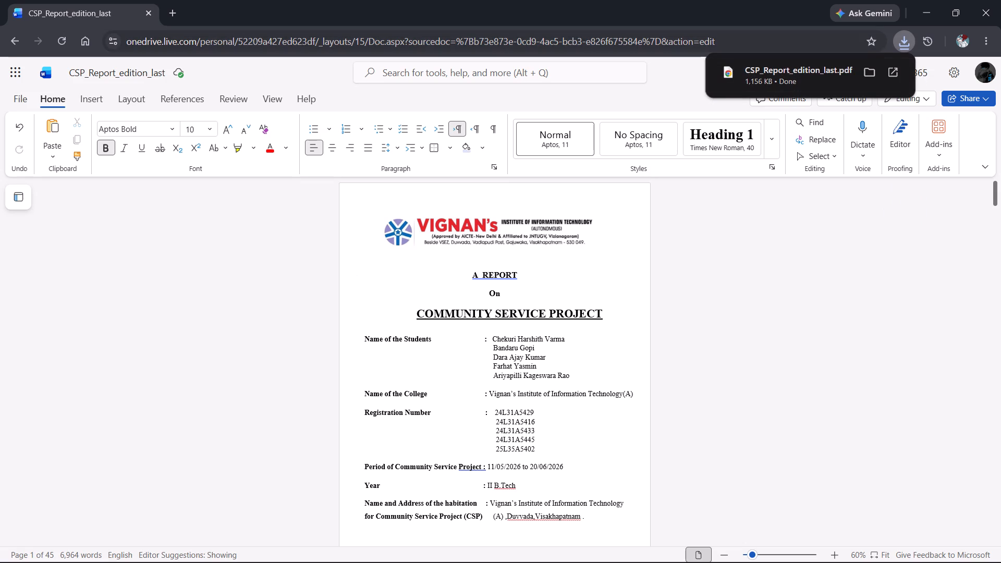
# Open the downloaded CSP_Report_edition_last.pdf and check its front pages, from the cover through the Abstract and Acknowledgements, reducing the zoom to 50%.
pyautogui.doubleClick(763, 73)
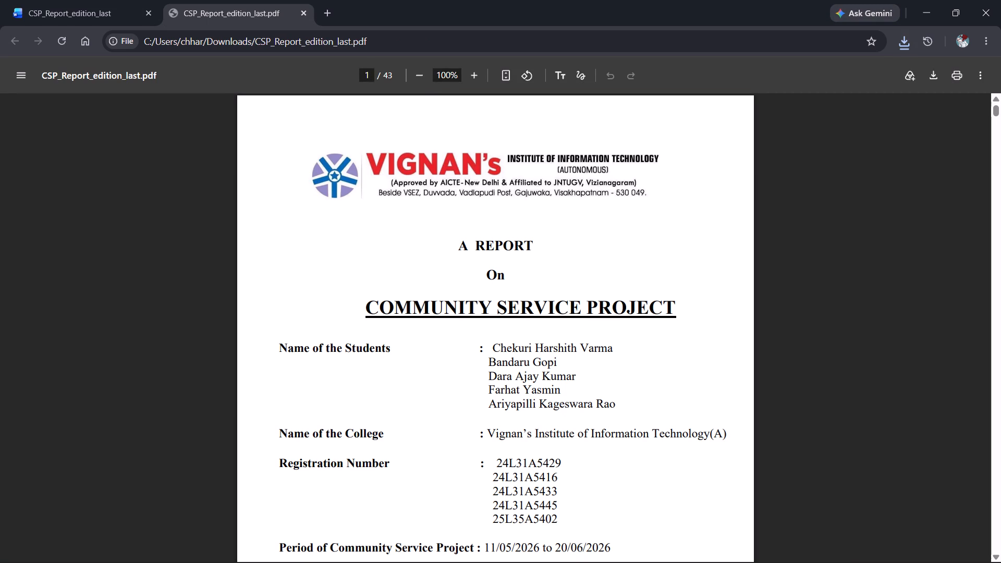
pyautogui.press('Right')
pyautogui.press('Right')
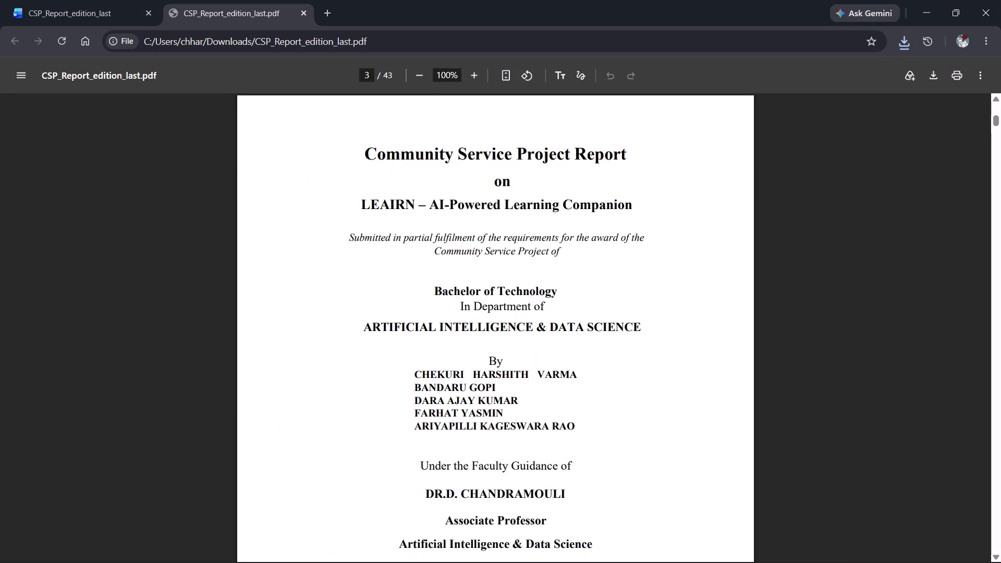
pyautogui.press('Right')
pyautogui.press('Right')
pyautogui.press('Left')
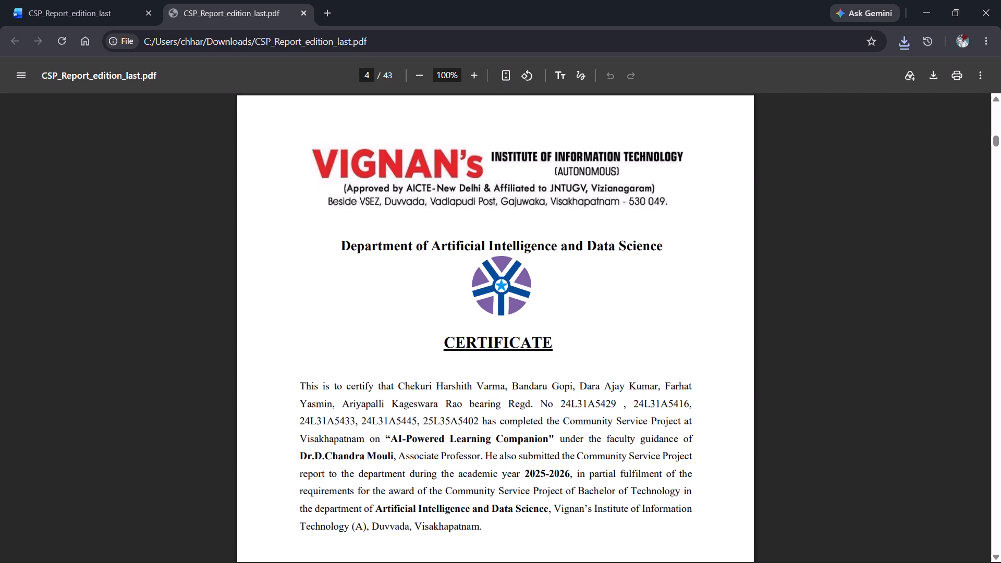
pyautogui.press('Right')
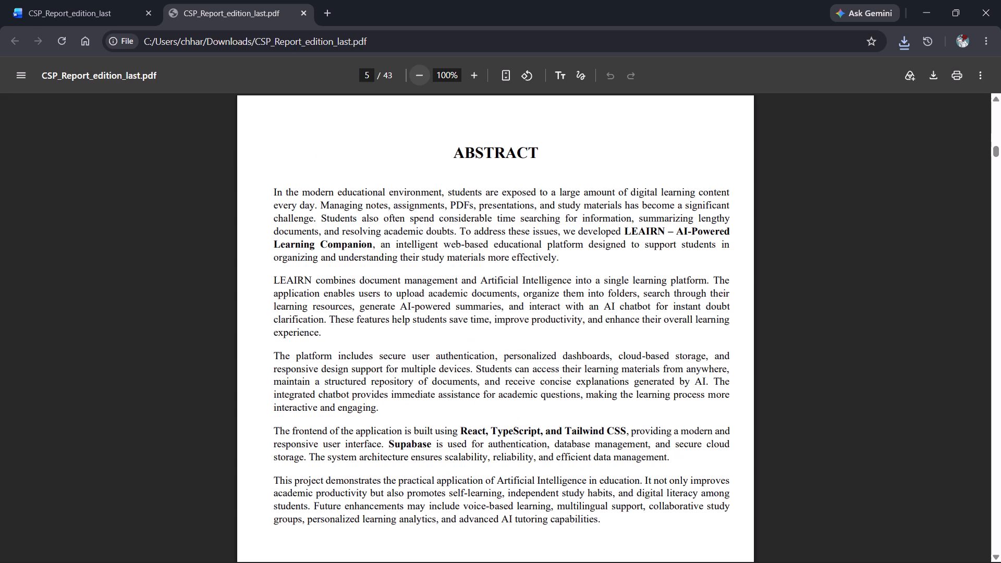
pyautogui.click(420, 76)
pyautogui.click(420, 76)
pyautogui.click(420, 76)
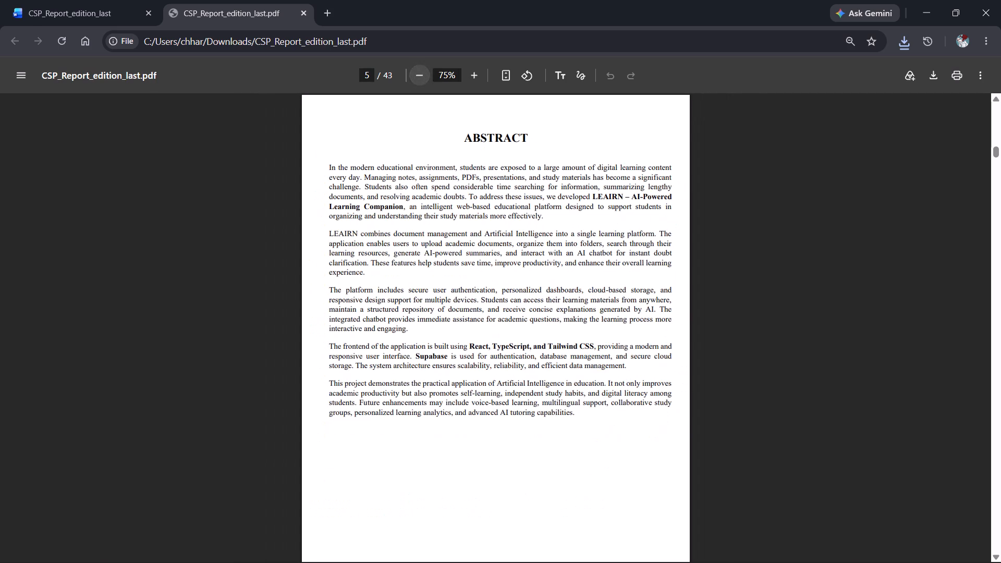
pyautogui.click(420, 76)
pyautogui.click(420, 76)
pyautogui.press('Up')
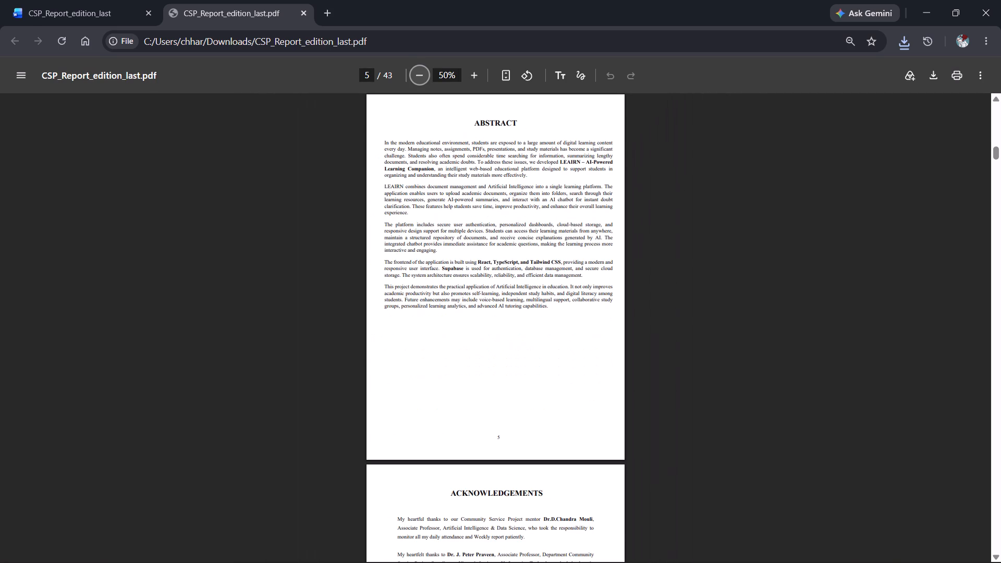
pyautogui.scroll(1, 456, 151)
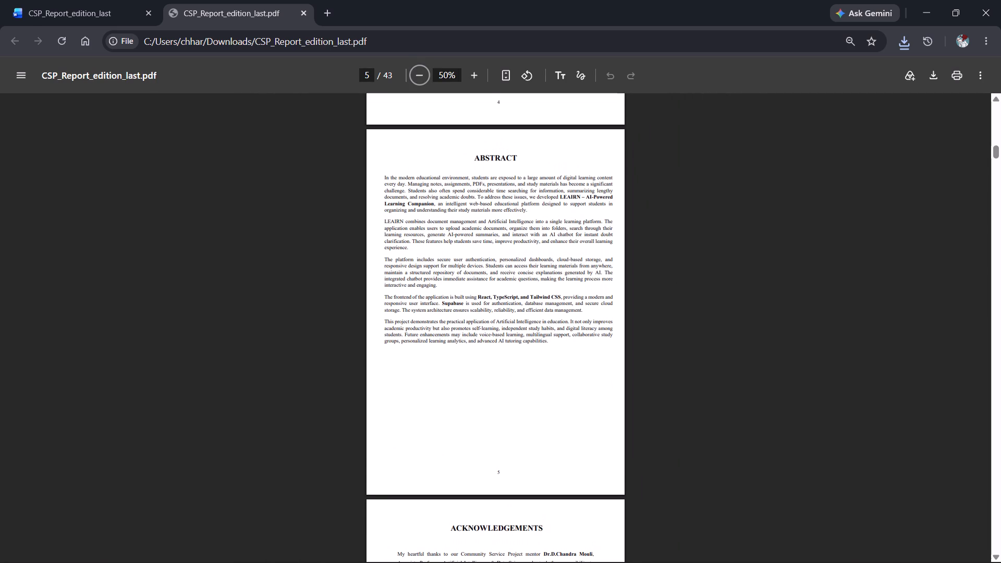
pyautogui.press('Right')
pyautogui.scroll(1, 456, 151)
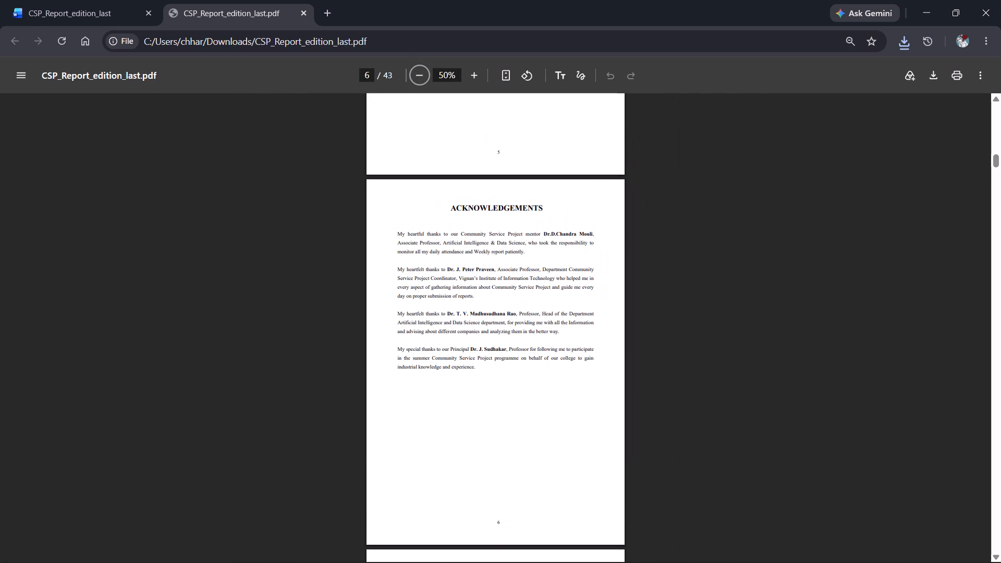
# Review the PDF pages after the Acknowledgements, from Chapter 1 through the Chapter 4 title page.
pyautogui.press('Right')
pyautogui.press('Right')
pyautogui.press('Right')
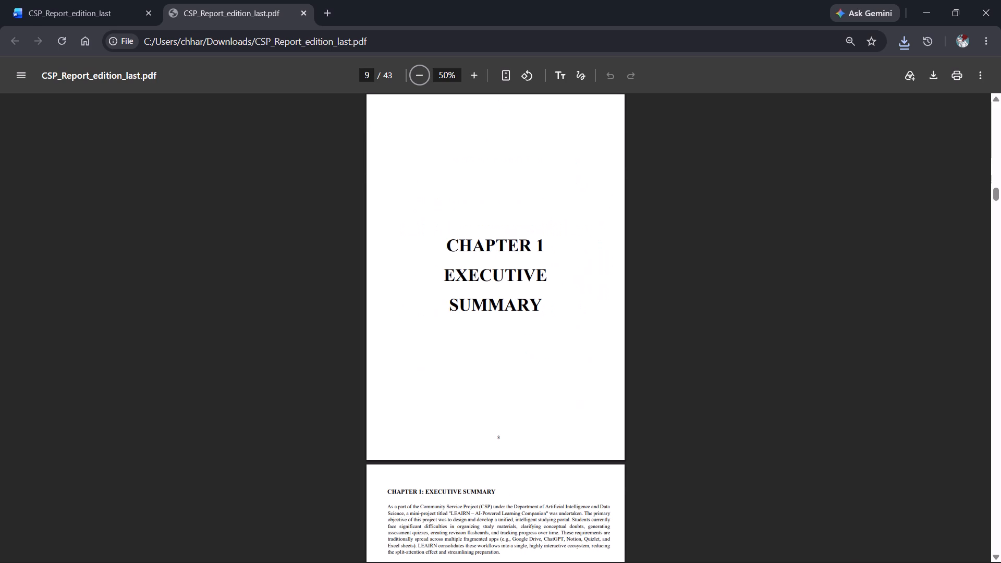
pyautogui.press('Right')
pyautogui.press('Right')
pyautogui.press('Right')
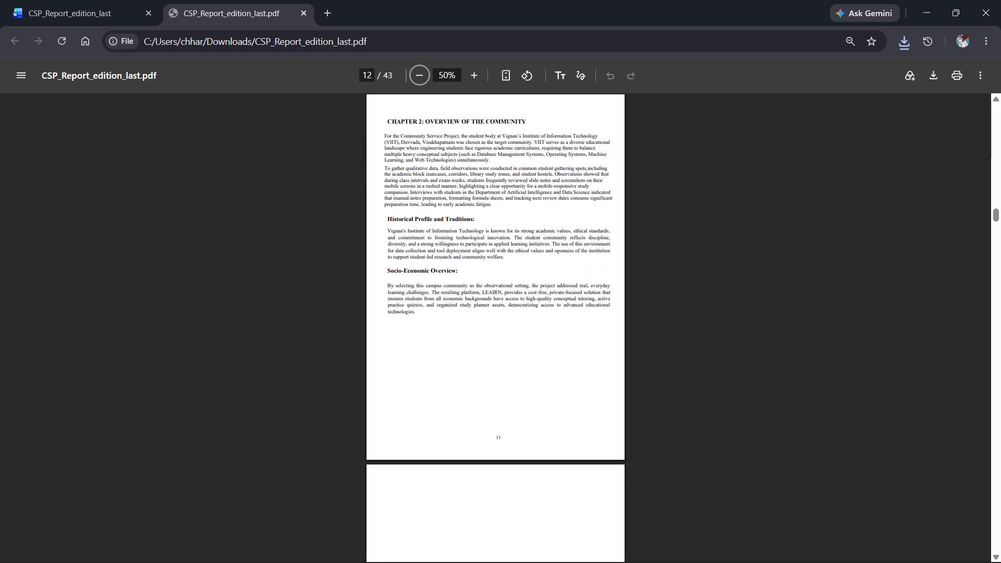
pyautogui.press('Right')
pyautogui.press('Right')
pyautogui.press('Right')
pyautogui.press('Right')
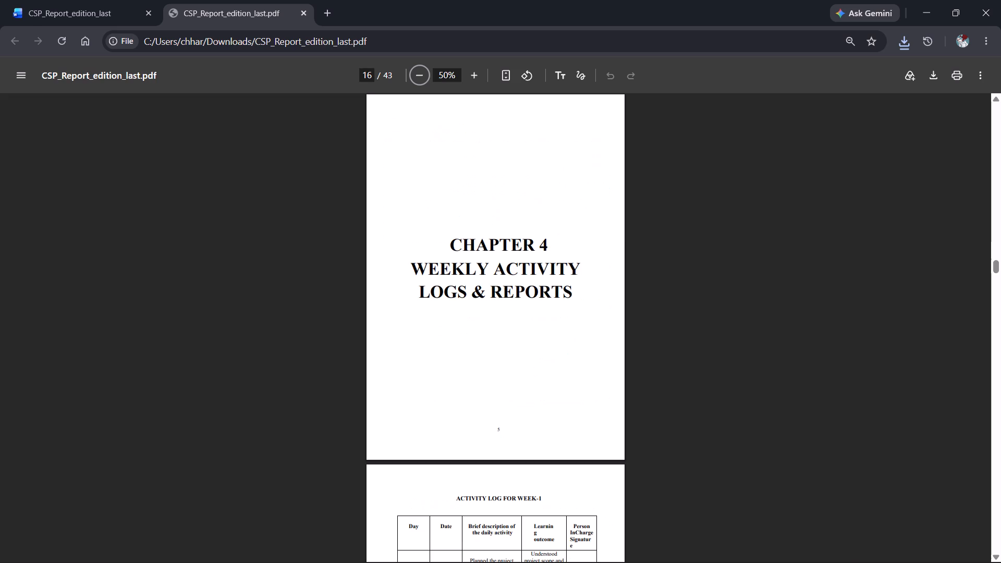
# Review the weekly activity logs and weekly reports of Chapter 4 in the PDF, up to the Chapter 5 title page.
pyautogui.press('Right')
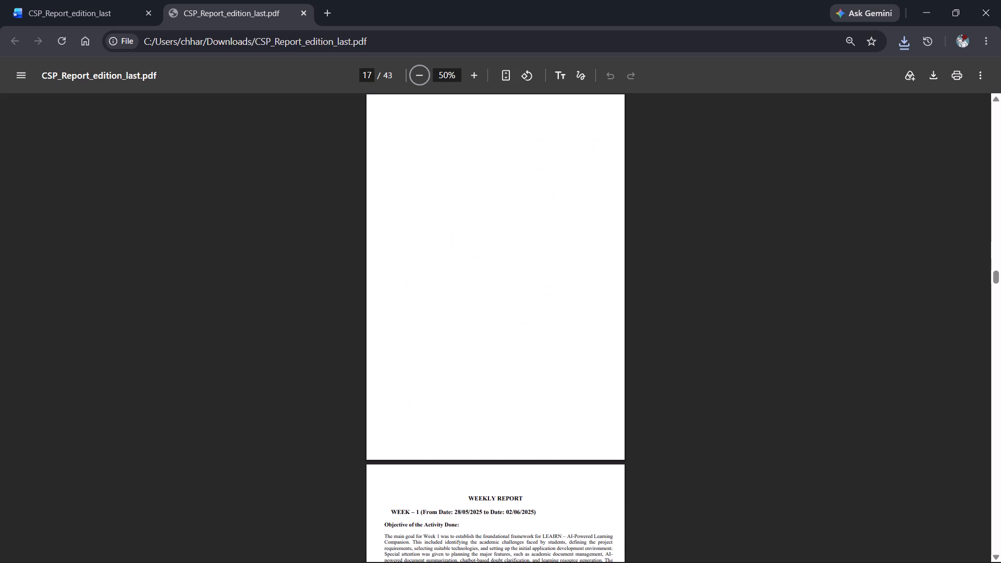
pyautogui.press('Right')
pyautogui.press('Left')
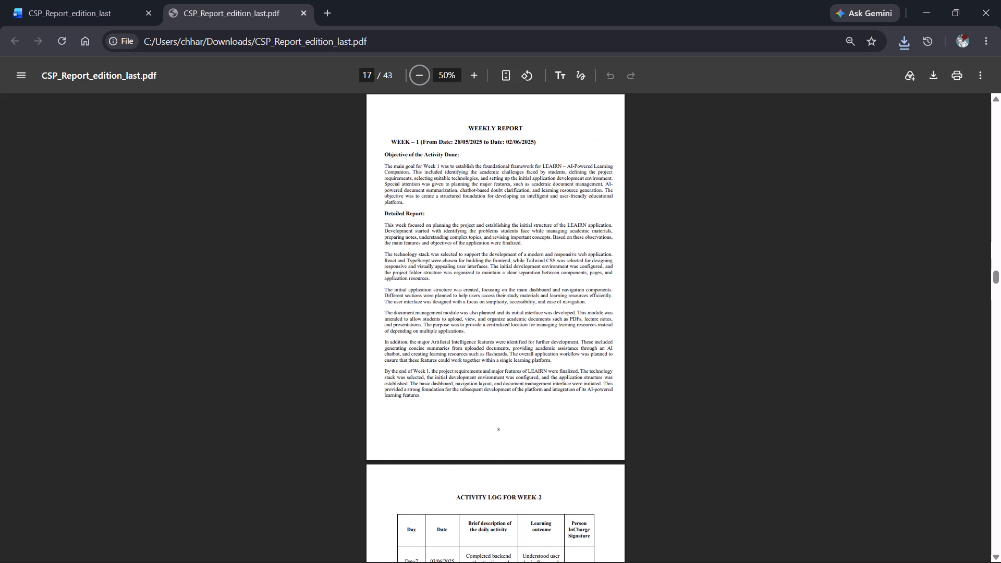
pyautogui.press('Right')
pyautogui.press('Right')
pyautogui.press('Right')
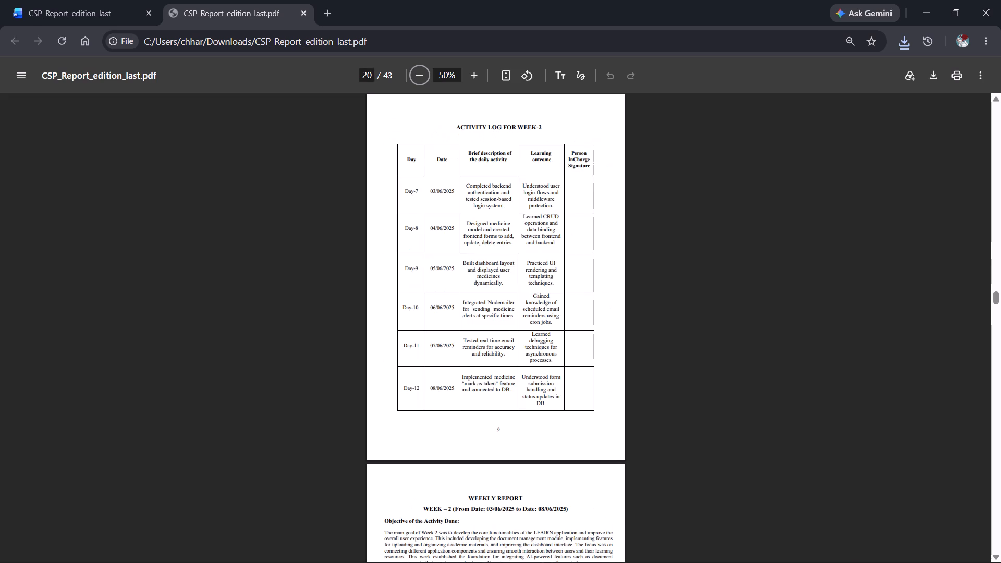
pyautogui.press('Right')
pyautogui.press('Left')
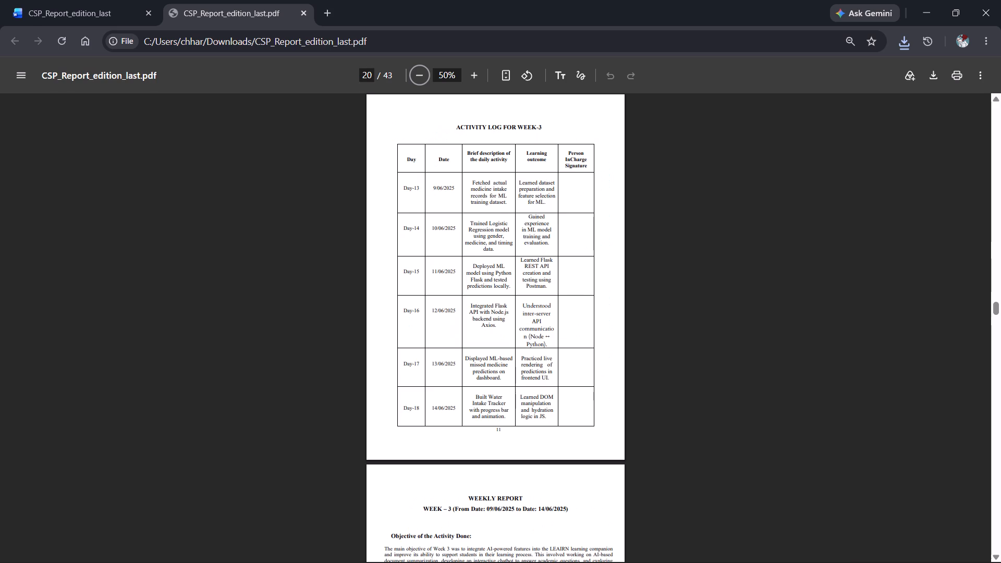
pyautogui.press('Right')
pyautogui.press('Right')
pyautogui.press('Right')
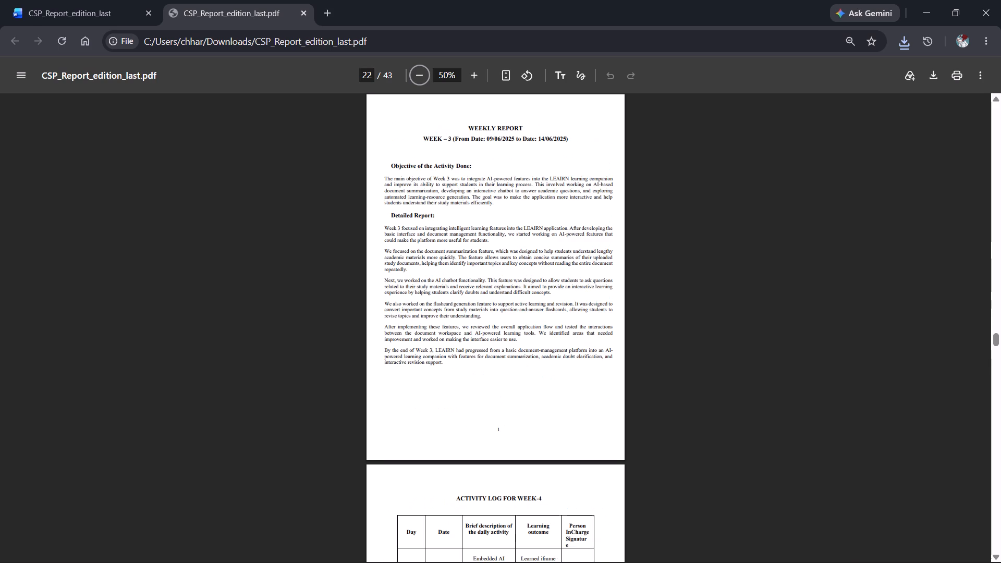
pyautogui.press('Right')
pyautogui.press('Right')
pyautogui.press('Right')
pyautogui.press('Right')
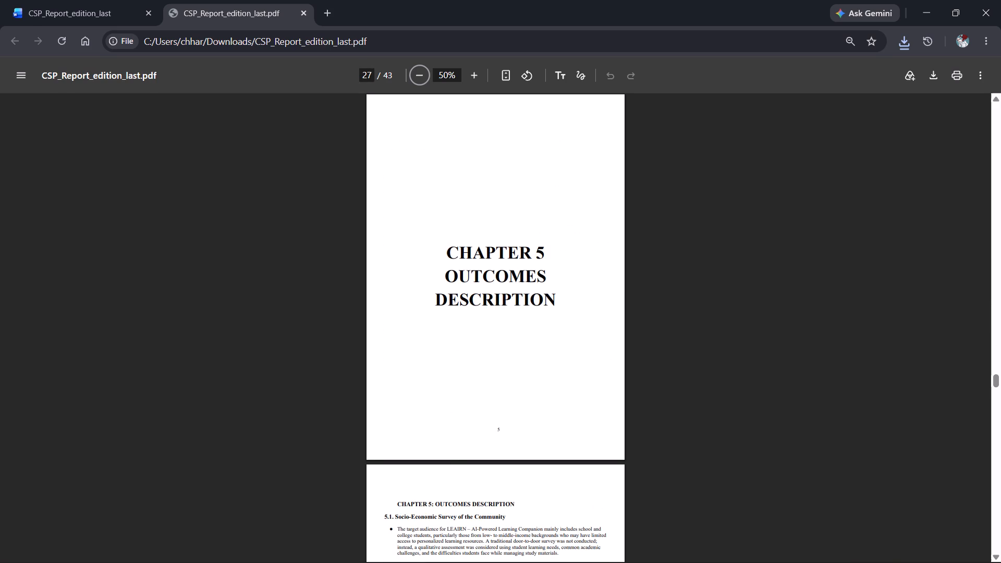
# Review Chapter 5 and the LEAIRN mini project report in the PDF, up to the Results, Conclusion & Future Work page.
pyautogui.press('Right')
pyautogui.press('Left')
pyautogui.press('Right')
pyautogui.press('Right')
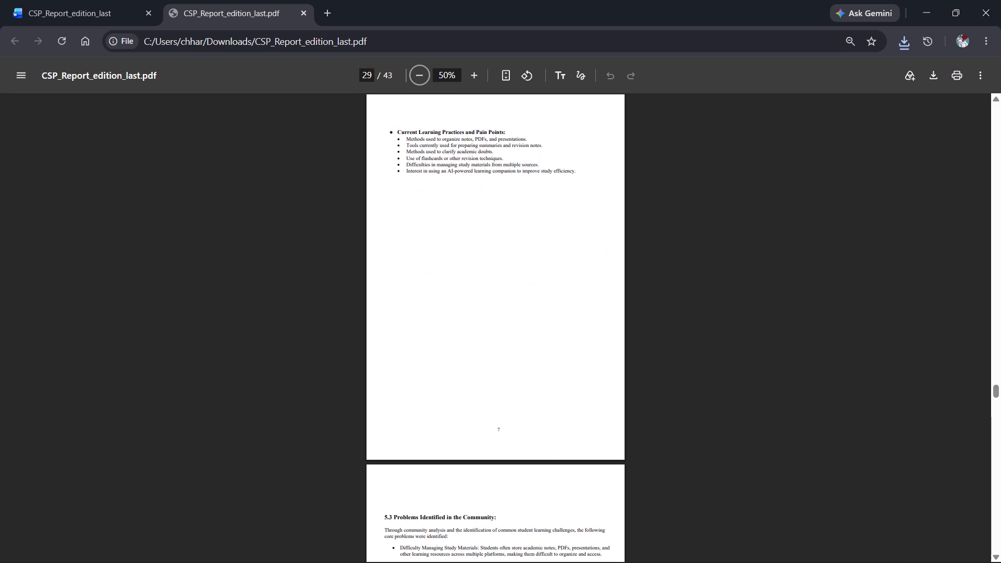
pyautogui.press('Right')
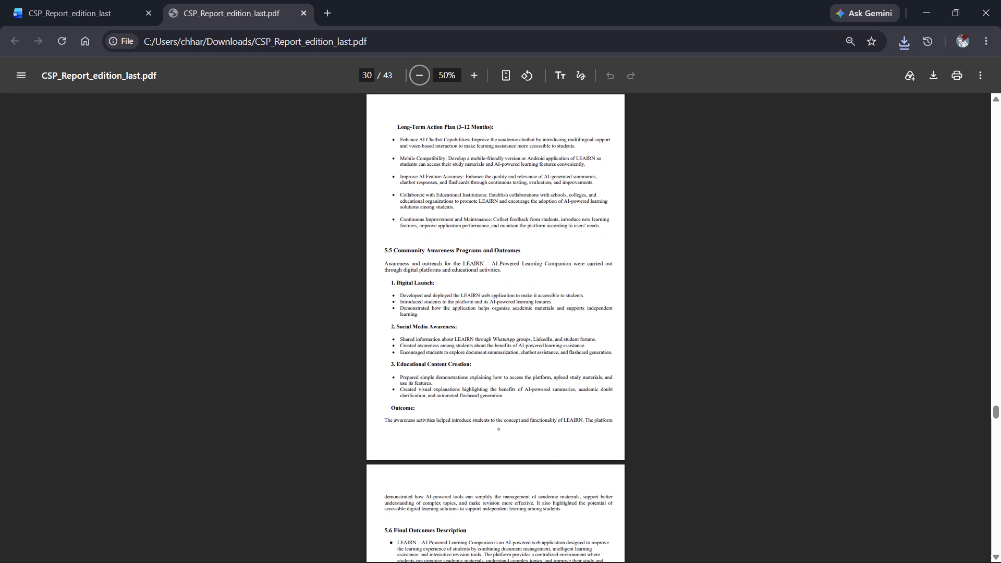
pyautogui.press('Right')
pyautogui.press('Right')
pyautogui.press('Right')
pyautogui.press('Right')
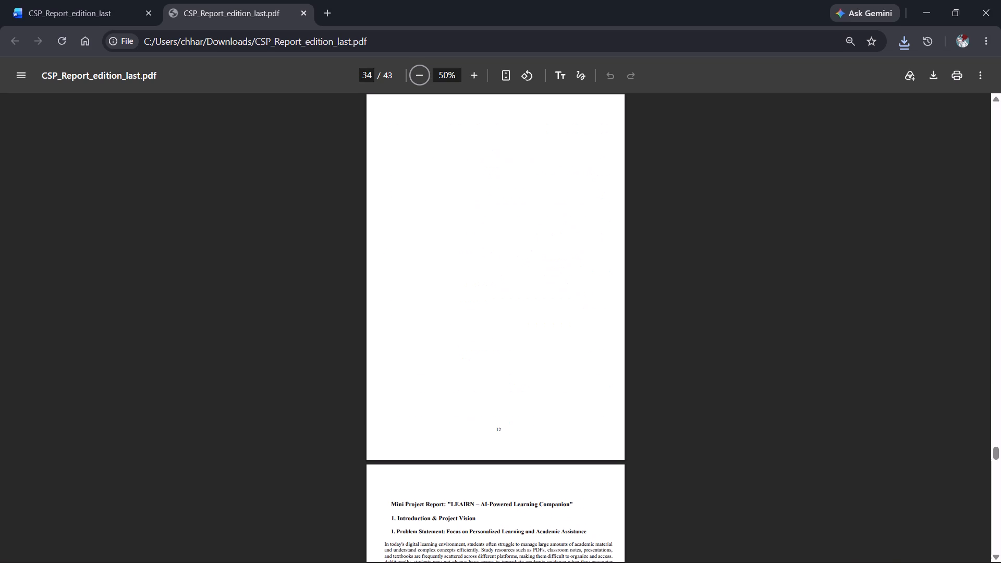
pyautogui.press('Right')
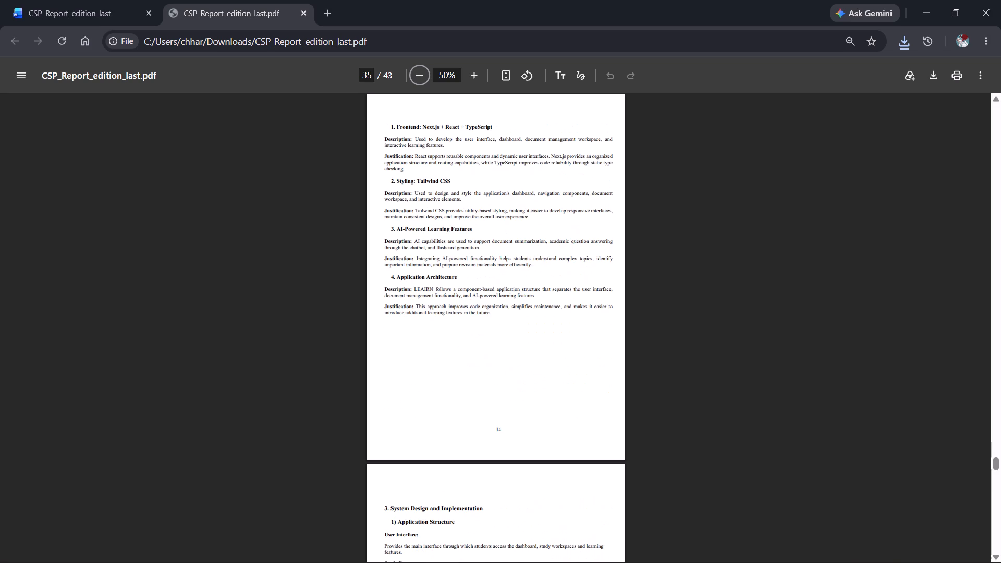
pyautogui.press('Left')
pyautogui.press('Right')
pyautogui.press('Right')
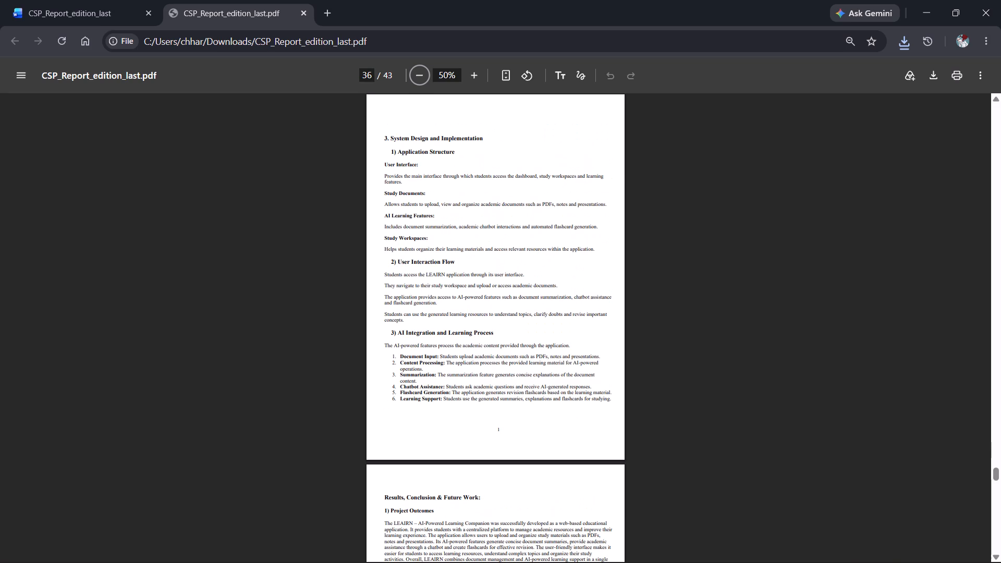
pyautogui.press('Right')
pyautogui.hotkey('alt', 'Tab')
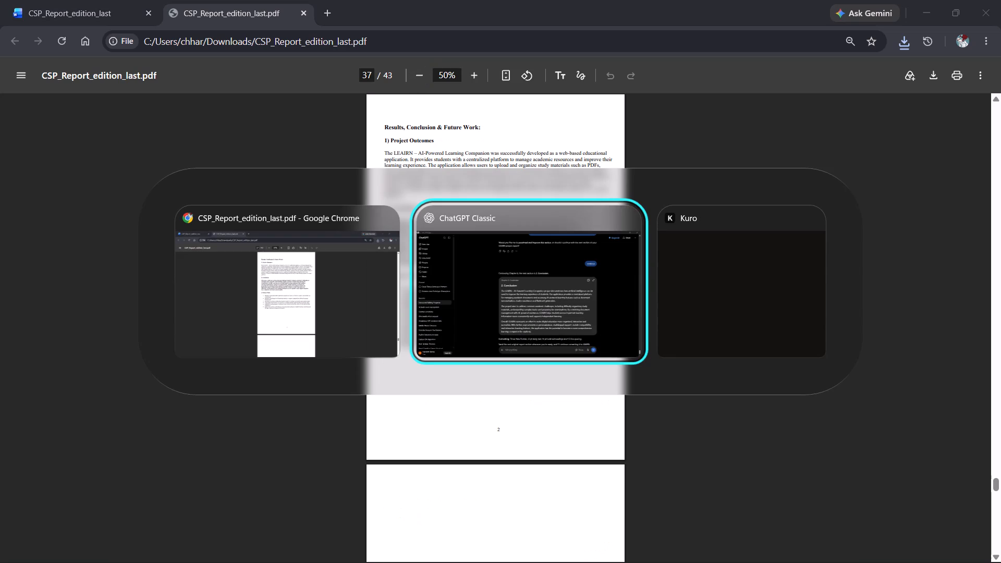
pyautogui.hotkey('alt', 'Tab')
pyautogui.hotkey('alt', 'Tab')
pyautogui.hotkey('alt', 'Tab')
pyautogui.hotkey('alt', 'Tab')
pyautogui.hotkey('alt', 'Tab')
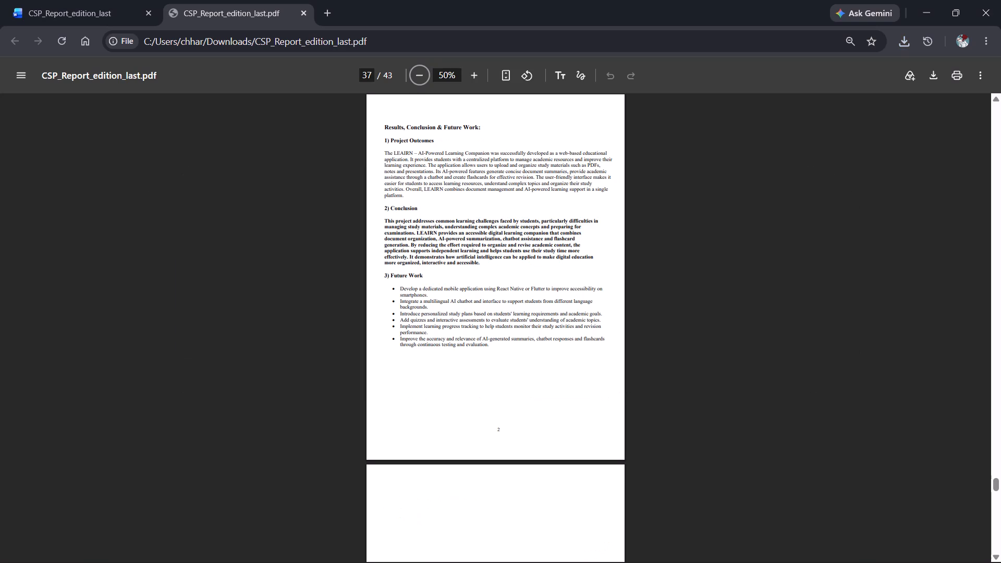
# In the Word document, remove the bold formatting from the paragraph under 2) Conclusion on the Results, Conclusion & Future Work page and save.
pyautogui.click(110, 18)
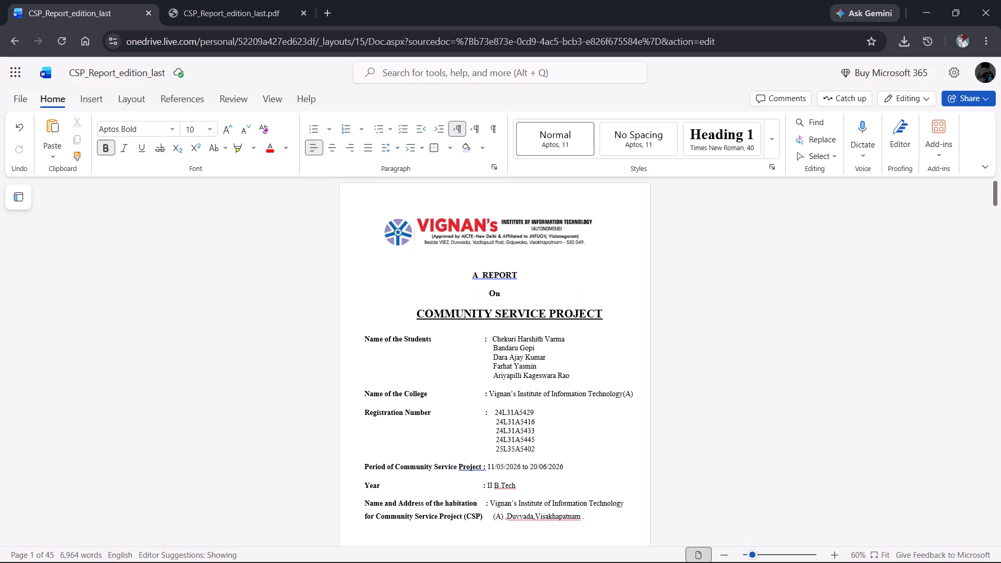
pyautogui.scroll(-13, 523, 318)
pyautogui.scroll(-12, 523, 318)
pyautogui.scroll(-11, 523, 318)
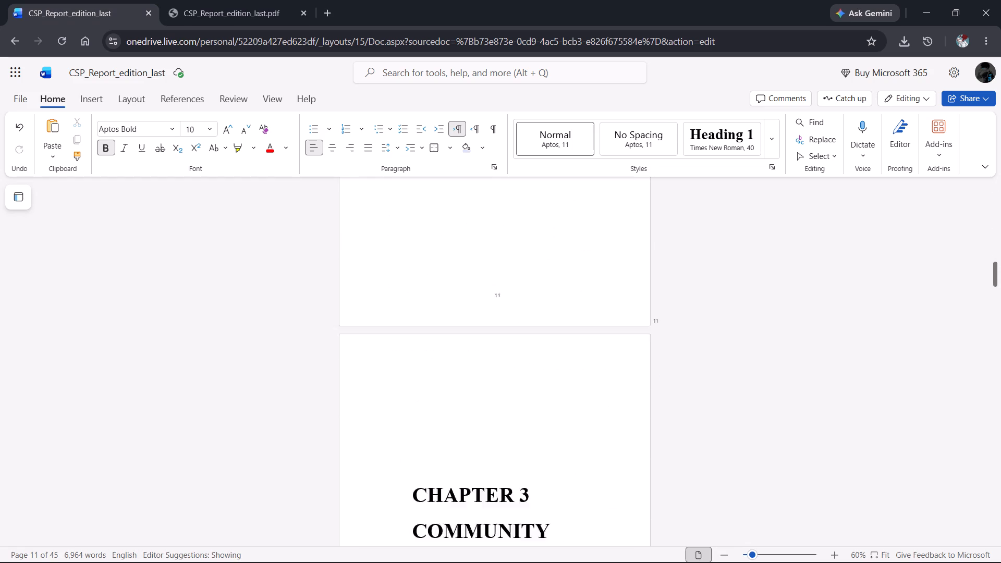
pyautogui.scroll(-20, 523, 318)
pyautogui.scroll(-14, 523, 318)
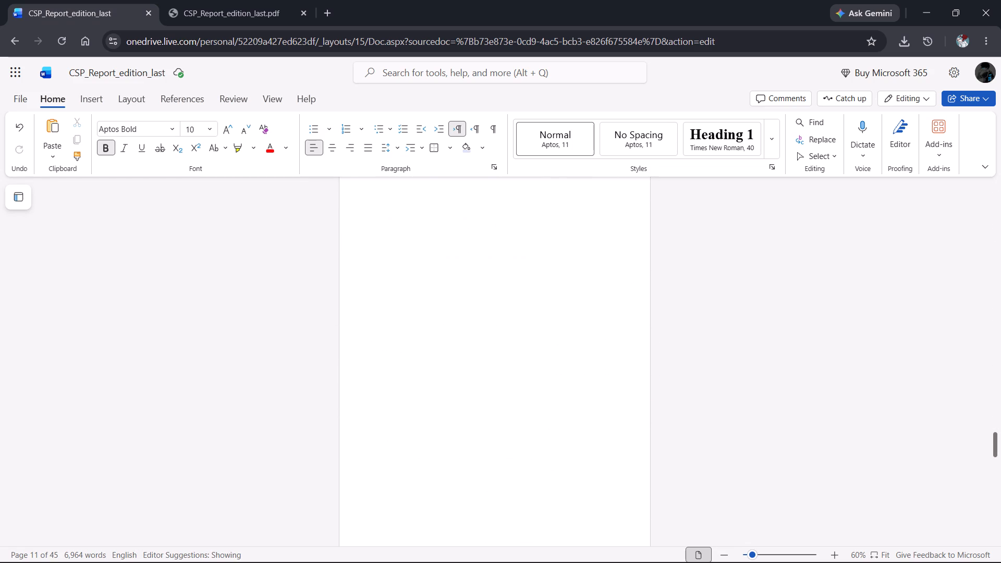
pyautogui.scroll(-2, 523, 318)
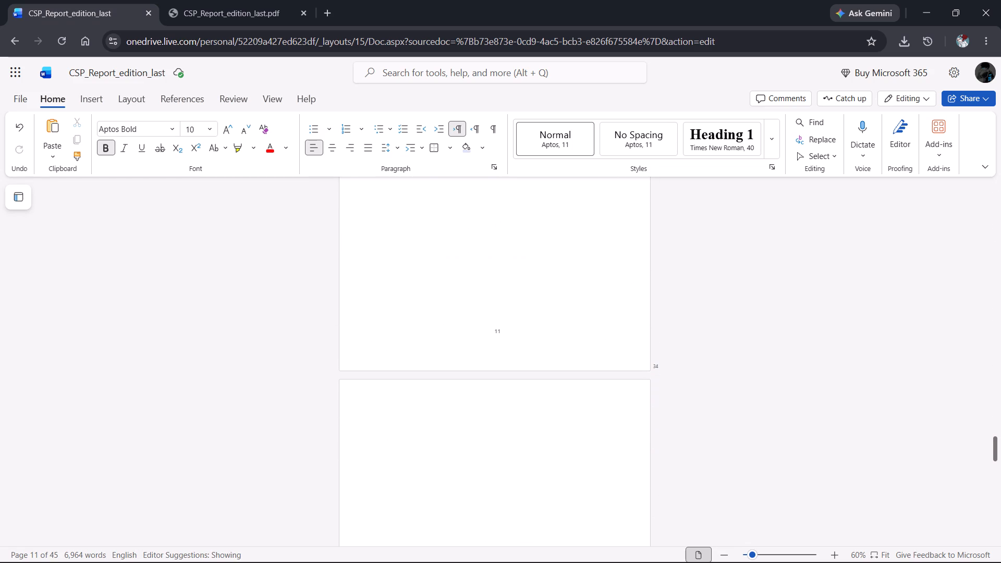
pyautogui.scroll(-6, 523, 318)
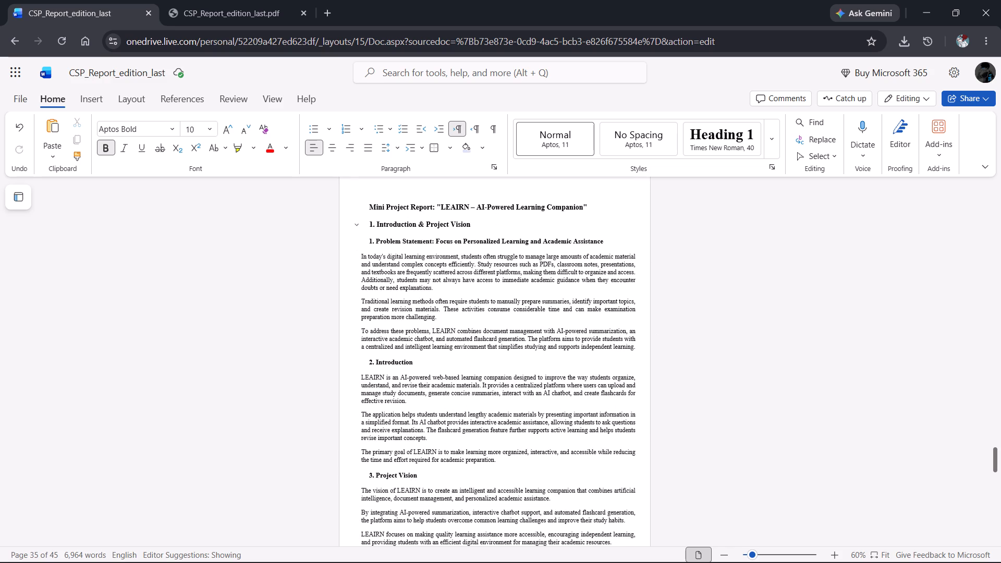
pyautogui.scroll(-4, 523, 318)
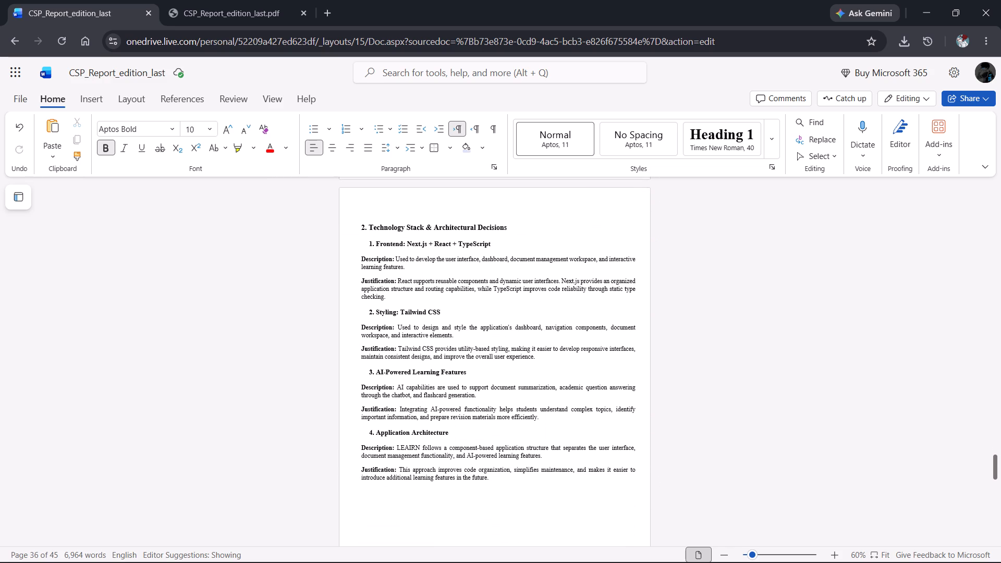
pyautogui.scroll(-2, 523, 318)
pyautogui.scroll(2, 523, 318)
pyautogui.scroll(-4, 523, 318)
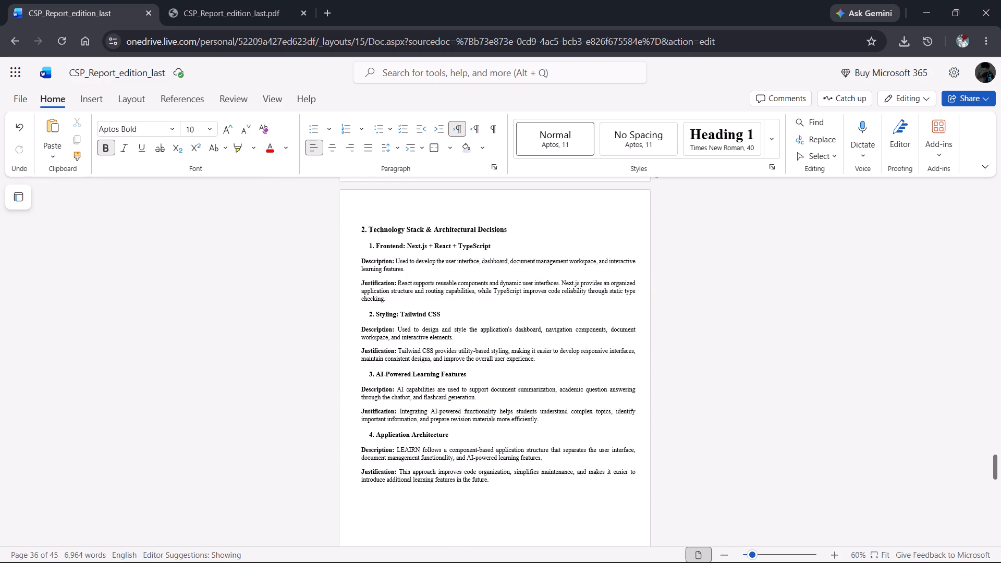
pyautogui.scroll(-7, 523, 318)
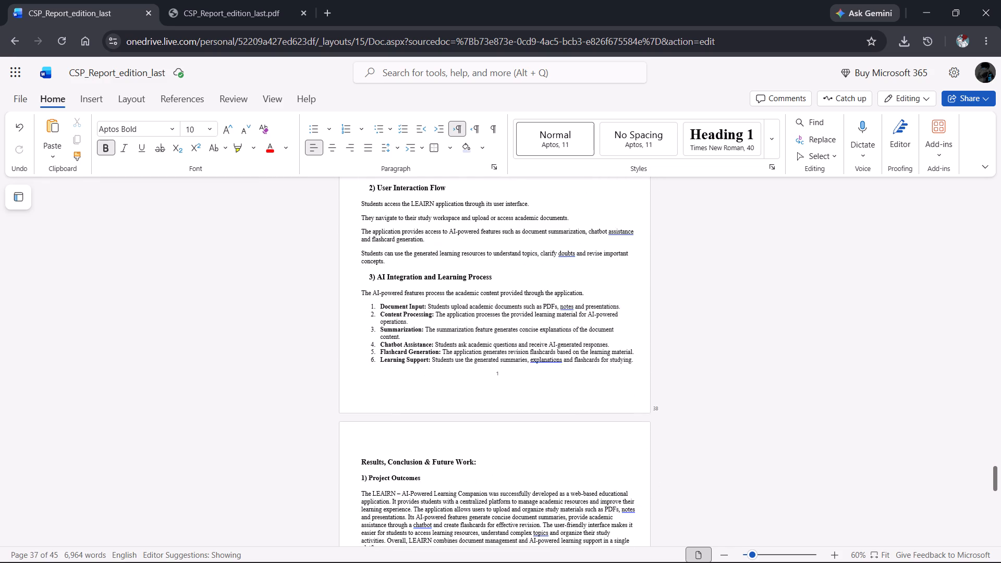
pyautogui.scroll(-4, 523, 318)
pyautogui.doubleClick(450, 334)
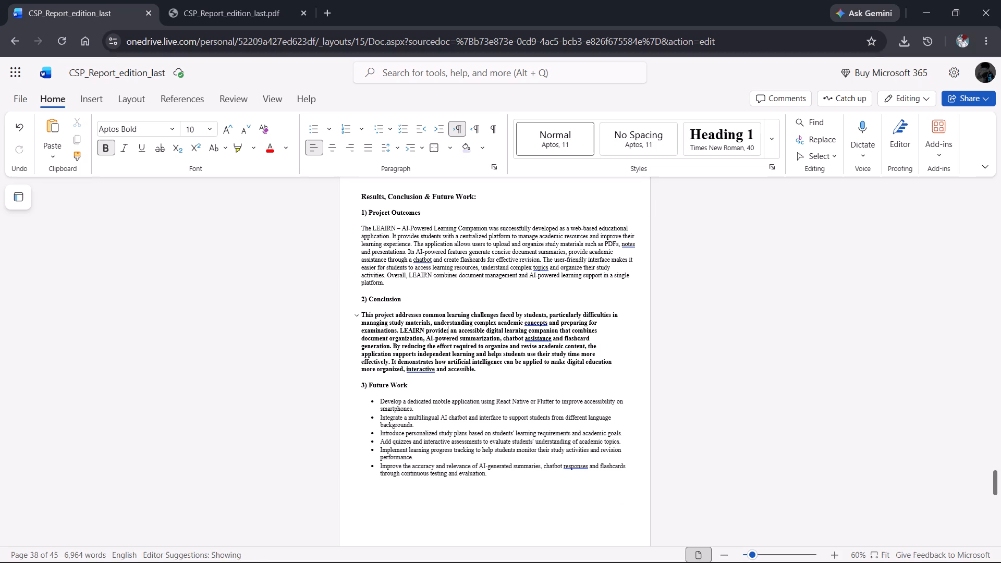
pyautogui.tripleClick(450, 334)
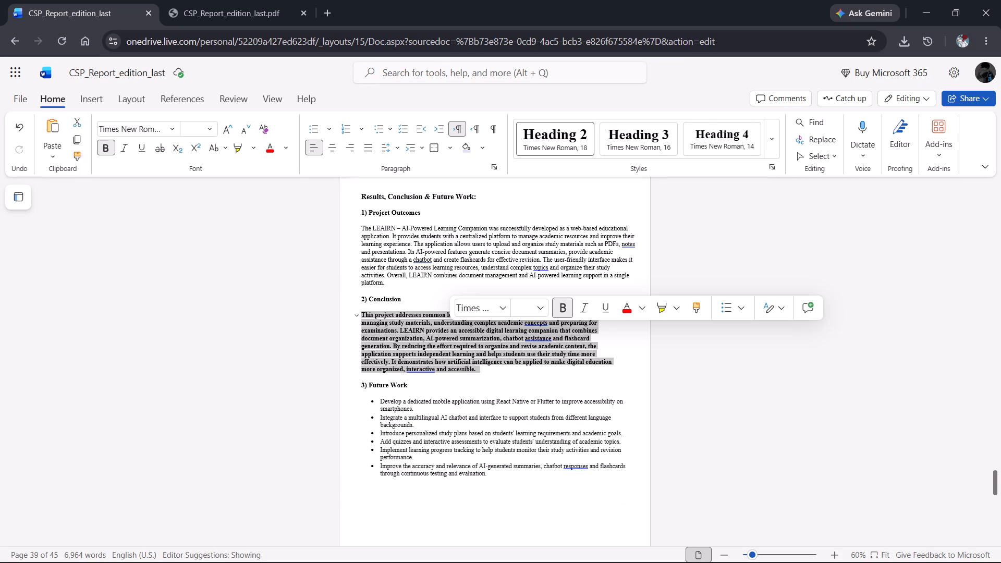
pyautogui.click(561, 305)
pyautogui.click(480, 349)
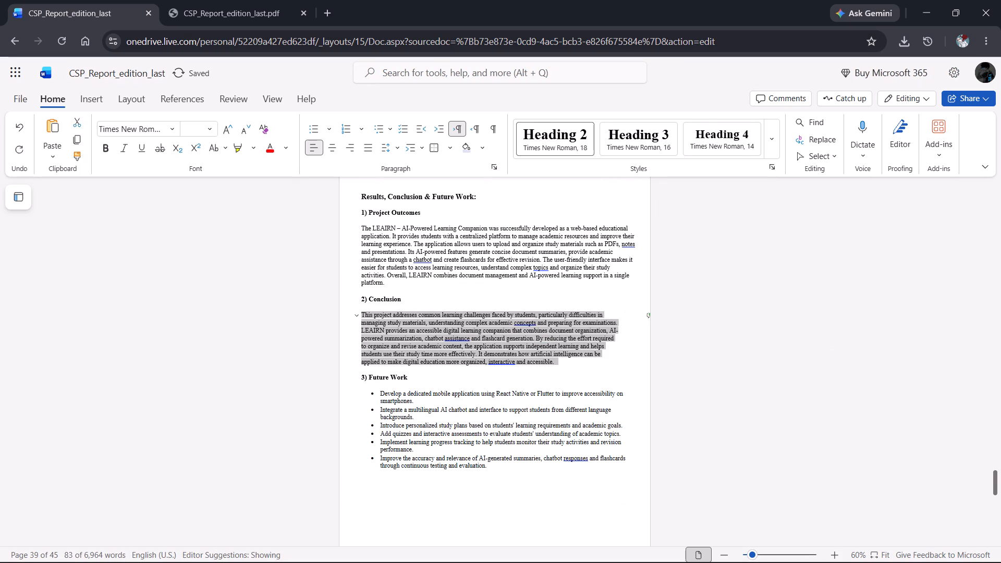
pyautogui.hotkey('ctrl', 's')
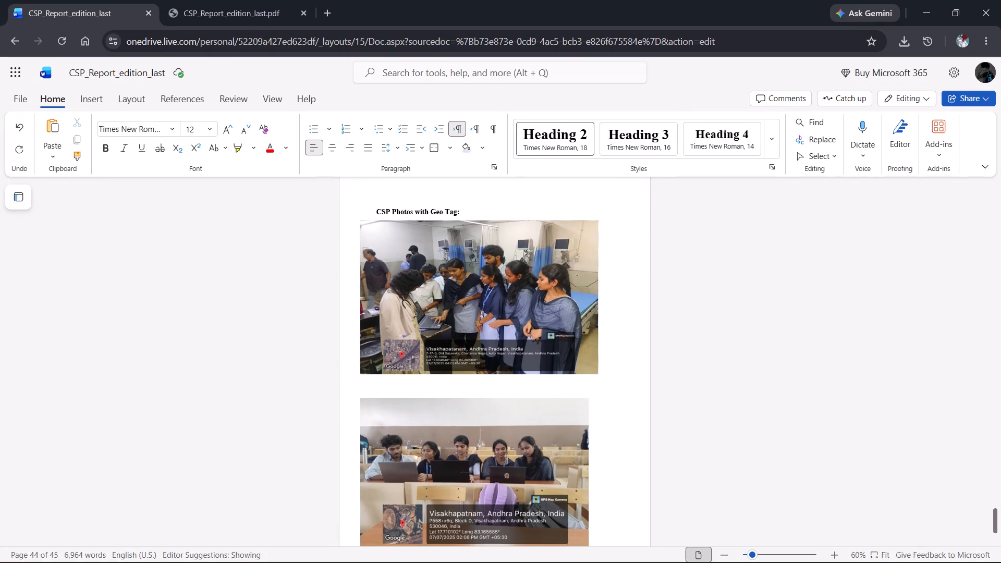
# Go to Word for the web in a new browser tab and open the csp_report document from the recent files.
pyautogui.click(322, 5)
pyautogui.click(319, 42)
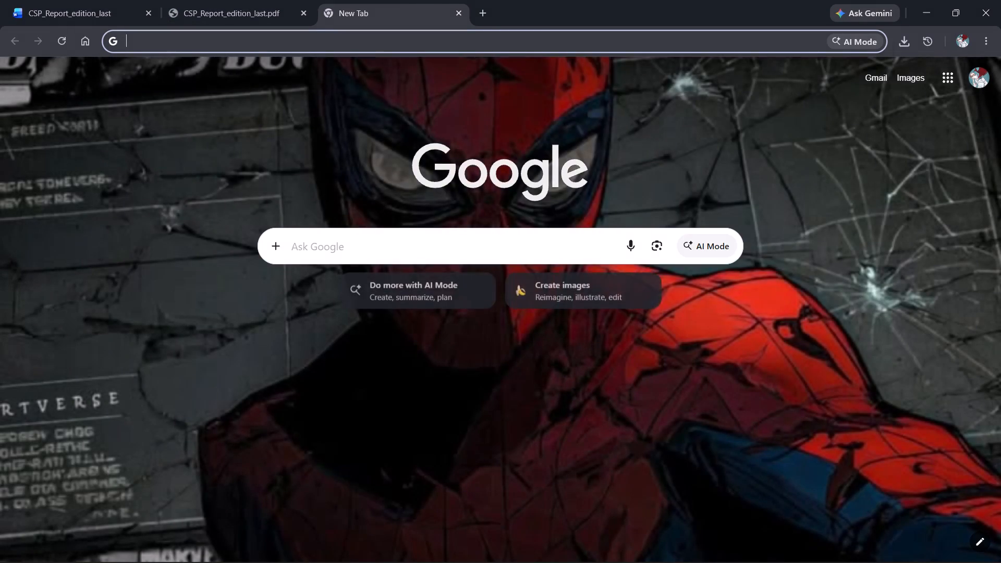
pyautogui.write('word')
pyautogui.press('Return')
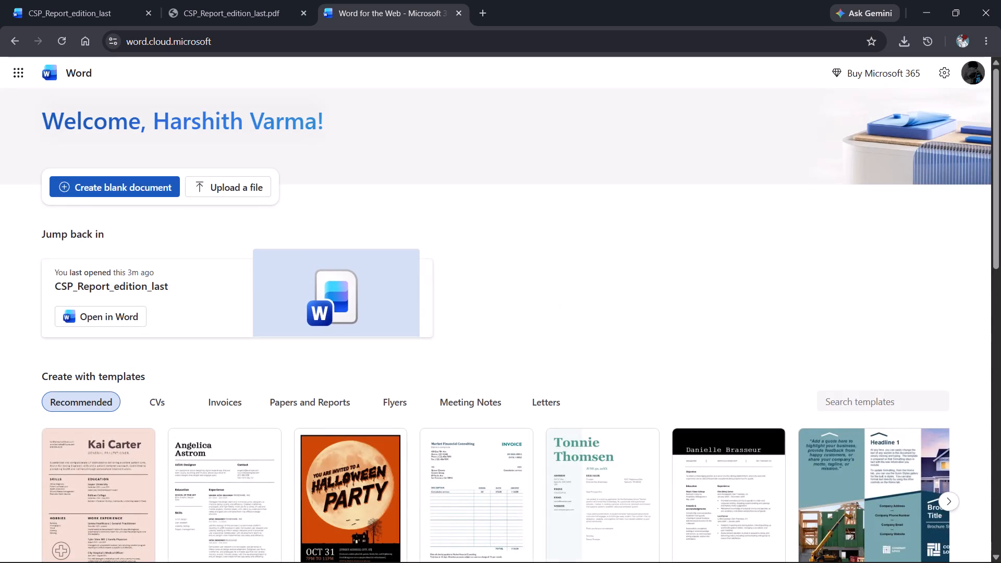
pyautogui.scroll(-6, 304, 449)
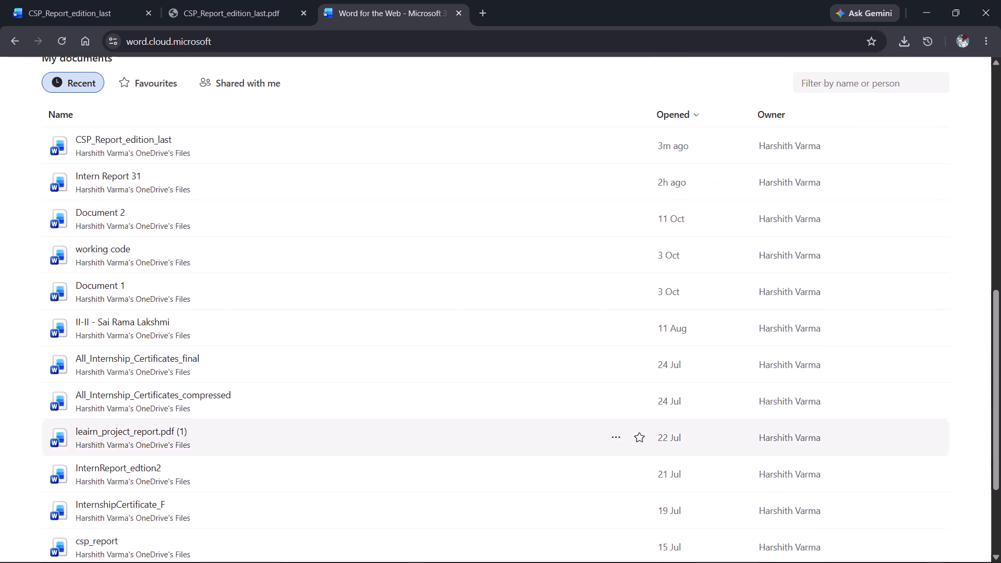
pyautogui.scroll(-3, 239, 438)
pyautogui.doubleClick(191, 434)
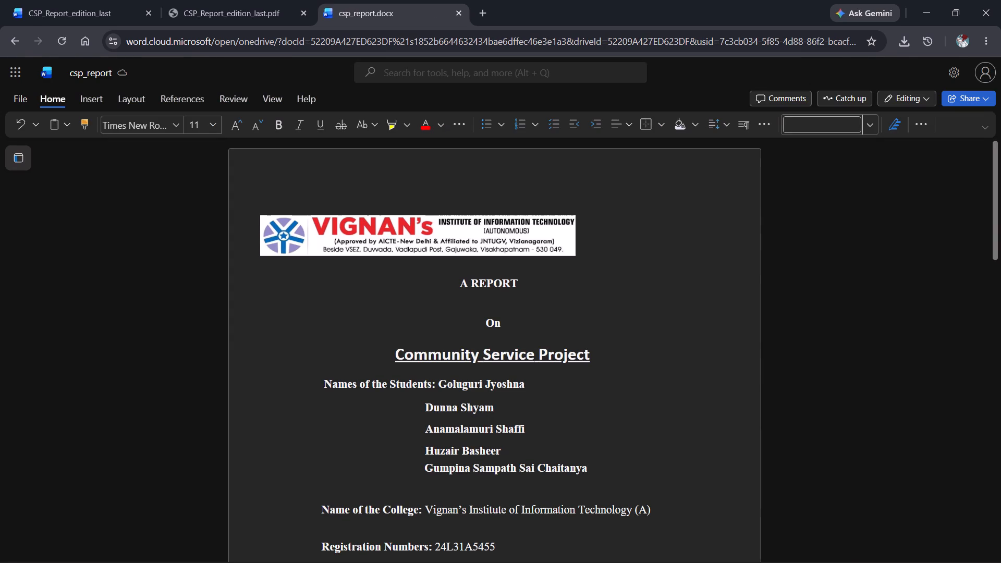
# Review the csp_report document through to its geo-tagged photos and final page, and close it.
pyautogui.moveTo(994, 166); pyautogui.dragTo(962, 544)
pyautogui.moveTo(996, 472); pyautogui.dragTo(991, 523)
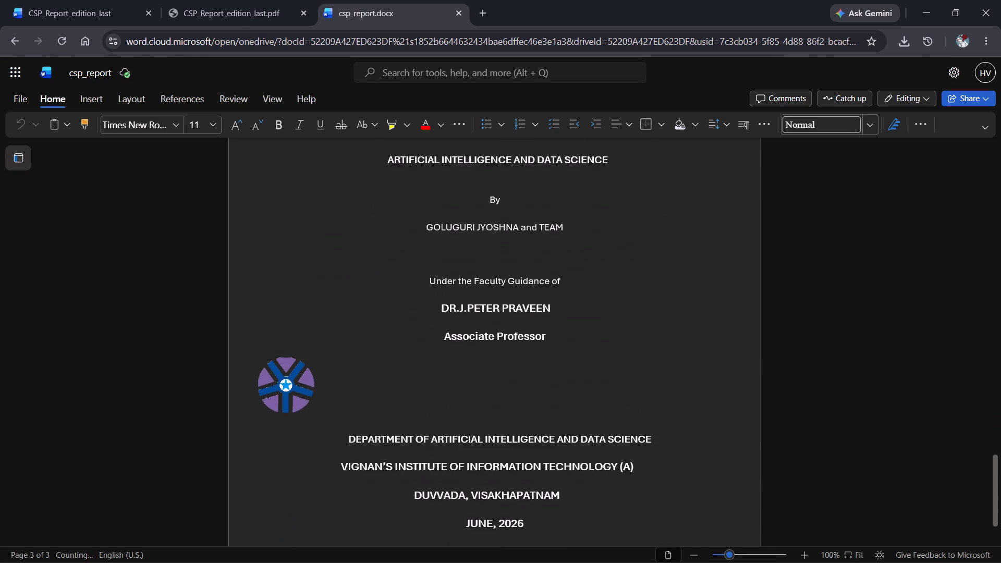
pyautogui.moveTo(991, 523); pyautogui.dragTo(641, 406)
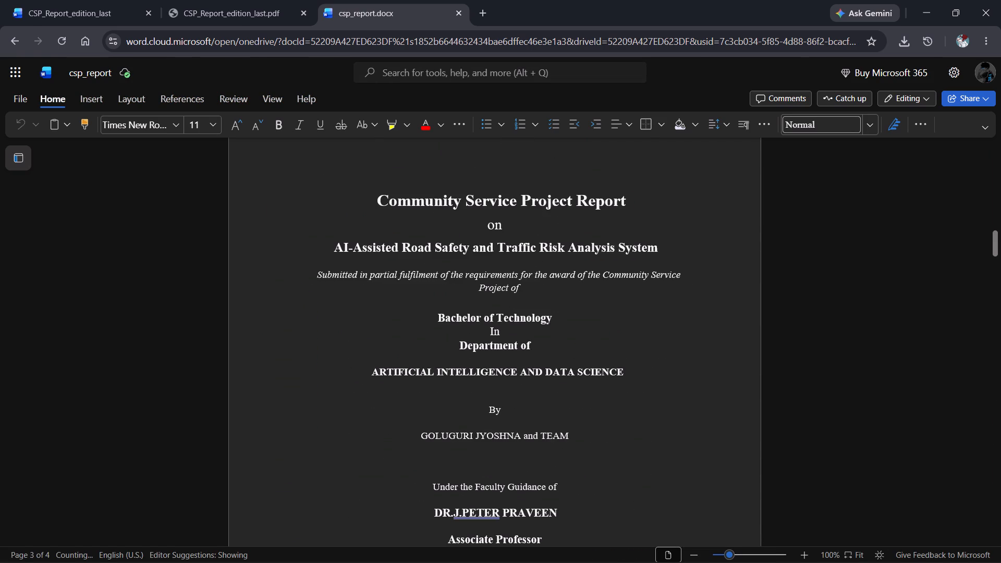
pyautogui.moveTo(997, 240); pyautogui.dragTo(998, 532)
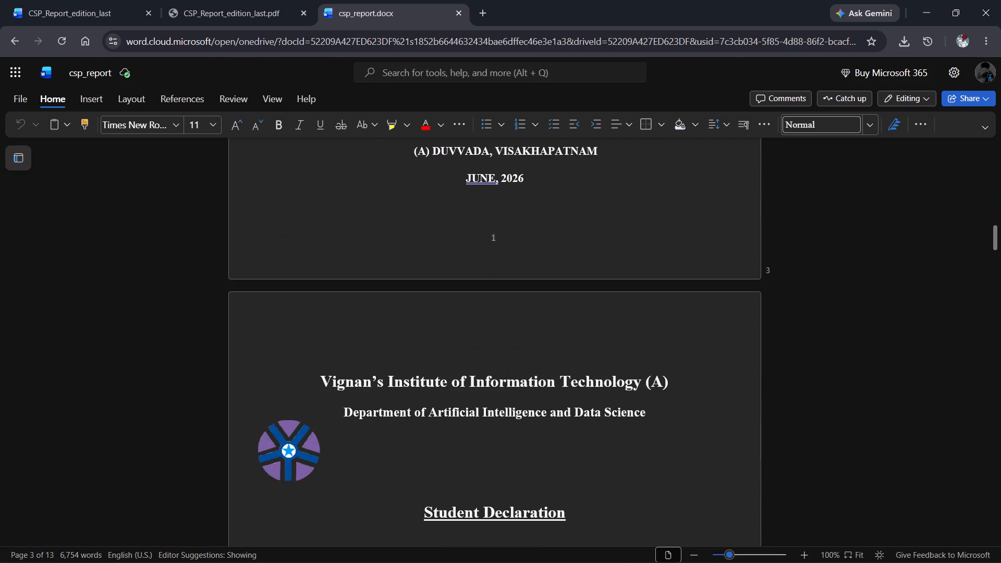
pyautogui.moveTo(998, 532); pyautogui.dragTo(995, 532)
pyautogui.click(995, 532)
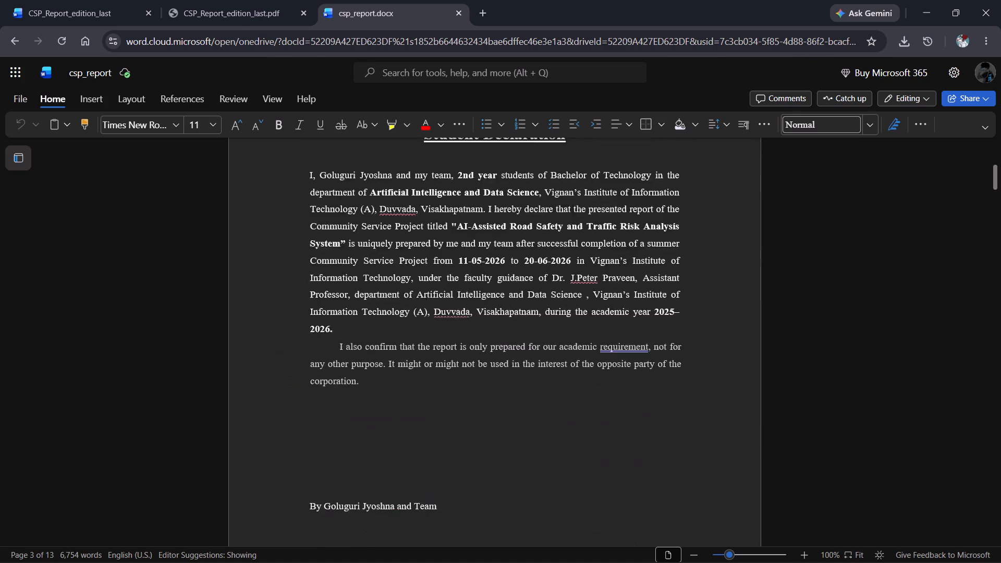
pyautogui.click(994, 228)
pyautogui.moveTo(996, 186); pyautogui.dragTo(1000, 406)
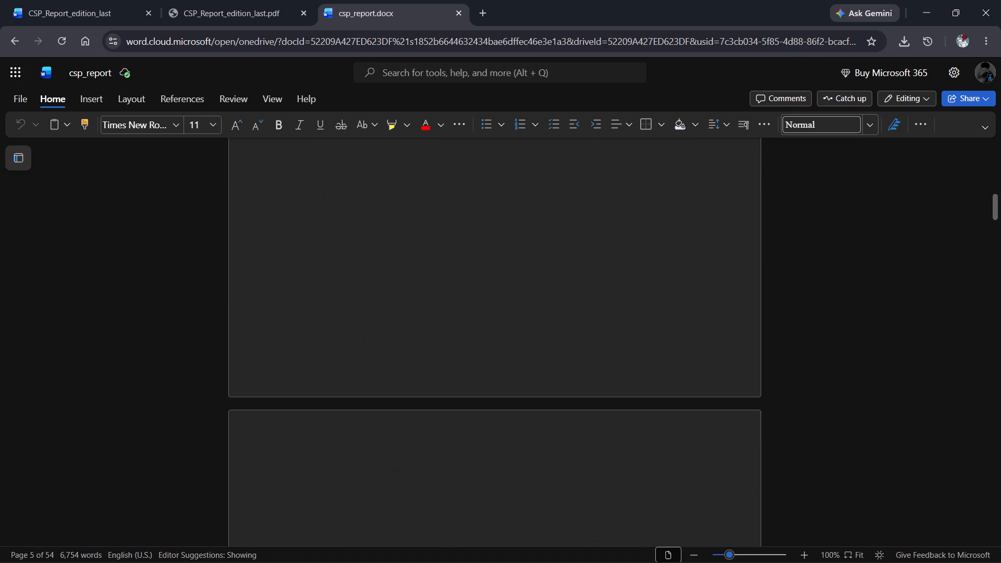
pyautogui.moveTo(1000, 406); pyautogui.dragTo(981, 516)
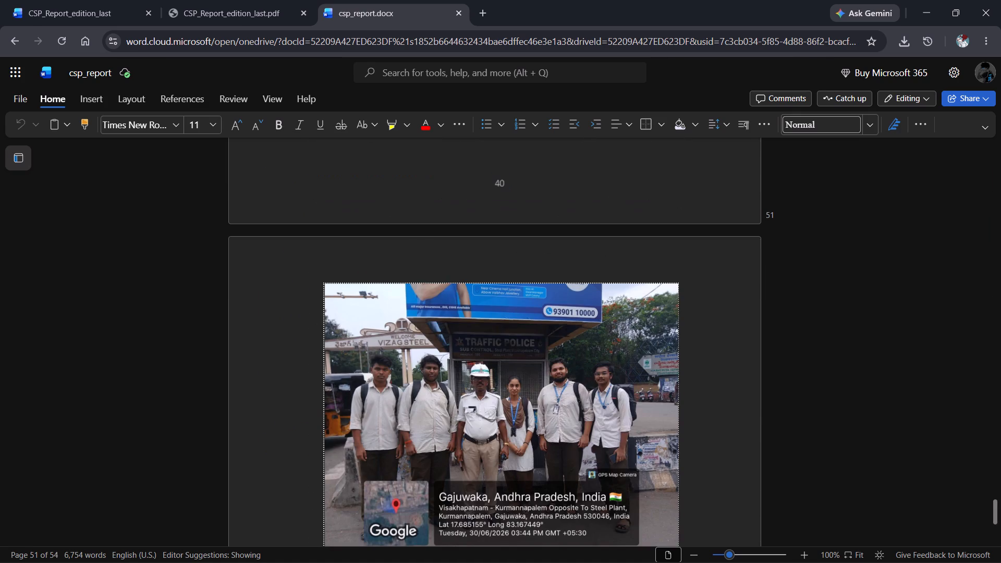
pyautogui.scroll(-2, 596, 402)
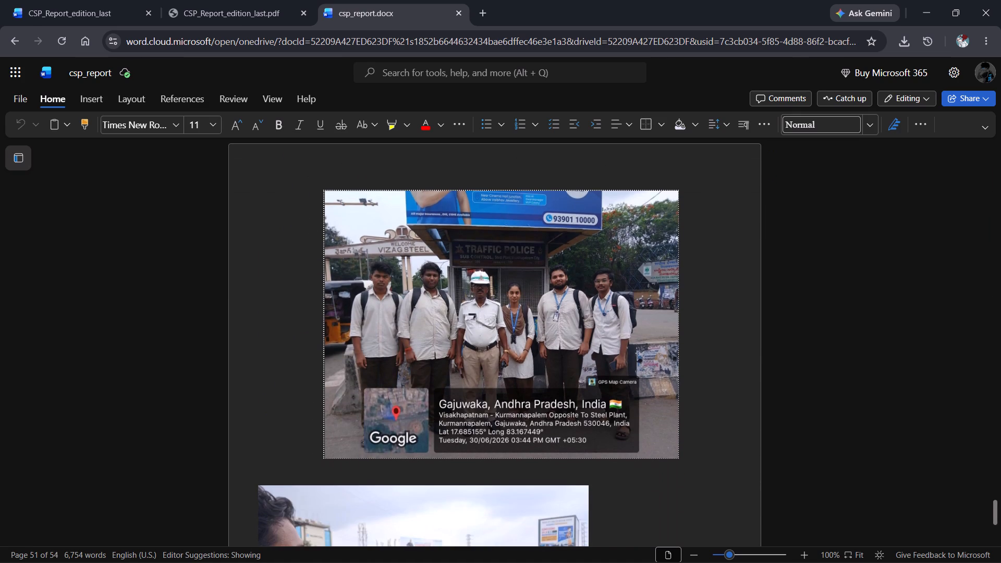
pyautogui.scroll(-3, 596, 402)
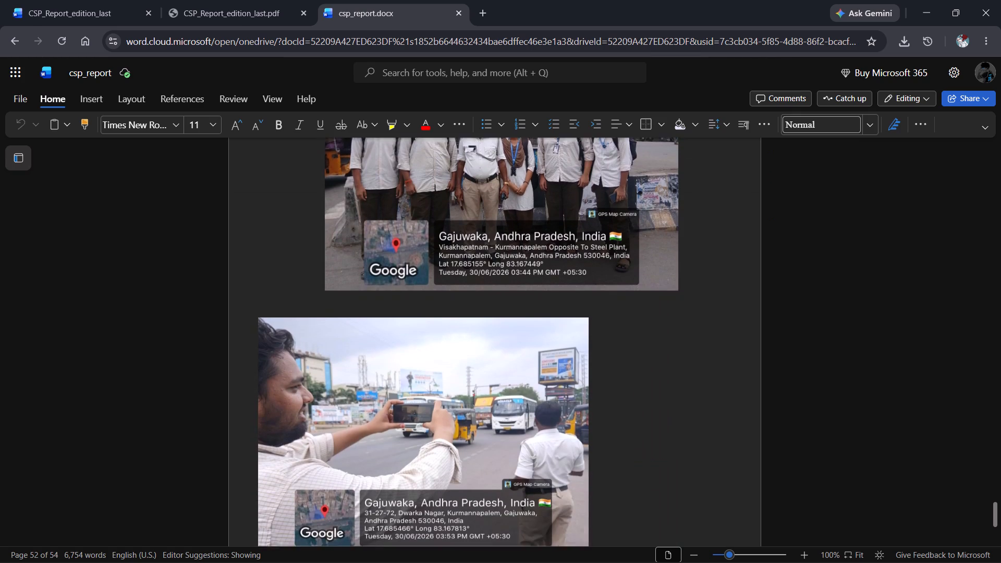
pyautogui.scroll(-6, 596, 402)
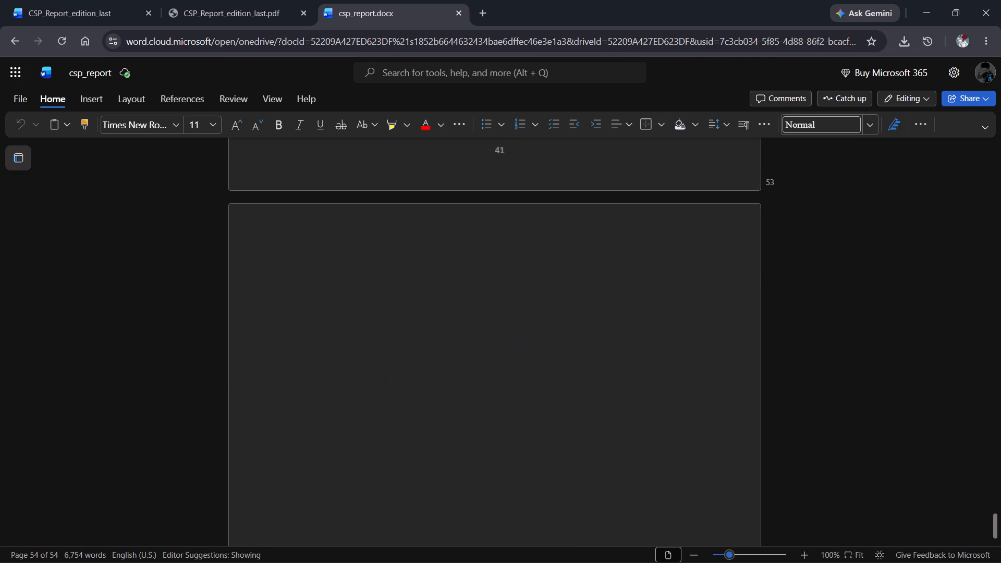
pyautogui.scroll(-3, 596, 402)
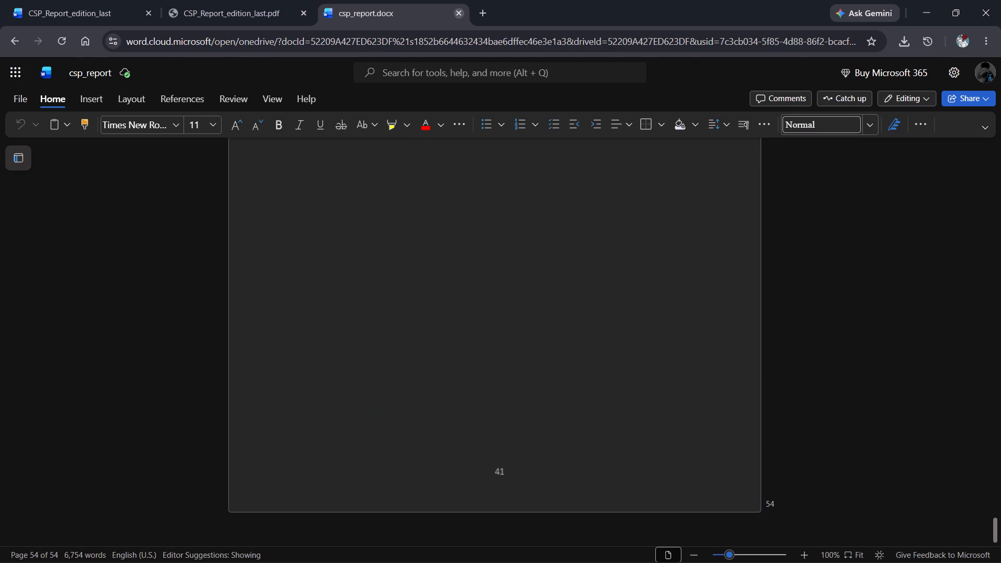
pyautogui.click(457, 9)
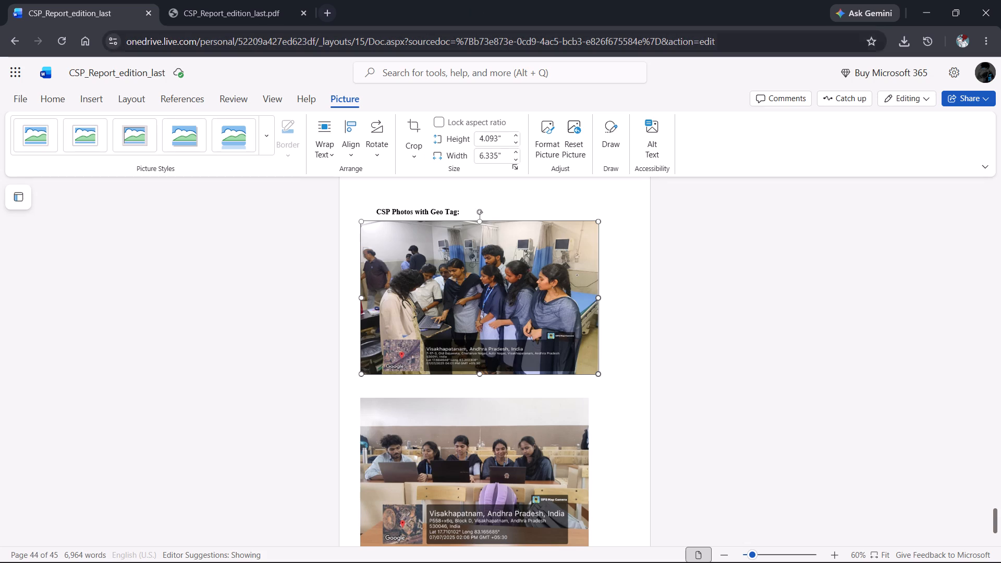
# Open Word for the web in a new browser tab and look through the recent documents list.
pyautogui.click(325, 17)
pyautogui.write('woe')
pyautogui.press('BackSpace')
pyautogui.write('rd')
pyautogui.press('Return')
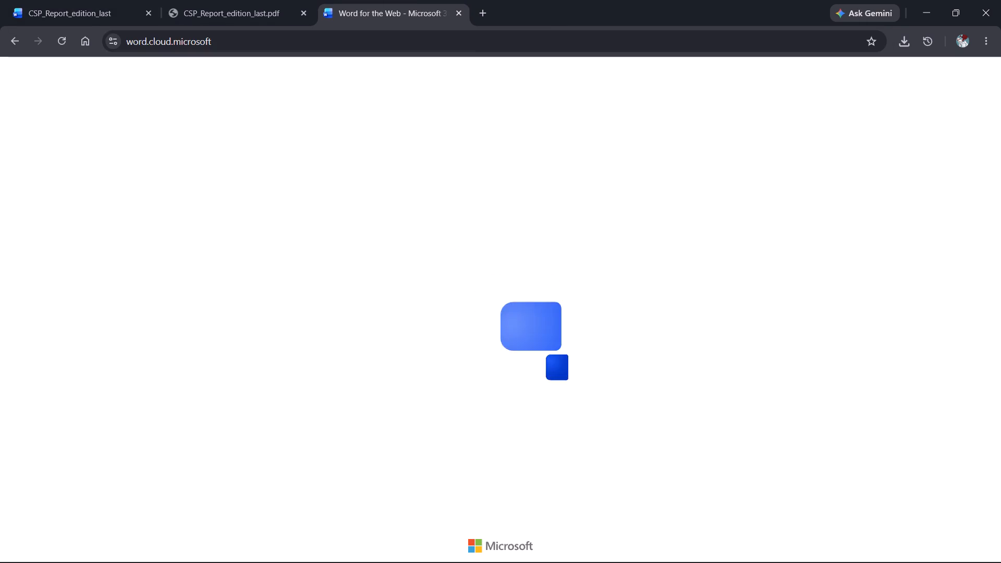
pyautogui.scroll(-6, 239, 429)
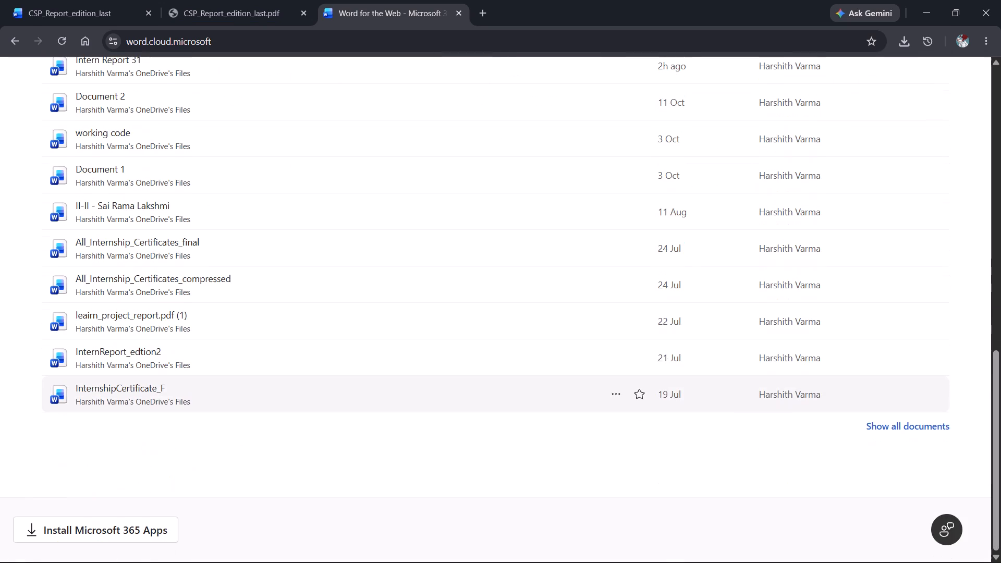
pyautogui.scroll(-1, 239, 429)
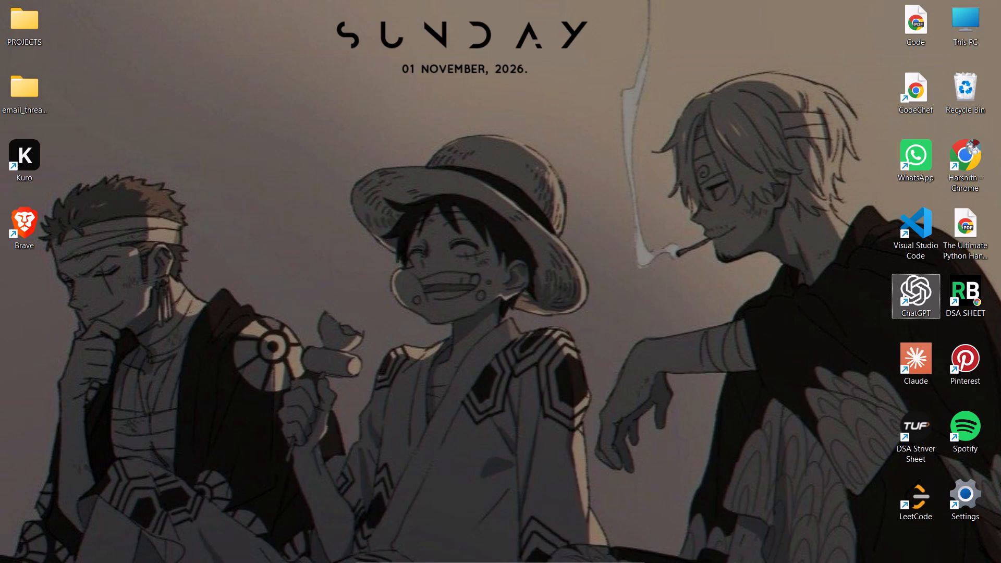
# Find the leairn_project_report.pdf Word document in File Explorer's Downloads folder and open it in desktop Word, dismissing the subscription offers.
pyautogui.click(471, 550)
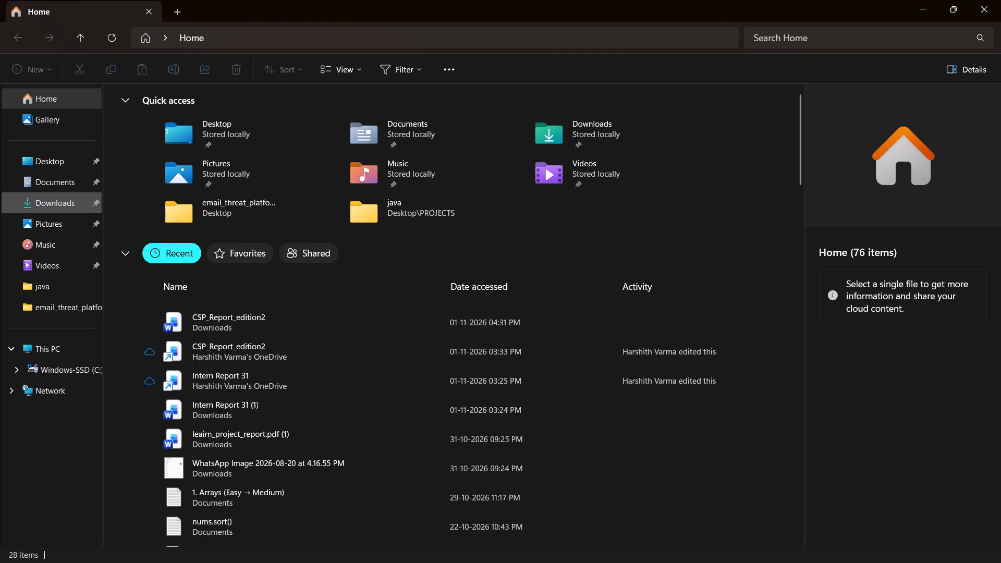
pyautogui.click(63, 207)
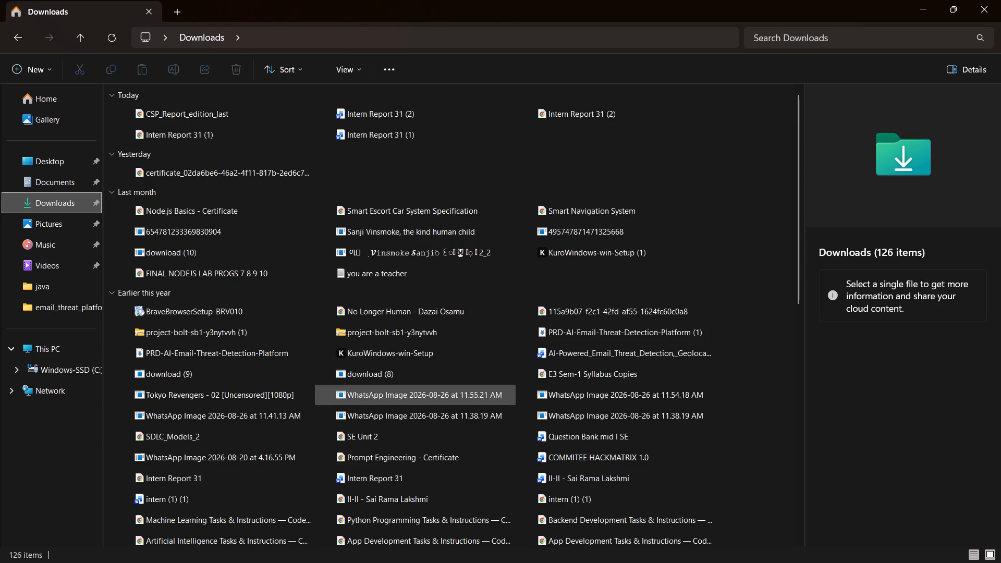
pyautogui.scroll(-1, 331, 396)
pyautogui.click(324, 398)
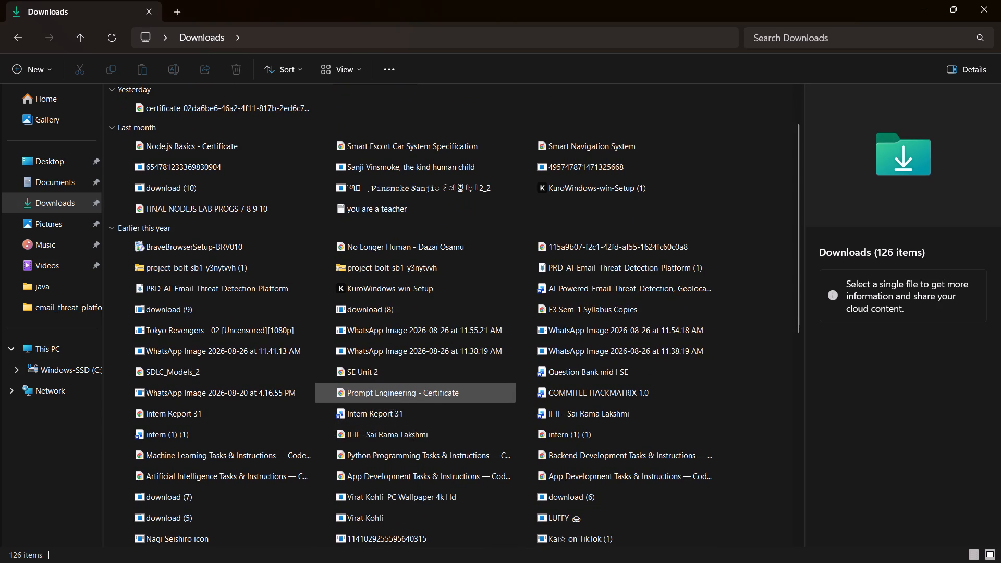
pyautogui.press('Right')
pyautogui.press('Right')
pyautogui.press('Right')
pyautogui.press('Right')
pyautogui.press('Right')
pyautogui.press('Right')
pyautogui.press('Right')
pyautogui.press('Right')
pyautogui.press('Right')
pyautogui.press('Right')
pyautogui.press('Right')
pyautogui.press('Right')
pyautogui.press('Right')
pyautogui.press('Right')
pyautogui.press('Right')
pyautogui.press('Right')
pyautogui.press('Right')
pyautogui.press('Right')
pyautogui.press('Right')
pyautogui.press('Right')
pyautogui.press('Right')
pyautogui.press('Right')
pyautogui.press('Right')
pyautogui.press('Right')
pyautogui.press('Right')
pyautogui.press('Right')
pyautogui.press('Right')
pyautogui.press('Right')
pyautogui.press('Right')
pyautogui.press('Right')
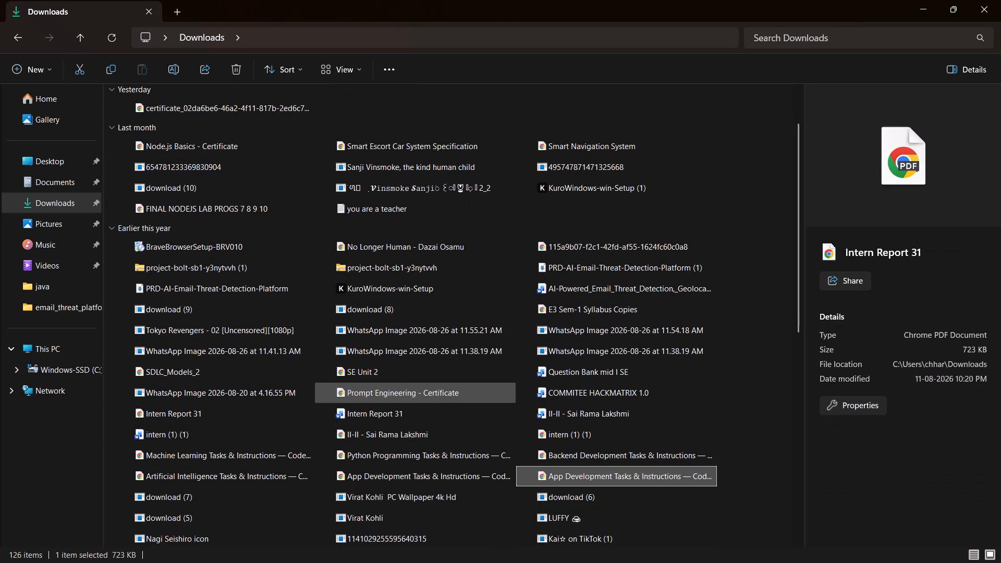
pyautogui.press('Right')
pyautogui.press('Right')
pyautogui.press('Right')
pyautogui.press('Right')
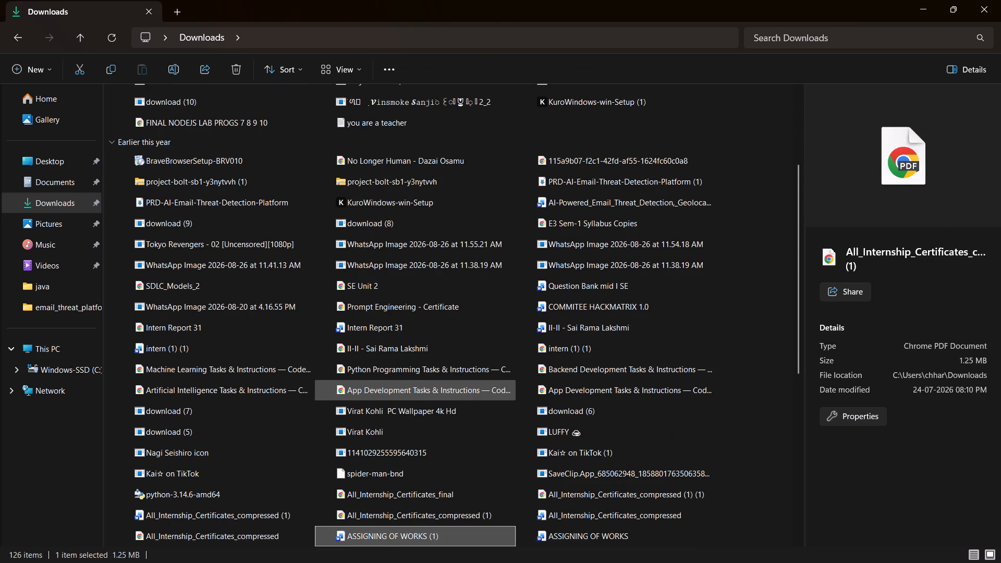
pyautogui.press('Right')
pyautogui.press('Right')
pyautogui.press('Right')
pyautogui.press('Right')
pyautogui.press('Right')
pyautogui.press('Right')
pyautogui.press('Right')
pyautogui.press('Right')
pyautogui.press('Right')
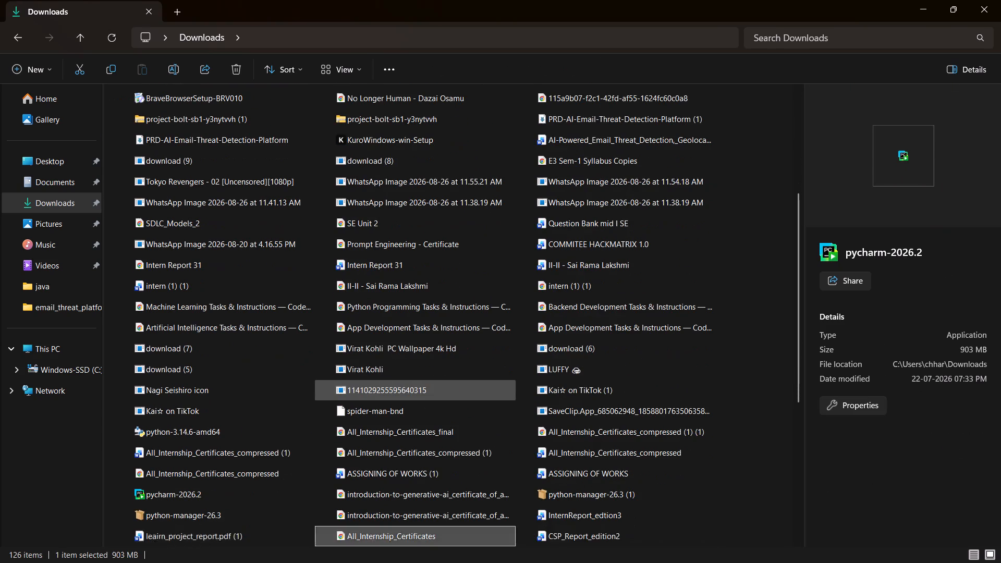
pyautogui.press('Right')
pyautogui.press('Right')
pyautogui.press('Right')
pyautogui.press('Right')
pyautogui.press('Right')
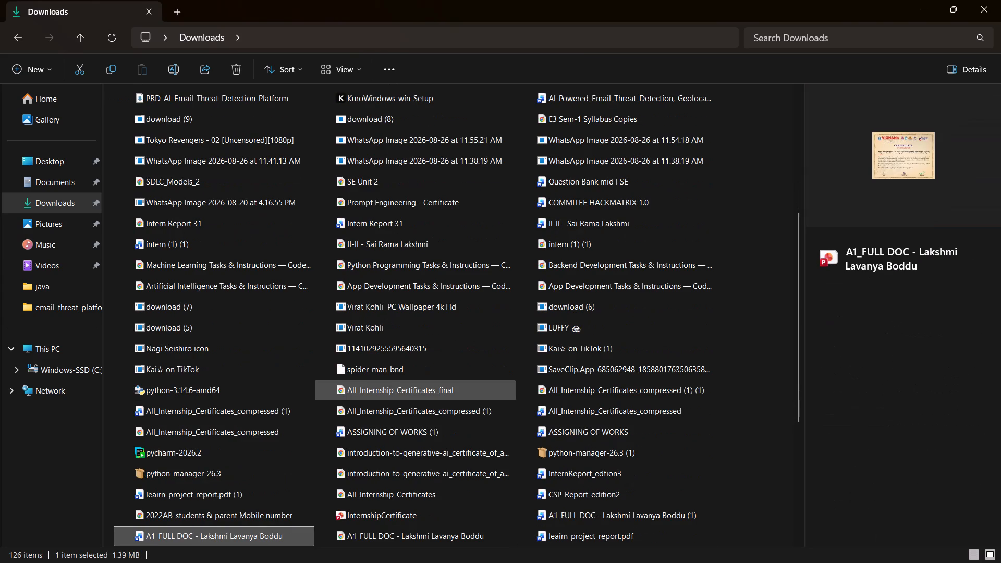
pyautogui.press('Right')
pyautogui.press('Right')
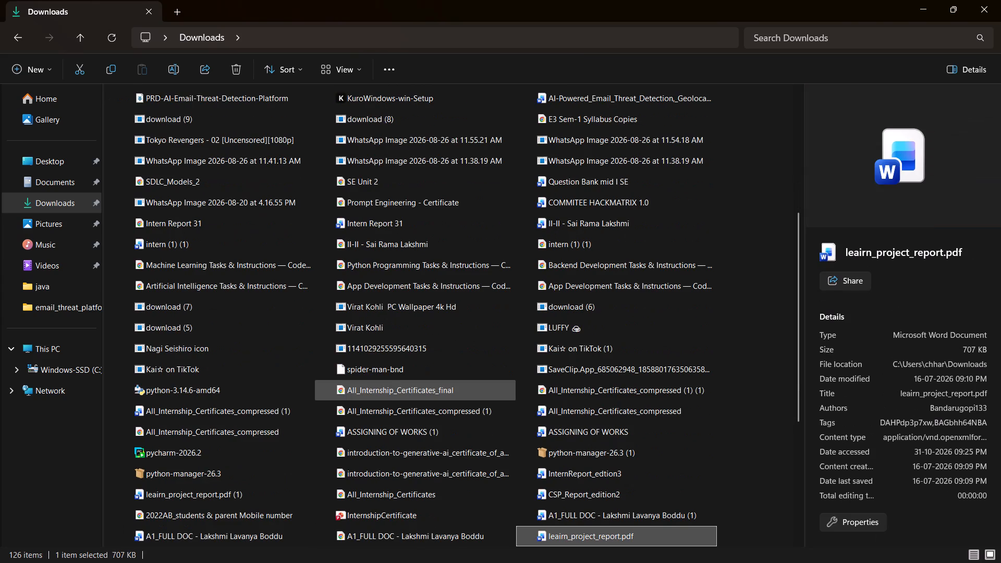
pyautogui.doubleClick(575, 544)
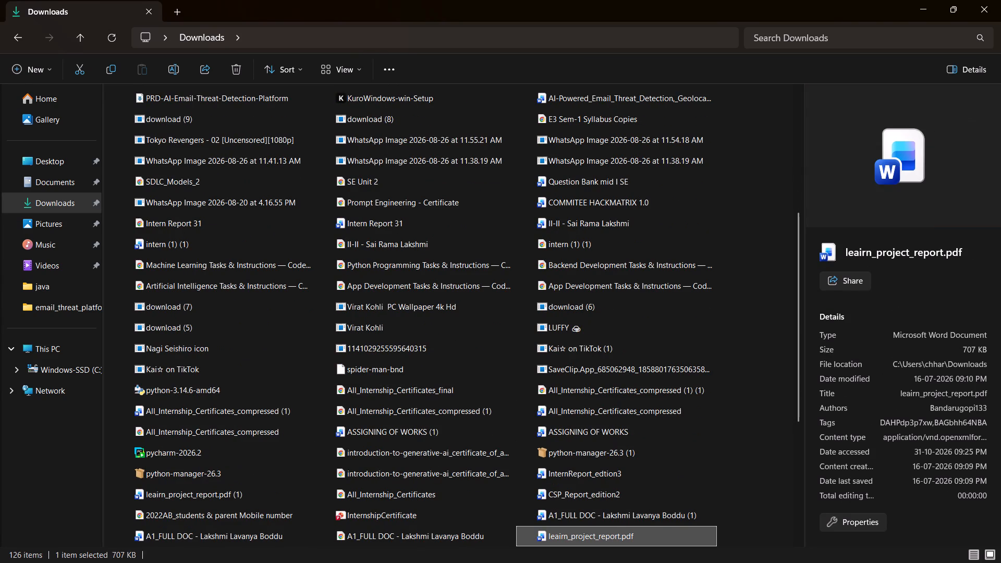
pyautogui.doubleClick(586, 542)
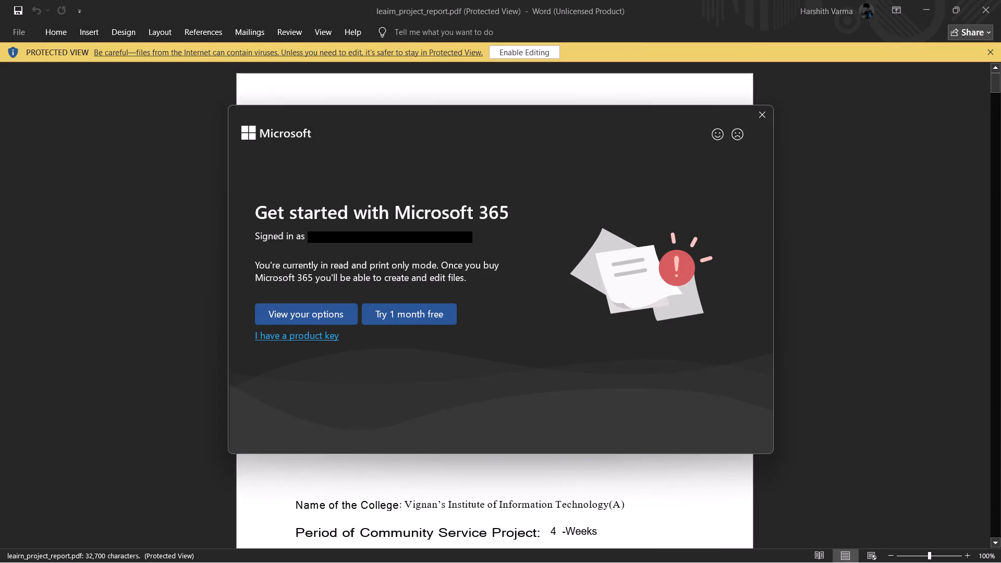
pyautogui.click(769, 114)
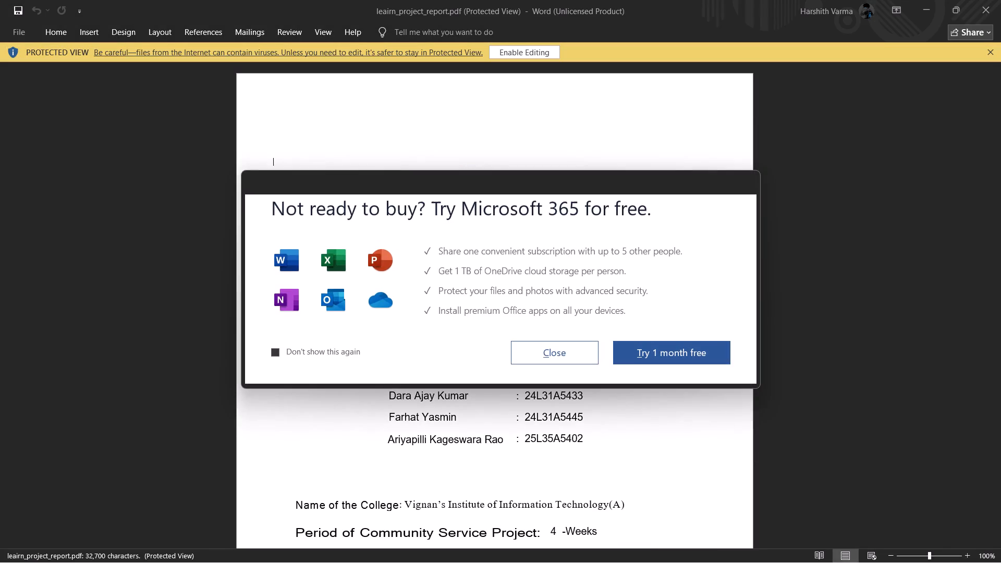
pyautogui.click(575, 359)
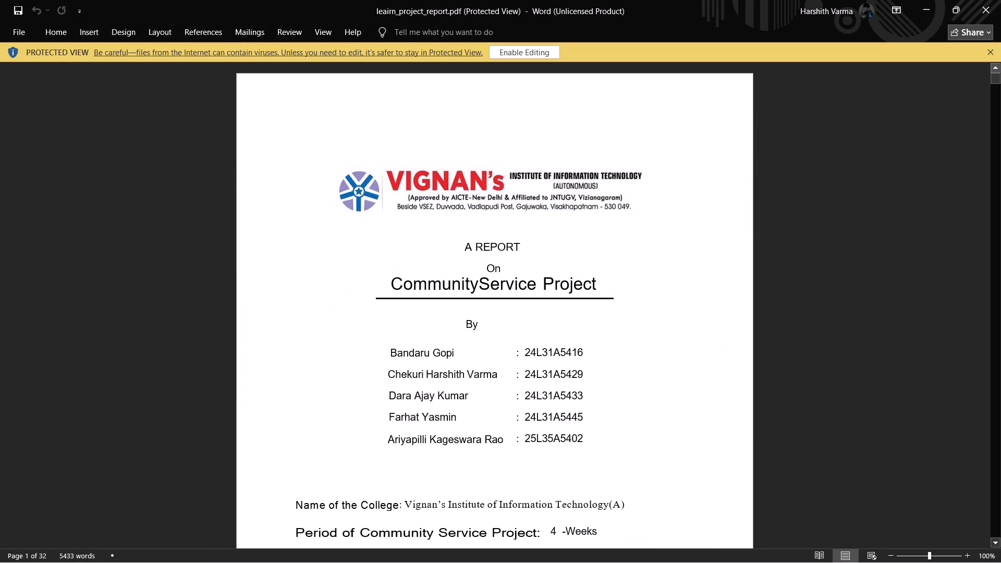
# Examine the report's closing pages with the geo-tagged photos and the student self-evaluation form, and close the document.
pyautogui.moveTo(996, 76); pyautogui.dragTo(972, 550)
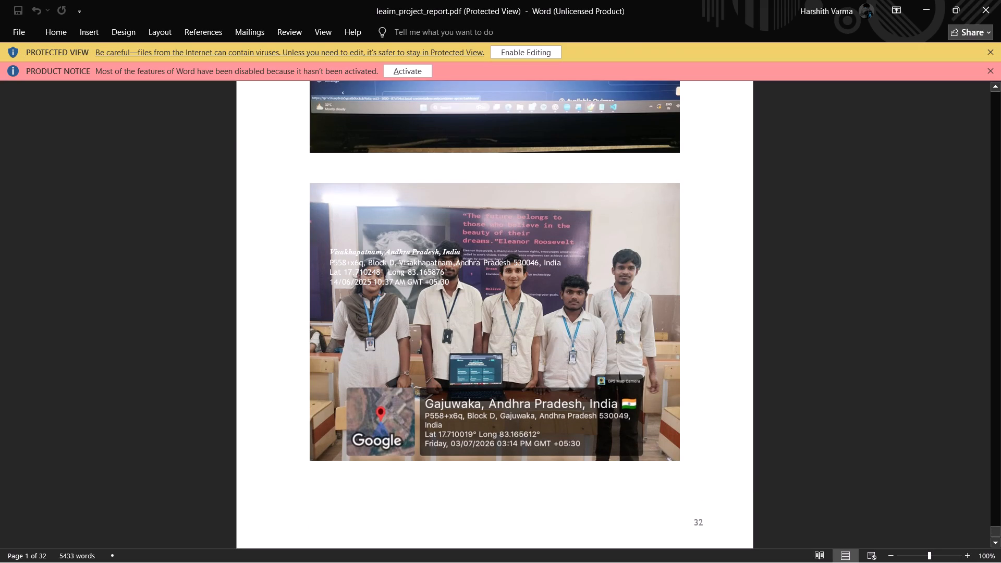
pyautogui.scroll(5, 597, 365)
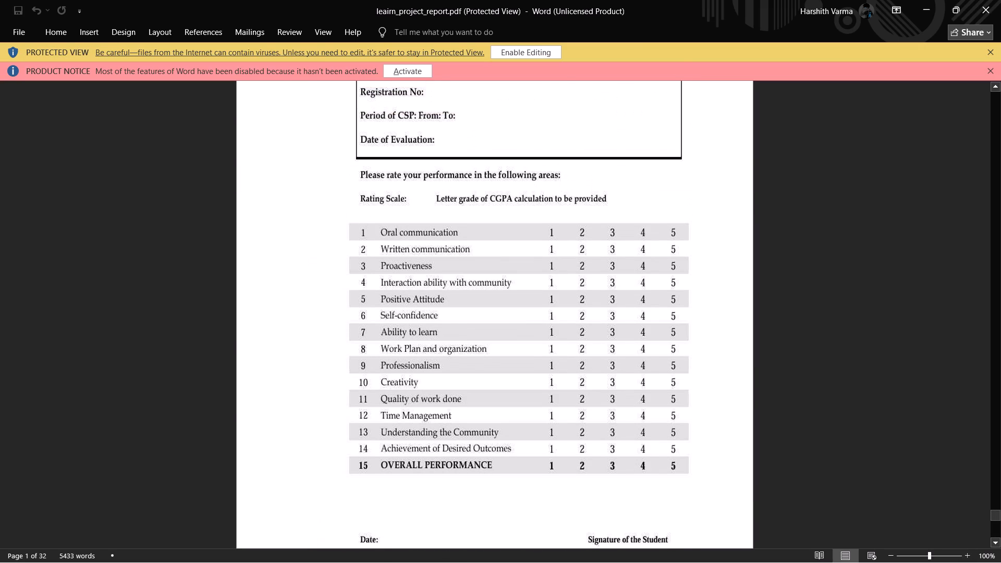
pyautogui.scroll(-1, 597, 365)
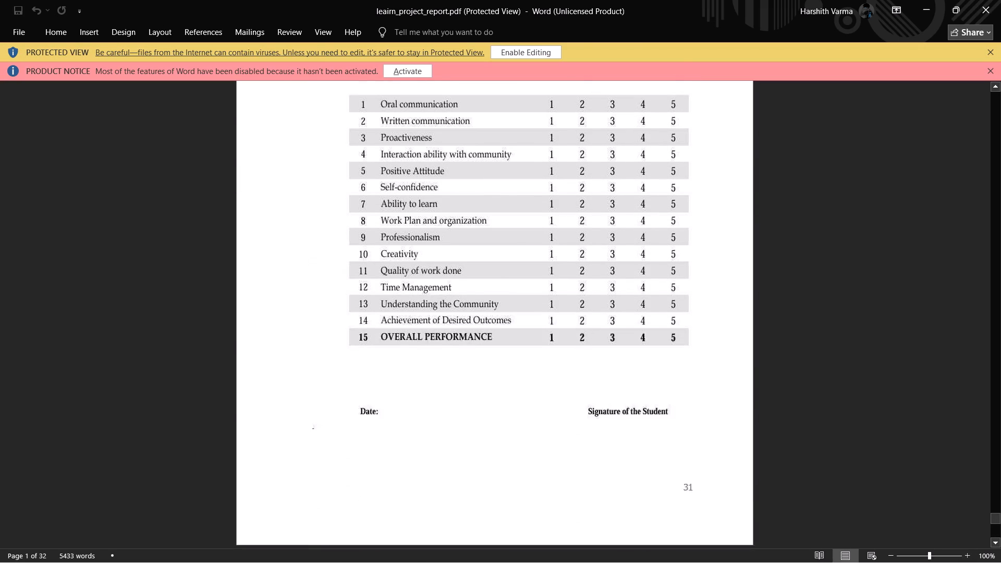
pyautogui.scroll(-1, 597, 365)
pyautogui.scroll(5, 597, 365)
pyautogui.click(514, 353)
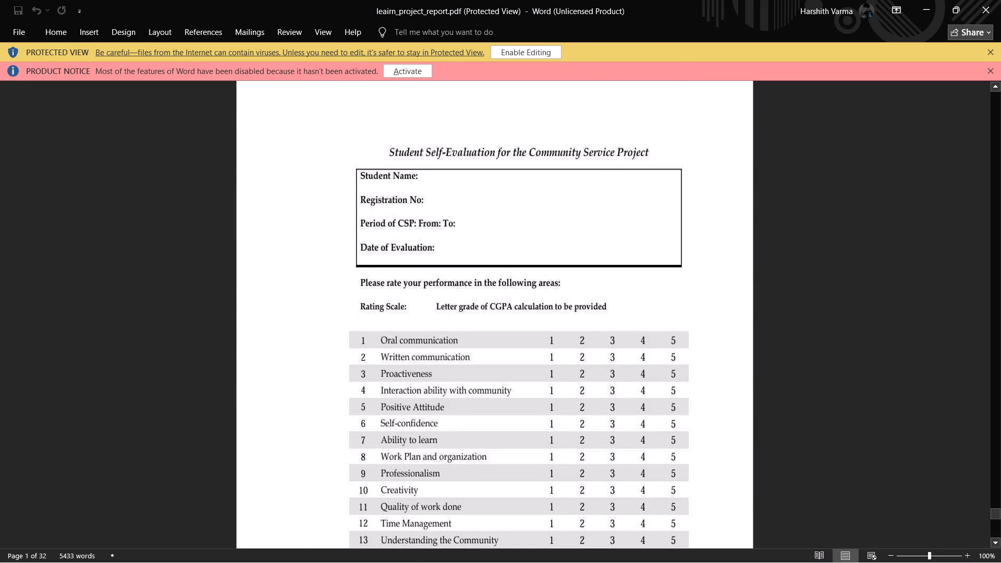
pyautogui.click(1000, 0)
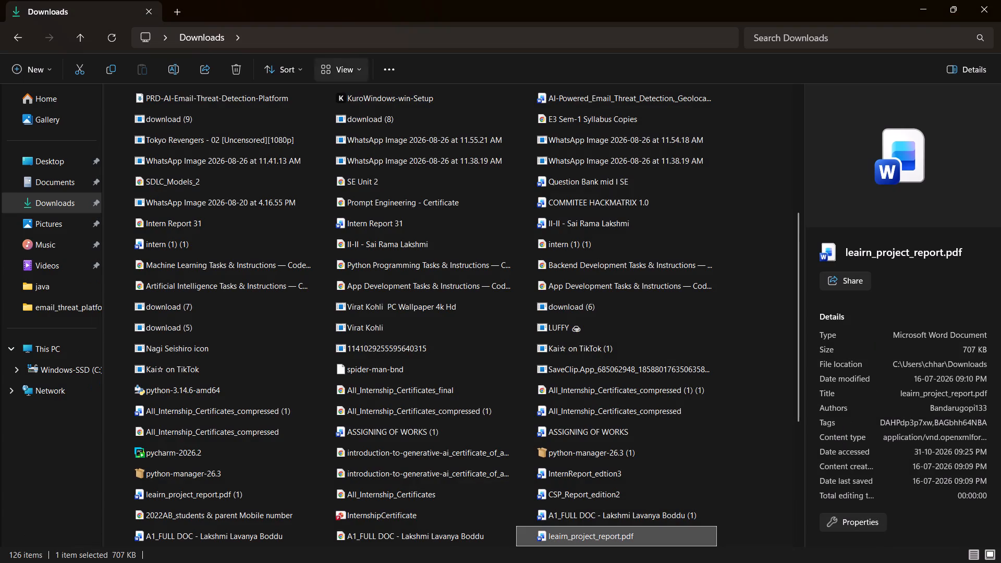
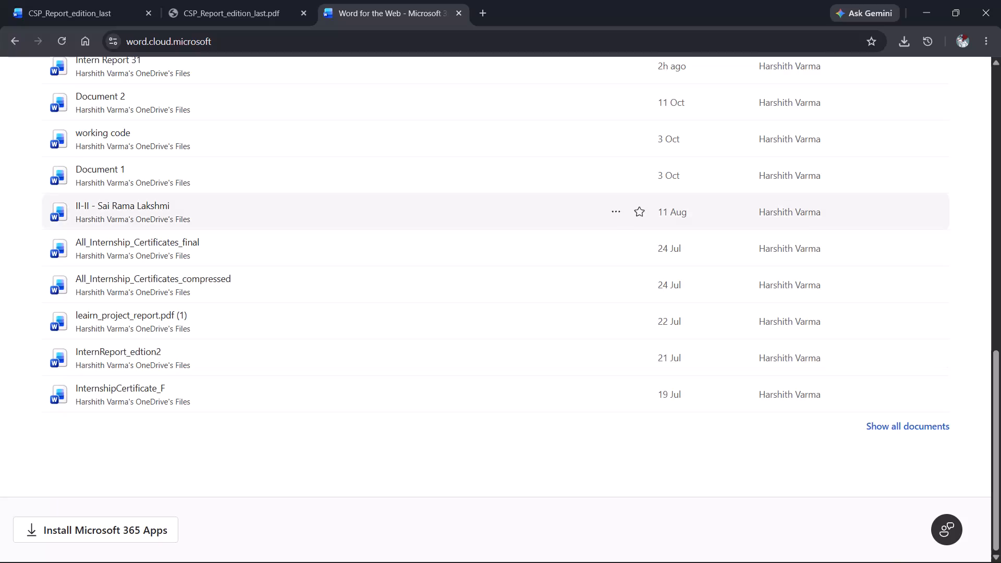
# Upload the leairn_project_report.pdf (1) document from Downloads and open it.
pyautogui.scroll(5, 366, 337)
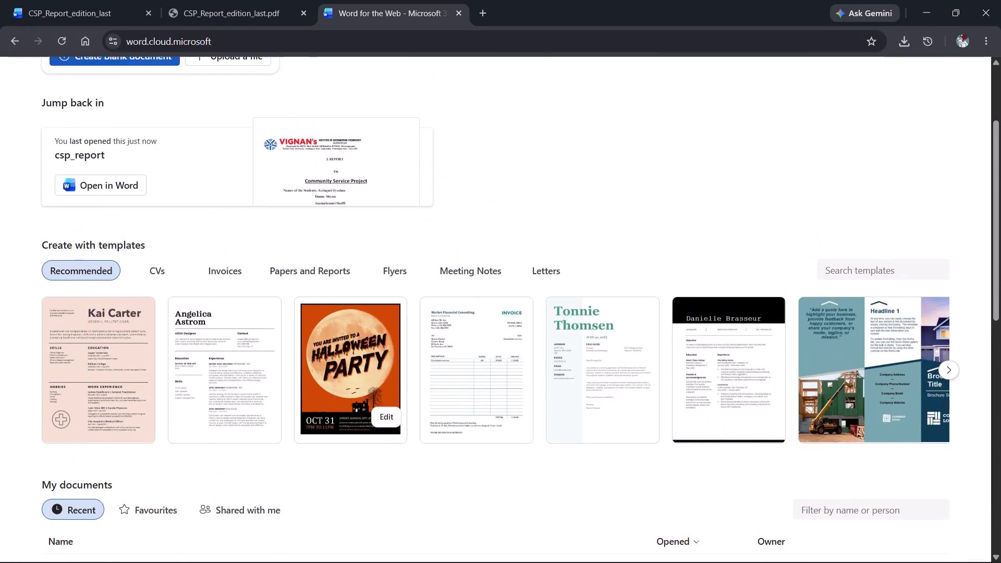
pyautogui.scroll(1, 386, 253)
pyautogui.click(226, 185)
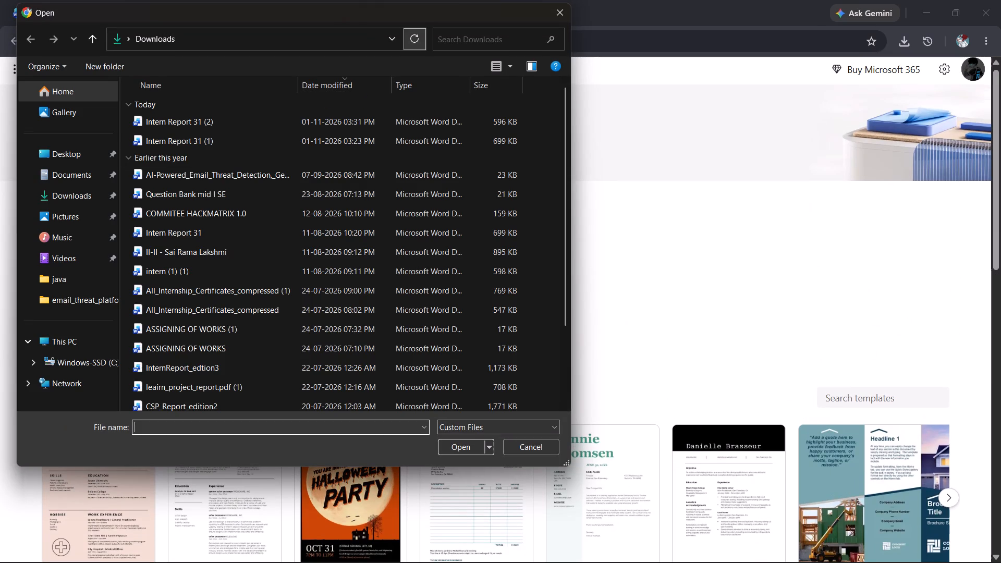
pyautogui.click(453, 43)
pyautogui.write('la')
pyautogui.press('BackSpace')
pyautogui.write('ea')
pyautogui.doubleClick(241, 259)
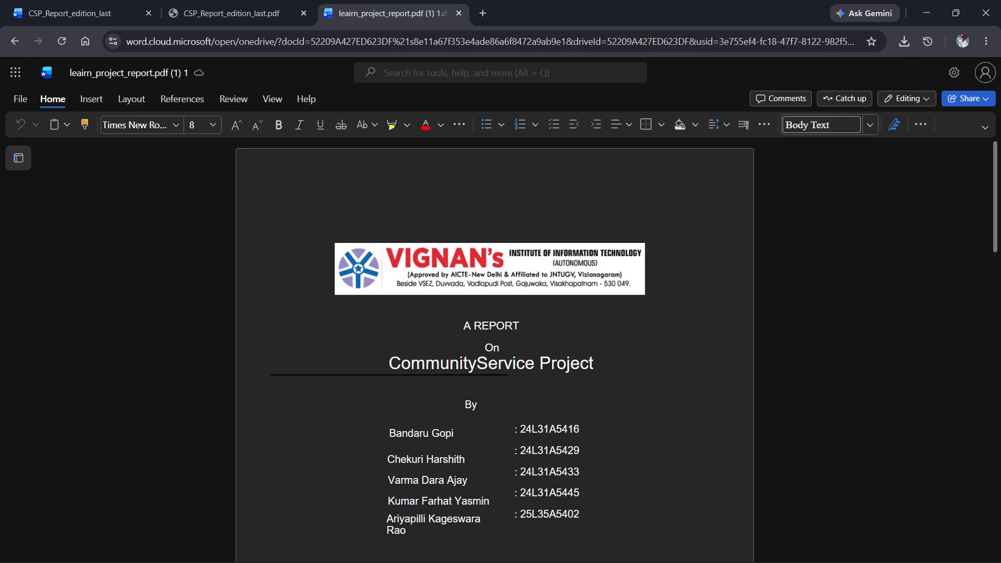
# Look through the uploaded LEAIRN report for the student self-evaluation form near its end.
pyautogui.click(994, 160)
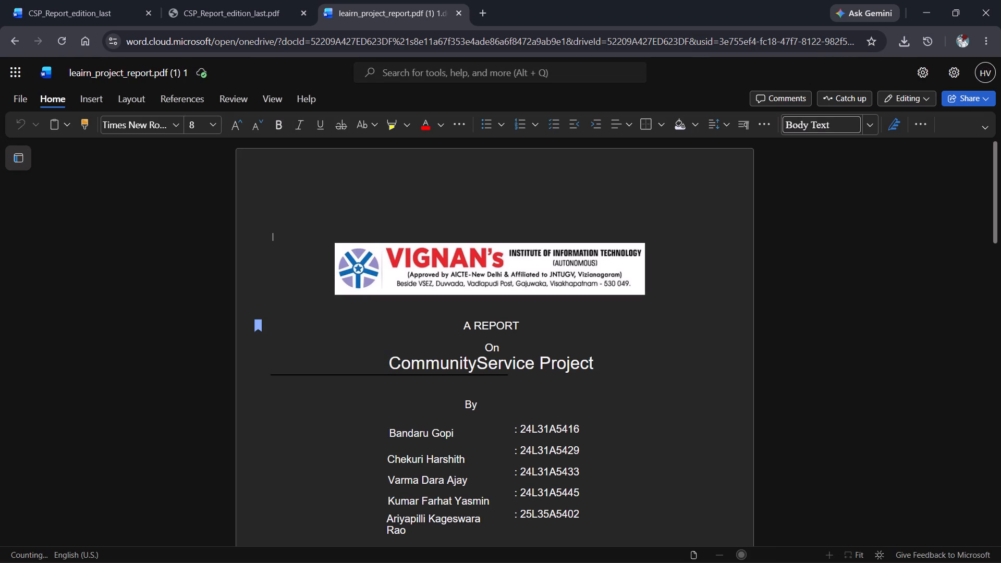
pyautogui.moveTo(987, 517); pyautogui.dragTo(994, 514)
pyautogui.tripleClick(994, 514)
pyautogui.tripleClick(994, 514)
pyautogui.tripleClick(994, 514)
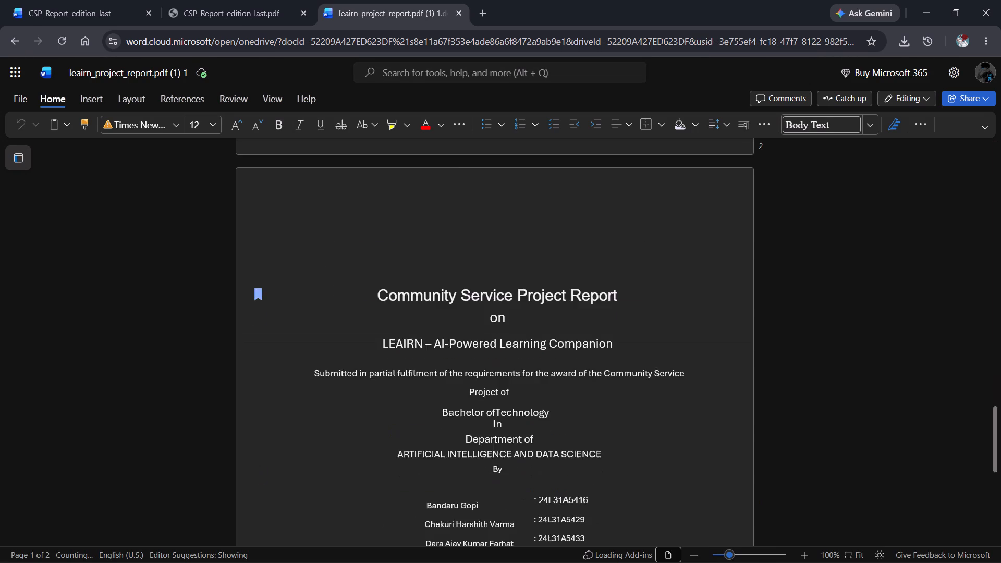
pyautogui.tripleClick(994, 514)
pyautogui.tripleClick(994, 514)
pyautogui.tripleClick(994, 514)
pyautogui.tripleClick(994, 514)
pyautogui.tripleClick(994, 514)
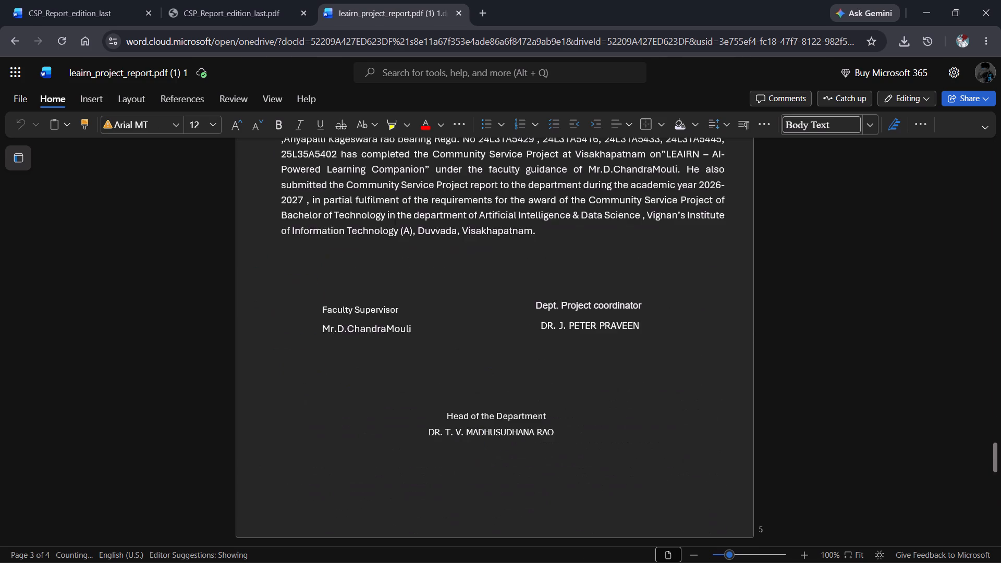
pyautogui.tripleClick(994, 514)
pyautogui.tripleClick(994, 514)
pyautogui.tripleClick(994, 514)
pyautogui.tripleClick(994, 514)
pyautogui.tripleClick(994, 514)
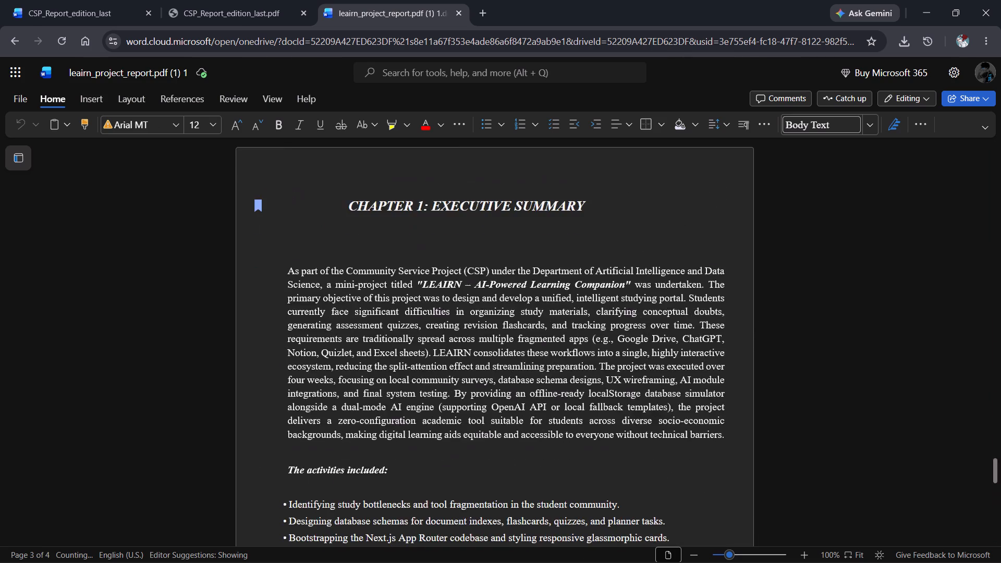
pyautogui.tripleClick(994, 514)
pyautogui.tripleClick(994, 514)
pyautogui.tripleClick(994, 514)
pyautogui.tripleClick(994, 514)
pyautogui.tripleClick(994, 514)
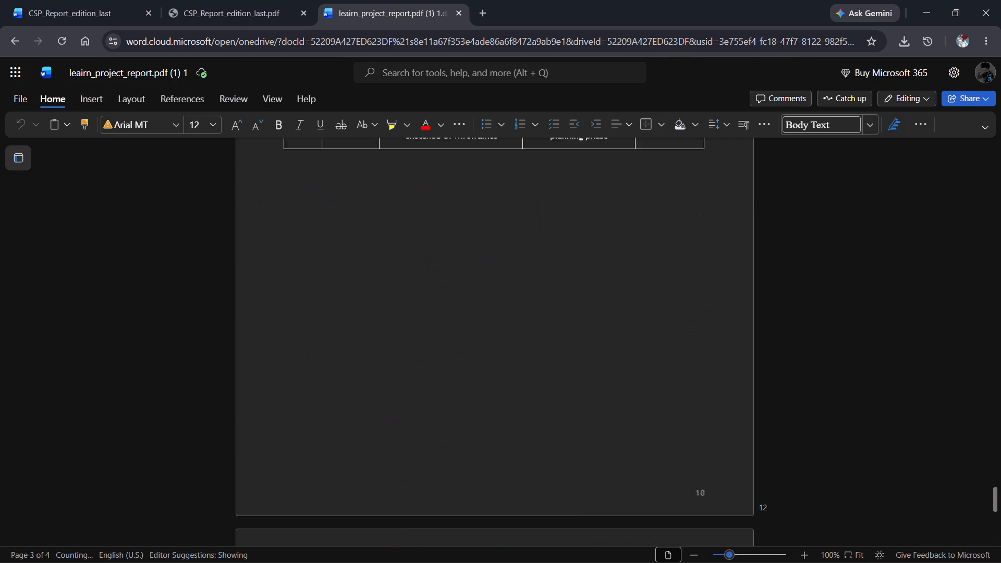
pyautogui.tripleClick(994, 514)
pyautogui.tripleClick(994, 514)
pyautogui.tripleClick(994, 514)
pyautogui.tripleClick(994, 514)
pyautogui.tripleClick(994, 514)
pyautogui.click(994, 514)
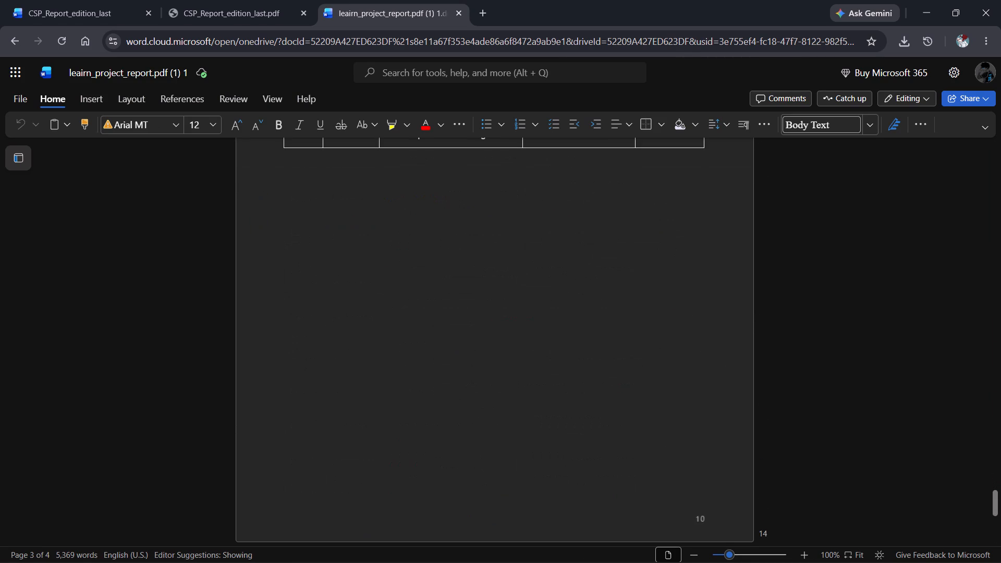
pyautogui.moveTo(994, 514); pyautogui.dragTo(997, 542)
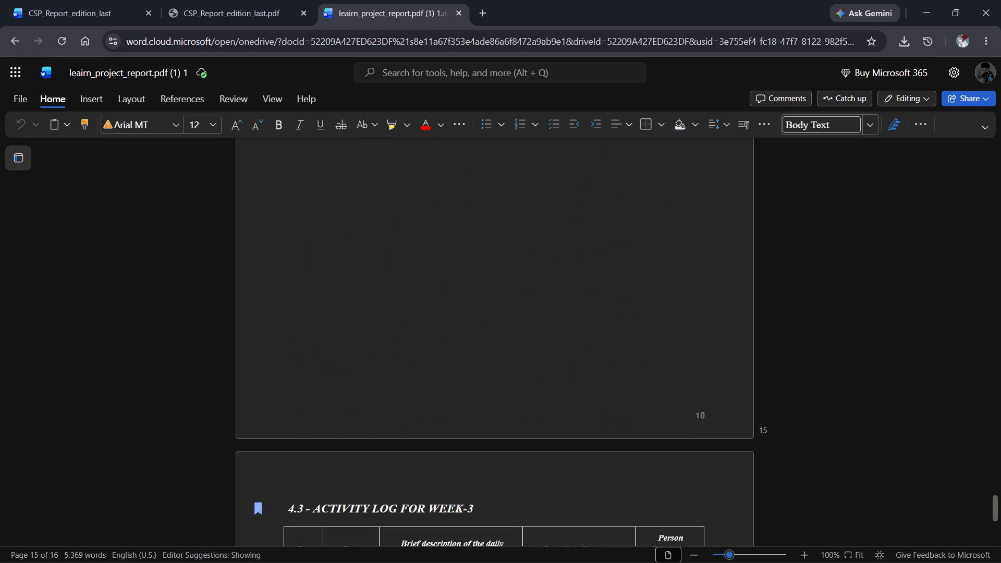
pyautogui.moveTo(997, 542); pyautogui.dragTo(1000, 555)
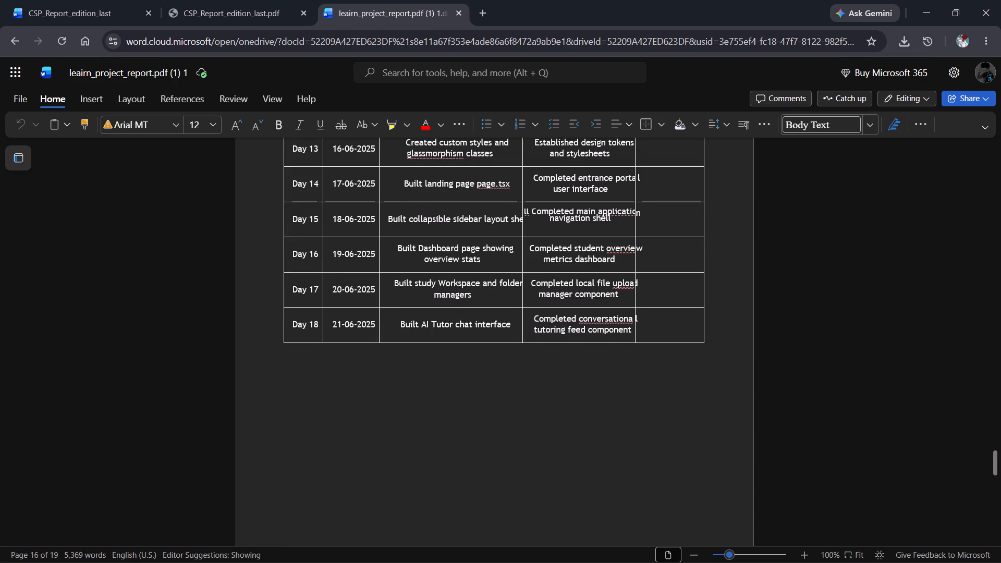
pyautogui.scroll(1, 736, 438)
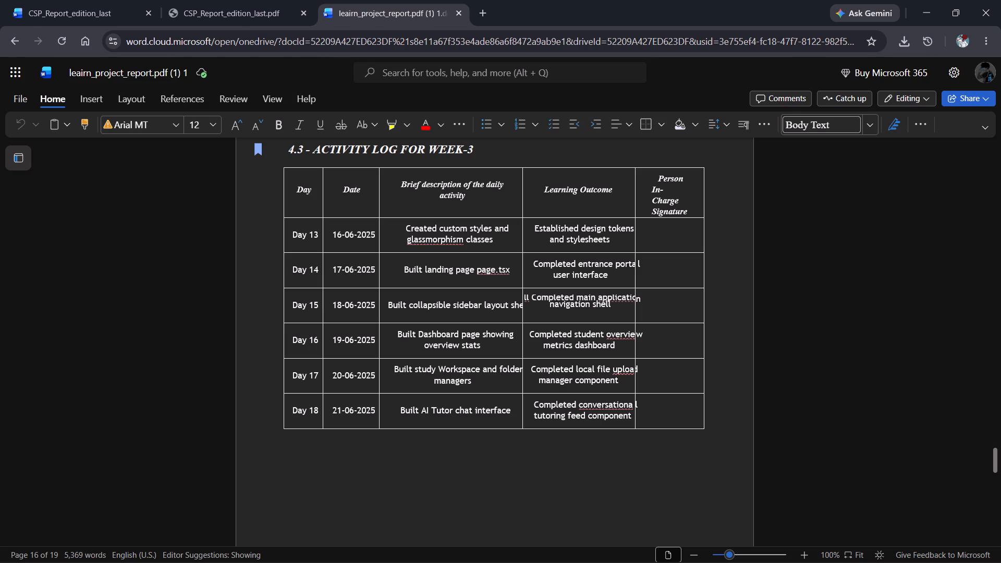
pyautogui.moveTo(996, 465); pyautogui.dragTo(1000, 538)
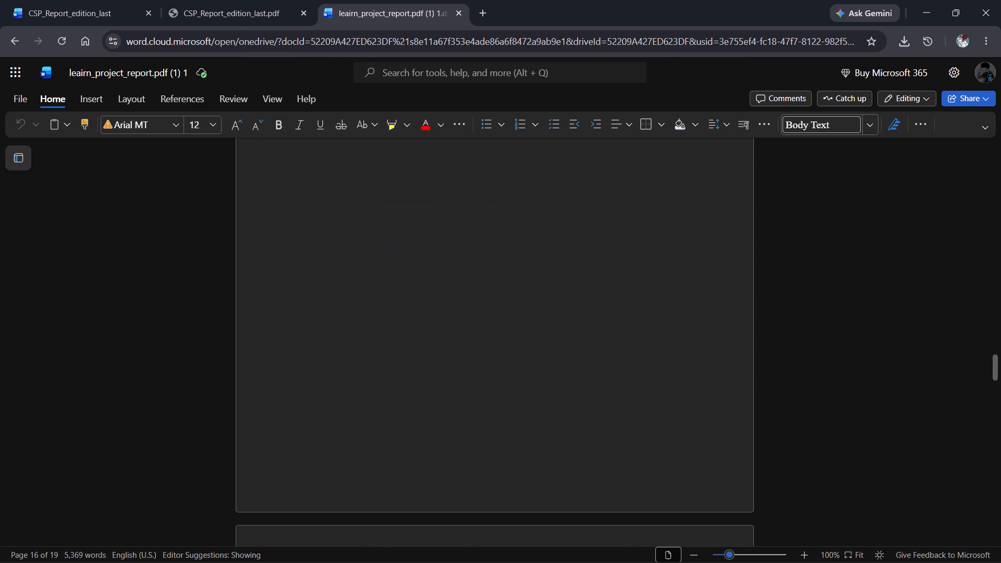
pyautogui.moveTo(1000, 538); pyautogui.dragTo(1000, 536)
pyautogui.moveTo(995, 400); pyautogui.dragTo(969, 562)
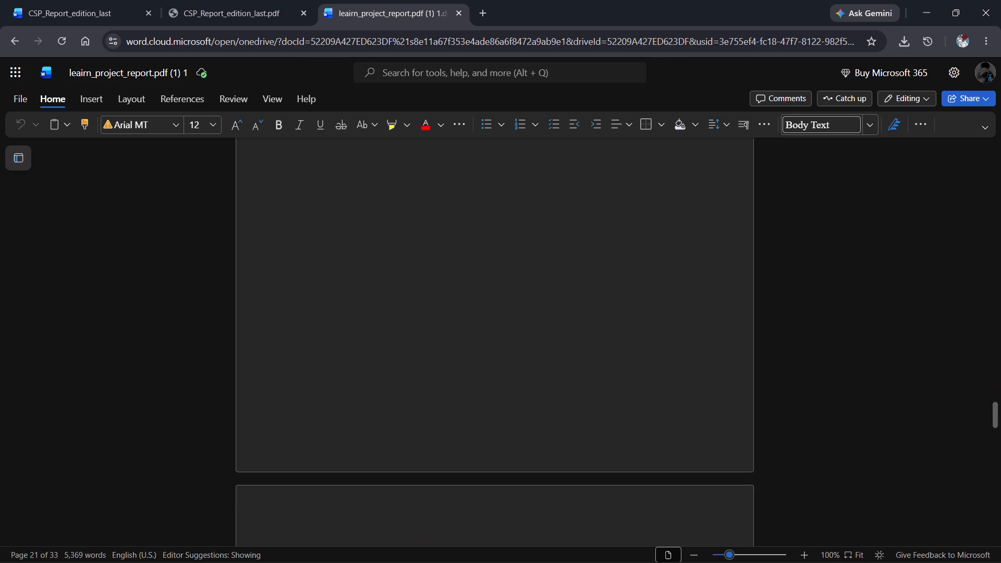
pyautogui.moveTo(969, 562); pyautogui.dragTo(966, 561)
pyautogui.scroll(1, 681, 342)
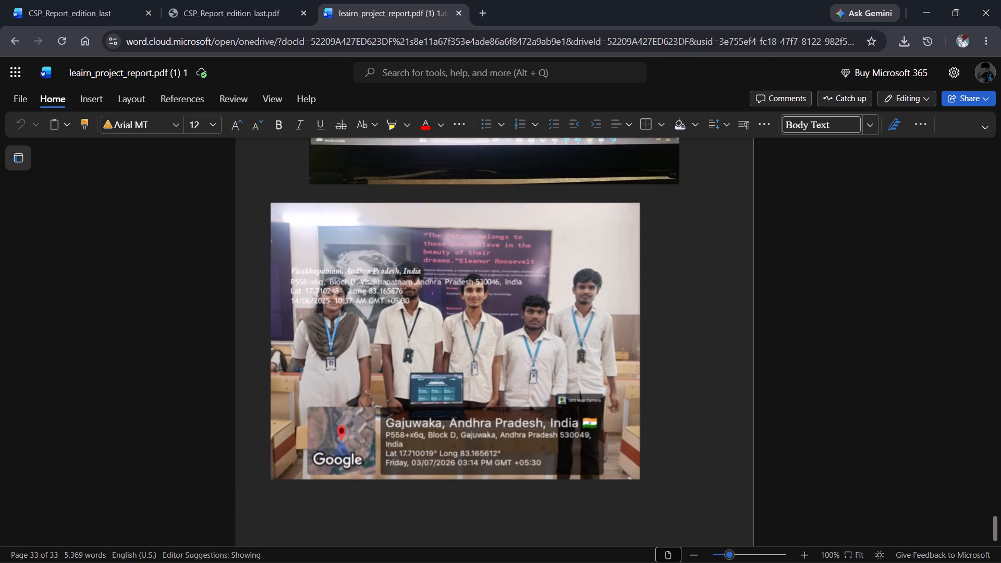
pyautogui.scroll(7, 681, 342)
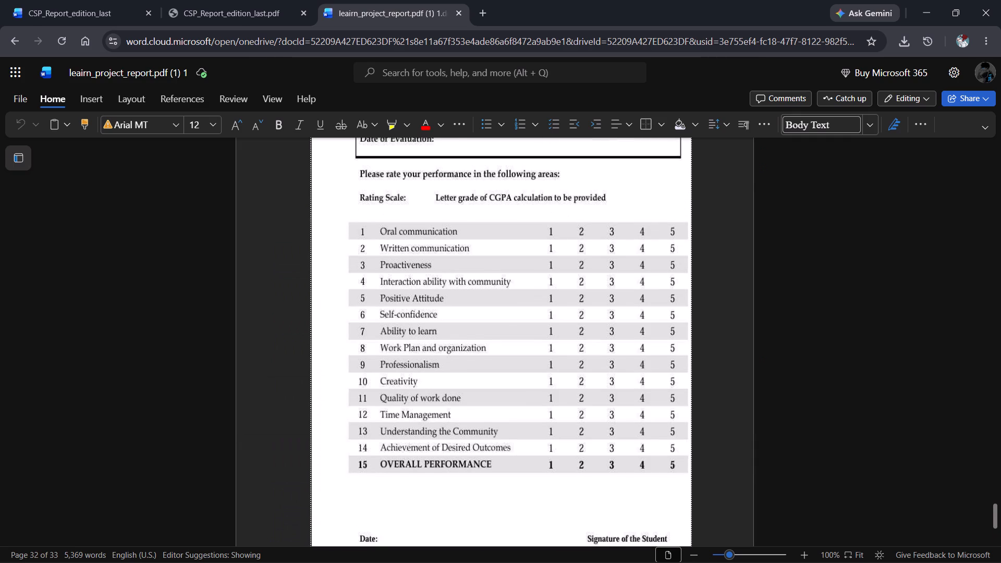
# Cut the student self-evaluation rating form picture from page 32.
pyautogui.click(523, 303)
pyautogui.rightClick(523, 303)
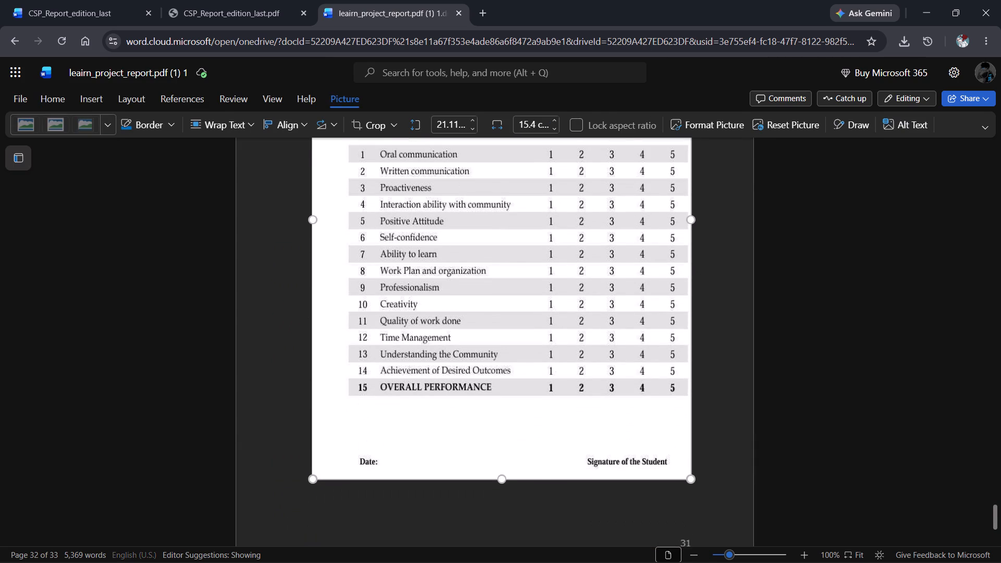
pyautogui.click(565, 310)
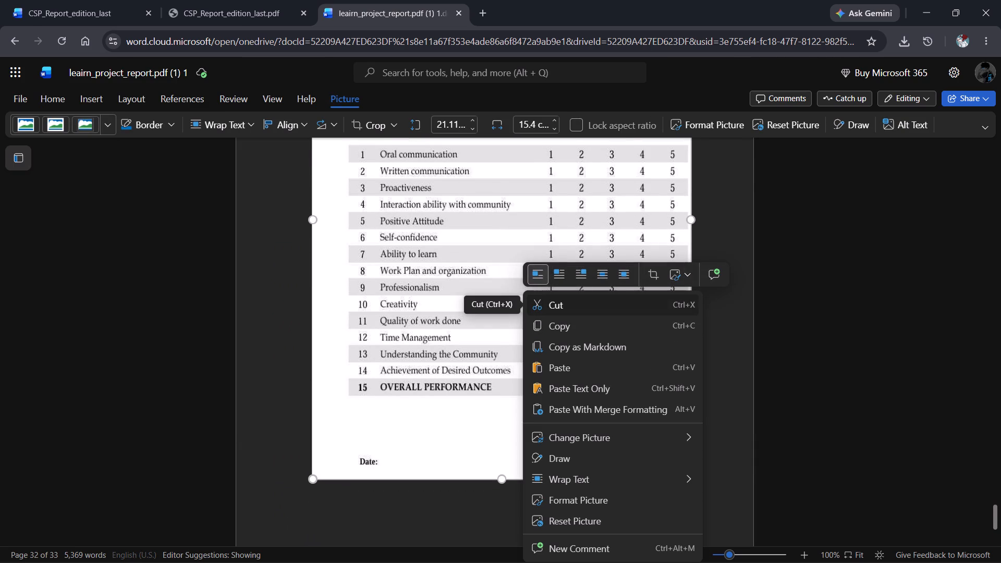
# Switch to the CSP_Report_edition_last document and go to its student self-evaluation rating table.
pyautogui.click(44, 5)
pyautogui.scroll(1, 444, 279)
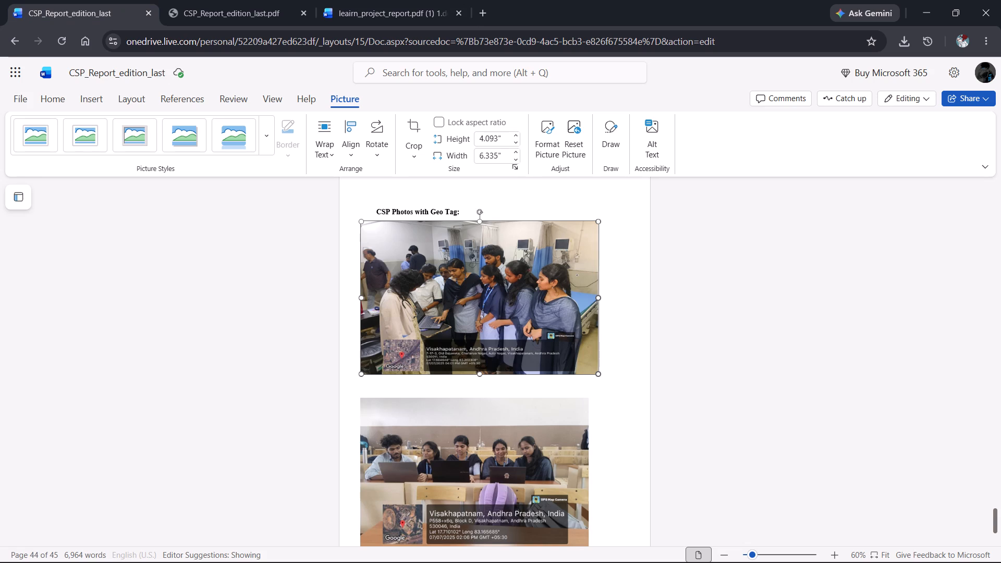
pyautogui.scroll(3, 444, 279)
pyautogui.click(325, 256)
pyautogui.moveTo(325, 256); pyautogui.dragTo(424, 232)
pyautogui.click(424, 232)
pyautogui.scroll(1, 424, 232)
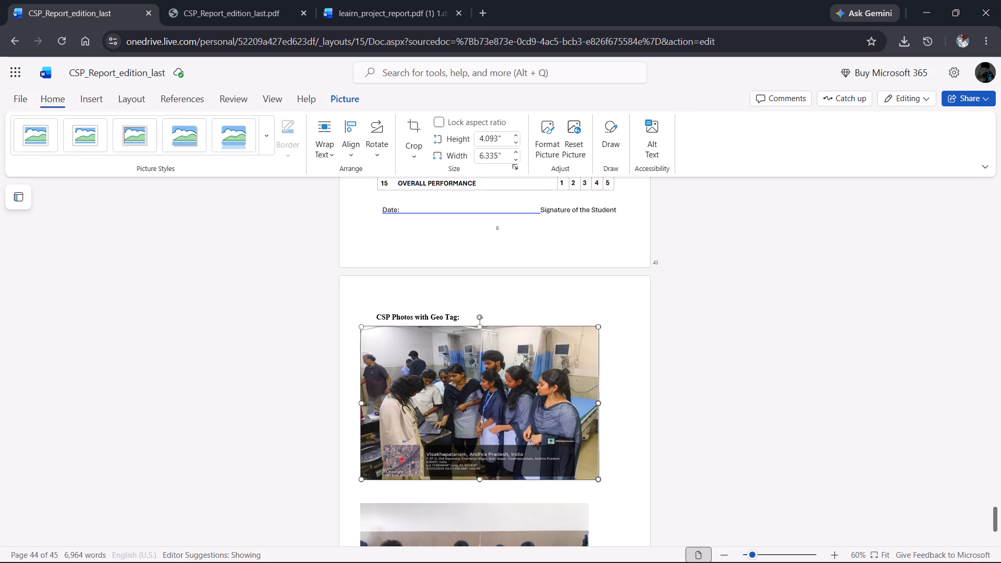
pyautogui.scroll(2, 479, 272)
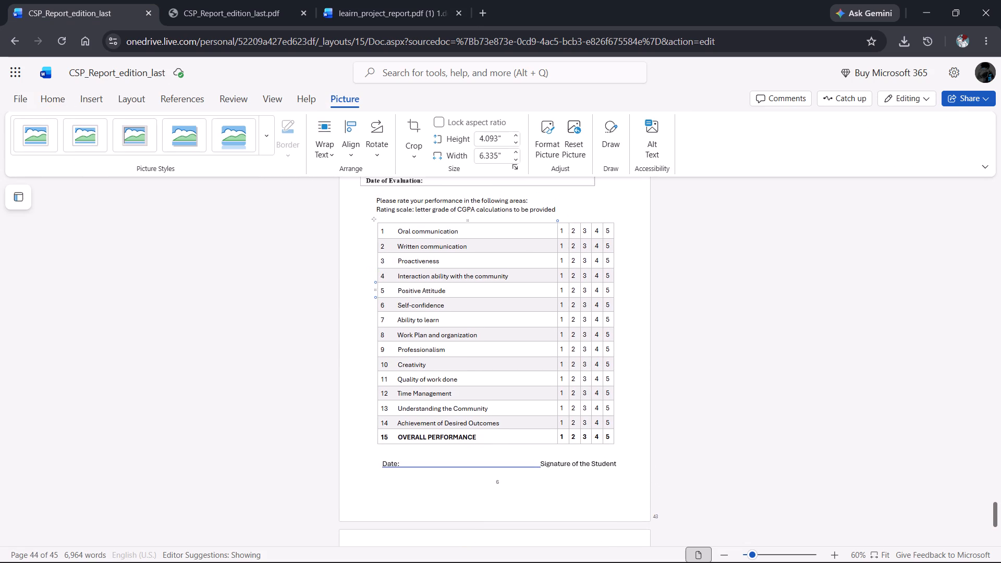
pyautogui.scroll(1, 477, 284)
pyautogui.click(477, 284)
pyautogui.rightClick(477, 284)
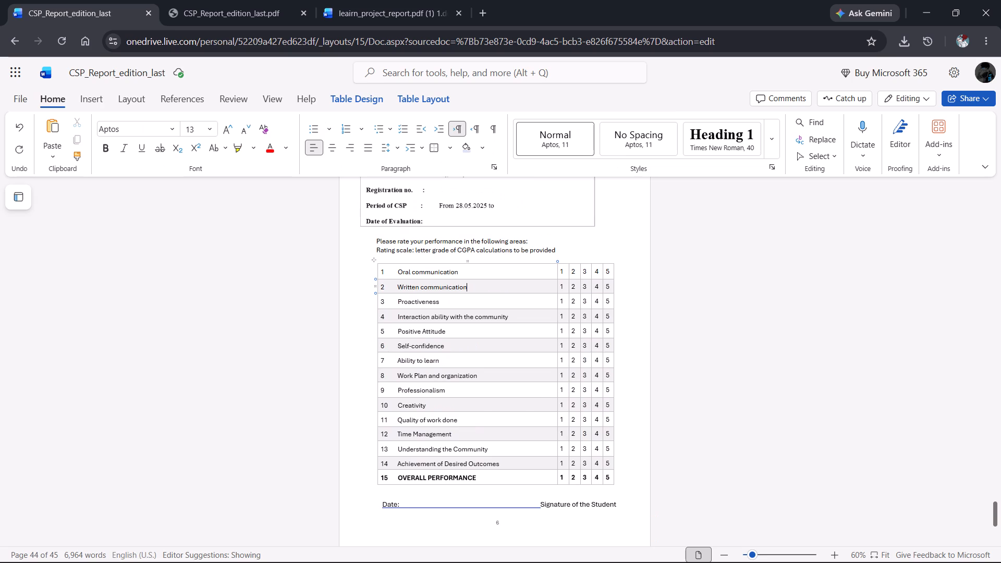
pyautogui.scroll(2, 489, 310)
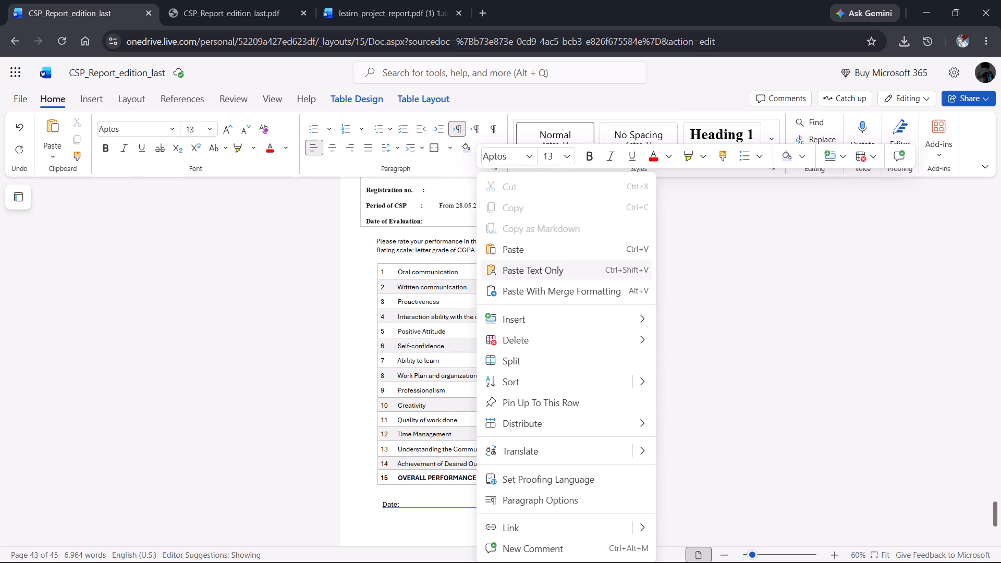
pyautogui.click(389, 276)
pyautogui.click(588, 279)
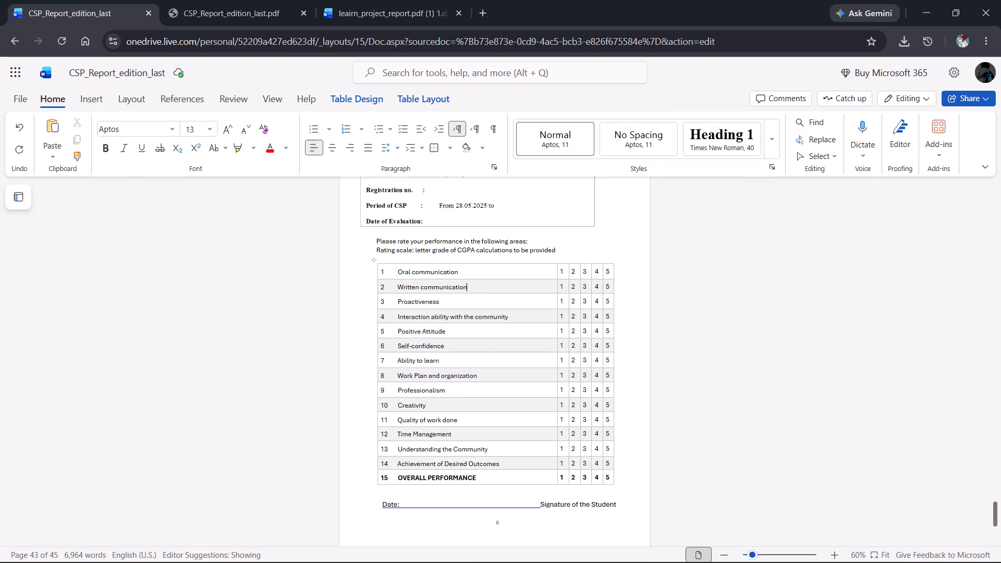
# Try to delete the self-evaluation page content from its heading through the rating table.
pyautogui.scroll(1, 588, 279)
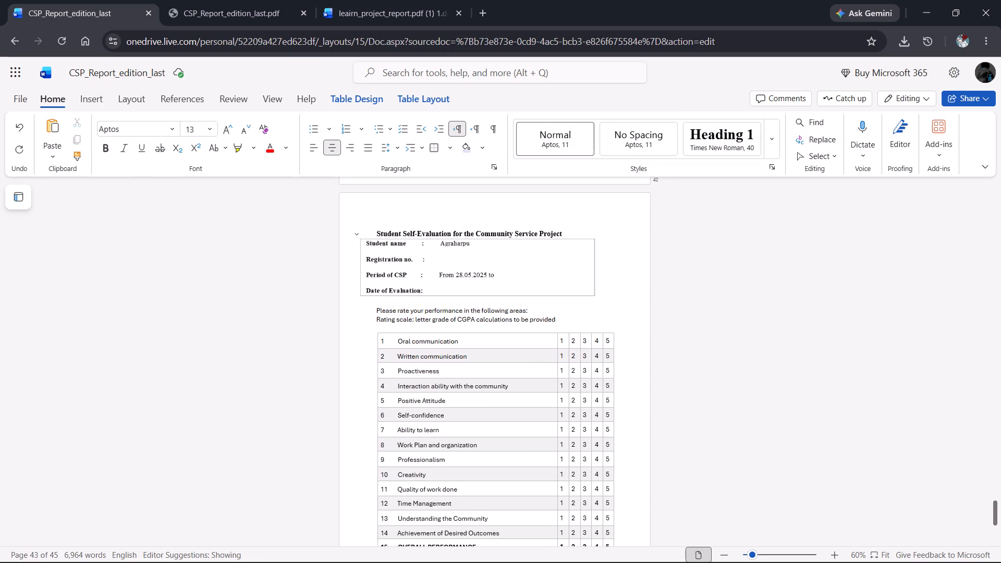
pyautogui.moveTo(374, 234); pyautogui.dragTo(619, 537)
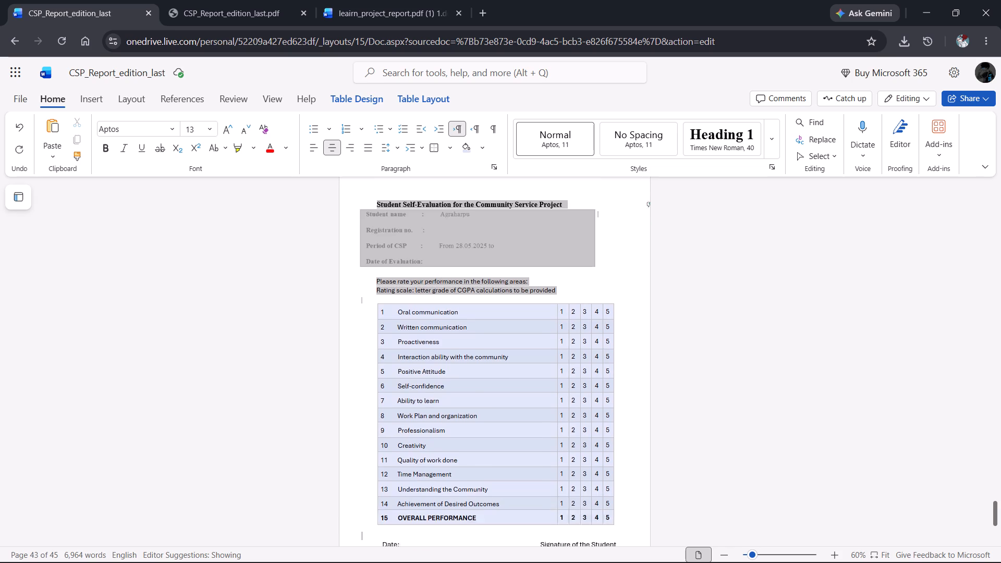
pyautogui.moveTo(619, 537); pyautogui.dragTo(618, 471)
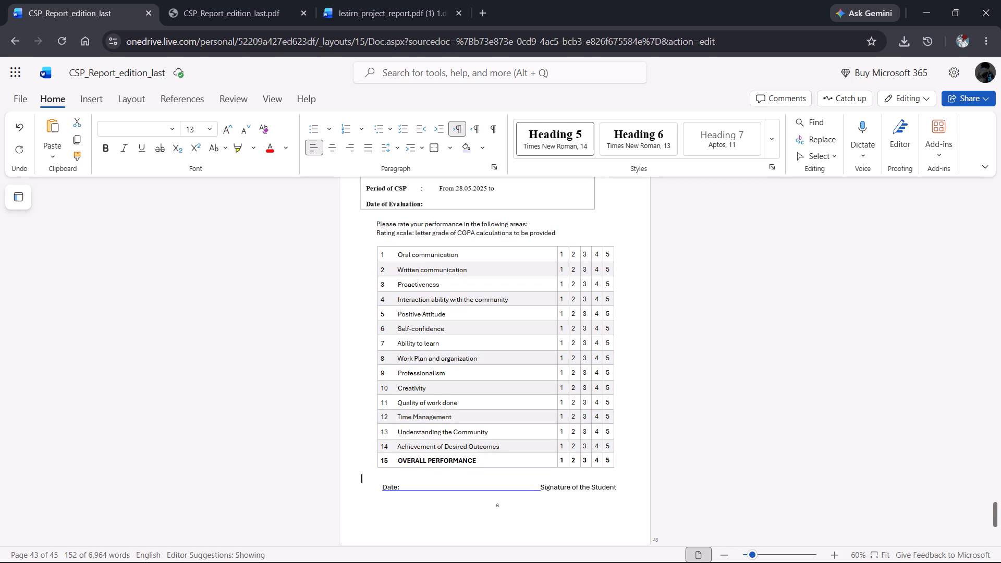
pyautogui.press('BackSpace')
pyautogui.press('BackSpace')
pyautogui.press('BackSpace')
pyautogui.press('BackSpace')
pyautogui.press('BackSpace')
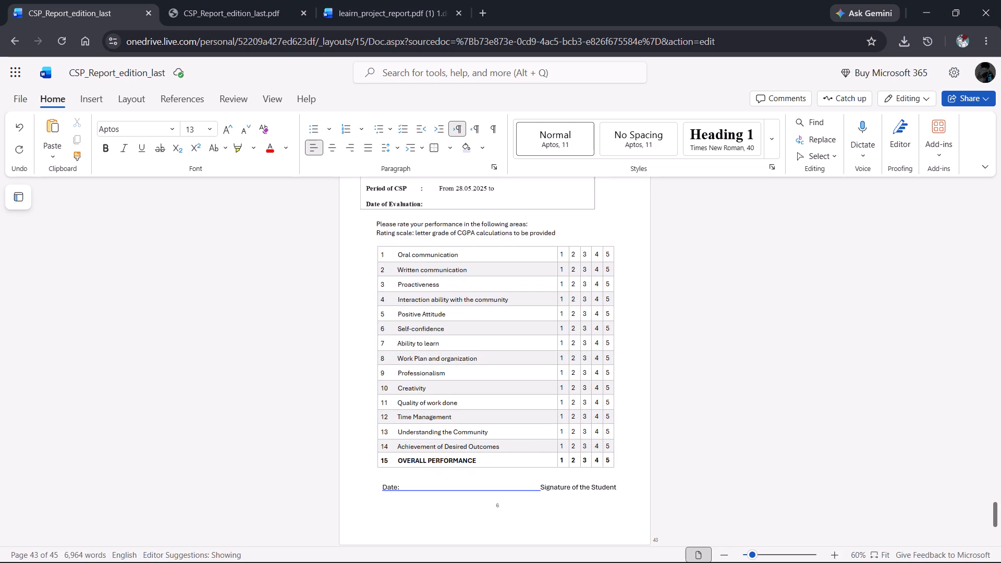
# Clear the 1 to 5 ratings from the Achievement of Desired Outcomes and OVERALL PERFORMANCE rows.
pyautogui.moveTo(615, 464); pyautogui.dragTo(552, 444)
pyautogui.moveTo(552, 444); pyautogui.dragTo(561, 451)
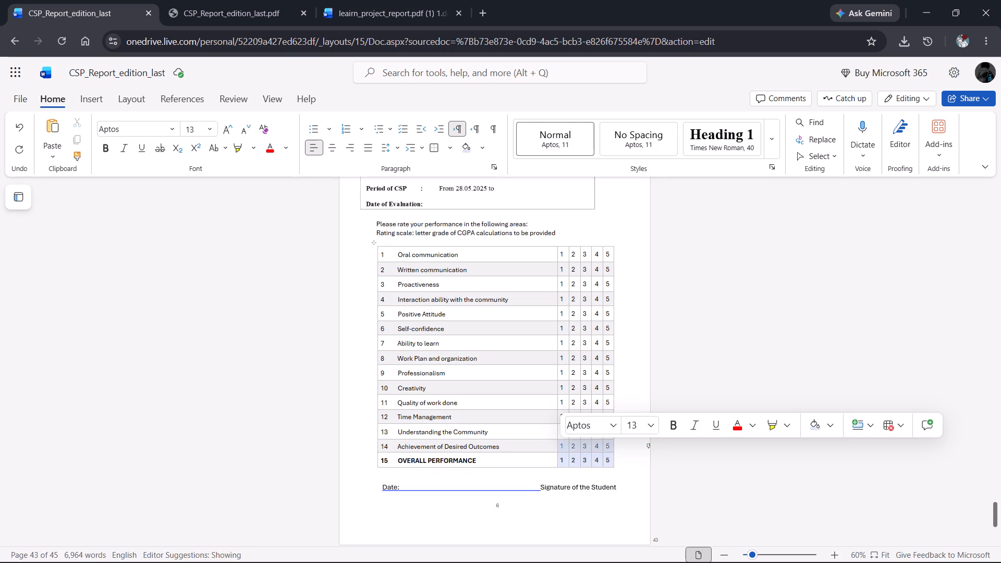
pyautogui.press('BackSpace')
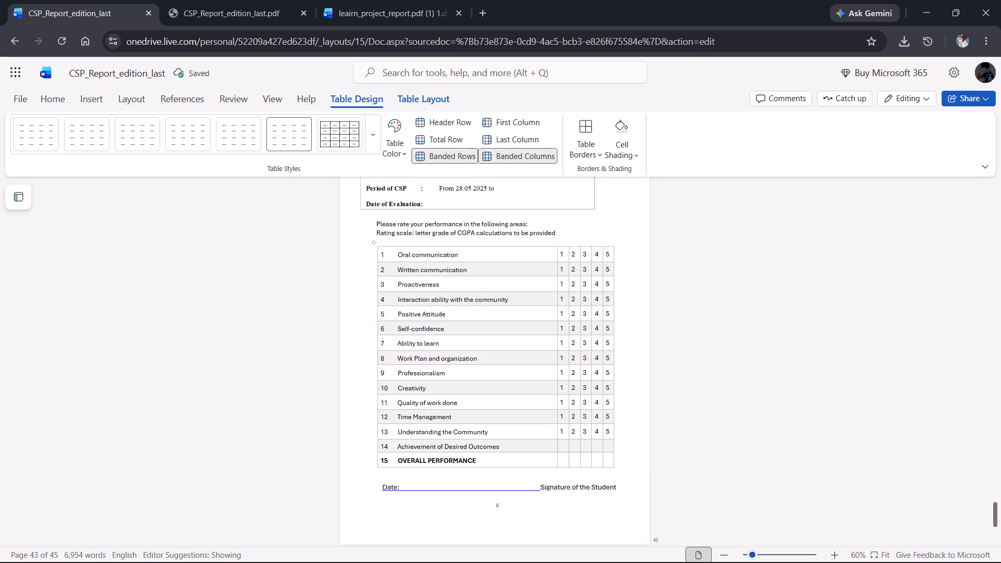
# Delete the row number and criteria name columns from the self-evaluation rating table.
pyautogui.moveTo(549, 461); pyautogui.dragTo(408, 248)
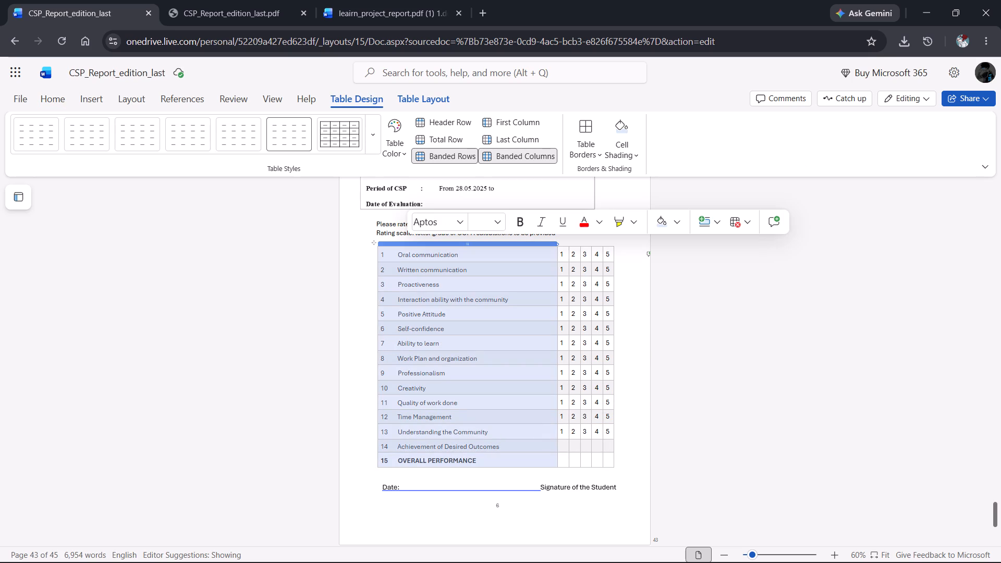
pyautogui.press('BackSpace')
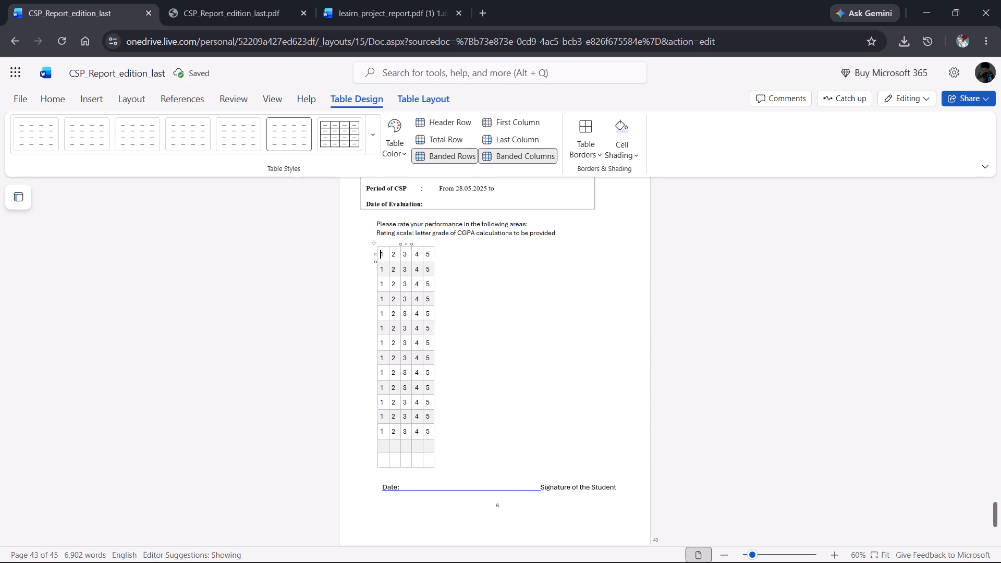
# Delete the remaining rating table together with the rating scale line above it on the self-evaluation page.
pyautogui.moveTo(439, 464); pyautogui.dragTo(345, 189)
pyautogui.moveTo(345, 189); pyautogui.dragTo(361, 232)
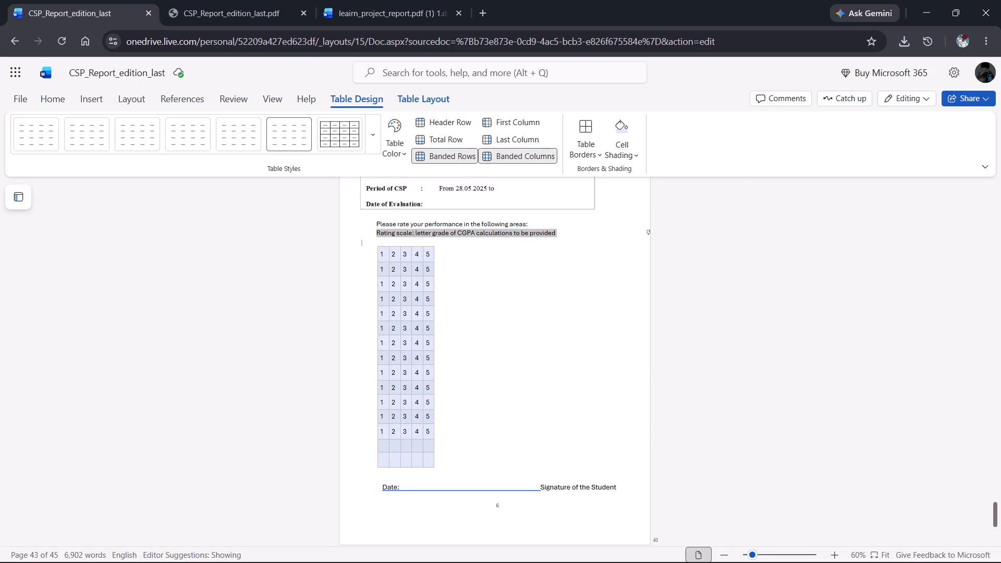
pyautogui.press('BackSpace')
# Delete the rest of the self-evaluation page: heading, student details box, rating instruction and date and signature line.
pyautogui.scroll(1, 361, 232)
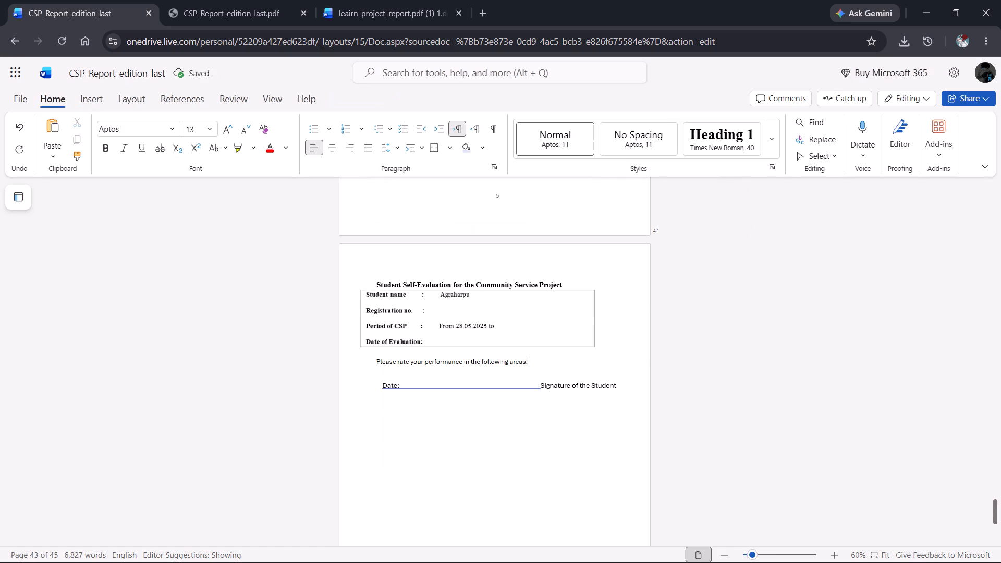
pyautogui.moveTo(619, 391); pyautogui.dragTo(320, 337)
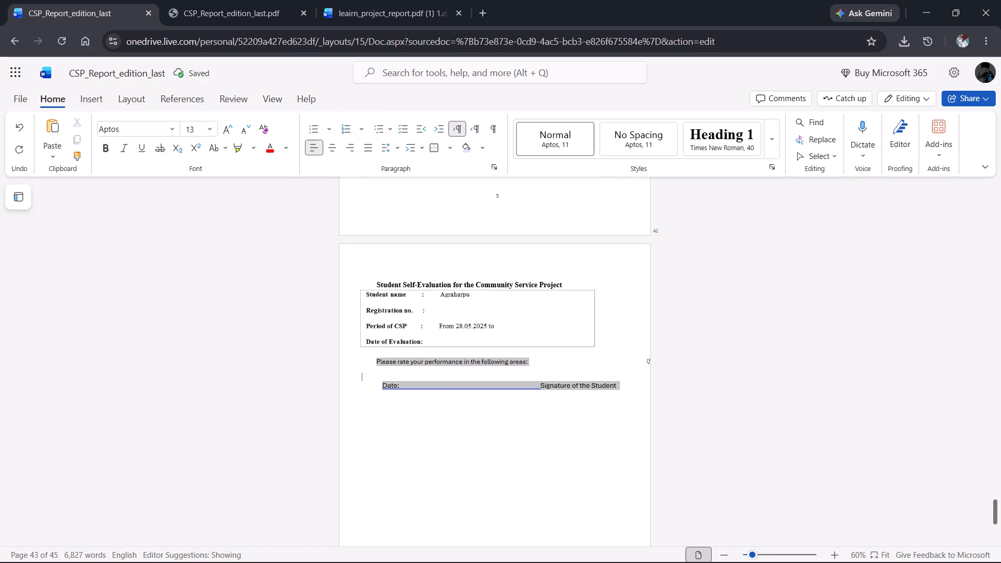
pyautogui.moveTo(320, 337); pyautogui.dragTo(360, 279)
pyautogui.press('BackSpace')
pyautogui.press('BackSpace')
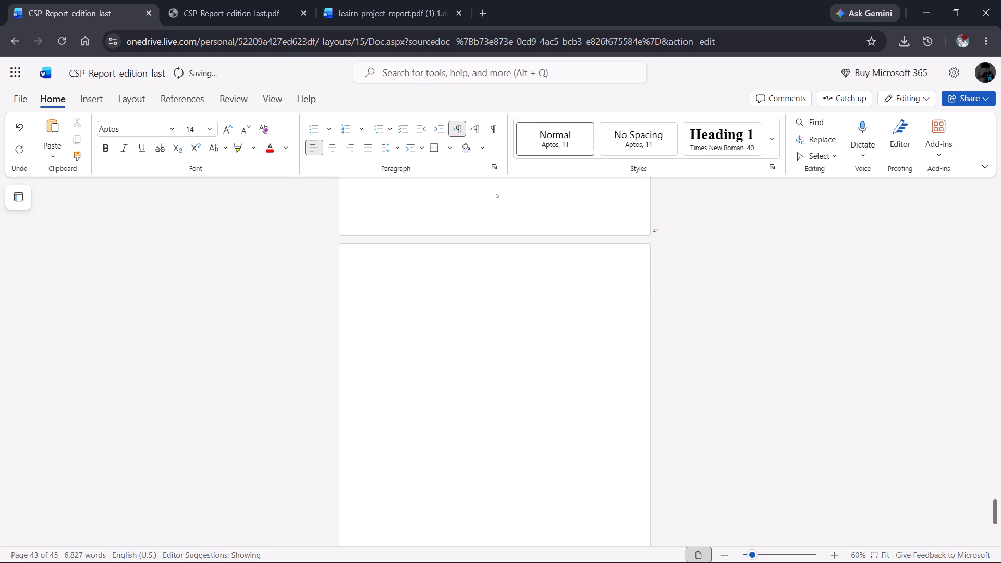
pyautogui.press('BackSpace')
pyautogui.press('Delete')
pyautogui.press('Delete')
# Paste the copied Student Self-Evaluation form picture onto the emptied page.
pyautogui.hotkey('ctrl', 'v')
pyautogui.click(511, 359)
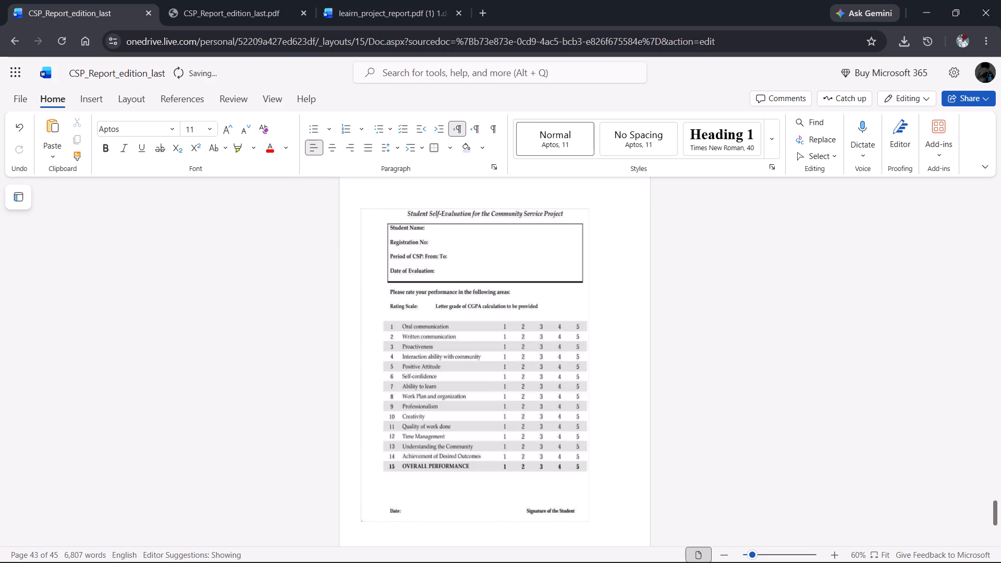
pyautogui.click(691, 360)
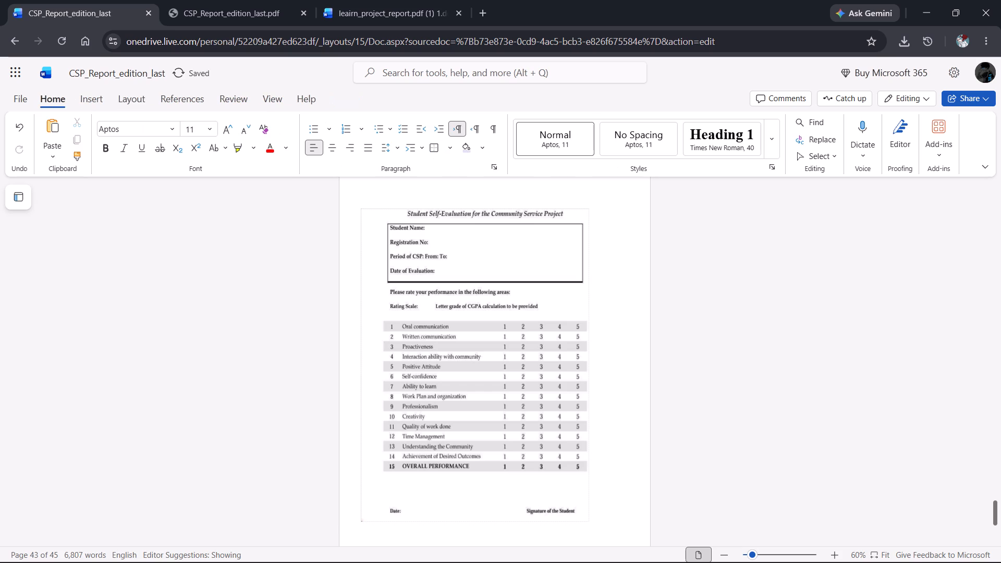
# Align the pasted self-evaluation form picture to the centre.
pyautogui.click(493, 450)
pyautogui.click(323, 148)
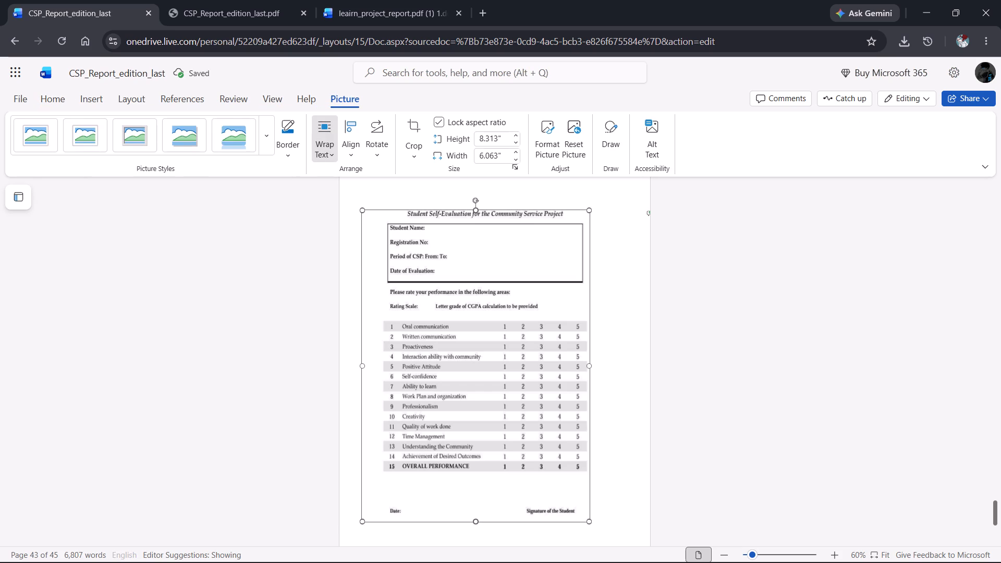
pyautogui.click(350, 142)
pyautogui.click(369, 191)
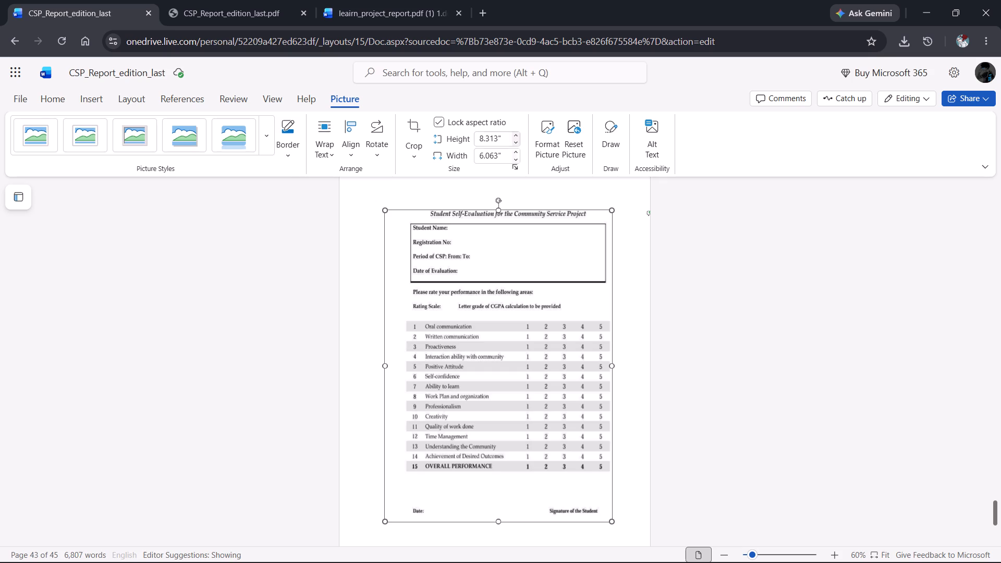
pyautogui.click(758, 326)
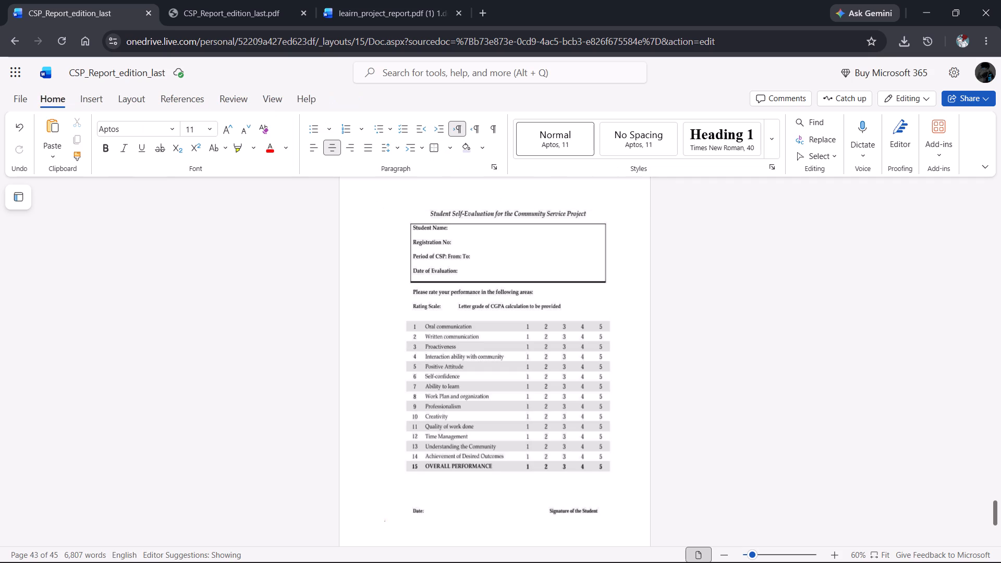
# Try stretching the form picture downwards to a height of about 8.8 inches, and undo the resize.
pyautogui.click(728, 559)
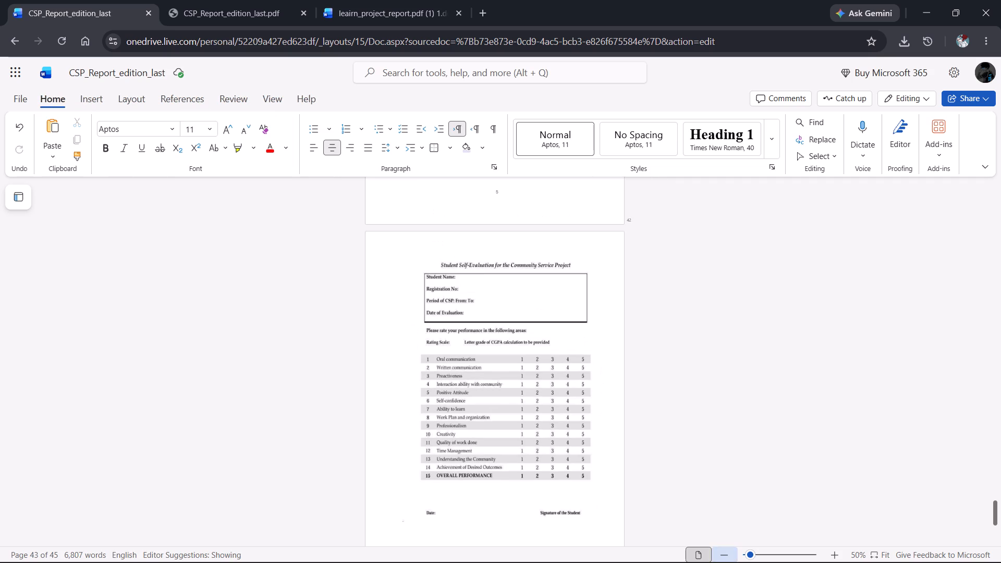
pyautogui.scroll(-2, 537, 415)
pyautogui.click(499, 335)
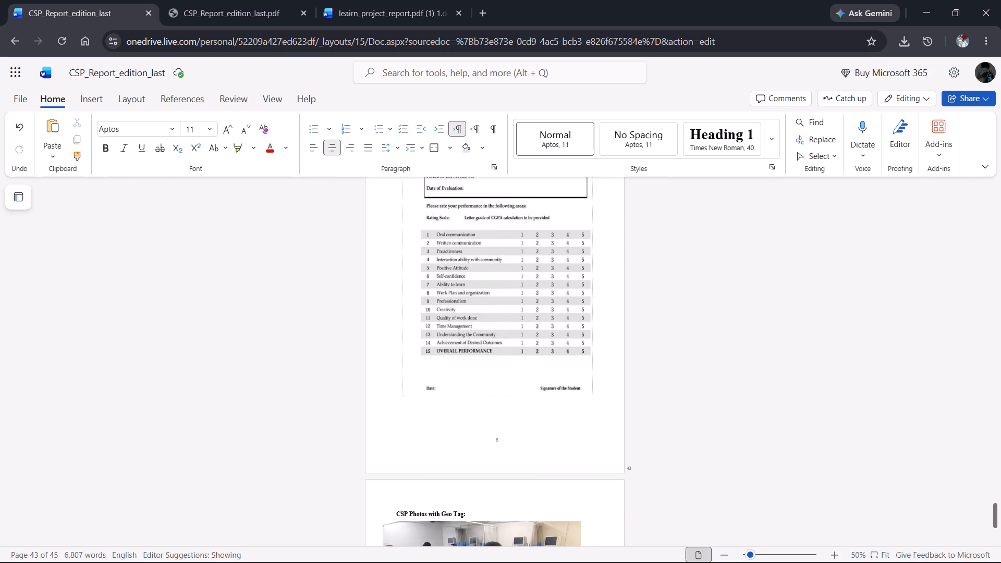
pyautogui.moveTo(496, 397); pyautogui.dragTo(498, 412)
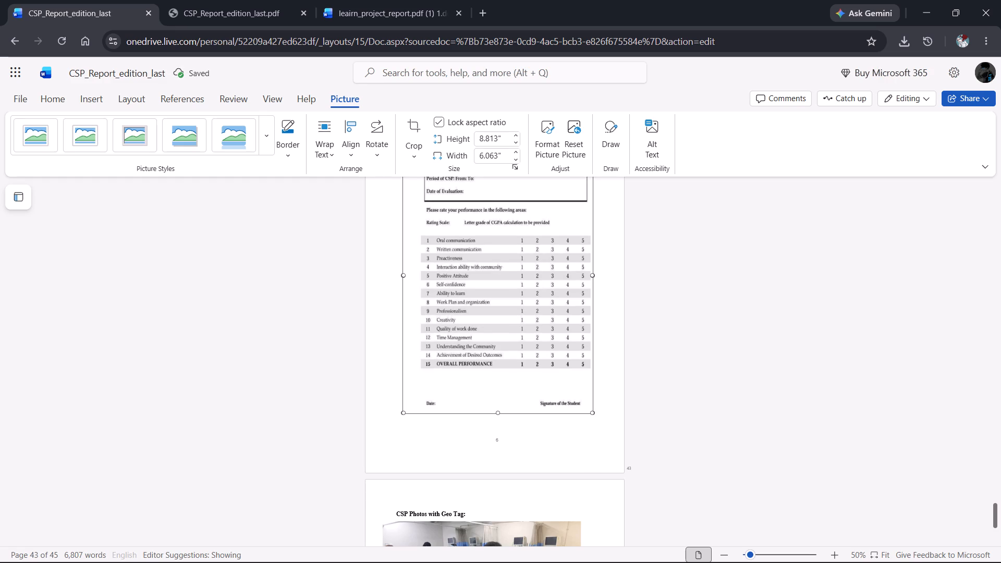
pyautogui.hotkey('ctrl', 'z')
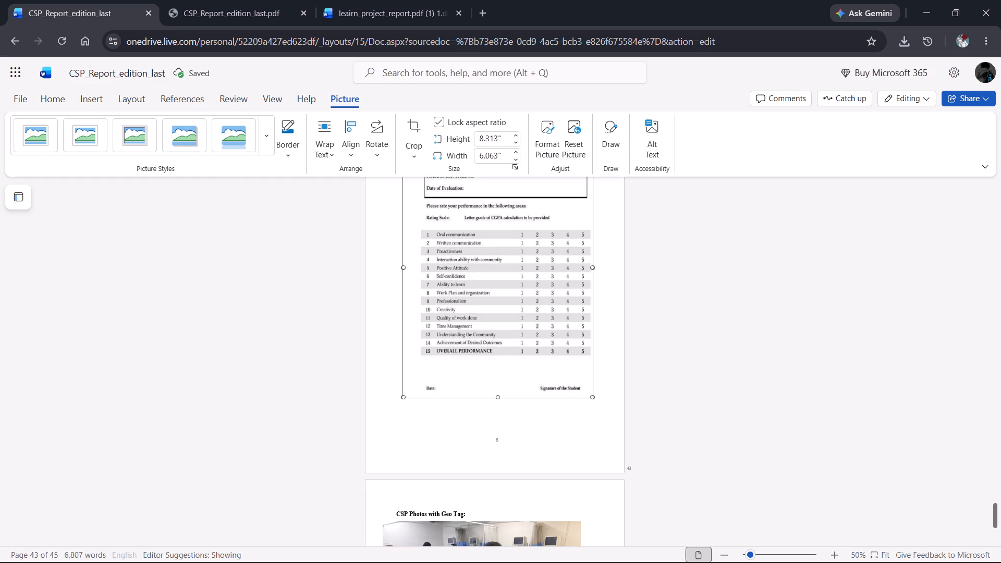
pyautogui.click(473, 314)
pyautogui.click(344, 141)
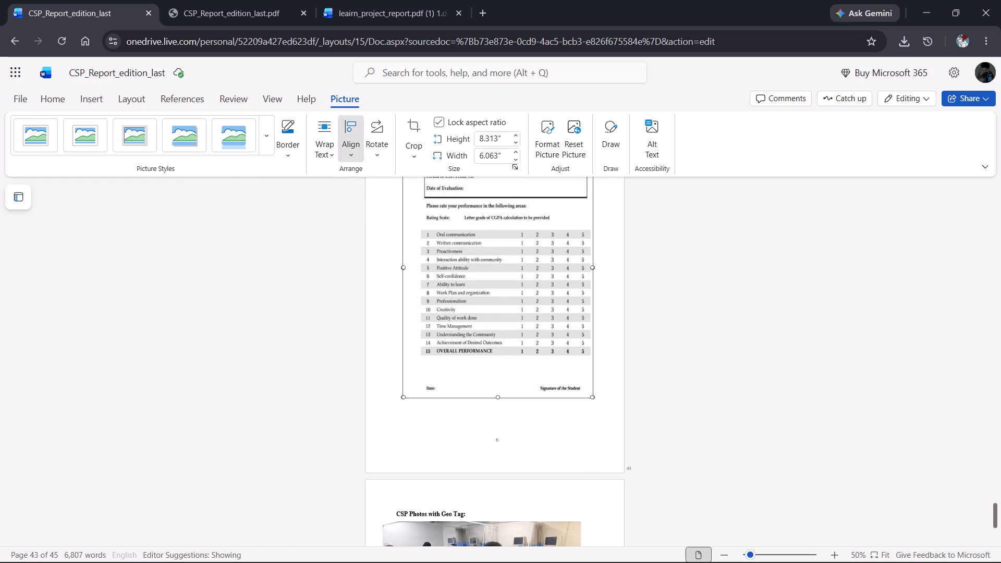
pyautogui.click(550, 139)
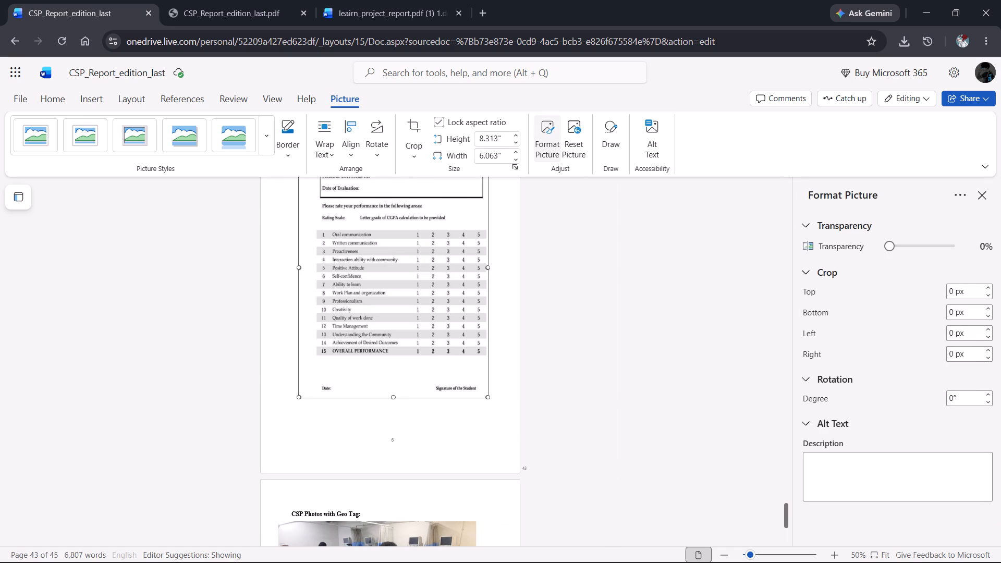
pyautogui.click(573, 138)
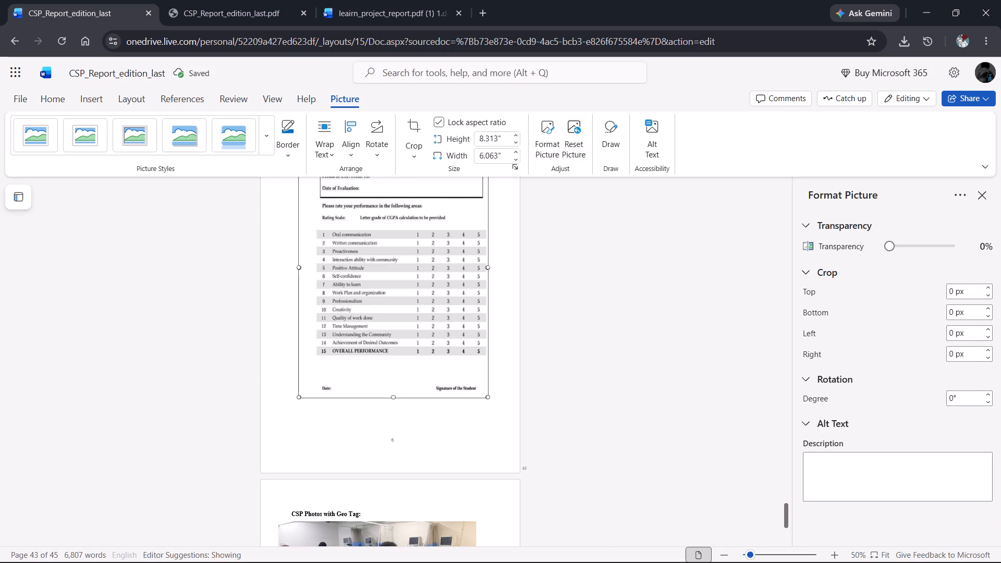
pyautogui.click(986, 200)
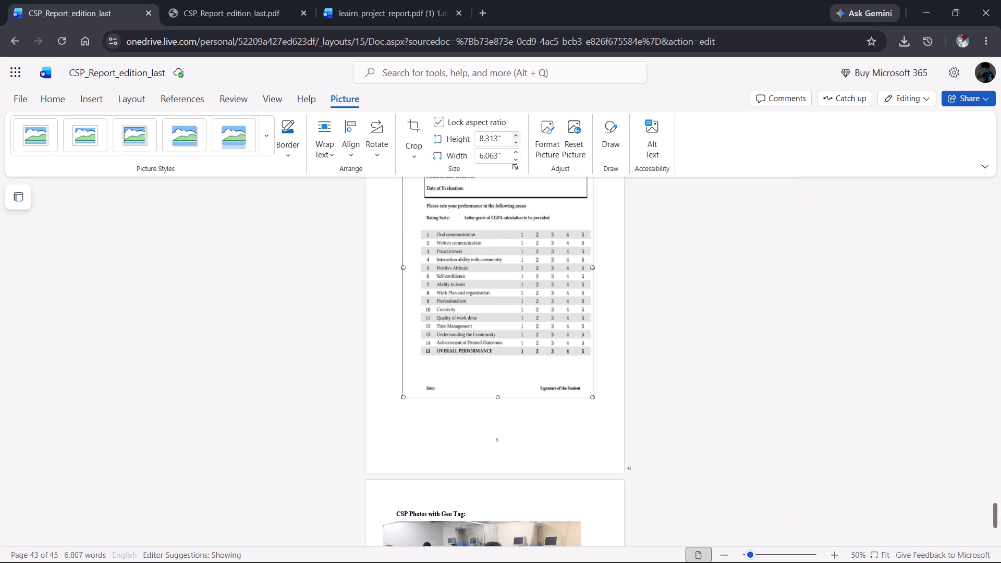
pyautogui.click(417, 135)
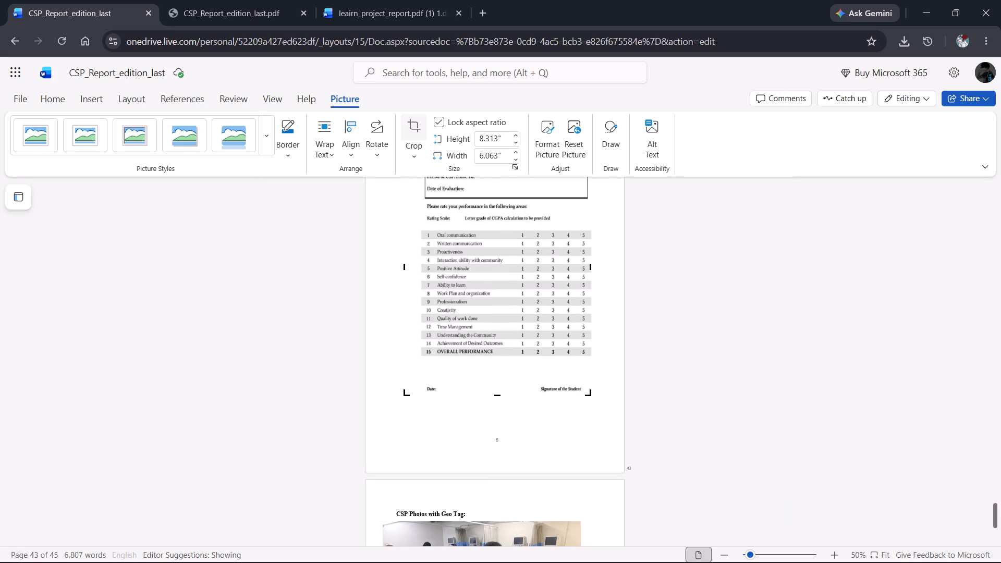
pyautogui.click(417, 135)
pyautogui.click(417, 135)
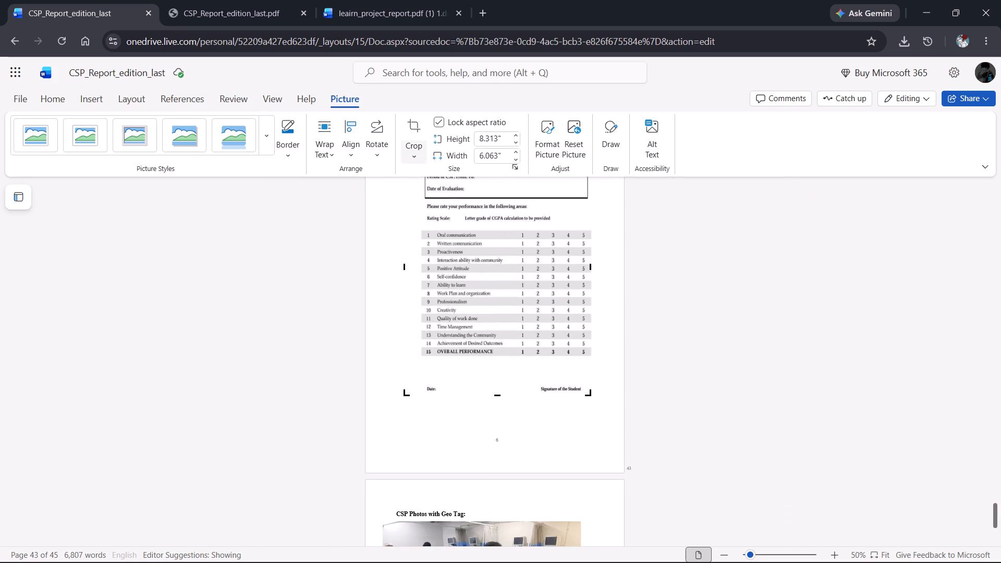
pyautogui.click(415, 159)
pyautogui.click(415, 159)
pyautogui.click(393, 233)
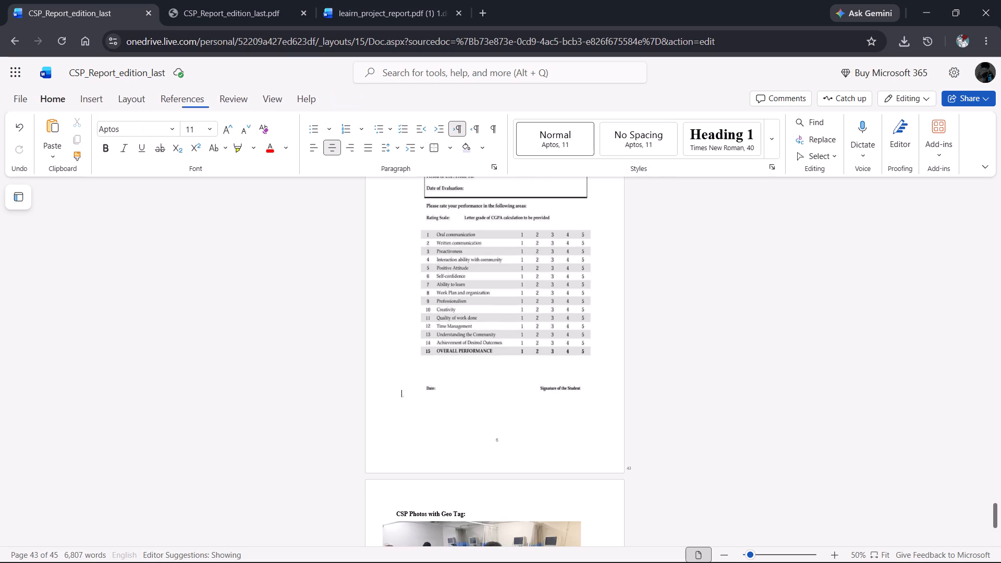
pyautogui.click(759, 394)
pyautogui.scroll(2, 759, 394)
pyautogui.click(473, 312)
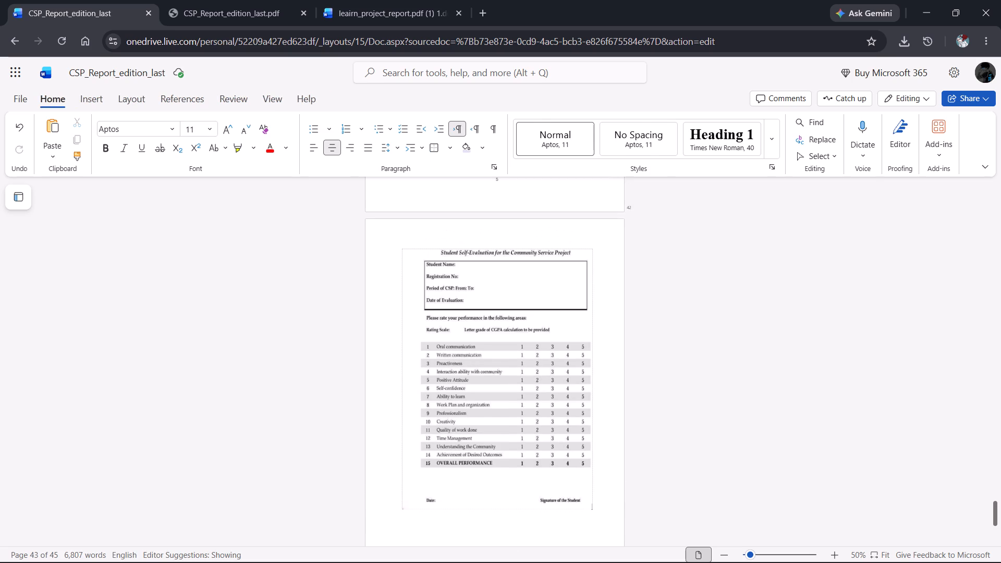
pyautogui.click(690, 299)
# Cut the first photo, the group around the hospital bed, from under the CSP Photos with Geo Tag heading.
pyautogui.scroll(-6, 690, 299)
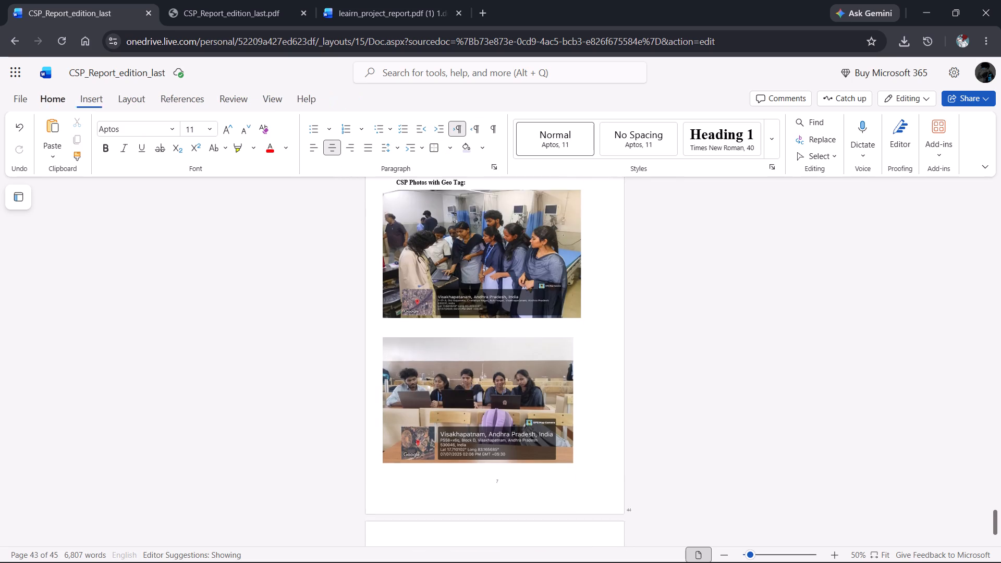
pyautogui.click(499, 249)
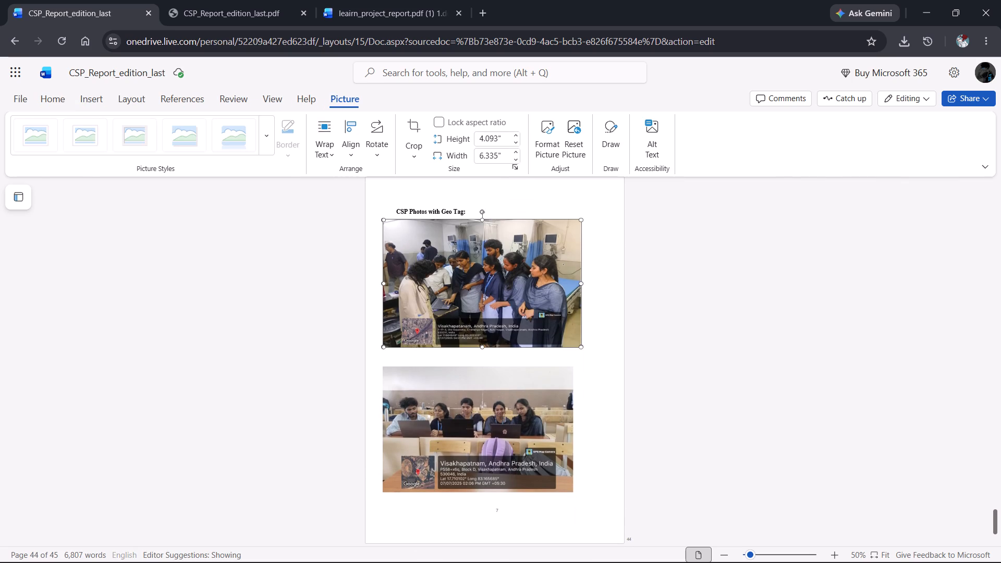
pyautogui.rightClick(499, 260)
pyautogui.click(542, 278)
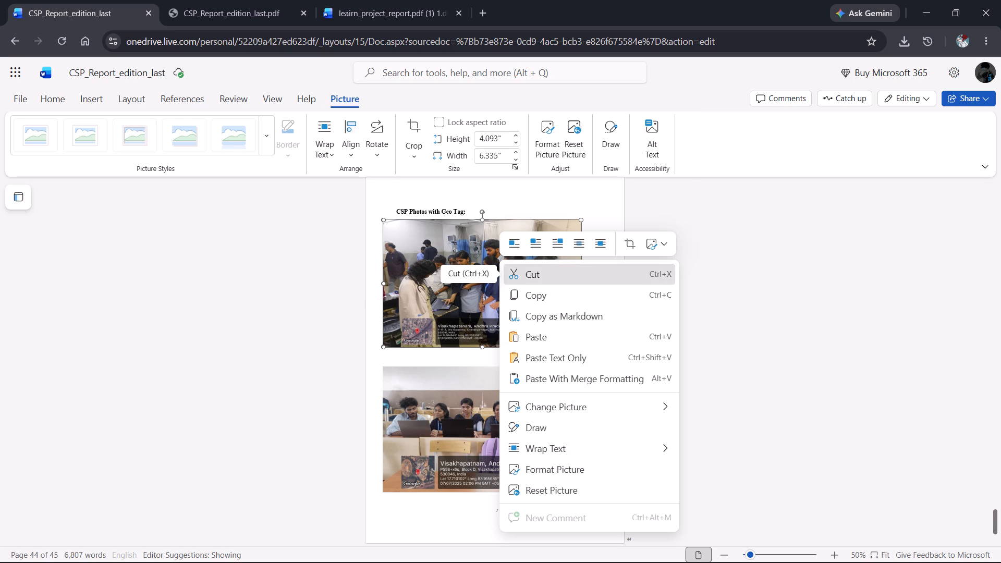
# Switch to the leairn_project_report document and cut the photo of the LEAIRN dashboard on its final page.
pyautogui.click(397, 0)
pyautogui.scroll(-5, 531, 406)
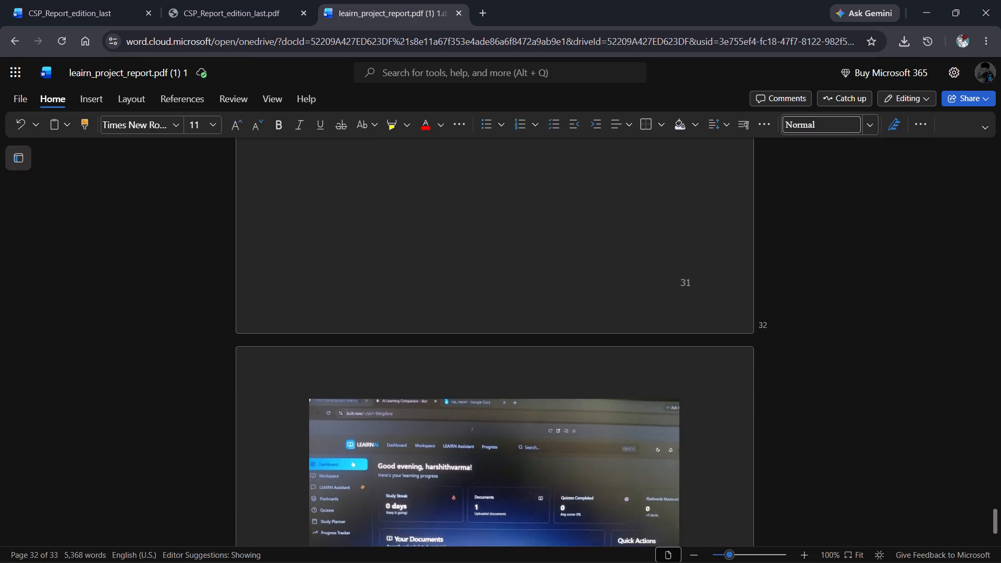
pyautogui.scroll(-1, 531, 406)
pyautogui.rightClick(531, 406)
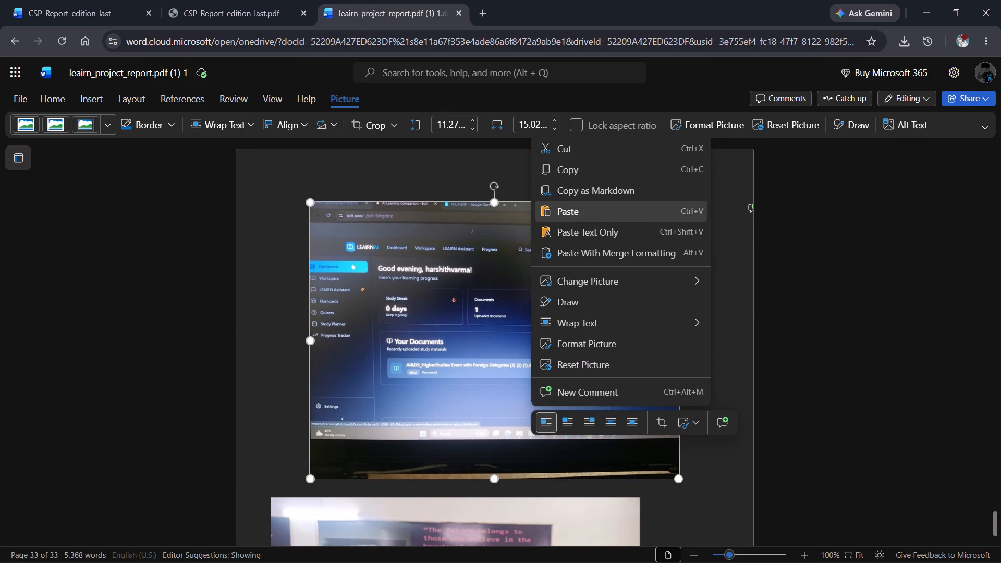
pyautogui.click(576, 150)
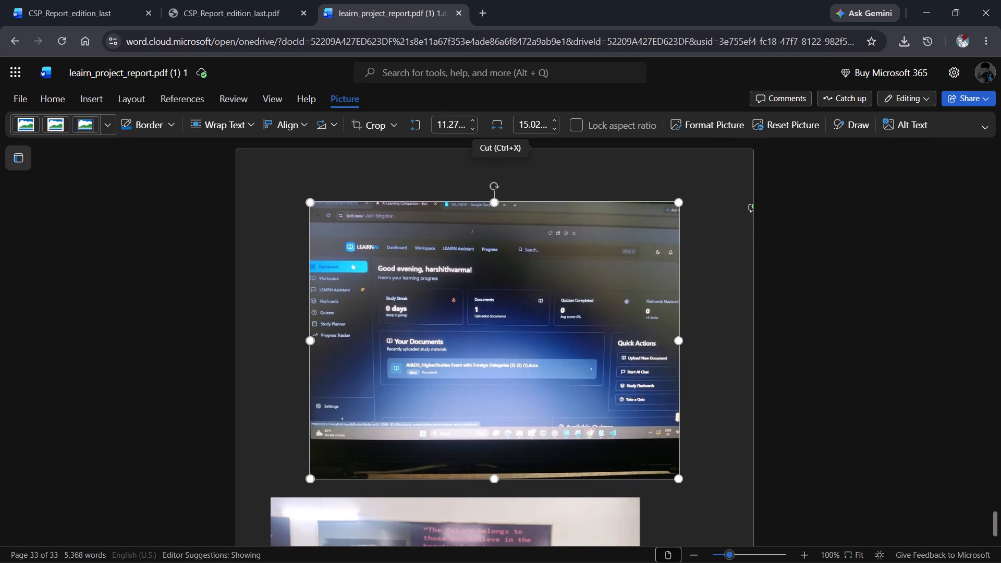
# Return to the CSP_Report_edition_last document and paste the dashboard photo under the CSP Photos with Geo Tag heading.
pyautogui.click(285, 0)
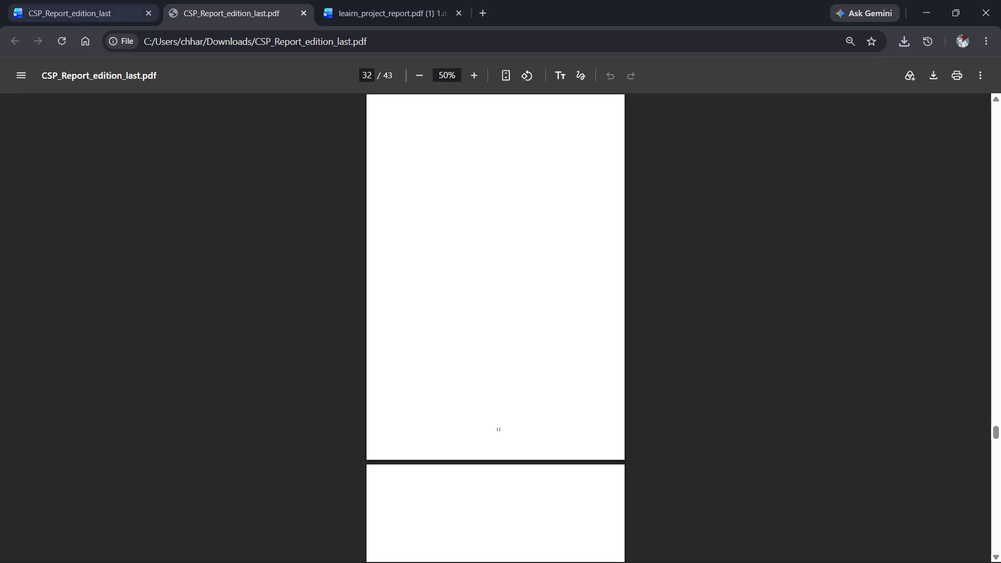
pyautogui.click(120, 0)
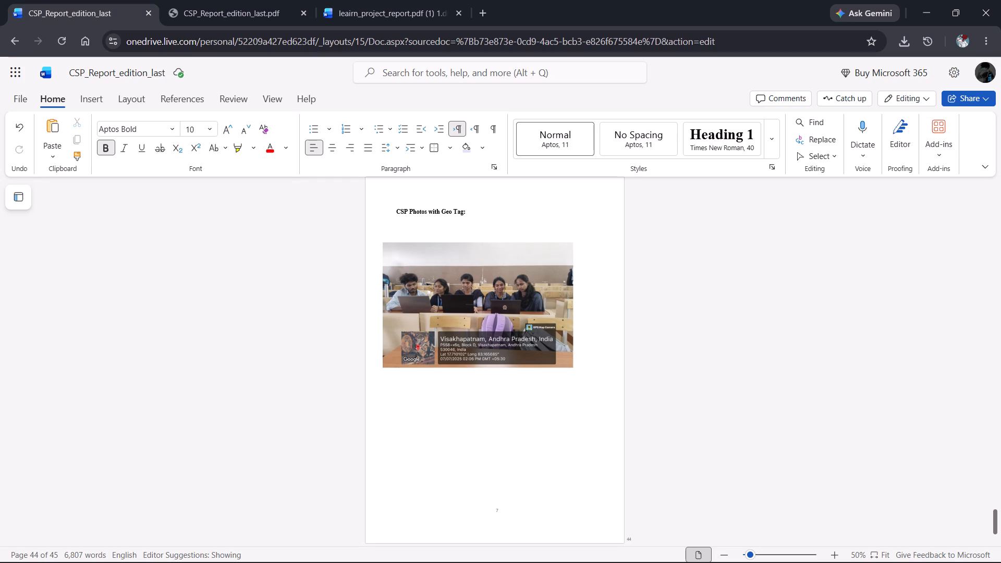
pyautogui.hotkey('ctrl', 'v')
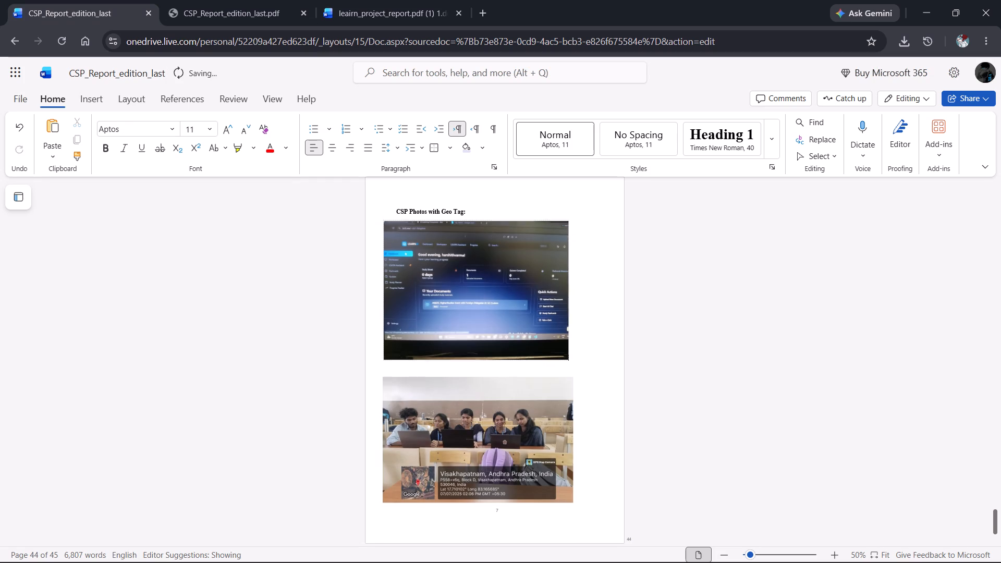
# Insert a blank line between the CSP Photos with Geo Tag heading and the dashboard photo.
pyautogui.click(481, 215)
pyautogui.press('Return')
pyautogui.scroll(-1, 481, 215)
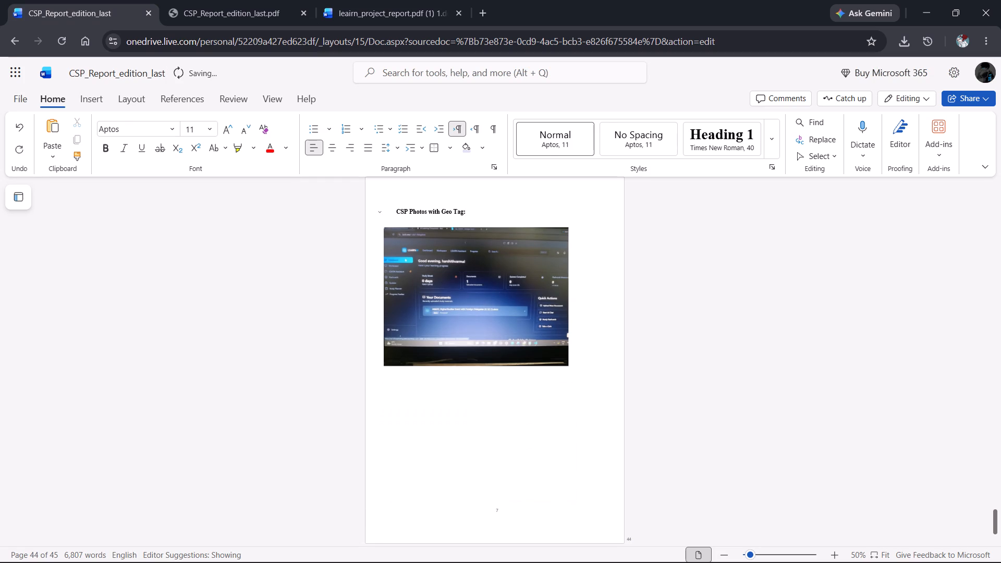
# Remove the blank line between the CSP Photos with Geo Tag heading and the dashboard photo.
pyautogui.scroll(-1, 481, 215)
pyautogui.press('BackSpace')
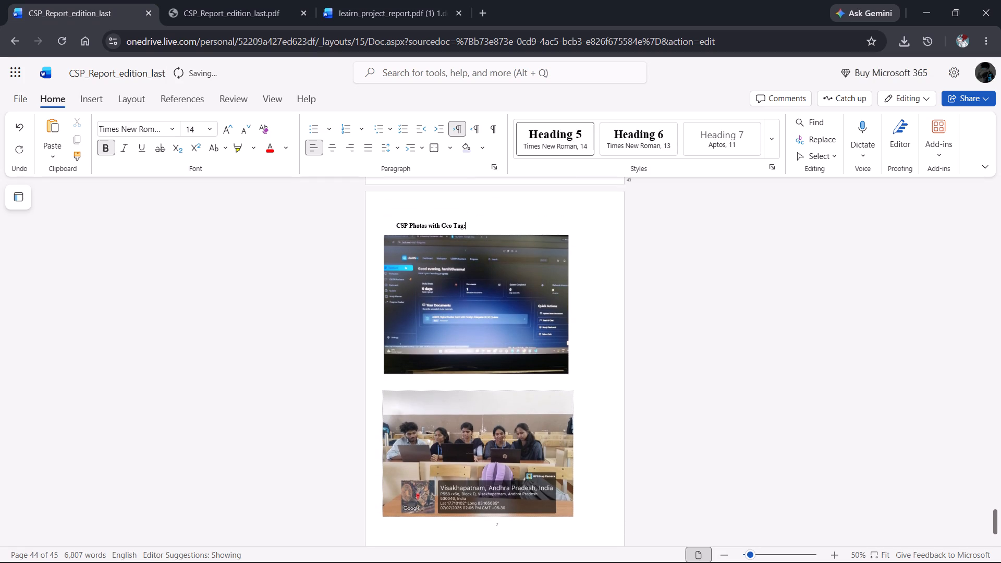
# Cut both outdoor group photos from the document's final page.
pyautogui.click(478, 448)
pyautogui.scroll(-4, 478, 448)
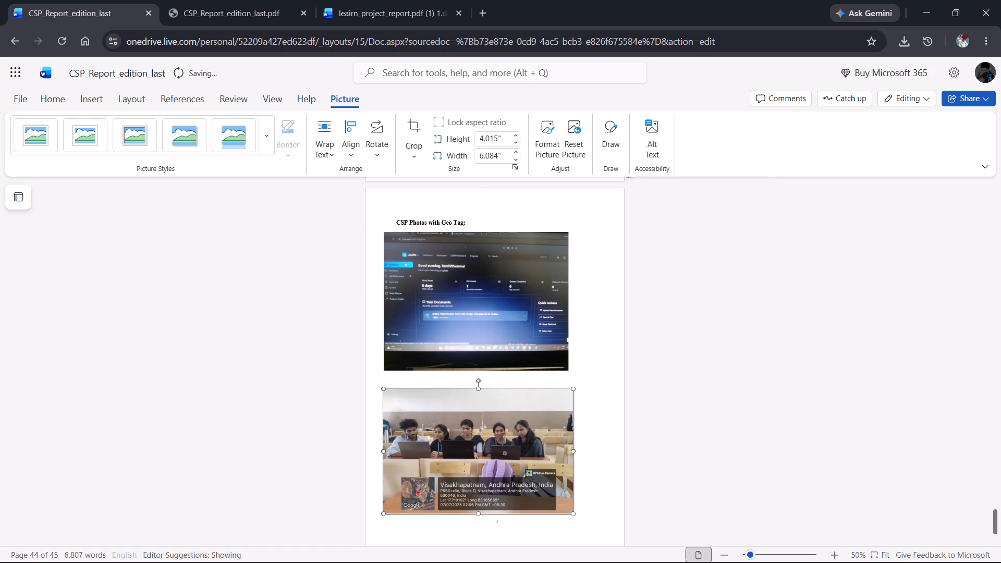
pyautogui.scroll(-2, 478, 448)
pyautogui.click(499, 353)
pyautogui.rightClick(499, 353)
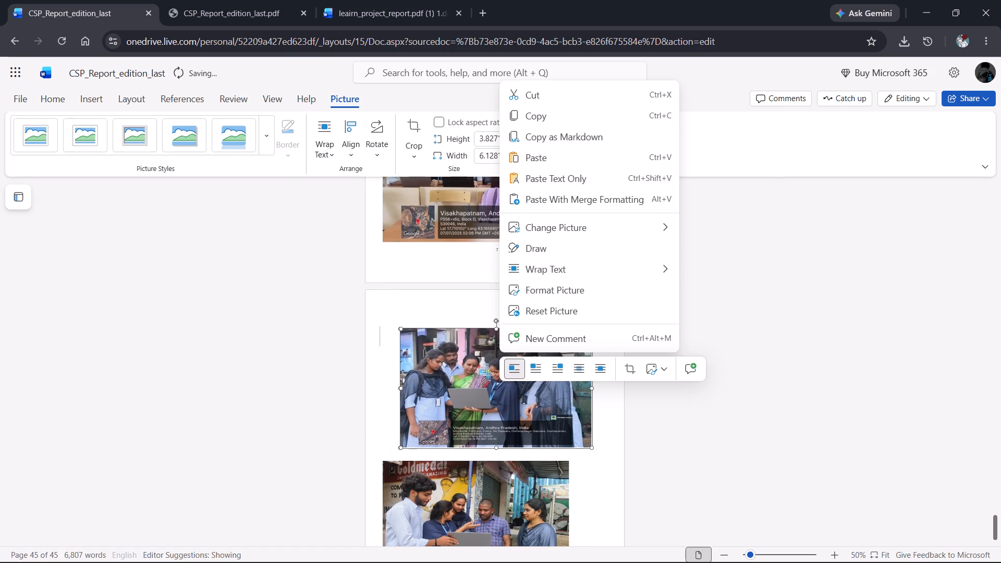
pyautogui.click(547, 100)
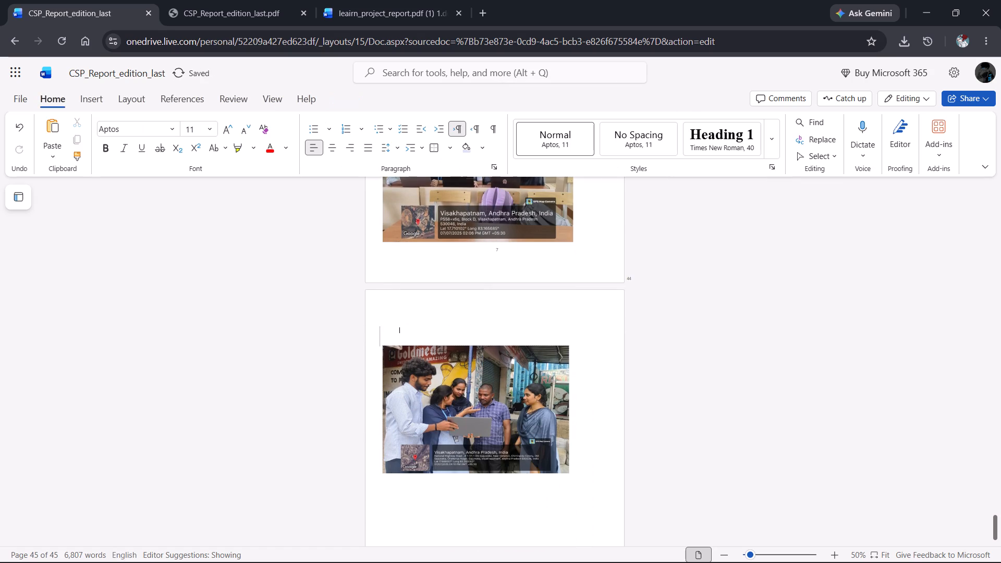
pyautogui.click(495, 387)
pyautogui.rightClick(495, 387)
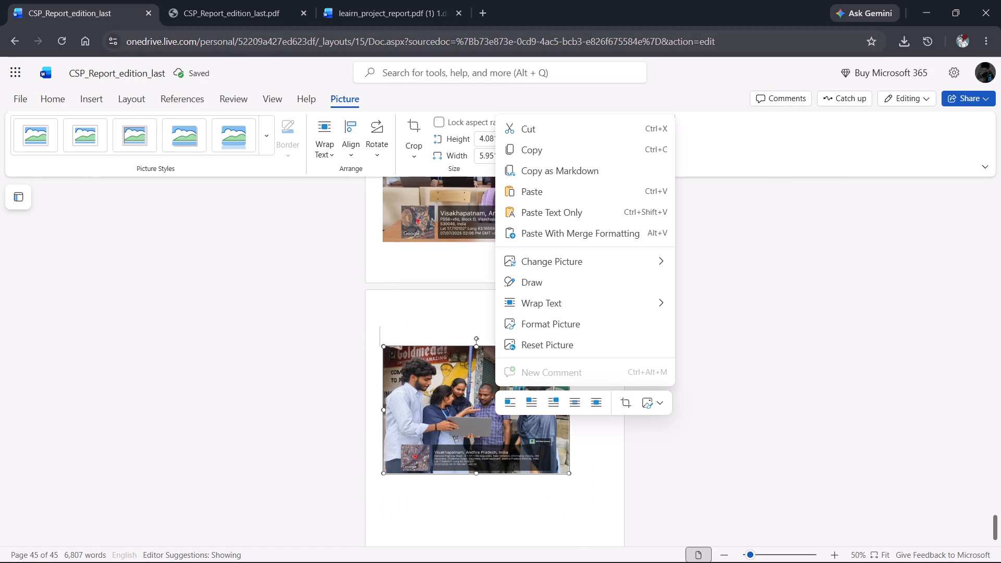
pyautogui.click(538, 132)
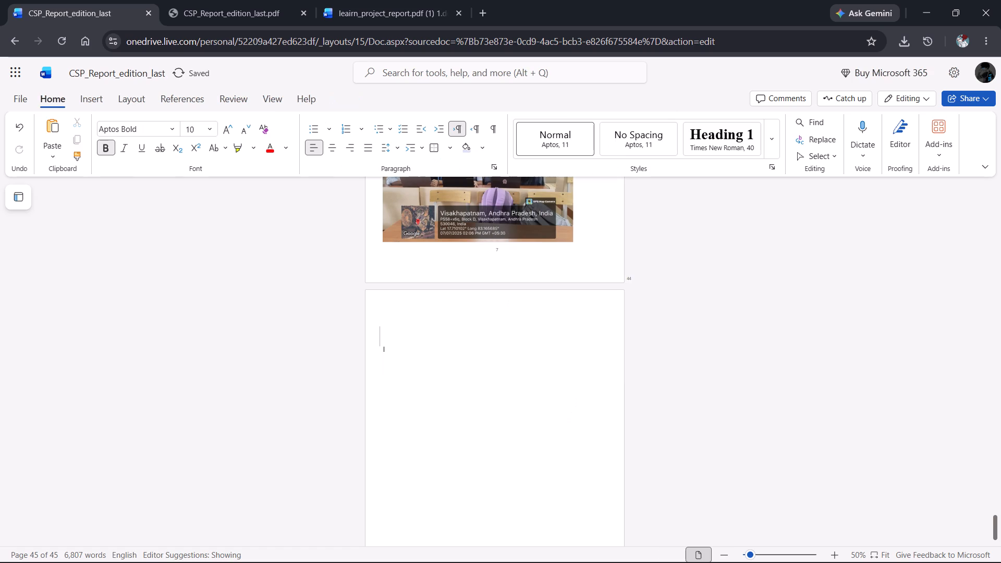
# Try to remove the emptied final page by deleting its leftover blank lines.
pyautogui.click(459, 332)
pyautogui.press('BackSpace')
pyautogui.press('BackSpace')
pyautogui.press('BackSpace')
pyautogui.press('BackSpace')
pyautogui.press('Delete')
pyautogui.press('Delete')
pyautogui.press('Delete')
pyautogui.press('Delete')
pyautogui.press('Delete')
pyautogui.press('Delete')
pyautogui.press('Delete')
pyautogui.press('BackSpace')
pyautogui.press('BackSpace')
pyautogui.press('BackSpace')
pyautogui.press('BackSpace')
pyautogui.press('BackSpace')
# Cut the geo-tagged classroom photo of the group with laptops from below the dashboard photo.
pyautogui.scroll(-5, 459, 332)
pyautogui.scroll(2, 459, 332)
pyautogui.scroll(-4, 459, 332)
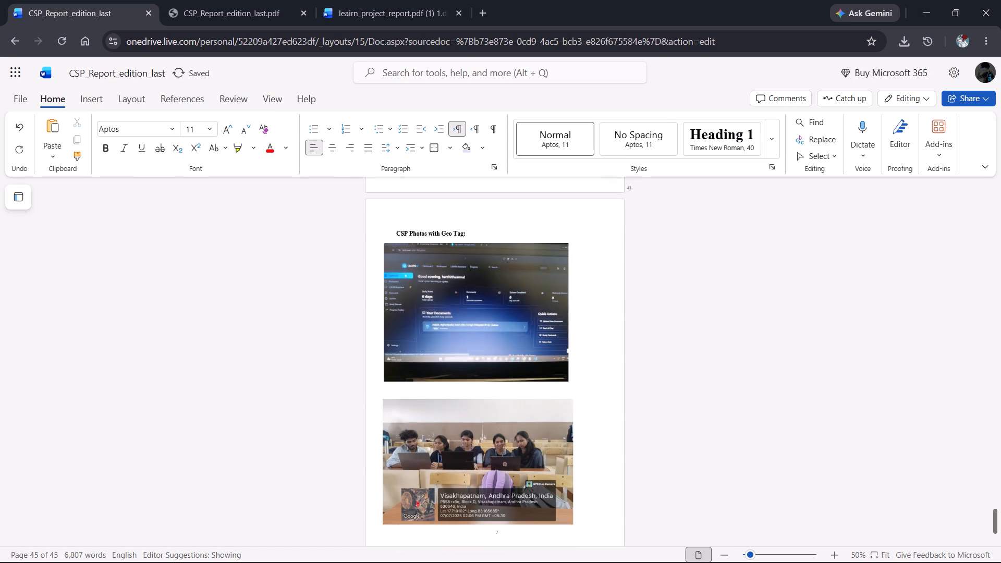
pyautogui.click(468, 251)
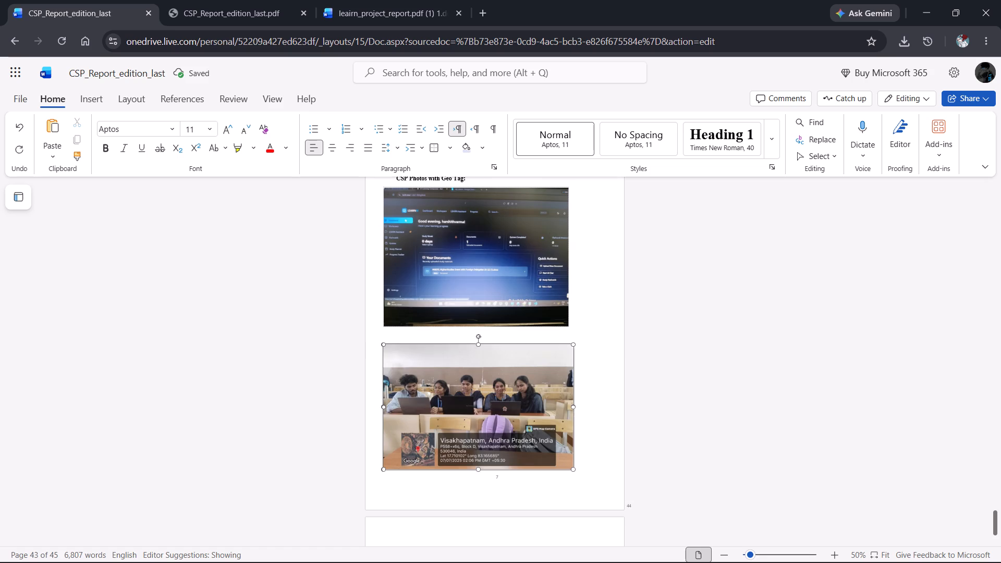
pyautogui.rightClick(467, 379)
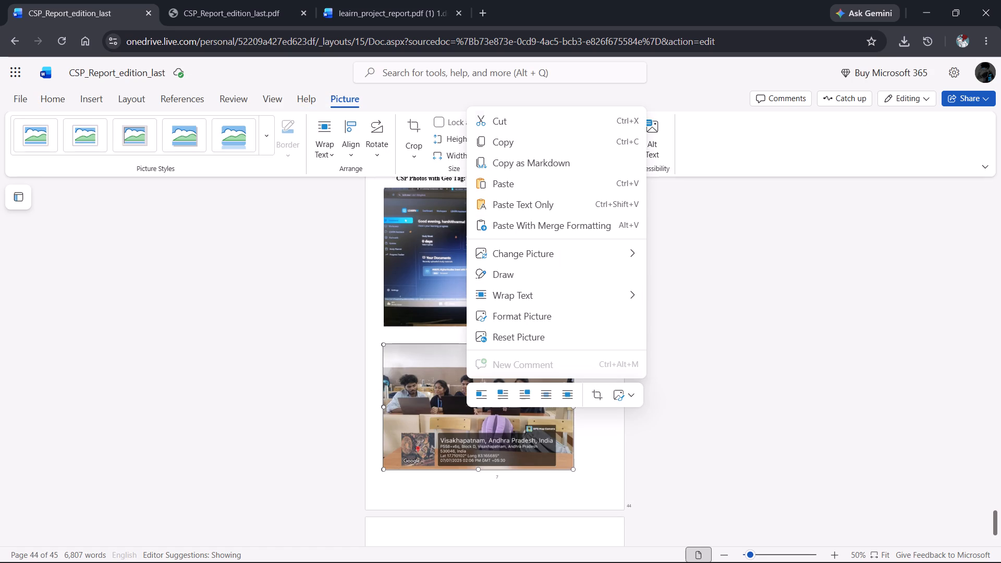
pyautogui.click(518, 123)
# Switch to the leairn_project_report document and cut the geo-tagged group photo on its final page.
pyautogui.click(440, 0)
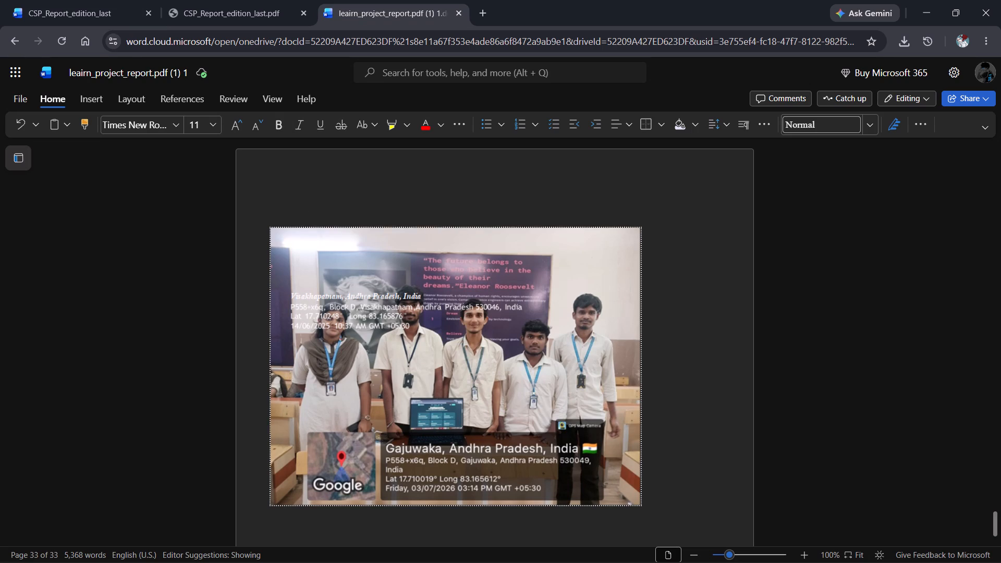
pyautogui.click(527, 314)
pyautogui.rightClick(527, 314)
pyautogui.click(565, 326)
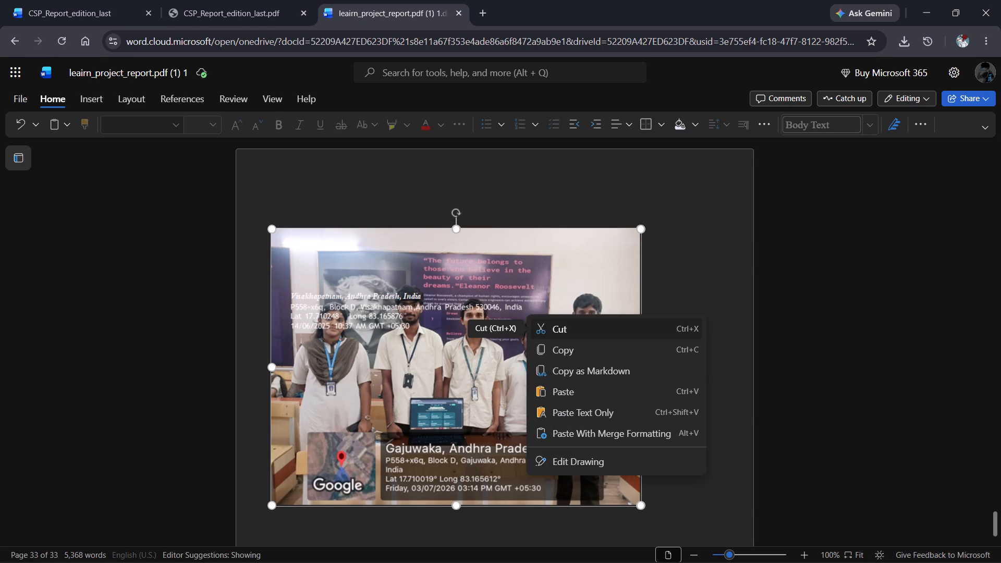
# Return to the CSP_Report_edition_last document and paste the group photo below the dashboard photo.
pyautogui.click(212, 0)
pyautogui.click(66, 0)
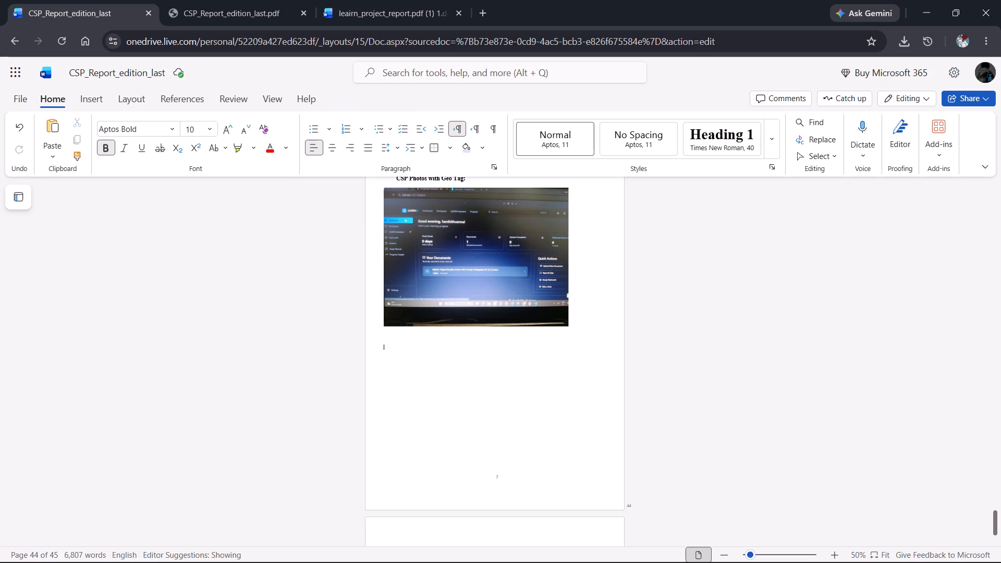
pyautogui.hotkey('ctrl', 'v')
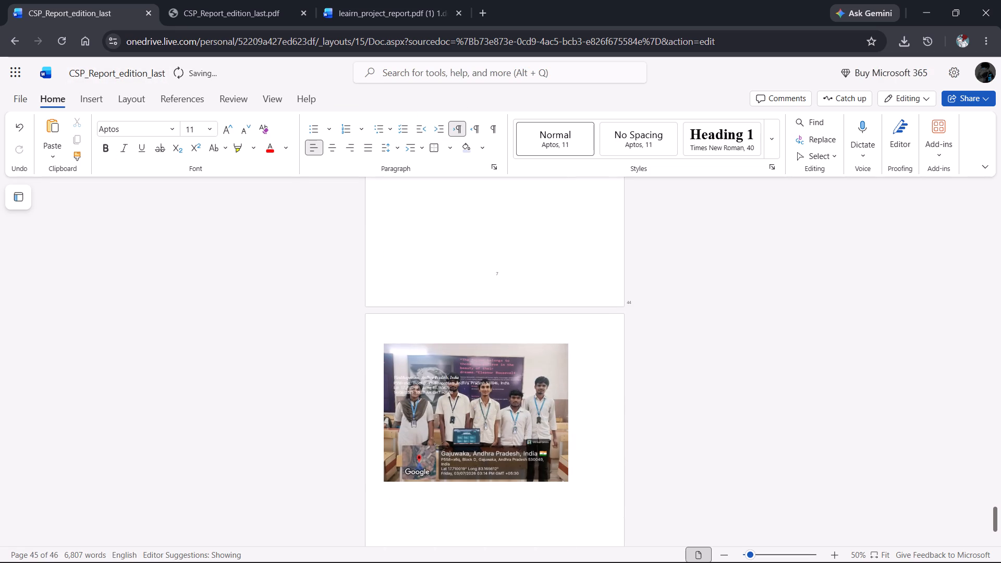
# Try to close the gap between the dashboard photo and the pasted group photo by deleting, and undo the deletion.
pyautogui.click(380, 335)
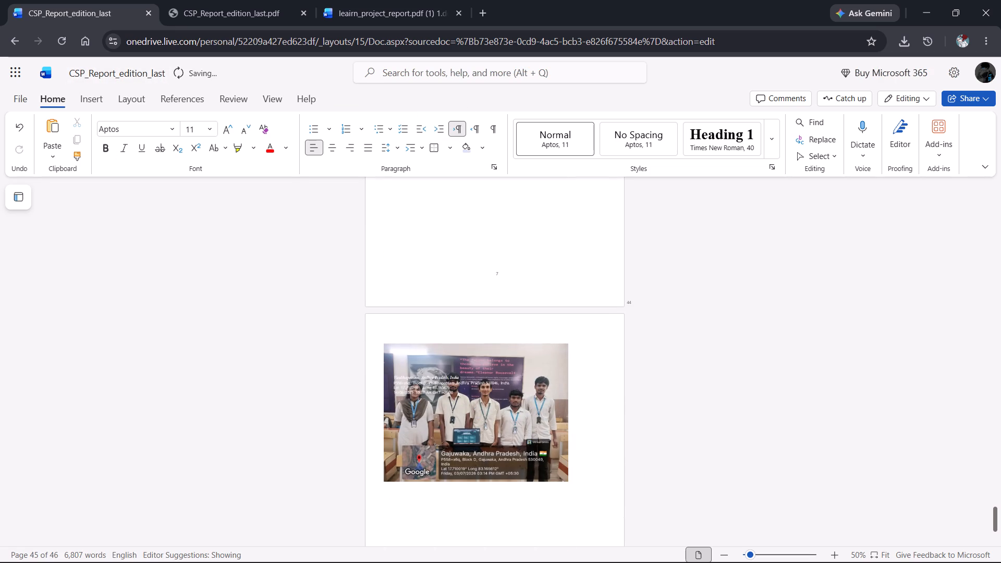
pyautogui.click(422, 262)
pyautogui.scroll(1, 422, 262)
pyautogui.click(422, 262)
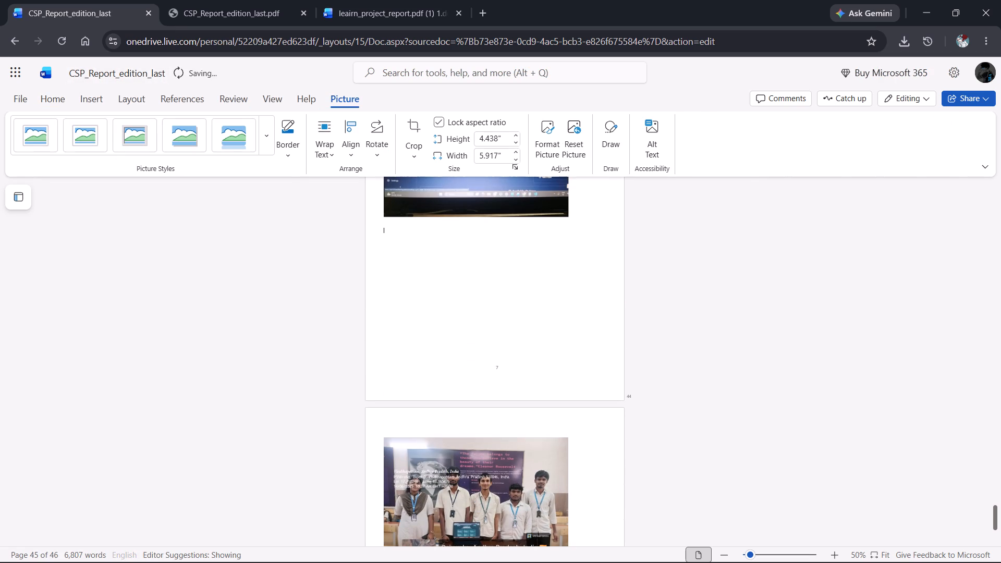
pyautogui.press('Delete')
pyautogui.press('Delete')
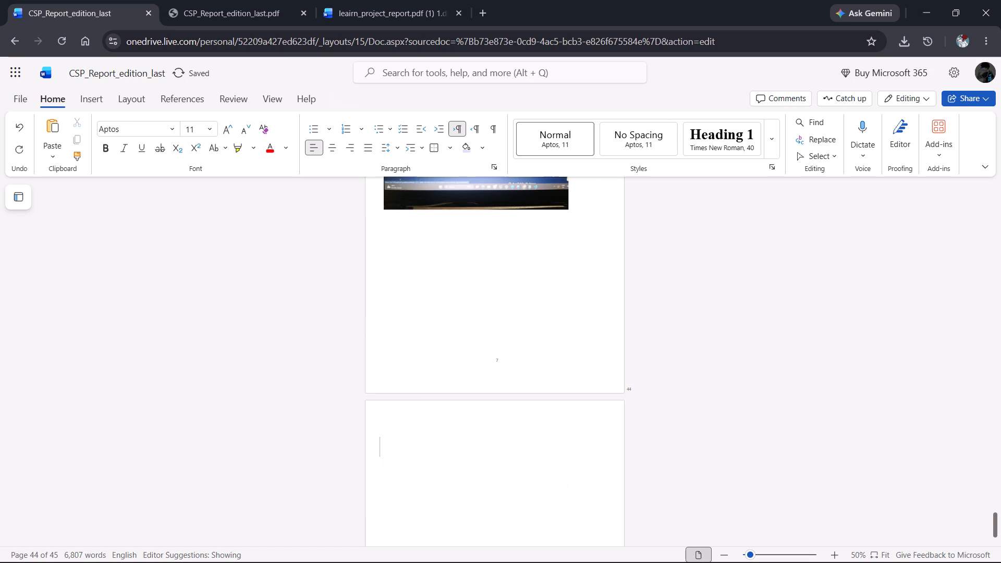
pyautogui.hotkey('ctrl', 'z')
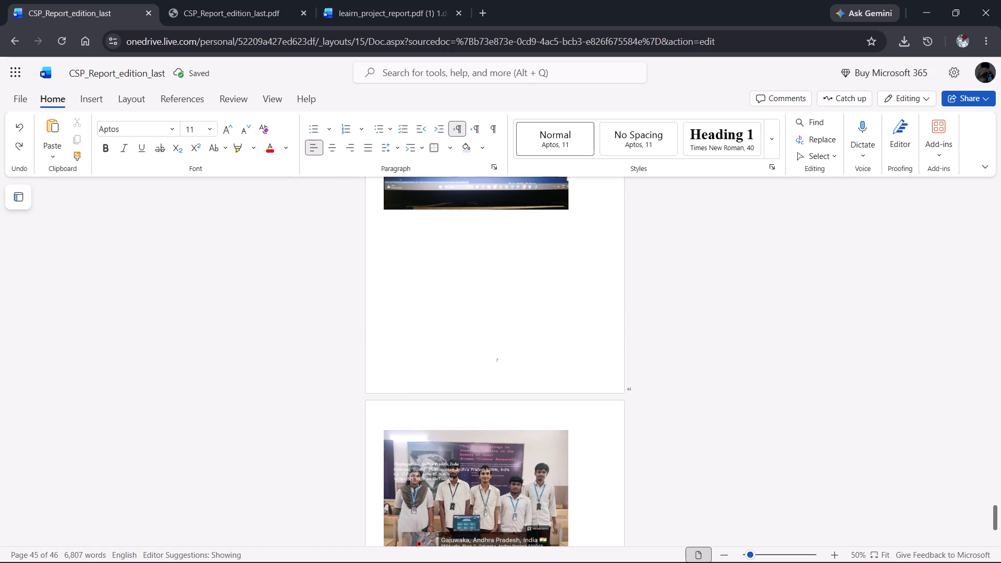
# Shrink the dashboard photo's height to about 4.08 inches, keeping its width, so the group photo fits on the same page.
pyautogui.click(490, 239)
pyautogui.scroll(1, 490, 239)
pyautogui.click(487, 281)
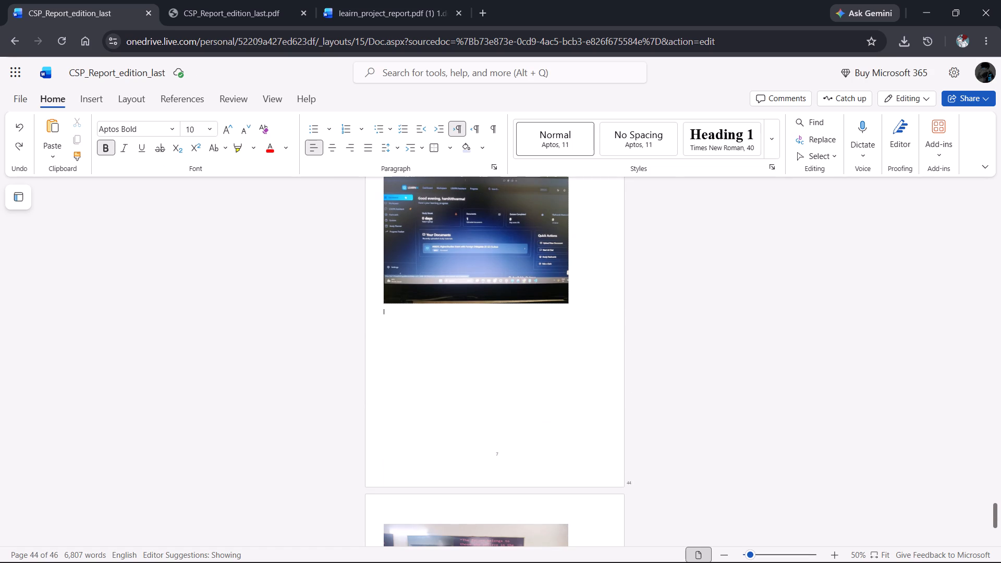
pyautogui.moveTo(478, 302); pyautogui.dragTo(480, 291)
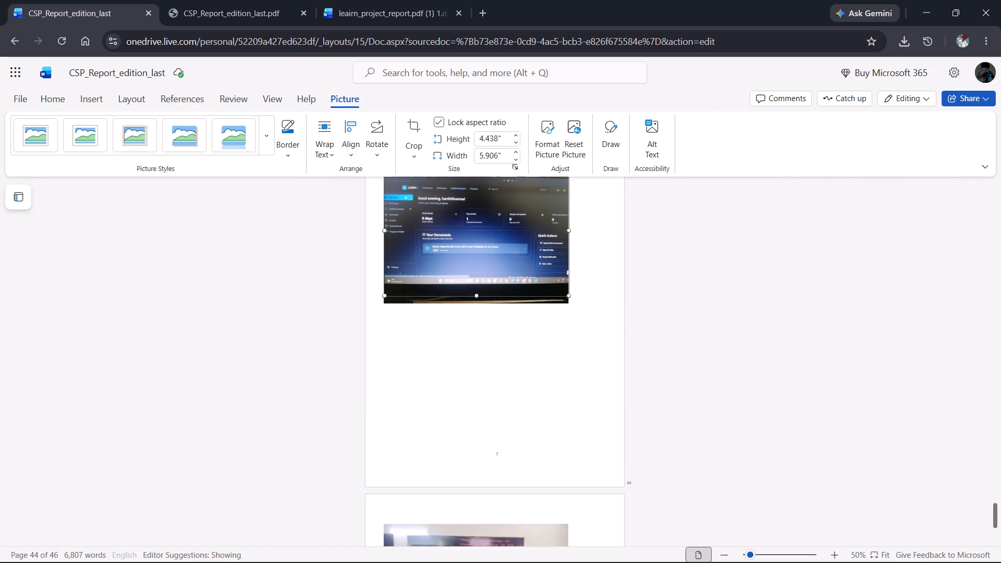
pyautogui.moveTo(480, 291); pyautogui.dragTo(481, 291)
pyautogui.click(592, 268)
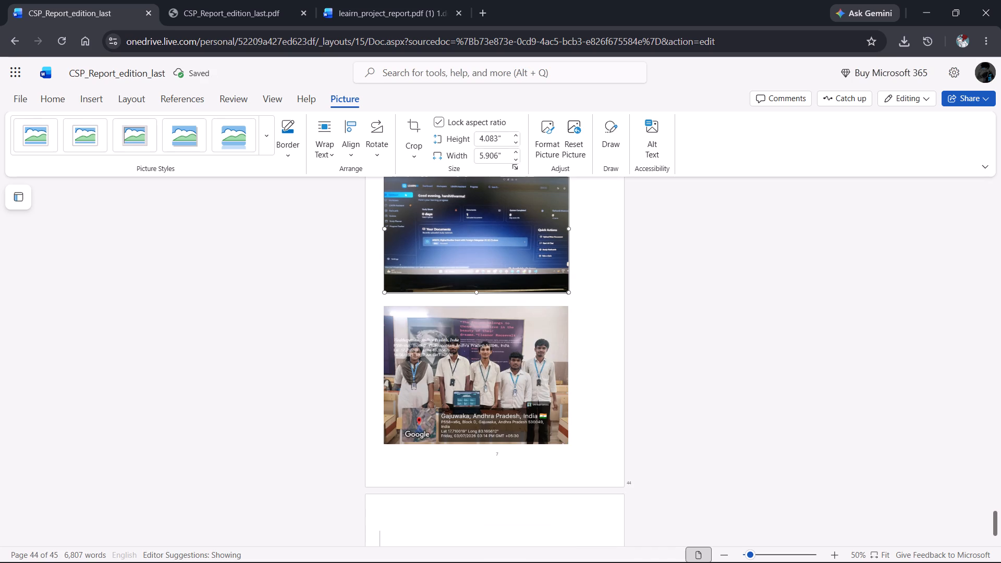
# Save the CSP_Report_edition_last document.
pyautogui.scroll(-5, 592, 268)
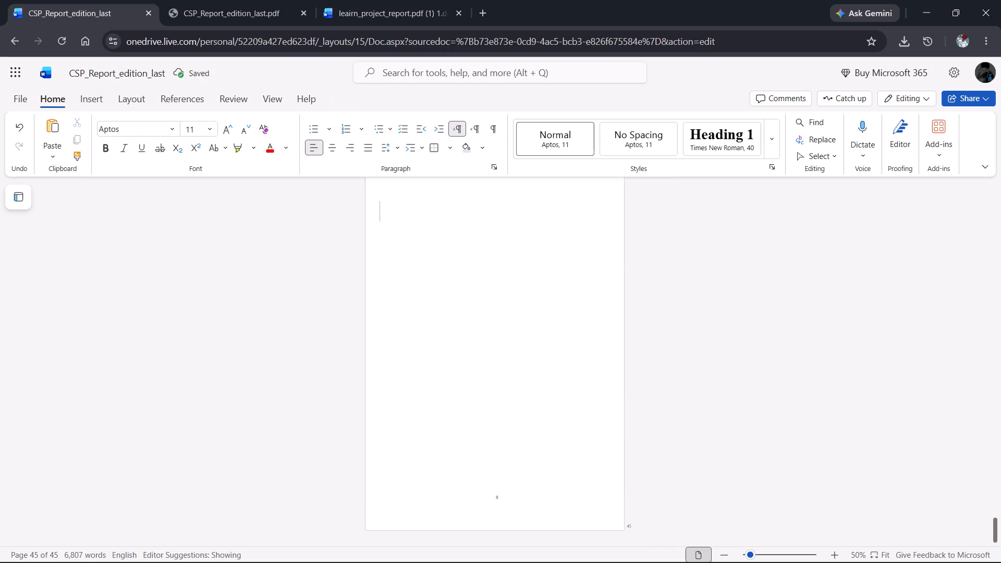
pyautogui.hotkey('ctrl', 's')
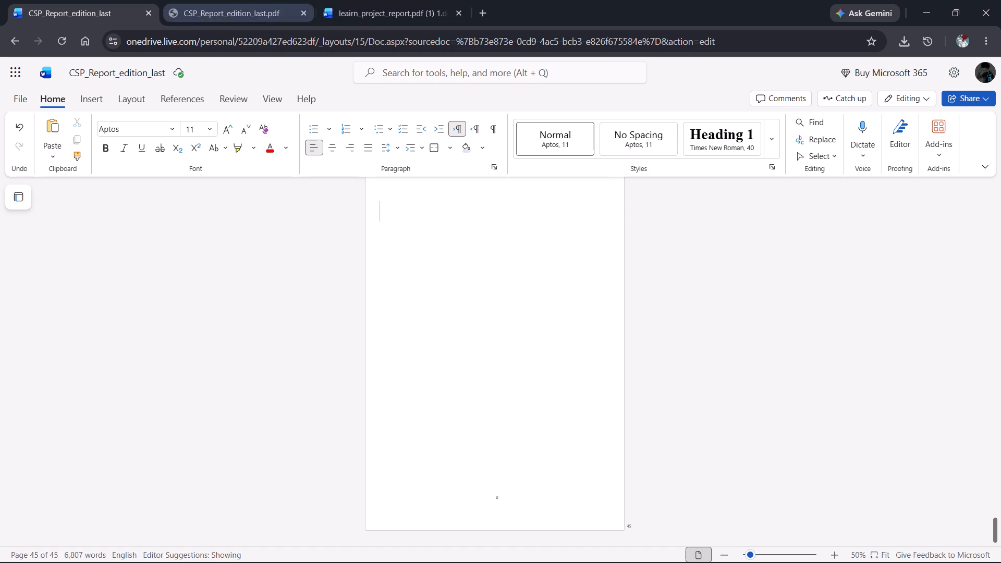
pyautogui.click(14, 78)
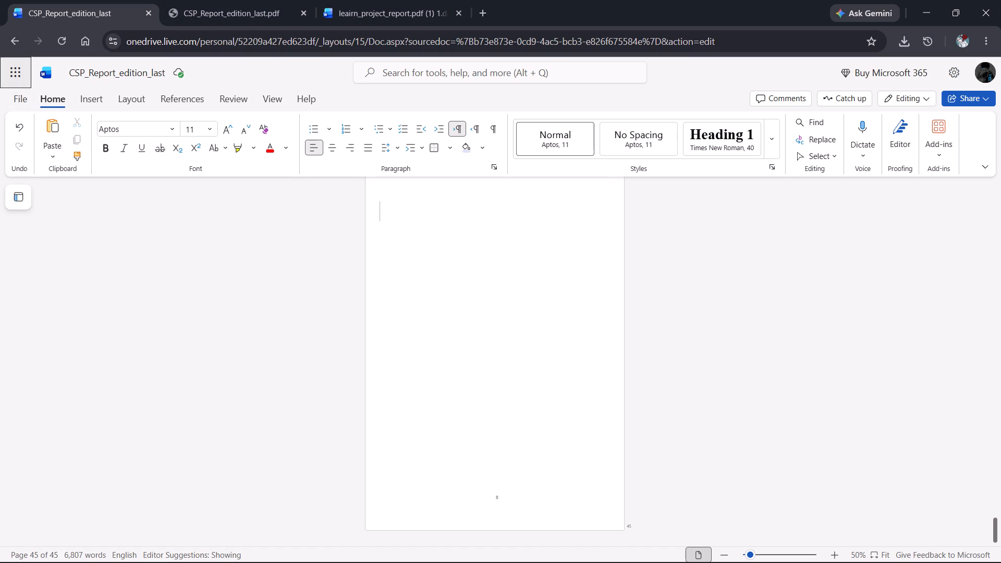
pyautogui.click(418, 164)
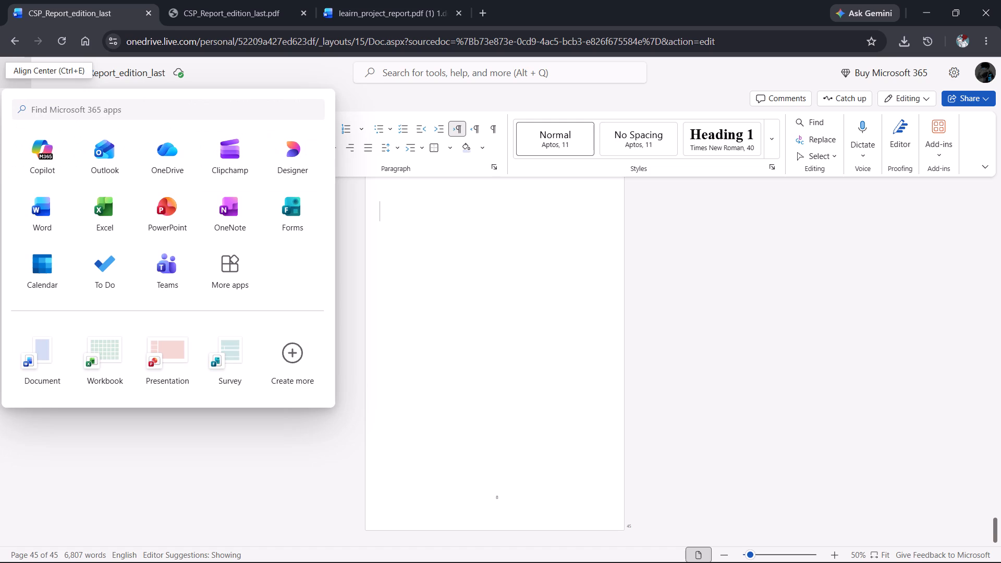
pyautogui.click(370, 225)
# Export the CSP_Report_edition_last document as a PDF and download it.
pyautogui.click(14, 101)
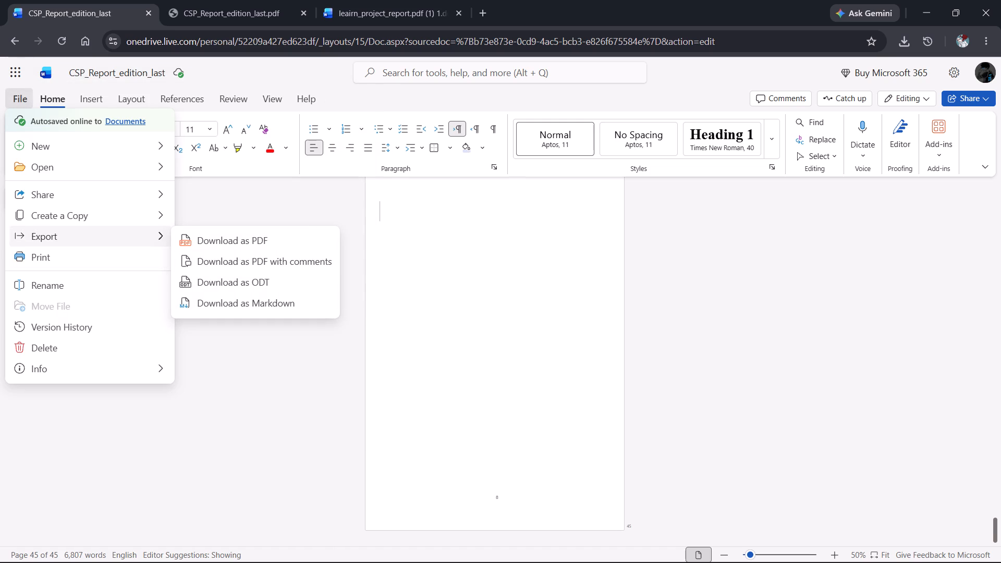
pyautogui.click(240, 235)
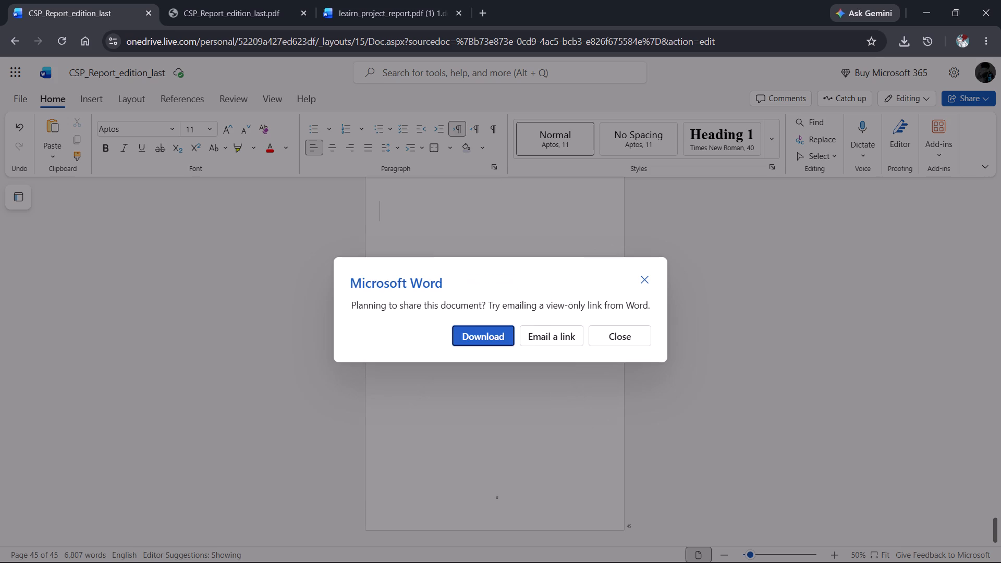
pyautogui.click(489, 329)
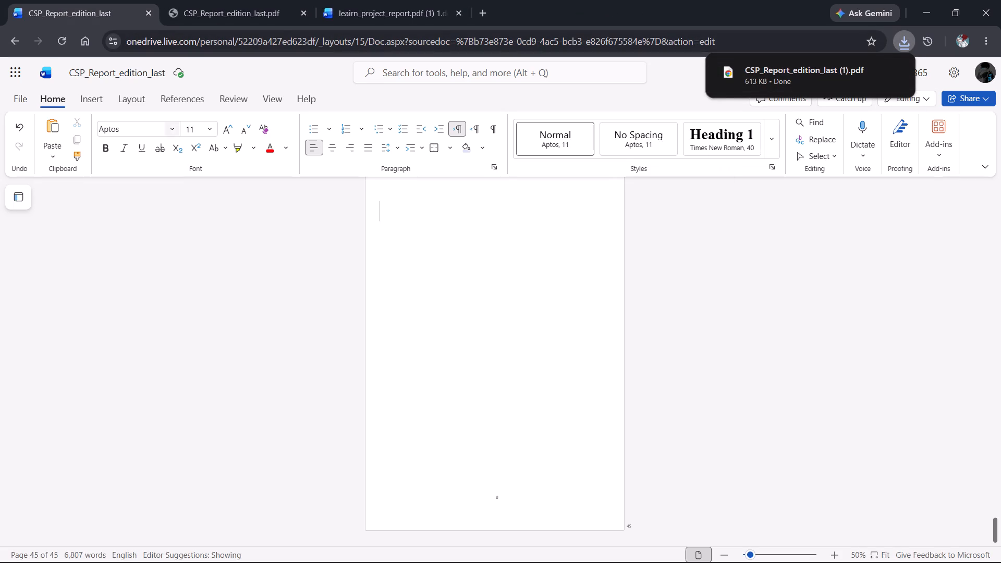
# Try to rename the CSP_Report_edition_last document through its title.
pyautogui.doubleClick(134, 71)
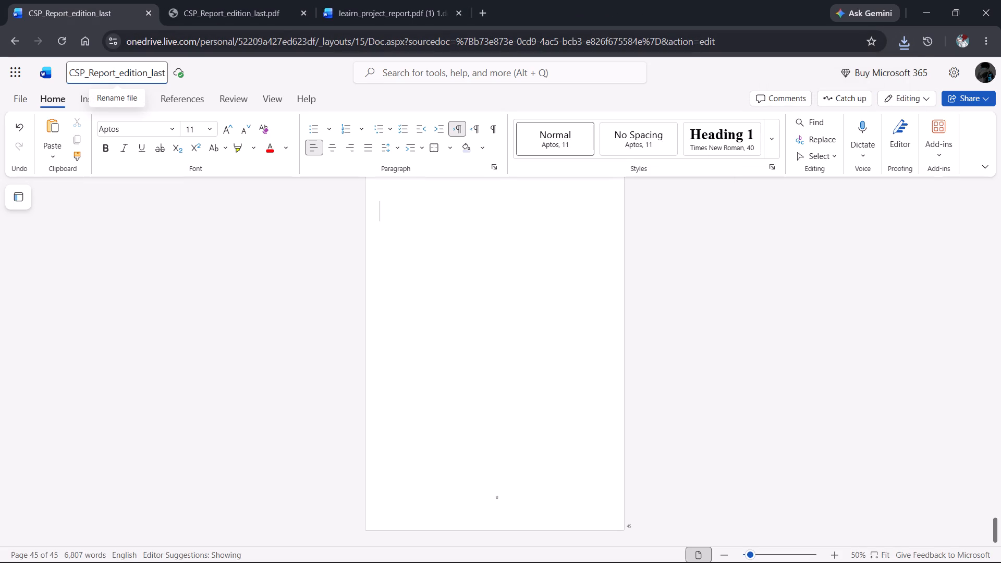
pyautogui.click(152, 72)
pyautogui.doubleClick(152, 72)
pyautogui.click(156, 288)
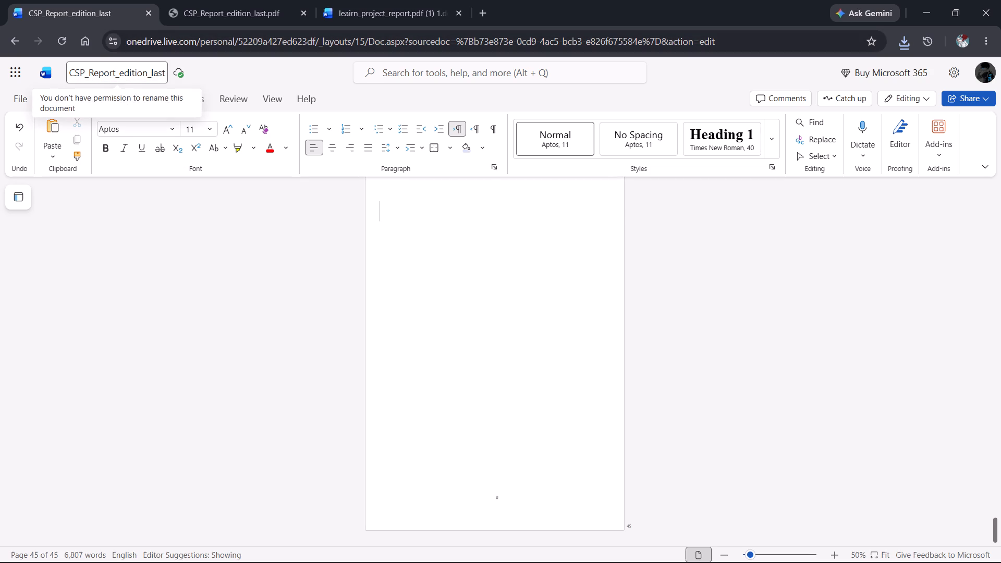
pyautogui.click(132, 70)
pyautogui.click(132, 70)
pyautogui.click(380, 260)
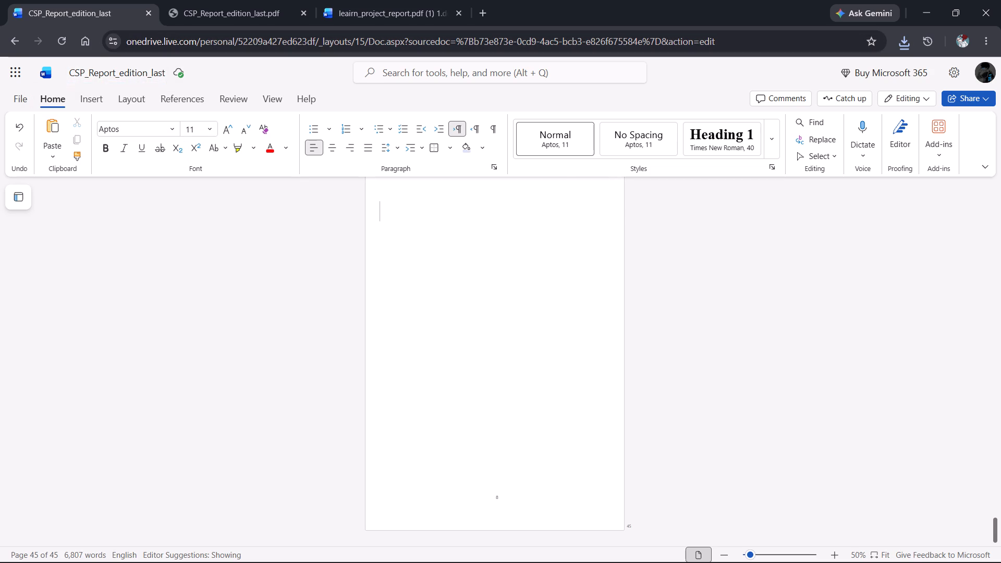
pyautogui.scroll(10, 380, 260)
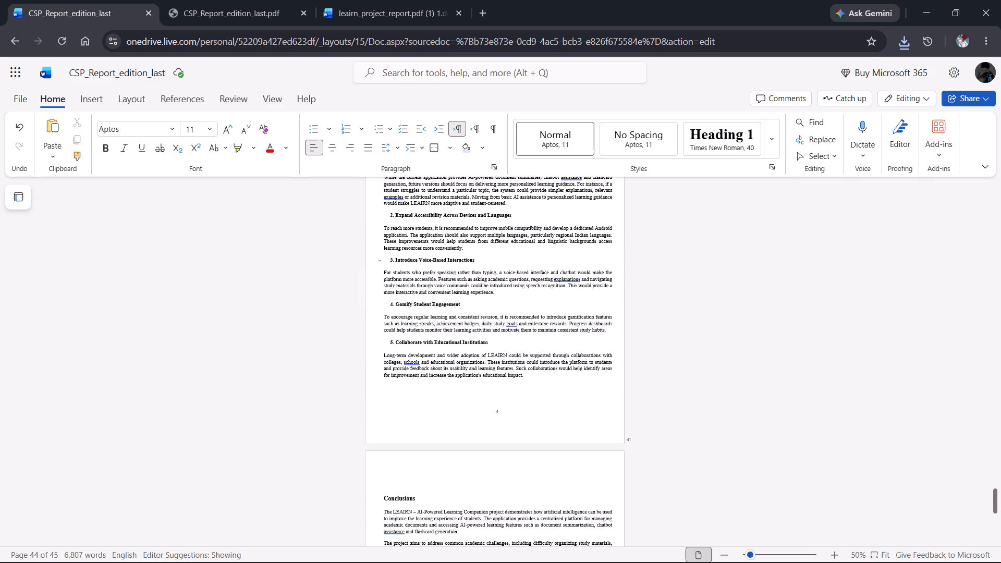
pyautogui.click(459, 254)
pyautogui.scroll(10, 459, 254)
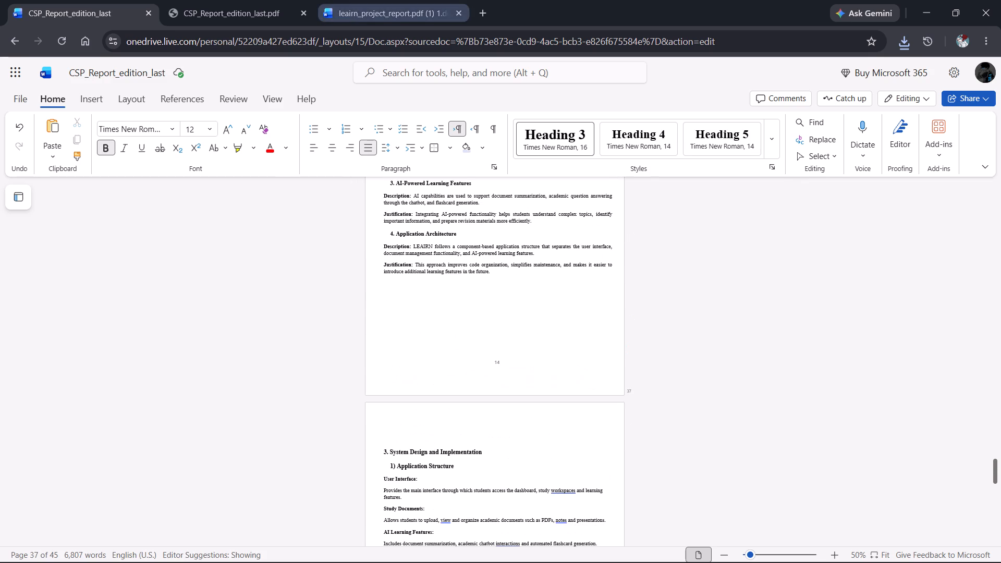
# Open the downloaded CSP_Report_edition_last (1).pdf and review its front pages from the cover to the table of contents.
pyautogui.click(901, 35)
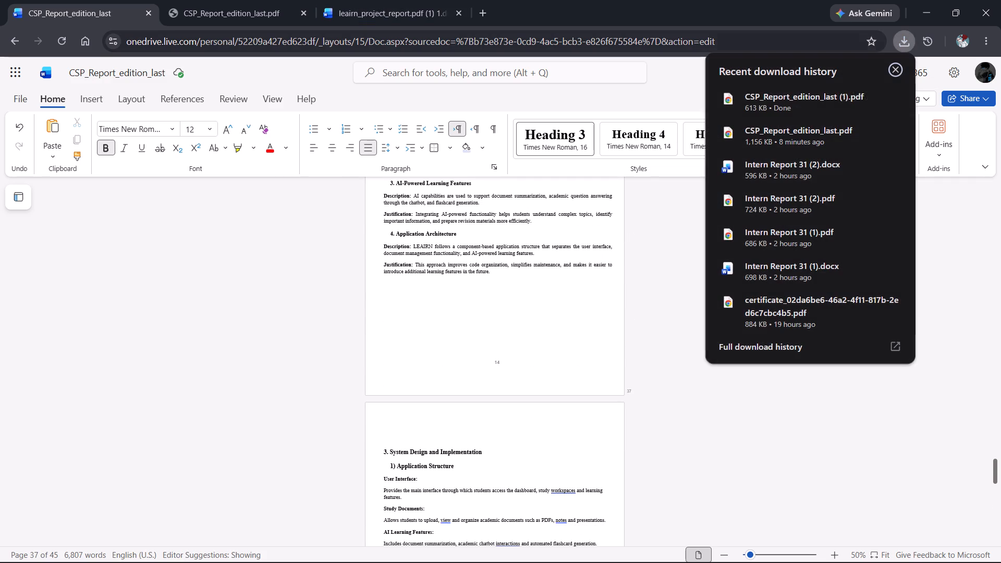
pyautogui.doubleClick(773, 104)
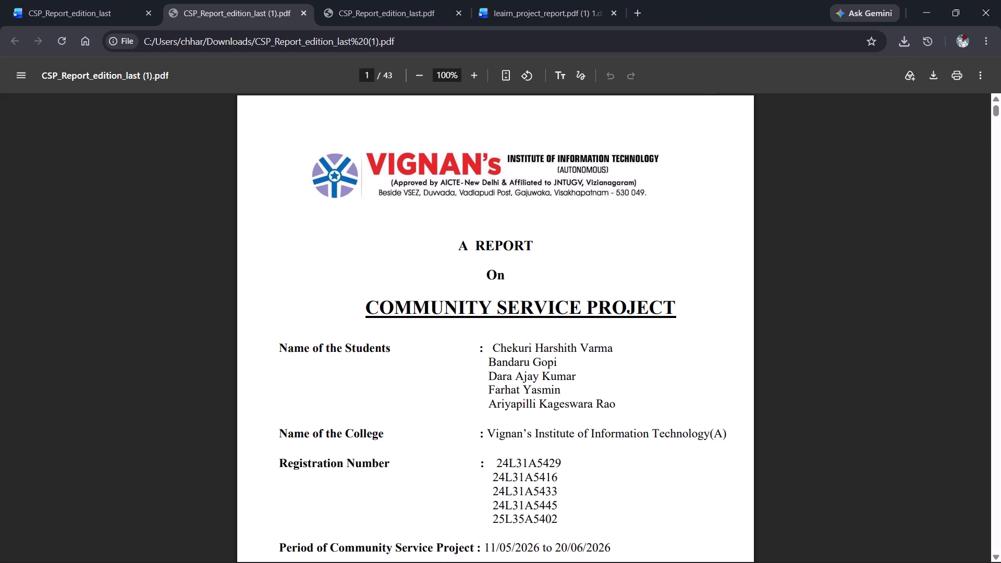
pyautogui.click(698, 178)
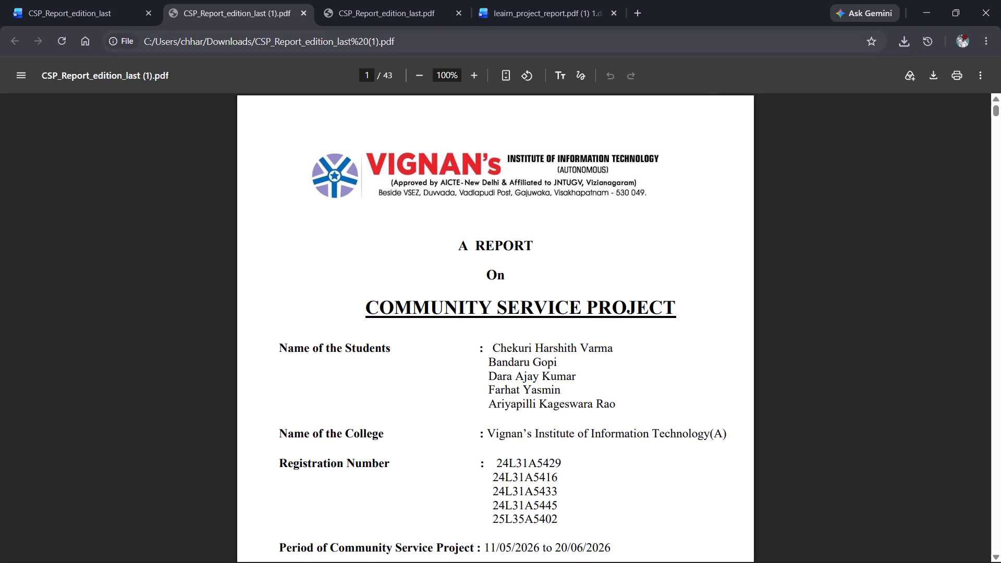
pyautogui.click(410, 68)
pyautogui.click(419, 75)
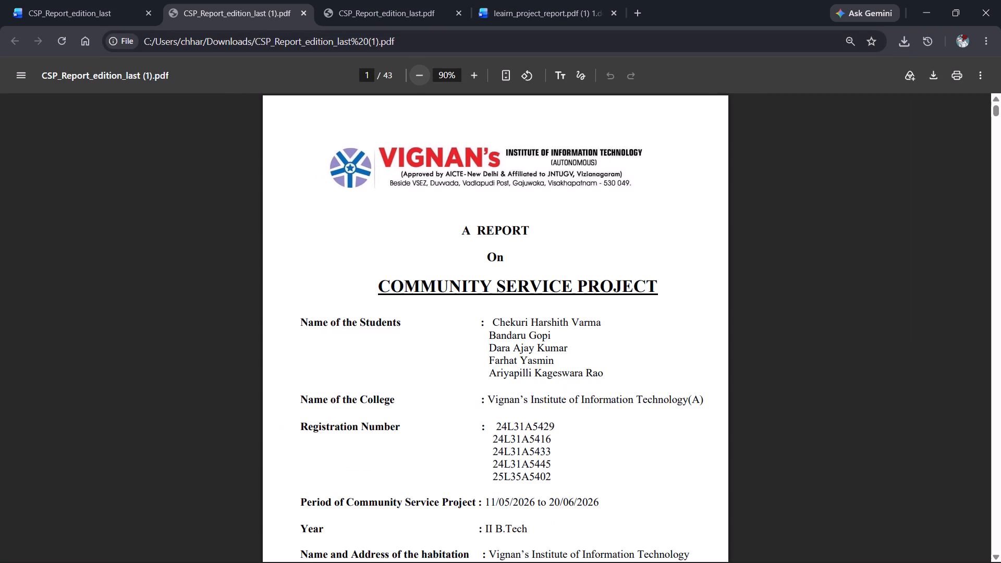
pyautogui.click(419, 75)
pyautogui.click(419, 75)
pyautogui.click(419, 75)
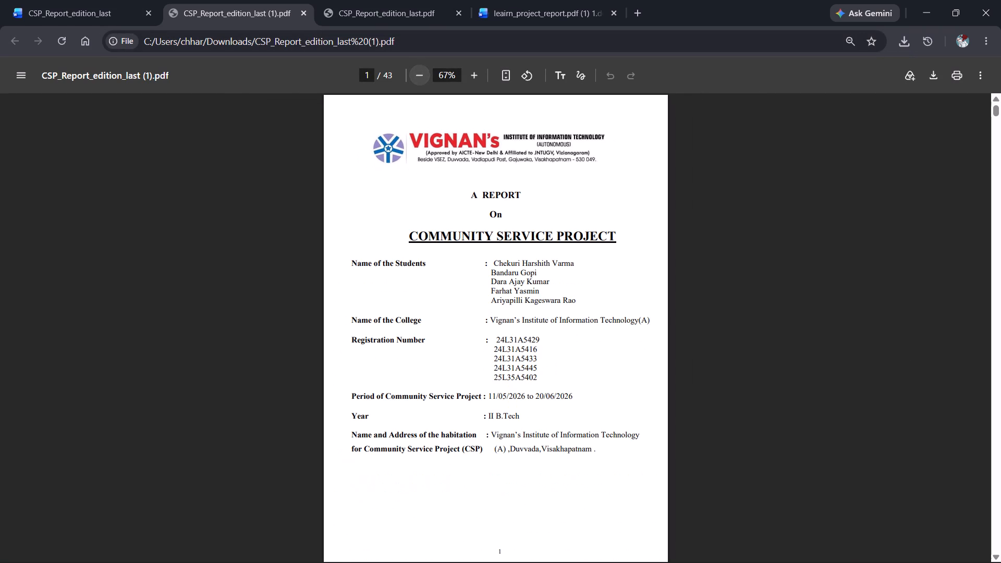
pyautogui.click(419, 75)
pyautogui.press('Right')
pyautogui.press('Right')
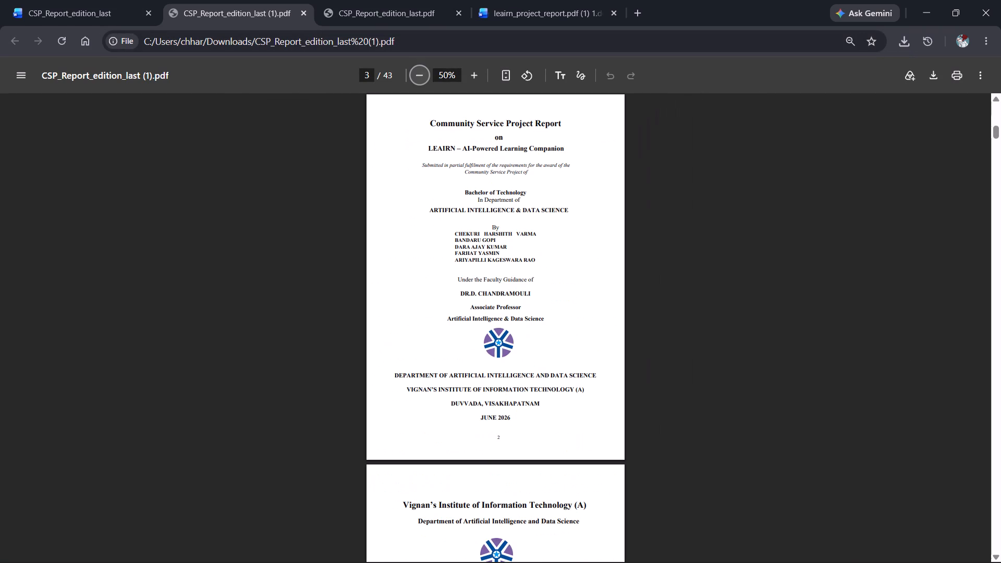
pyautogui.press('Left')
pyautogui.press('Right')
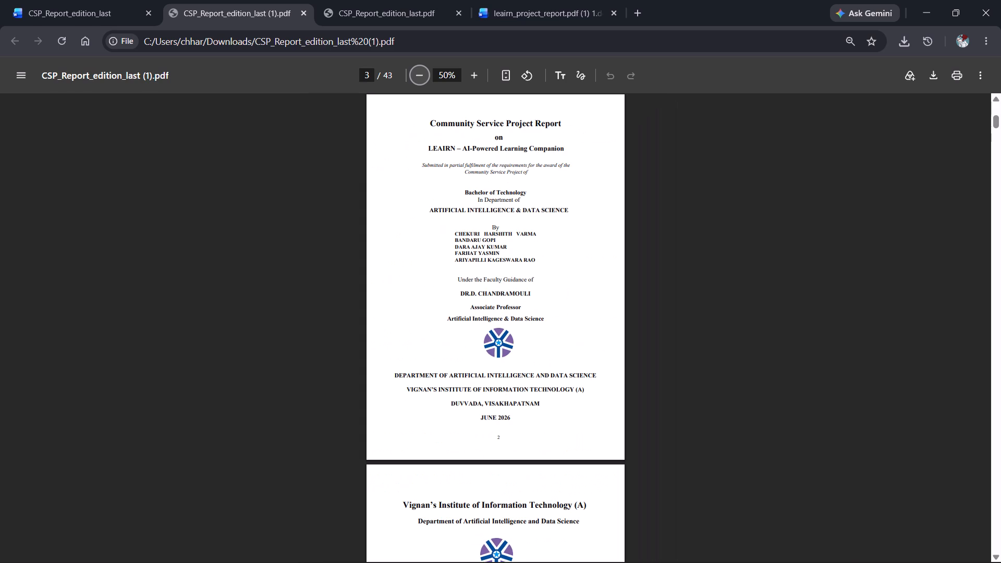
pyautogui.press('Right')
pyautogui.press('Right')
pyautogui.press('Right')
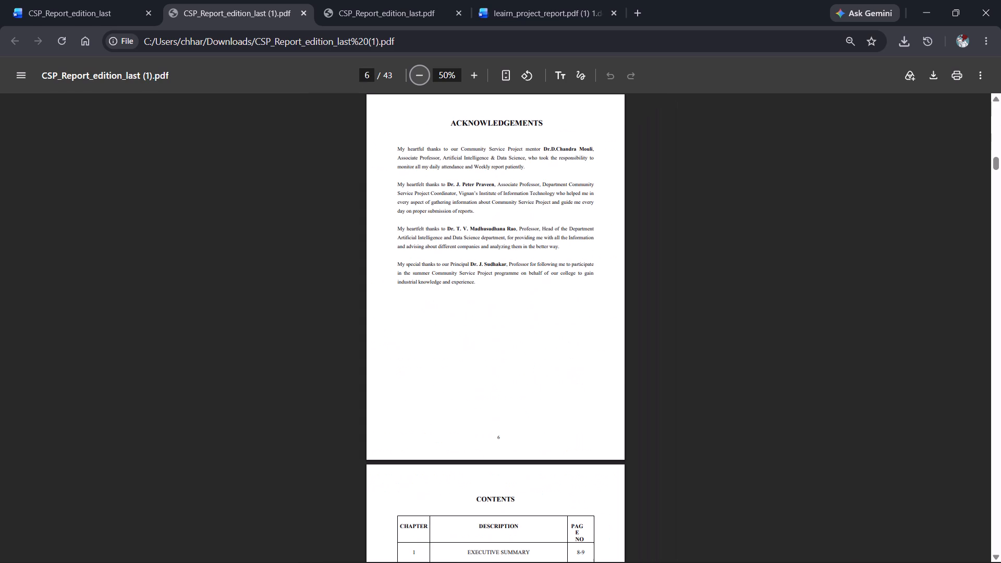
pyautogui.press('Right')
pyautogui.press('Right')
pyautogui.press('Left')
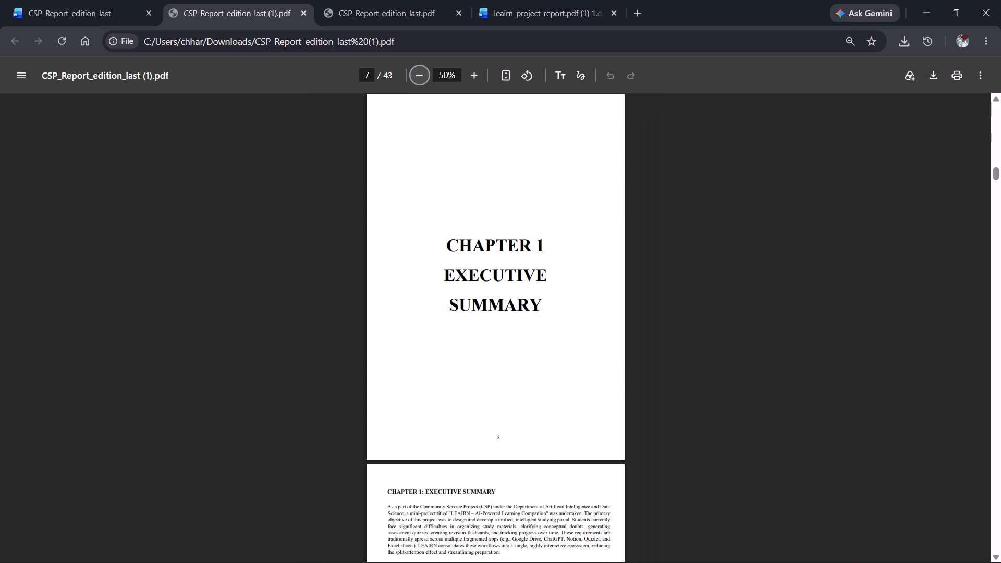
pyautogui.scroll(-1, 419, 75)
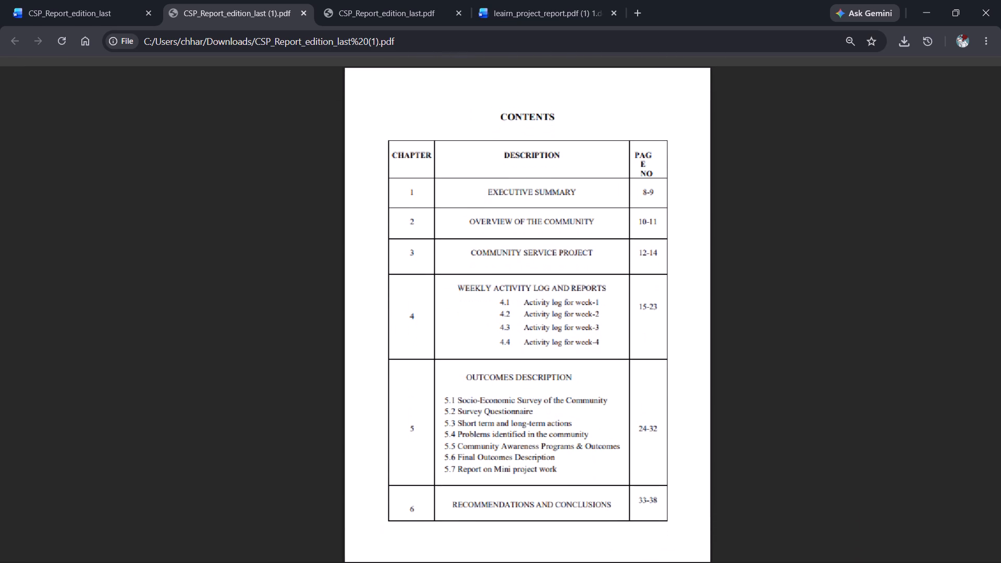
pyautogui.scroll(-1, 419, 75)
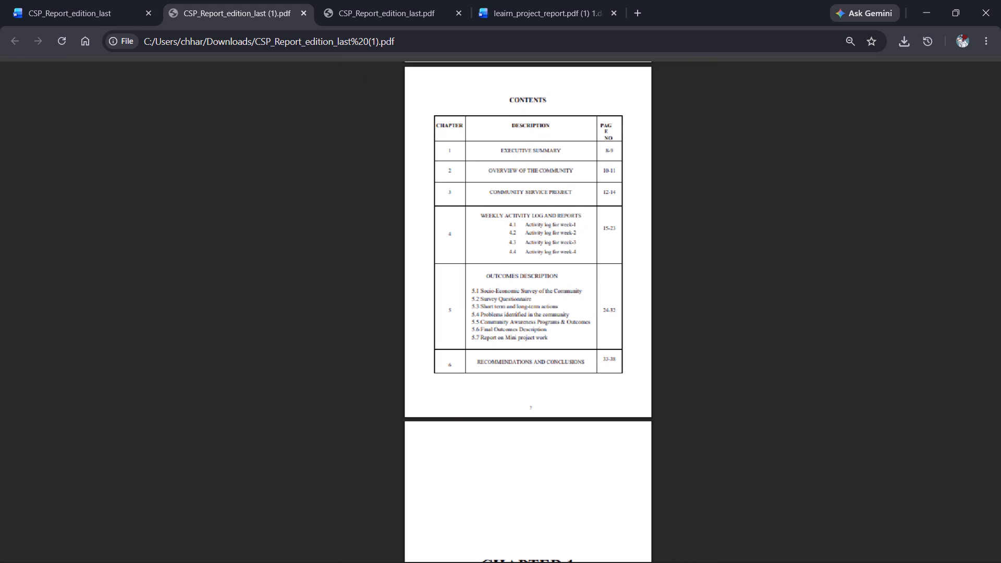
pyautogui.click(556, 238)
pyautogui.scroll(1, 556, 238)
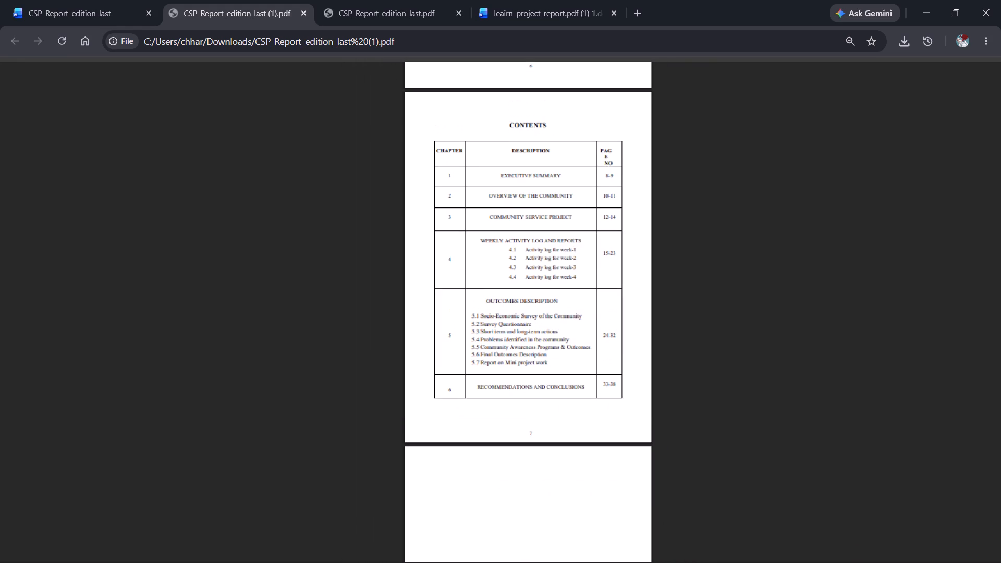
pyautogui.click(565, 282)
# Review the exported PDF's page layout from Chapter 1 through the weekly reports and activity logs.
pyautogui.press('Right')
pyautogui.press('Right')
pyautogui.press('Right')
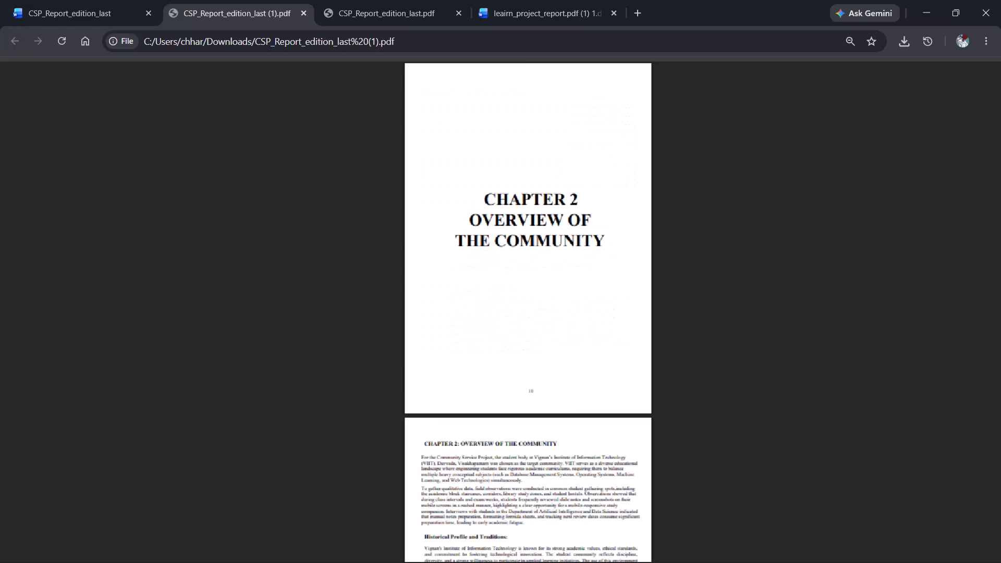
pyautogui.click(565, 282)
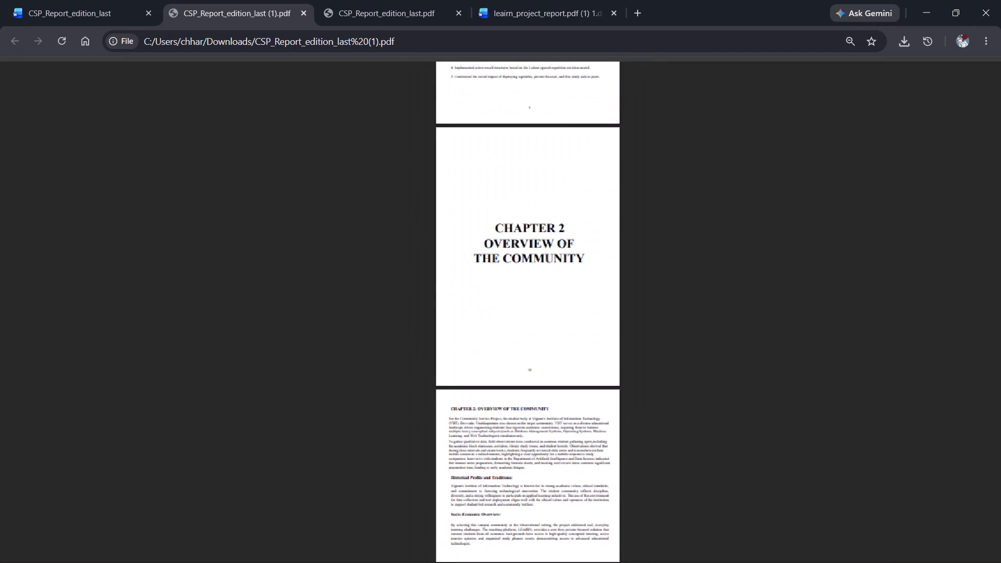
pyautogui.scroll(2, 376, 137)
pyautogui.scroll(-2, 376, 137)
pyautogui.press('Right')
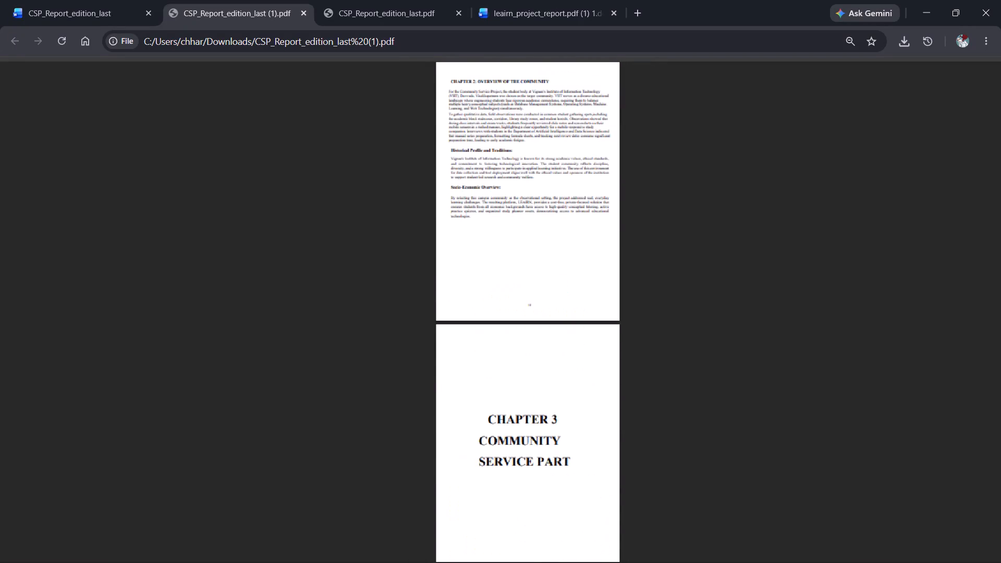
pyautogui.press('Right')
pyautogui.press('Right')
pyautogui.press('Right')
pyautogui.press('Right')
pyautogui.press('Right')
pyautogui.press('Right')
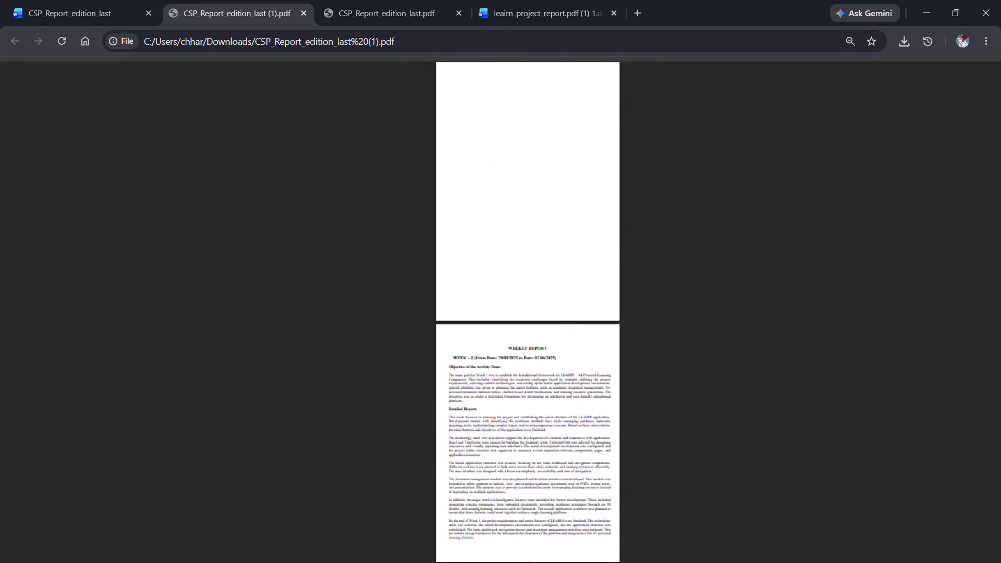
pyautogui.press('Right')
pyautogui.press('Right')
pyautogui.press('Right')
pyautogui.press('Right')
pyautogui.press('Right')
pyautogui.press('Right')
pyautogui.press('Right')
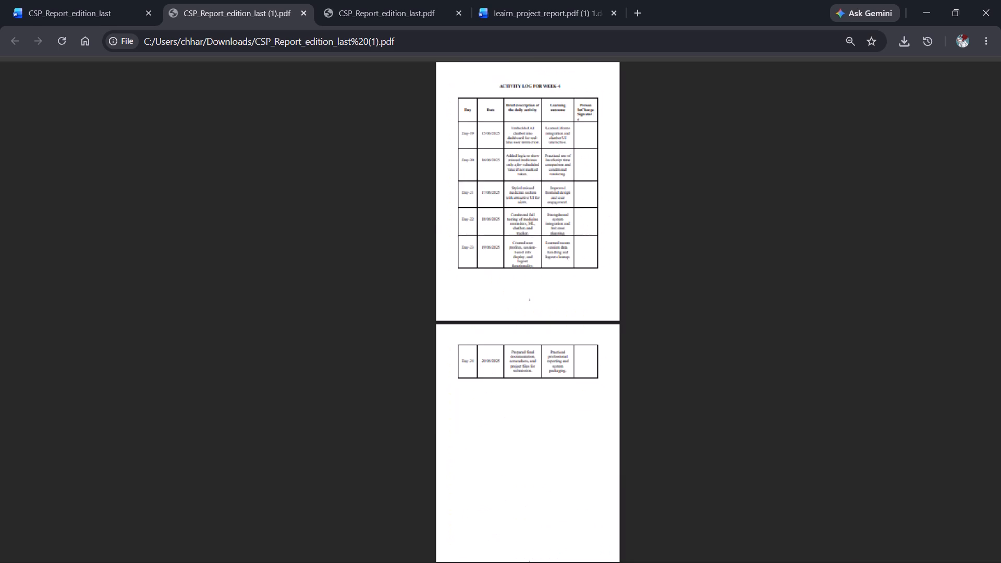
# Review the remaining PDF pages, from the outcomes and conclusions to the self-evaluation form and geo-tagged CSP photos.
pyautogui.press('Right')
pyautogui.press('Right')
pyautogui.press('Right')
pyautogui.press('Right')
pyautogui.press('Right')
pyautogui.press('Right')
pyautogui.press('Right')
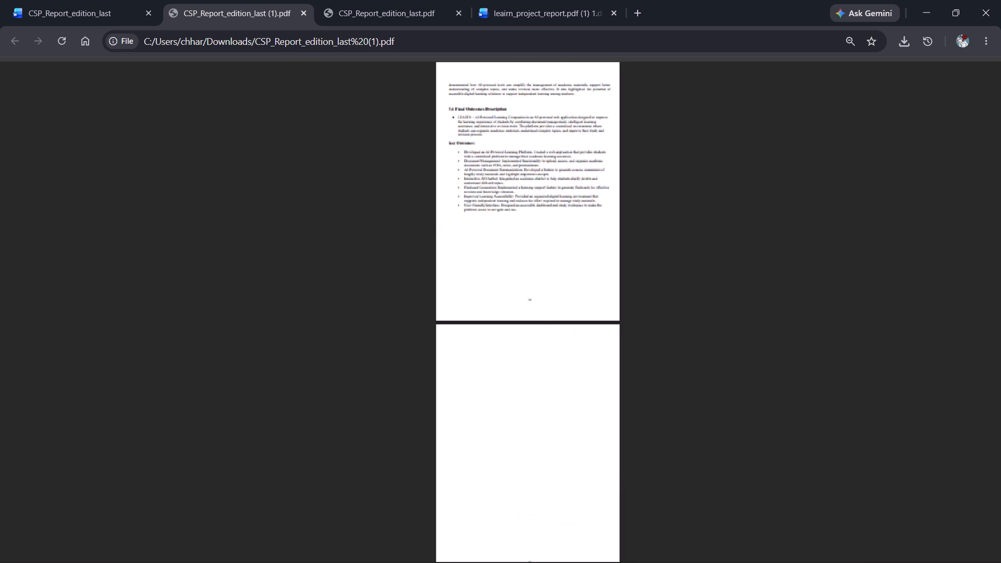
pyautogui.press('Right')
pyautogui.press('Right')
pyautogui.press('Right')
pyautogui.press('Right')
pyautogui.press('Right')
pyautogui.press('Right')
pyautogui.press('Right')
pyautogui.press('Right')
pyautogui.press('Right')
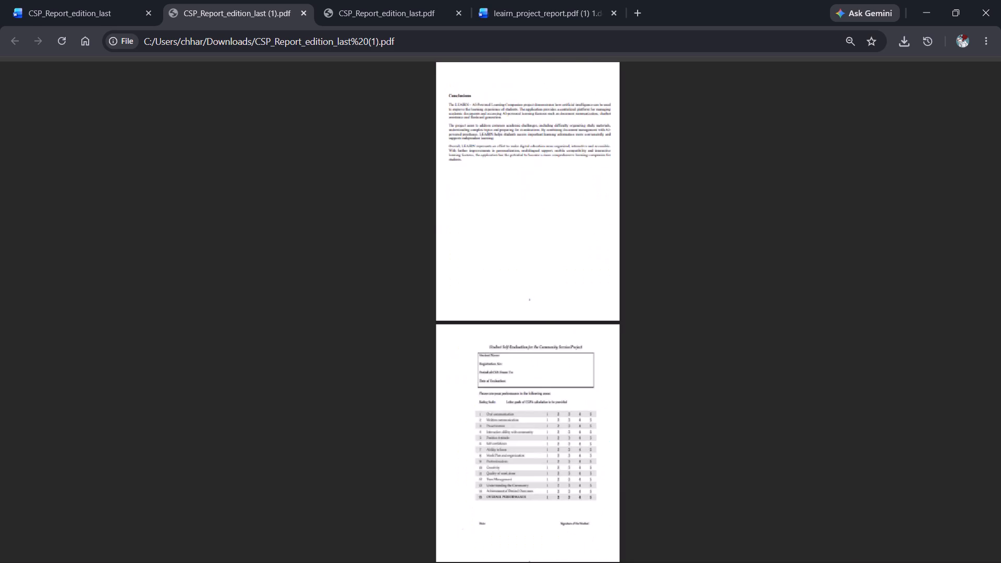
pyautogui.press('Right')
pyautogui.press('Right')
pyautogui.press('Right')
pyautogui.press('Right')
pyautogui.press('Right')
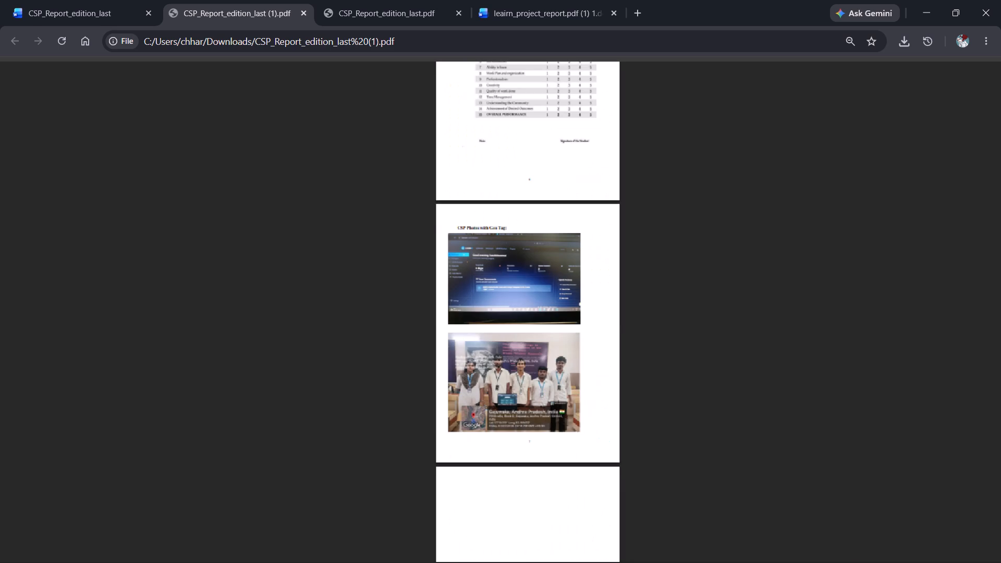
# Return to the Word document and center the dashboard photo under the CSP Photos with Geo Tag heading.
pyautogui.click(72, 0)
pyautogui.scroll(-9, 495, 278)
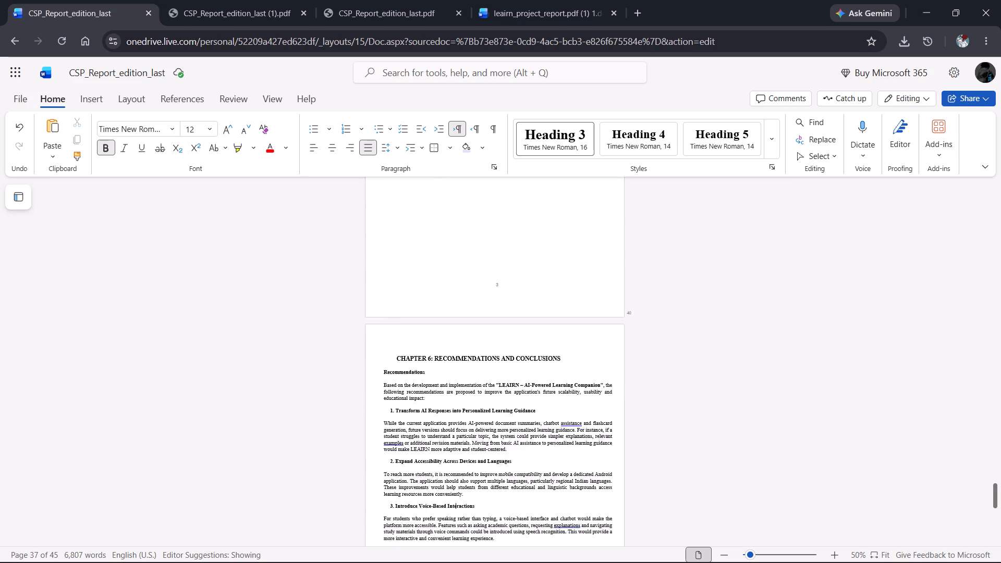
pyautogui.scroll(-12, 495, 278)
pyautogui.scroll(3, 495, 278)
pyautogui.click(495, 278)
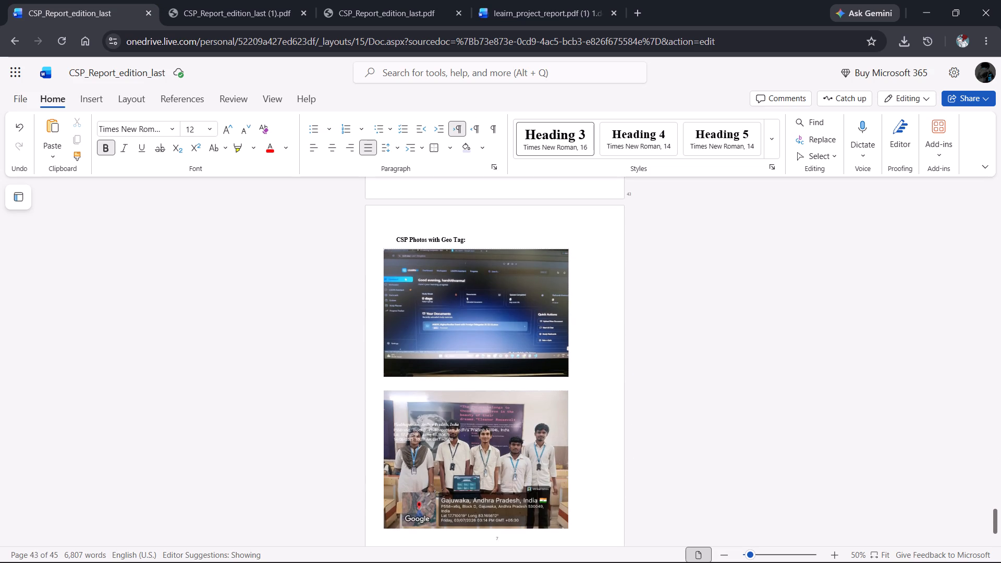
pyautogui.click(354, 129)
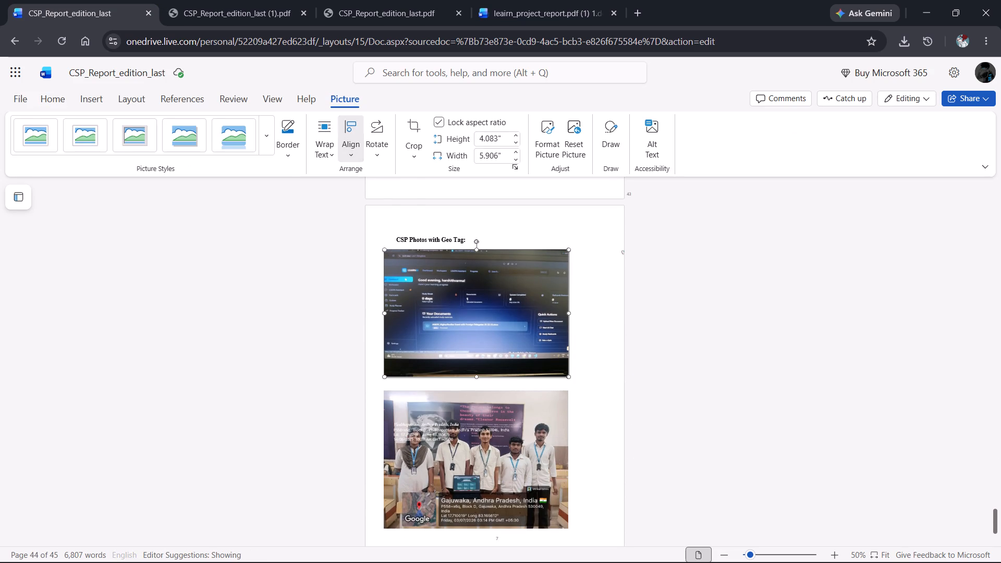
pyautogui.click(392, 195)
# Center the group photo below the dashboard photo.
pyautogui.click(484, 458)
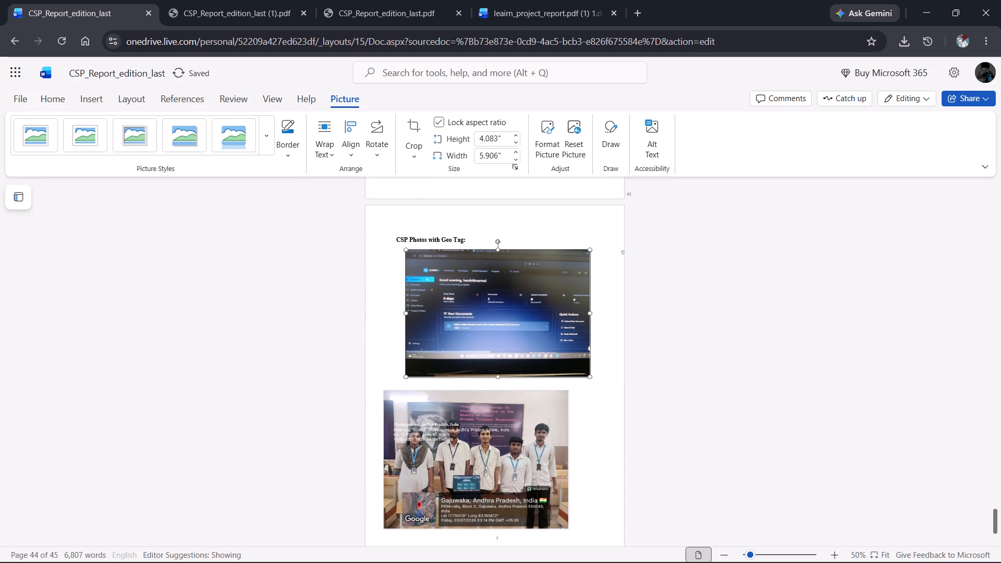
pyautogui.click(350, 134)
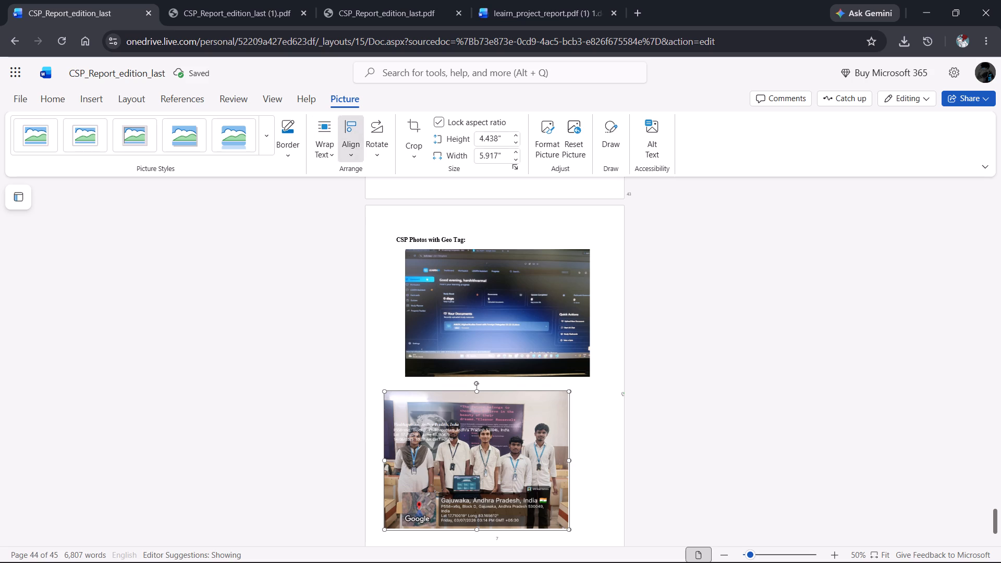
pyautogui.click(364, 190)
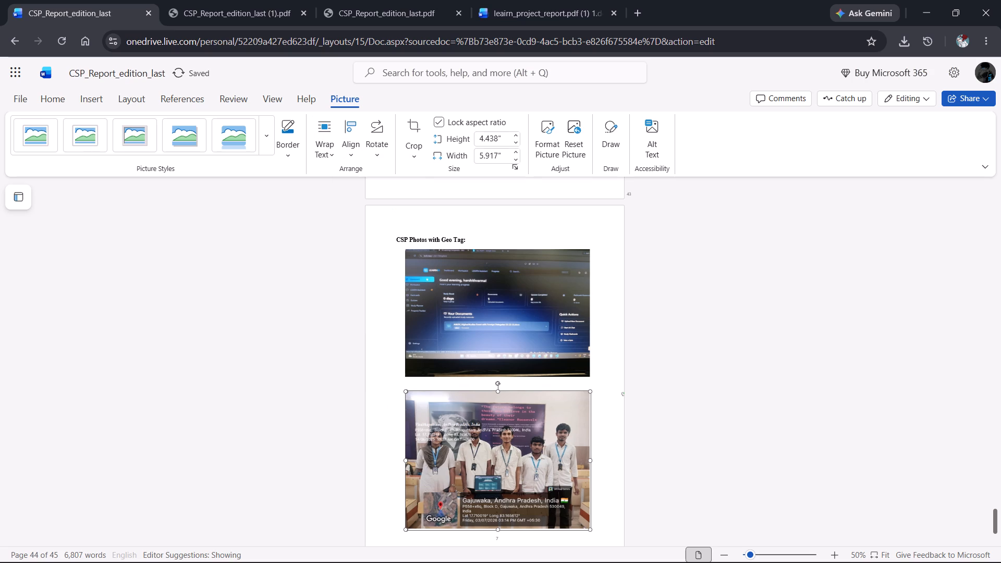
pyautogui.click(650, 340)
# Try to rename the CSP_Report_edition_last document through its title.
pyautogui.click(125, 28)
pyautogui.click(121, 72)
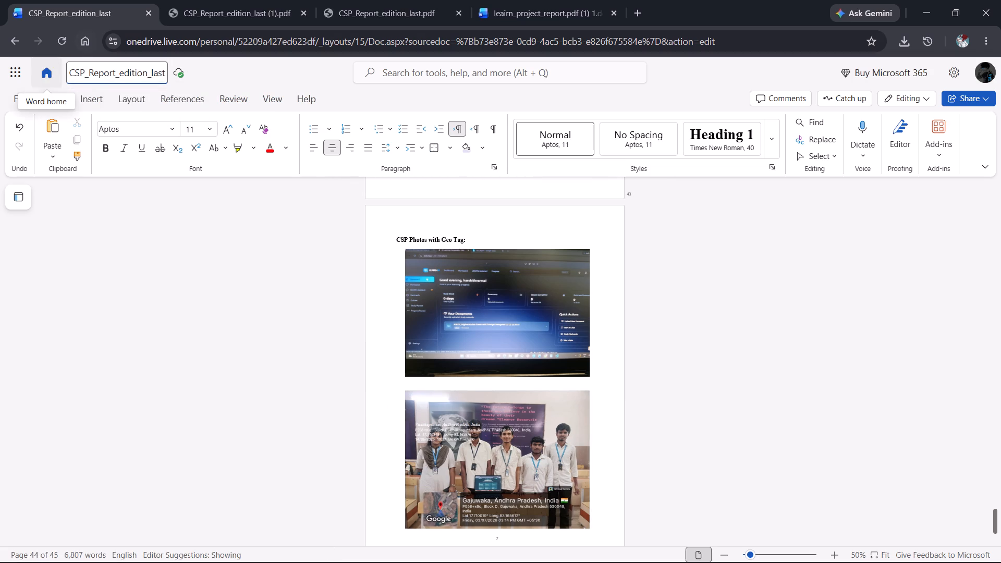
# Export the CSP_Report_edition_last document with the centered photos as a PDF.
pyautogui.click(26, 95)
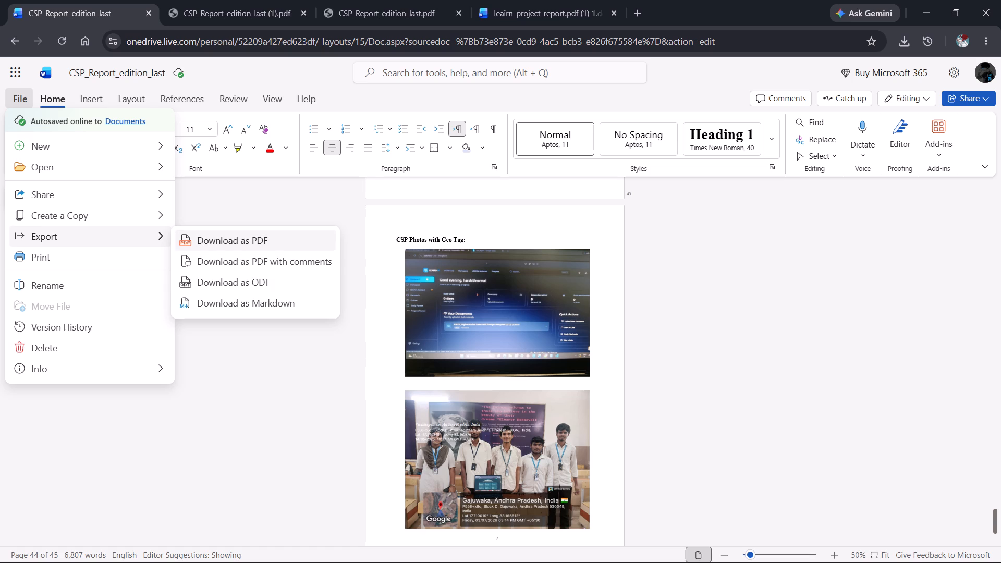
pyautogui.click(247, 241)
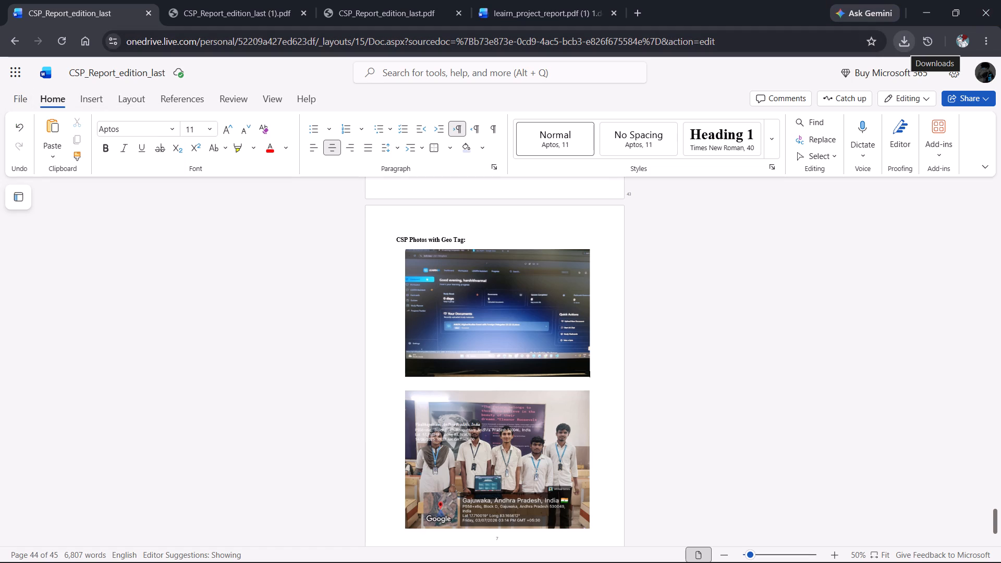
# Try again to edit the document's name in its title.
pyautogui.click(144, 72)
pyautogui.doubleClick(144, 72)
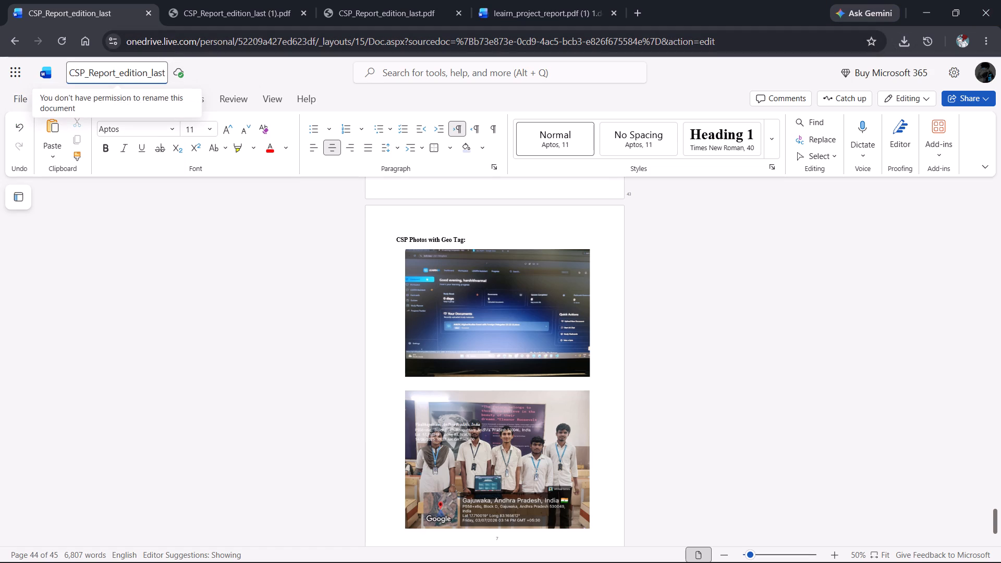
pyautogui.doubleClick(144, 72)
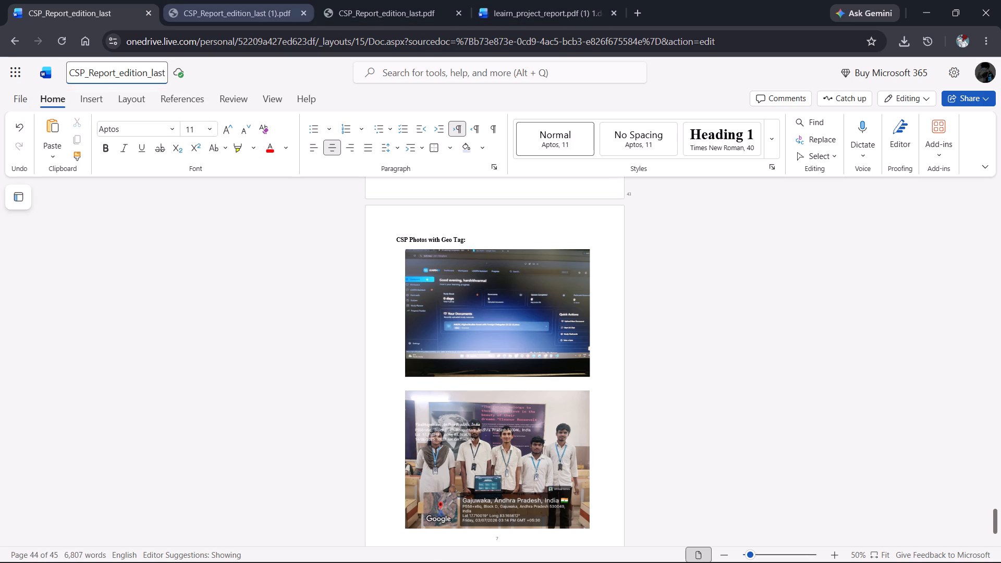
# Close the two outdated exported PDFs, CSP_Report_edition_last (1).pdf and CSP_Report_edition_last.pdf.
pyautogui.click(229, 6)
pyautogui.click(303, 13)
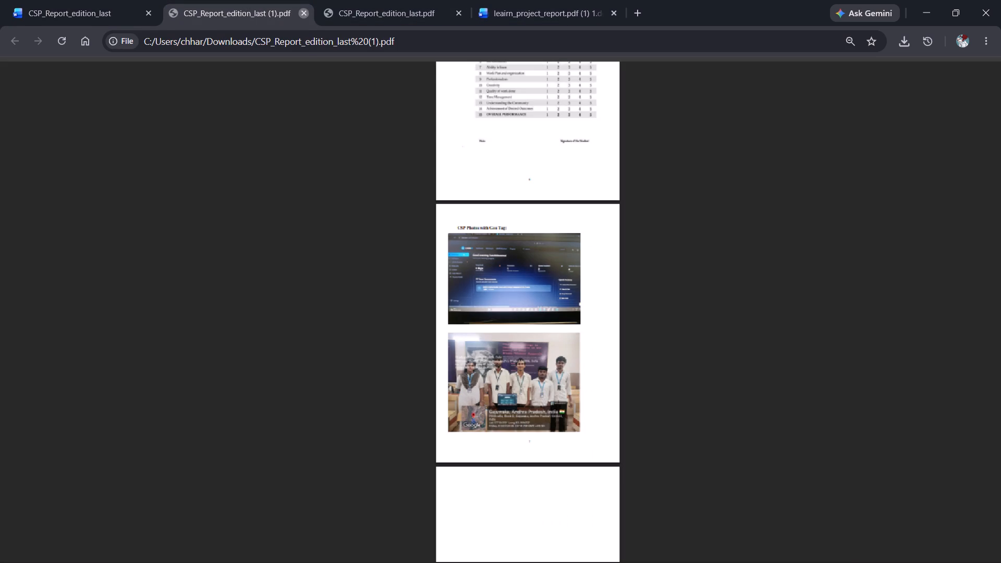
pyautogui.click(303, 13)
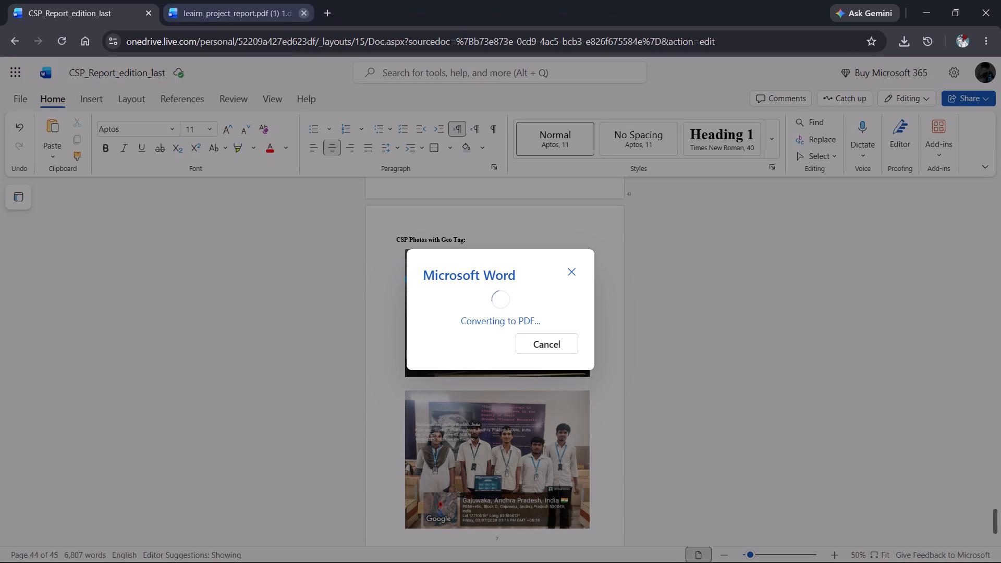
# Switch to leairn_project_report and cut the code screenshot under the "Screenshots & Output Visualizations" heading.
pyautogui.click(255, 4)
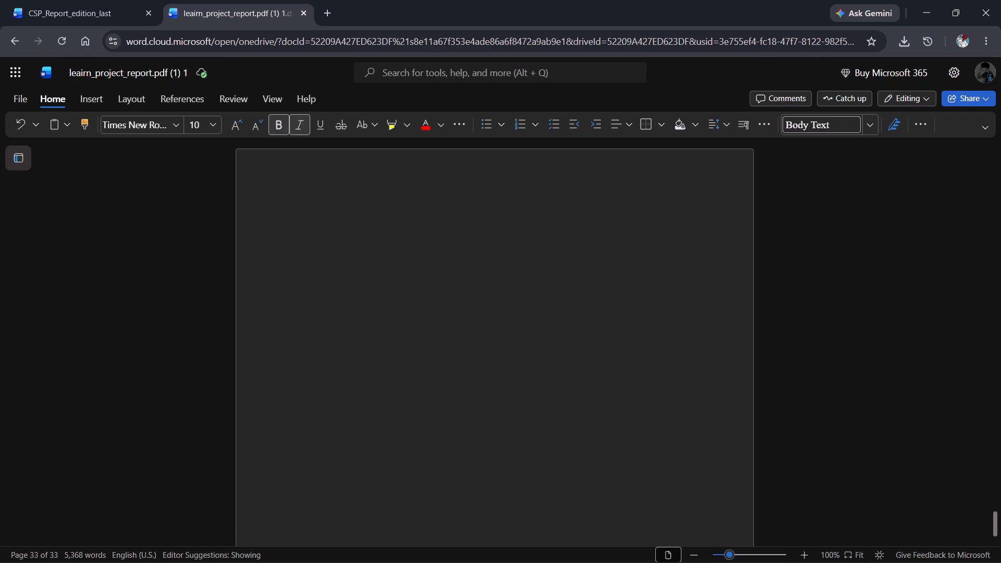
pyautogui.scroll(8, 534, 314)
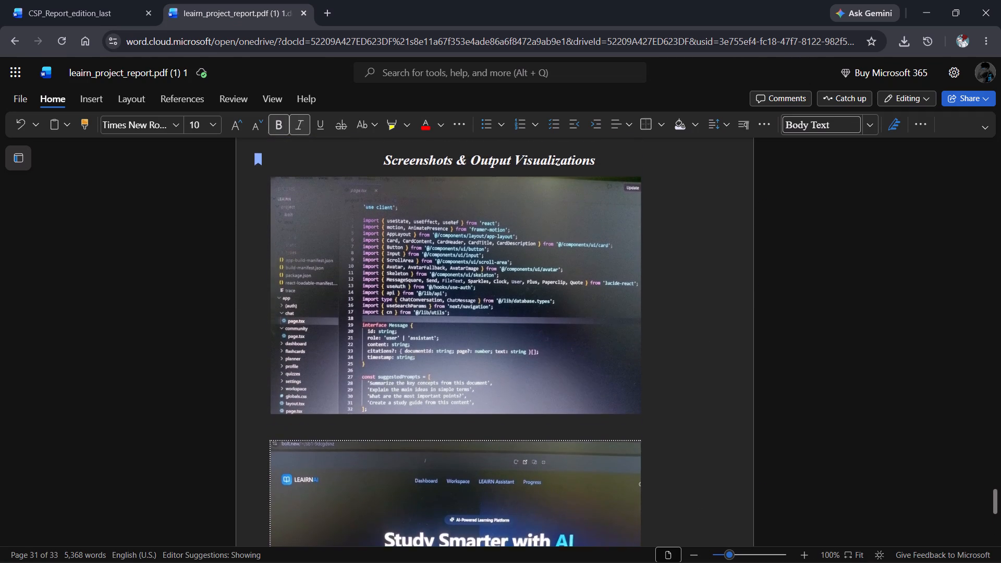
pyautogui.click(480, 298)
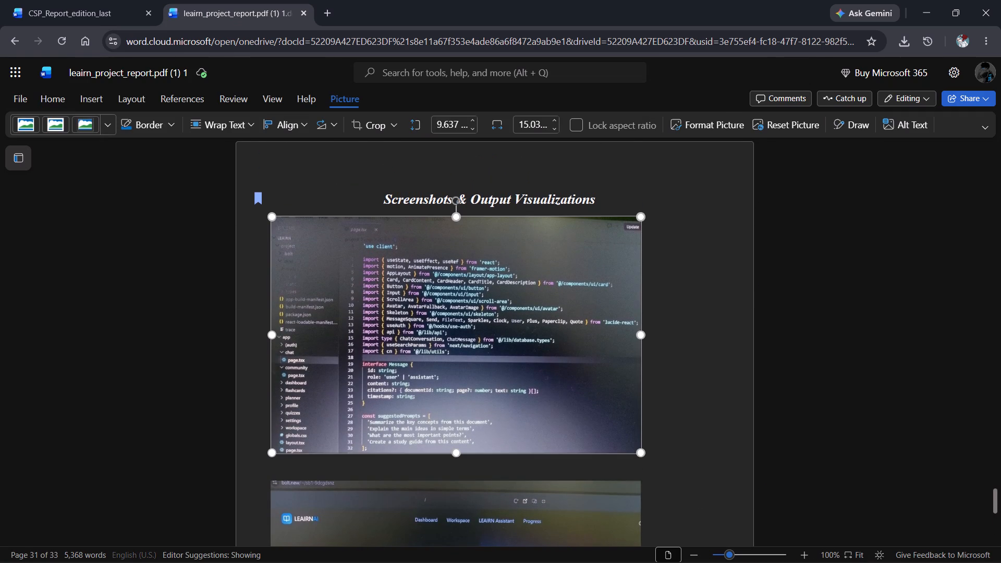
pyautogui.click(490, 302)
pyautogui.click(519, 292)
pyautogui.scroll(1, 519, 292)
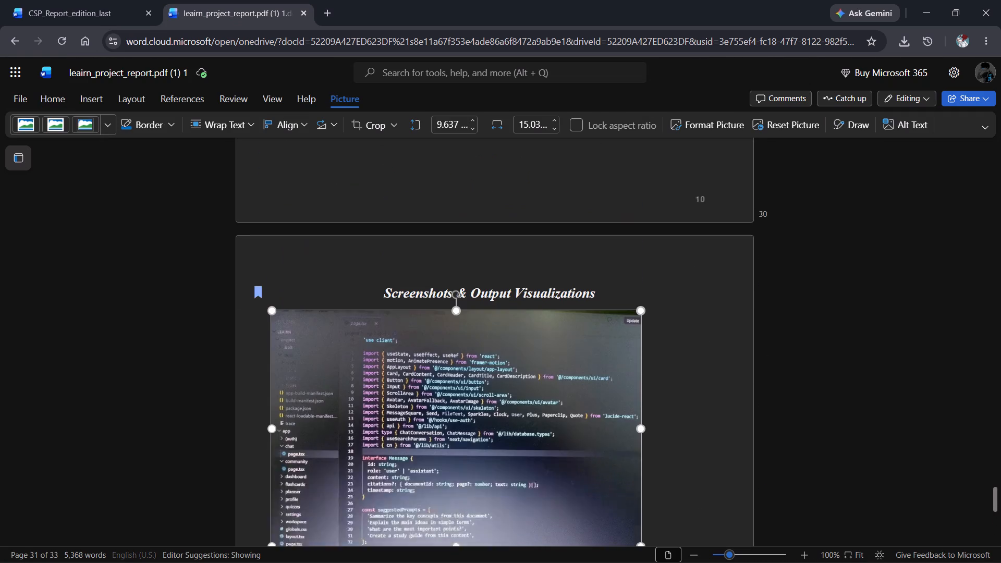
pyautogui.scroll(3, 519, 292)
pyautogui.hscroll(2, 519, 292)
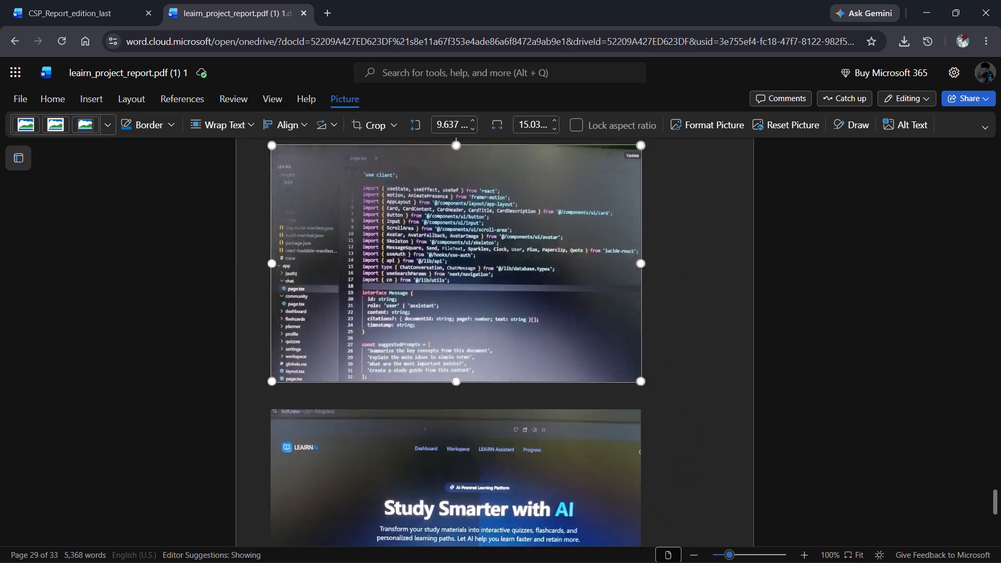
pyautogui.scroll(3, 517, 297)
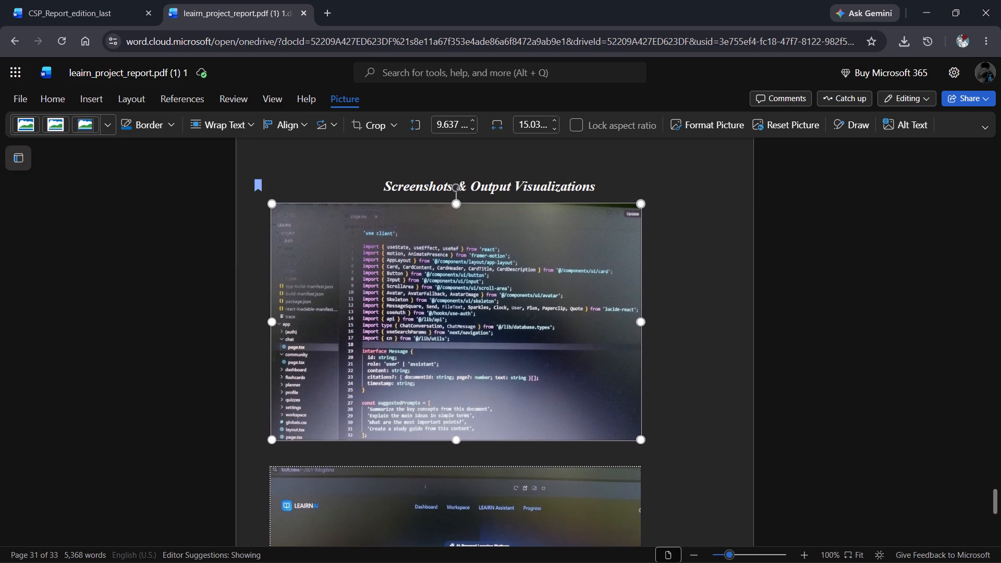
pyautogui.rightClick(517, 297)
pyautogui.click(573, 308)
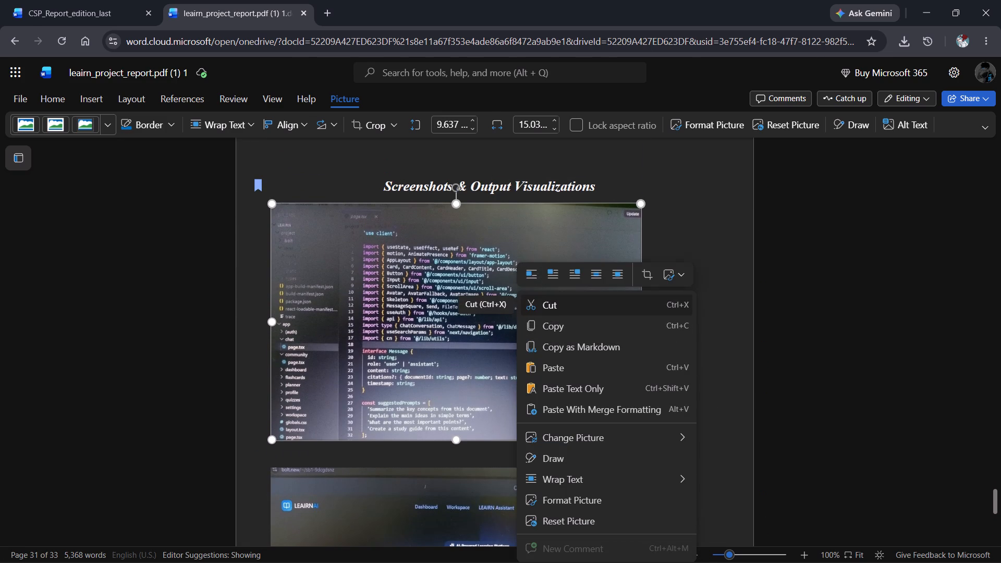
# Return to CSP_Report_edition_last, dismiss the PDF download dialog, and paste the code screenshot on a new line below "CSP Photos with Geo Tag:".
pyautogui.click(40, 0)
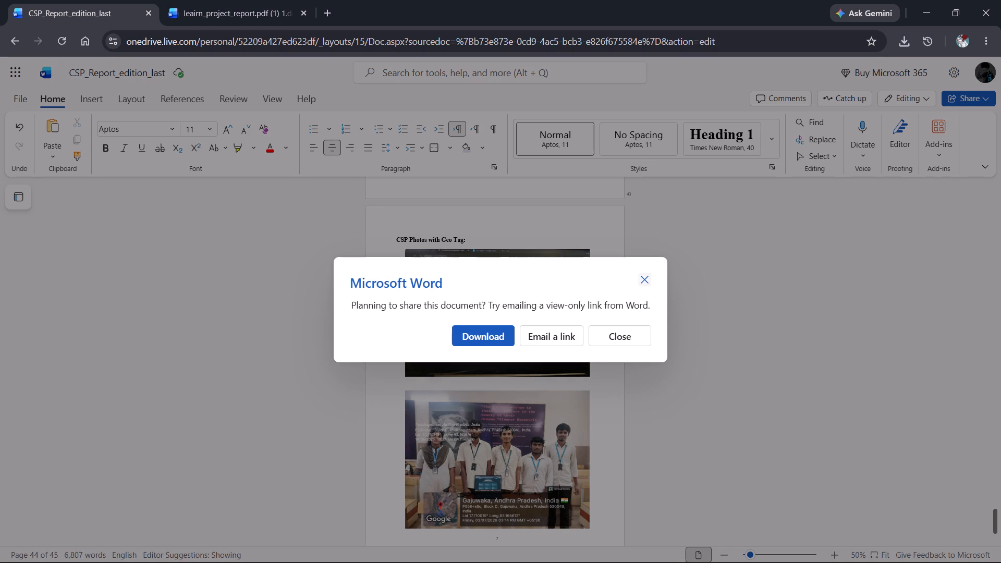
pyautogui.click(639, 285)
pyautogui.click(485, 233)
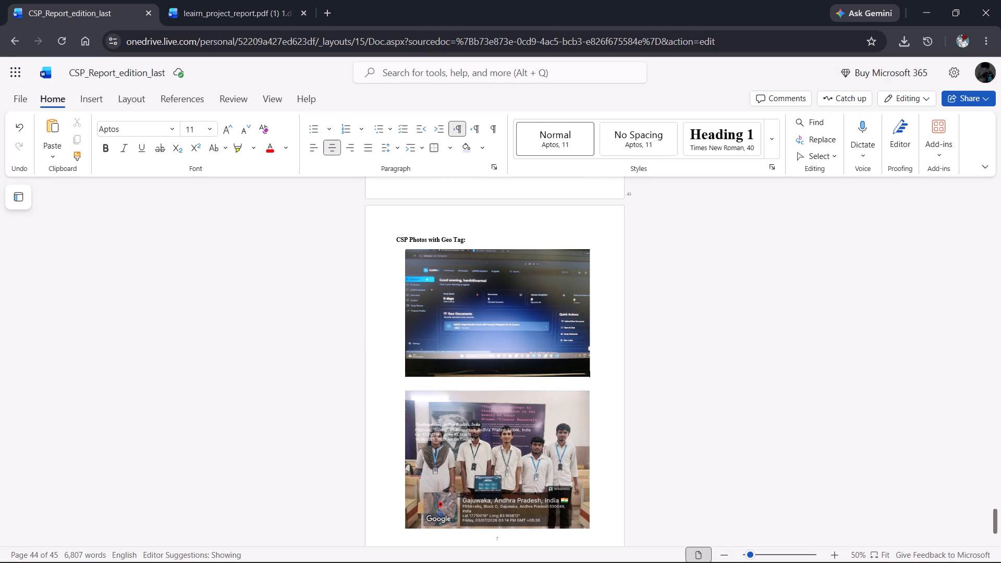
pyautogui.click(475, 240)
pyautogui.press('Return')
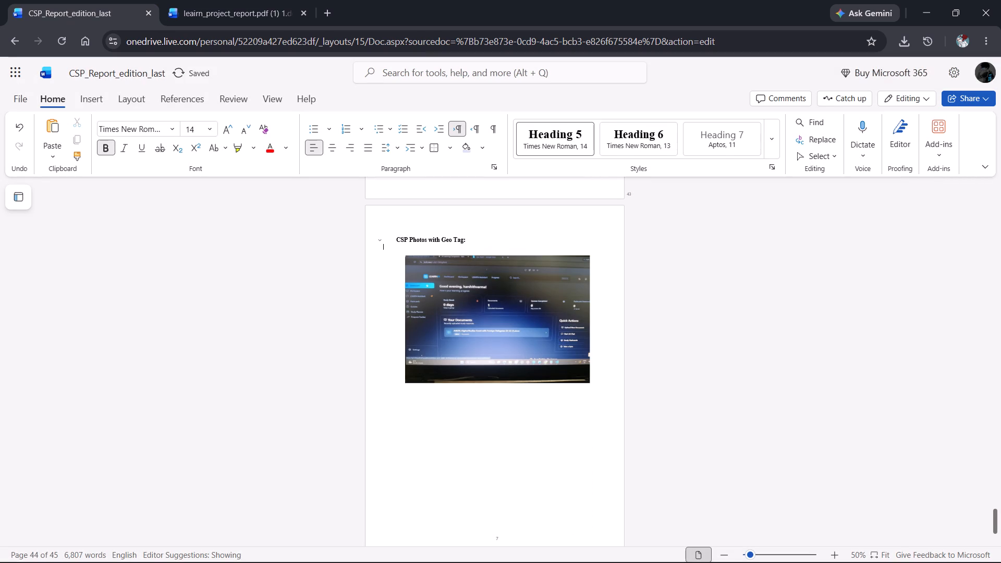
pyautogui.press('Return')
pyautogui.press('BackSpace')
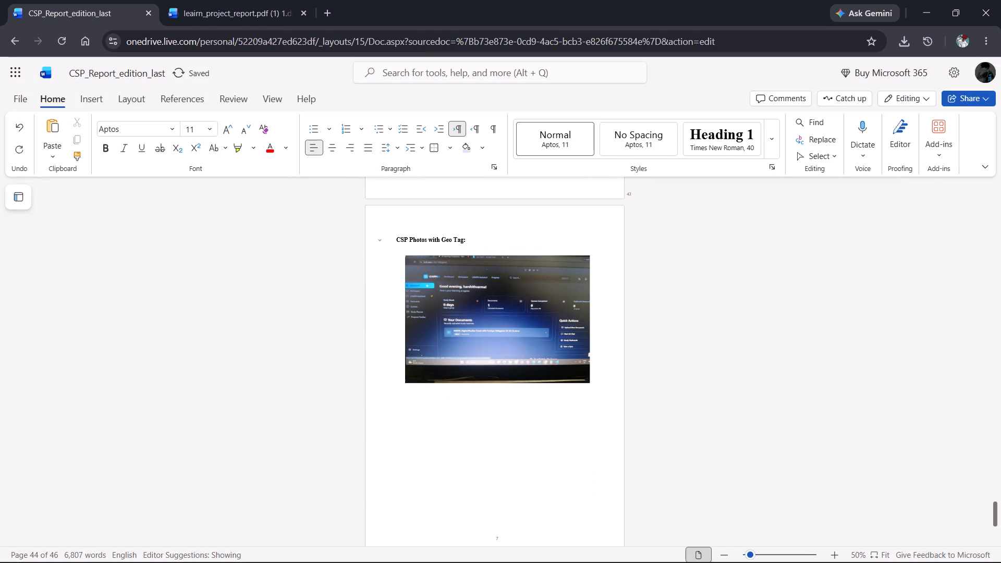
pyautogui.hotkey('ctrl', 'v')
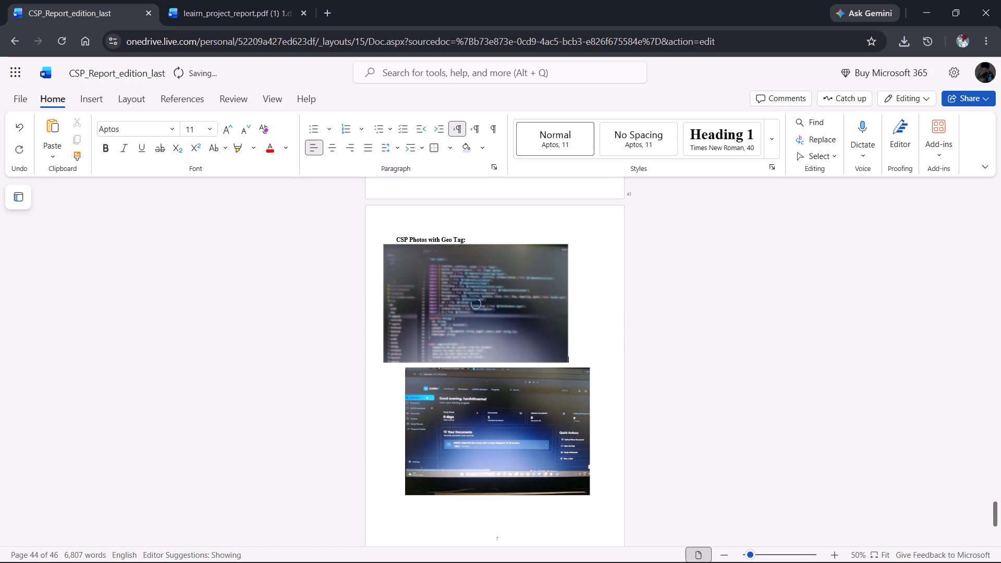
# Center the pasted code screenshot and add an empty line after it.
pyautogui.click(486, 258)
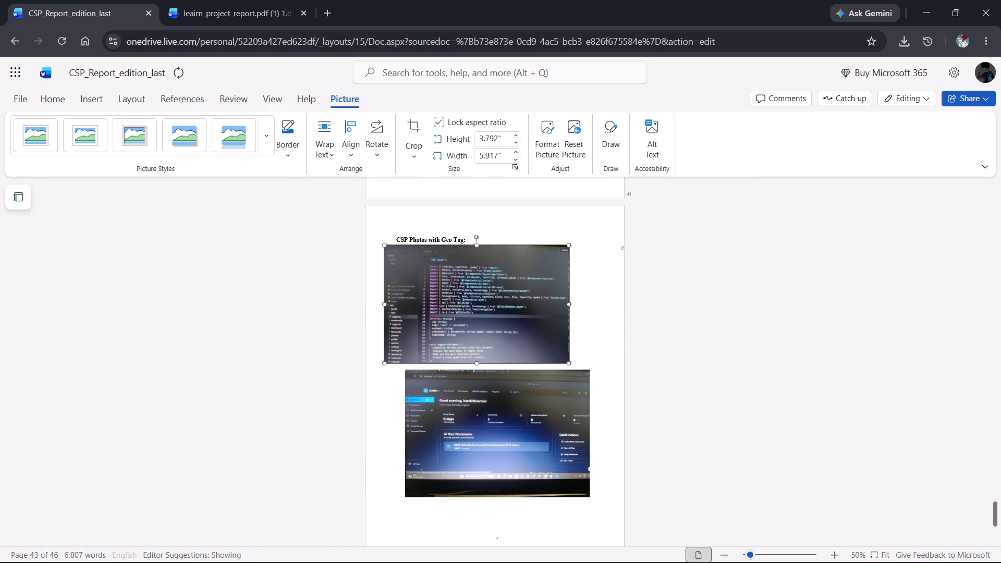
pyautogui.click(351, 148)
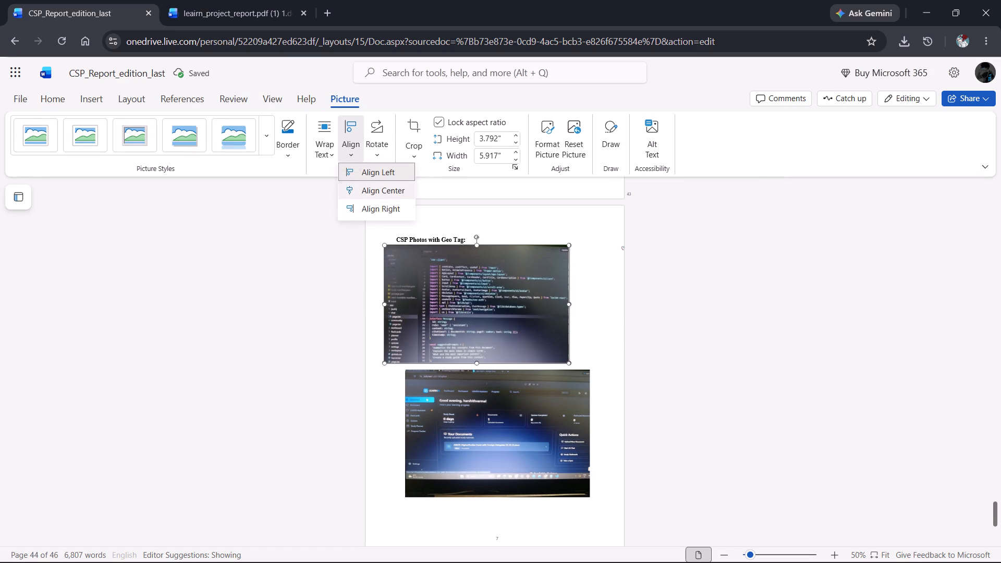
pyautogui.click(381, 192)
pyautogui.click(600, 360)
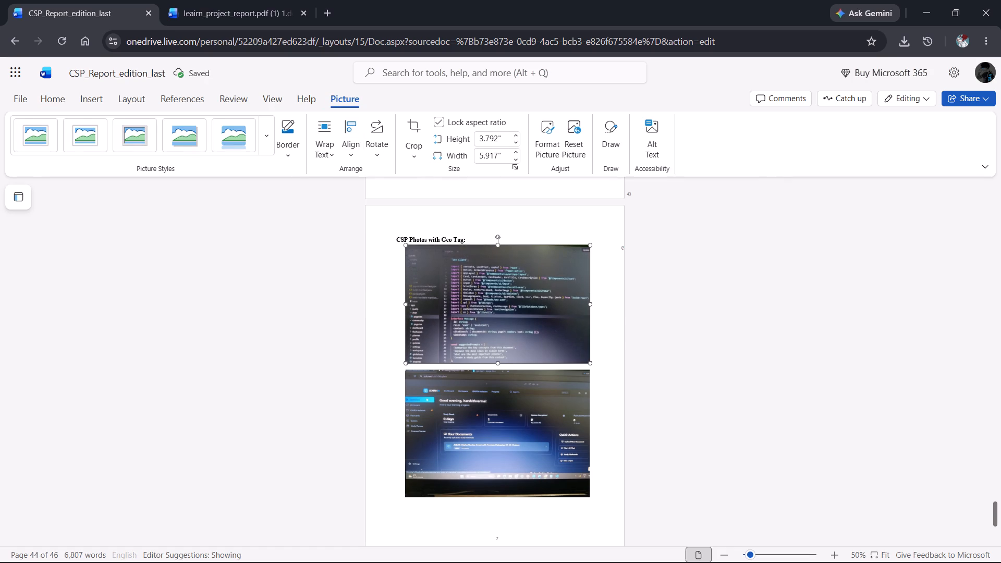
pyautogui.press('Return')
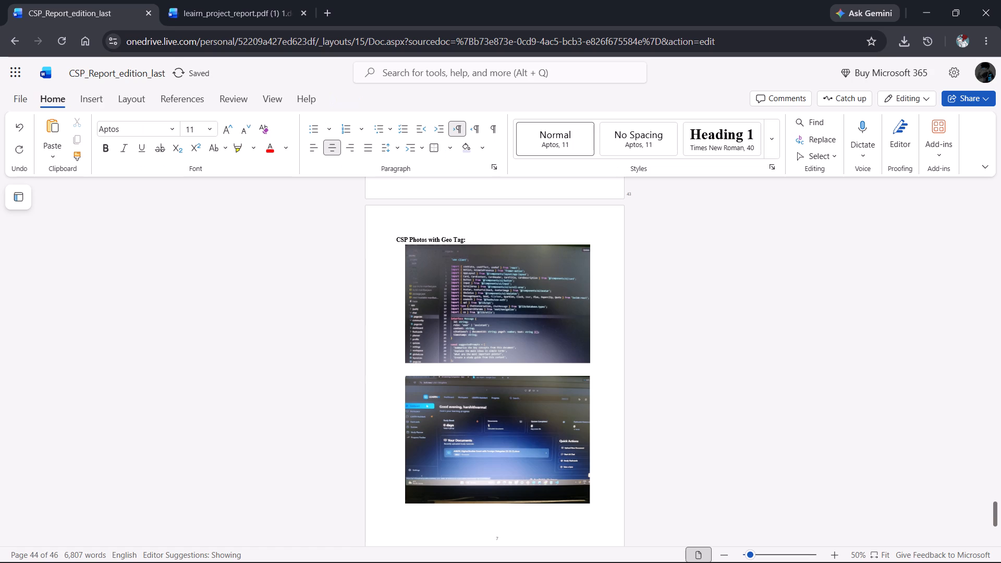
# Cut the "Study Smarter with AI" screenshot from leairn_project_report and paste it below the code screenshot in CSP_Report_edition_last.
pyautogui.click(235, 0)
pyautogui.doubleClick(409, 370)
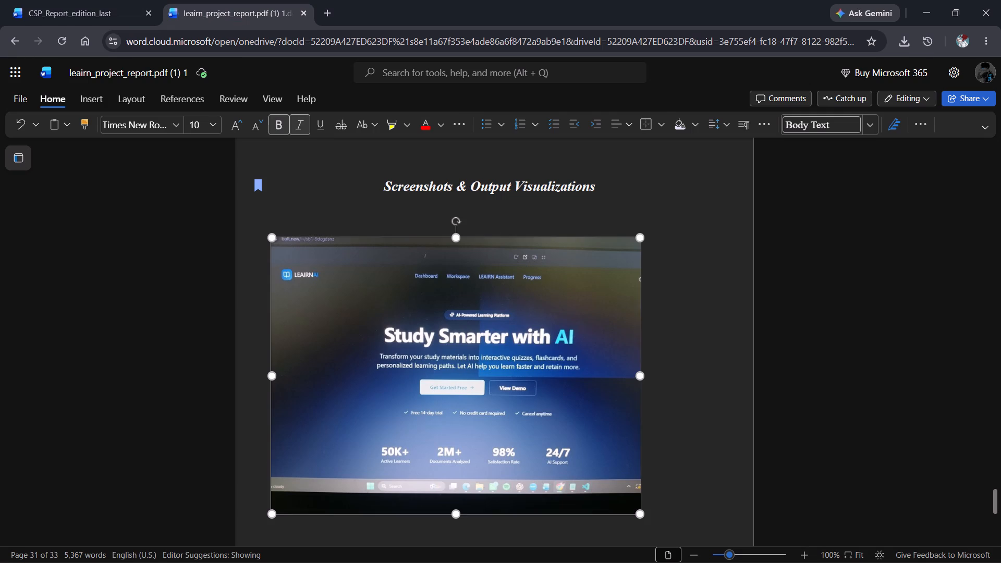
pyautogui.rightClick(449, 359)
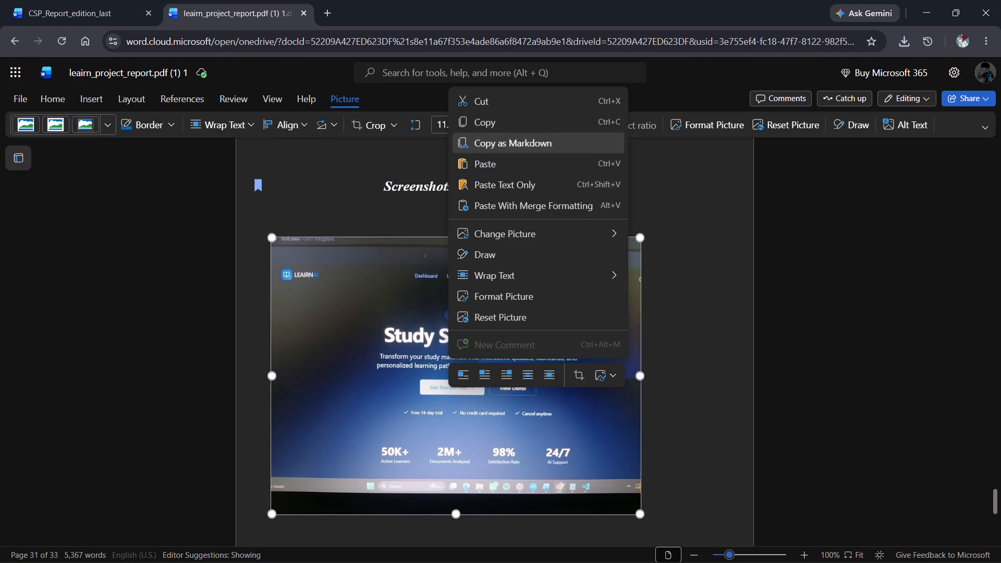
pyautogui.click(489, 107)
pyautogui.click(0, 0)
pyautogui.click(61, 0)
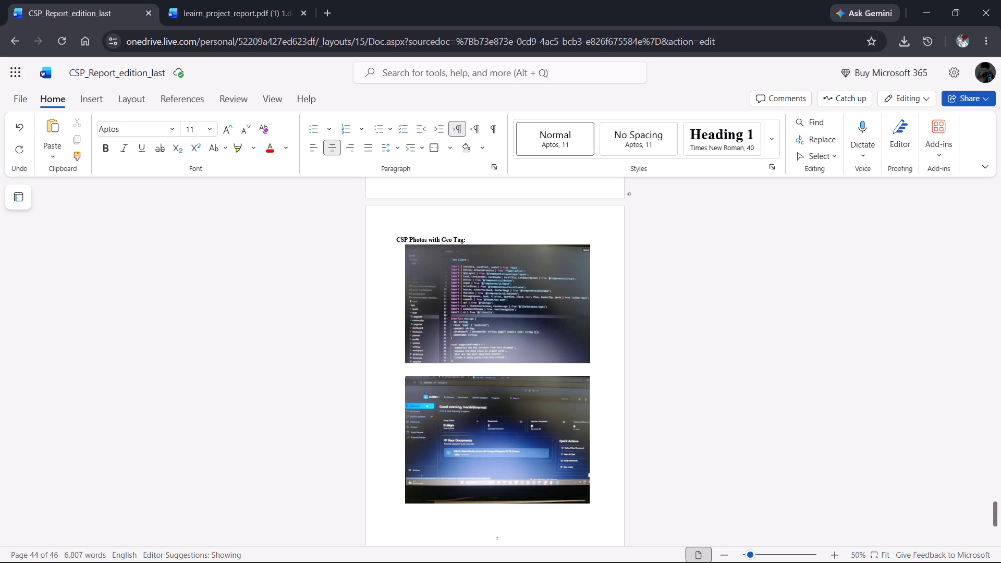
pyautogui.hotkey('ctrl', 'v')
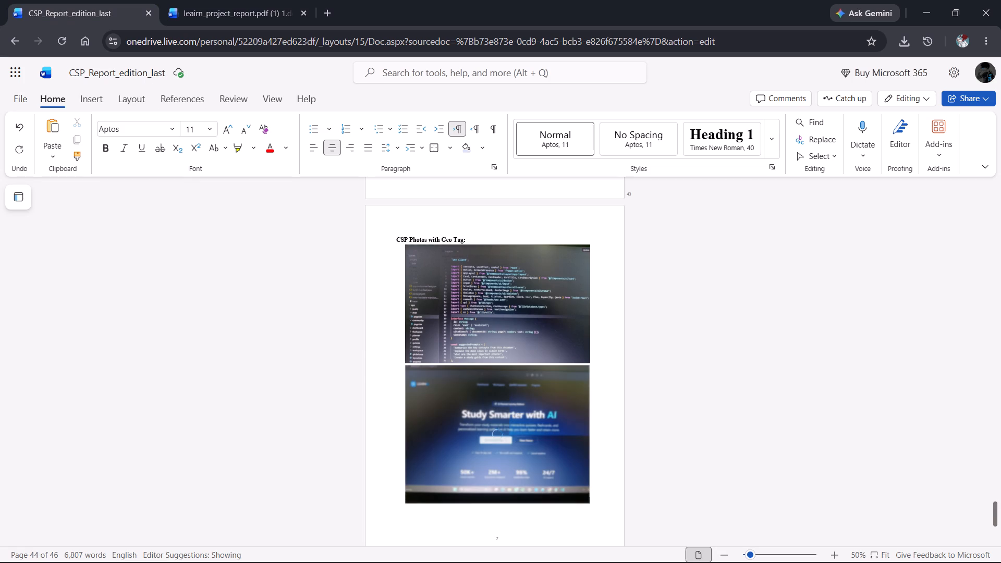
# Add an empty line between the geo-tag heading and the code screenshot, and another line break after that screenshot.
pyautogui.click(527, 327)
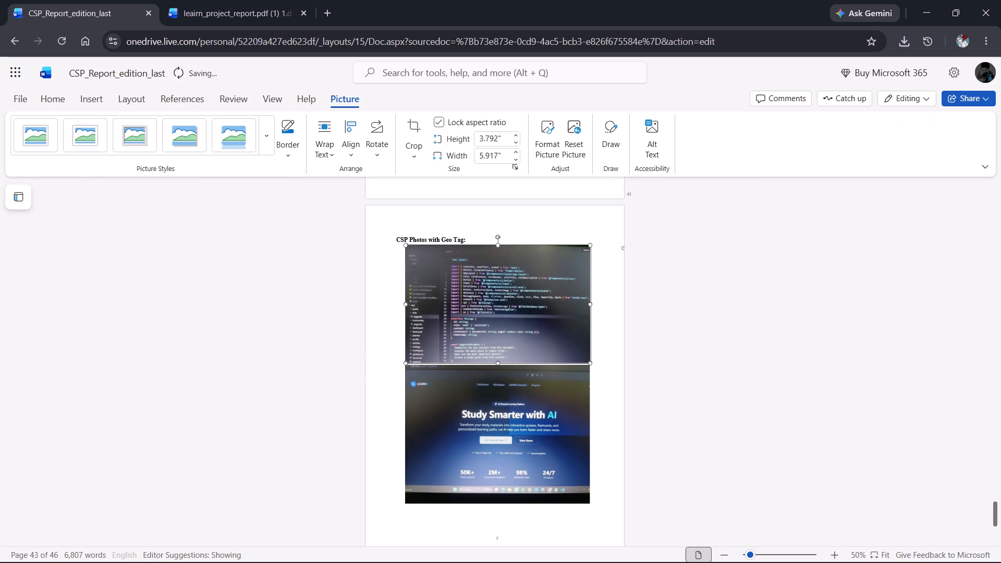
pyautogui.click(478, 235)
pyautogui.press('Return')
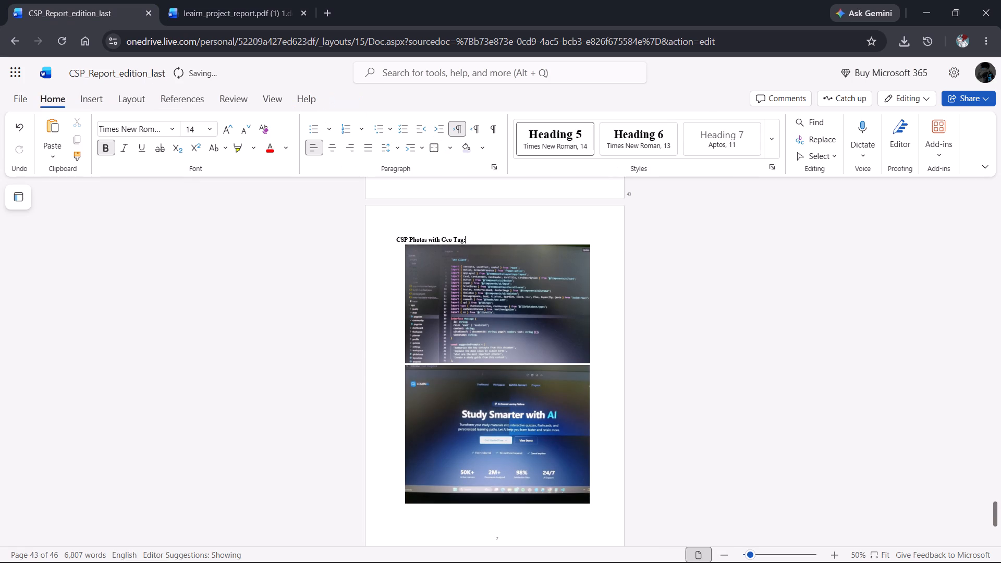
pyautogui.click(593, 366)
pyautogui.press('Return')
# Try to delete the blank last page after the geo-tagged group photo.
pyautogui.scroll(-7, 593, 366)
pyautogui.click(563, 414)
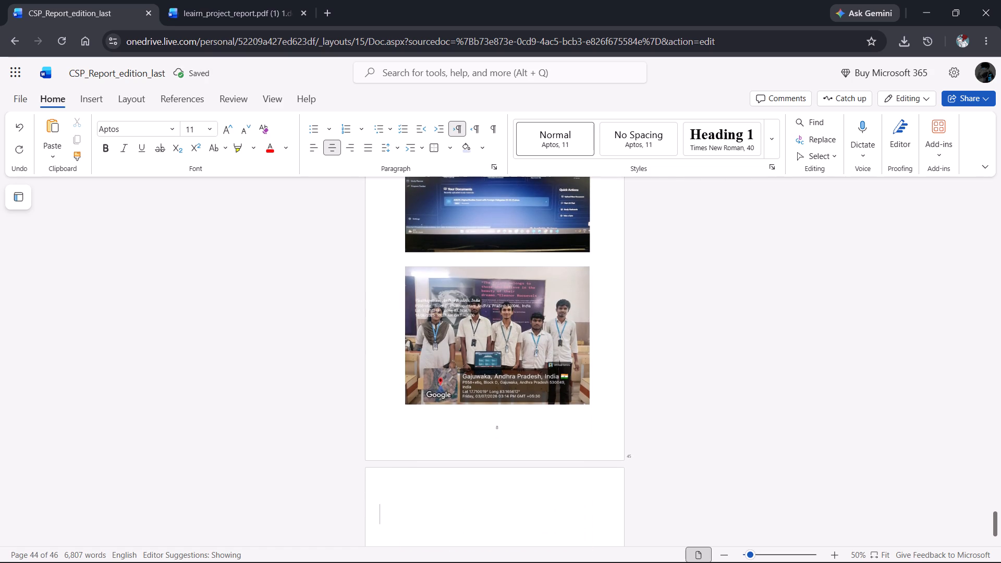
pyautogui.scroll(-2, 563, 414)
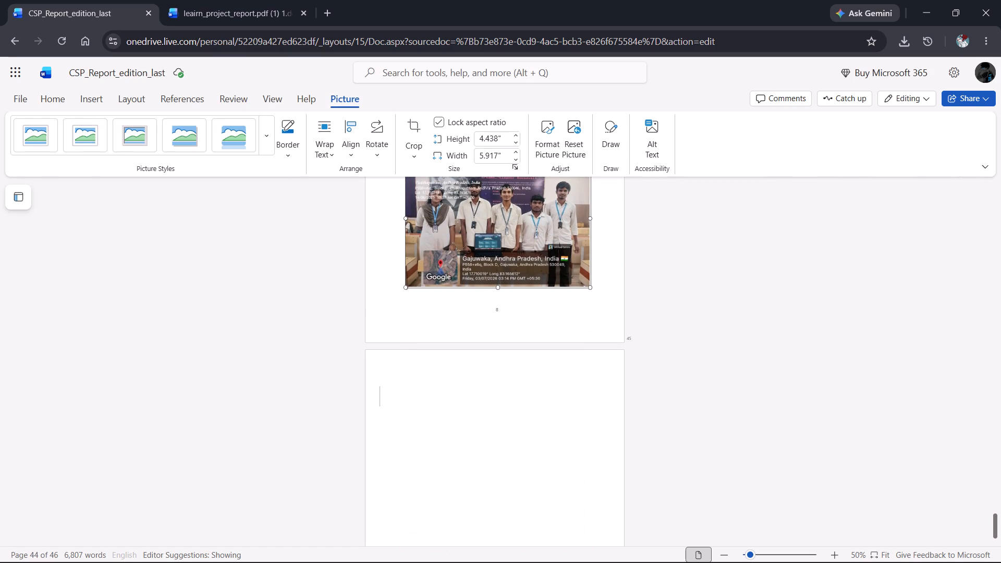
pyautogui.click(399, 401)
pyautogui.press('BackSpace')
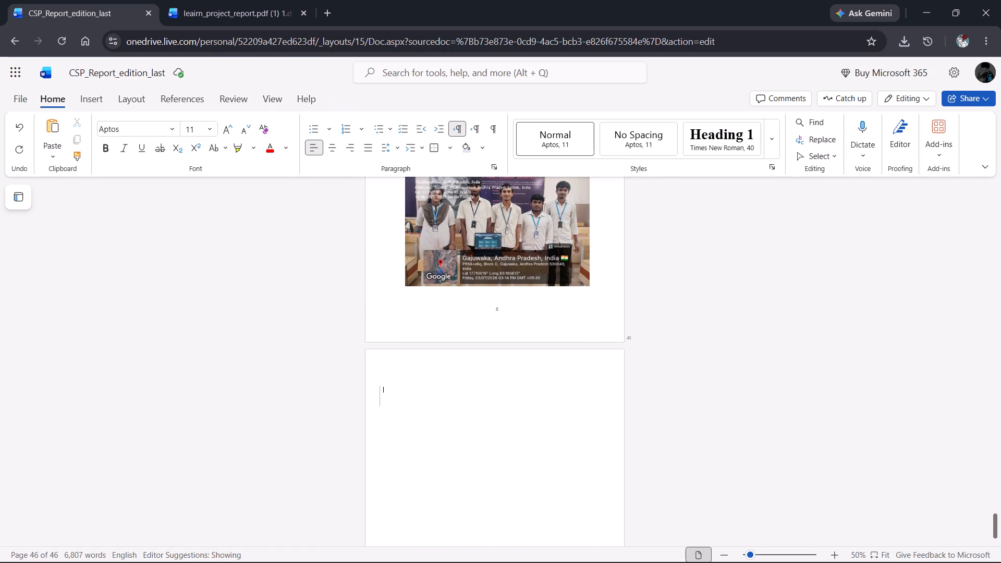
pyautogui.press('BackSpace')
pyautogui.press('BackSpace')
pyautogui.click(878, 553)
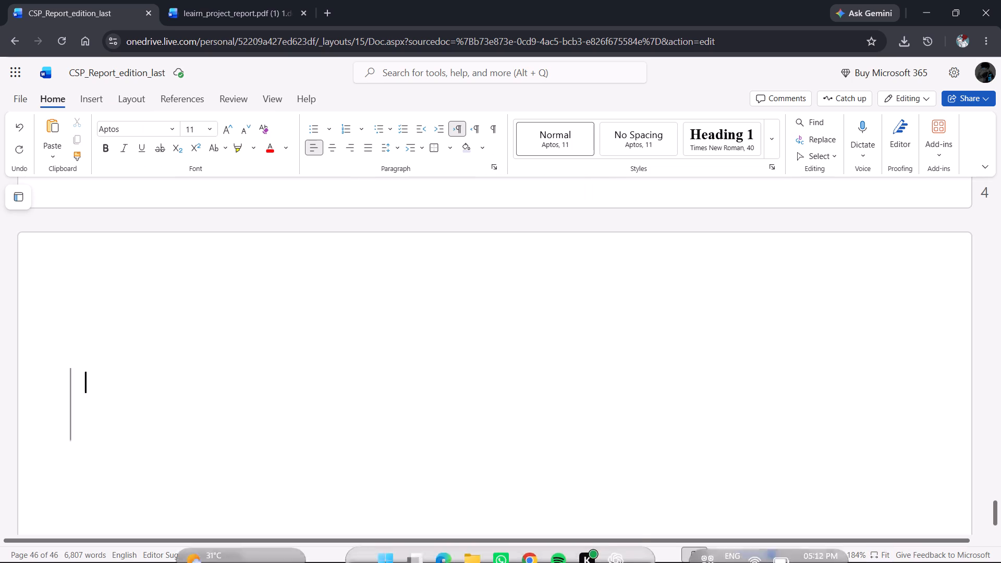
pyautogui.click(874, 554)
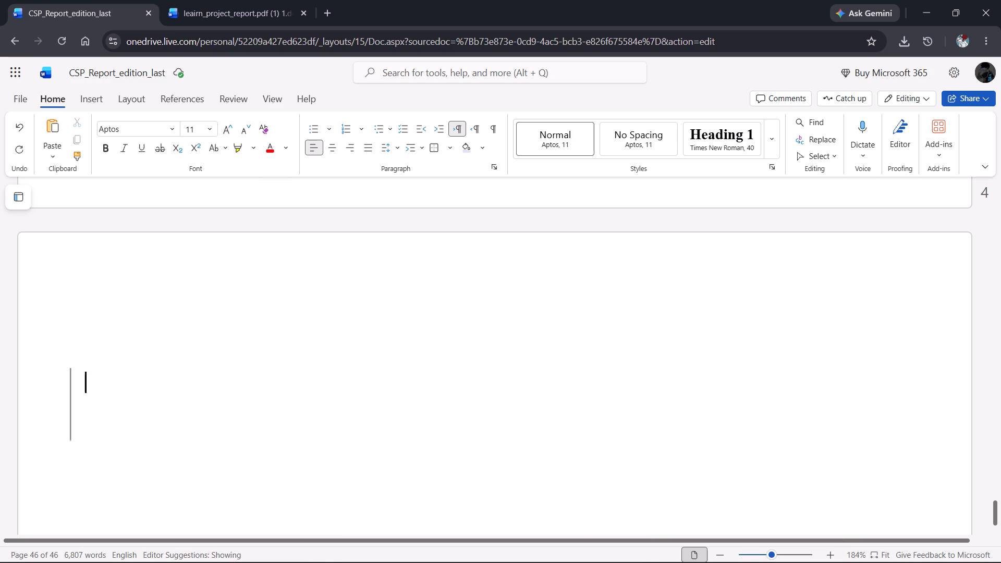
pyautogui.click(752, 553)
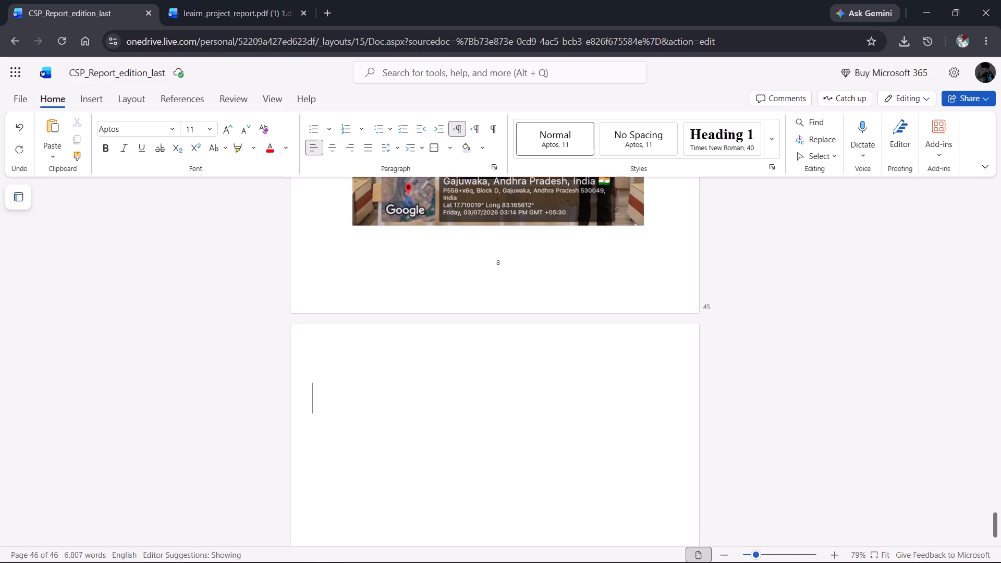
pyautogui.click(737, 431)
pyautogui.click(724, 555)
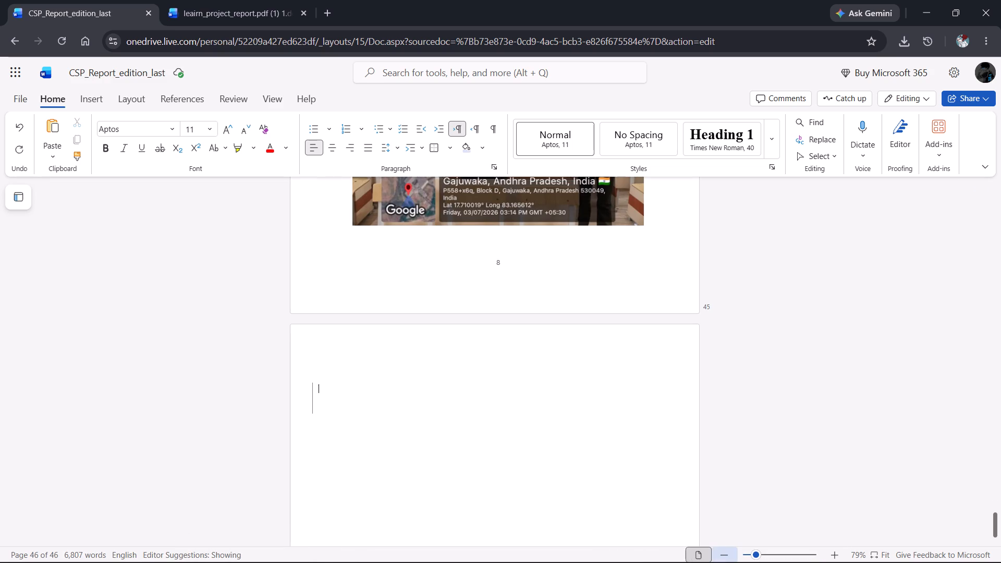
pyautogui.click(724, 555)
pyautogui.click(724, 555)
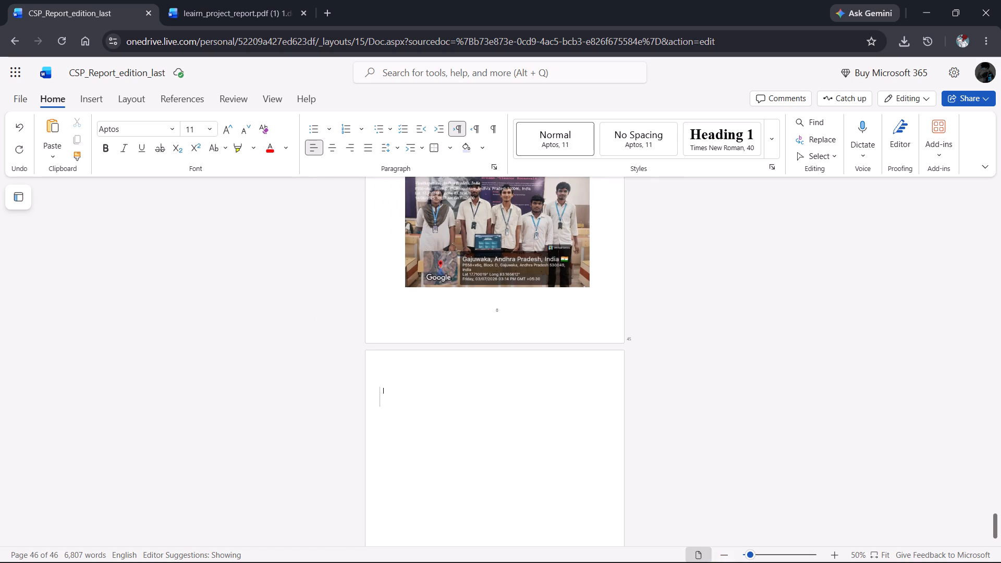
# Turn the separate-pages view off and back on, and look over the cover page of CSP_Report_edition_last.
pyautogui.click(700, 554)
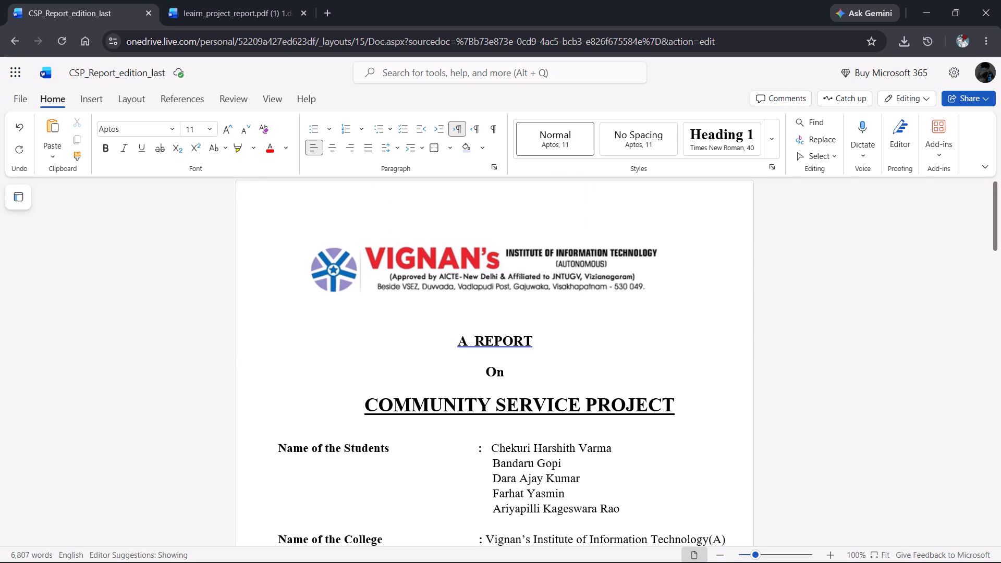
pyautogui.click(700, 554)
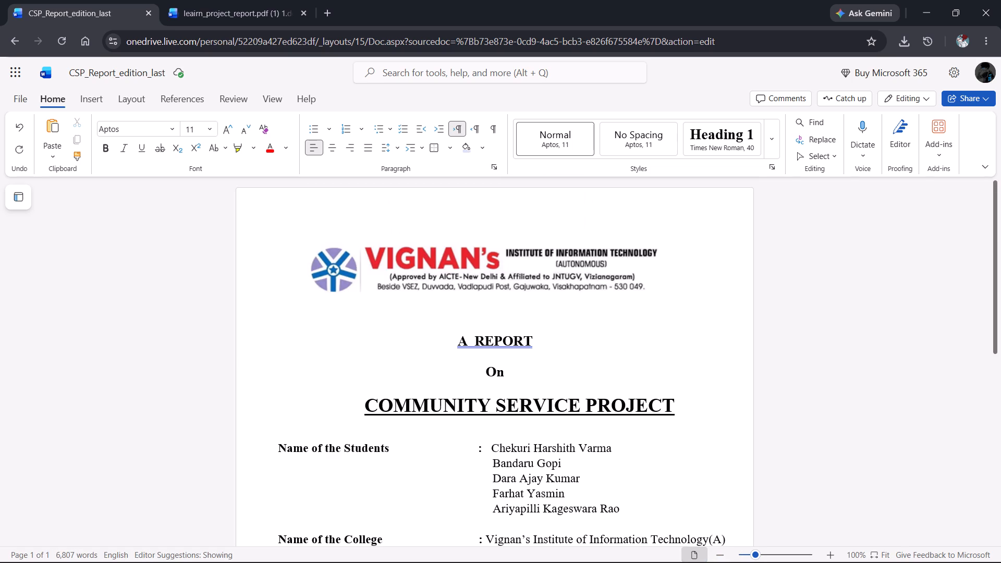
pyautogui.scroll(-10, 604, 433)
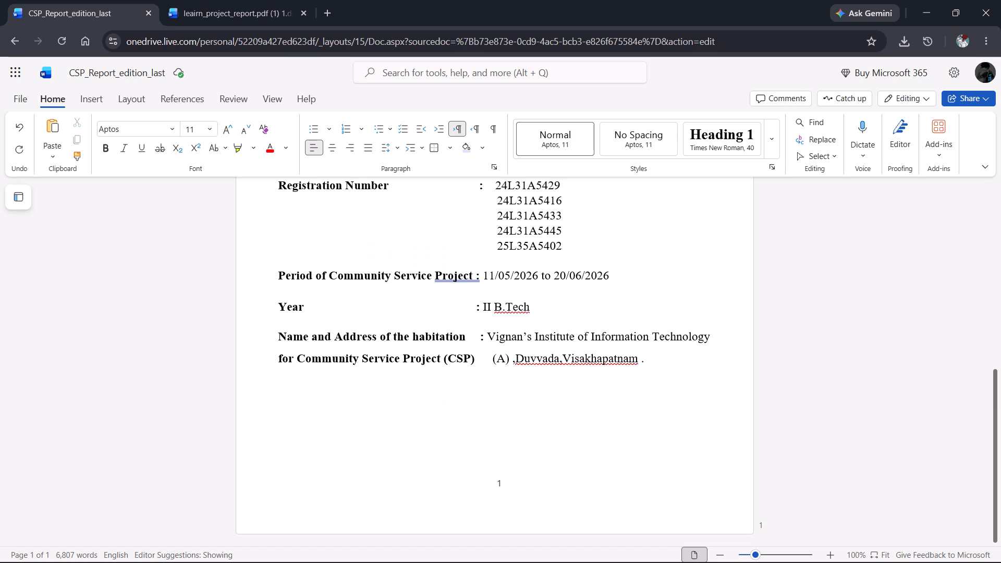
pyautogui.scroll(-1, 604, 433)
pyautogui.scroll(1, 604, 433)
pyautogui.scroll(-5, 604, 433)
# Compare the continuous and separate-pages views across the cover, certificate and abstract pages, ending in the separate-pages view.
pyautogui.click(690, 557)
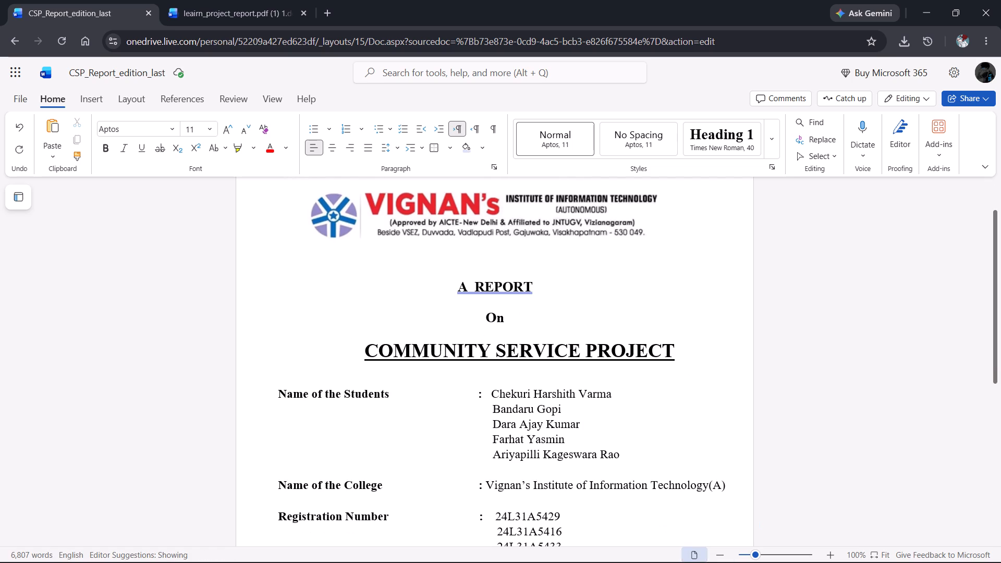
pyautogui.click(702, 415)
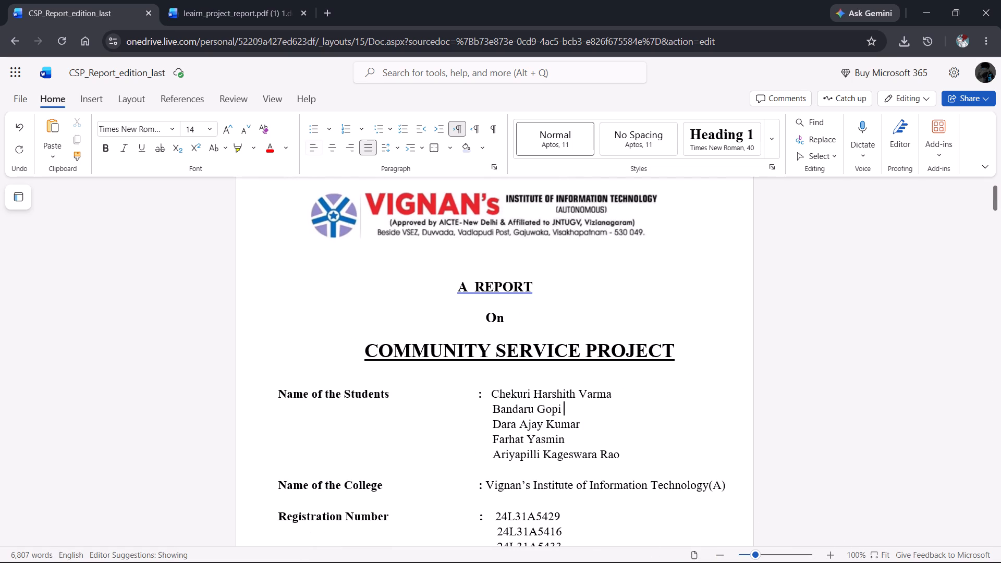
pyautogui.scroll(-15, 702, 225)
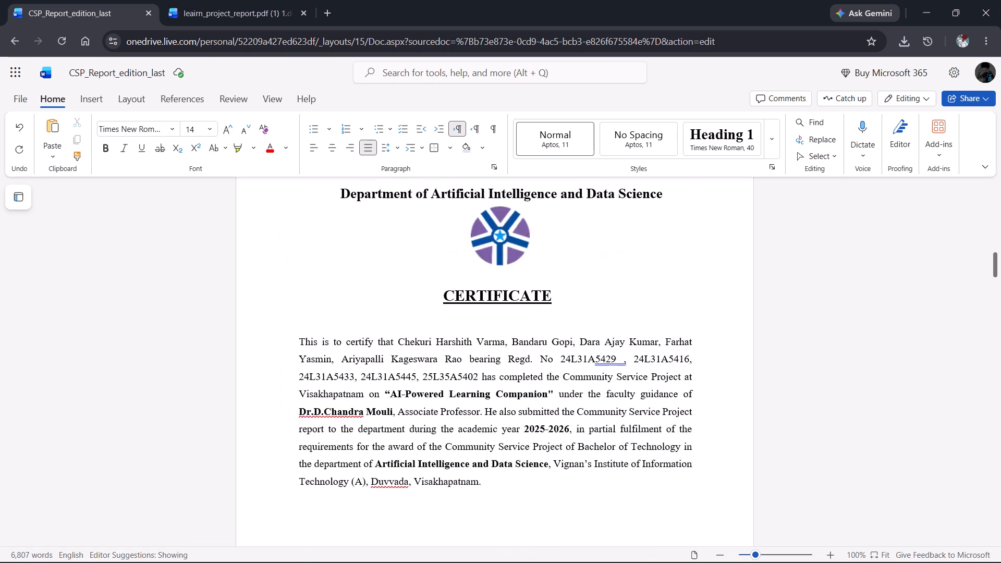
pyautogui.click(699, 557)
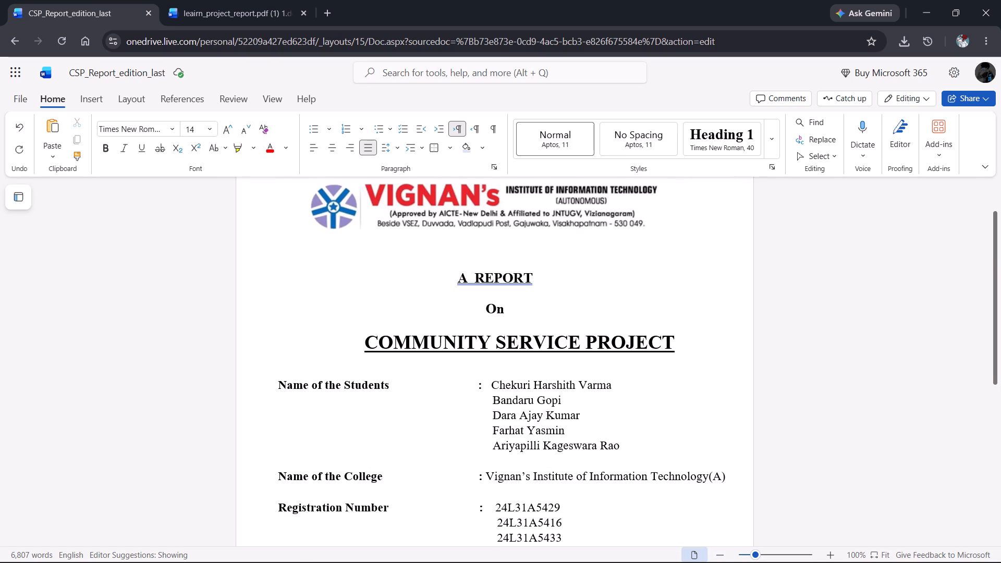
pyautogui.scroll(-7, 603, 420)
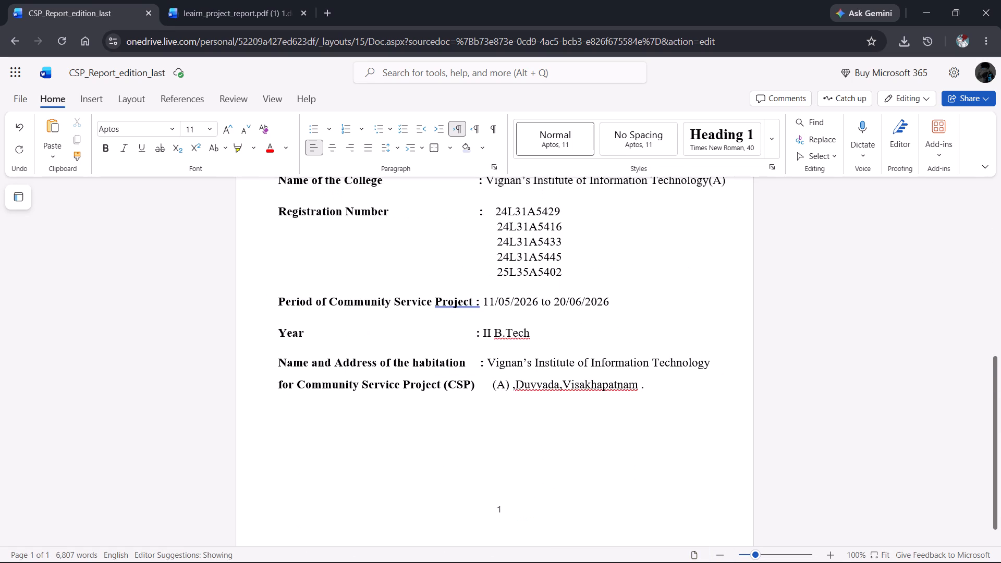
pyautogui.scroll(-1, 603, 420)
pyautogui.click(824, 351)
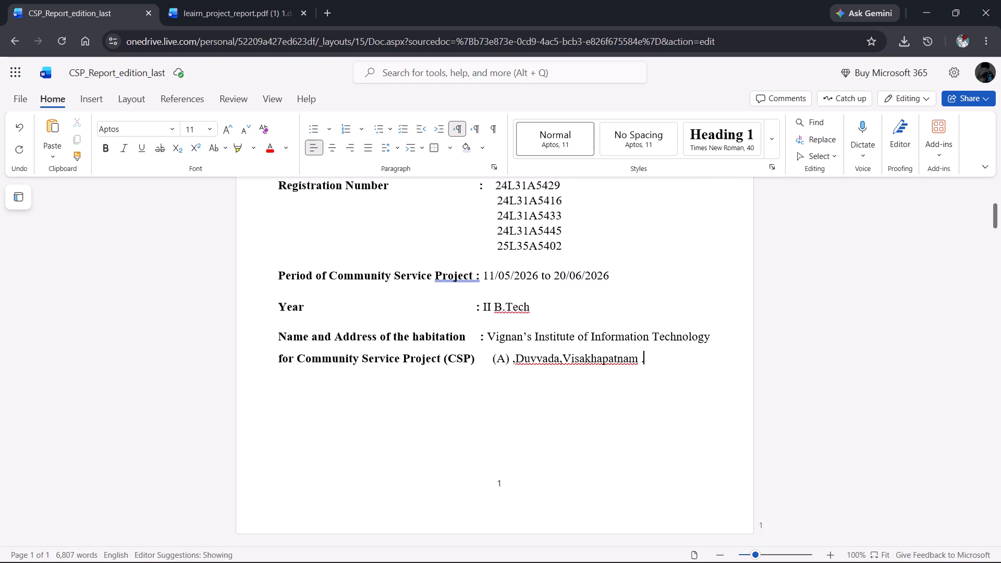
pyautogui.scroll(3, 824, 351)
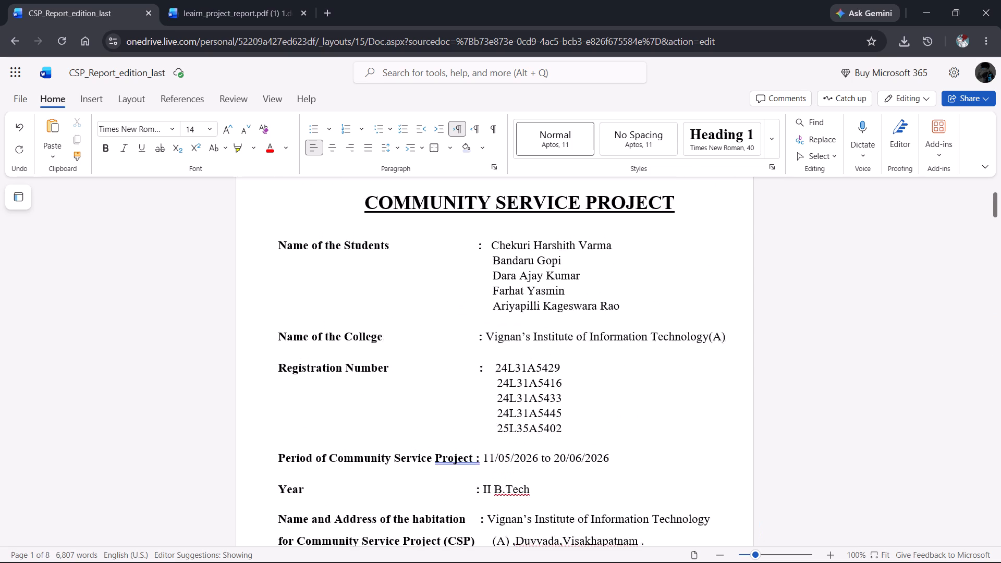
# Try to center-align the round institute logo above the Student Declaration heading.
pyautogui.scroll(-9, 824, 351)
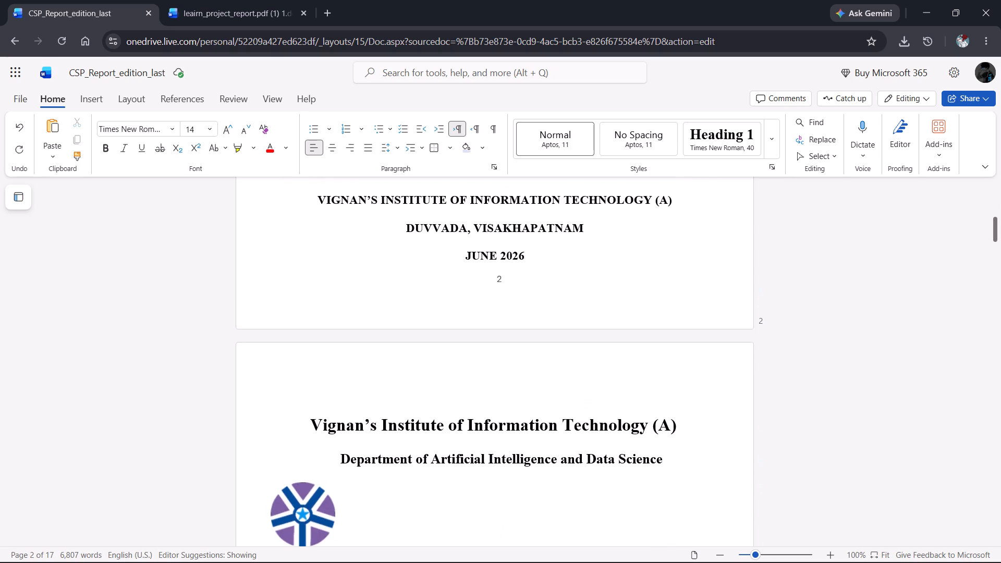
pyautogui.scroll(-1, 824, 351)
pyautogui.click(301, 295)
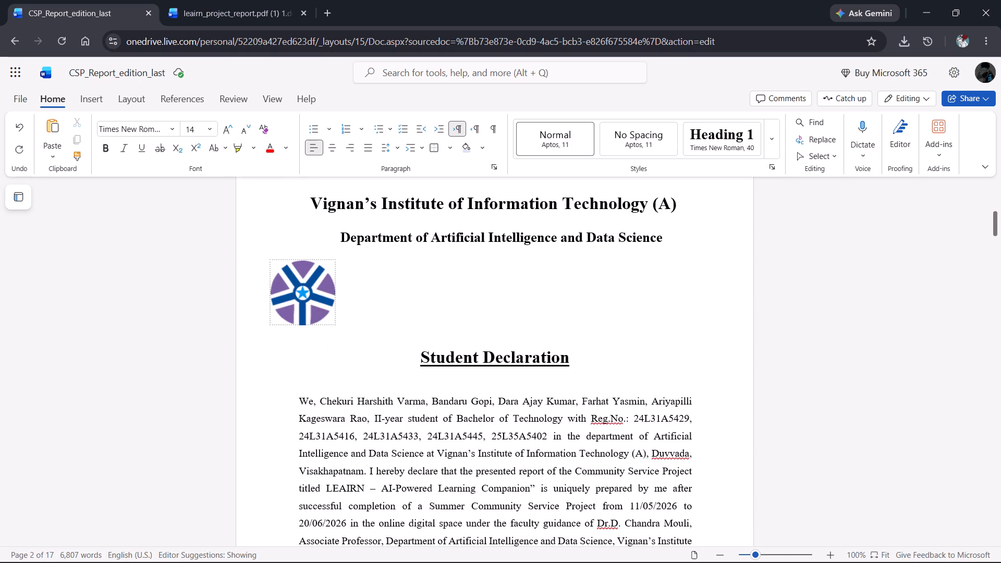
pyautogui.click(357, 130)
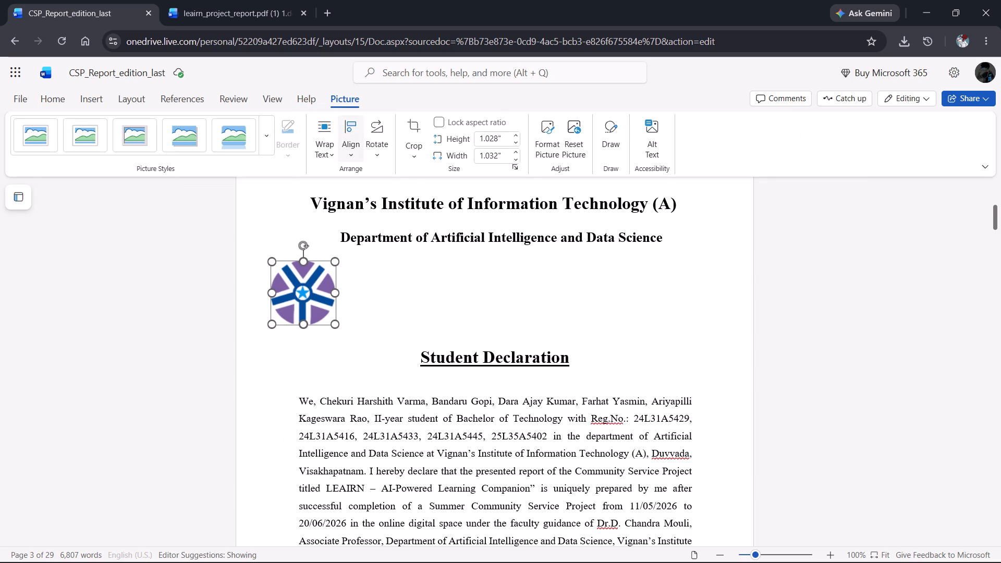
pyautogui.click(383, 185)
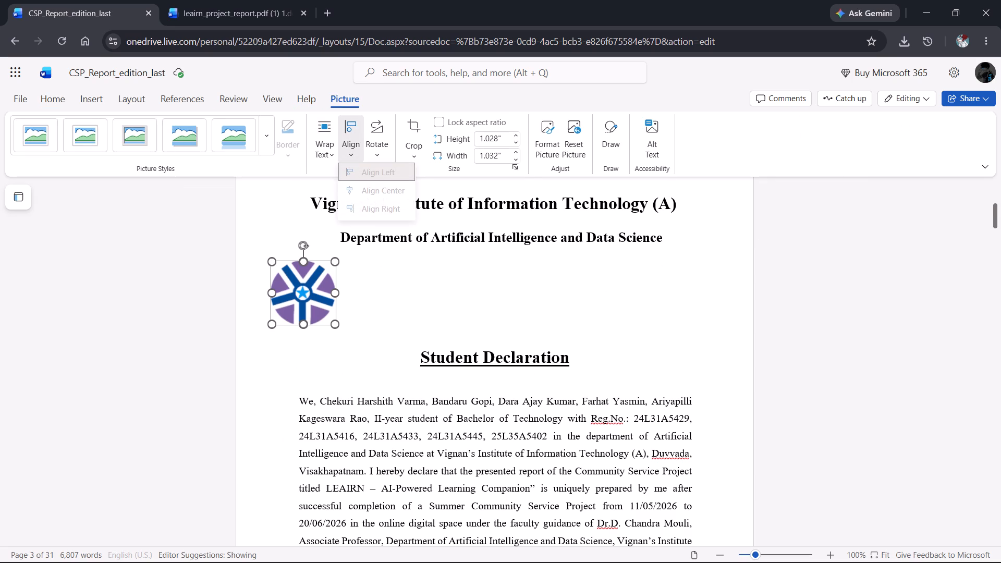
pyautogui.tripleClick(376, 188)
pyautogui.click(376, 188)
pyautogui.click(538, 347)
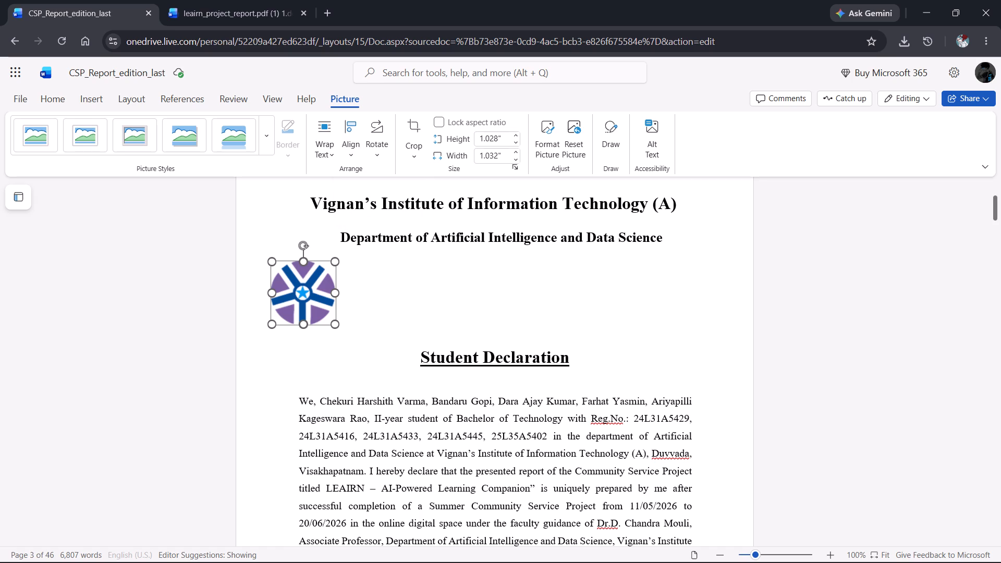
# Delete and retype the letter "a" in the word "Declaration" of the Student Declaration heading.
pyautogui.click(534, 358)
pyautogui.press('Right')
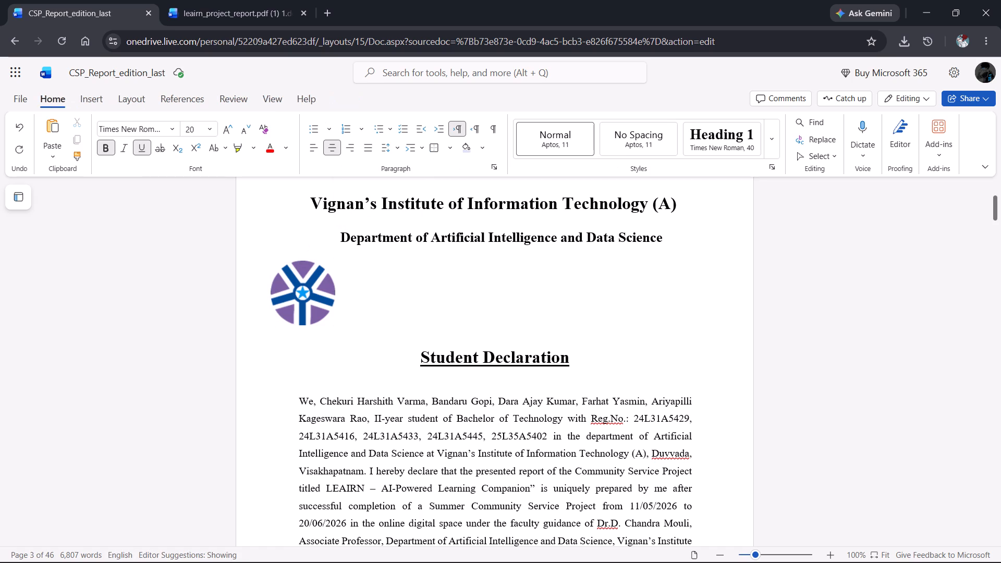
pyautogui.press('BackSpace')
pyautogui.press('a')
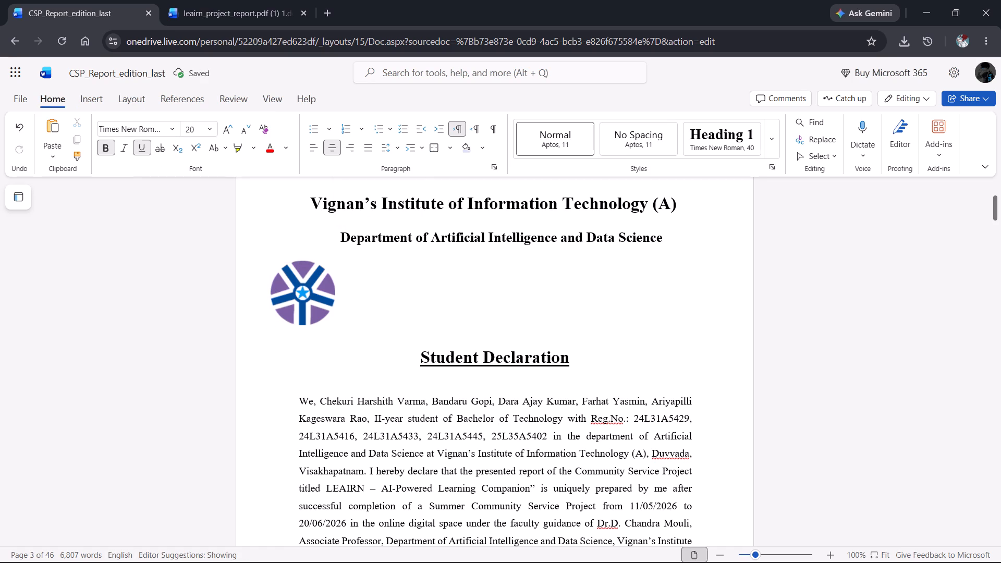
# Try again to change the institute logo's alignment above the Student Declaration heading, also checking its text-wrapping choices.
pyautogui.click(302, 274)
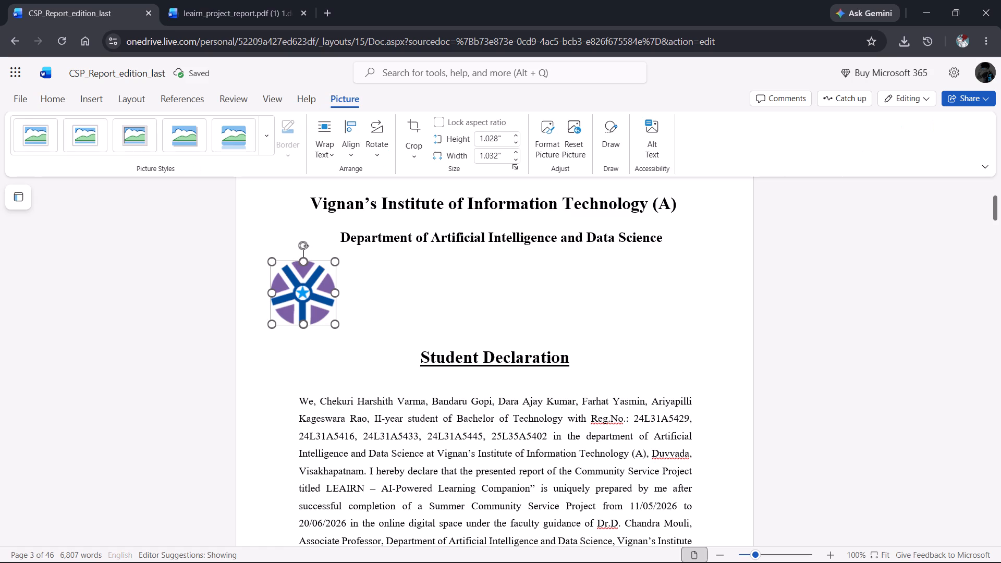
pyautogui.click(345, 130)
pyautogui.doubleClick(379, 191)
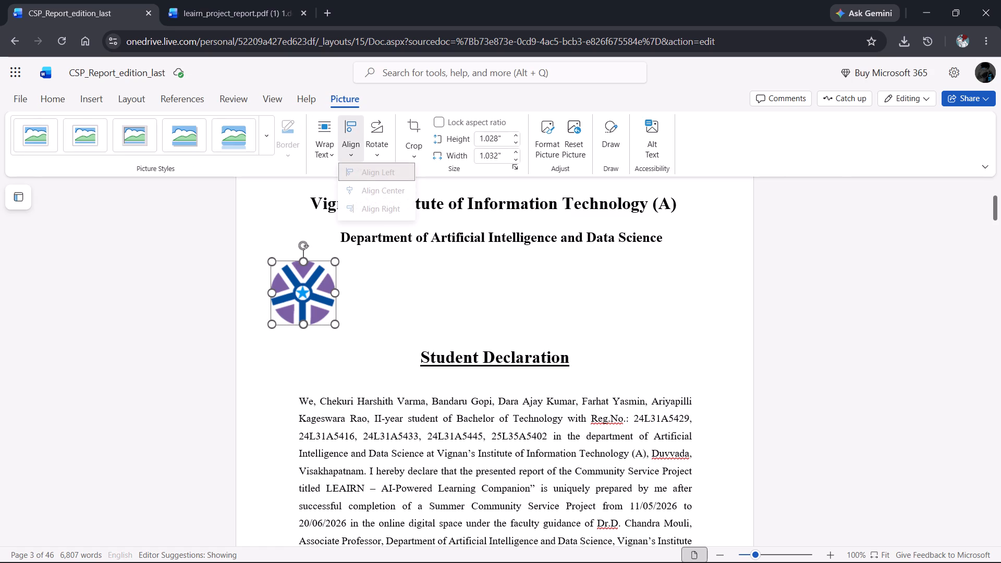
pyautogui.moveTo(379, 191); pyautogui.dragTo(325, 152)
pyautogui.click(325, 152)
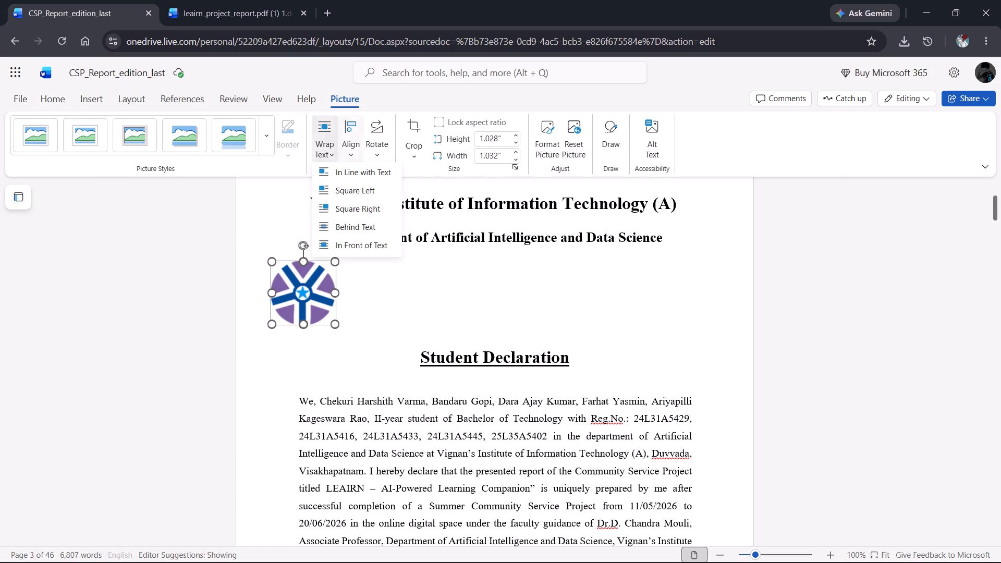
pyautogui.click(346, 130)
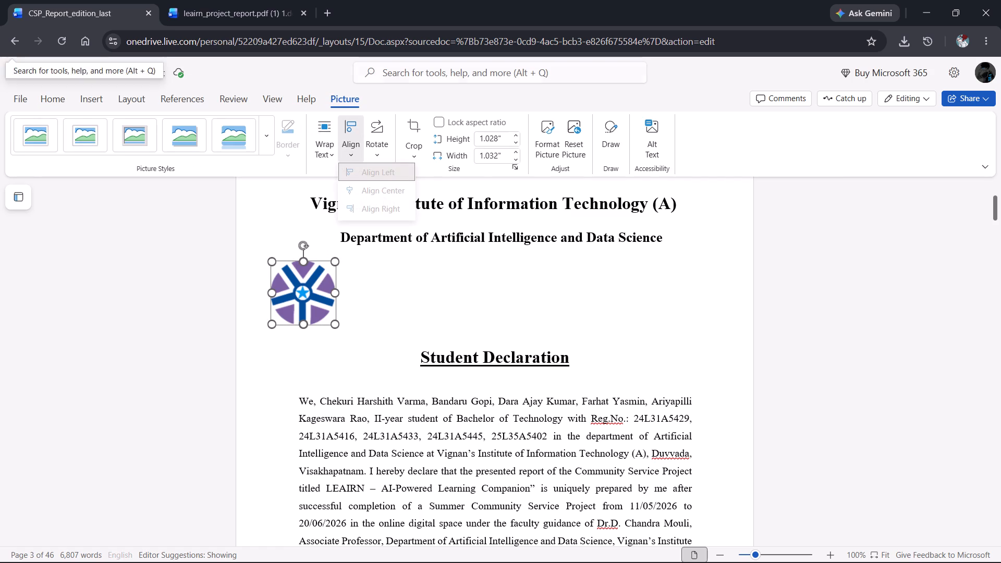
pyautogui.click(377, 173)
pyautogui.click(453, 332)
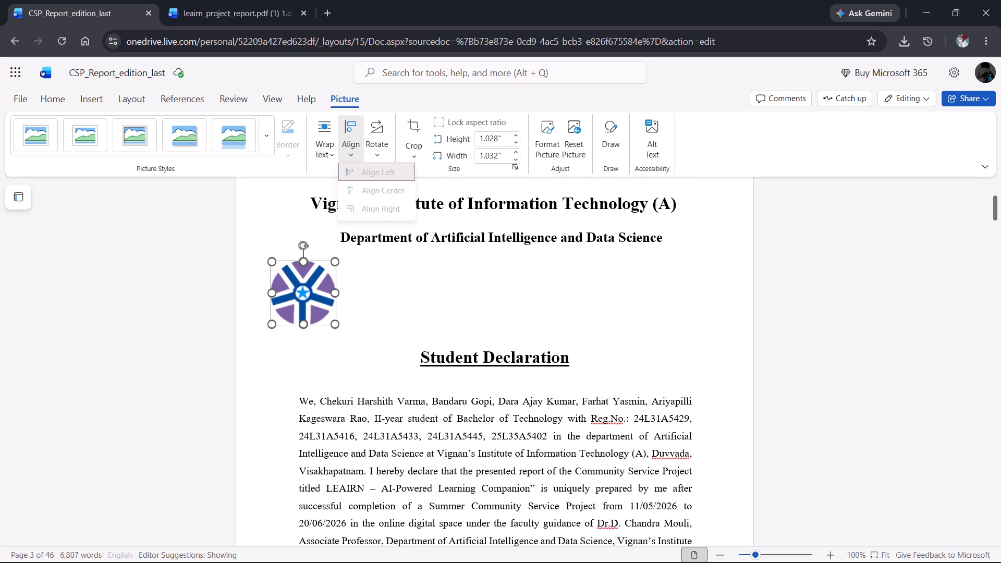
# Export CSP_Report_edition_last as a PDF and download the file.
pyautogui.scroll(-8, 453, 332)
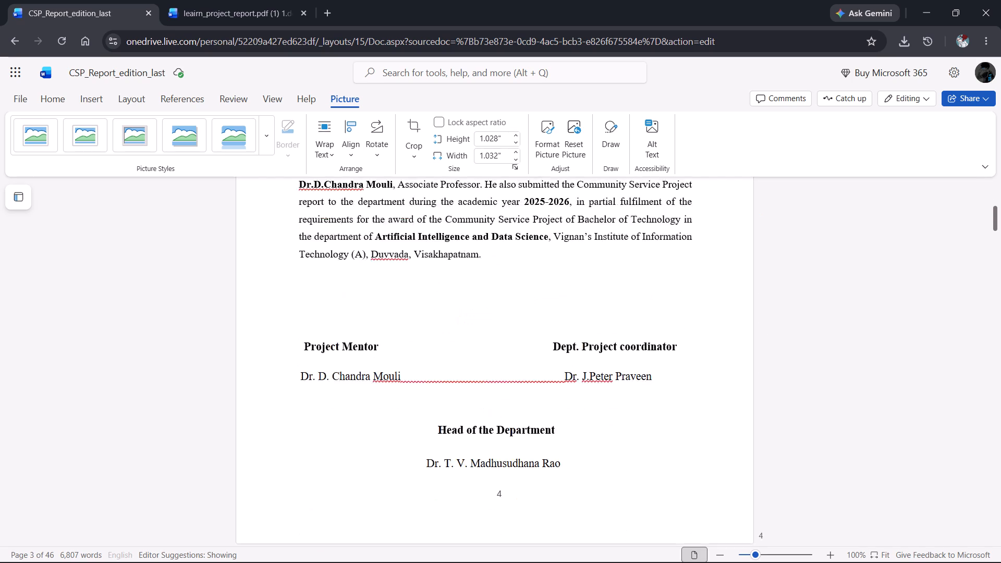
pyautogui.scroll(-8, 453, 332)
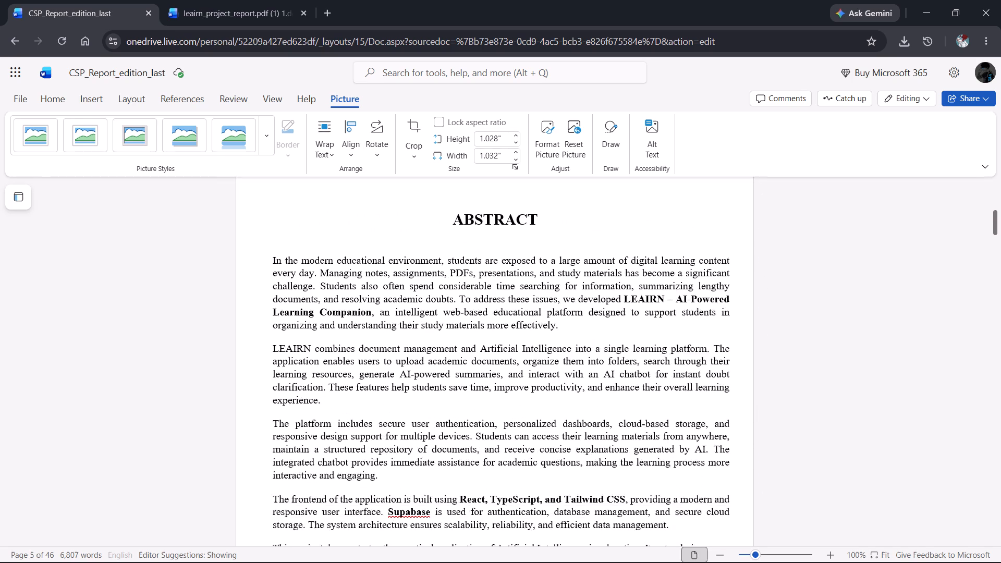
pyautogui.scroll(-1, 453, 332)
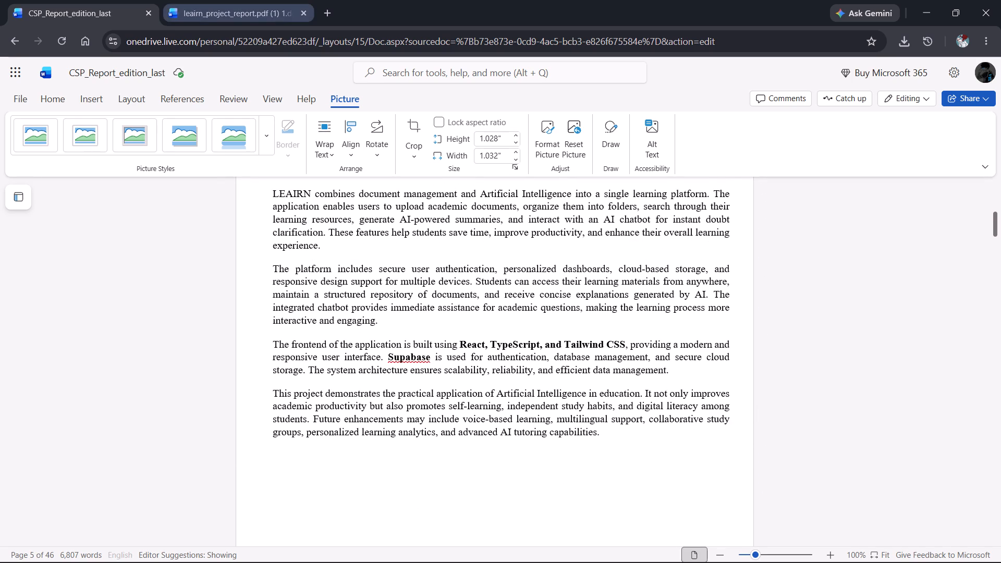
pyautogui.click(12, 94)
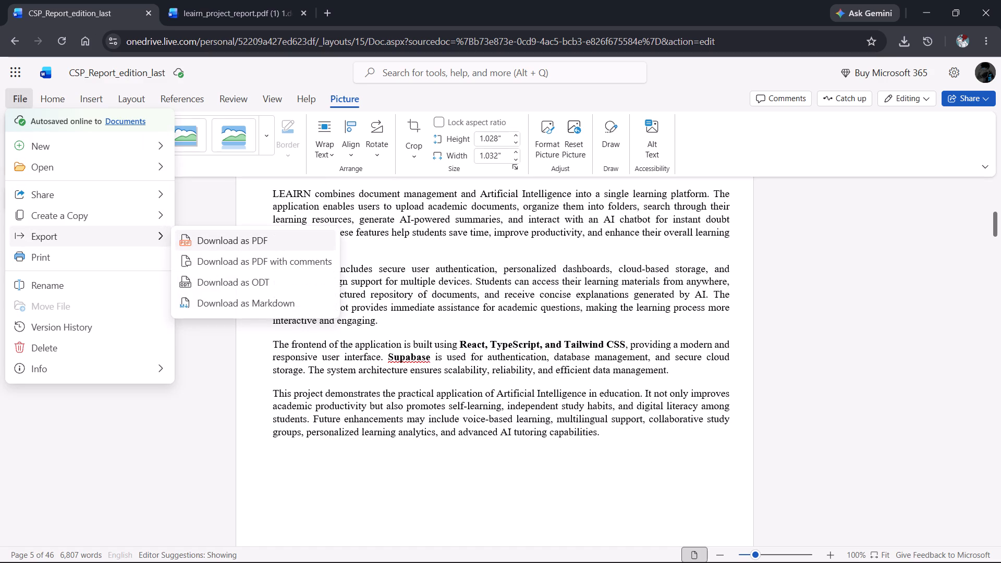
pyautogui.click(236, 246)
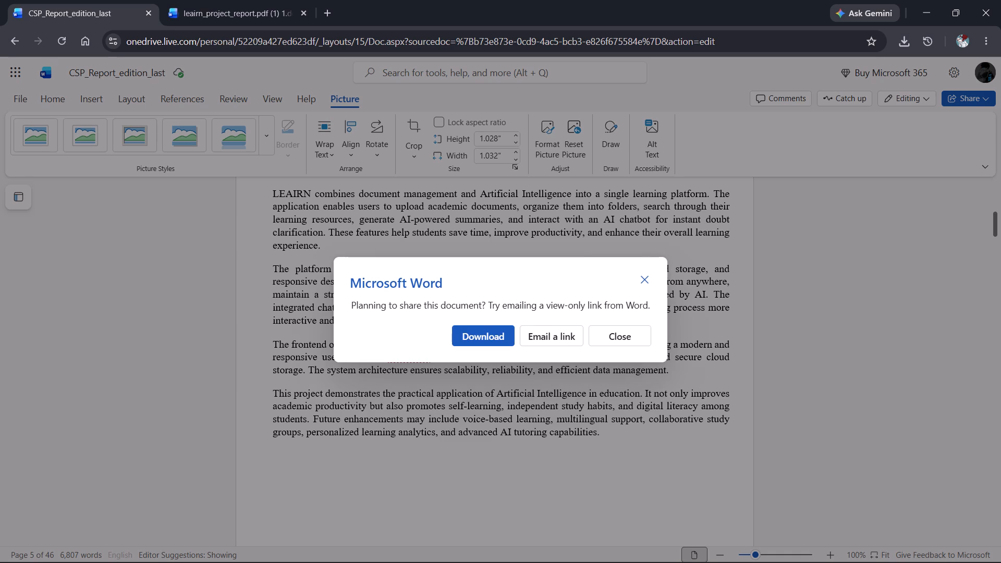
pyautogui.click(463, 328)
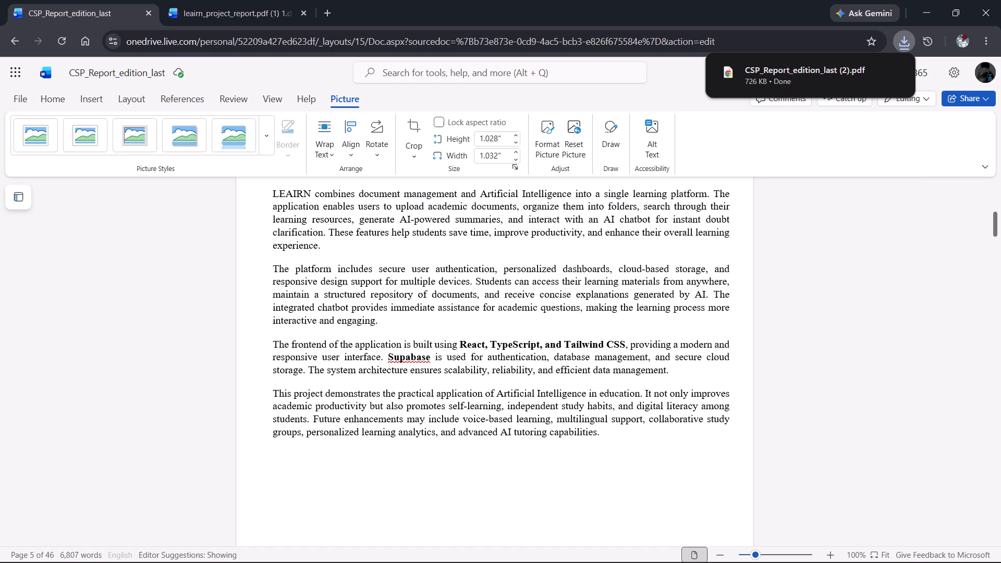
# Open the document name CSP_Report_edition_last for renaming.
pyautogui.click(115, 75)
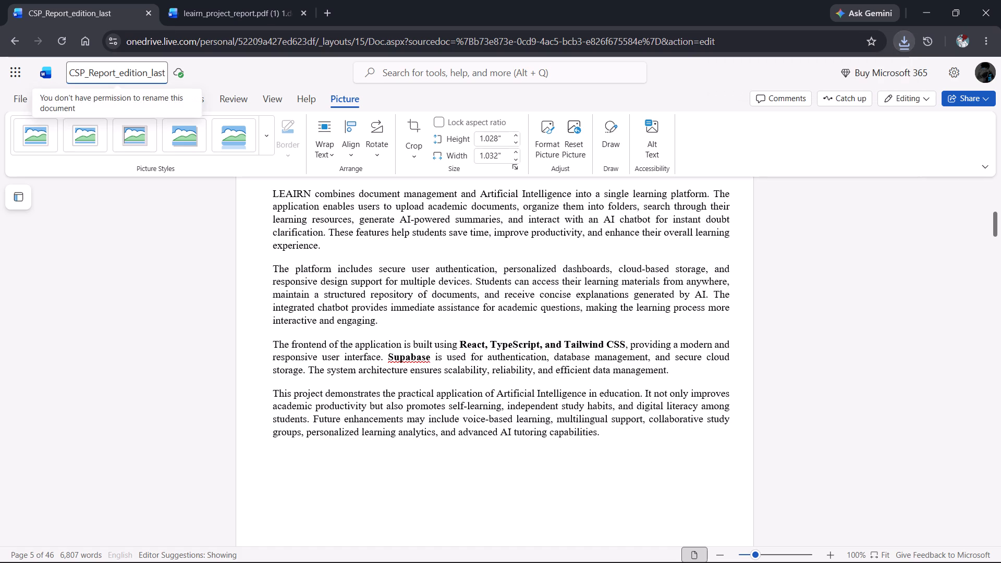